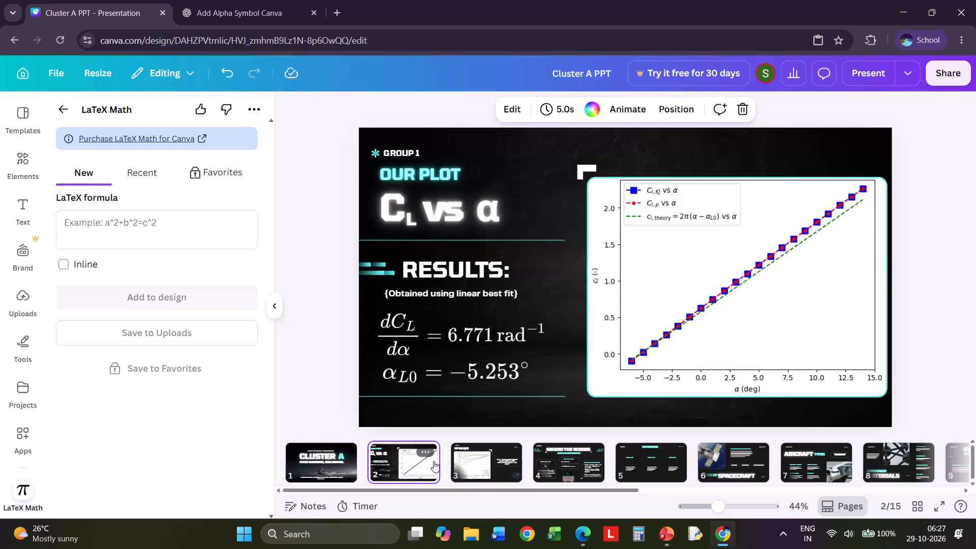
Move the "Behind the Scenes" slide ahead of the "CP vs X/C" slide.
left_click(485, 463)
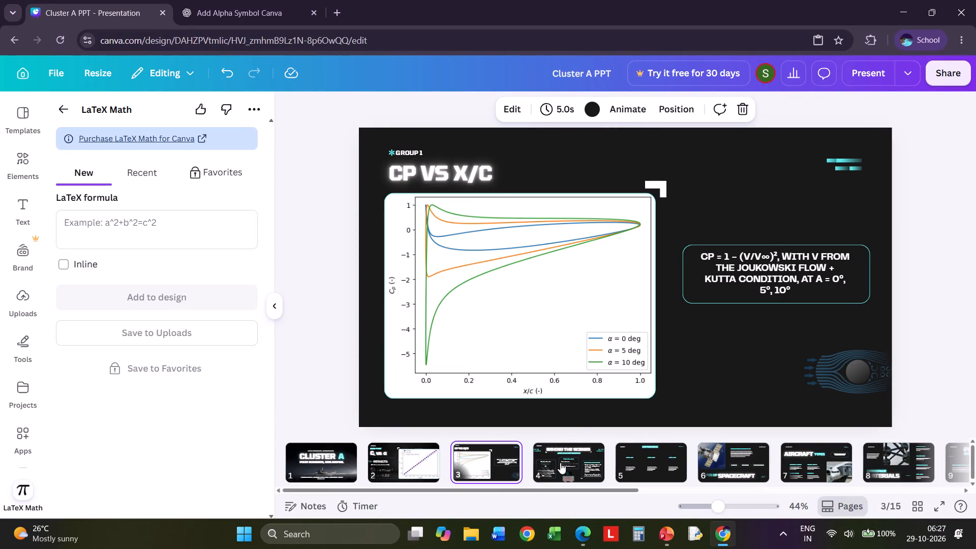
left_click(574, 466)
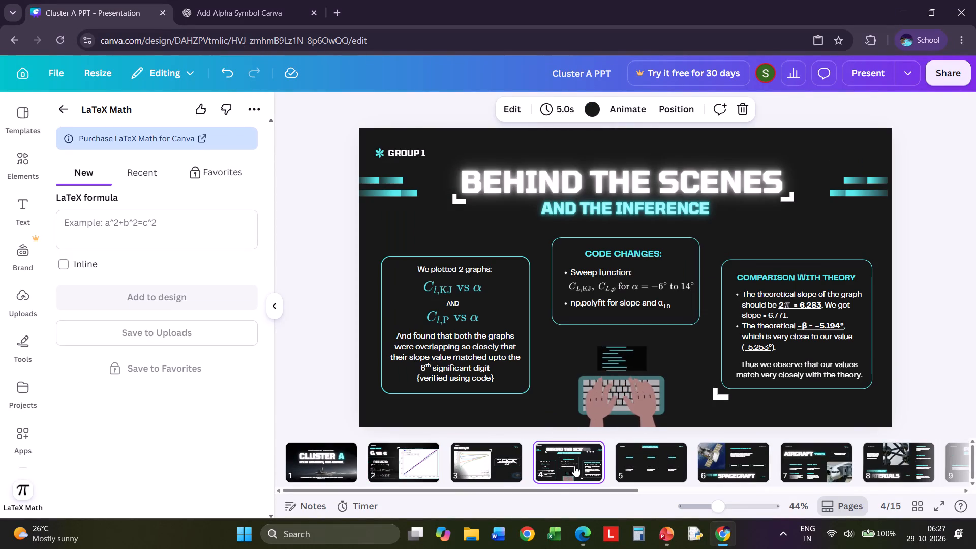
left_click_drag(564, 462, 473, 462)
Review the slides from "CP vs X/C" through "Aerospace Materials" and return to the "Inference" slide.
left_click(581, 463)
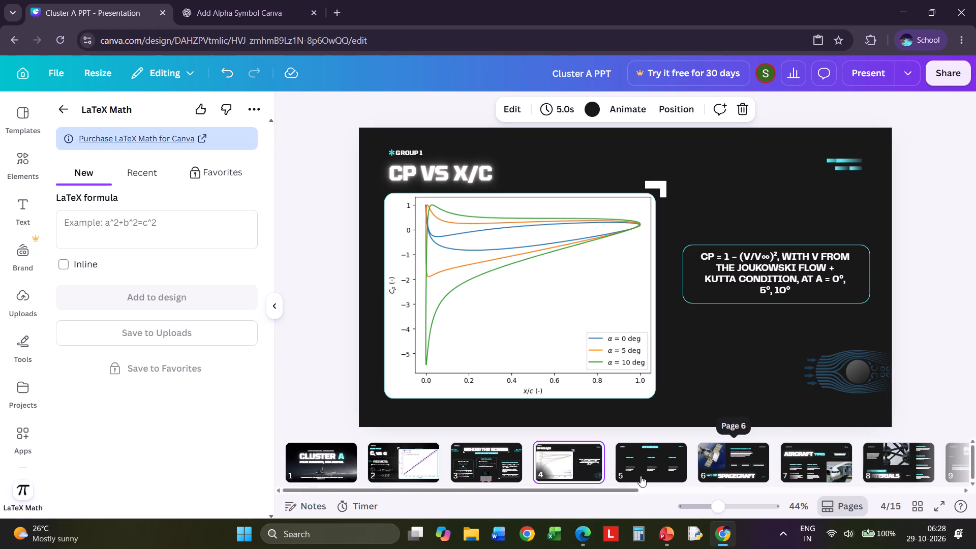
left_click(648, 461)
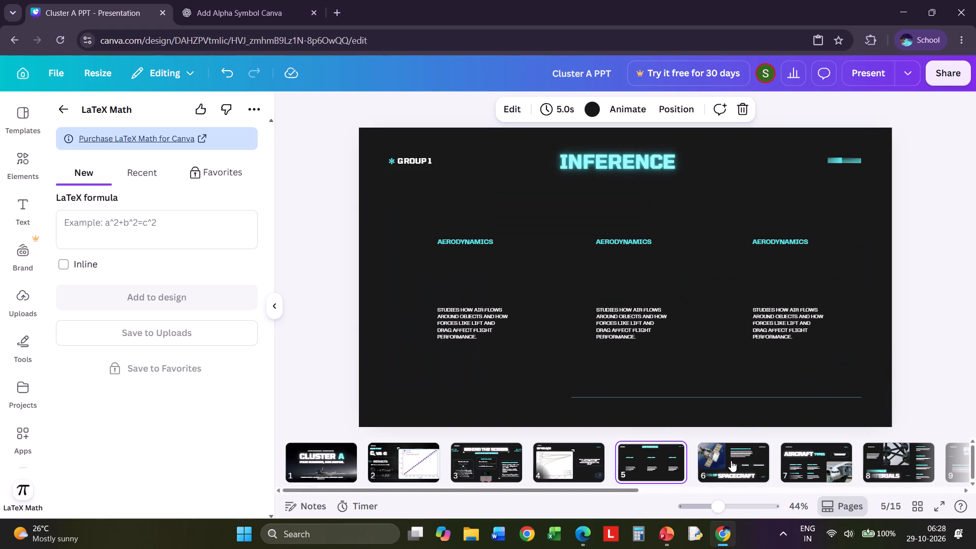
left_click(749, 460)
left_click(805, 460)
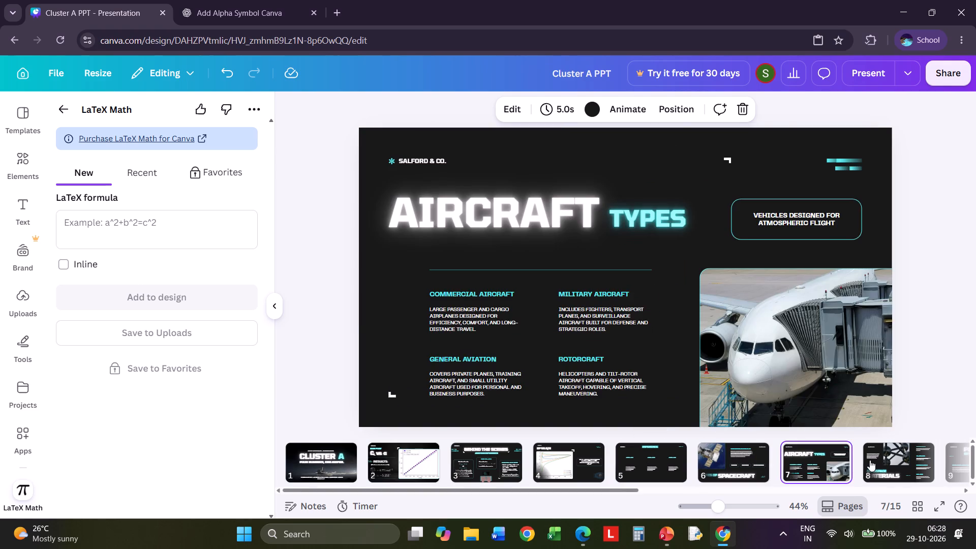
left_click(870, 460)
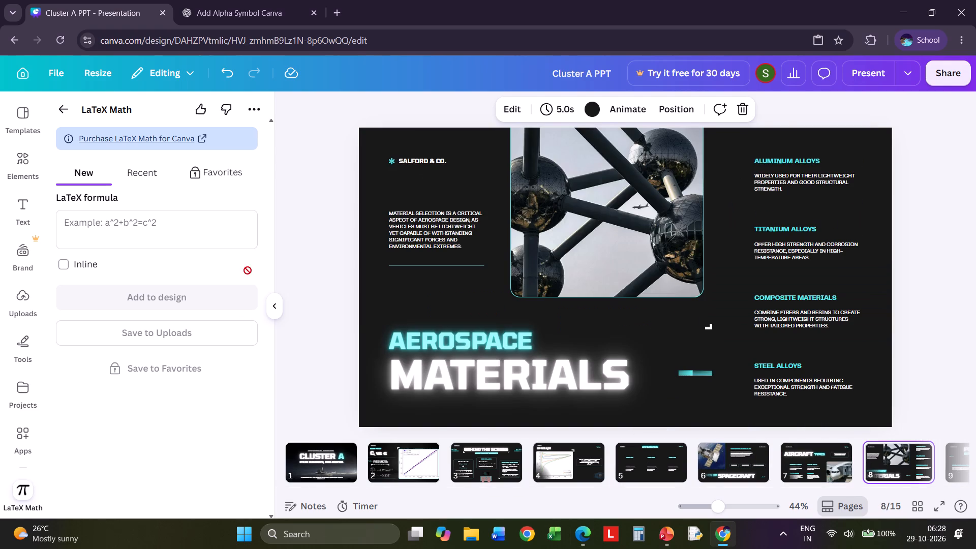
scroll(4, 449, "down", 4)
scroll(24, 447, "up", 2)
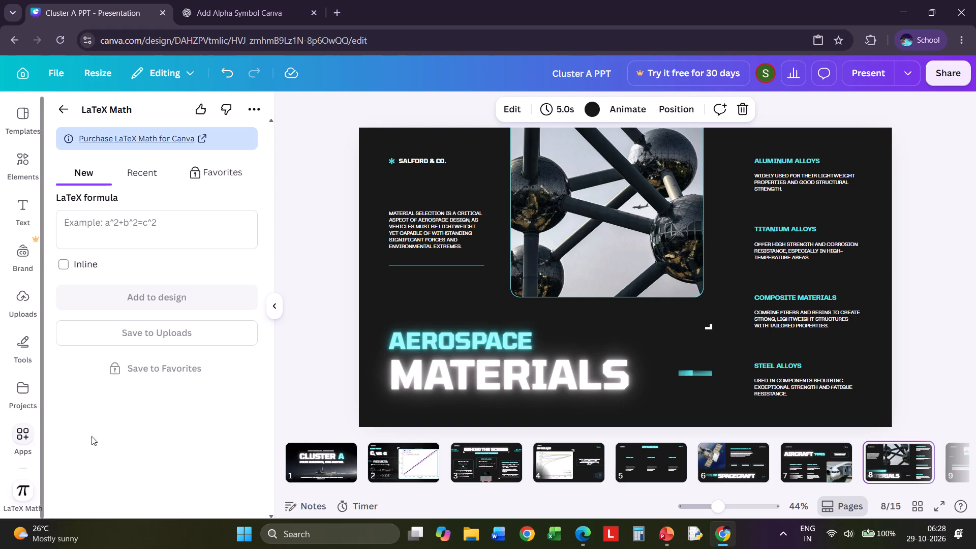
left_click(654, 463)
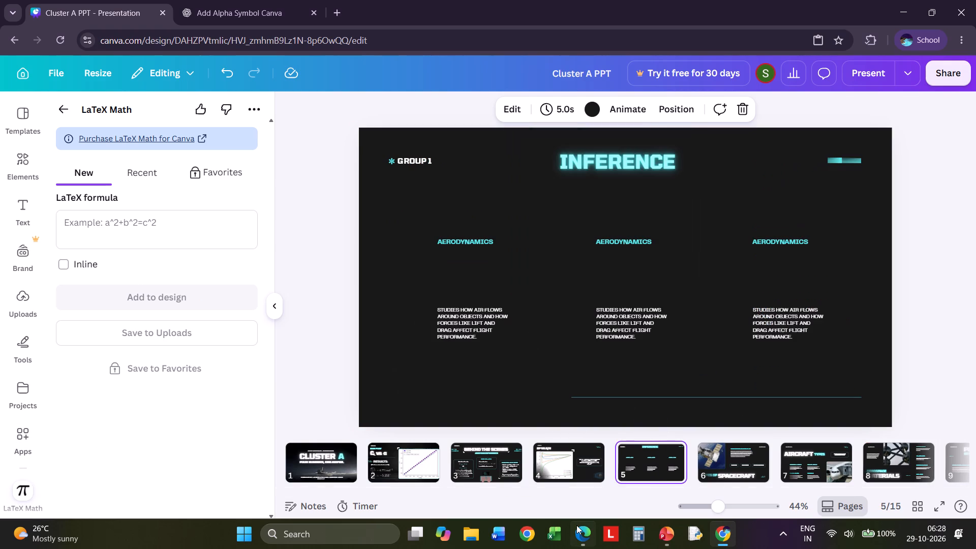
Switch to Microsoft Edge, check the Cluster A task in the group-work PDF, and return to the presentation in Chrome.
left_click(576, 527)
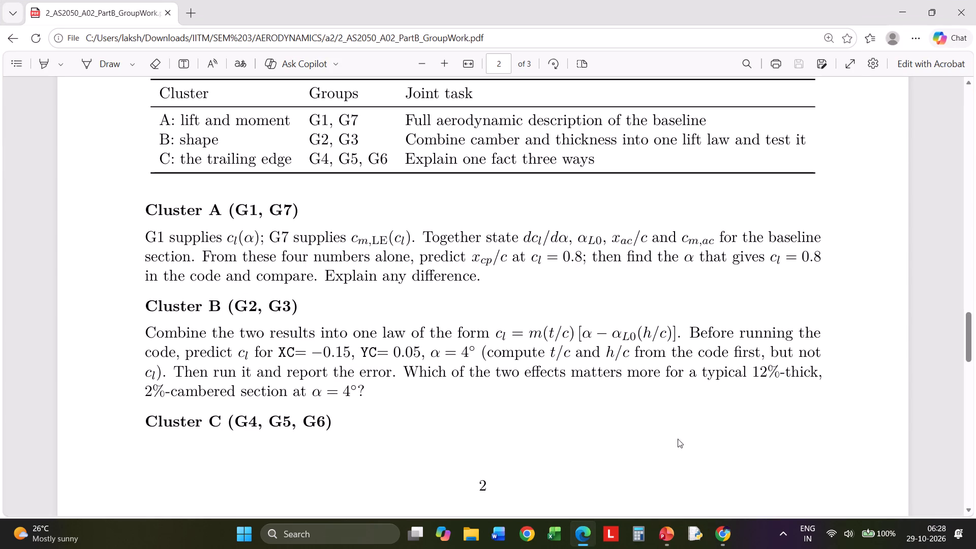
left_click(894, 3)
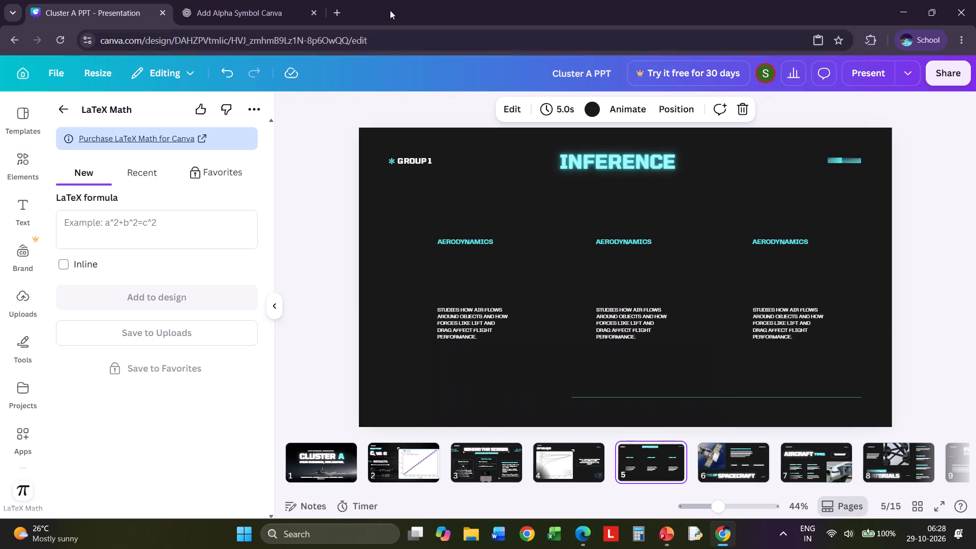
Open Google Classroom in a new browser tab, with the AS2050 Aerodynamics and GN6106 Happiness Habits and Success classes in separate tabs.
left_click(341, 2)
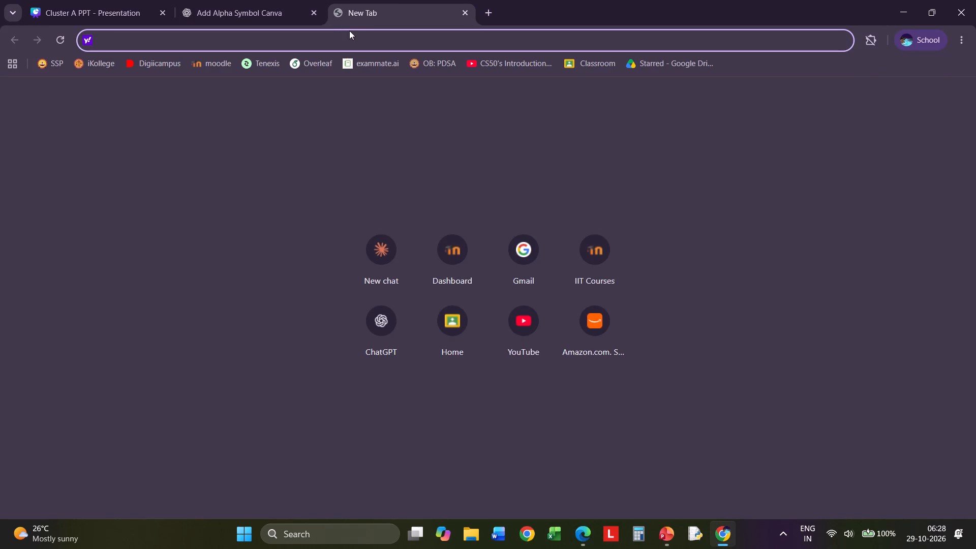
left_click(440, 343)
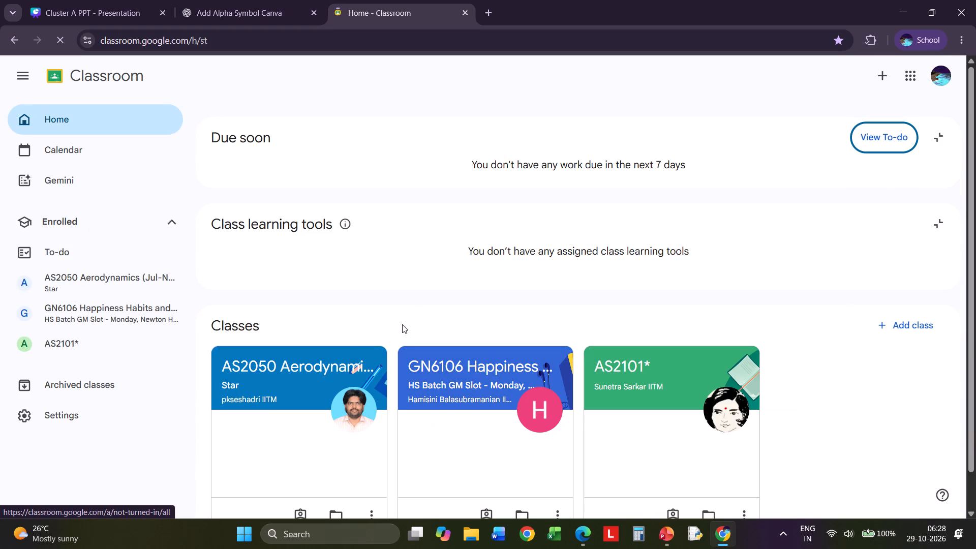
right_click(483, 369)
left_click(529, 199)
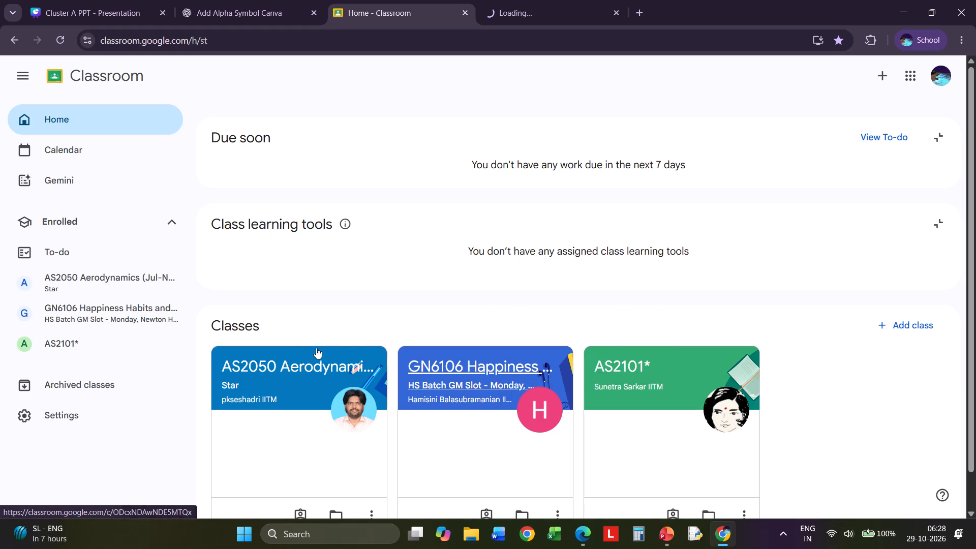
left_click(306, 364)
Open the COURSE COMPLETION assignment in the GN6106 Happiness Habits and Success class.
left_click(519, 0)
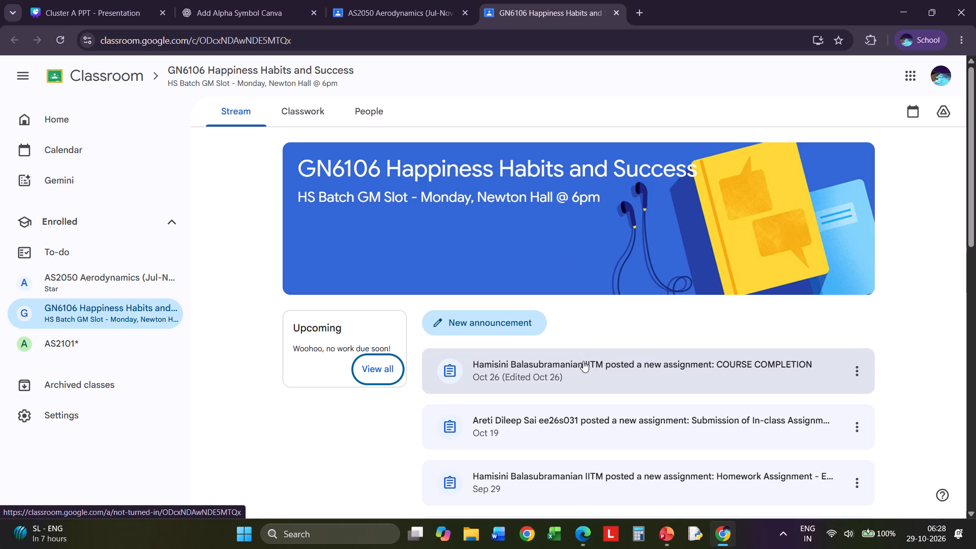
left_click(583, 361)
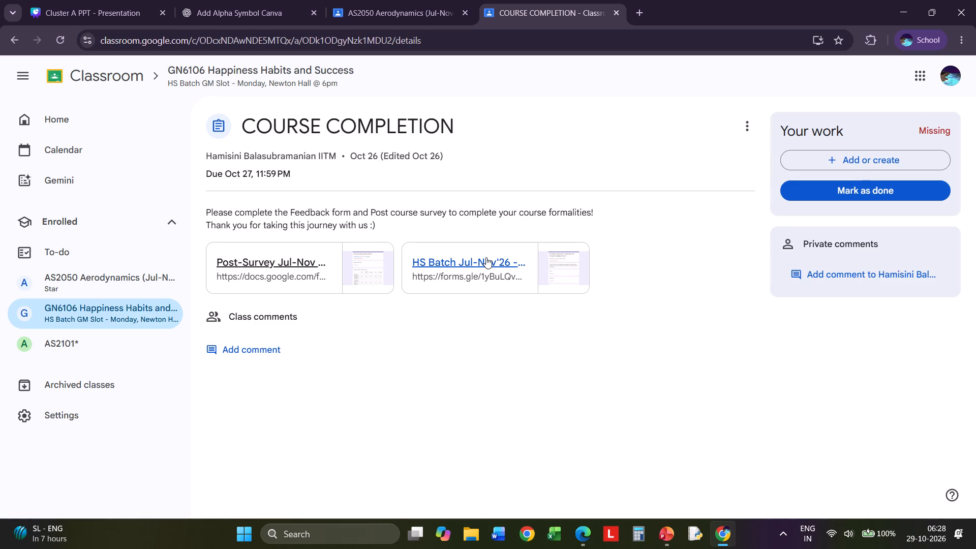
Look through the AS2050 Aerodynamics class stream and its classwork list for the coding assignment.
left_click(398, 21)
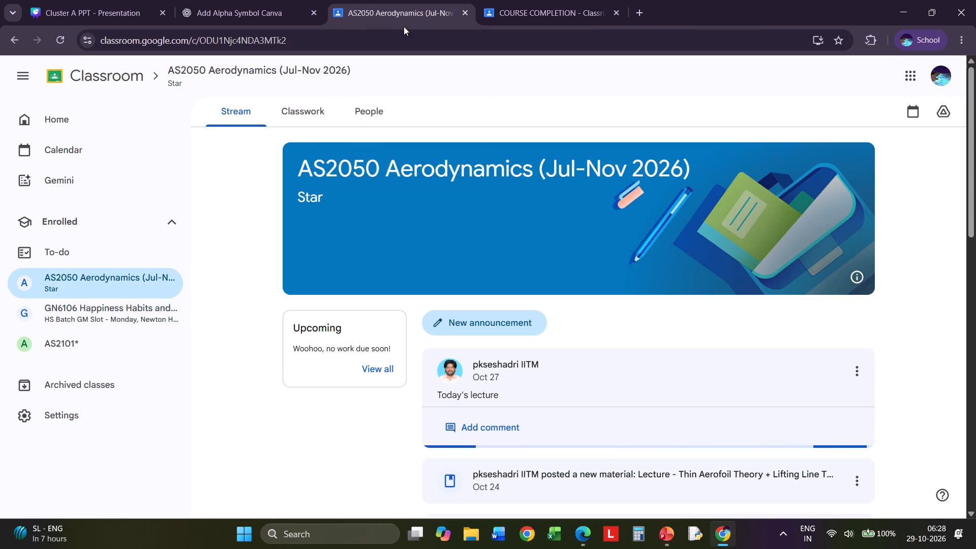
scroll(559, 289, "down", 2)
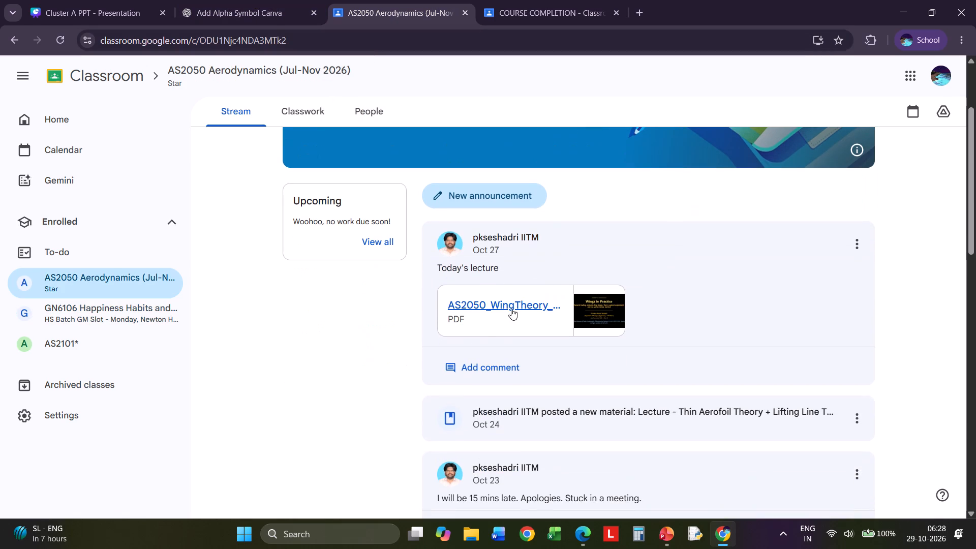
scroll(526, 308, "up", 3)
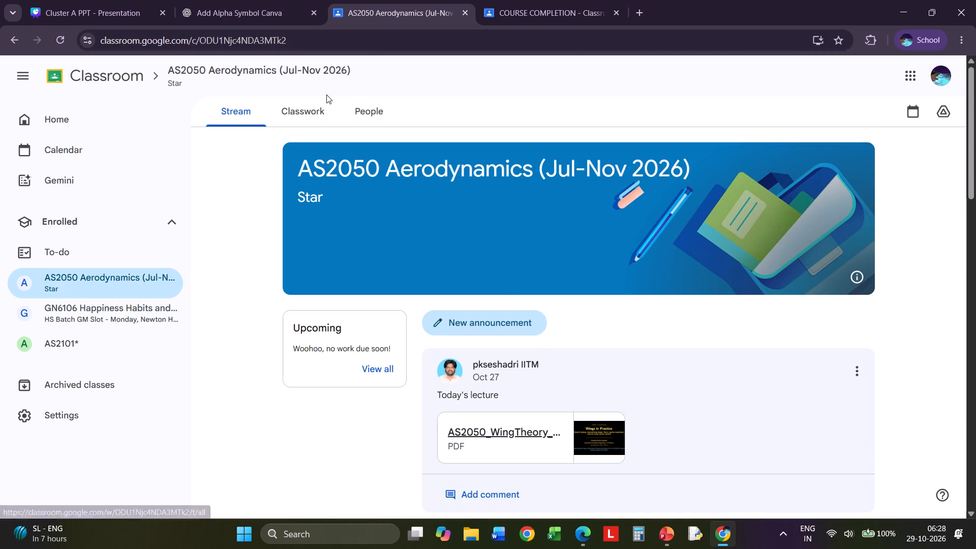
left_click(315, 102)
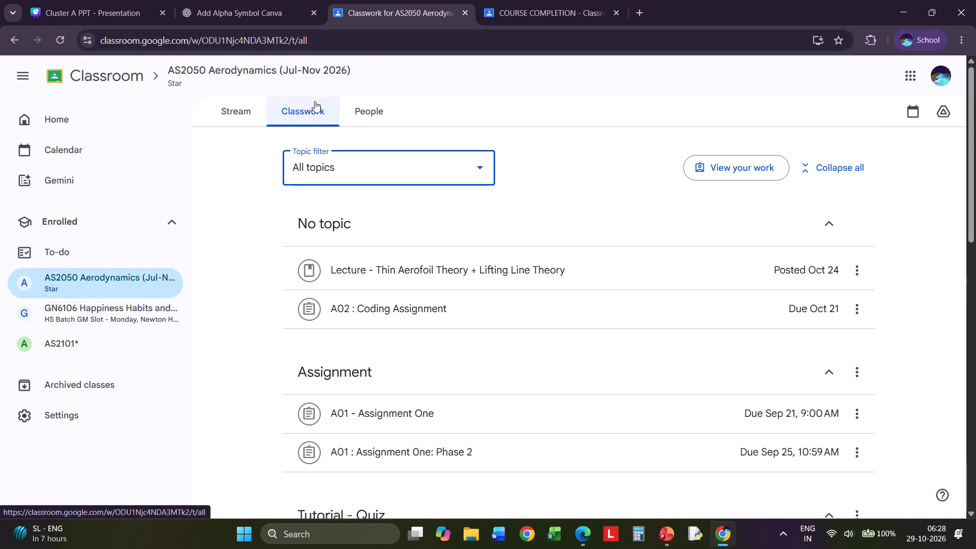
scroll(501, 352, "down", 7)
scroll(501, 352, "up", 1)
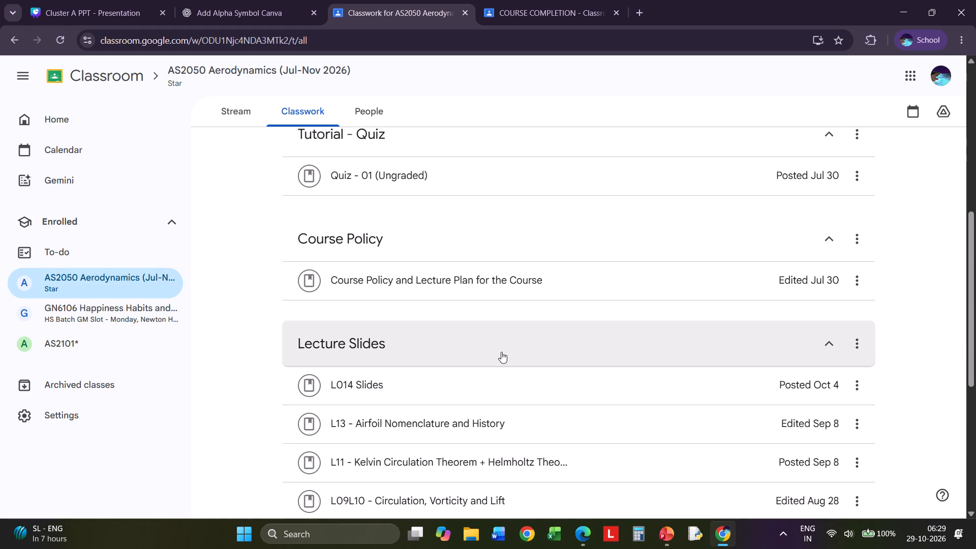
scroll(501, 352, "down", 4)
scroll(501, 352, "up", 10)
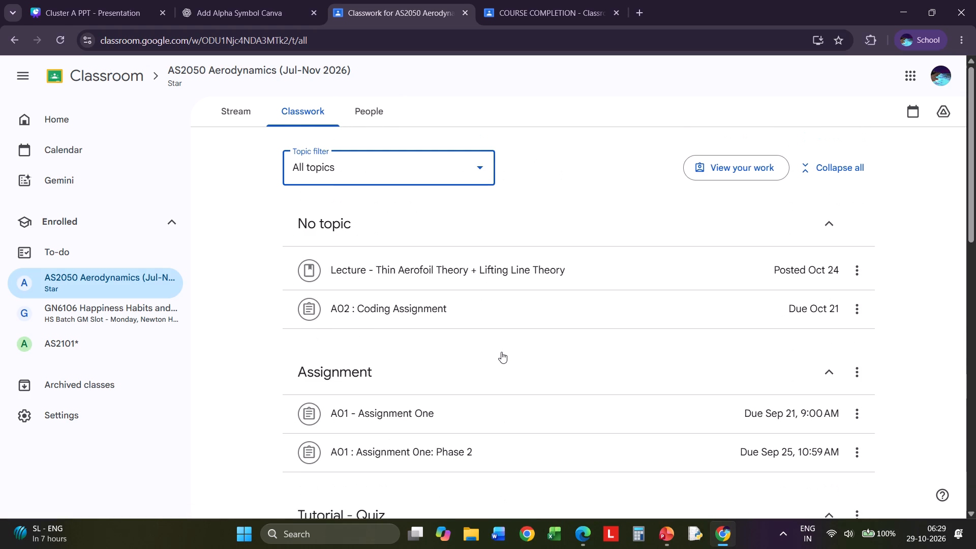
scroll(501, 352, "up", 5)
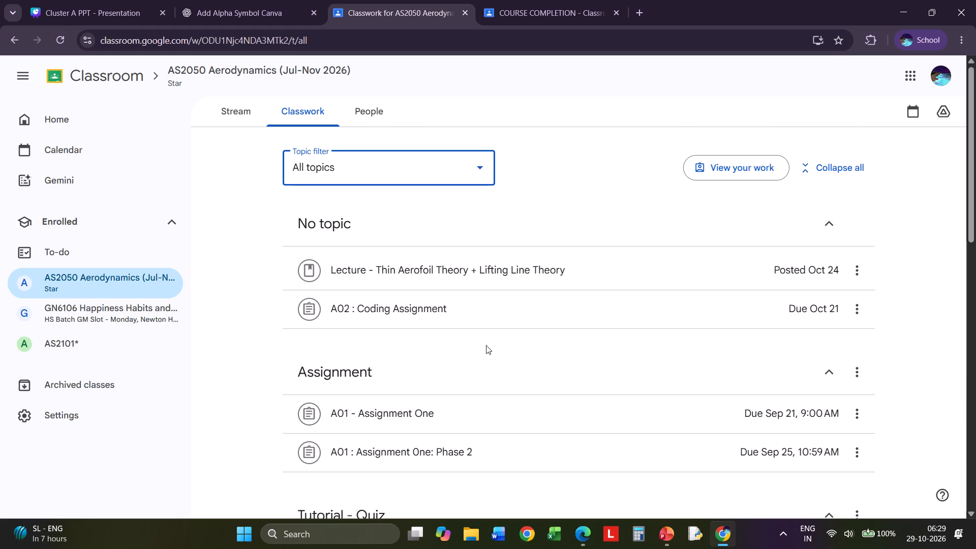
Open the submitted AS2050__GRP_1_PART_A.pdf from the A02 : Coding Assignment.
left_click(451, 301)
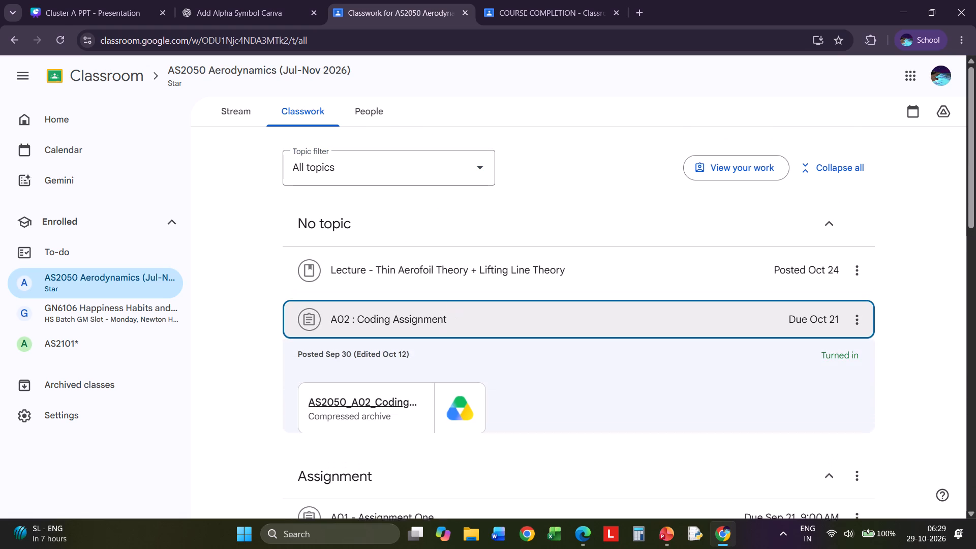
left_click(355, 467)
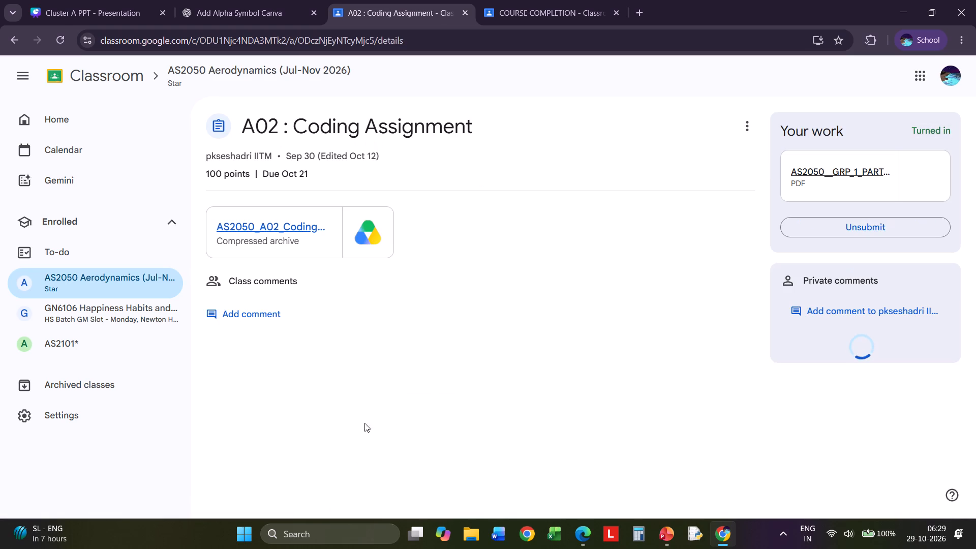
left_click(817, 179)
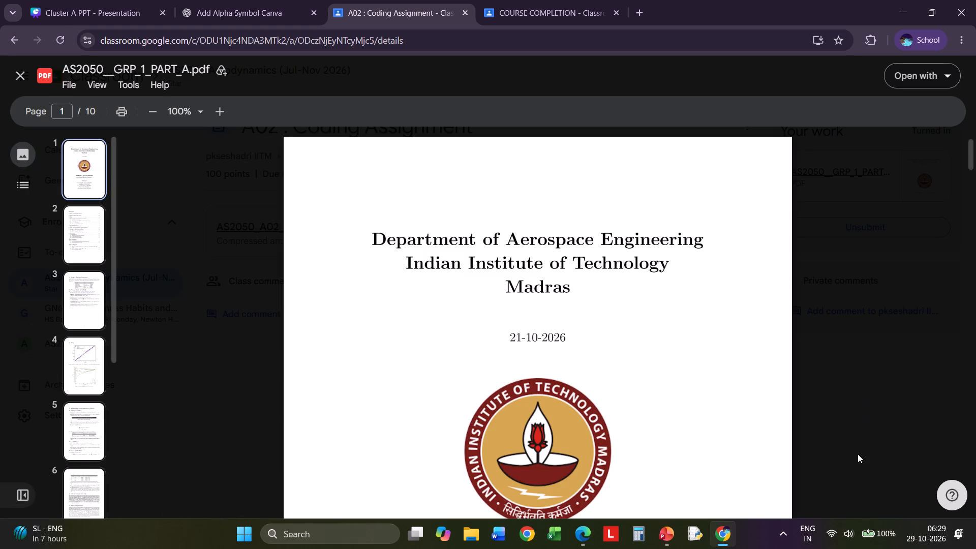
Lower the screen brightness to slightly above half and return to the PDF.
left_click(853, 541)
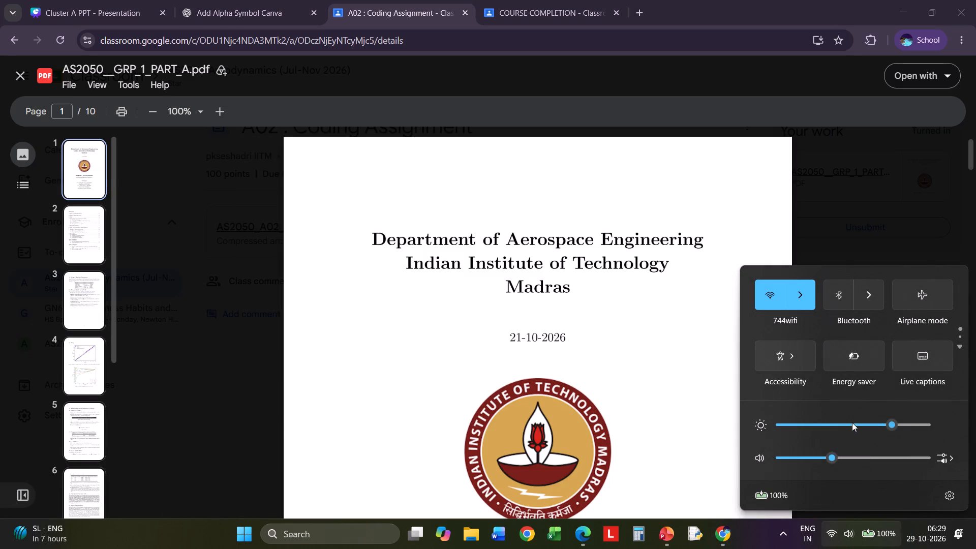
left_click(852, 422)
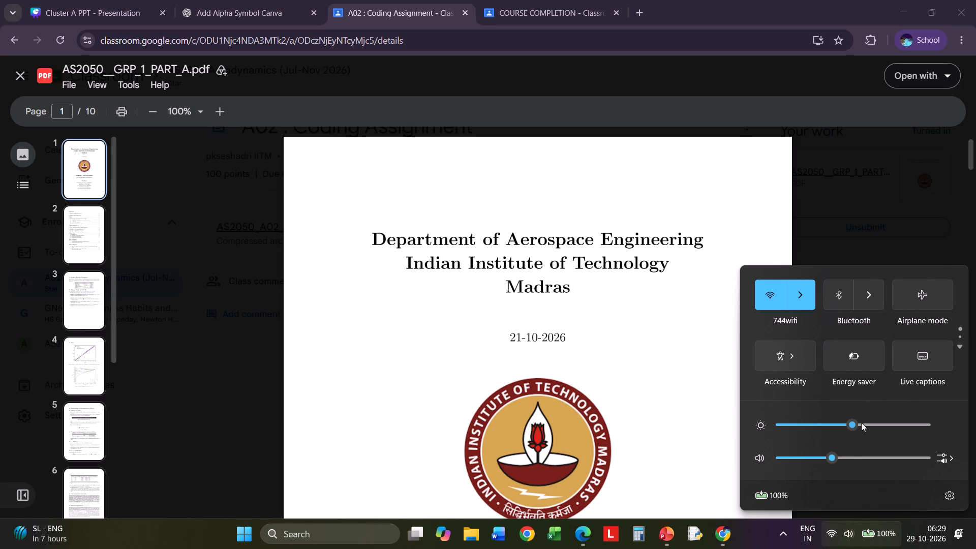
left_click(861, 422)
left_click(627, 359)
Review the report from its contents page through the setup parameters, code changes and the plot of Cp against x/c.
scroll(627, 359, "down", 10)
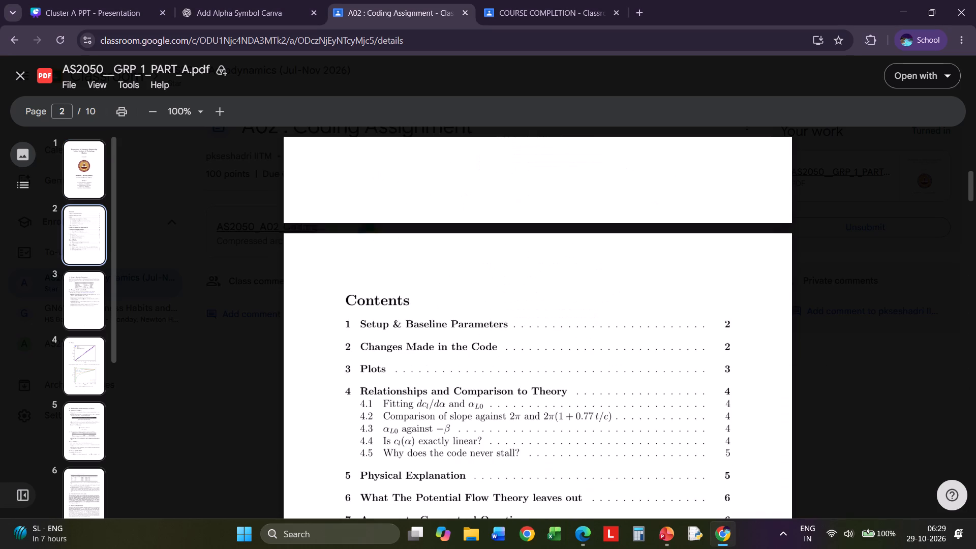
scroll(627, 359, "down", 11)
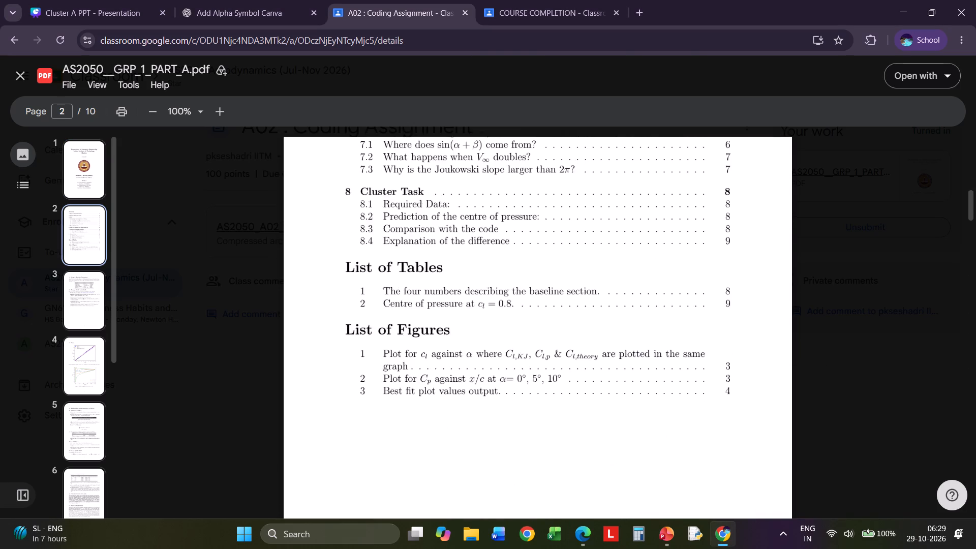
scroll(638, 358, "down", 2)
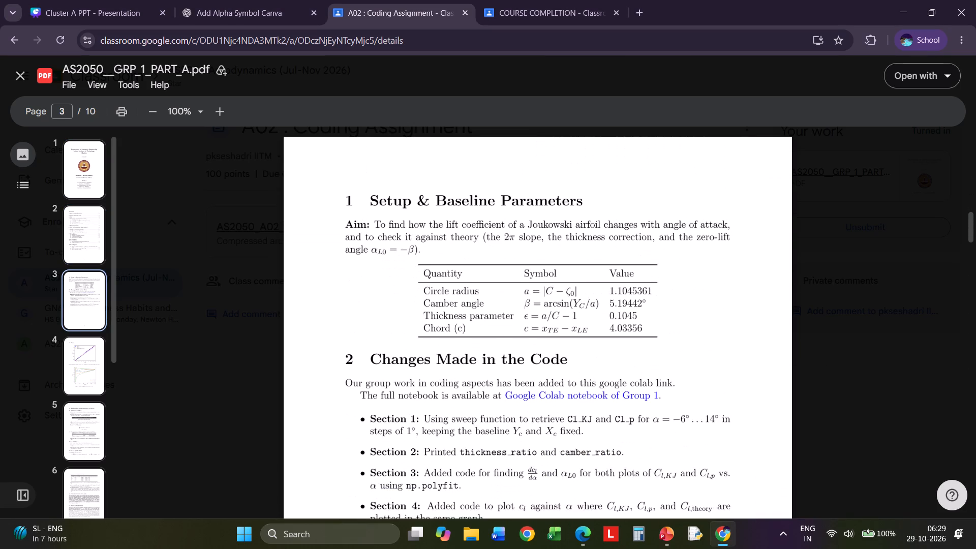
scroll(669, 351, "down", 4)
scroll(637, 312, "down", 1)
scroll(635, 310, "up", 1)
scroll(631, 309, "down", 4)
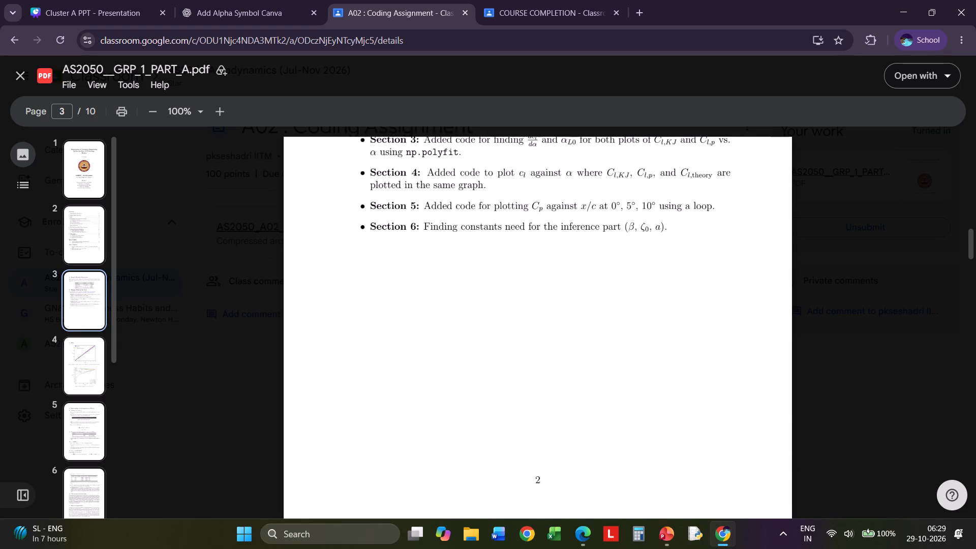
scroll(607, 304, "down", 2)
scroll(582, 303, "up", 1)
scroll(578, 302, "down", 6)
scroll(571, 298, "up", 1)
scroll(569, 298, "down", 3)
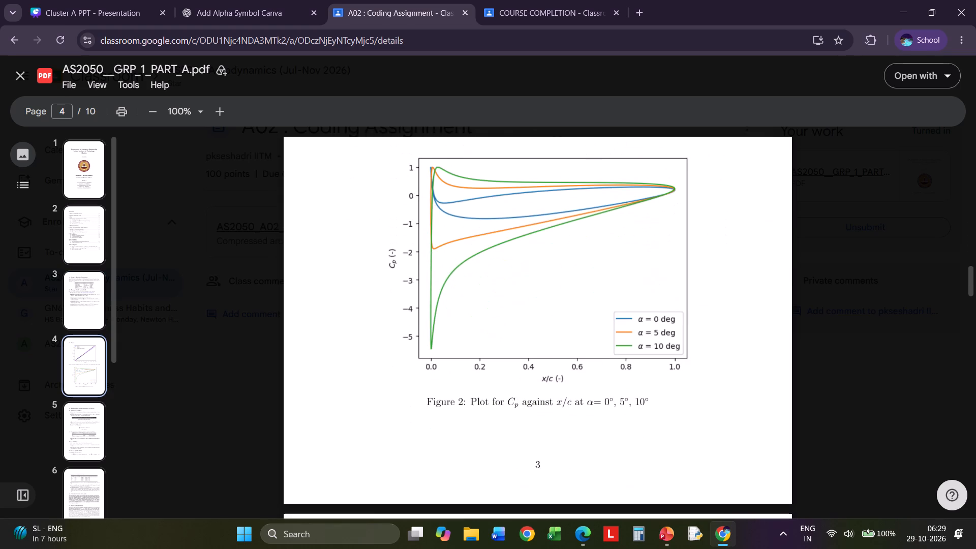
Examine section 4, Relationships and Comparison to Theory, covering the slope fit, zero-lift angle and comparison against 2π.
scroll(566, 296, "down", 4)
scroll(586, 312, "up", 1)
scroll(586, 312, "down", 5)
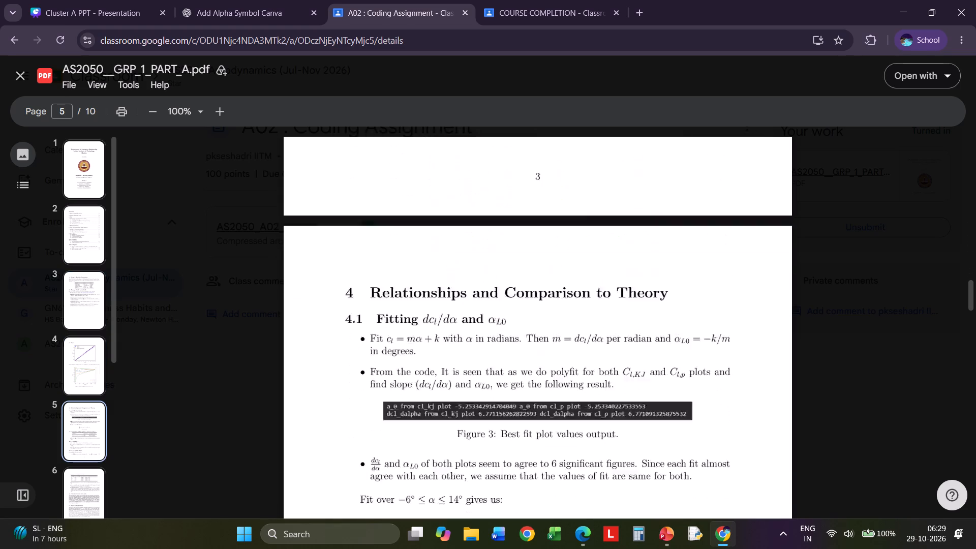
scroll(585, 311, "down", 3)
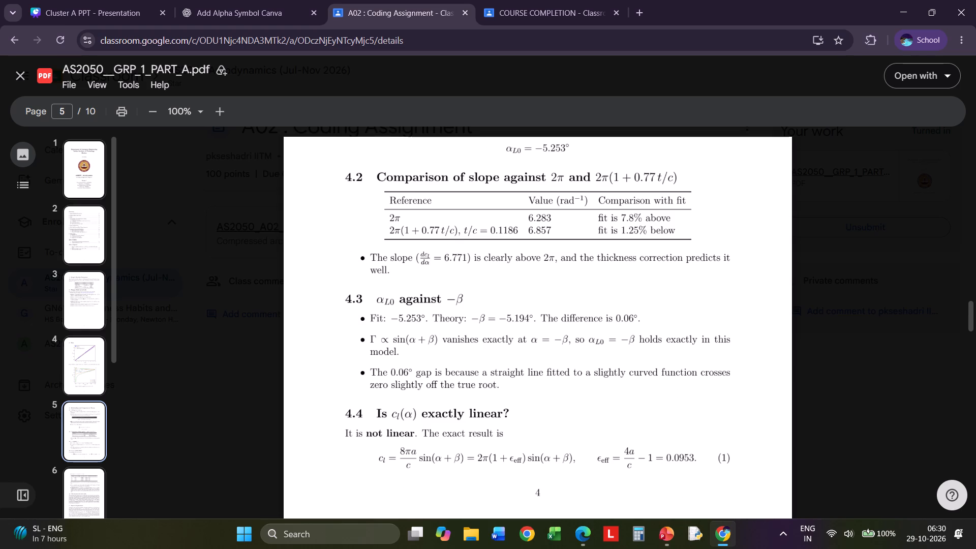
scroll(501, 364, "up", 3)
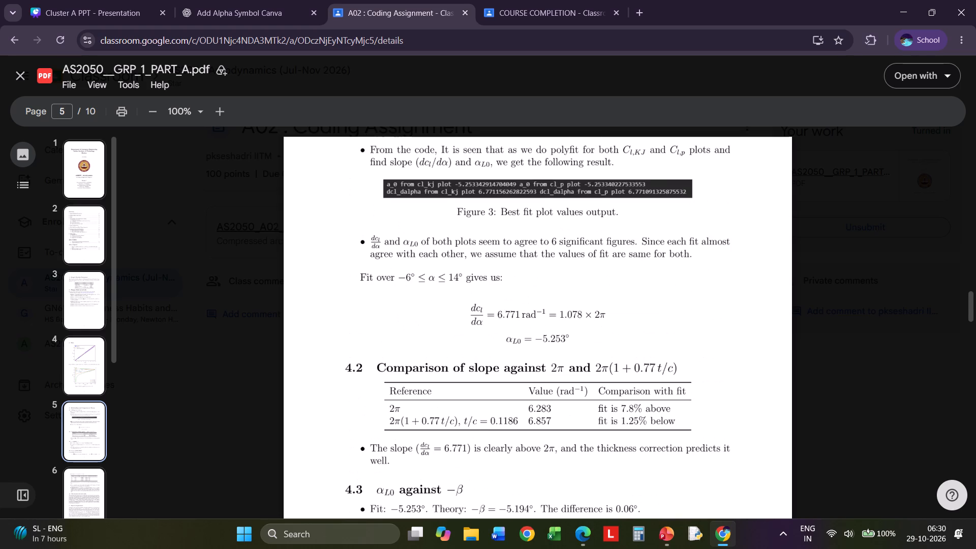
scroll(501, 364, "up", 2)
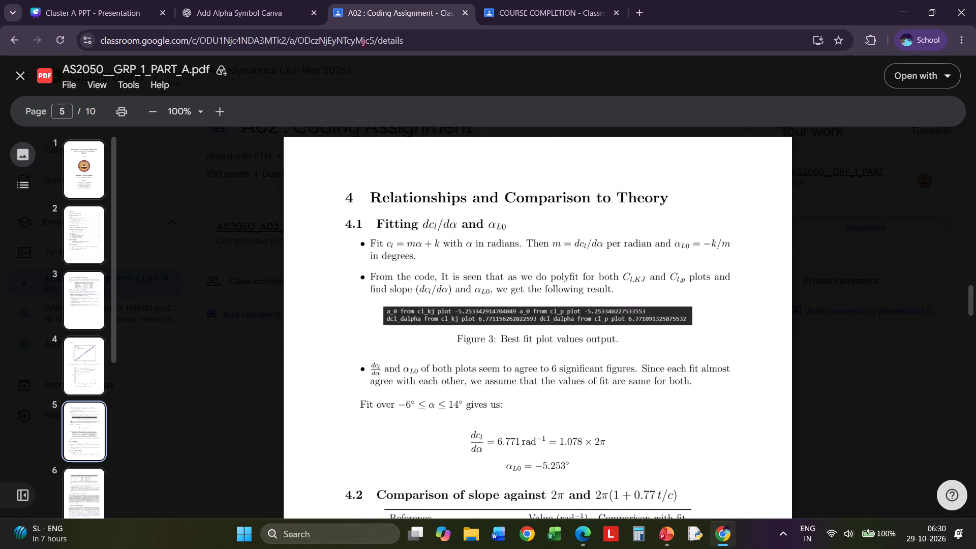
Return to the Cluster A PPT, duplicate the "Behind the Scenes" slide and place the copy directly after the "CP vs X/C" slide.
left_click(144, 0)
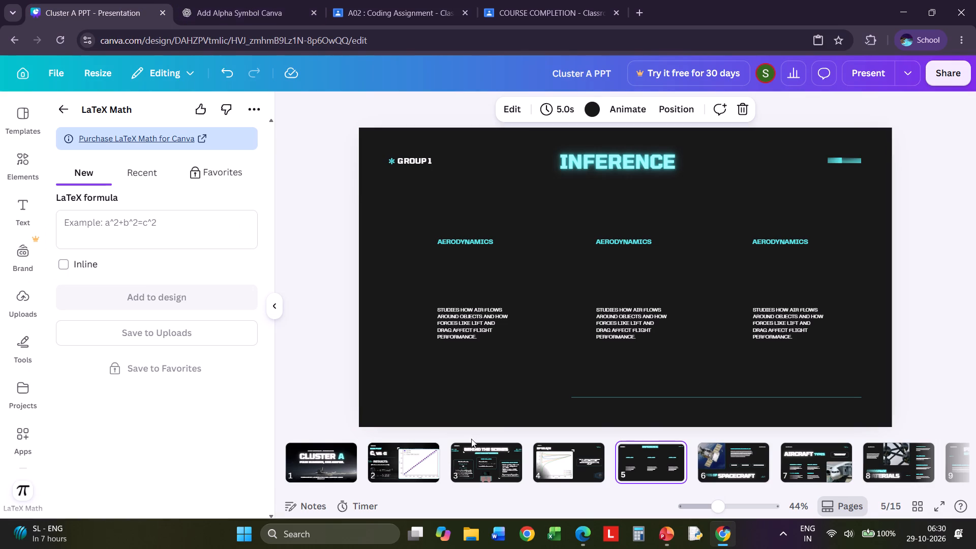
left_click(507, 469)
right_click(497, 470)
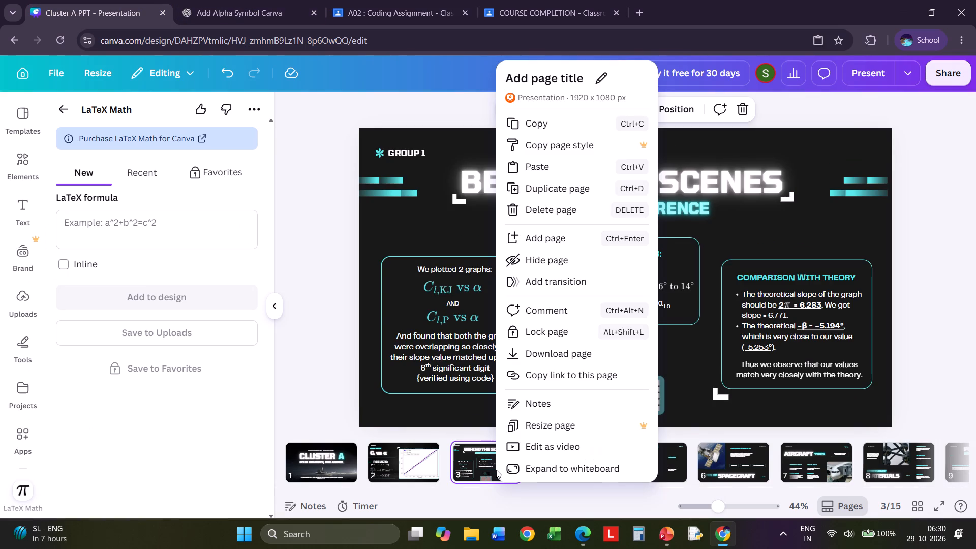
left_click(552, 192)
left_click_drag(571, 462, 641, 450)
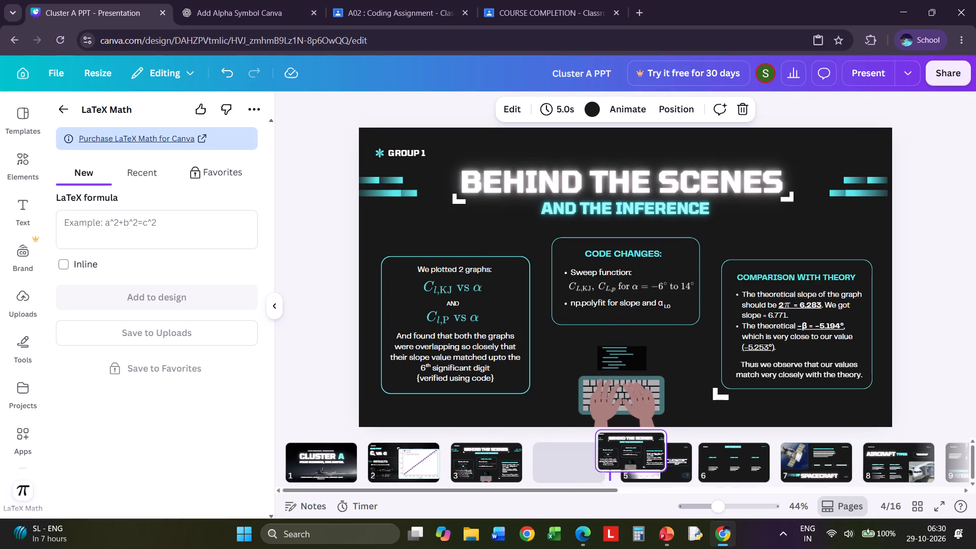
left_click_drag(641, 450, 719, 471)
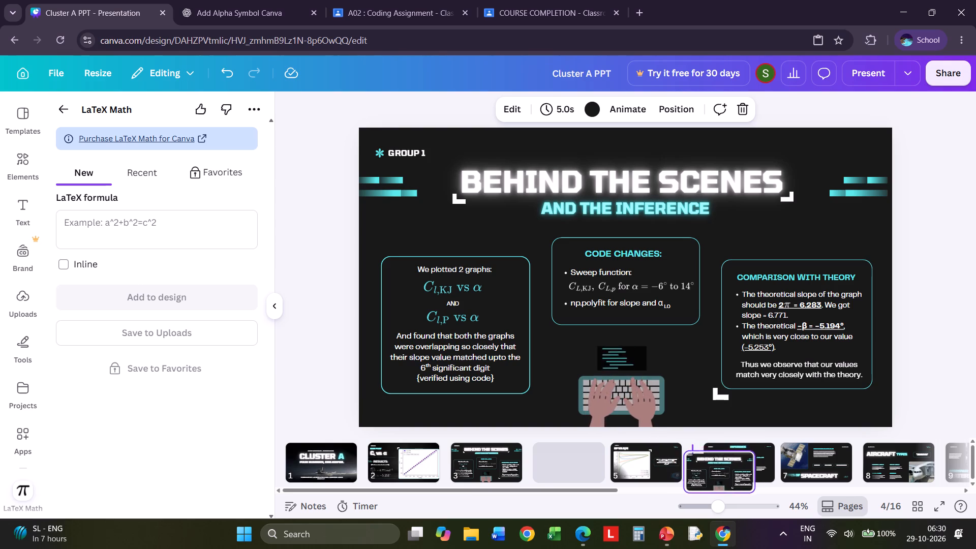
left_click_drag(719, 471, 712, 464)
left_click(712, 464)
View the "CP vs X/C" slide and the original "Behind the Scenes" slide, and open the duplicate on page 5.
left_click(562, 455)
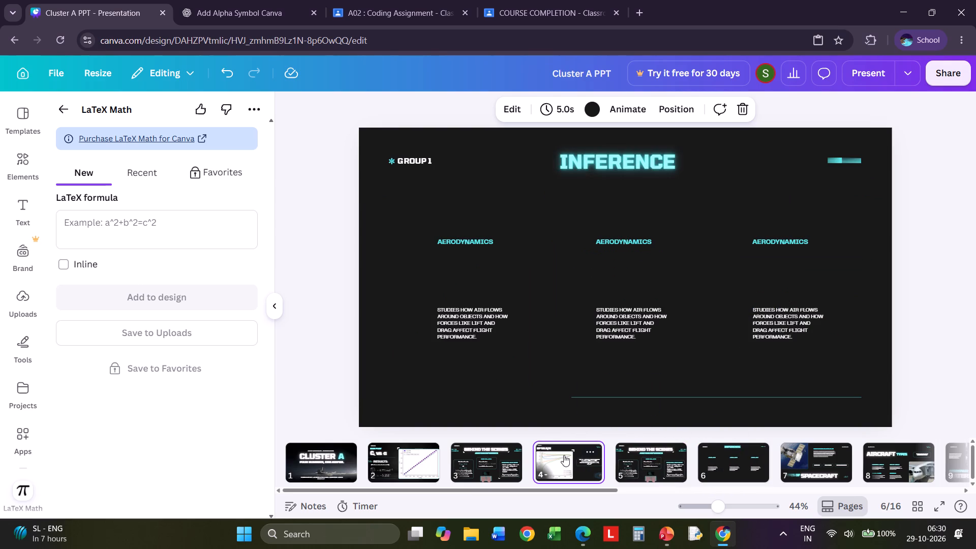
left_click(467, 457)
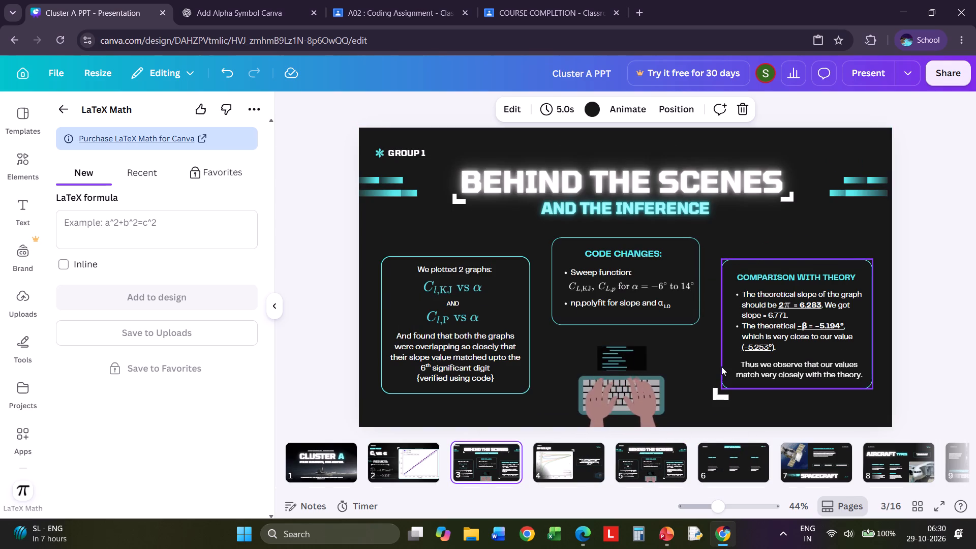
left_click(649, 465)
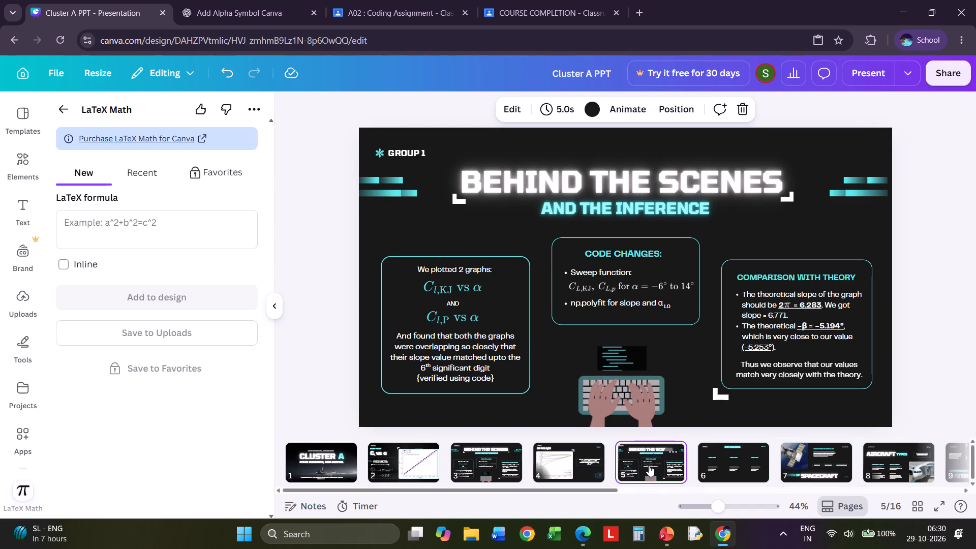
Close the ChatGPT "Add Alpha Symbol Canva" tab after a look at slides 4 and 5.
left_click(583, 465)
left_click(655, 464)
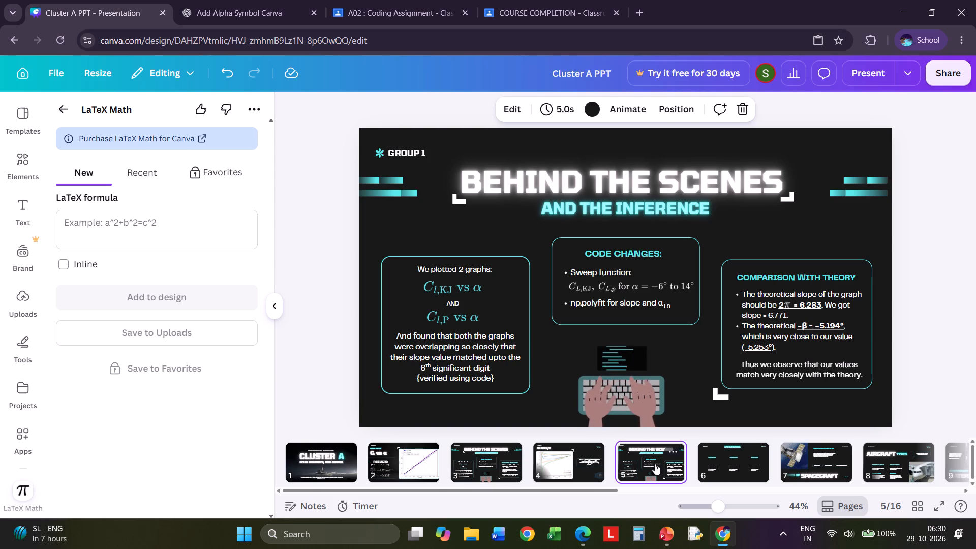
left_click(302, 1)
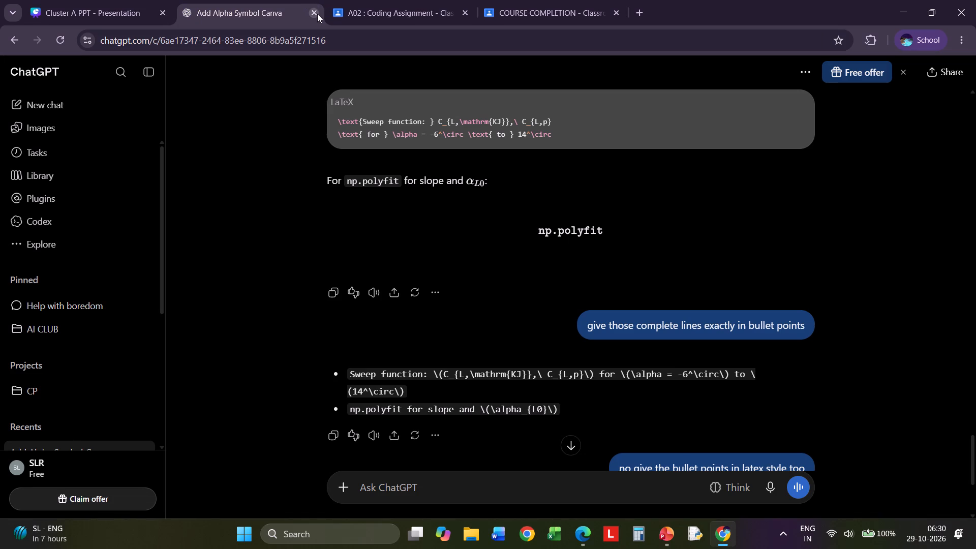
left_click(317, 14)
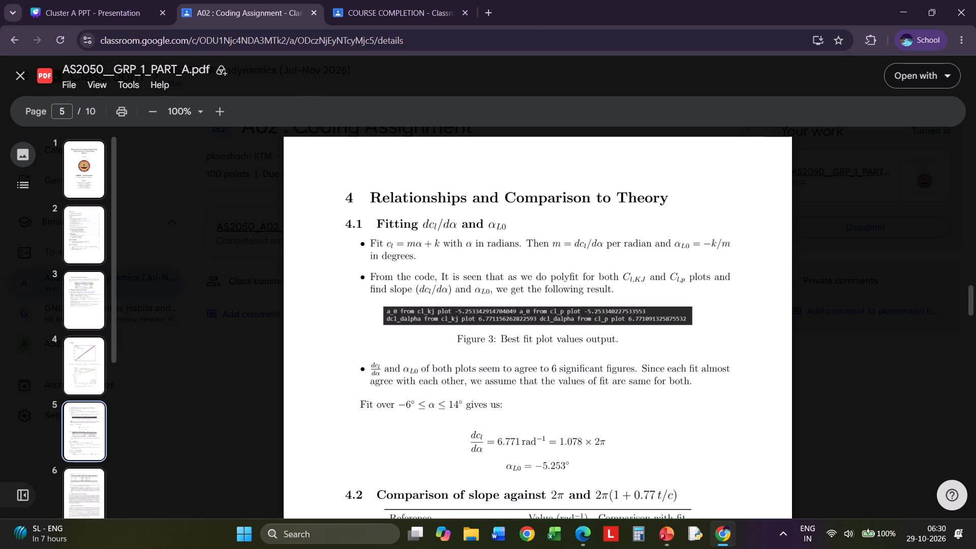
Examine the Cp against x/c plot and code changes in AS2050__GRP_1_PART_A.pdf alongside the "CP vs X/C" and duplicated "Behind the Scenes" slides.
scroll(419, 276, "up", 9)
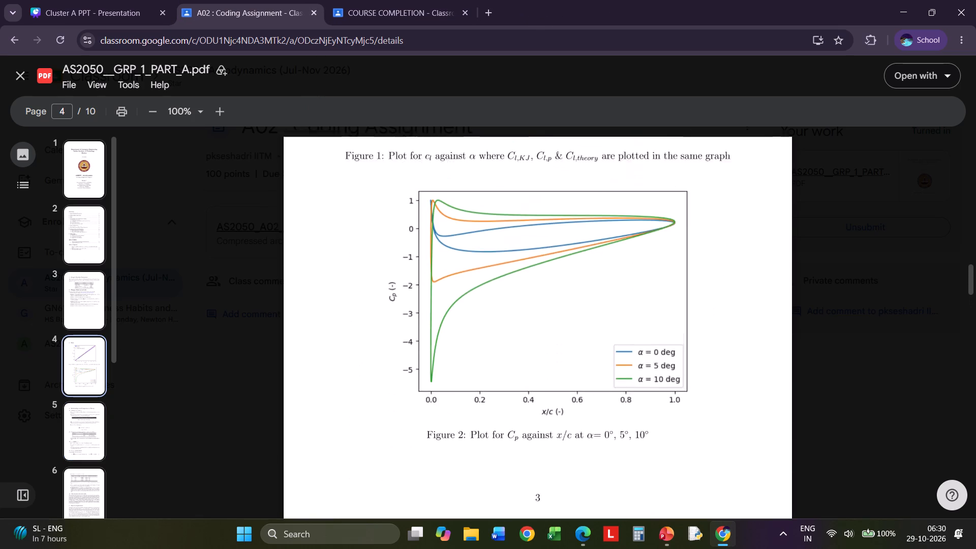
scroll(419, 276, "up", 1)
scroll(419, 276, "down", 5)
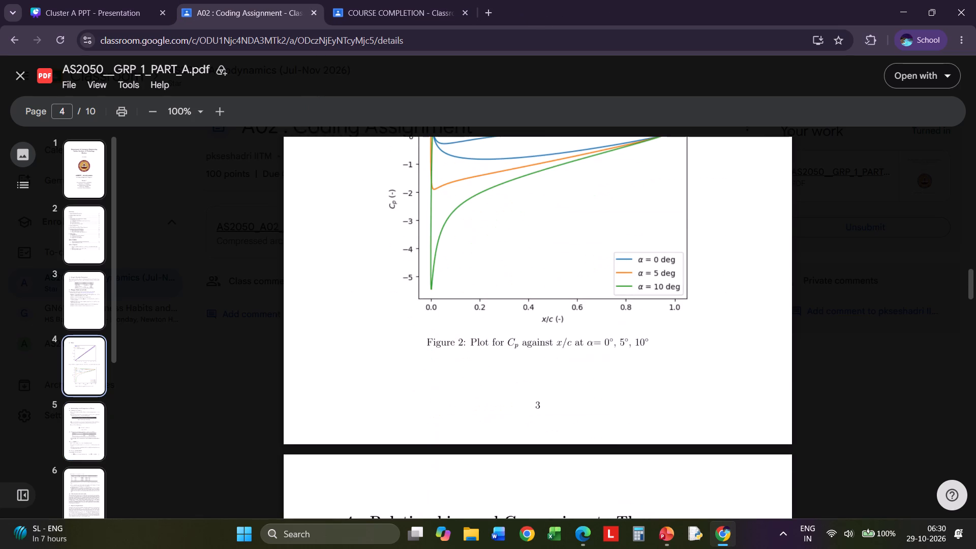
left_click(125, 0)
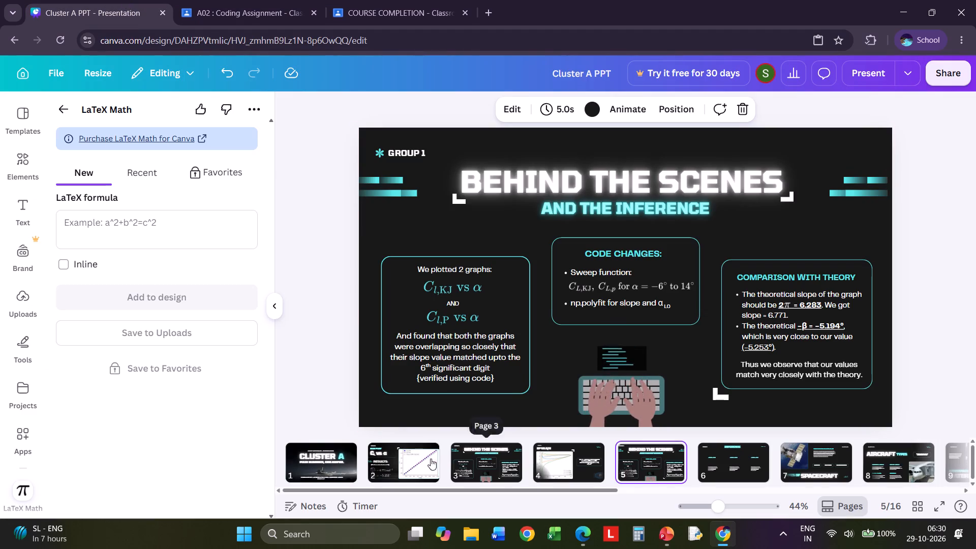
left_click(574, 457)
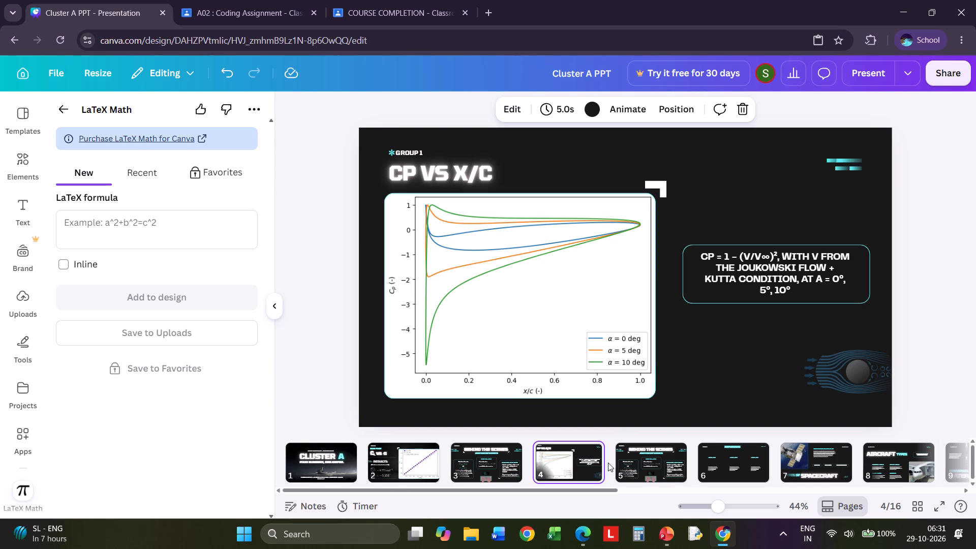
left_click(653, 462)
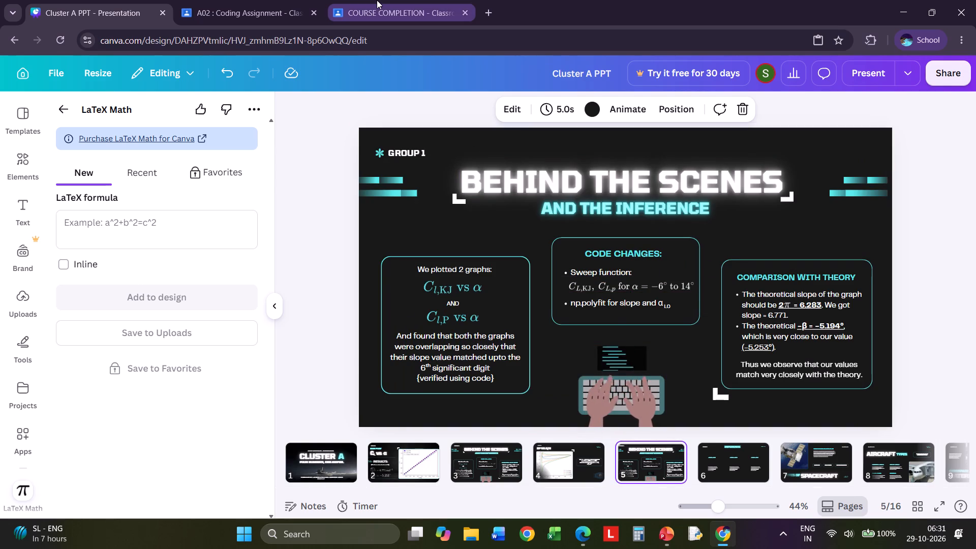
left_click(265, 0)
scroll(430, 326, "up", 12)
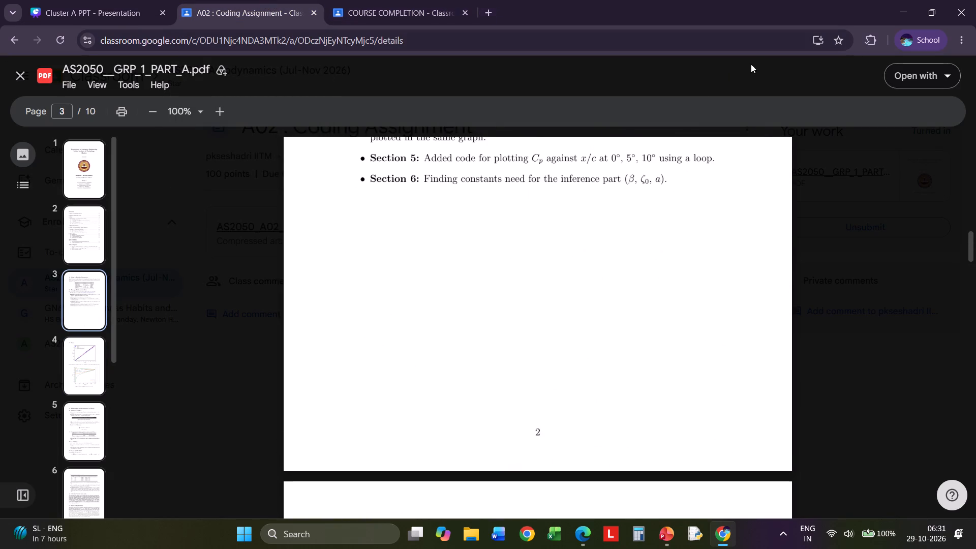
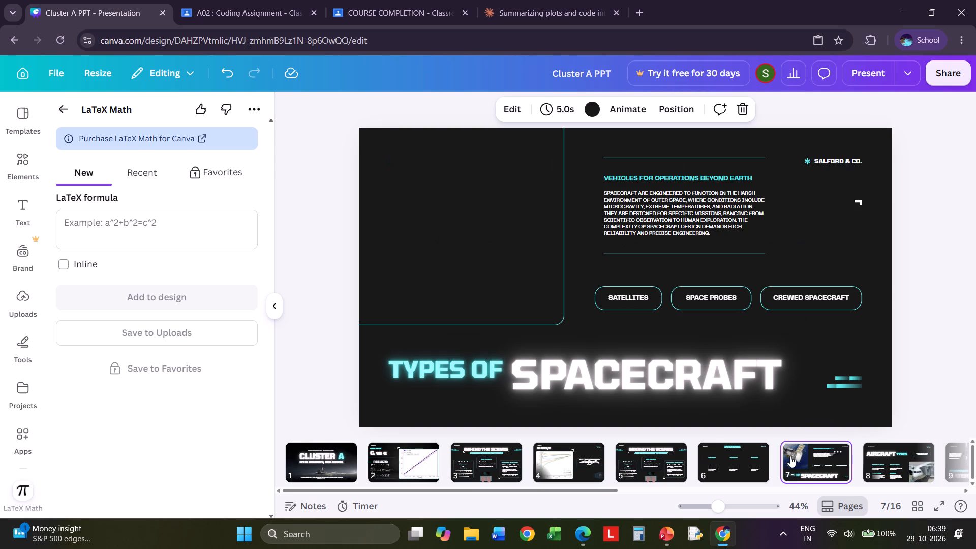
left_click(395, 458)
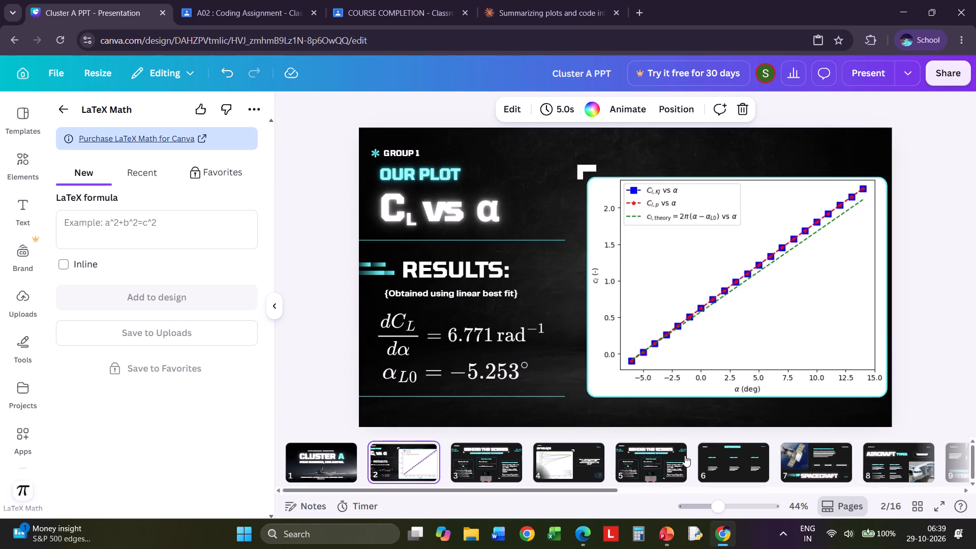
left_click(747, 450)
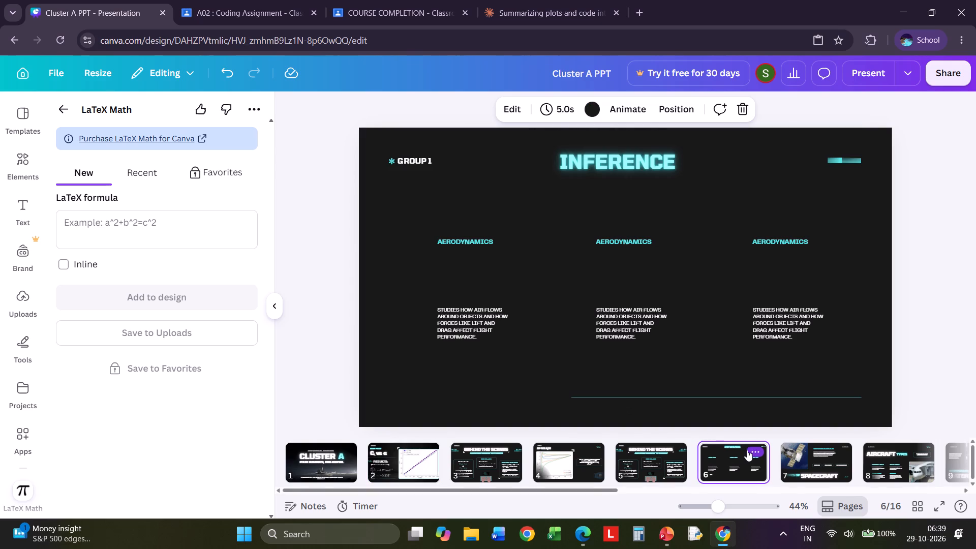
Move the "Types of Spacecraft" slide from page 7 to page 3, directly after the C_L vs α plot slide.
left_click(823, 458)
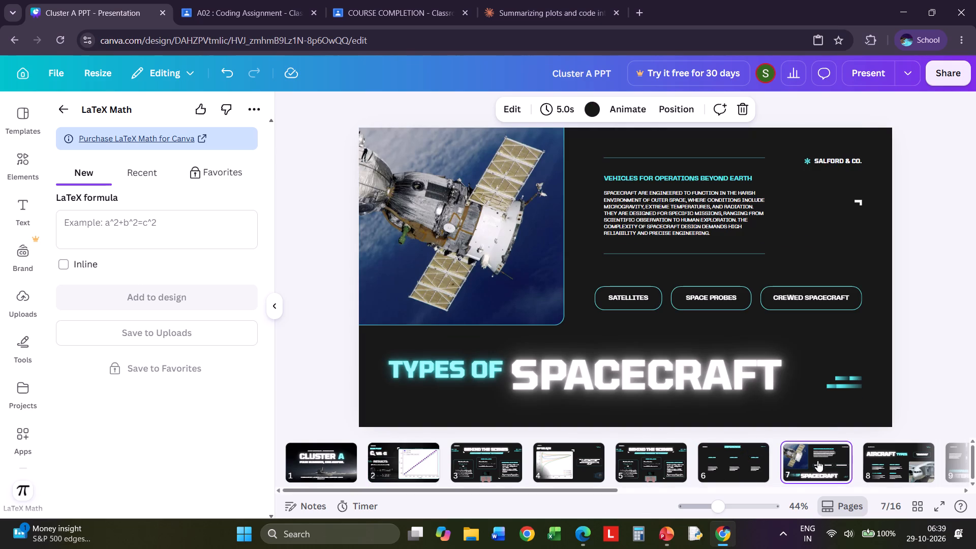
left_click_drag(821, 459, 537, 457)
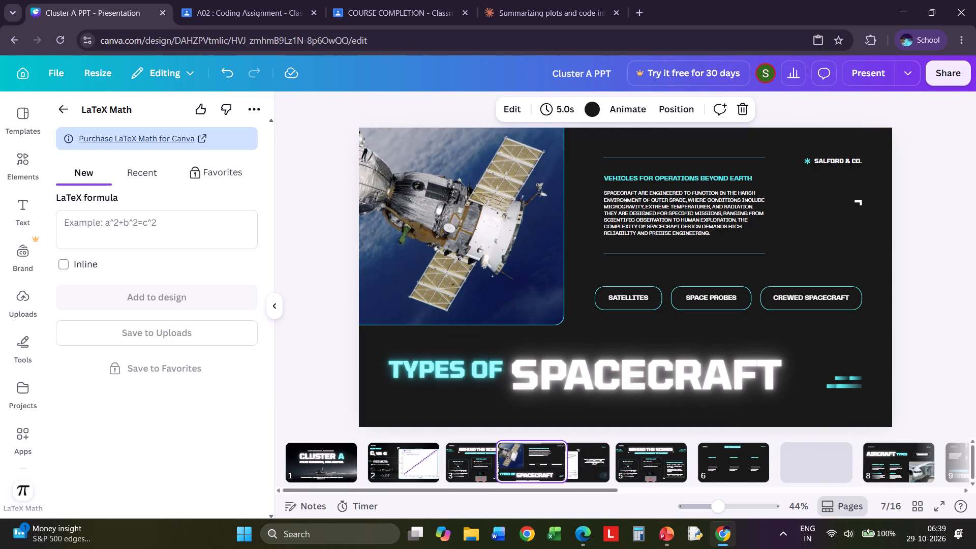
left_click_drag(537, 457, 487, 464)
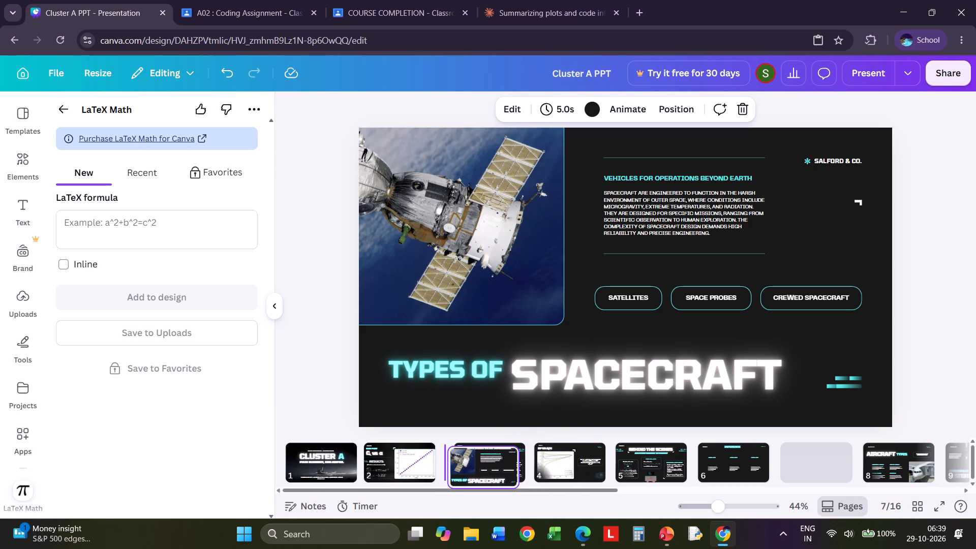
left_click_drag(487, 464, 482, 464)
Review the title slide, the C_L vs α slide and the Types of Spacecraft slide to check their layouts.
left_click(399, 467)
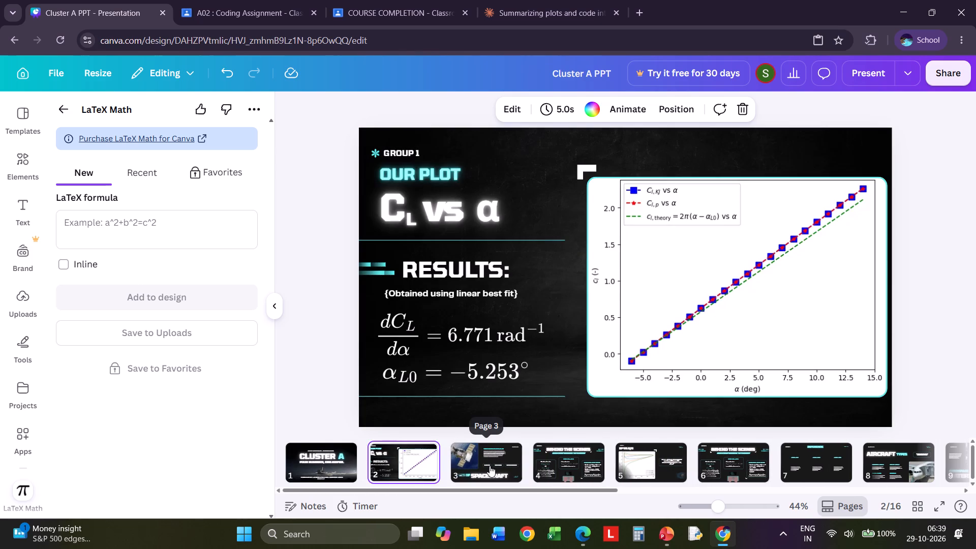
left_click(490, 466)
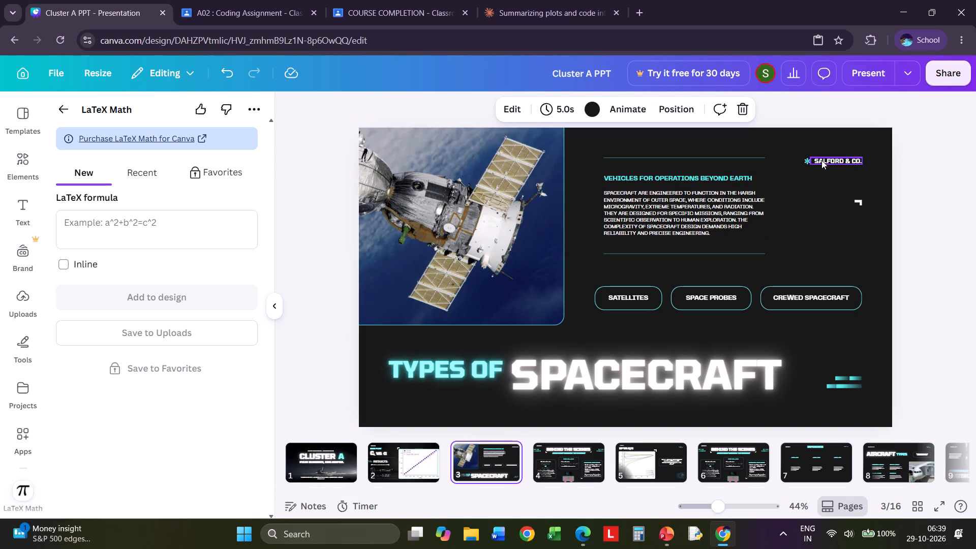
left_click(390, 458)
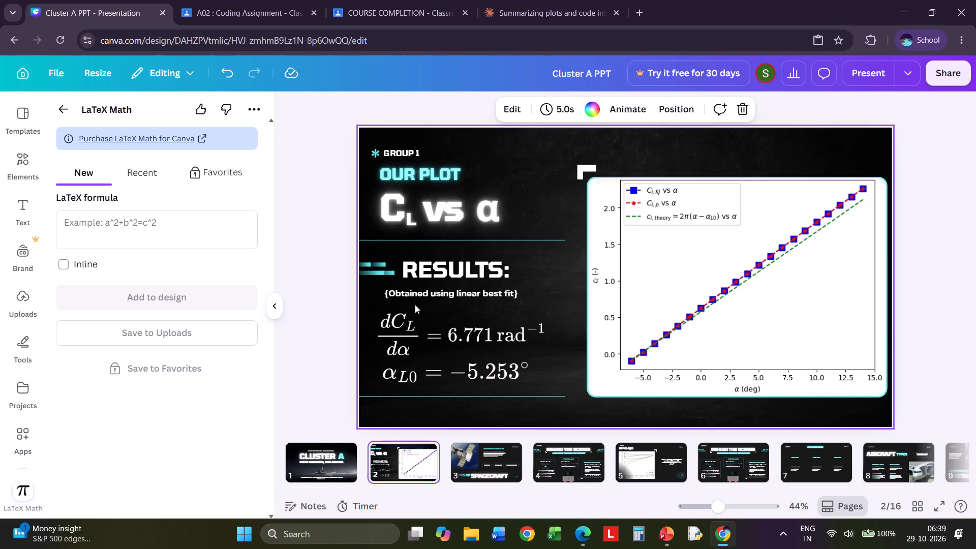
left_click(321, 456)
left_click(660, 228)
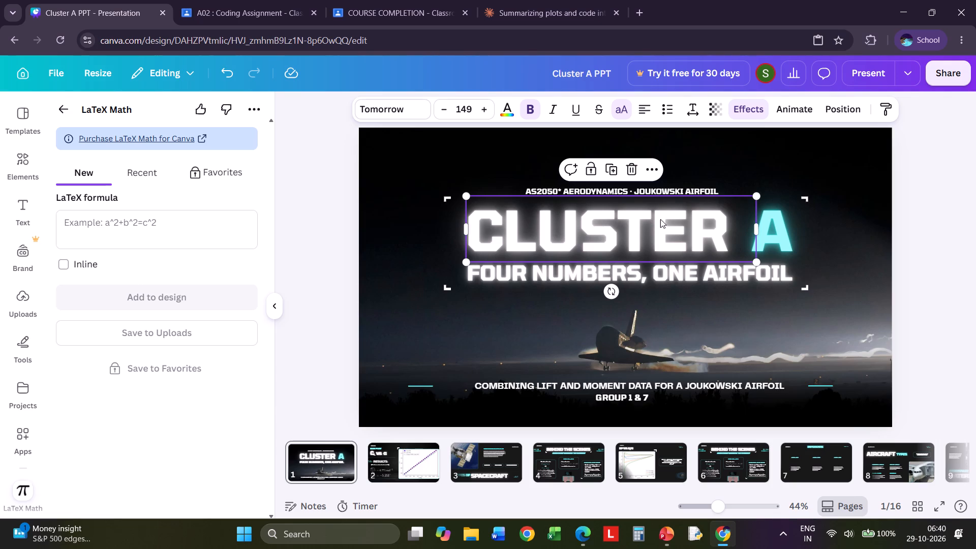
left_click(482, 453)
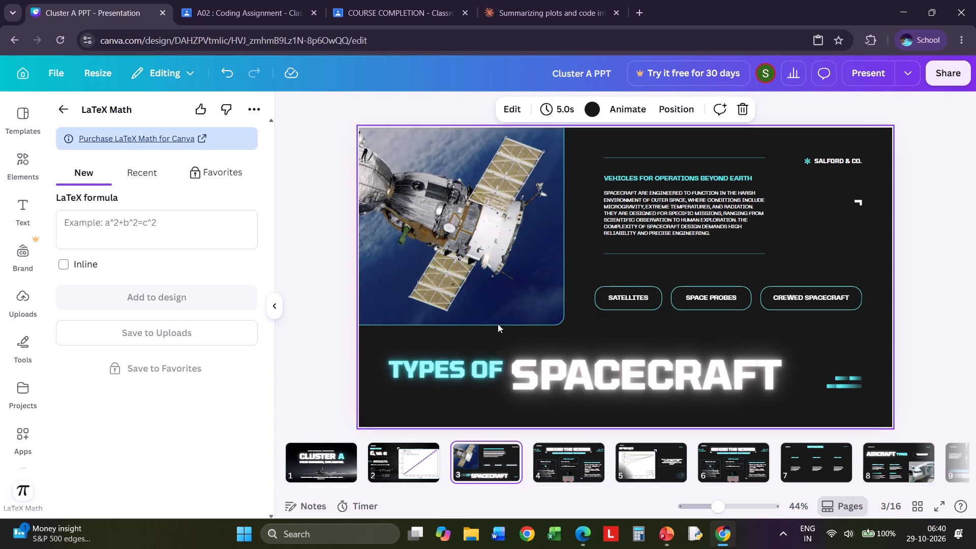
Delete the grouped "Group 1" label with its star from the C_L vs α plot slide on page 2.
left_click(410, 464)
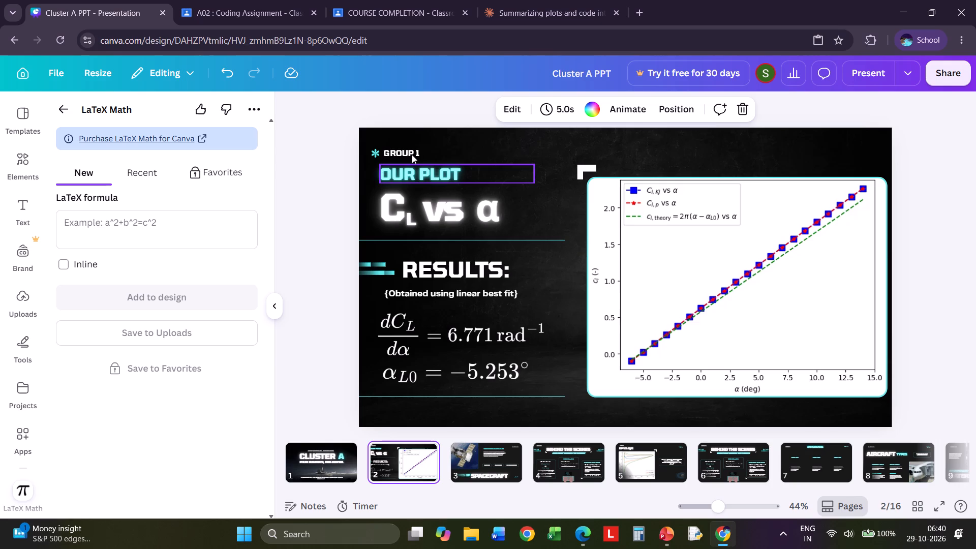
left_click(412, 155)
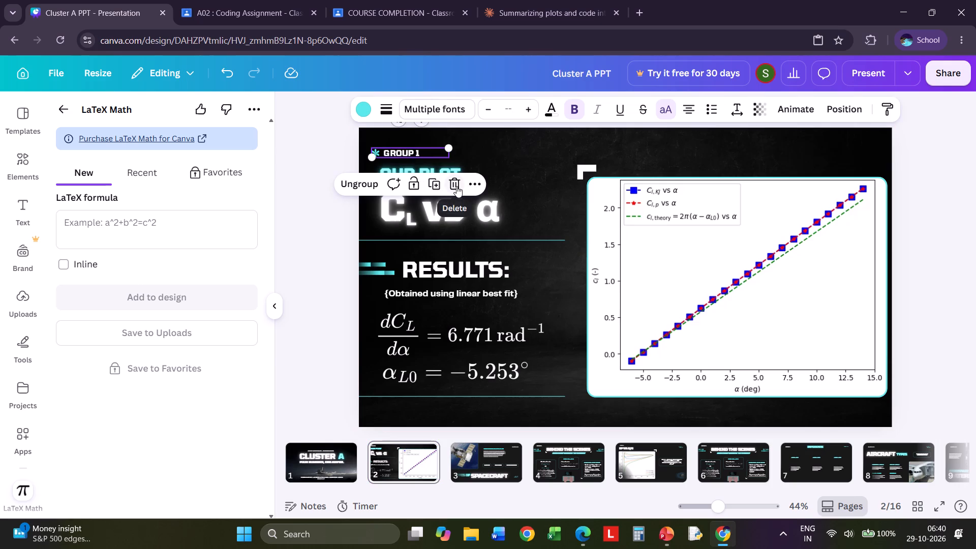
left_click(456, 186)
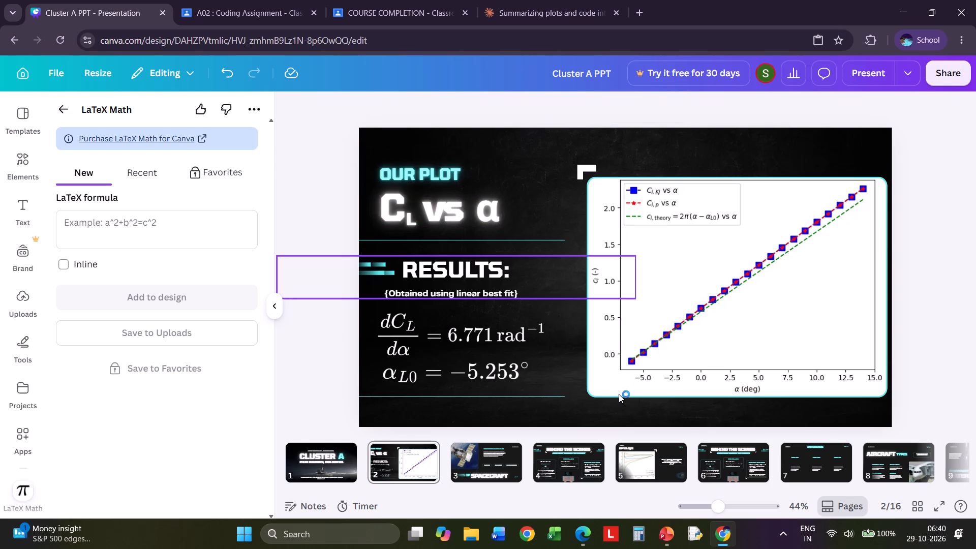
Delete the grouped "Group 1" label with its star from the Behind the Scenes slide on page 4.
left_click(487, 466)
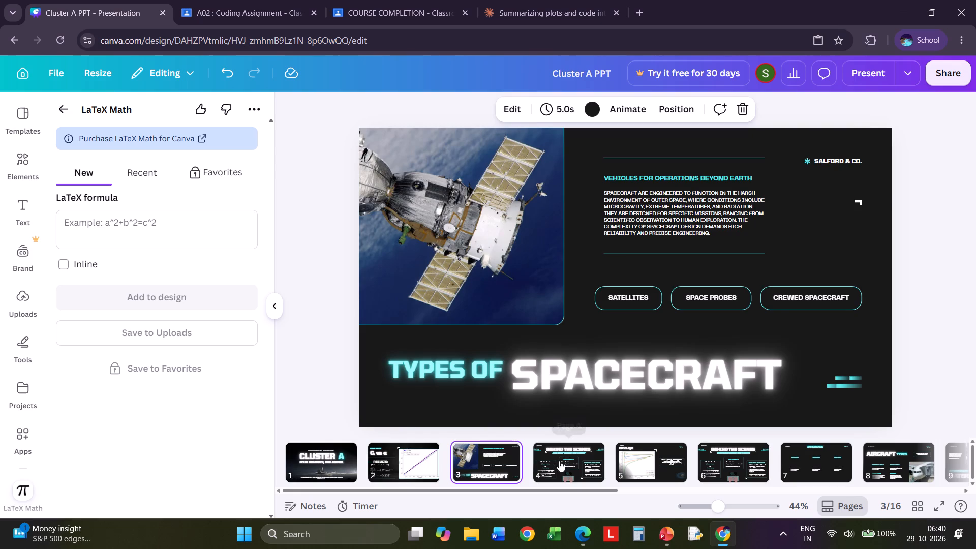
left_click(560, 461)
left_click(415, 156)
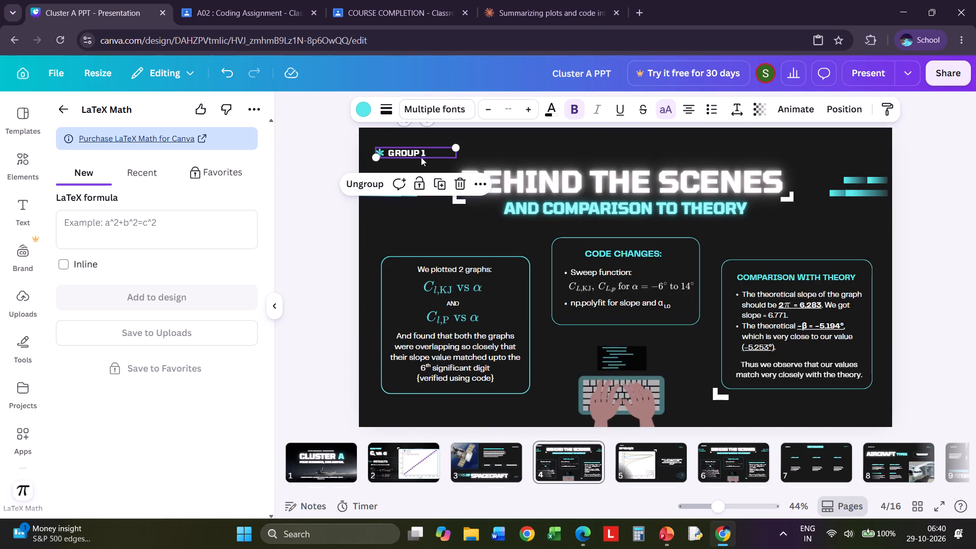
left_click(463, 183)
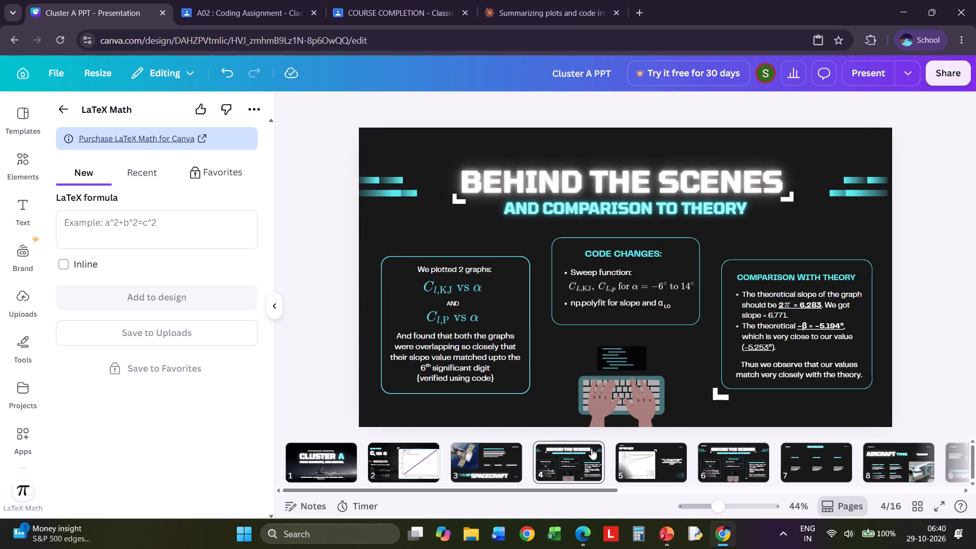
Delete the "Group 1" text and its separate star from the CP vs X/C slide on page 5.
left_click(629, 458)
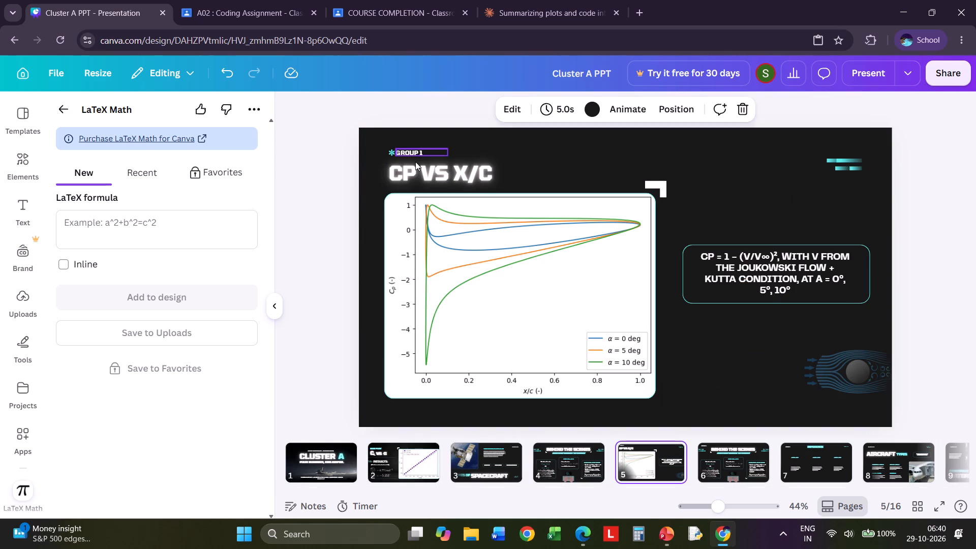
left_click(415, 152)
left_click(441, 180)
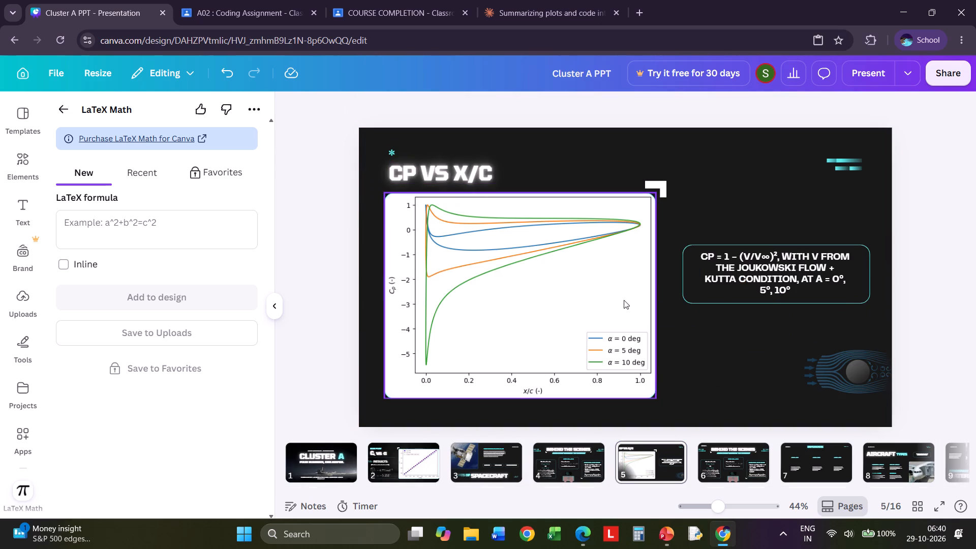
left_click(394, 152)
left_click(414, 187)
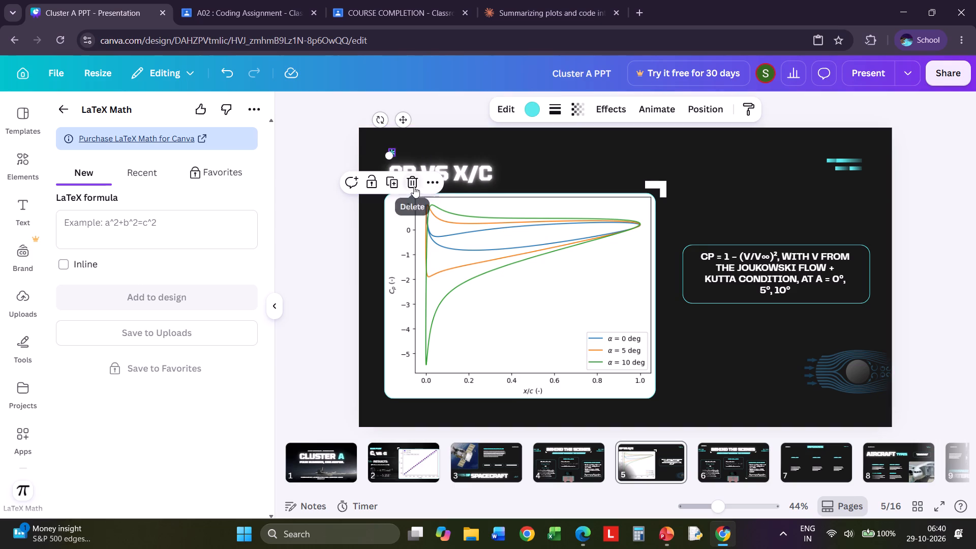
left_click(722, 450)
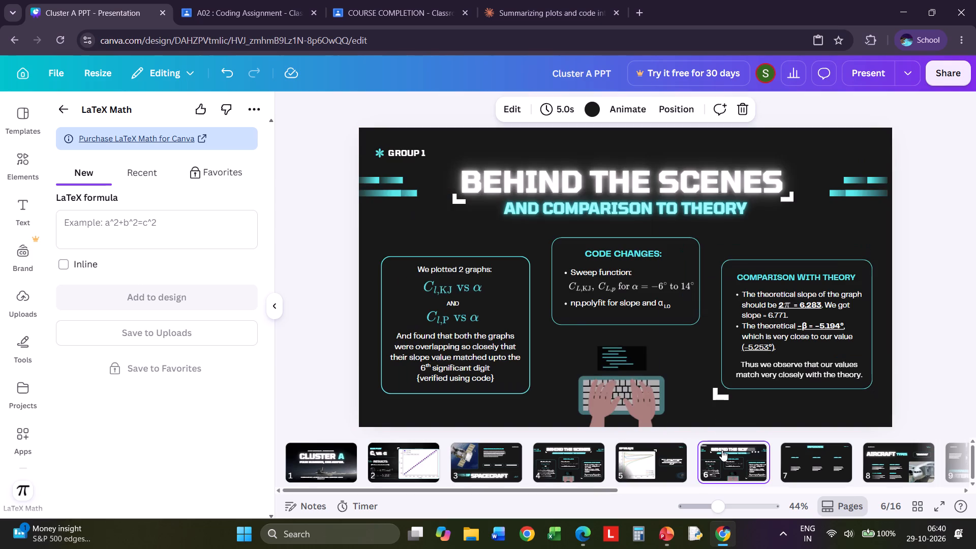
left_click(392, 150)
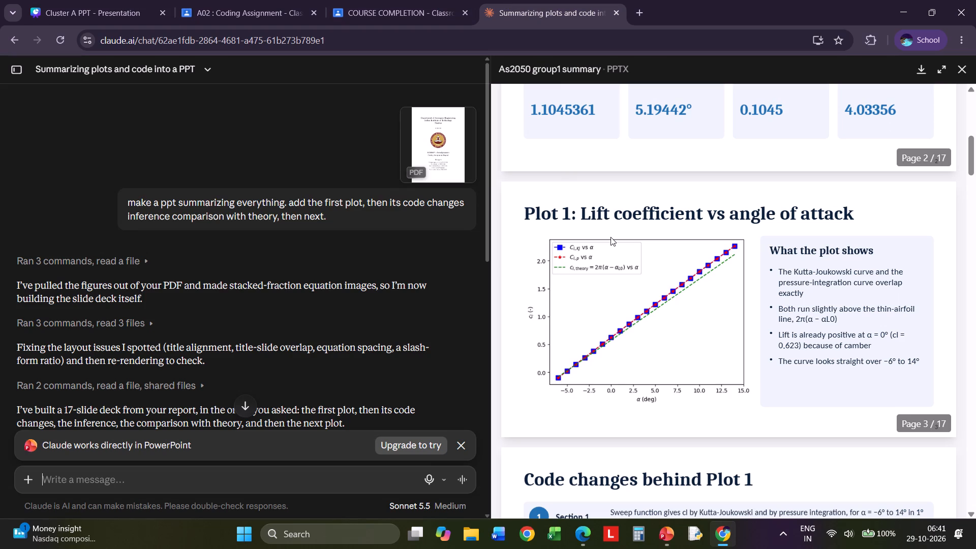
left_click(150, 0)
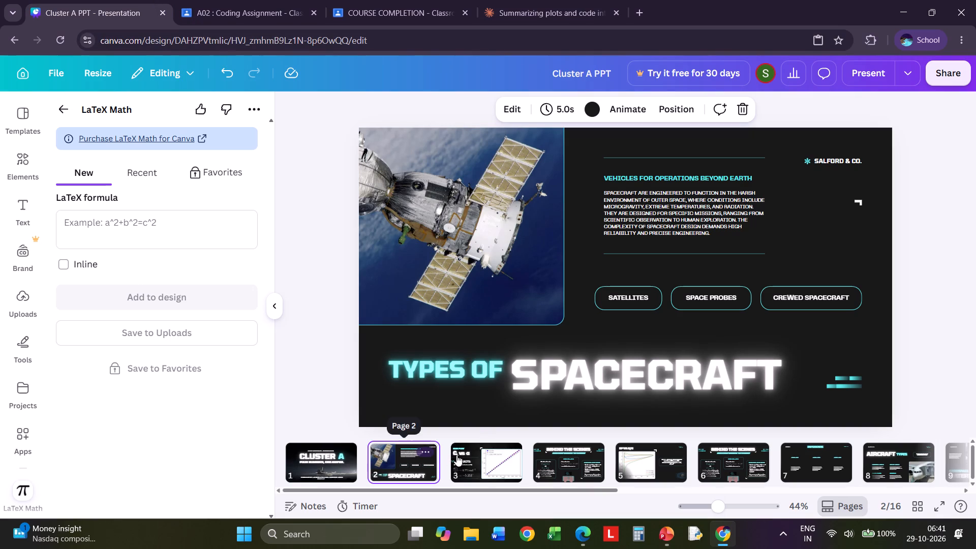
left_click(465, 454)
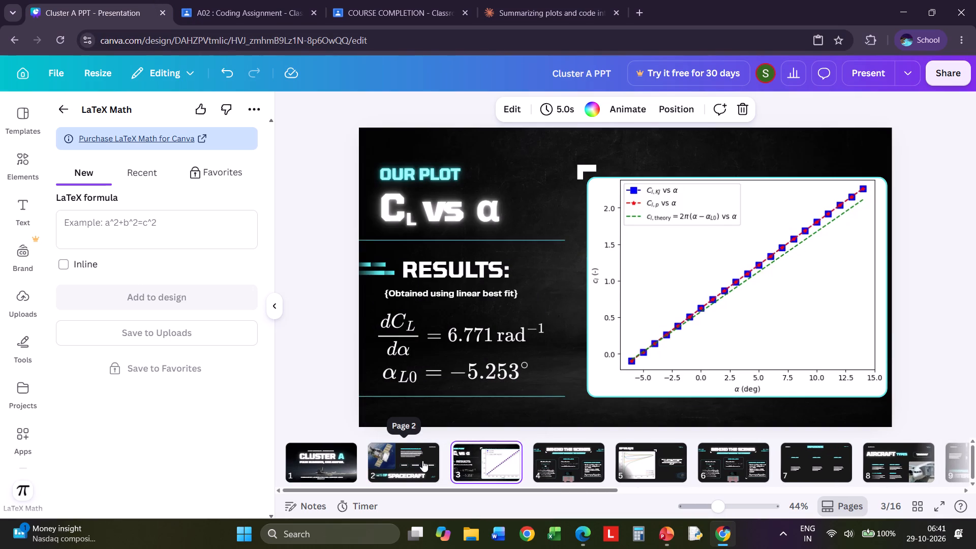
left_click(413, 449)
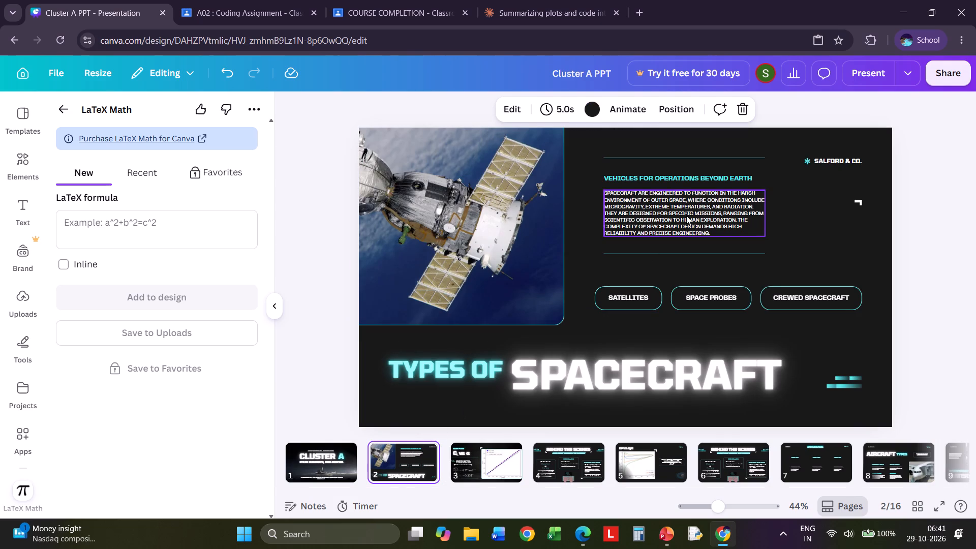
Duplicate the C_L vs α plot slide on page 3.
right_click(478, 462)
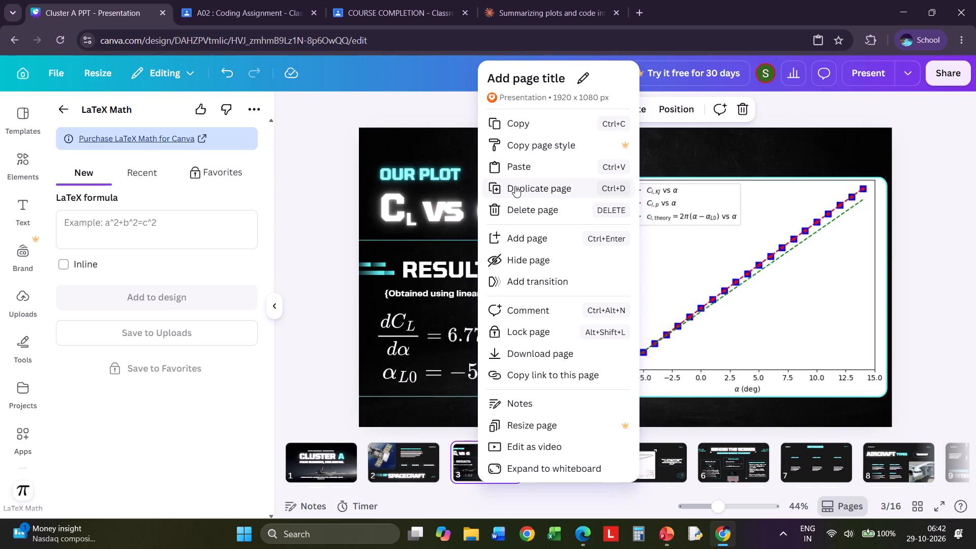
left_click(515, 186)
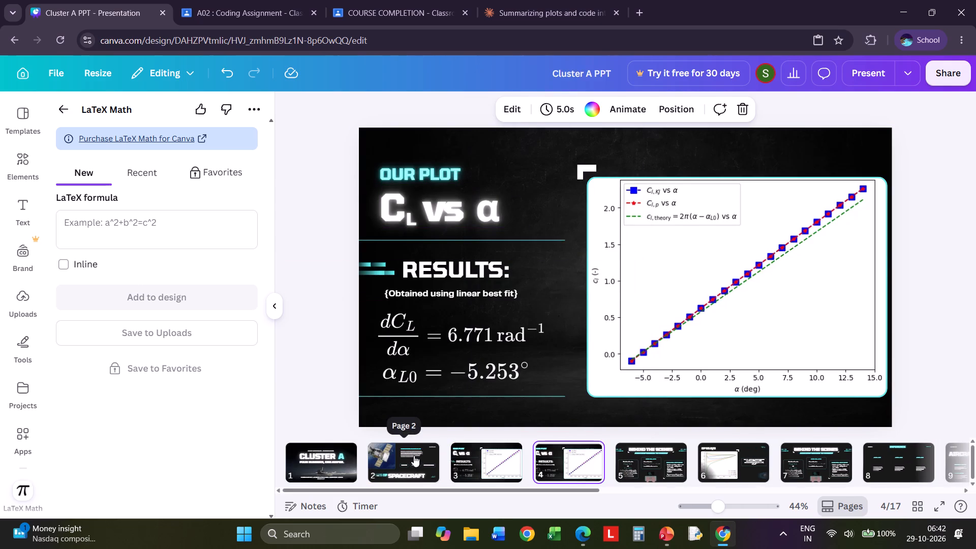
Delete the "Types of Spacecraft" slide on page 2 and open the first C_L vs α slide.
right_click(413, 455)
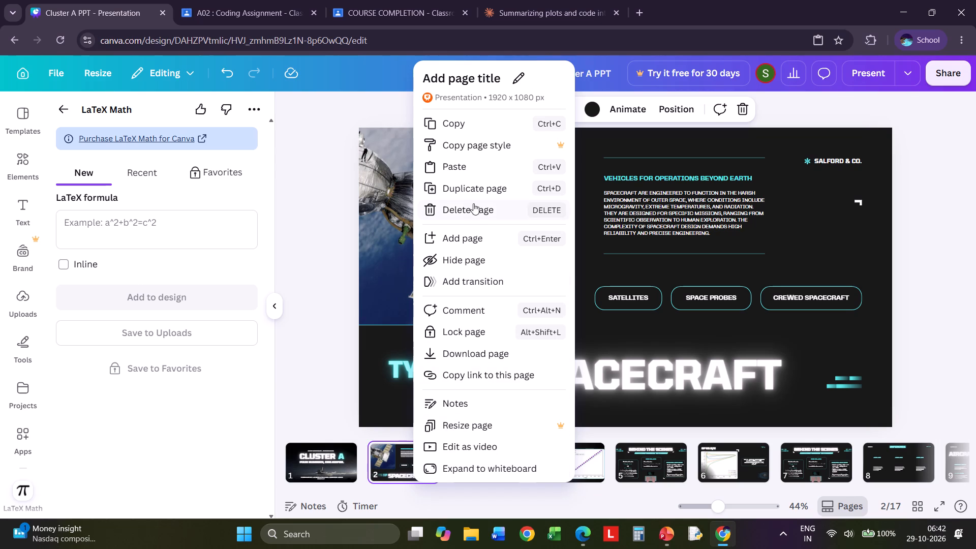
left_click(448, 210)
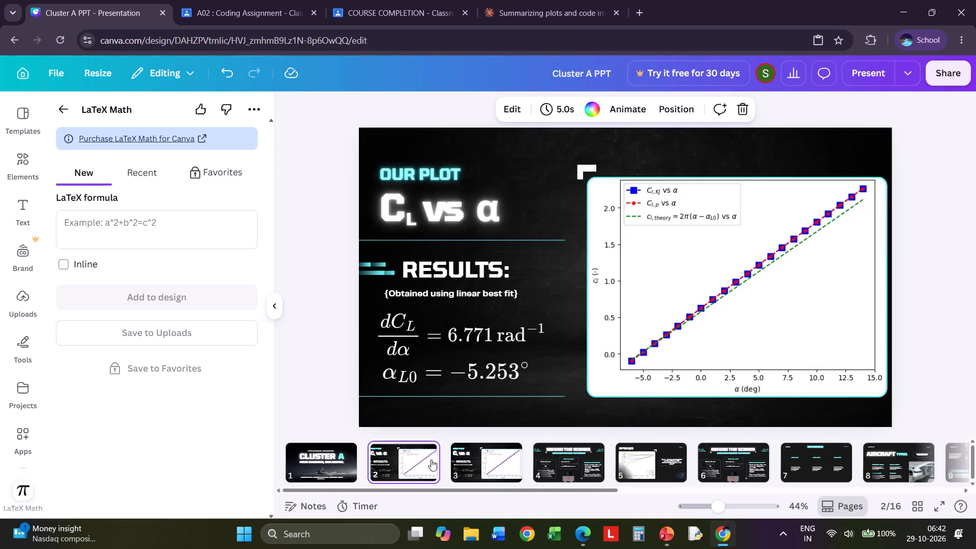
left_click(401, 465)
Delete the "{Obtained using linear best fit}" caption under the RESULTS heading on slide 2.
left_click(518, 292)
left_click(524, 291)
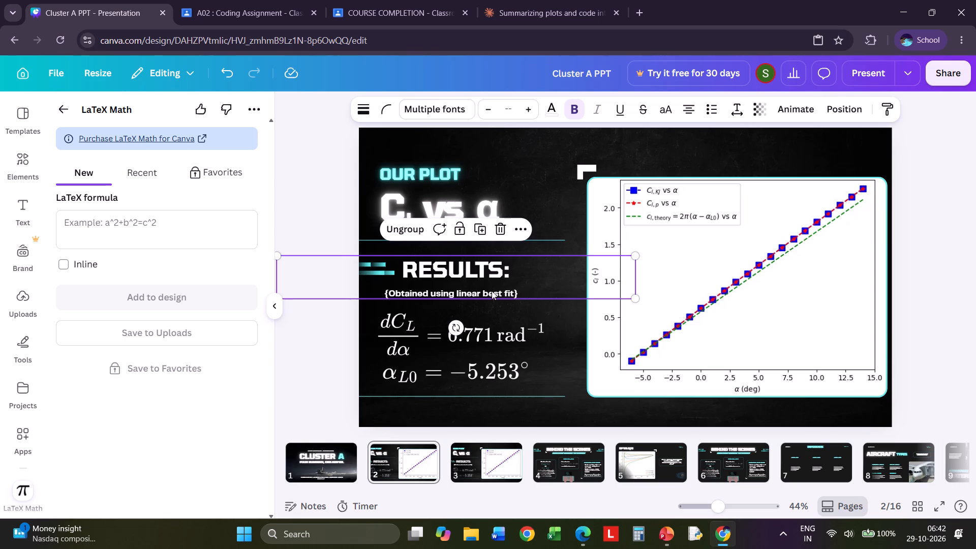
left_click(406, 289)
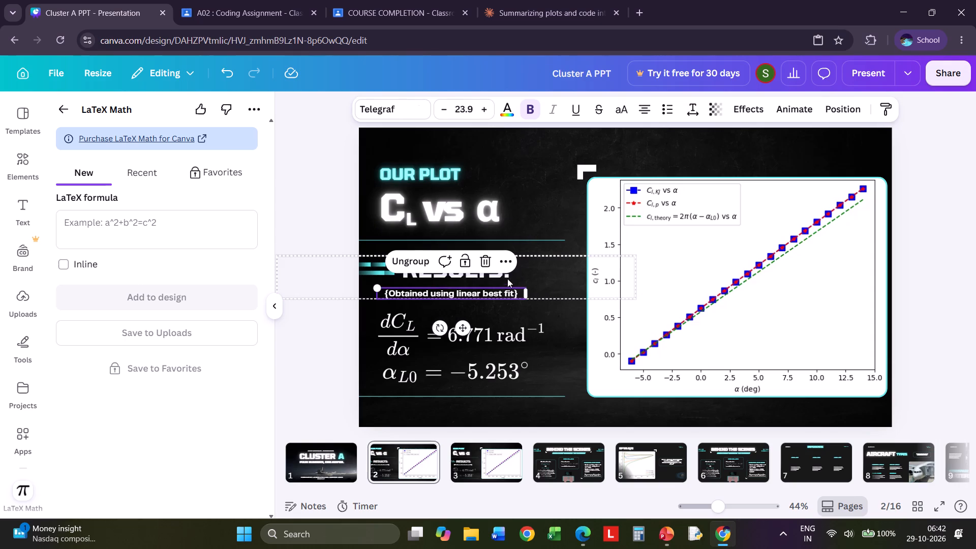
left_click(487, 262)
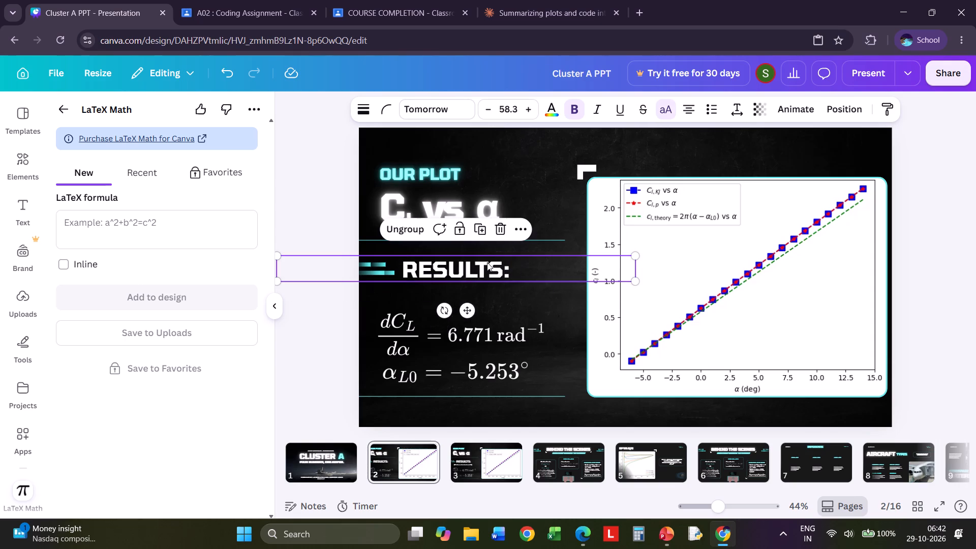
Replace the "RESULTS:" heading text on slide 2 with "INFERENCES".
left_click(511, 272)
double_click(512, 271)
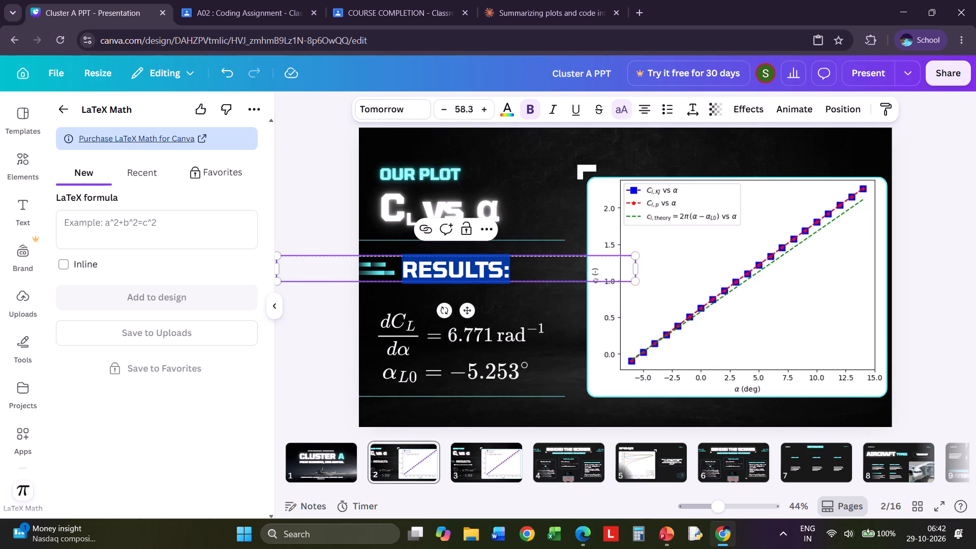
left_click(512, 271)
key("BackSpace")
key("BackSpace")
key("BackSpace")
key("BackSpace")
key("BackSpace")
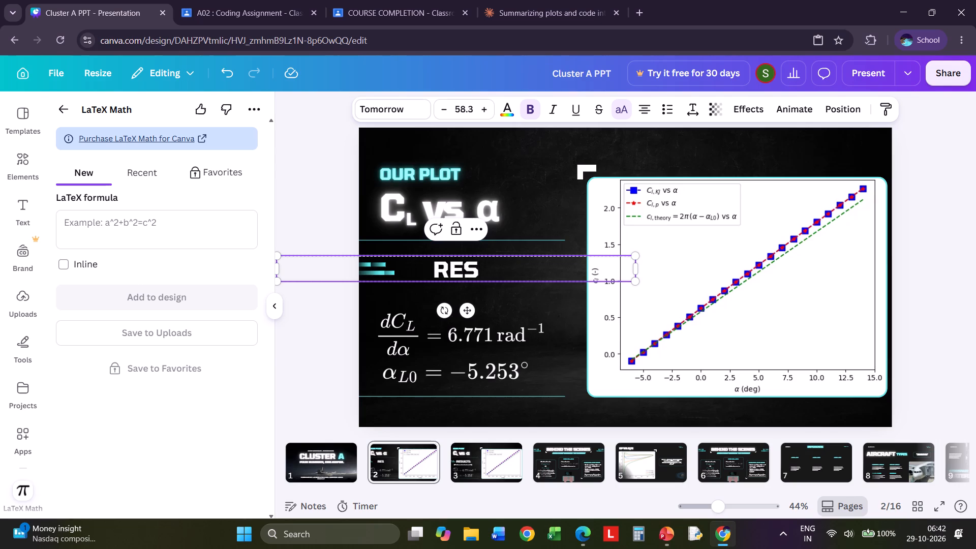
key("BackSpace")
key("BackSpace")
key("BackSpace")
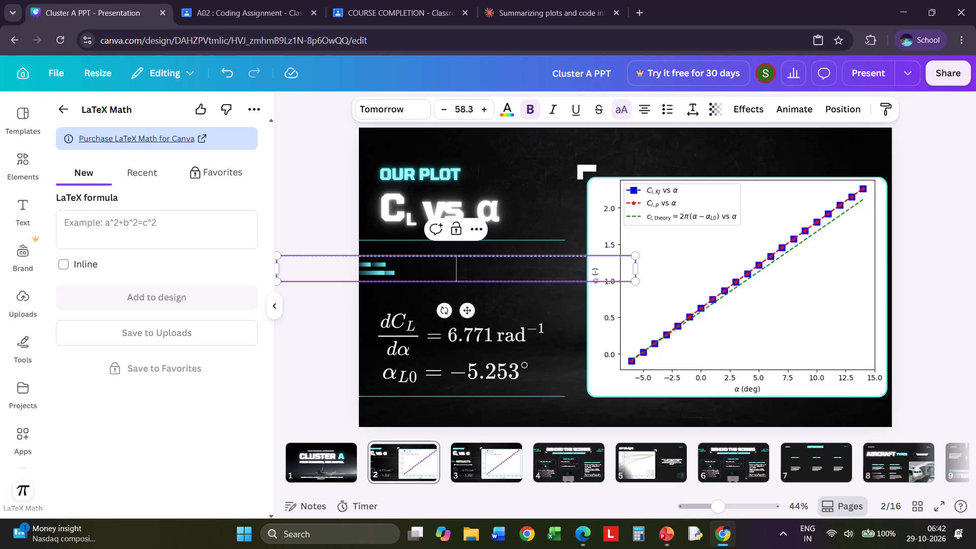
type("inferen")
type("ces")
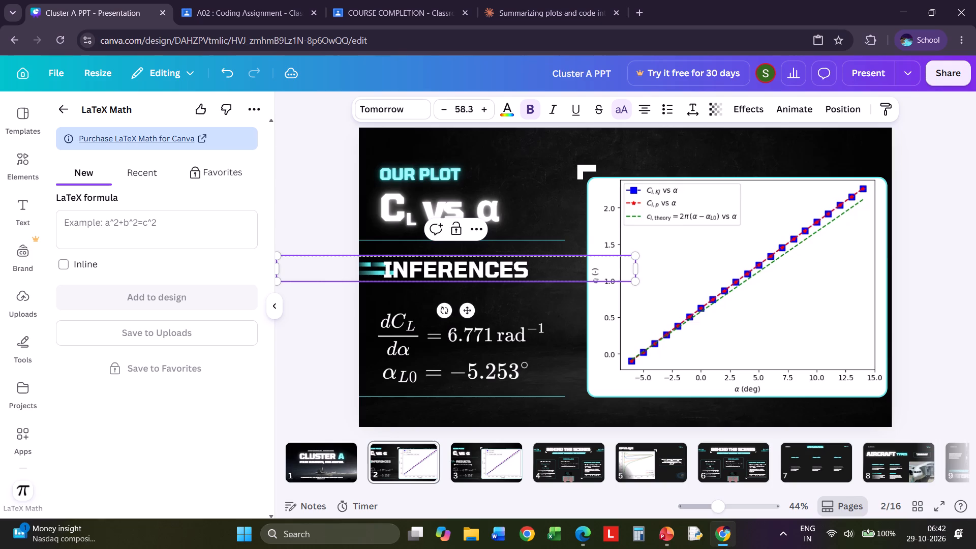
left_click(376, 305)
Nudge the grouped INFERENCES heading and stripe accent slightly towards the plot.
left_click(414, 272)
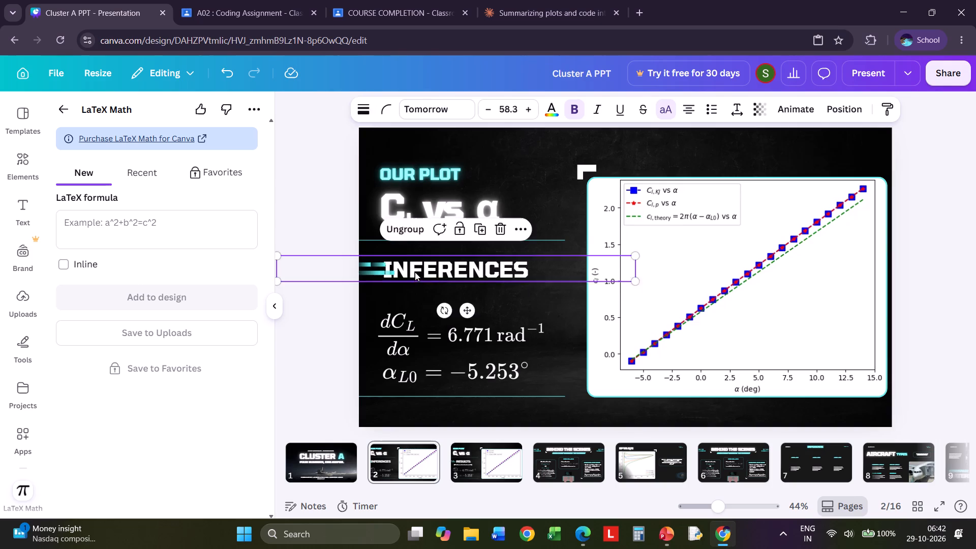
left_click(399, 272)
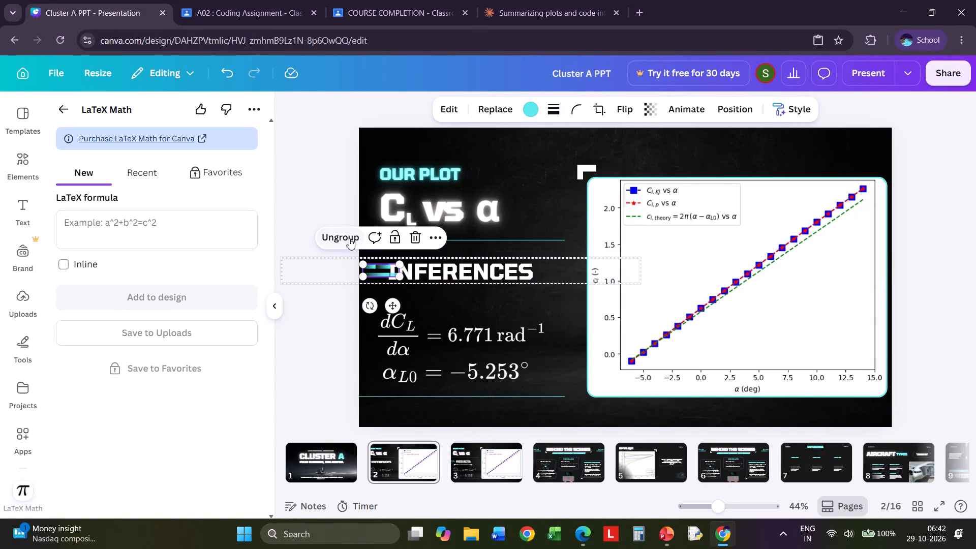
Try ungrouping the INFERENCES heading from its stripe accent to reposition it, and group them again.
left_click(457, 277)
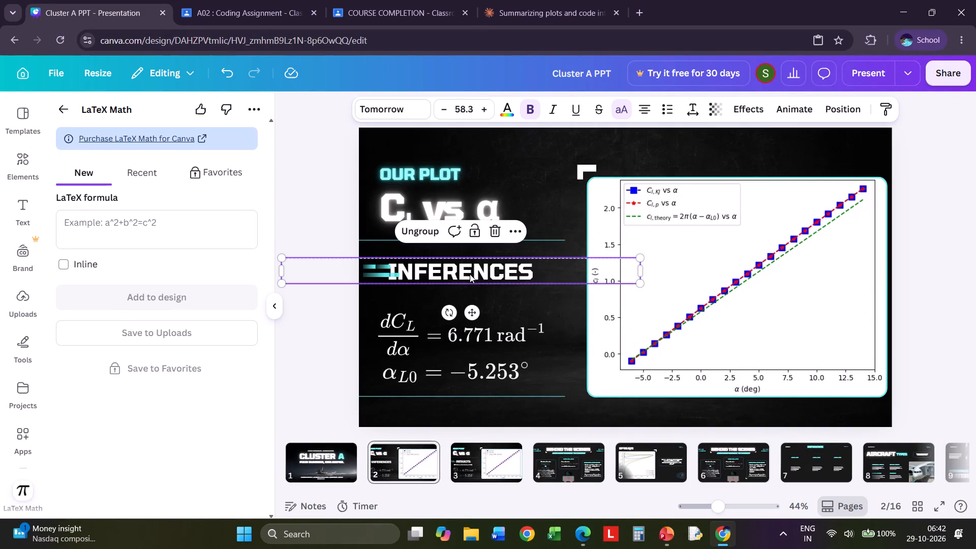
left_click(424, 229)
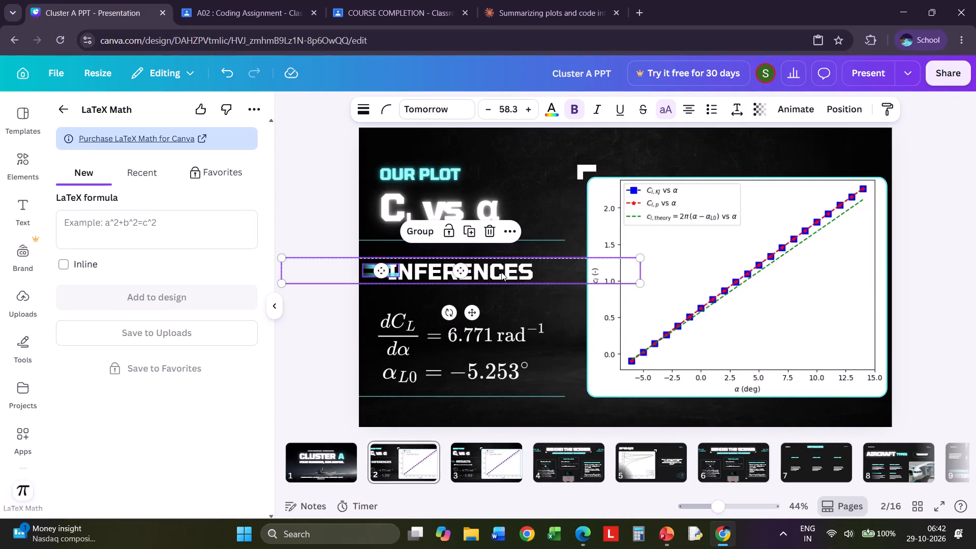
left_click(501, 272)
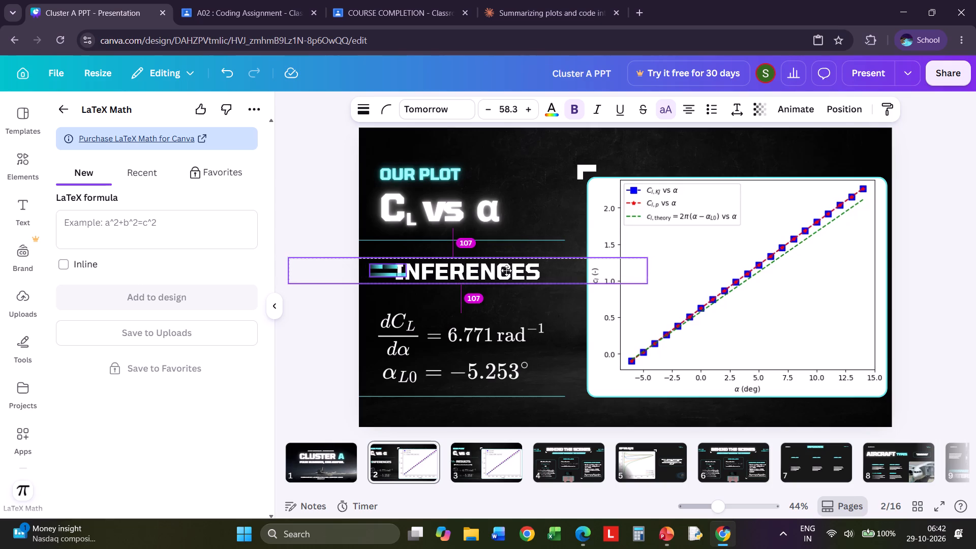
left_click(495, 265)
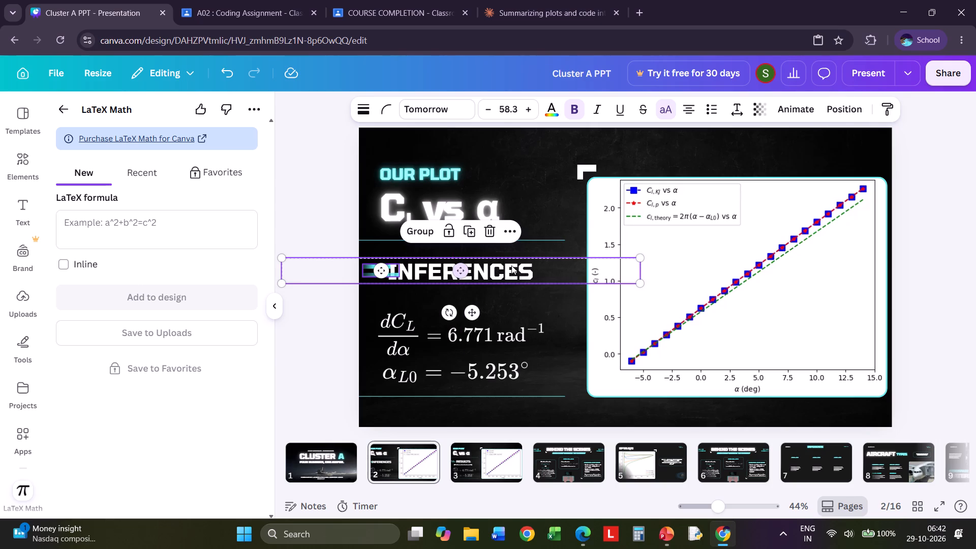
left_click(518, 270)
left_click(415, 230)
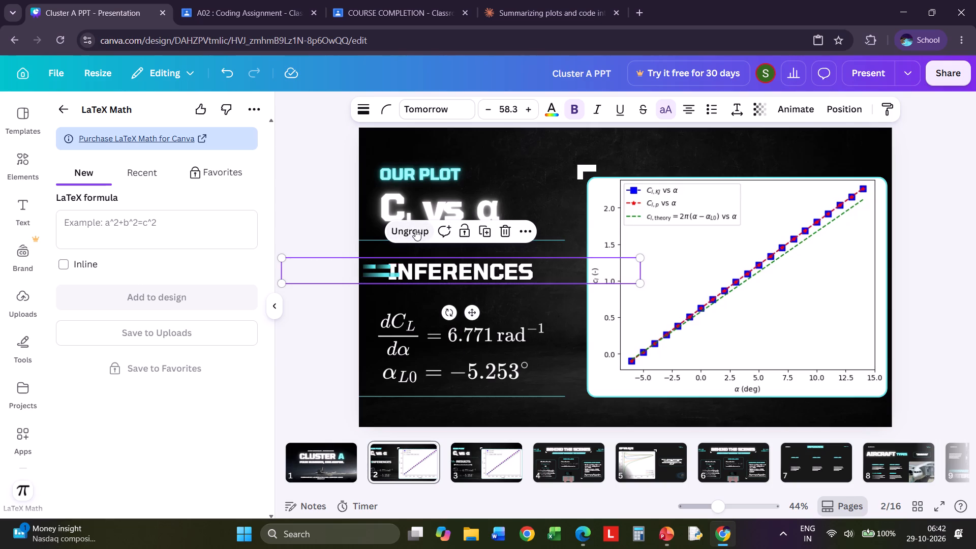
Insert six leading spaces before INFERENCES to shift the word clear of the stripe accent.
left_click(424, 272)
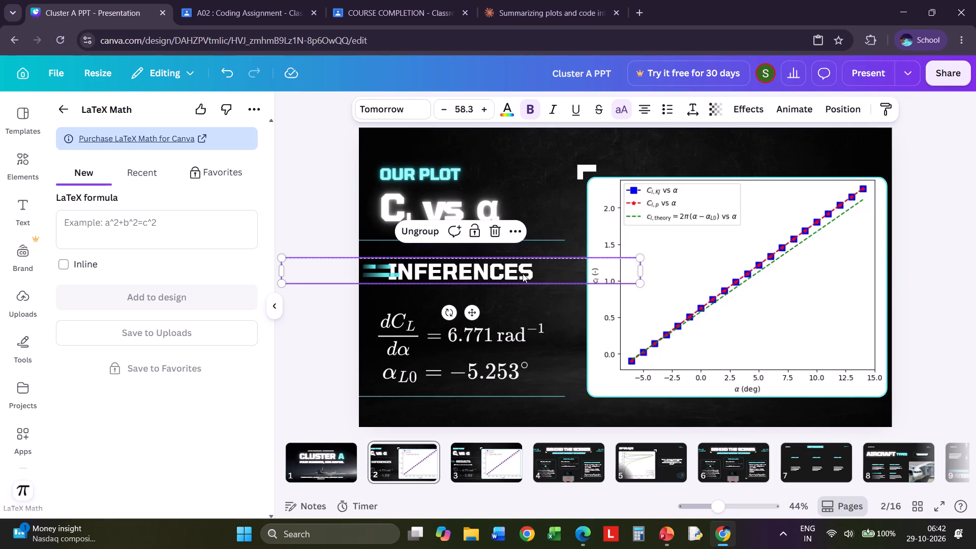
double_click(500, 272)
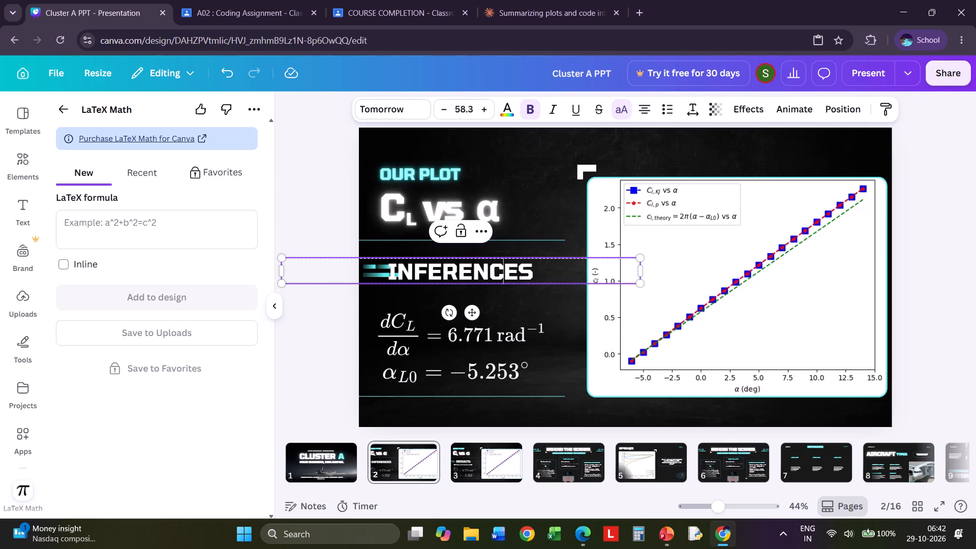
double_click(392, 268)
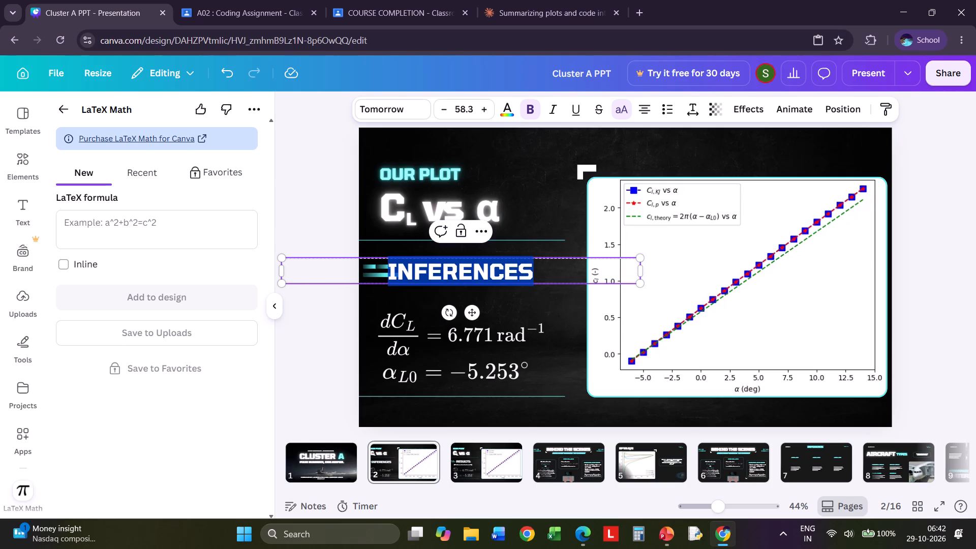
double_click(389, 268)
left_click(384, 268)
key("space")
key("space")
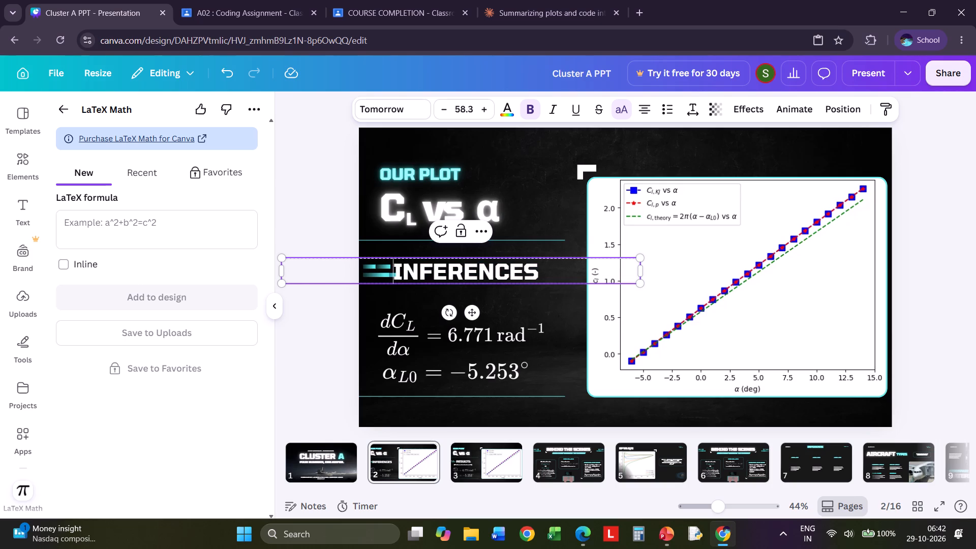
key("space")
key("space")
key("space")
key("space")
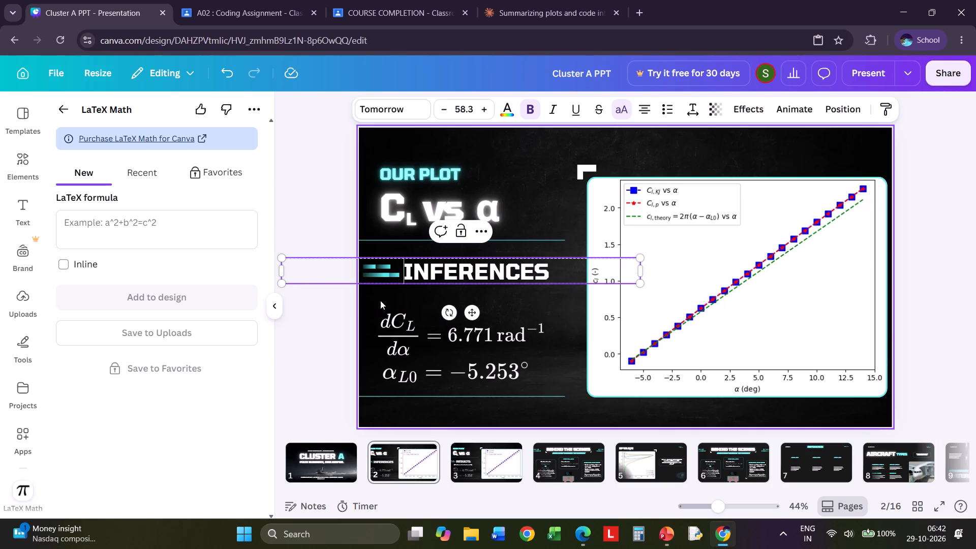
left_click(383, 297)
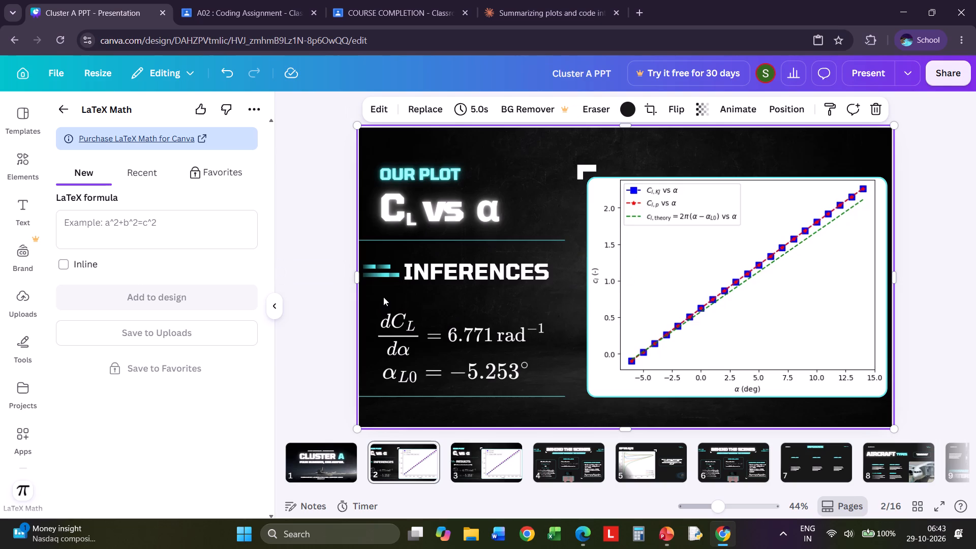
Delete the dC_L/dα and α_L0 equations below the INFERENCES heading and leave the LaTeX Math app.
left_click(432, 328)
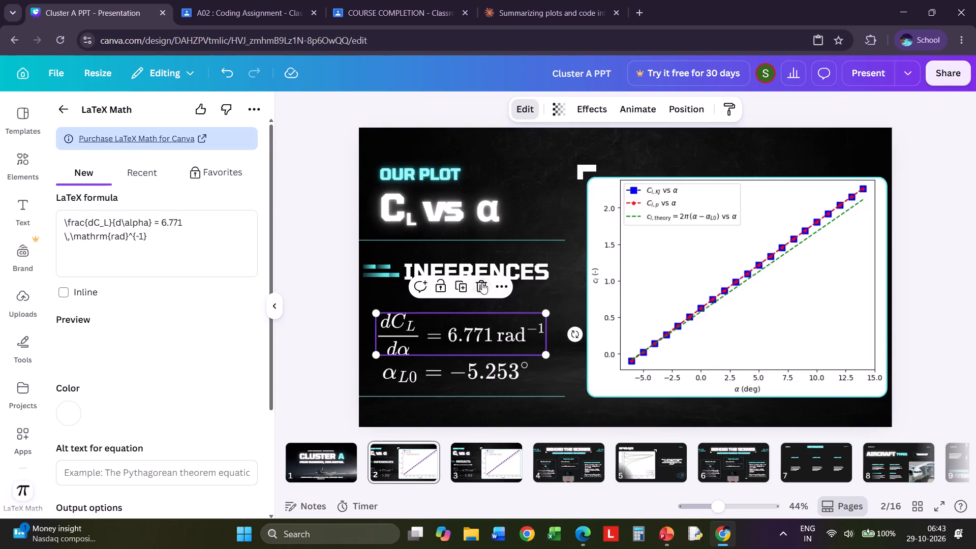
left_click(482, 283)
left_click(483, 375)
left_click(471, 337)
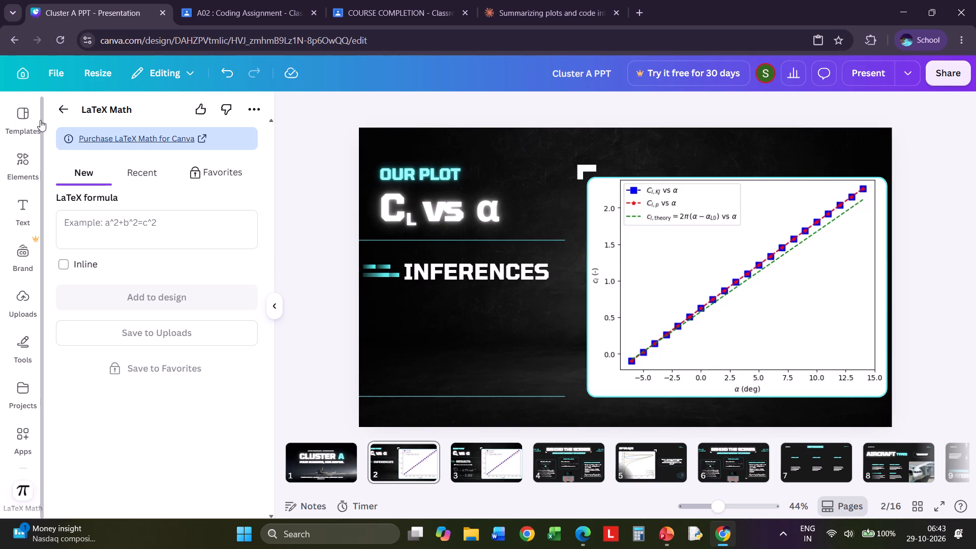
left_click(61, 104)
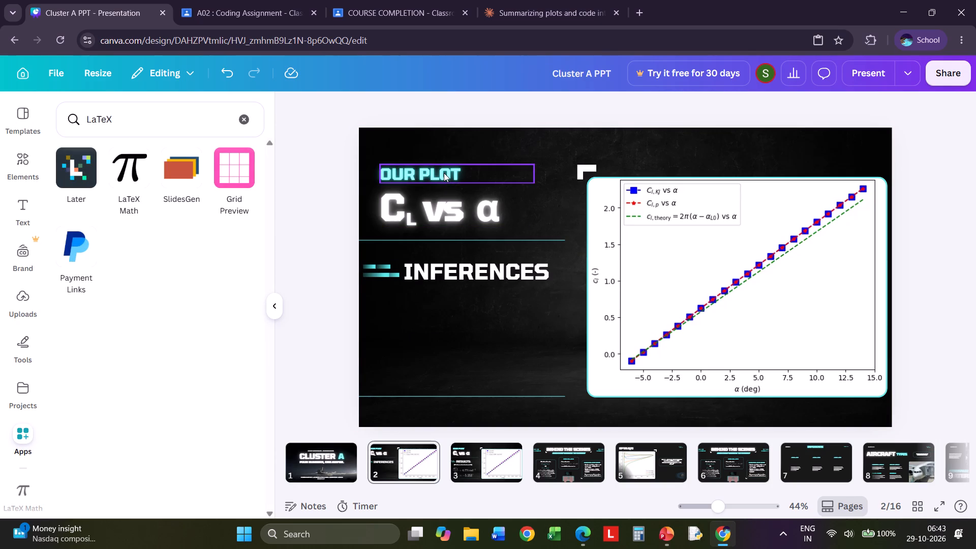
Change the "OUR PLOT" label above the C_L vs α title to "PLOT 1:".
left_click(444, 173)
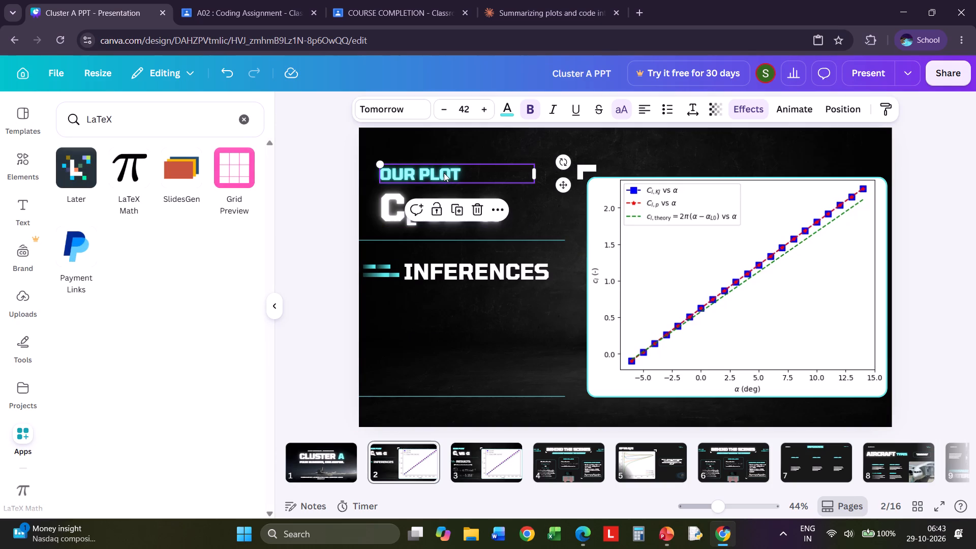
left_click(462, 171)
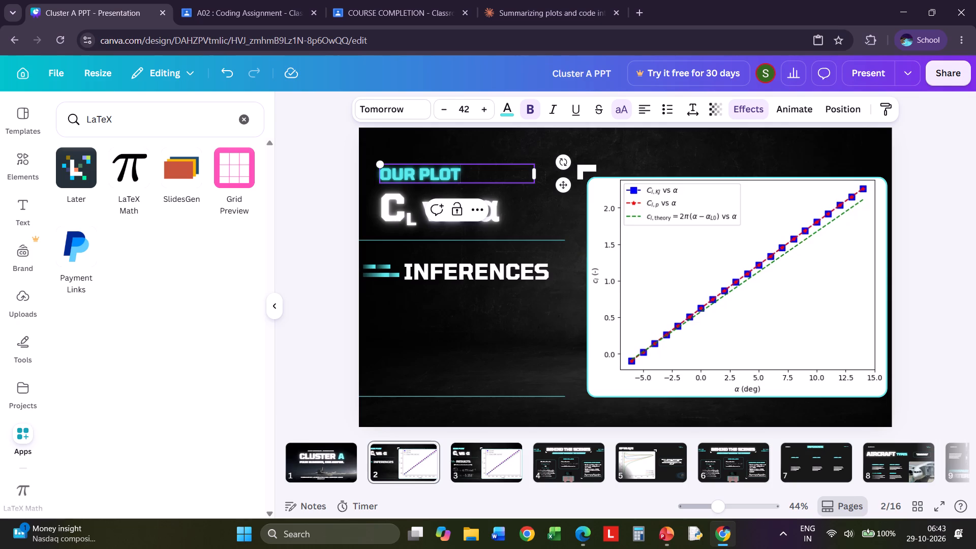
left_click(414, 173)
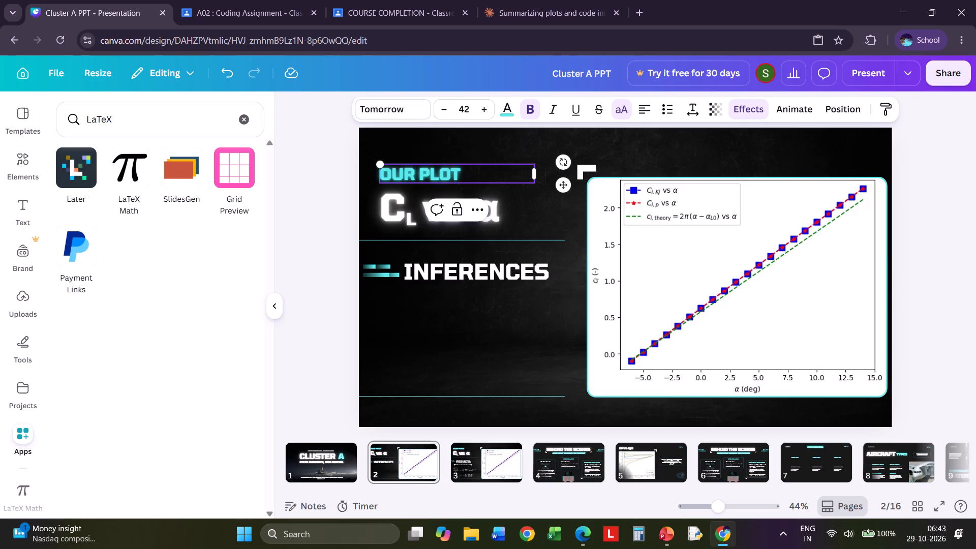
left_click(420, 173)
left_click(417, 173)
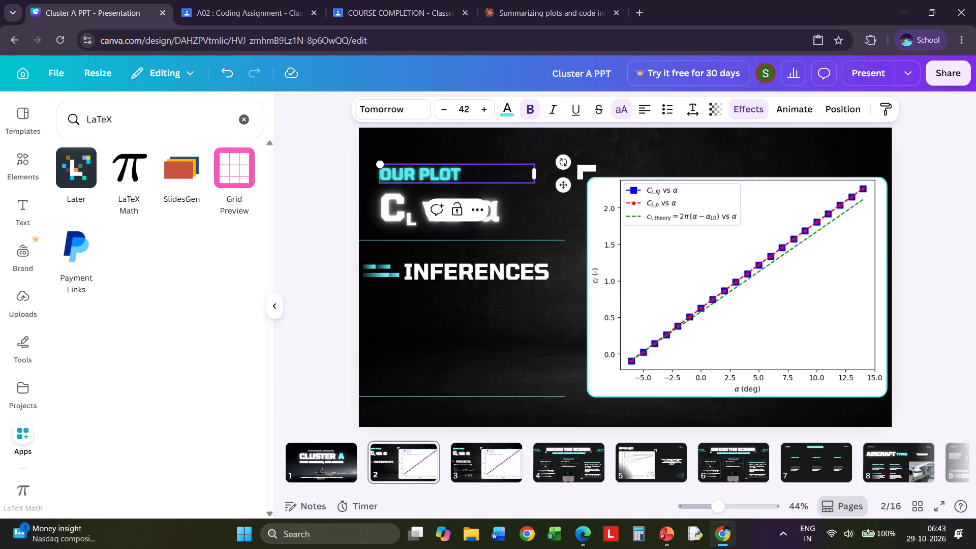
left_click(417, 173)
left_click_drag(414, 172, 387, 172)
left_click_drag(387, 172, 381, 171)
key("BackSpace")
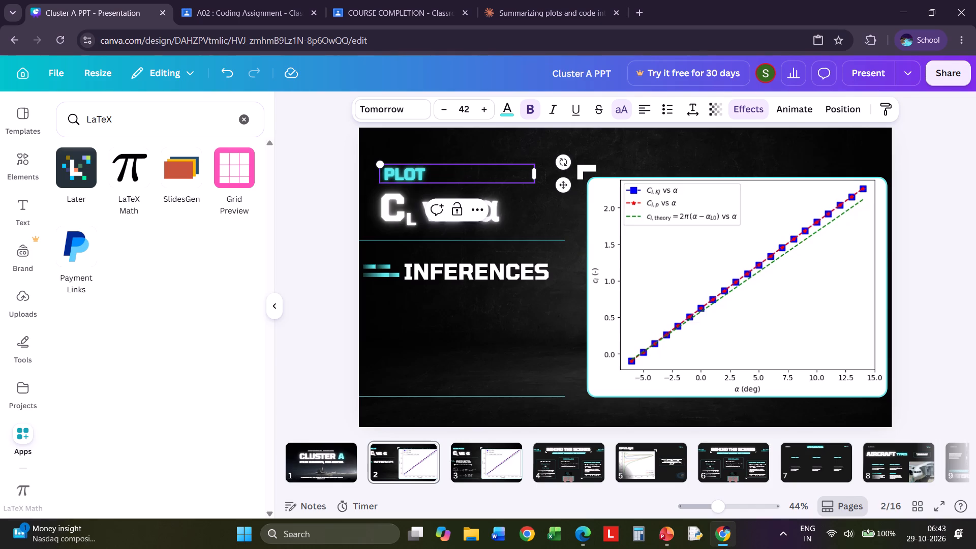
left_click(443, 173)
key("space")
key("1")
key("shift+colon")
left_click(321, 212)
Move the "PLOT 1:" label, the C_L vs α title and the divider line below it higher on the slide.
left_click_drag(449, 170, 440, 149)
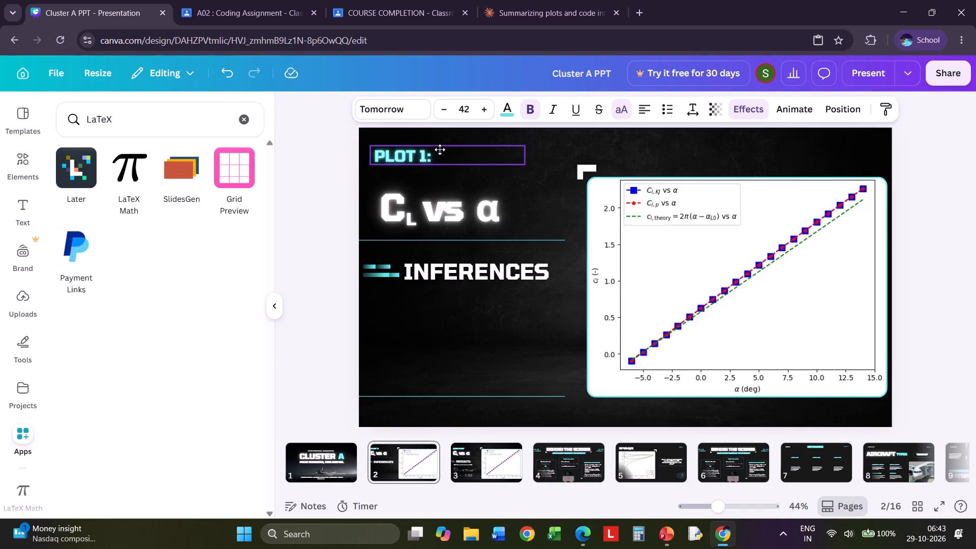
left_click_drag(440, 149, 440, 145)
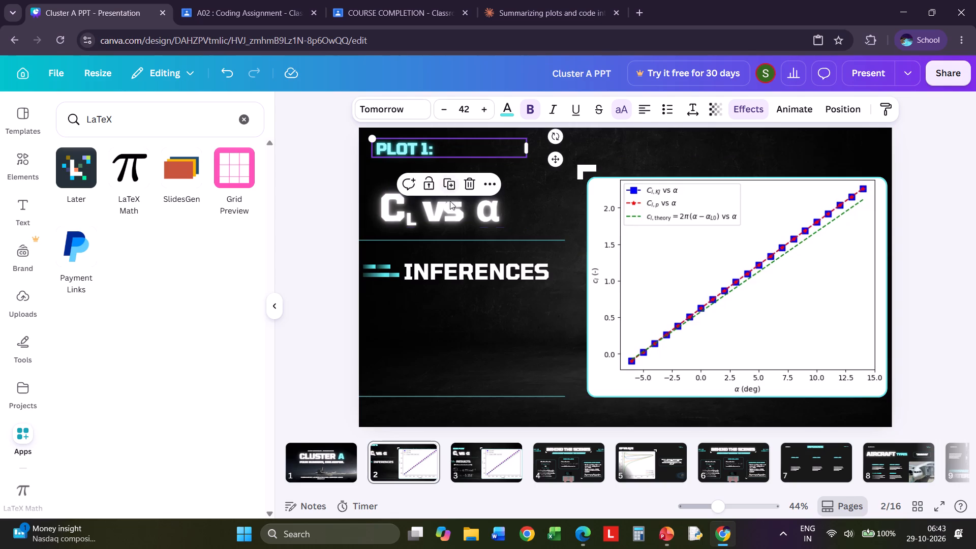
left_click(451, 213)
left_click_drag(451, 213, 446, 198)
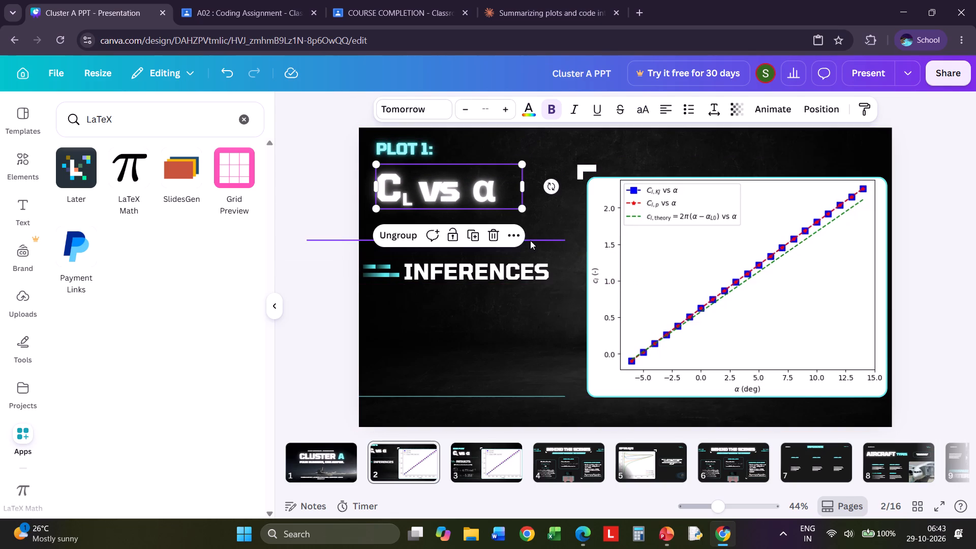
left_click_drag(530, 240, 528, 217)
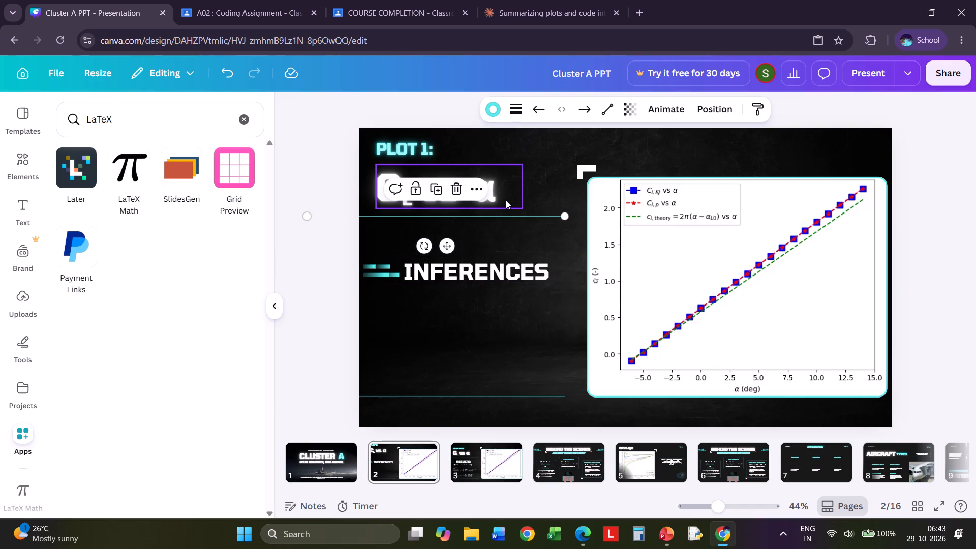
Nudge the C_L vs α title slightly upward and move the INFERENCES heading with its stripes up to just below the divider line.
left_click_drag(506, 200, 498, 193)
left_click(338, 213)
left_click_drag(406, 276, 404, 274)
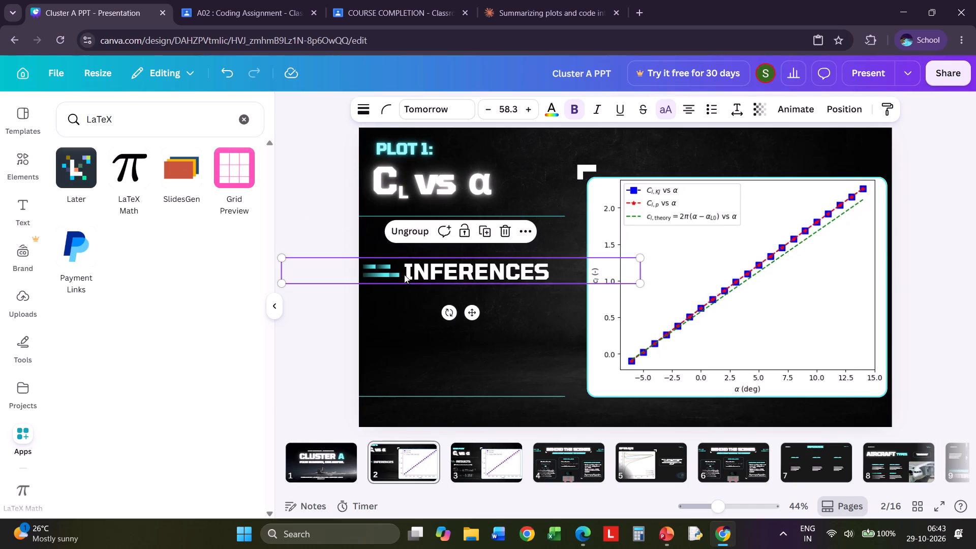
left_click_drag(404, 274, 403, 244)
left_click(301, 293)
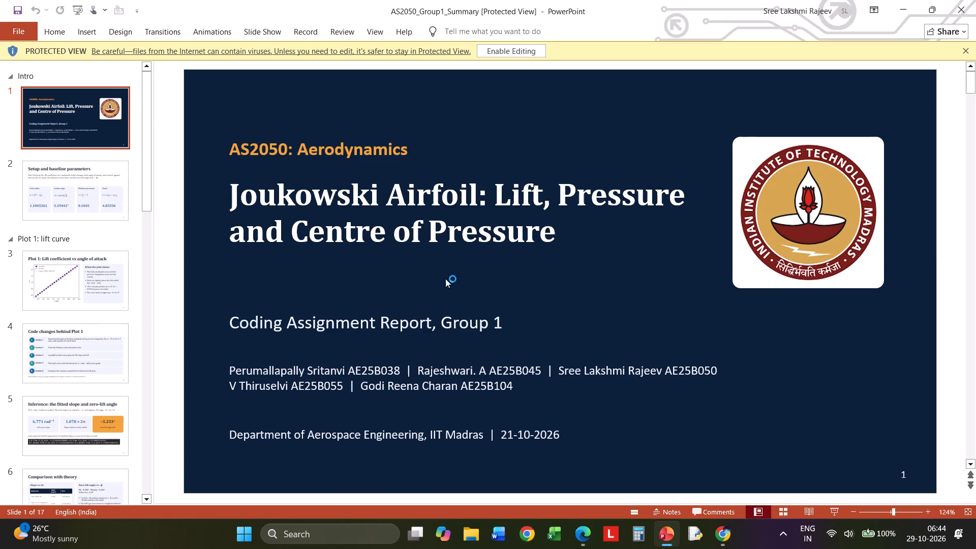
Enable editing and copy all bullet points under "What the plot shows" on the Plot 1 slide, then minimize the deck.
left_click(85, 189)
left_click(84, 281)
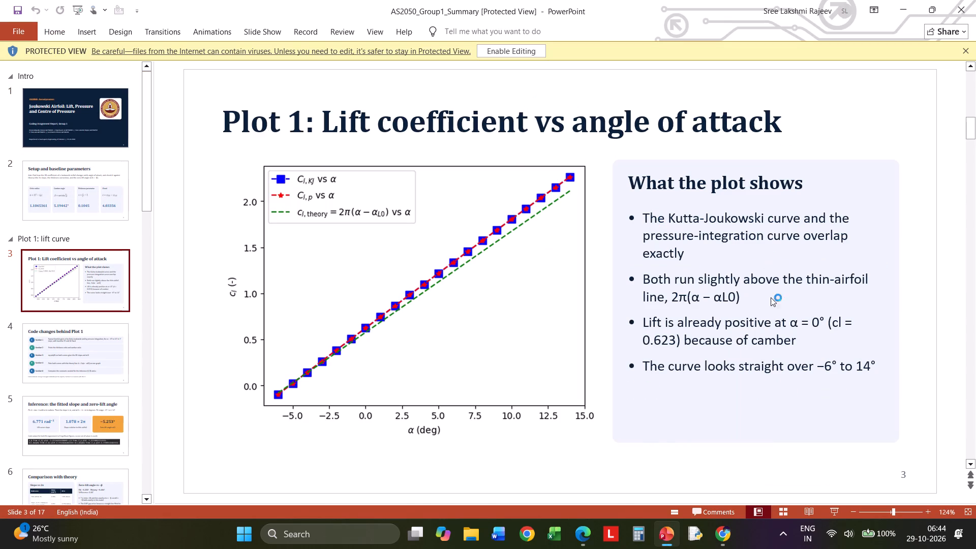
left_click_drag(876, 364, 799, 342)
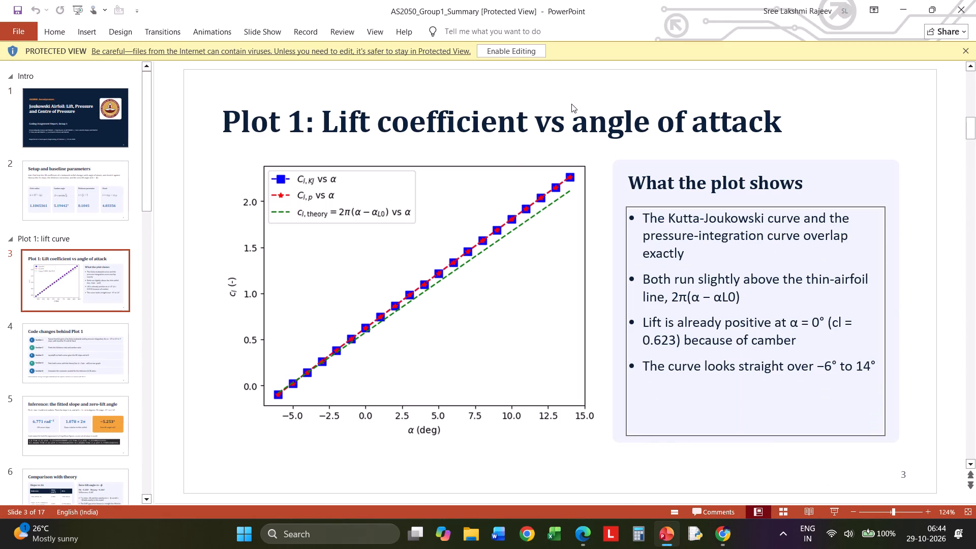
left_click(518, 46)
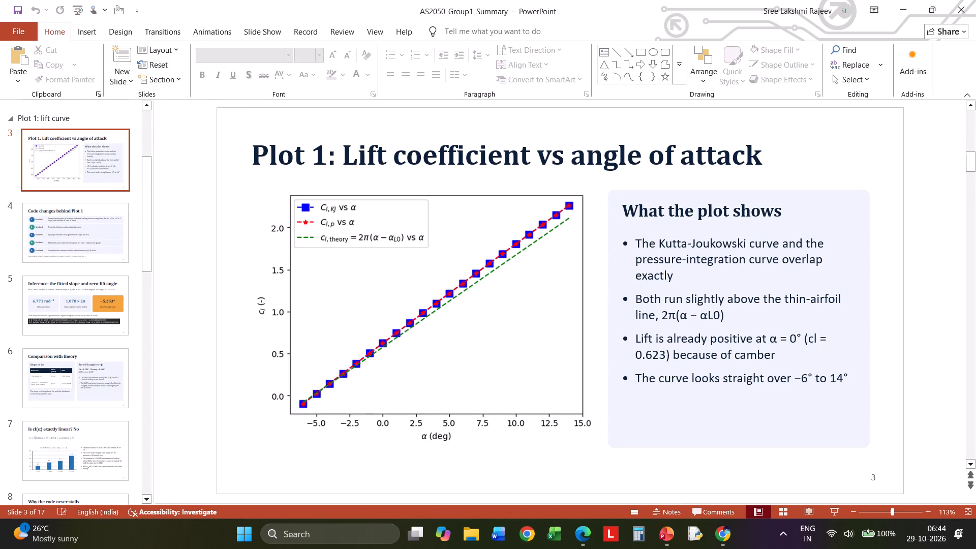
left_click_drag(637, 247, 852, 391)
right_click(698, 319)
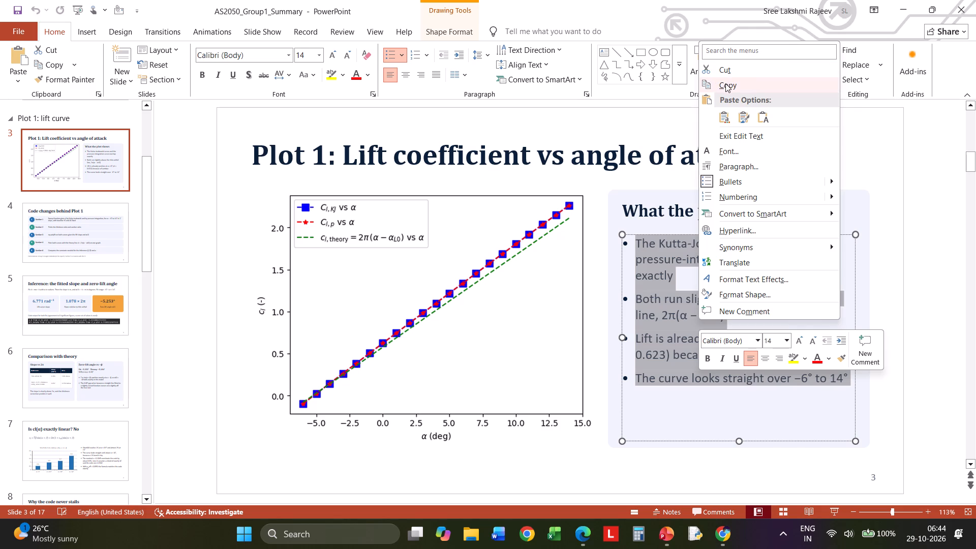
left_click(725, 83)
left_click(836, 186)
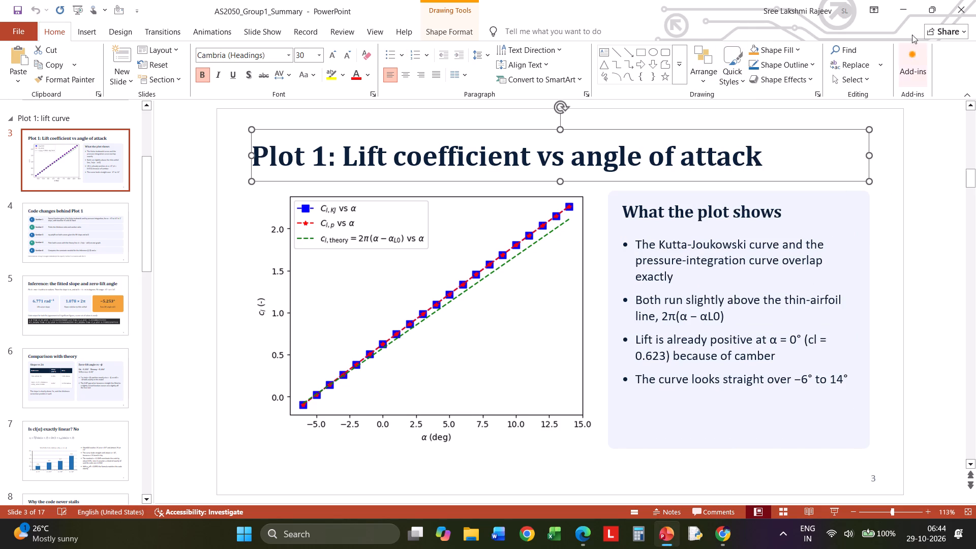
left_click(898, 0)
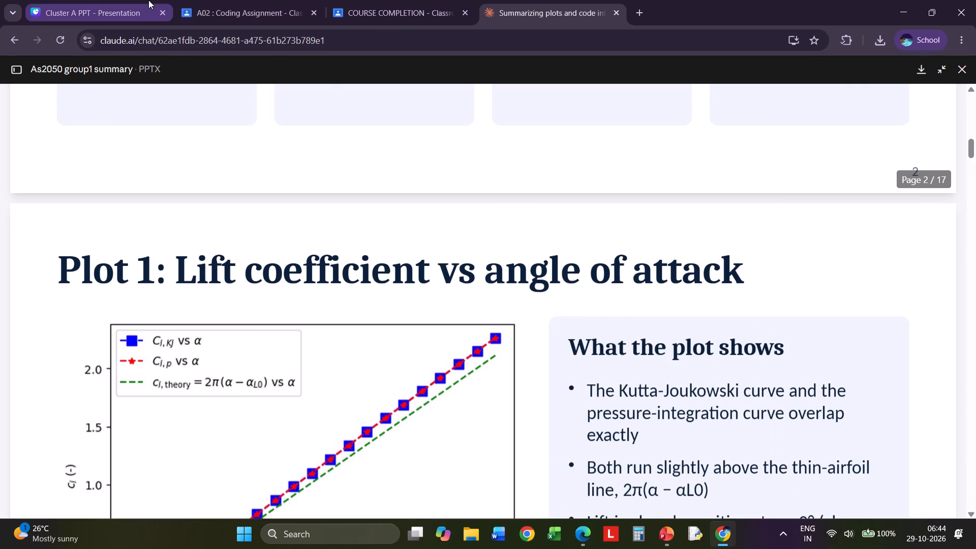
Return to the Cluster A PPT in Canva and add a new text box to the Plot 1 inferences slide.
left_click(148, 0)
left_click(390, 270)
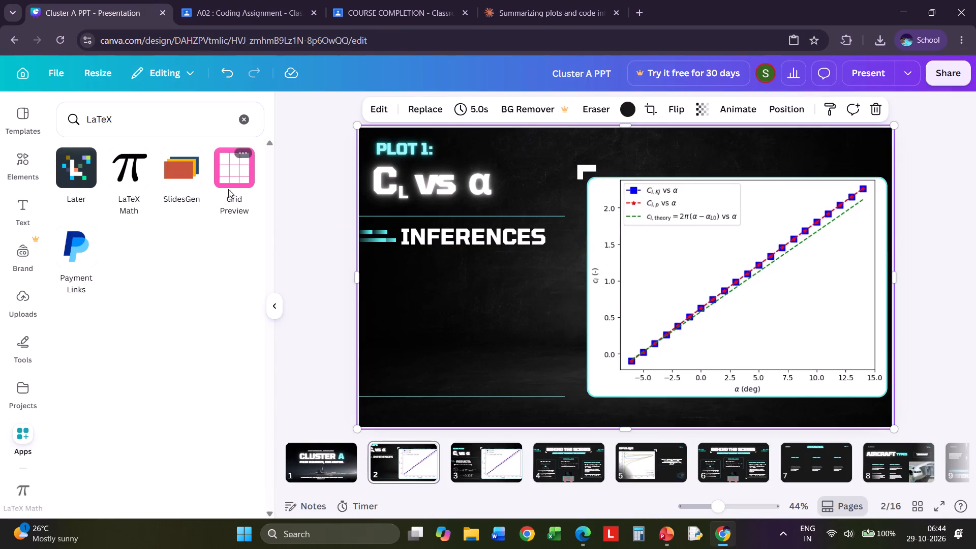
left_click(25, 218)
left_click(116, 156)
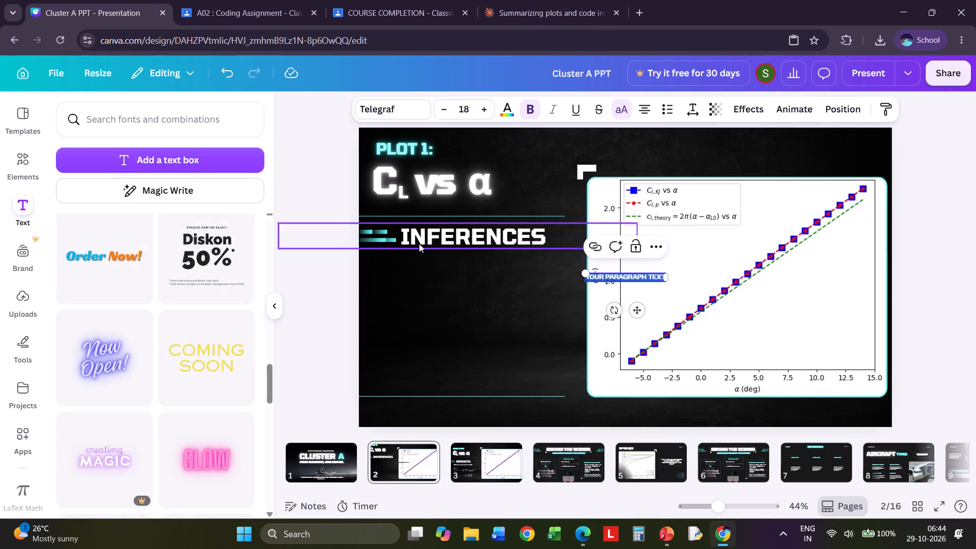
Widen the new paragraph text box and move it off the graph to below the INFERENCES heading.
left_click(610, 278)
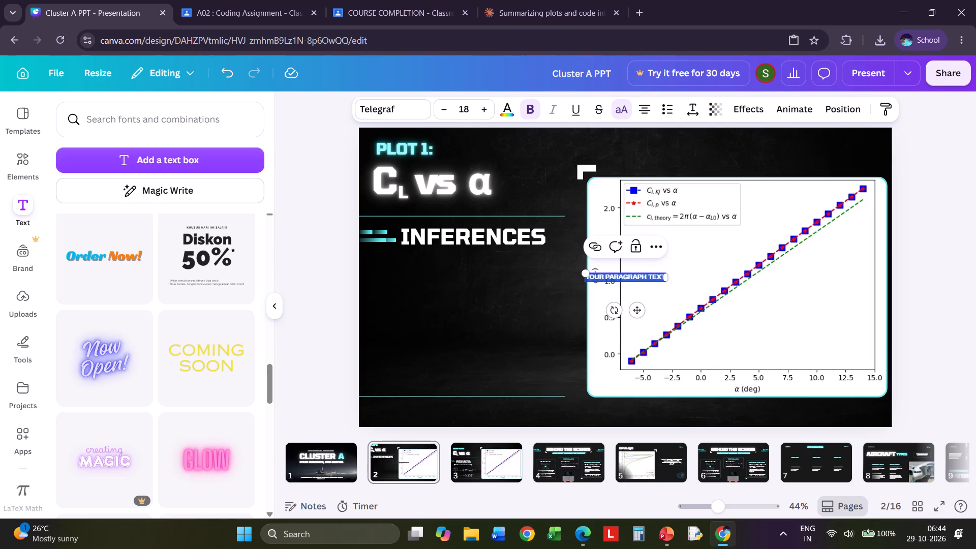
left_click_drag(624, 275, 551, 269)
left_click(602, 280)
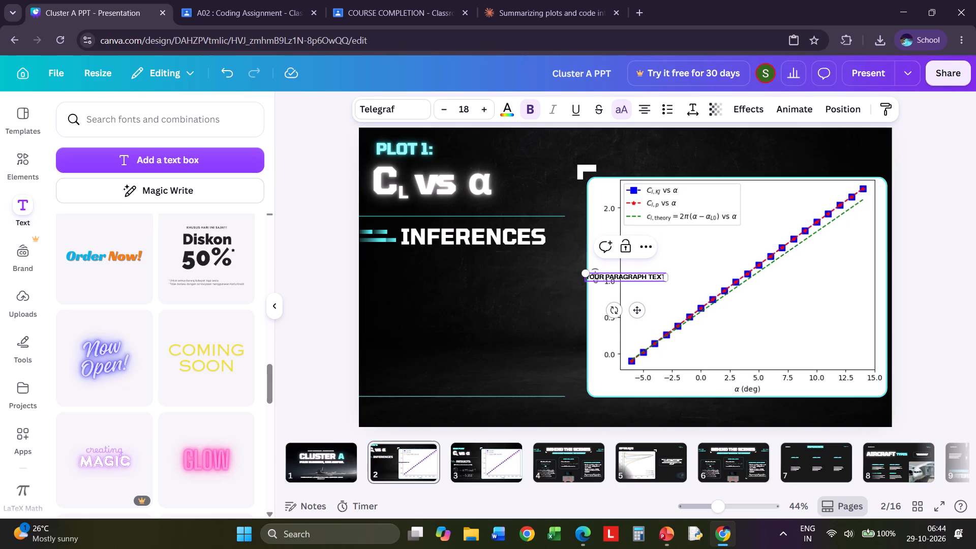
left_click_drag(602, 276, 578, 274)
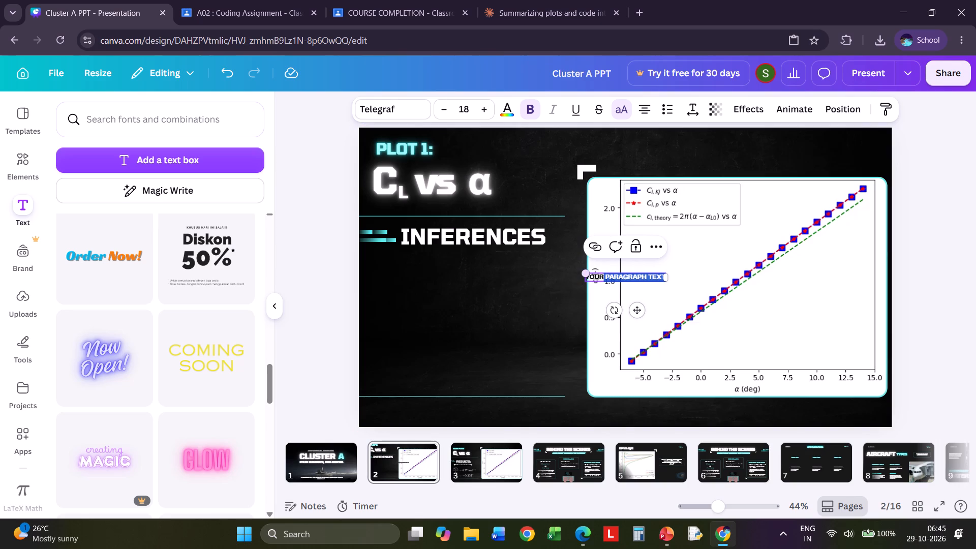
left_click(606, 276)
left_click(672, 276)
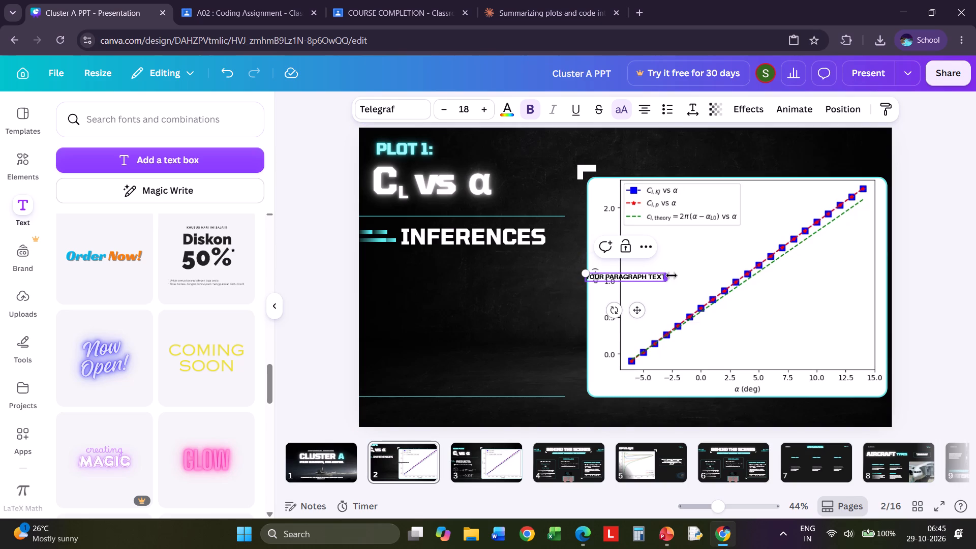
left_click_drag(666, 276, 602, 274)
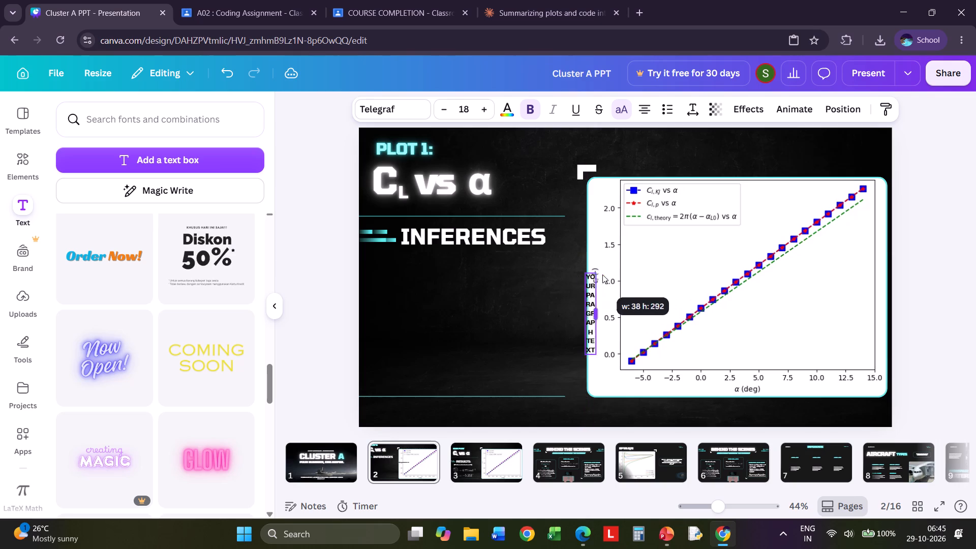
left_click_drag(602, 274, 710, 276)
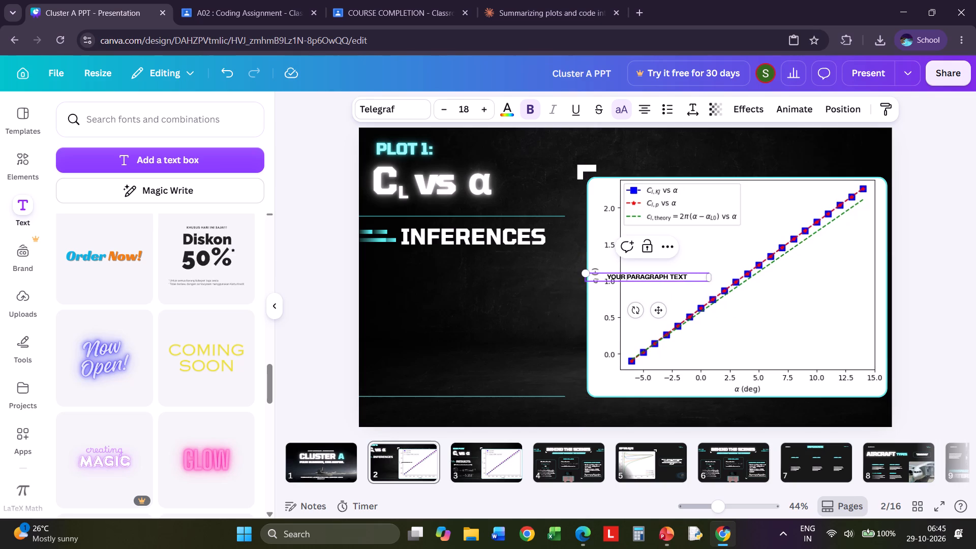
left_click(648, 277)
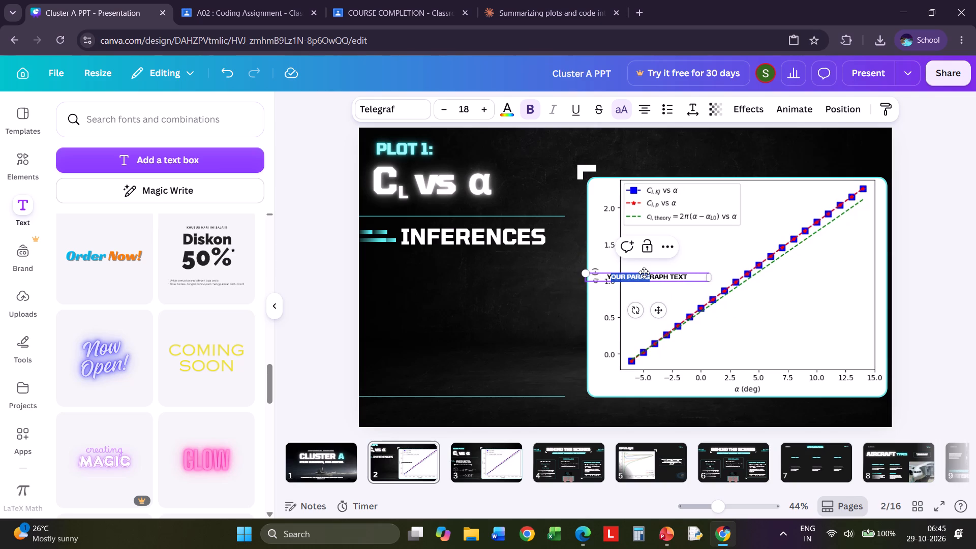
left_click(676, 278)
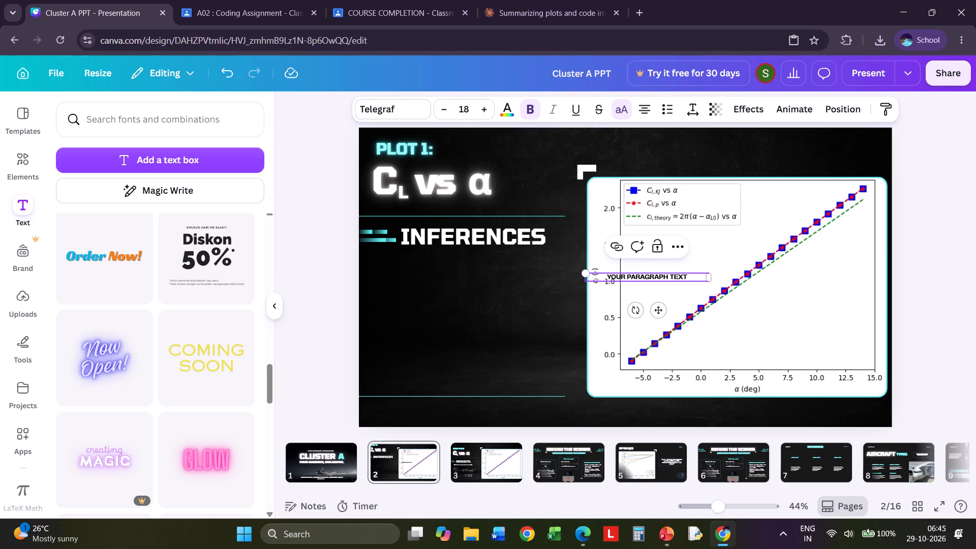
left_click(544, 283)
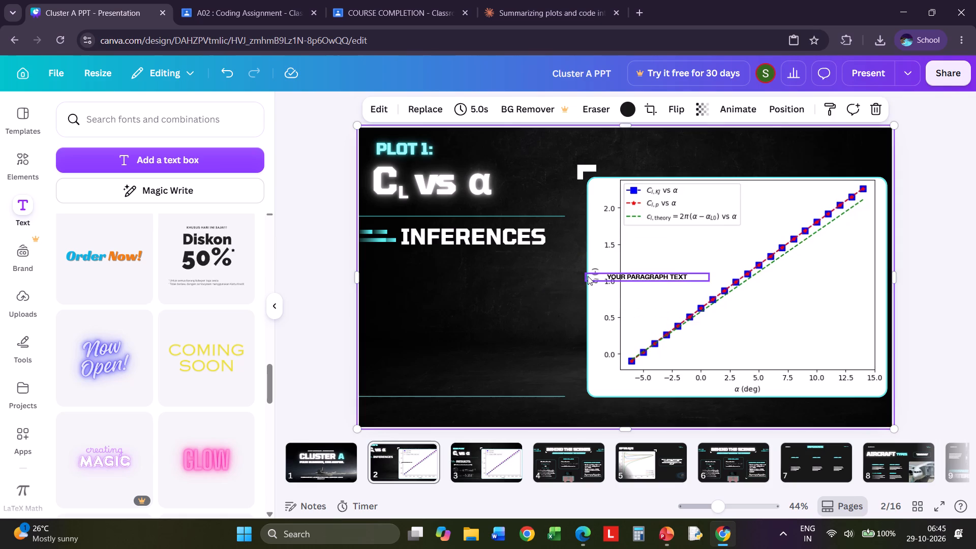
left_click_drag(611, 276, 438, 271)
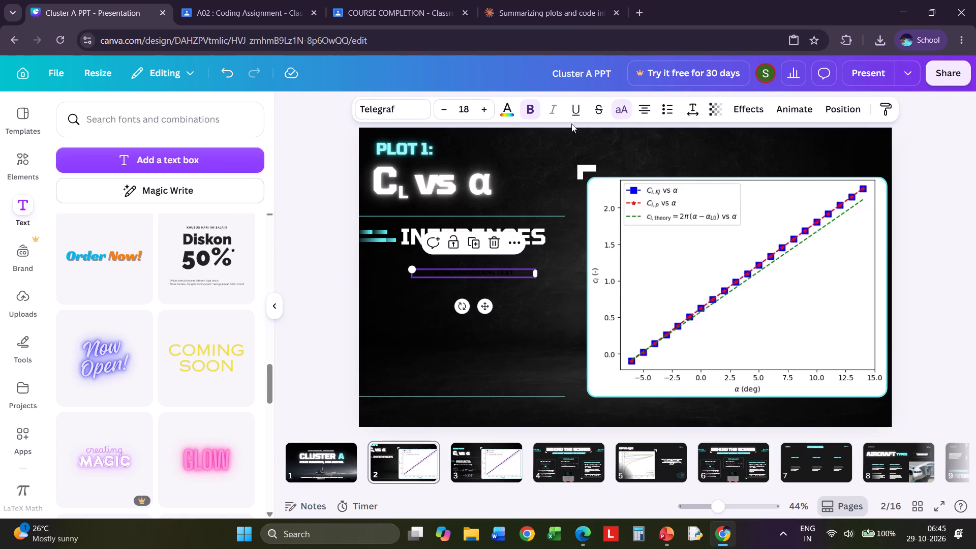
Set the paragraph text box's colour to white #ffffff and turn off its all-caps formatting.
left_click(507, 114)
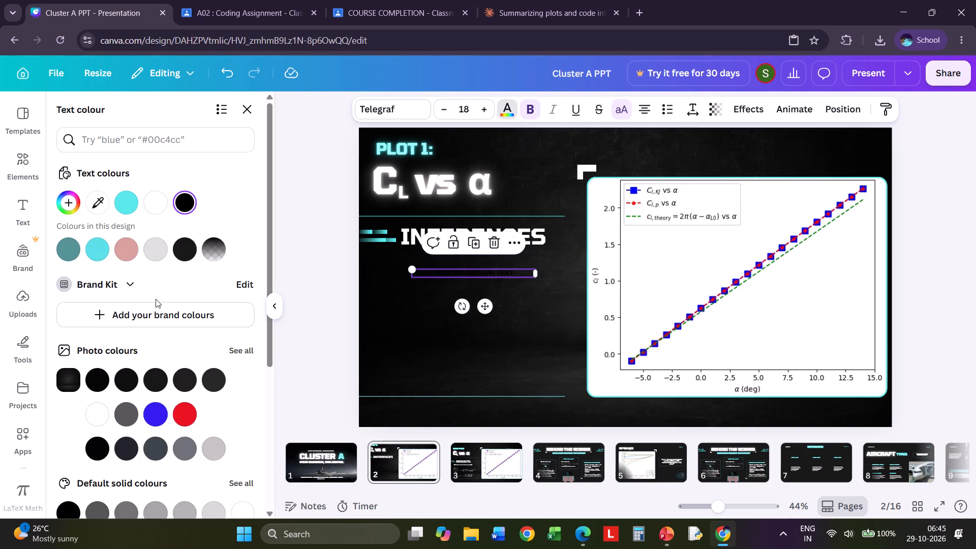
left_click(155, 204)
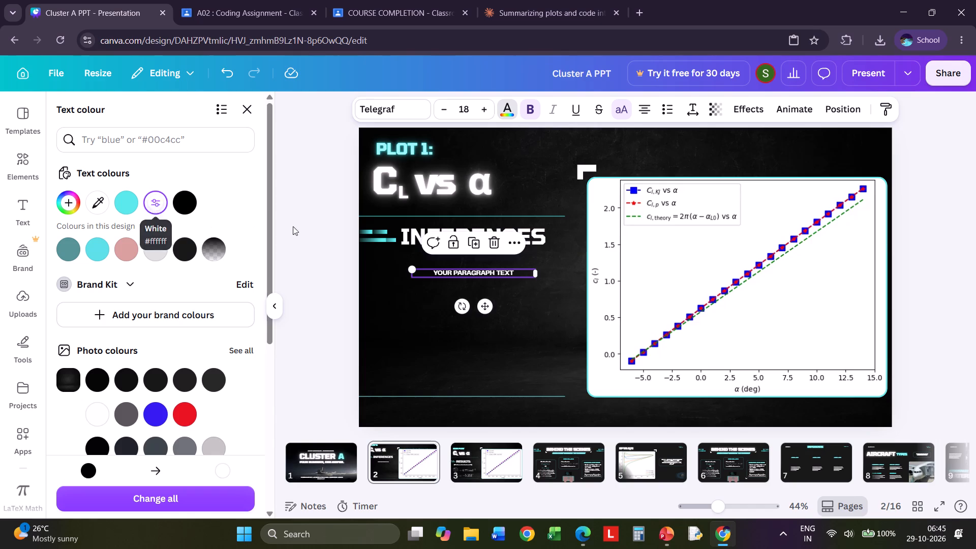
left_click(618, 110)
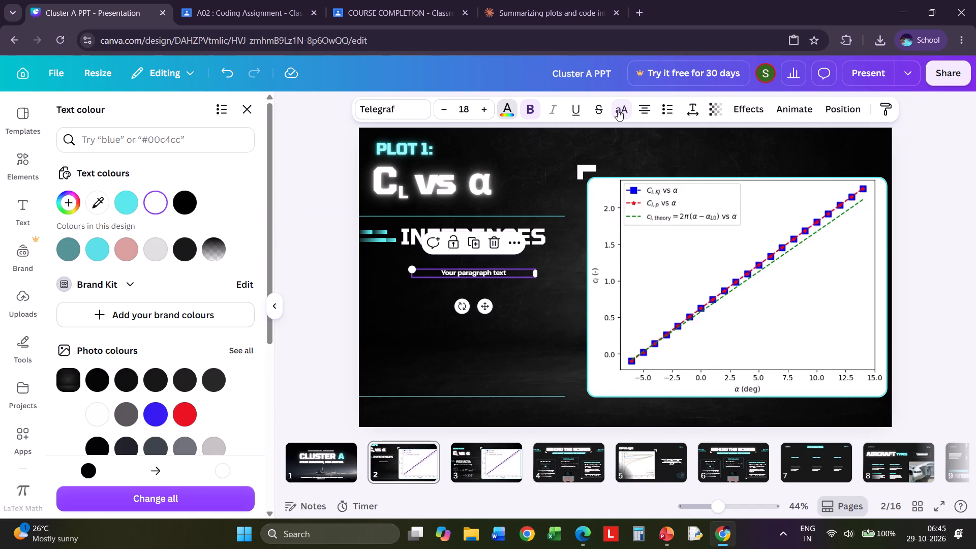
Increase the placeholder paragraph text's font size to 22, keeping it bold.
left_click(535, 114)
left_click(534, 107)
triple_click(483, 110)
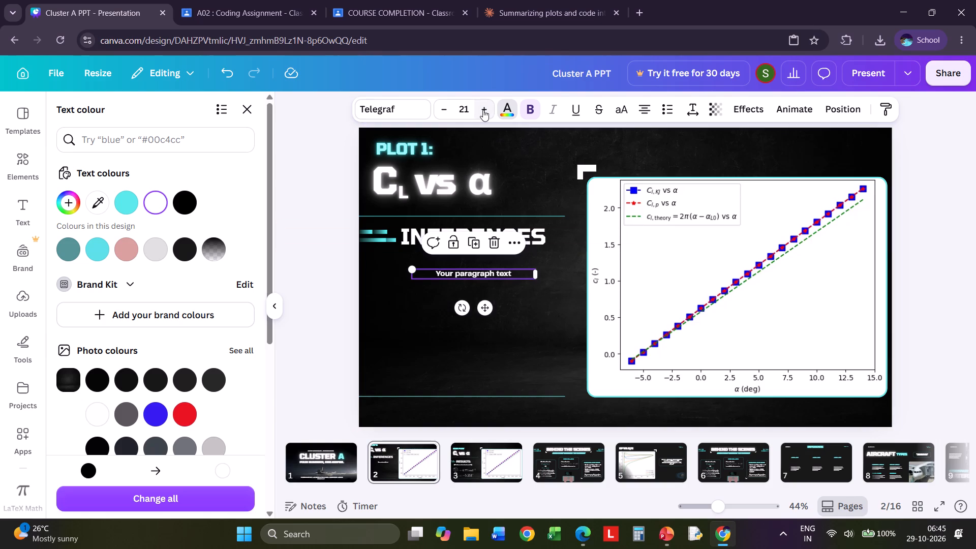
left_click(483, 110)
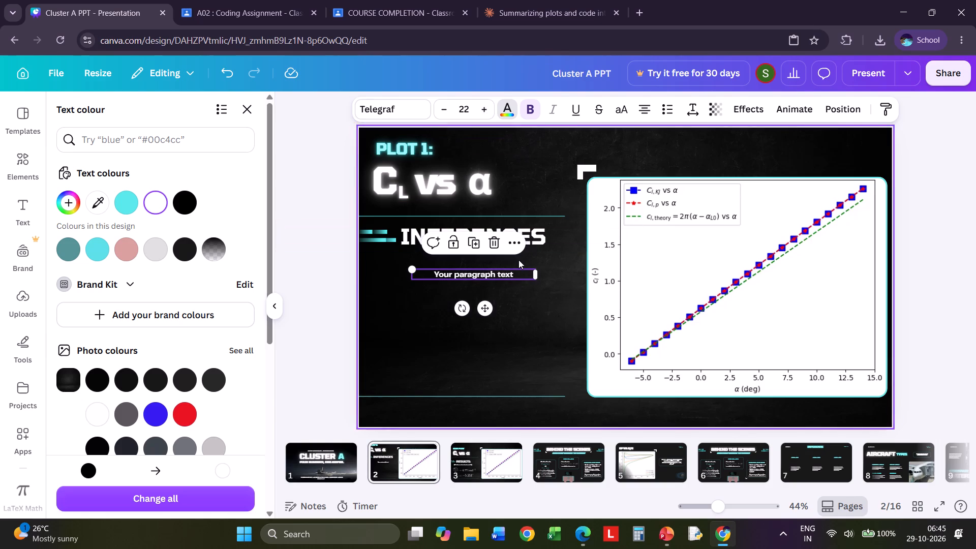
Replace the placeholder text below the INFERENCES heading with the copied Plot 1 bullet points.
left_click(519, 273)
key("BackSpace")
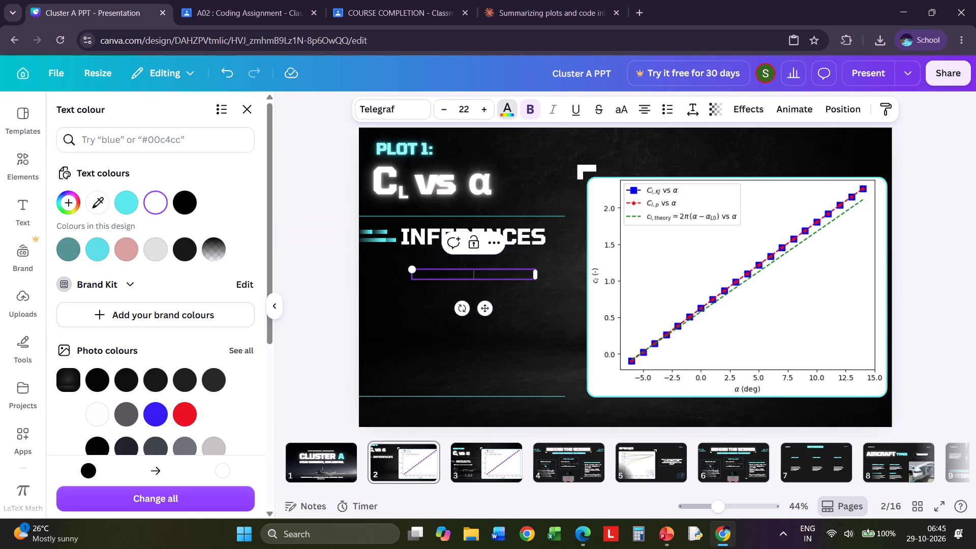
right_click(478, 276)
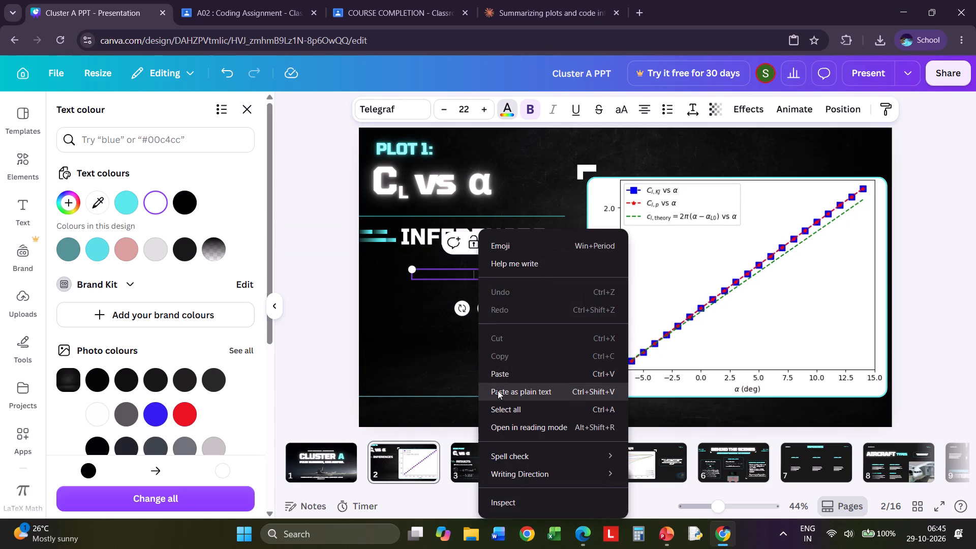
left_click(494, 378)
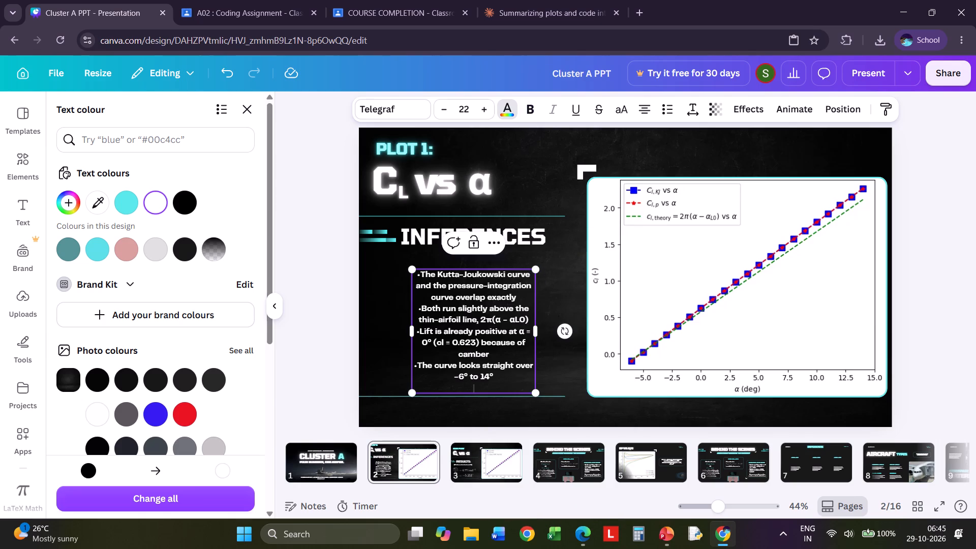
Widen the bullet text box on both sides so it spans from the slide's left edge almost to the graph.
left_click_drag(538, 335, 562, 333)
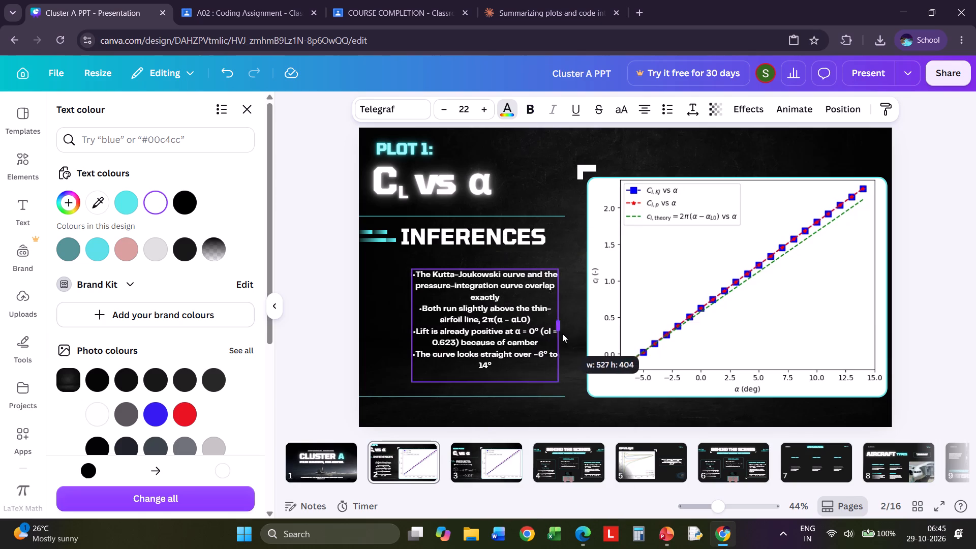
left_click_drag(562, 333, 581, 333)
left_click_drag(410, 321, 388, 321)
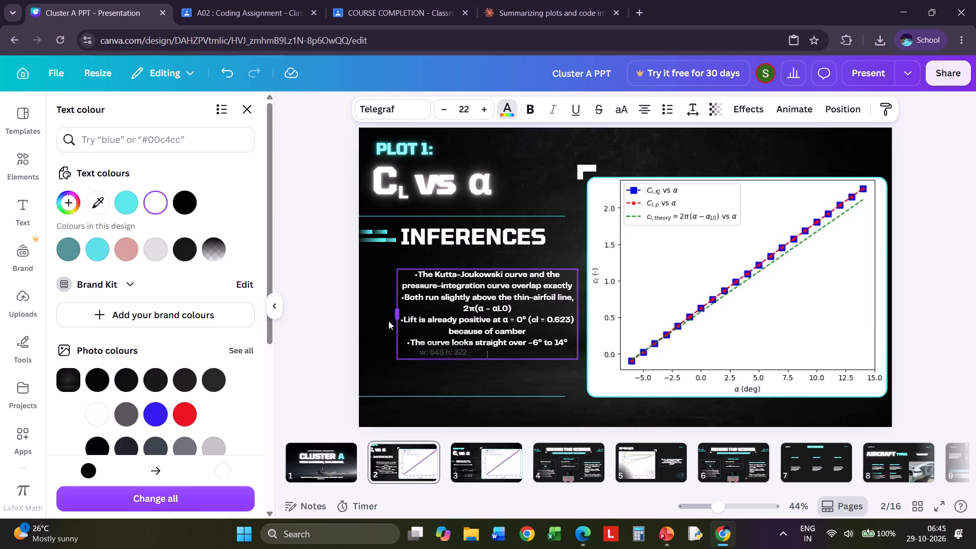
left_click_drag(388, 321, 371, 320)
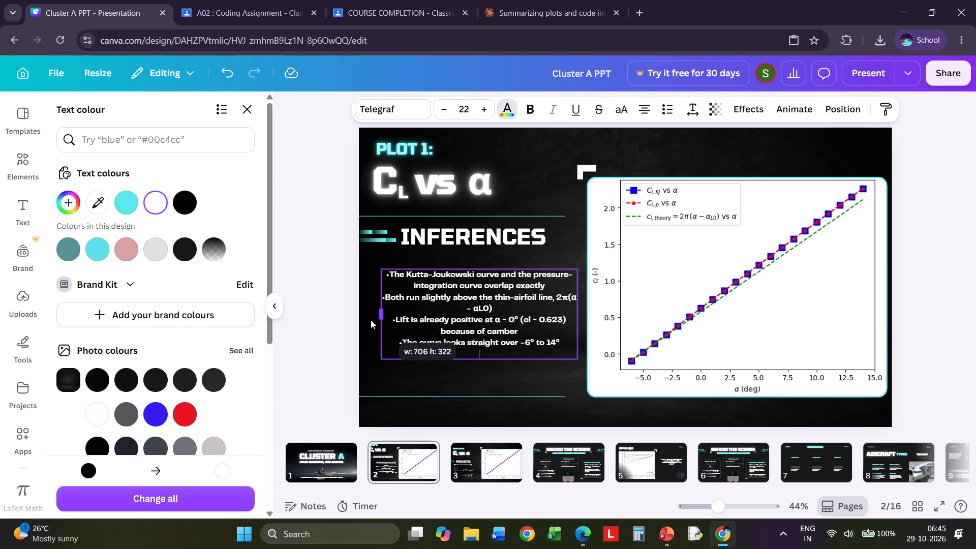
left_click_drag(371, 320, 359, 321)
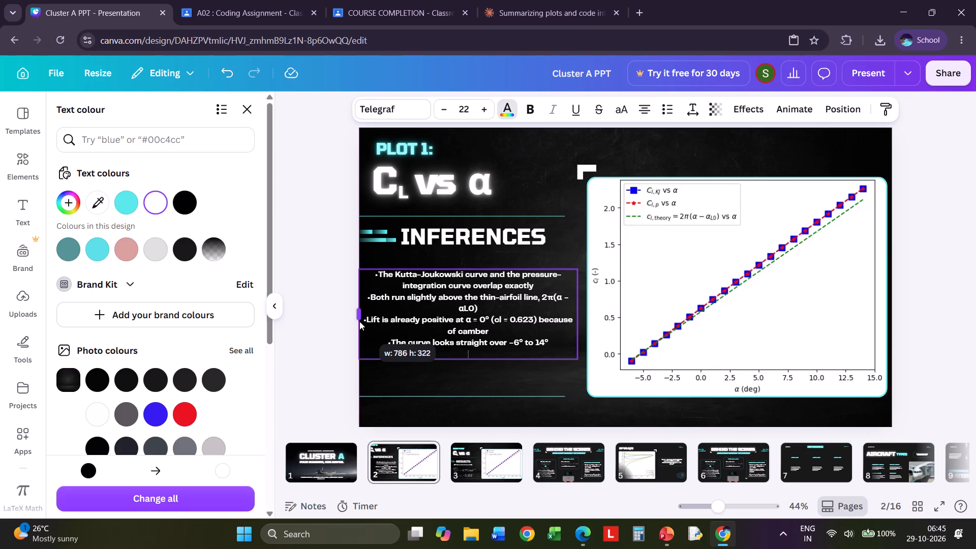
left_click_drag(359, 321, 359, 321)
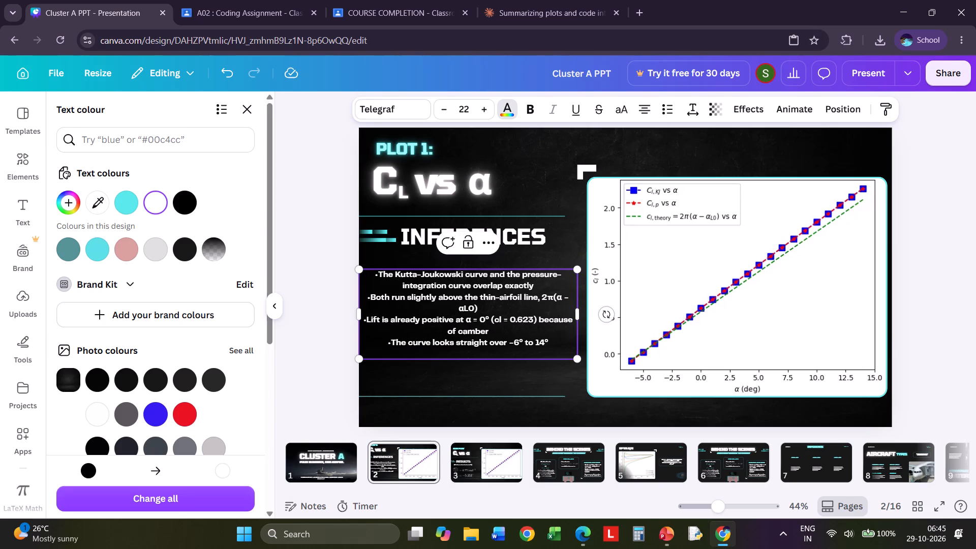
left_click_drag(579, 313, 585, 313)
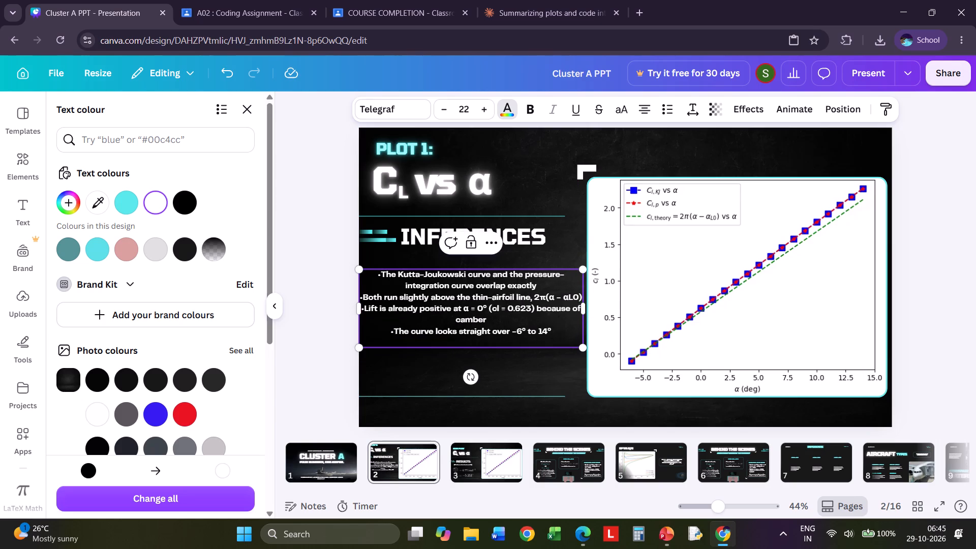
Raise the font size at the empty line after the last bullet to 27.
left_click(482, 109)
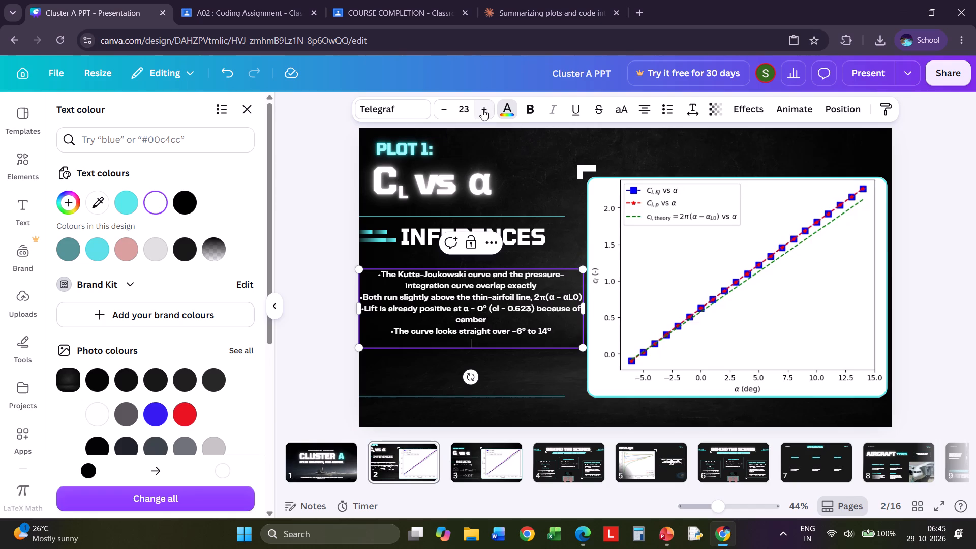
left_click(482, 109)
left_click(482, 109)
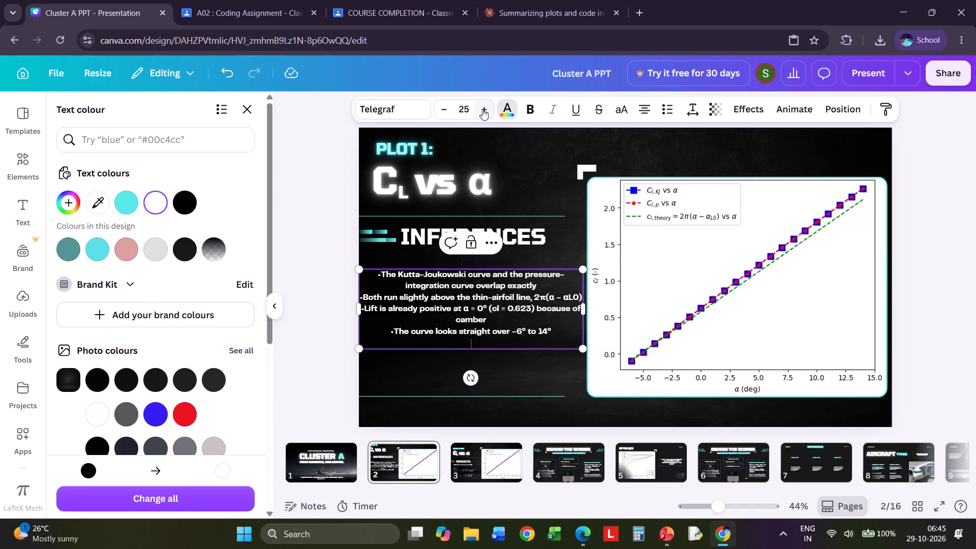
left_click(482, 109)
left_click(482, 109)
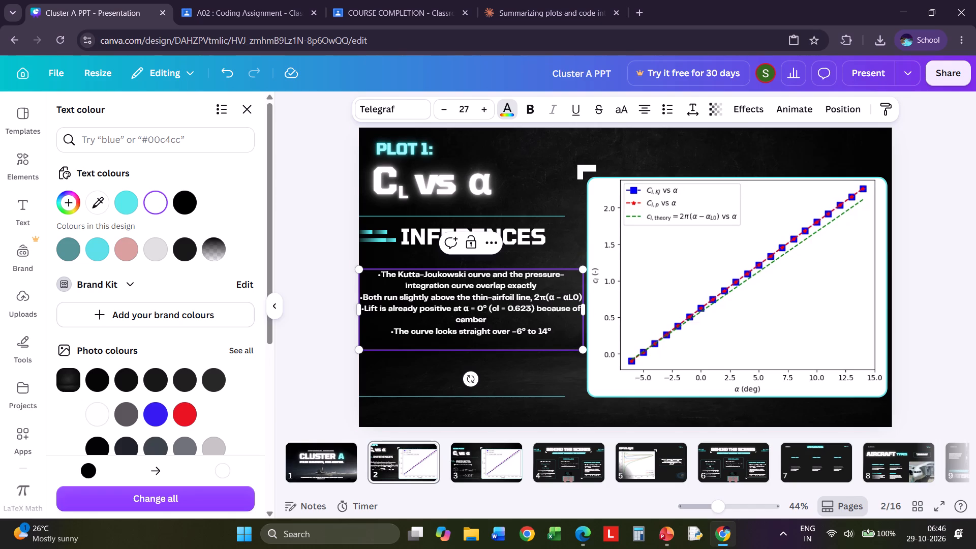
Set all four inference bullets to font size 24 and left-align them.
left_click_drag(556, 333, 358, 286)
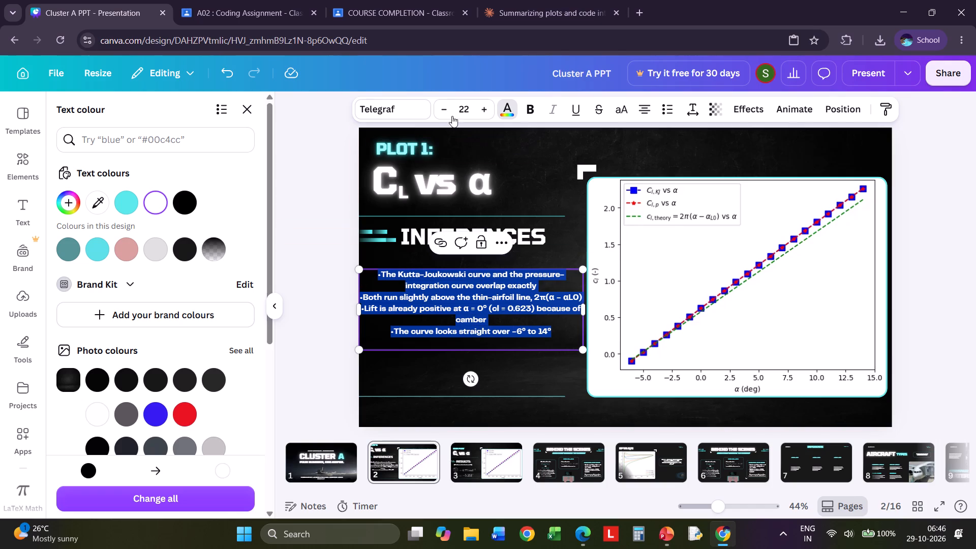
left_click(487, 110)
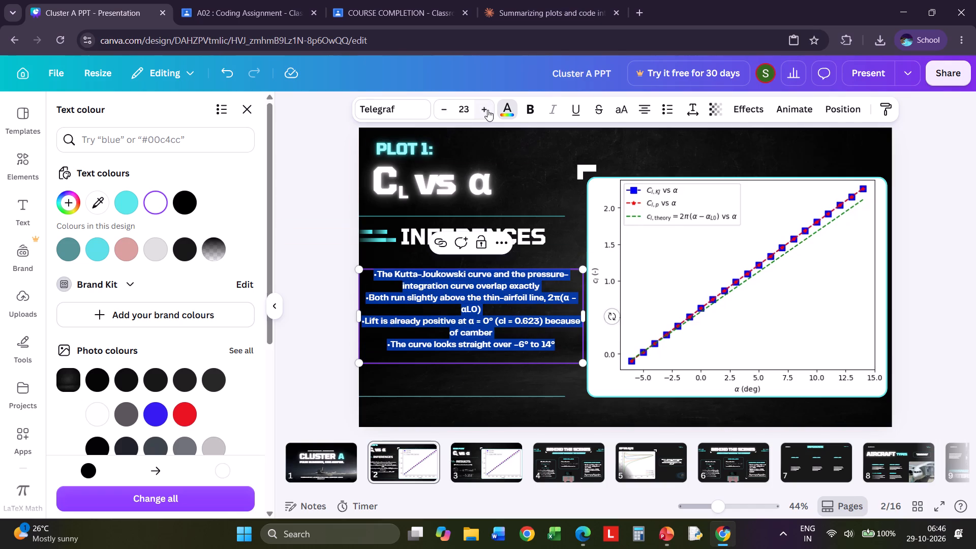
left_click(487, 110)
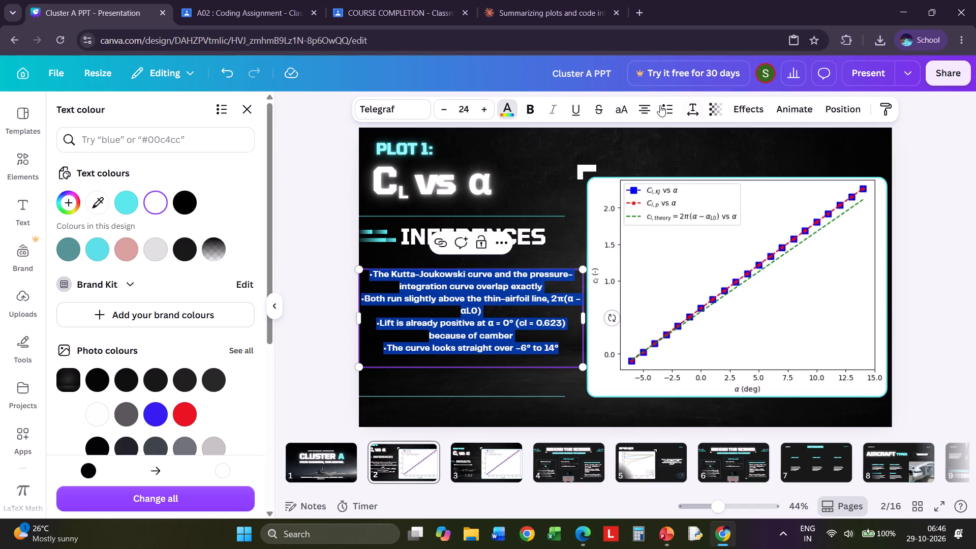
left_click(647, 103)
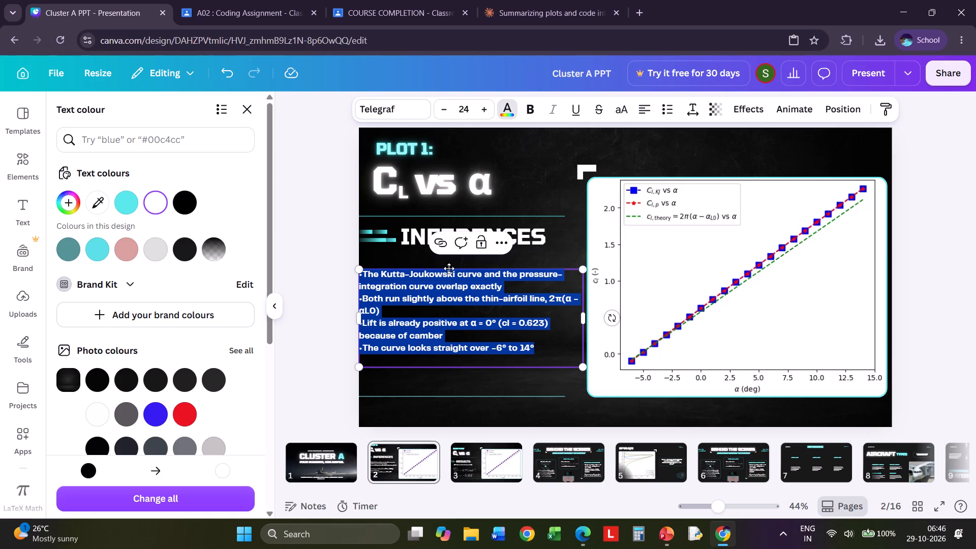
left_click(322, 299)
left_click(327, 240)
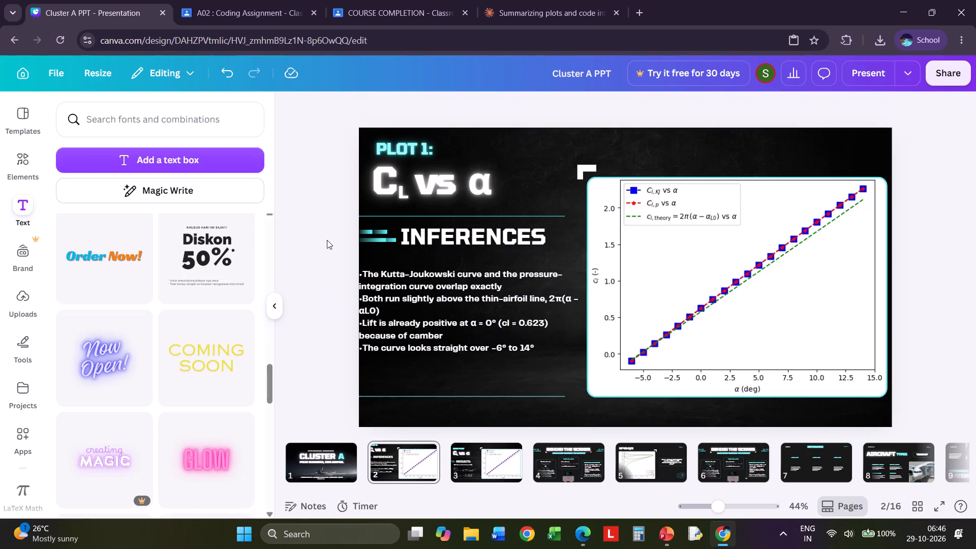
Pull the bullet text box's left side inward to leave a small margin from the slide's edge.
left_click(419, 273)
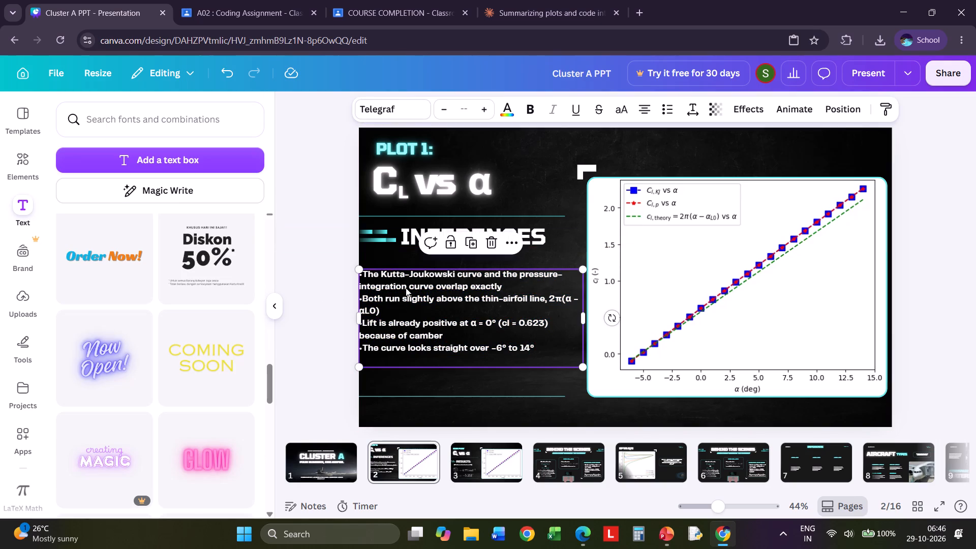
left_click_drag(356, 317, 360, 315)
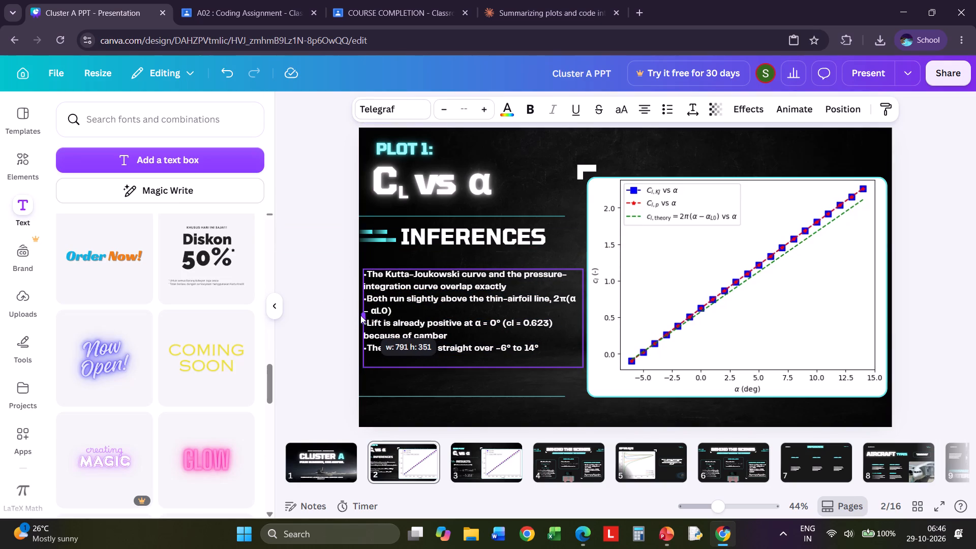
left_click_drag(360, 315, 370, 314)
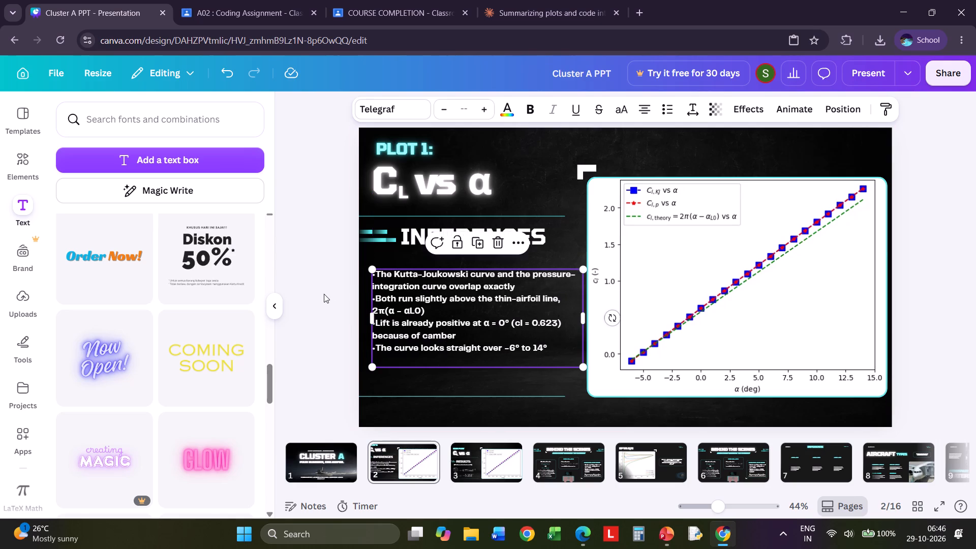
left_click(323, 294)
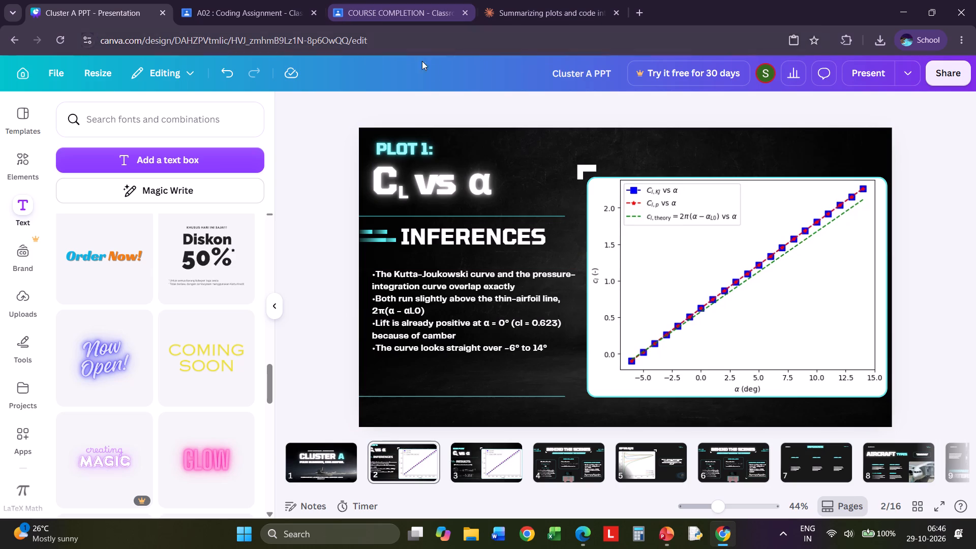
Increase the font size of the whole bullet text box by two points, bringing the bullets to 26.
left_click(459, 287)
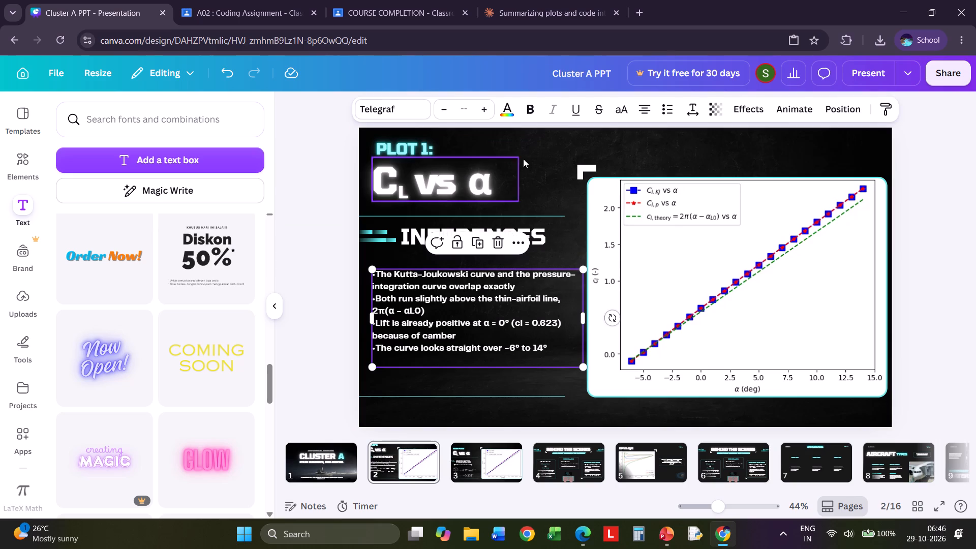
left_click(483, 105)
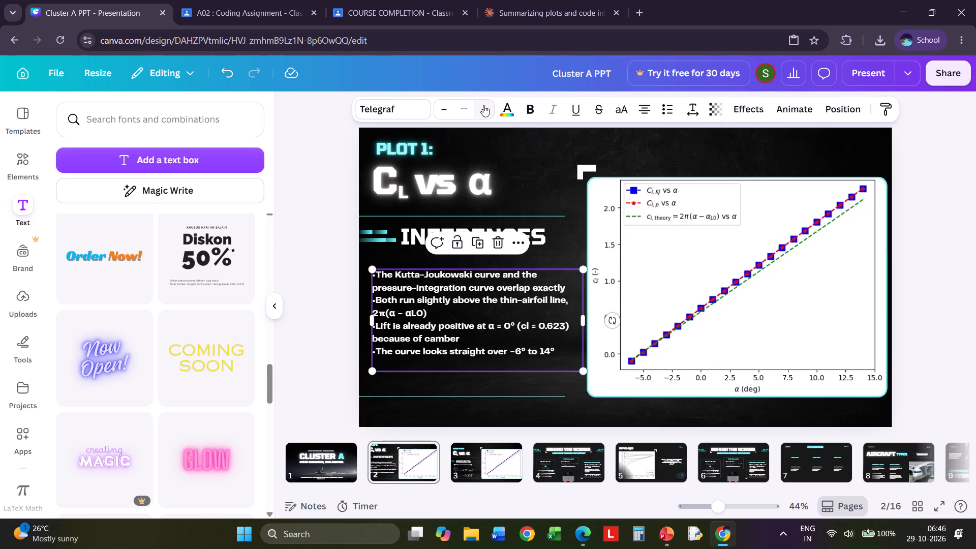
left_click(483, 105)
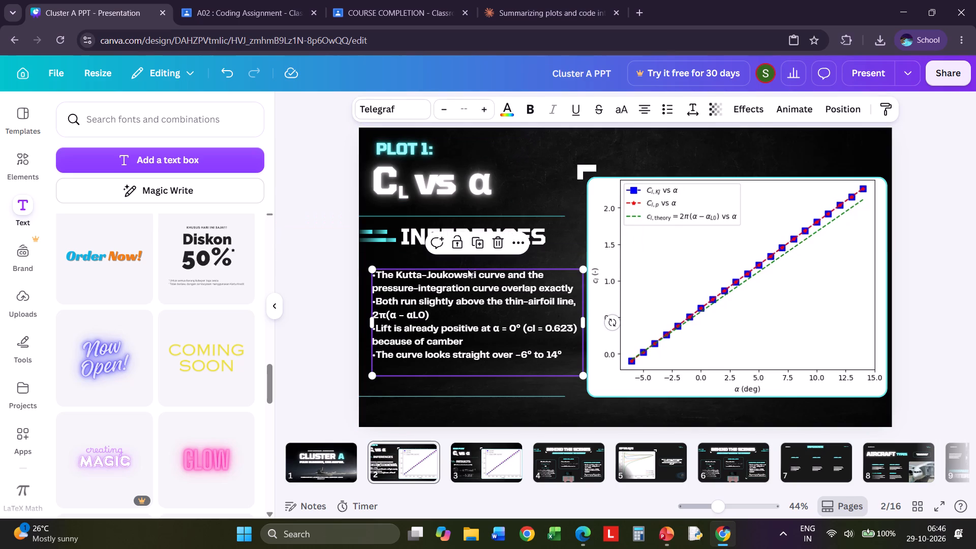
left_click(314, 305)
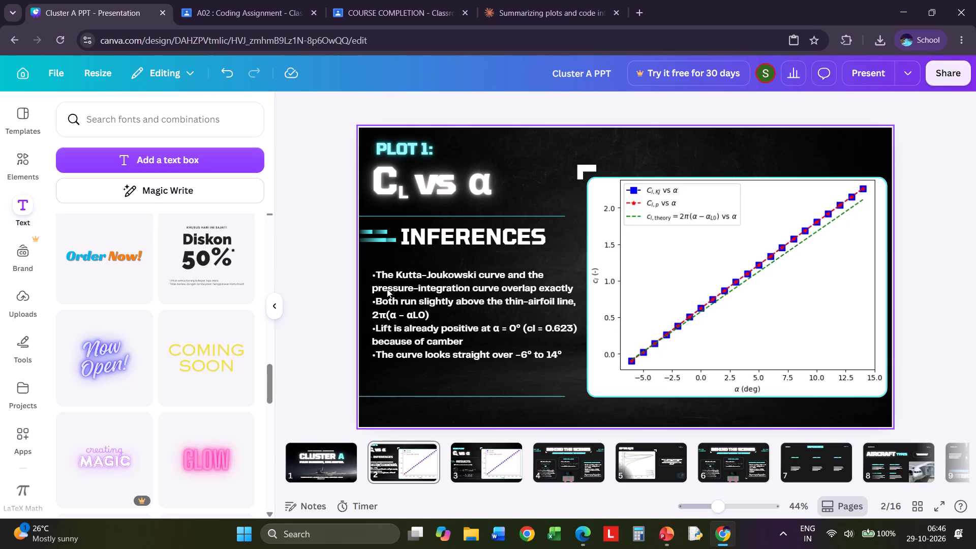
Set the first bullet's font size to 27 and extend the text box's left side slightly outward.
double_click(401, 288)
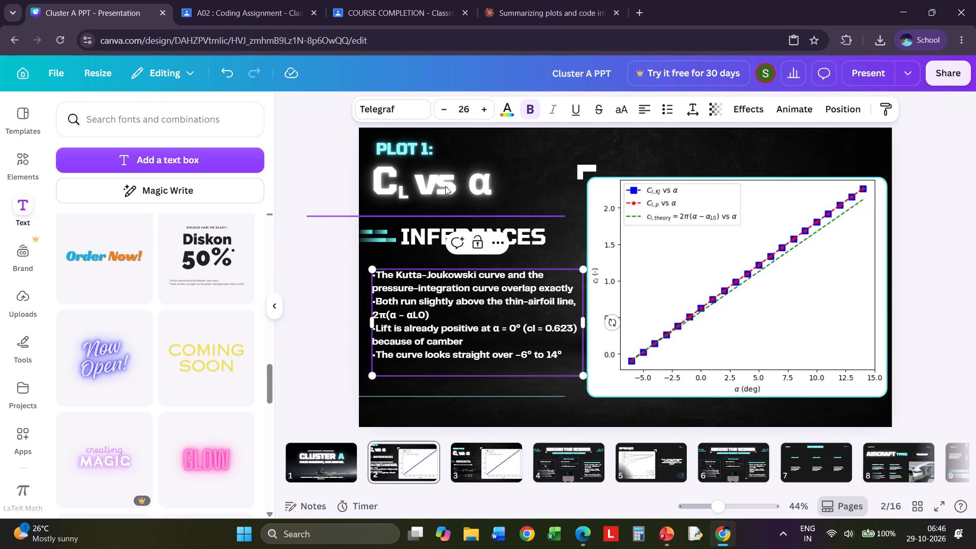
left_click(485, 110)
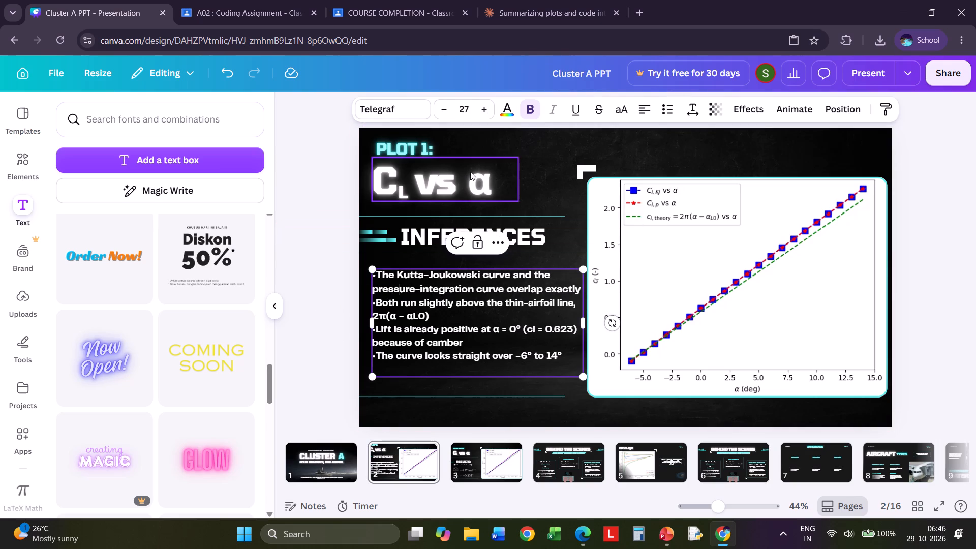
left_click_drag(370, 324, 364, 324)
left_click(364, 324)
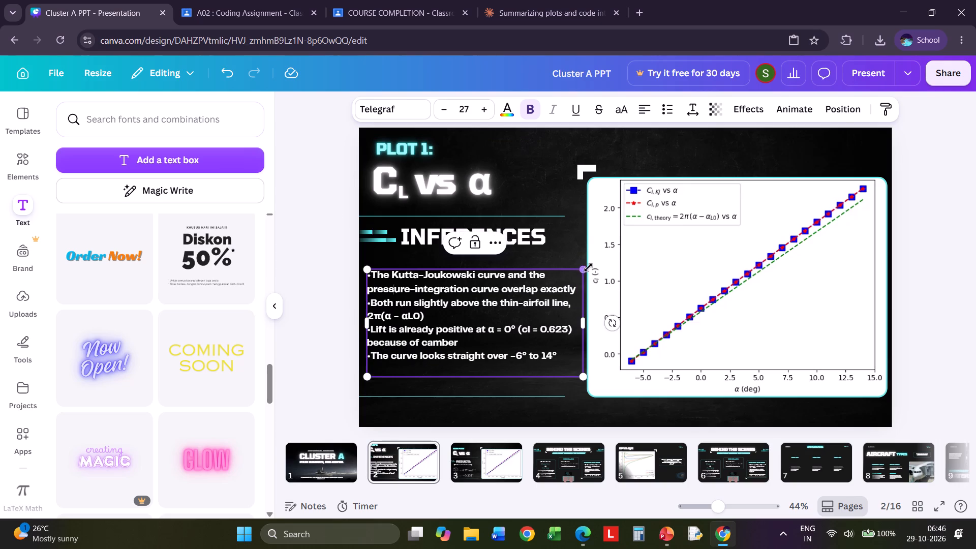
Try the first bullet at font size 30, and reduce it to 28.
left_click(478, 103)
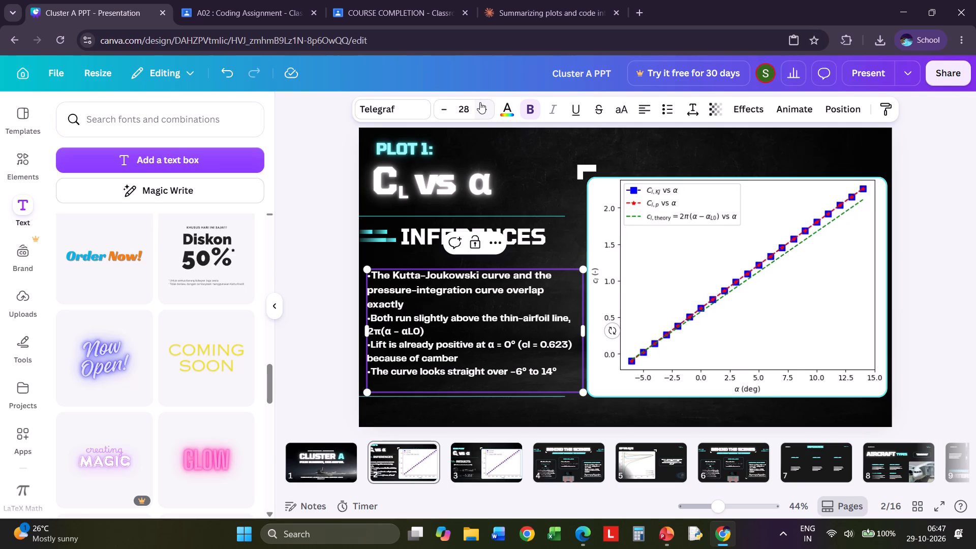
left_click(480, 102)
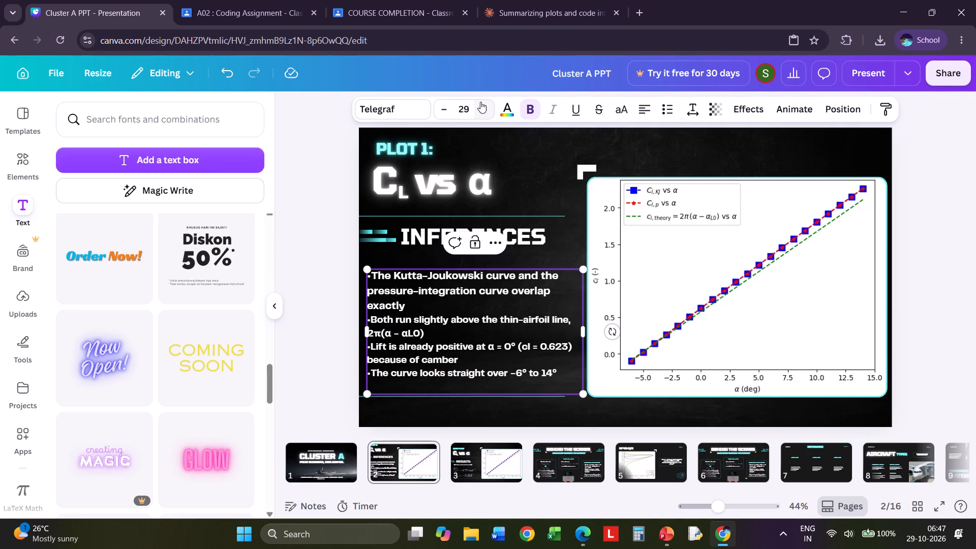
left_click(480, 102)
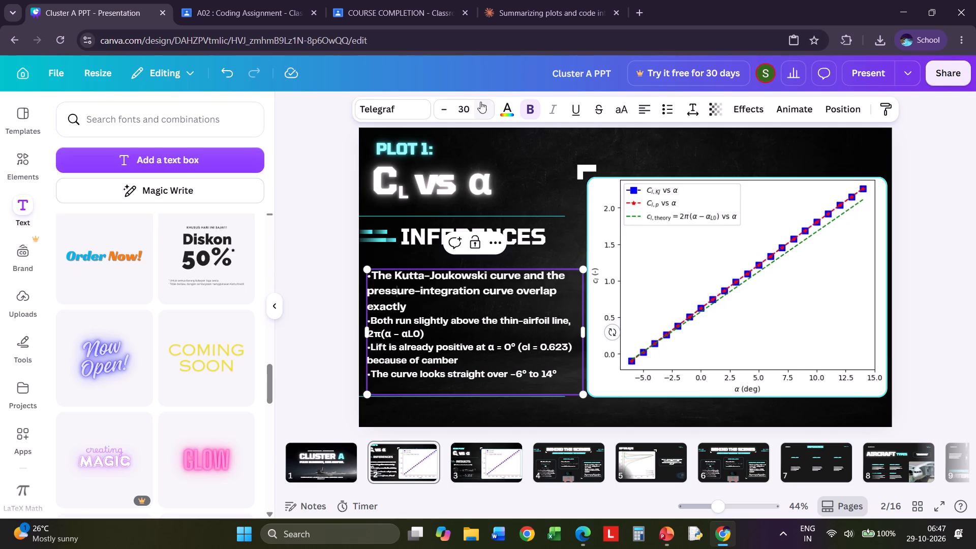
left_click(449, 106)
left_click(449, 106)
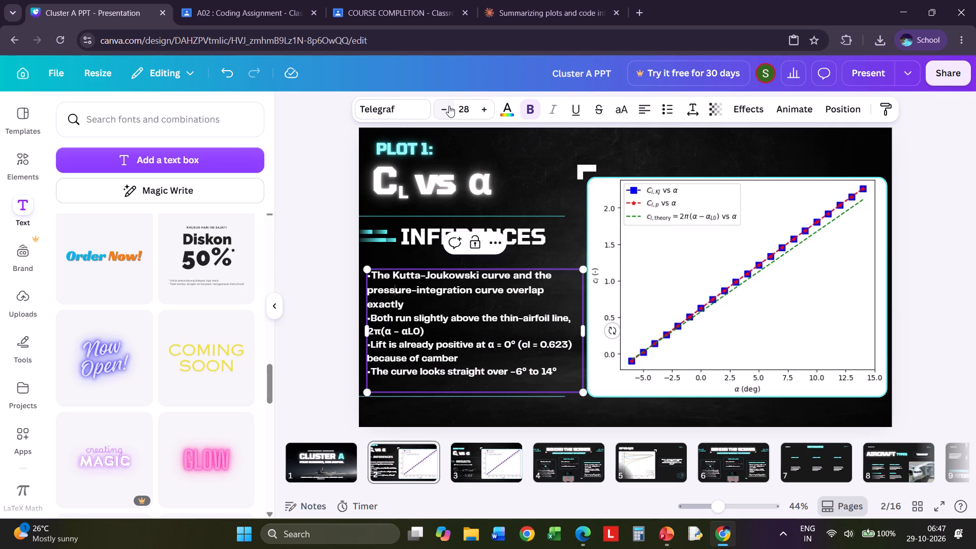
Move the inference bullet text box up and slightly left so it sits directly beneath the INFERENCES heading.
left_click(460, 270)
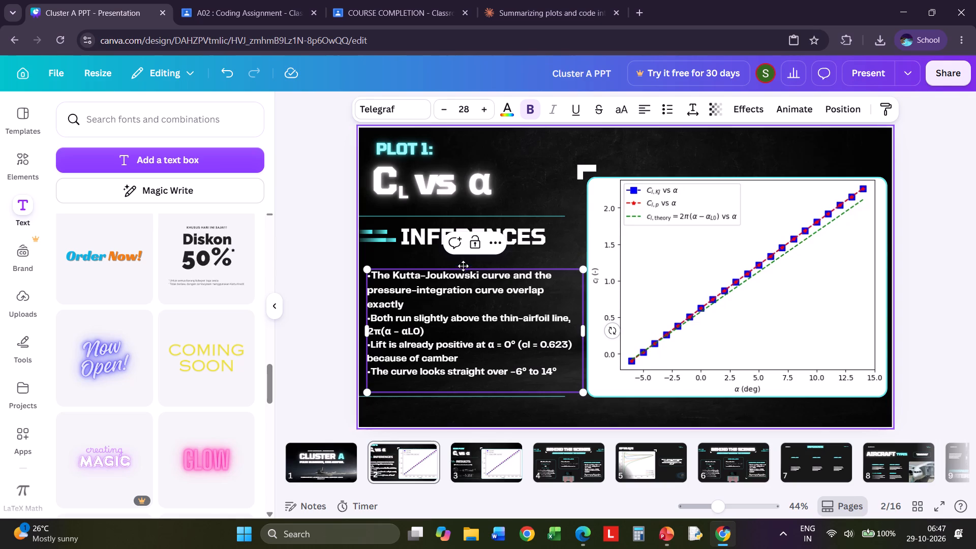
left_click(464, 287)
left_click_drag(449, 267, 445, 248)
left_click(445, 248)
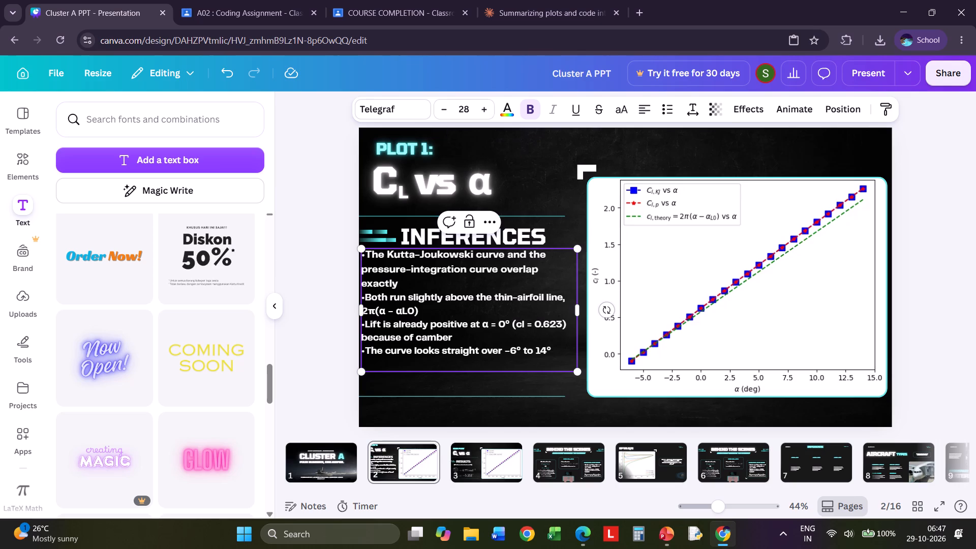
Select all the inference bullets and give them one uniform font size, trying 24 and raising it to 25.
left_click(455, 268)
left_click_drag(369, 257, 544, 354)
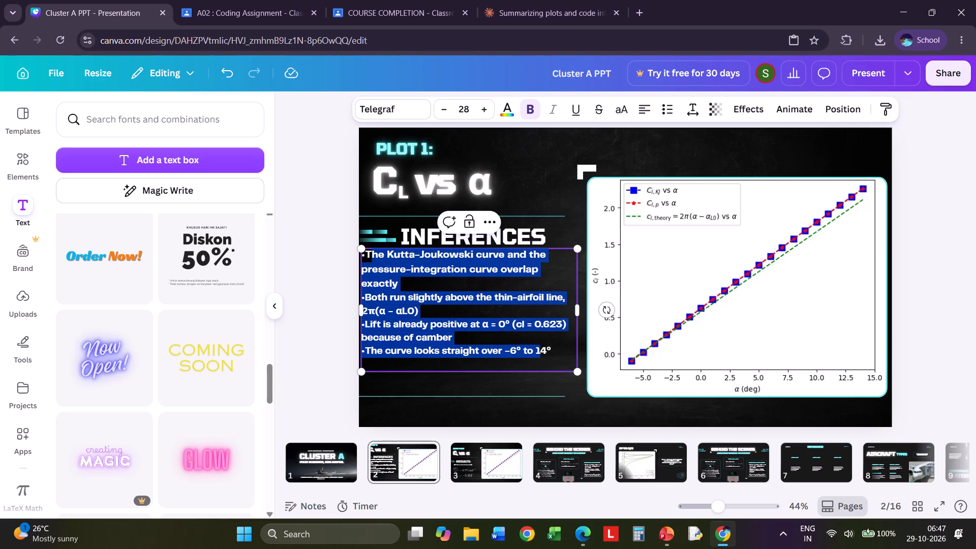
left_click_drag(544, 354, 550, 355)
left_click(417, 333)
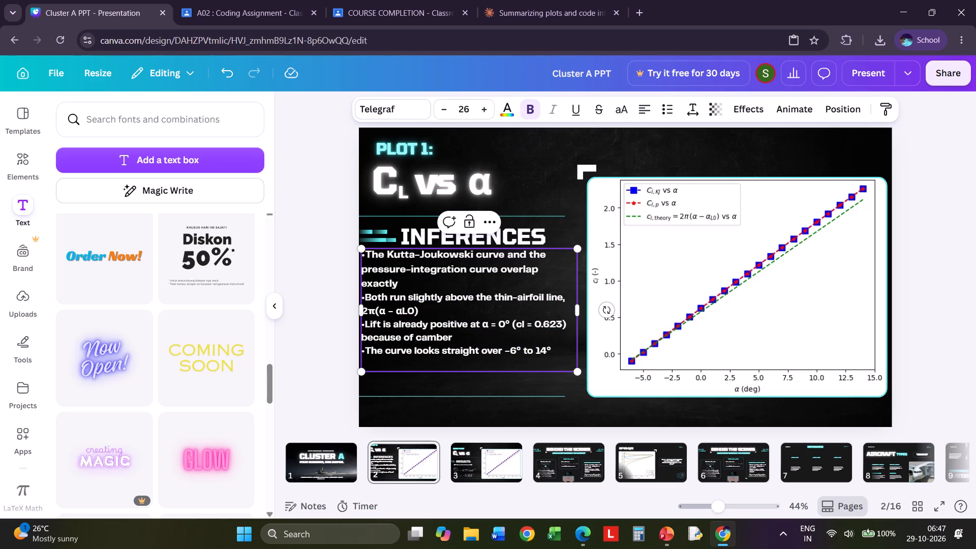
left_click_drag(558, 351, 359, 248)
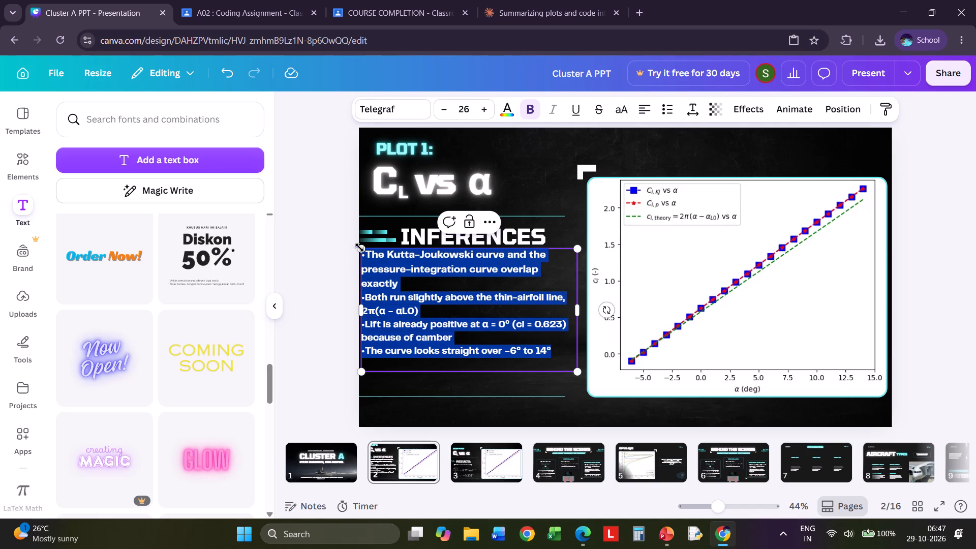
left_click_drag(359, 248, 361, 248)
left_click(469, 109)
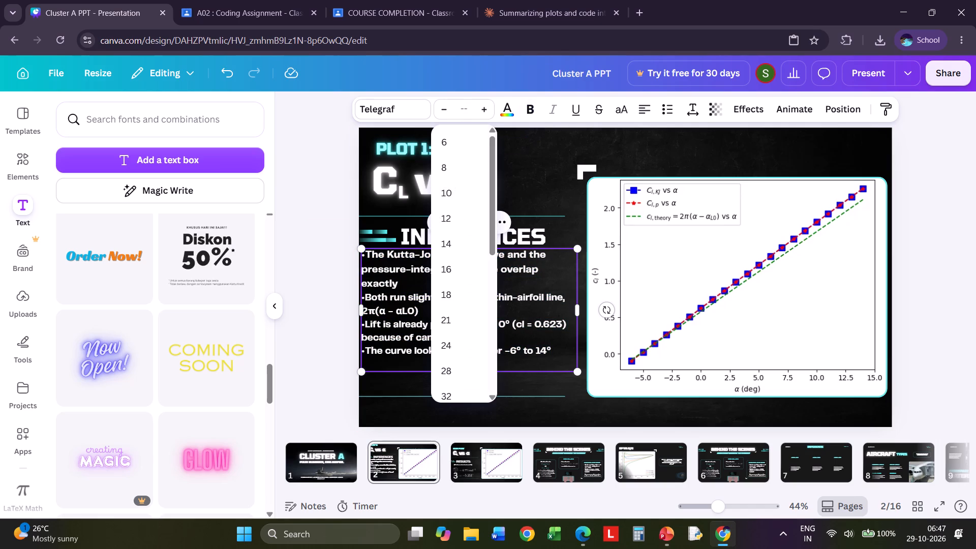
left_click(450, 339)
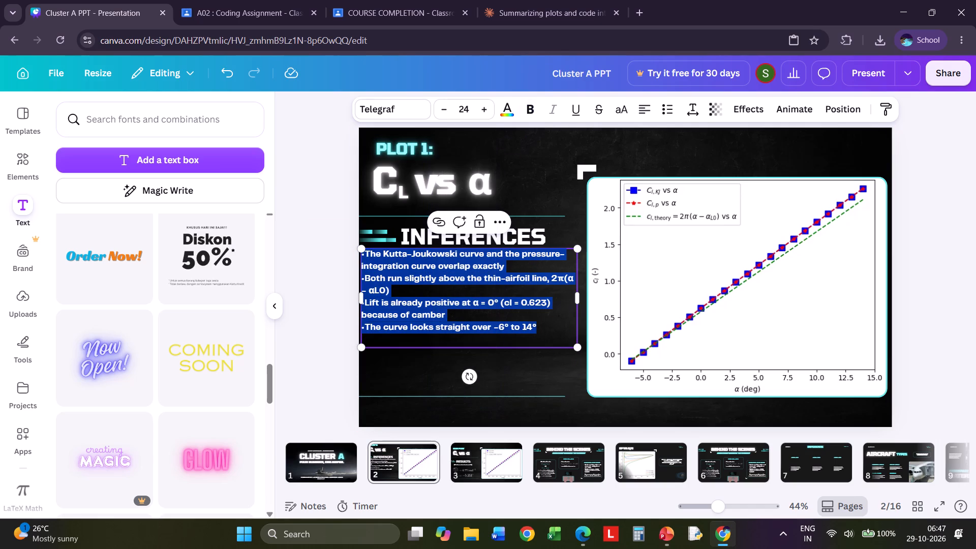
left_click(485, 110)
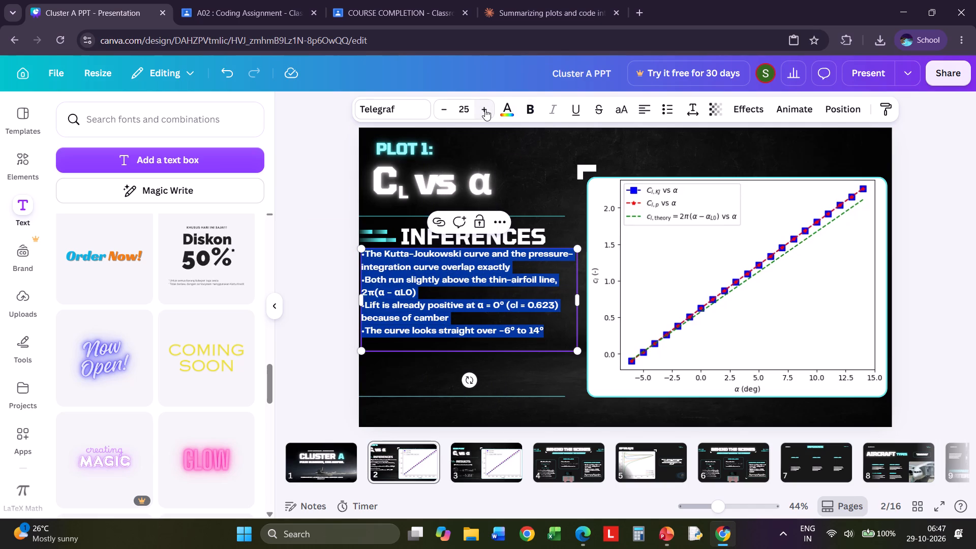
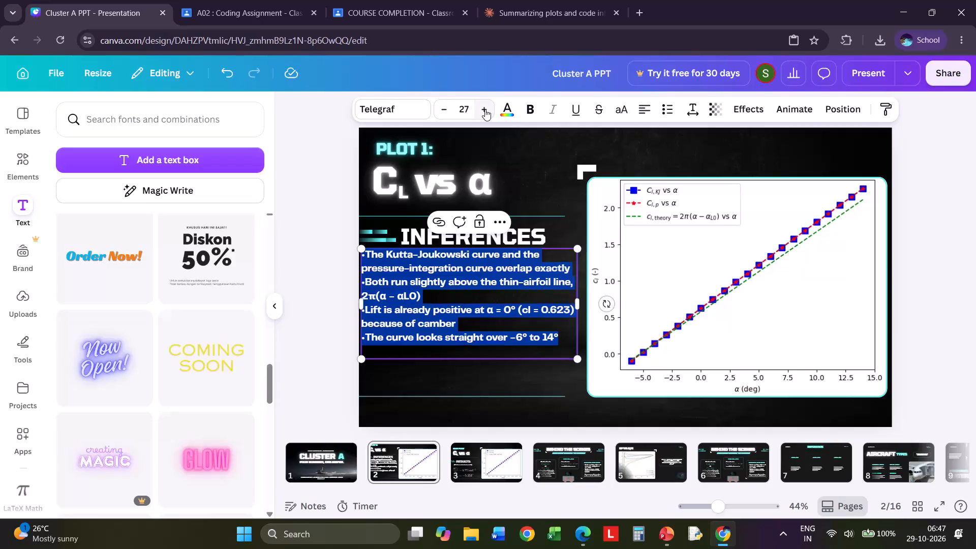
Raise the uniform font size of all the inference bullets to 32.
left_click(485, 109)
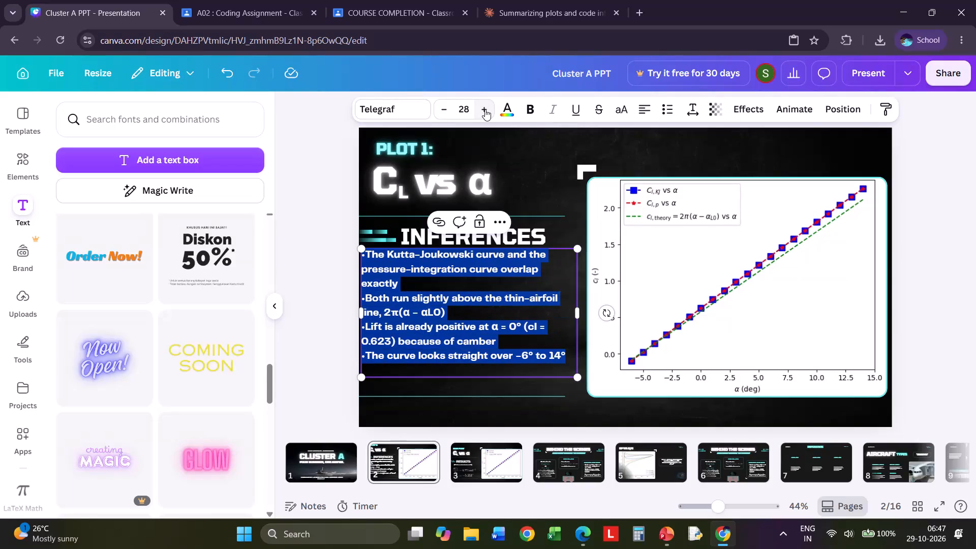
left_click(485, 109)
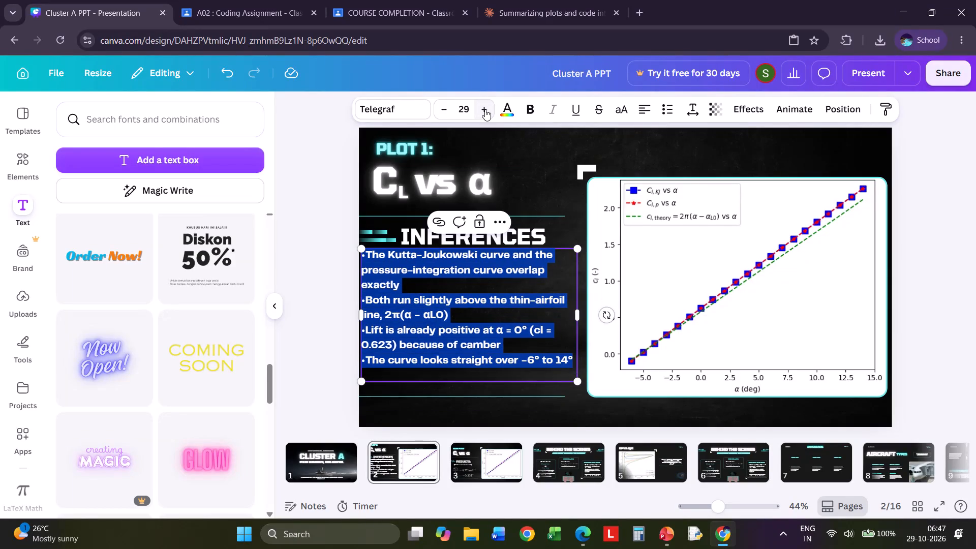
left_click(485, 109)
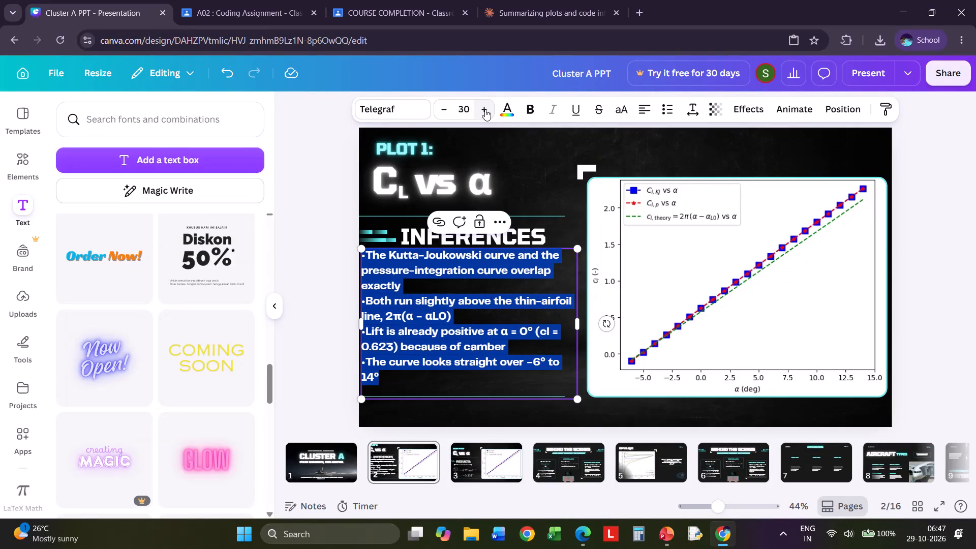
left_click(485, 109)
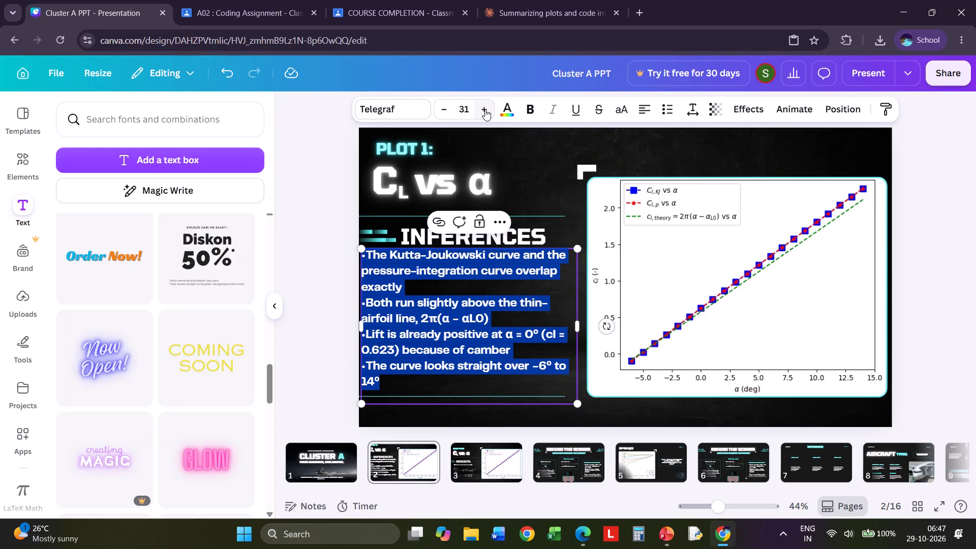
left_click(485, 109)
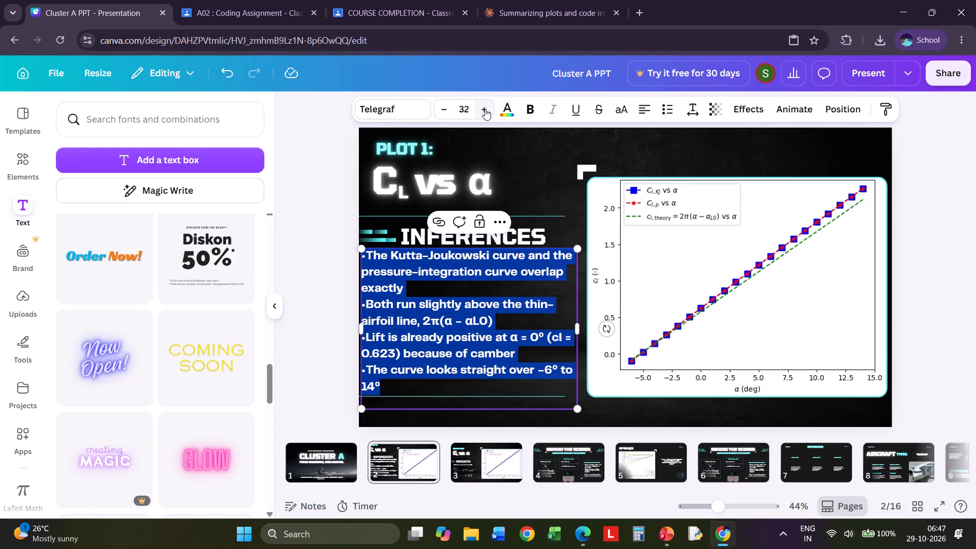
left_click(280, 303)
left_click(295, 317)
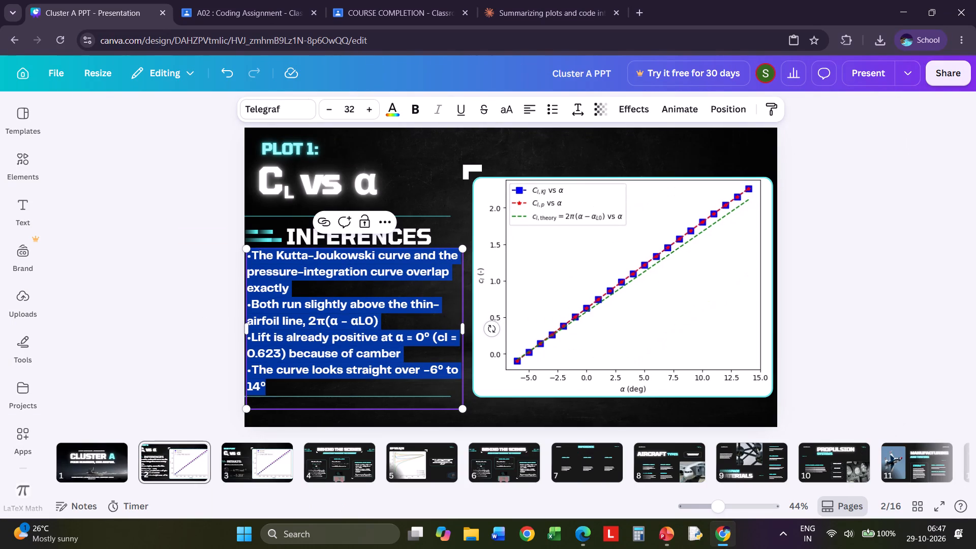
left_click(169, 315)
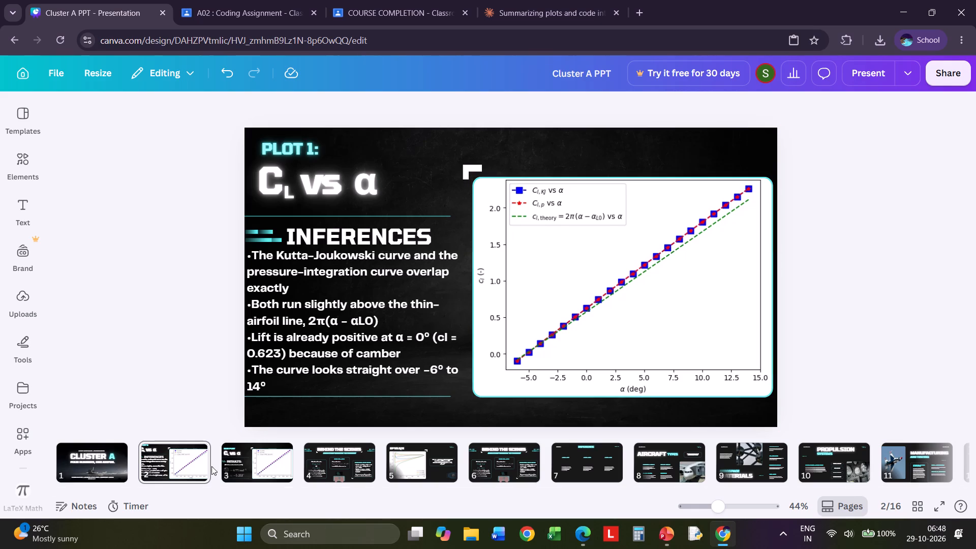
Compare the inferences slide with the results slide, and change the results slide's "OUR PLOT" label to "PLOT 1:".
left_click(255, 445)
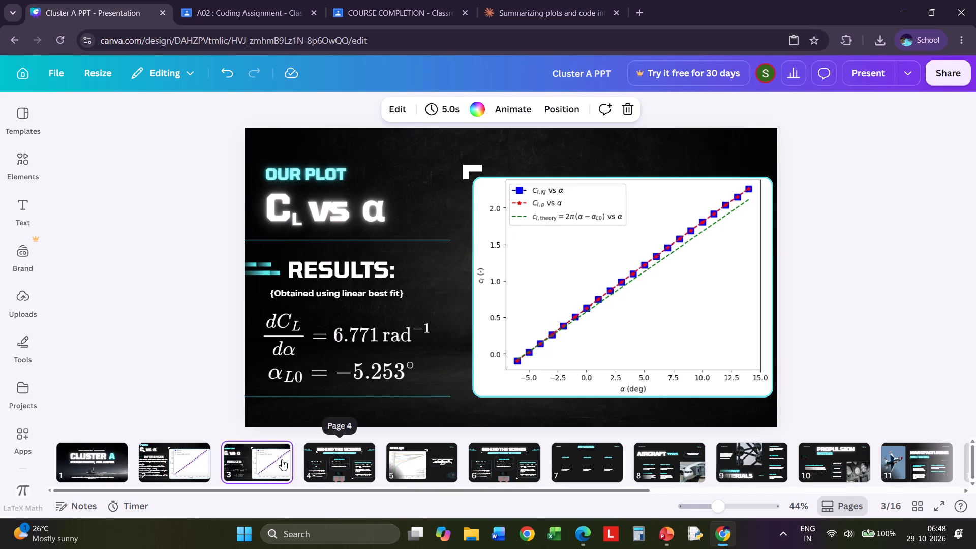
left_click(173, 448)
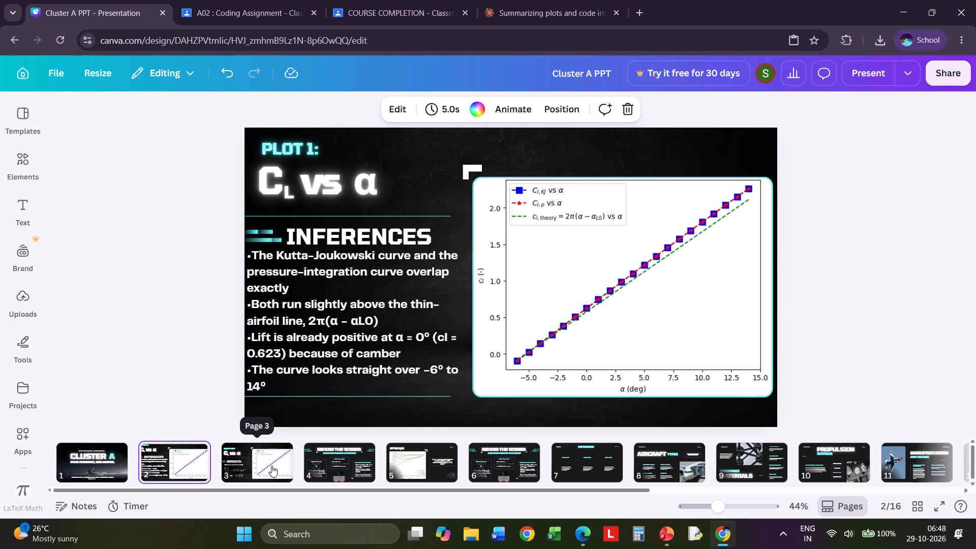
left_click(271, 466)
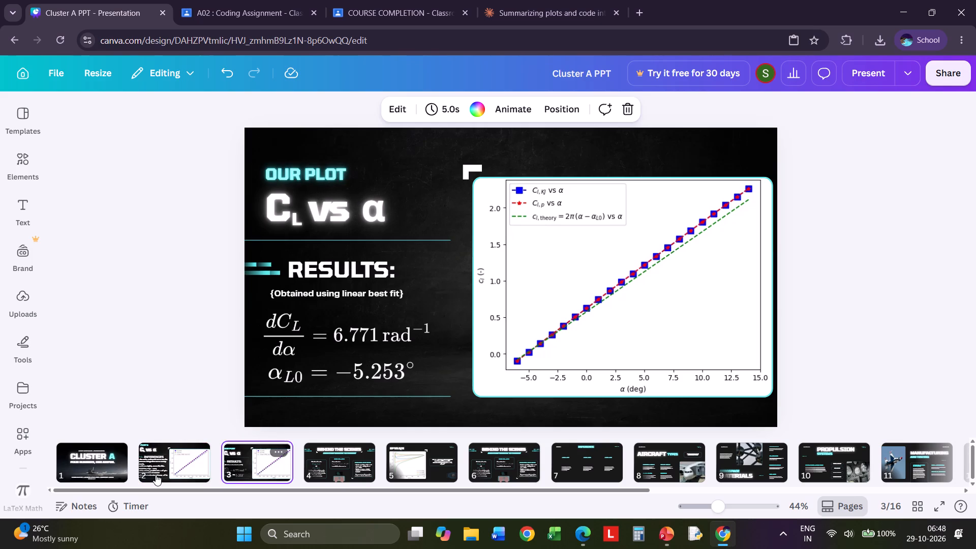
left_click(169, 462)
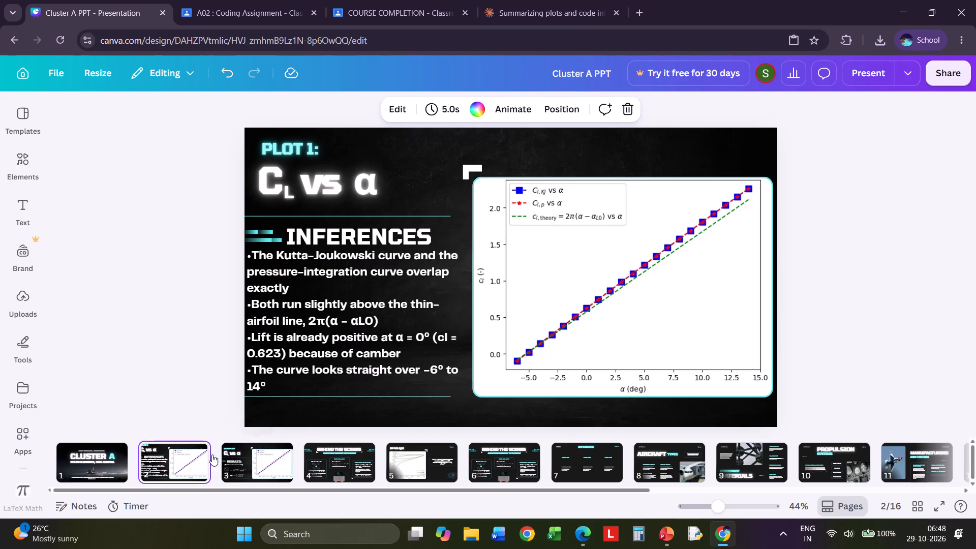
left_click(232, 451)
left_click(339, 174)
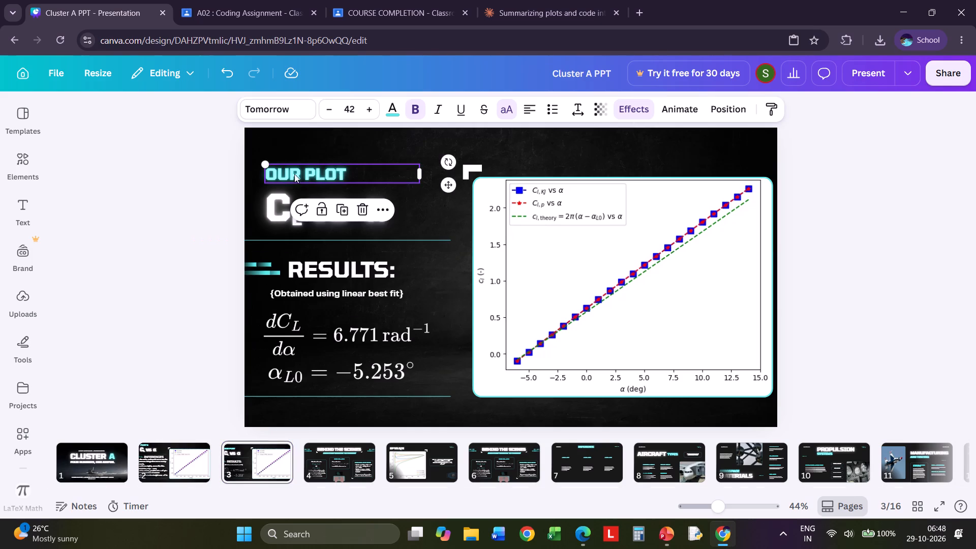
left_click(291, 173)
left_click(303, 172)
left_click(303, 172)
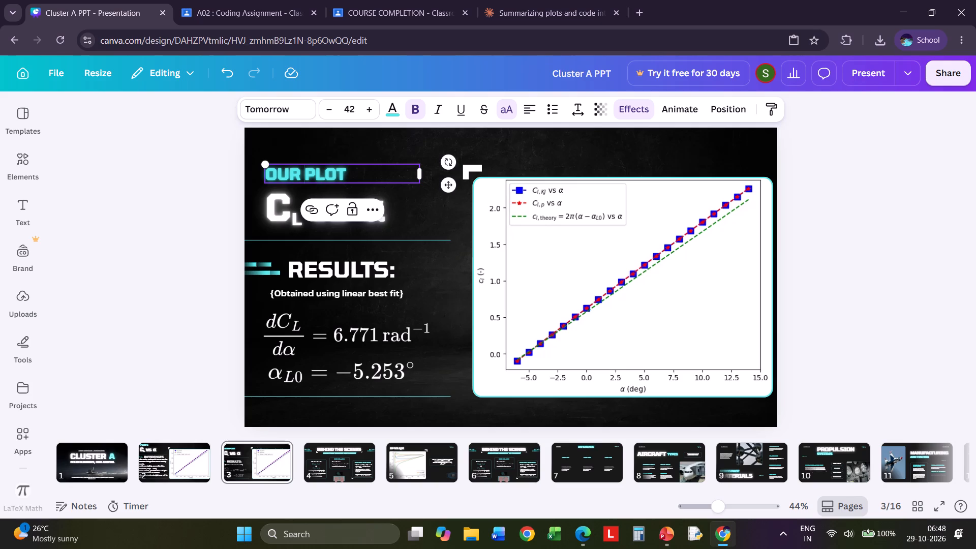
left_click(303, 172)
key("BackSpace")
key("BackSpace")
key("BackSpace")
key("BackSpace")
key("BackSpace")
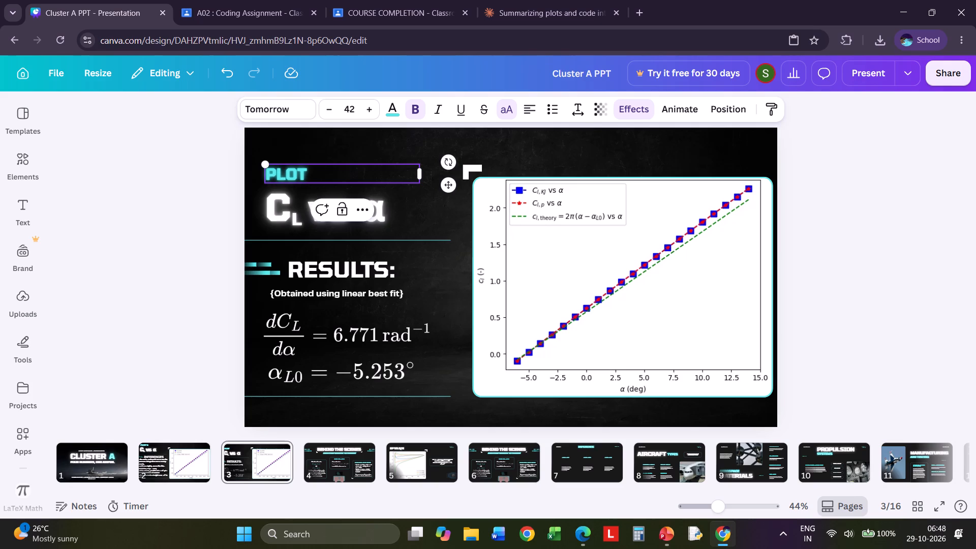
left_click(349, 173)
key("space")
type("1:")
left_click(175, 449)
left_click(186, 316)
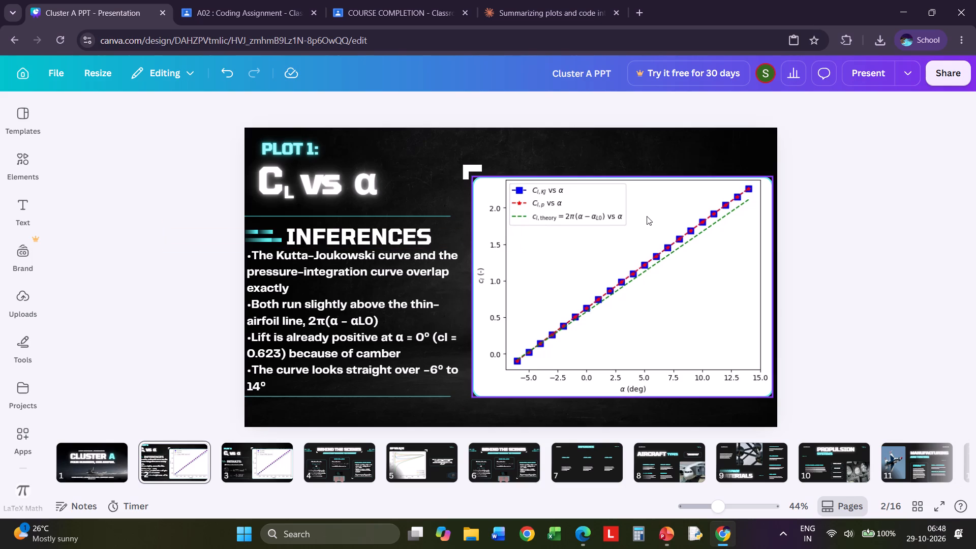
left_click(825, 229)
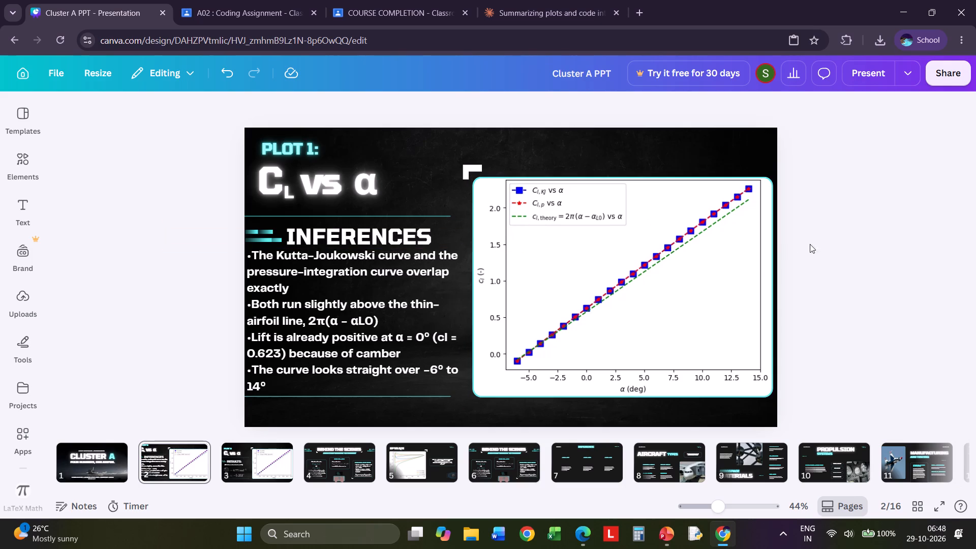
left_click(345, 461)
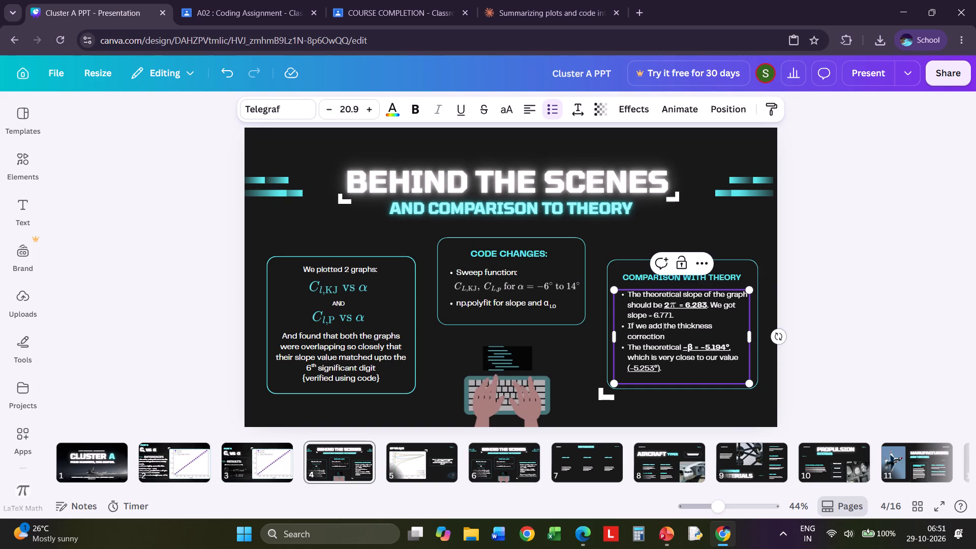
left_click_drag(667, 338, 656, 335)
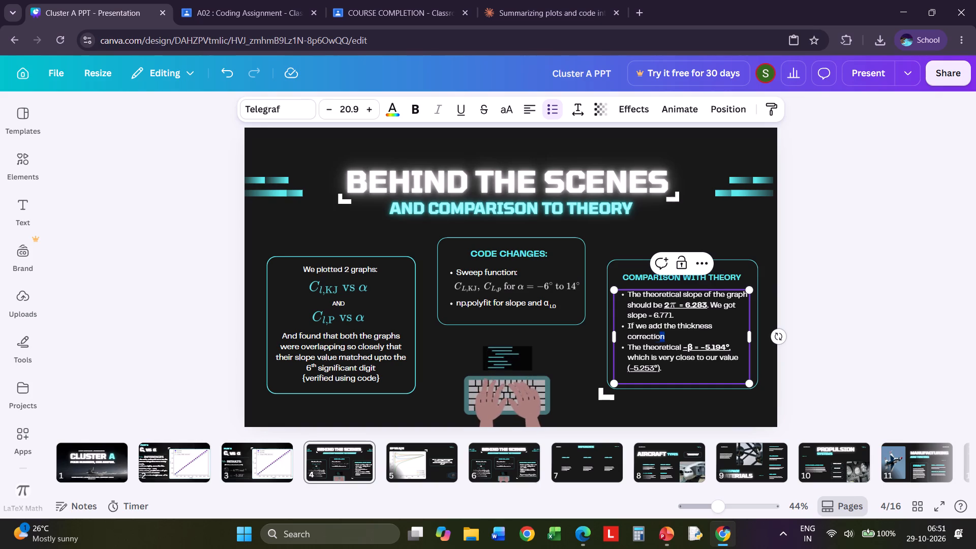
left_click_drag(656, 335, 649, 330)
key("BackSpace")
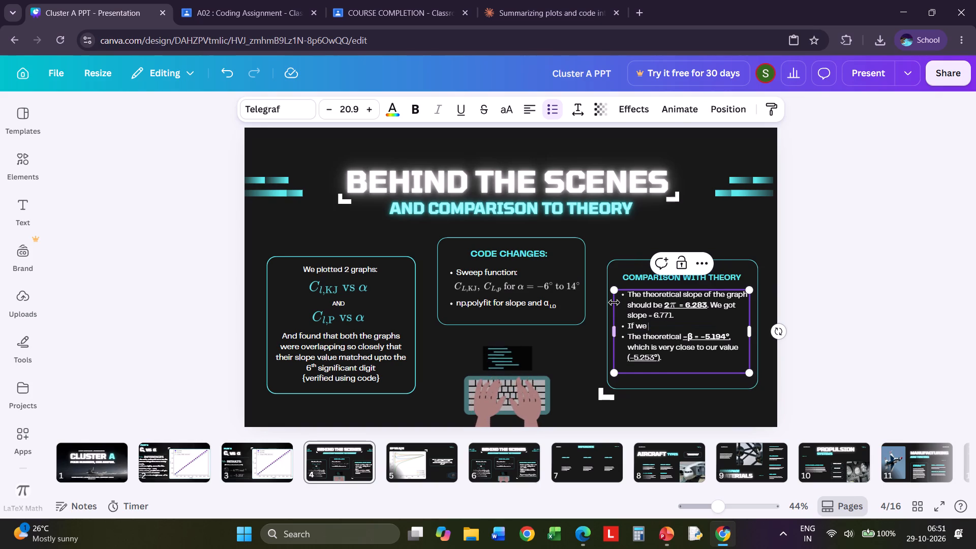
type("take in")
key("space")
key("BackSpace")
type("to accc")
key("BackSpace")
type("ount for the thick")
type("ness, t")
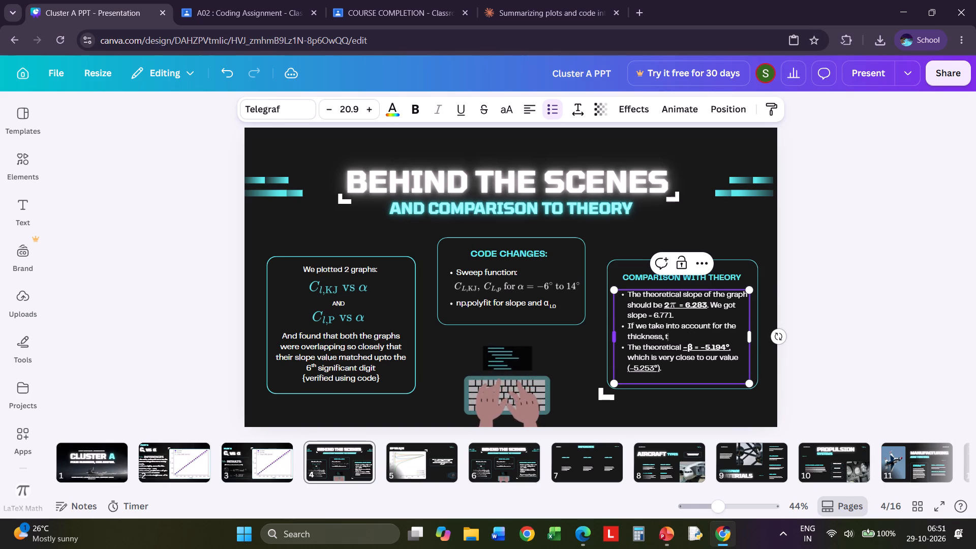
type("he")
key("space")
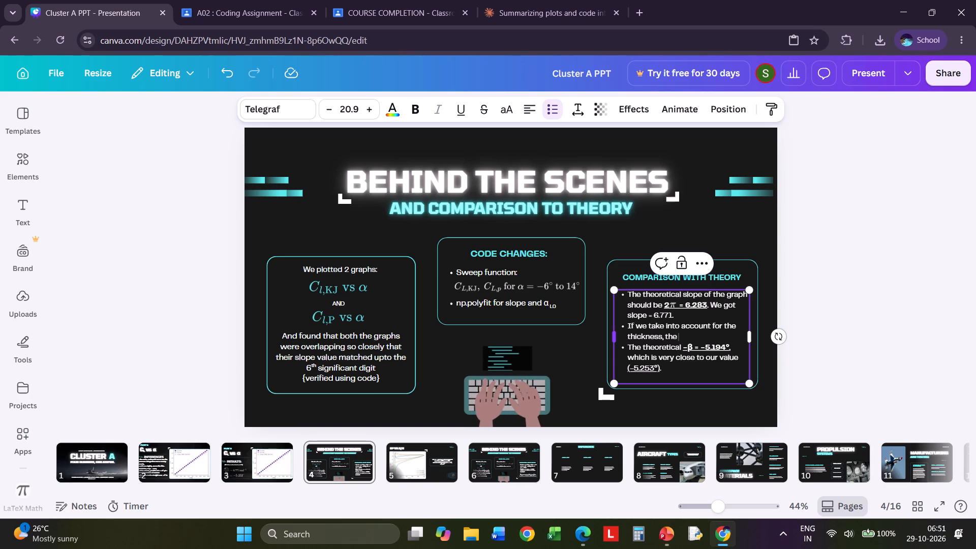
Set the font size of "We plotted 2 graphs:" to 22 and of the overlapping graphs paragraph to 23.
left_click(372, 268)
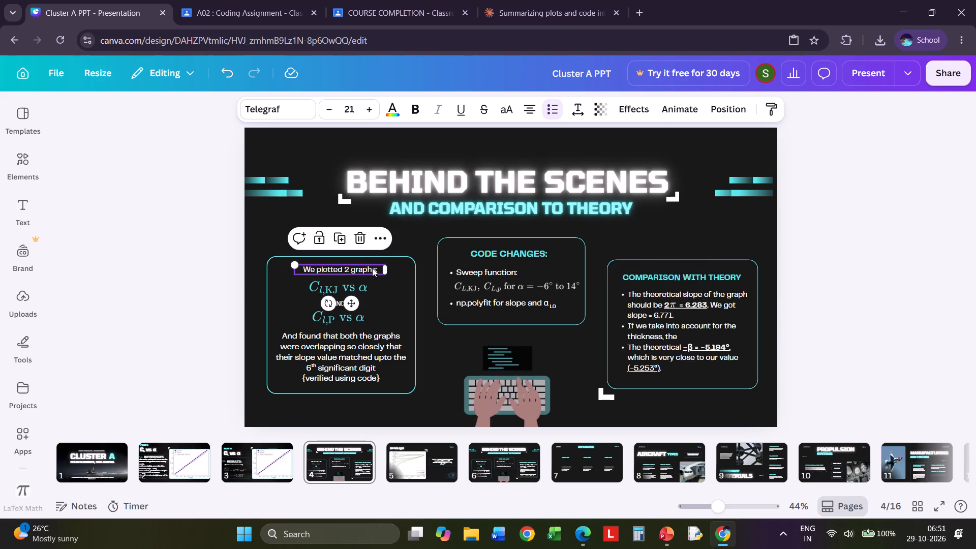
left_click(371, 113)
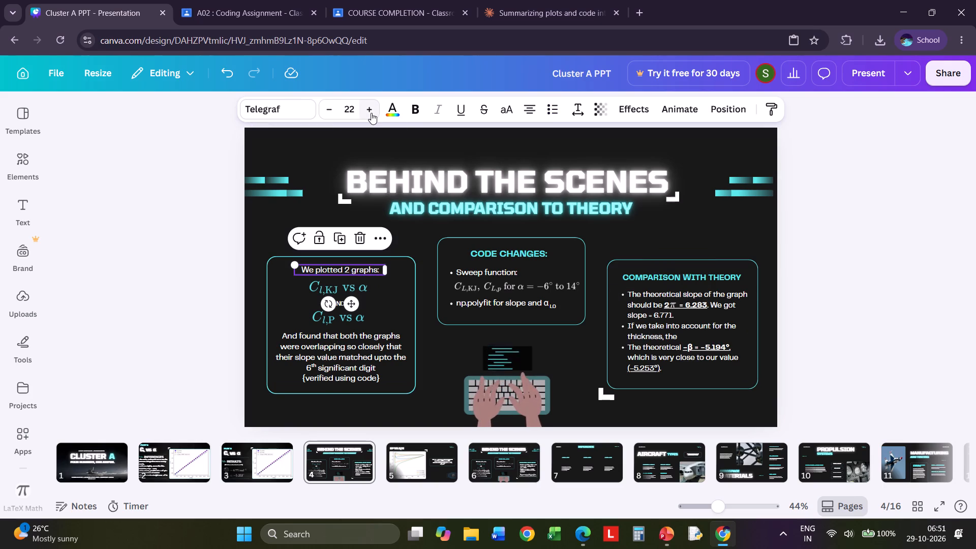
left_click(372, 341)
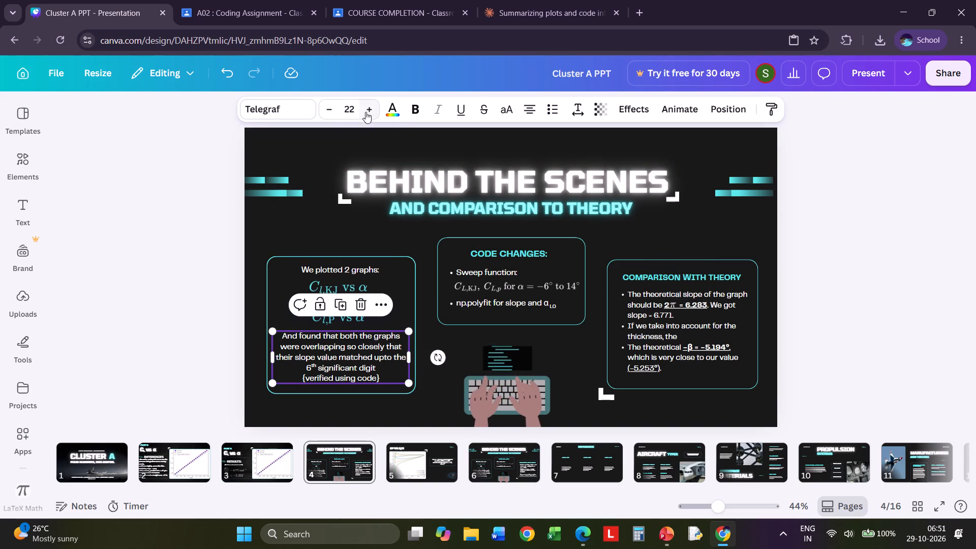
left_click(365, 112)
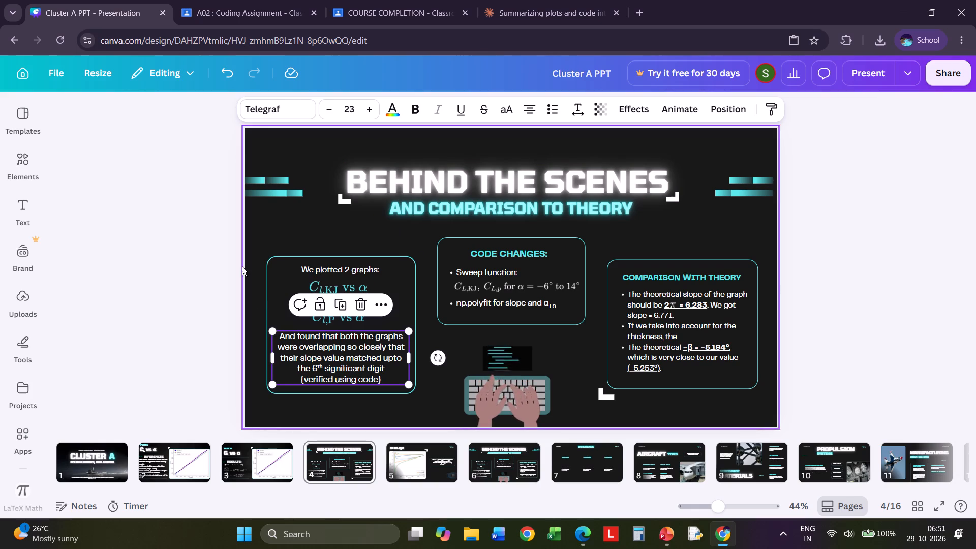
left_click(240, 265)
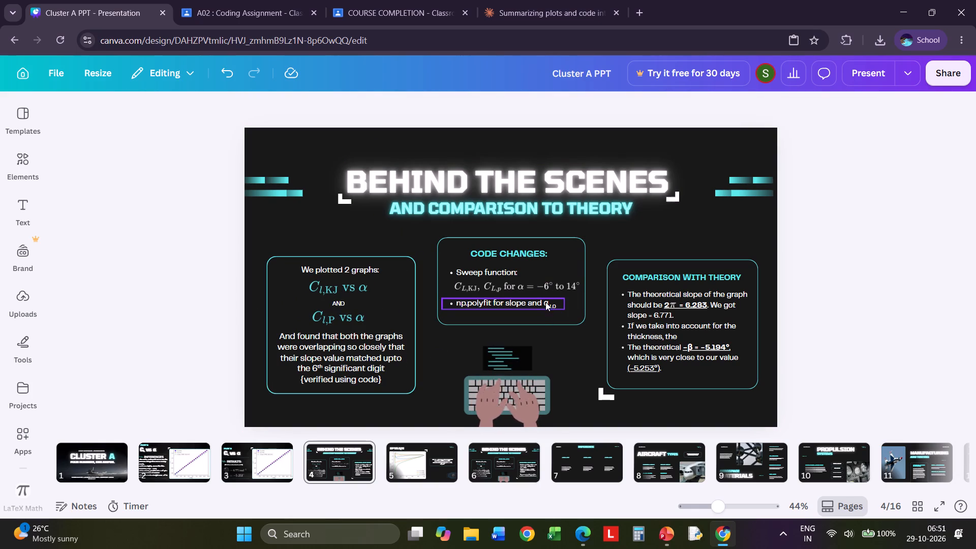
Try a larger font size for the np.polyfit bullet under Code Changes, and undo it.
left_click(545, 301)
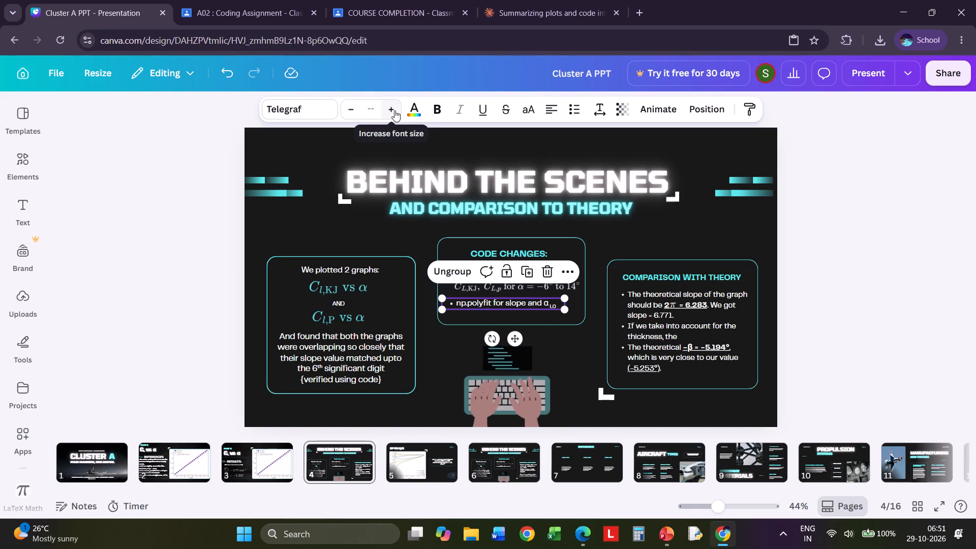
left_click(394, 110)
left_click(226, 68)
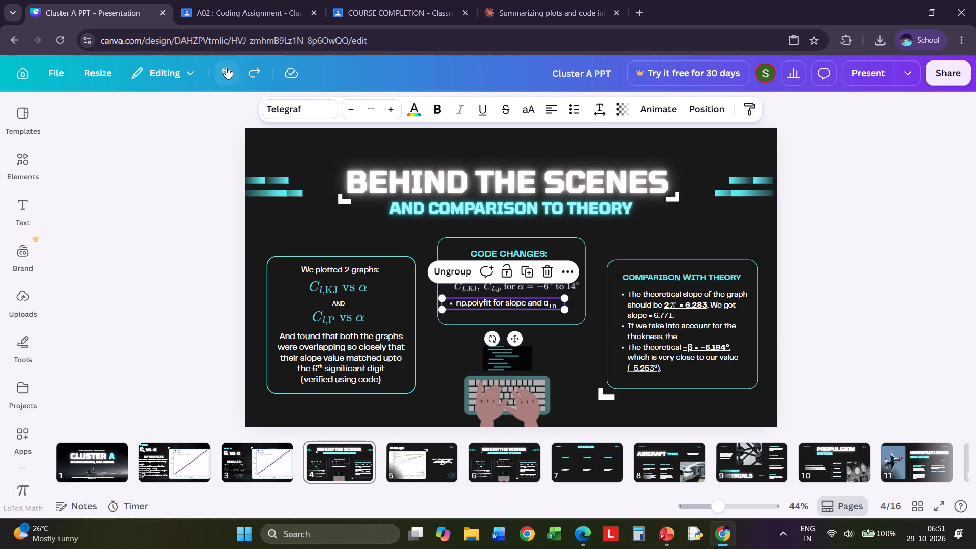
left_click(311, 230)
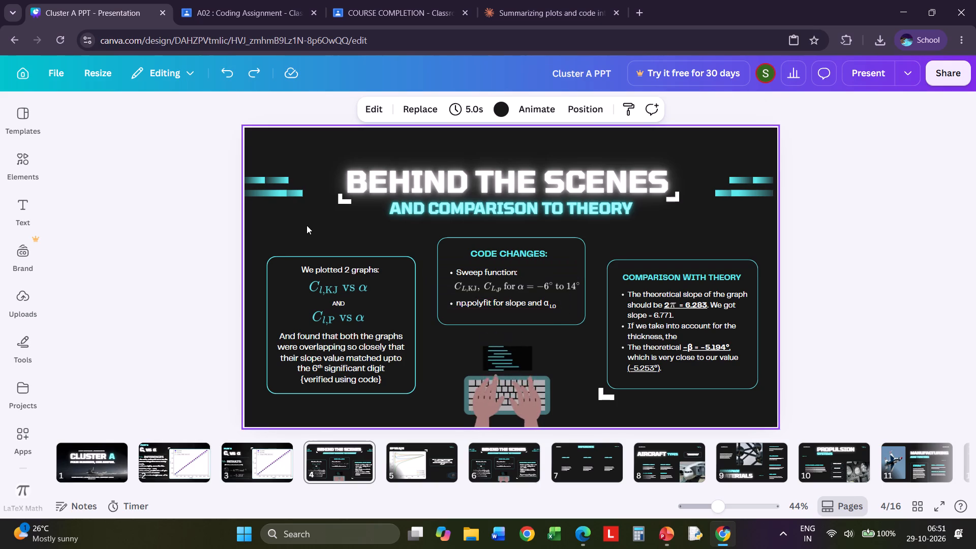
Move the Comparison with Theory text box slightly up and widen it on both sides to nearly fill its card.
left_click(676, 339)
double_click(676, 336)
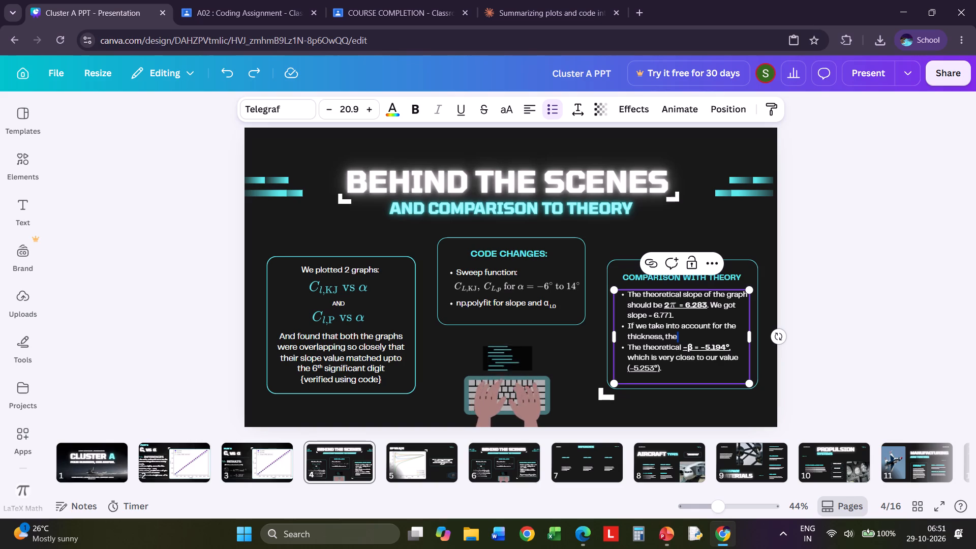
left_click(681, 290)
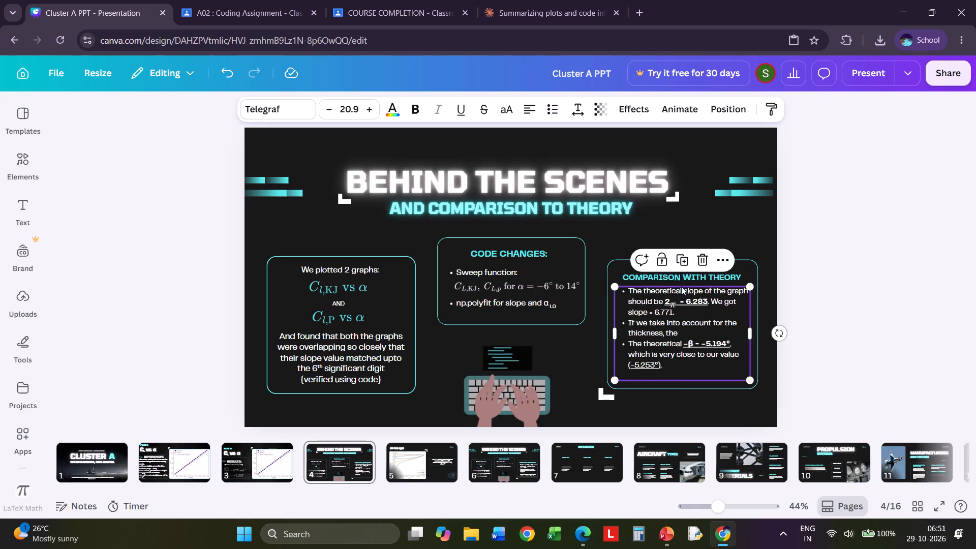
left_click(752, 334)
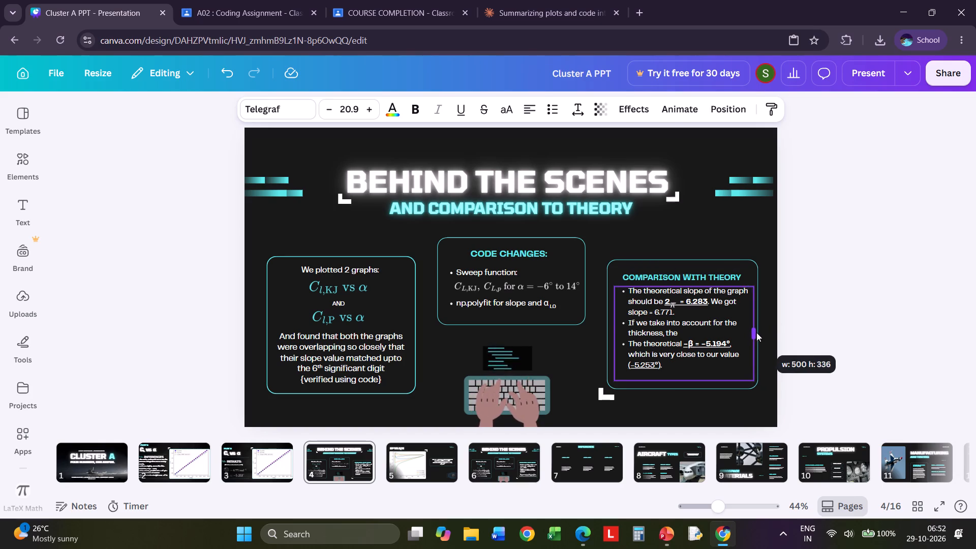
left_click_drag(614, 329, 612, 329)
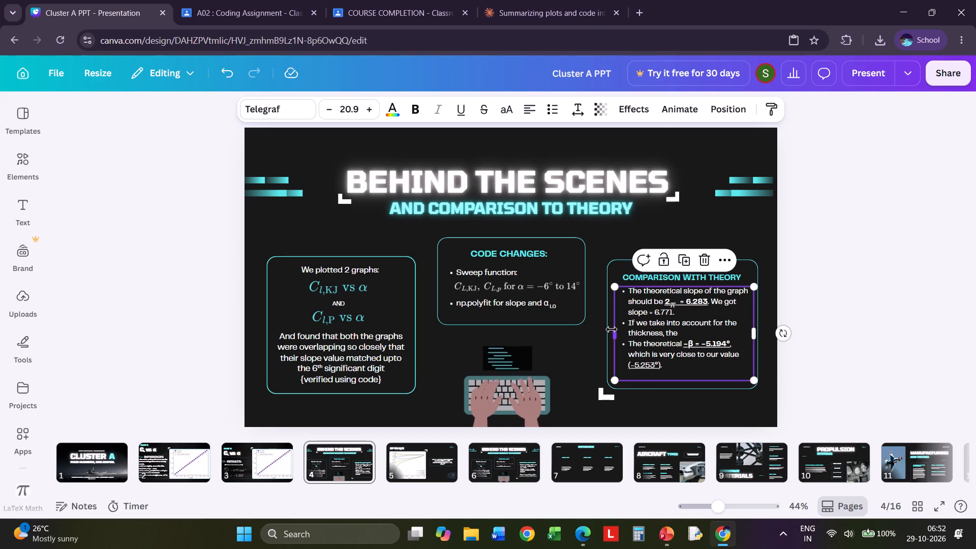
left_click_drag(612, 329, 608, 329)
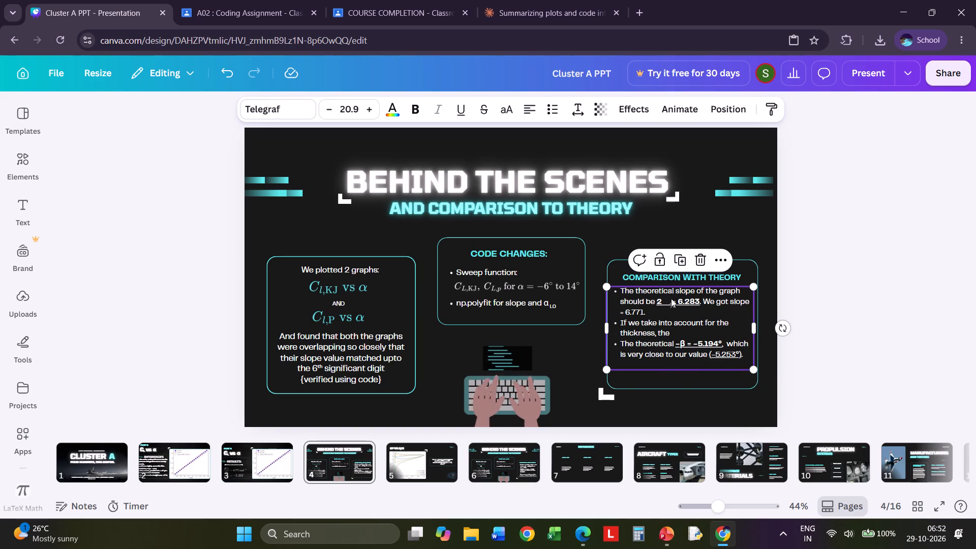
Realign the separate π symbol so it sits between "2" and "= 6.283" in the theoretical slope bullet.
left_click_drag(671, 306, 665, 303)
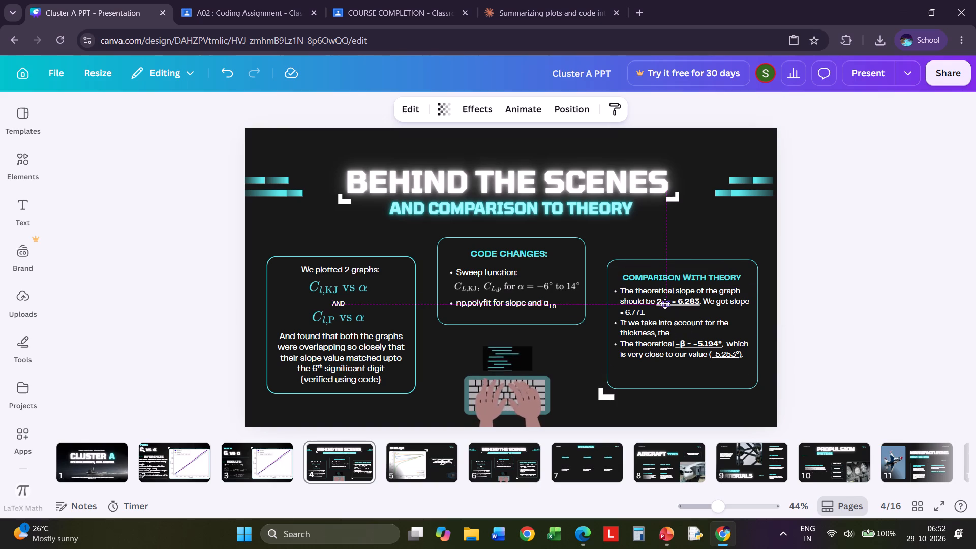
left_click_drag(665, 303, 663, 304)
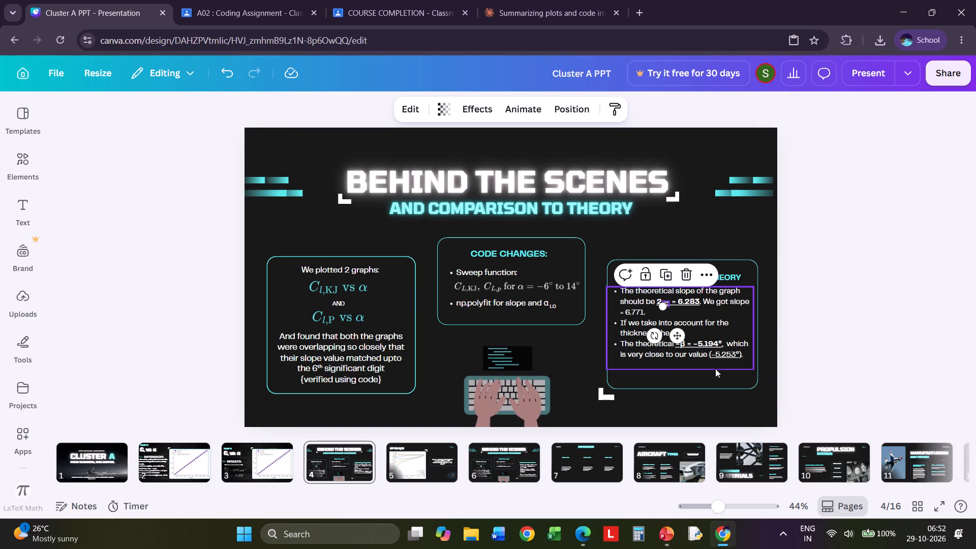
left_click(782, 318)
left_click(666, 306)
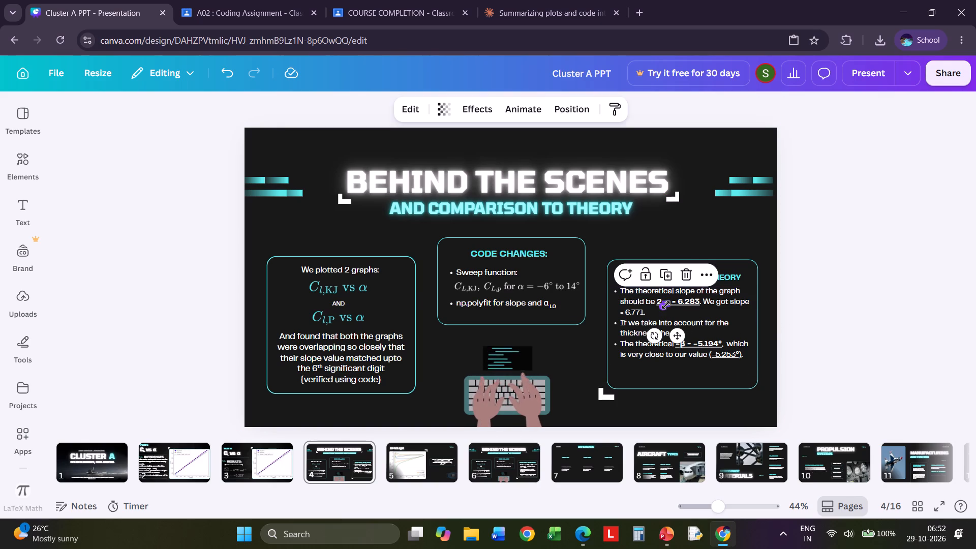
left_click(791, 300)
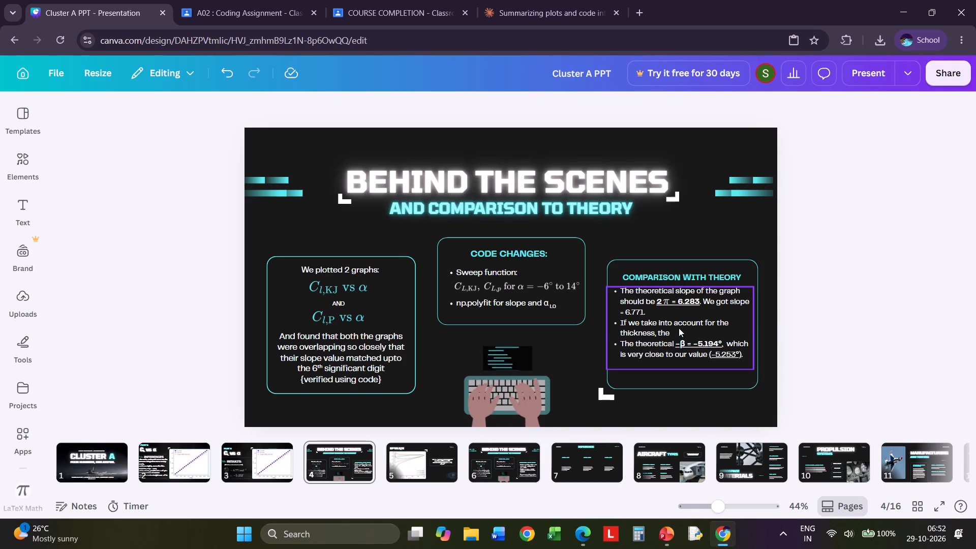
Continue the thickness bullet in the Comparison with Theory text with "theoritical formula is".
left_click(673, 328)
left_click(674, 333)
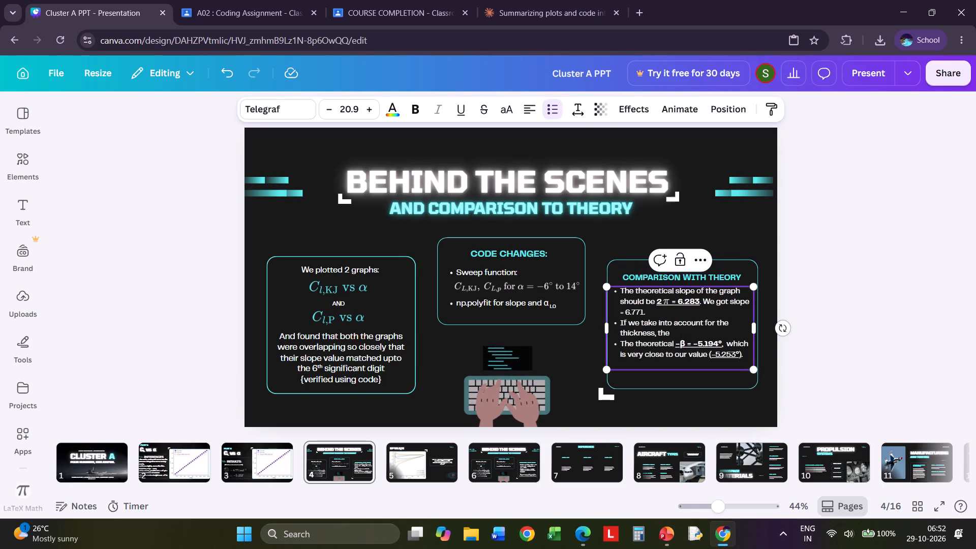
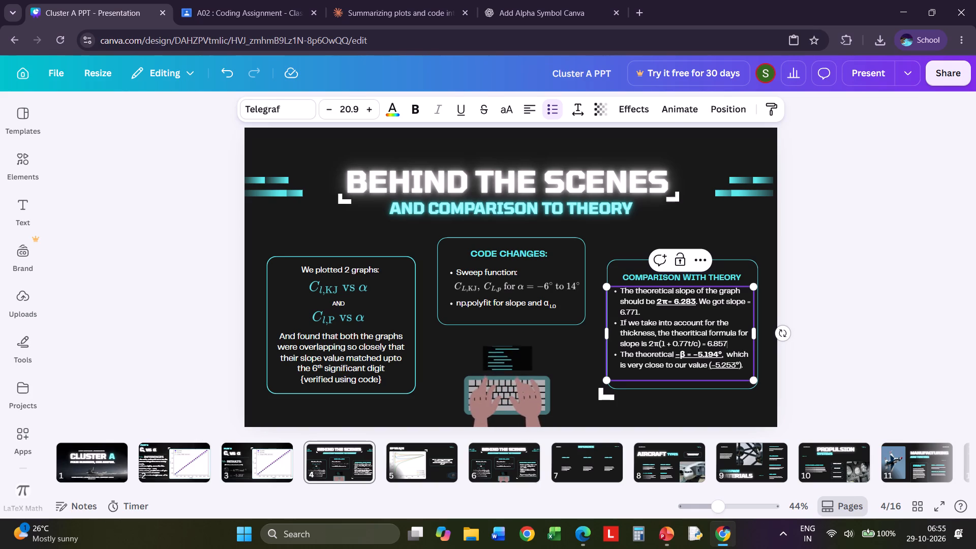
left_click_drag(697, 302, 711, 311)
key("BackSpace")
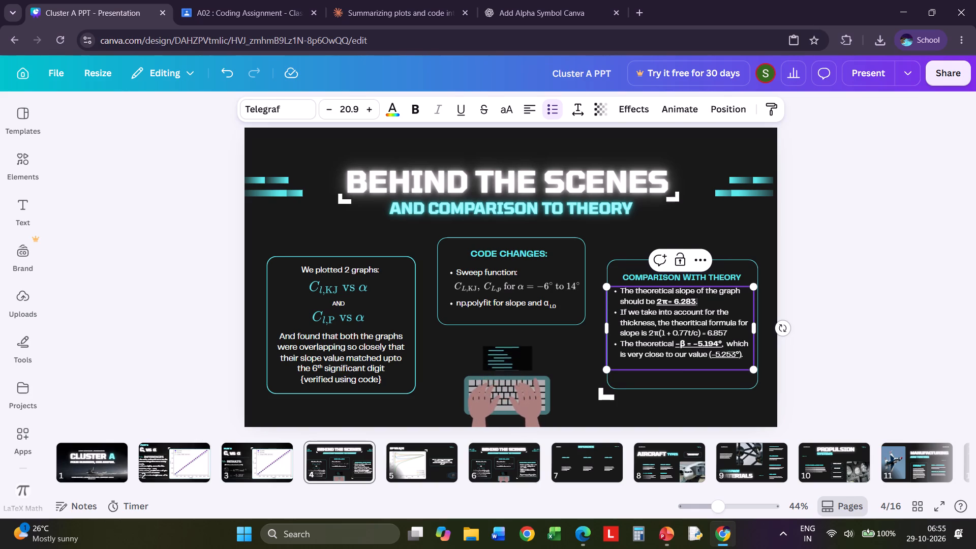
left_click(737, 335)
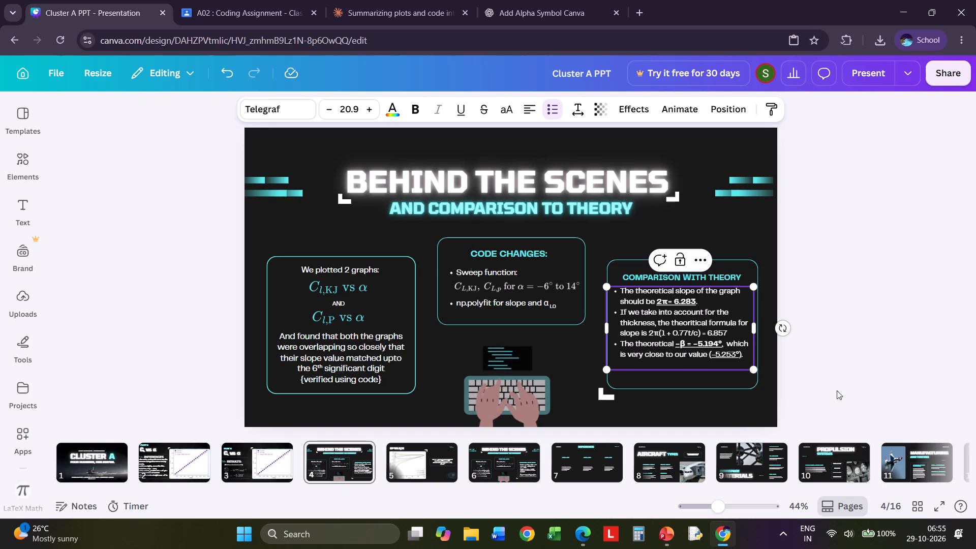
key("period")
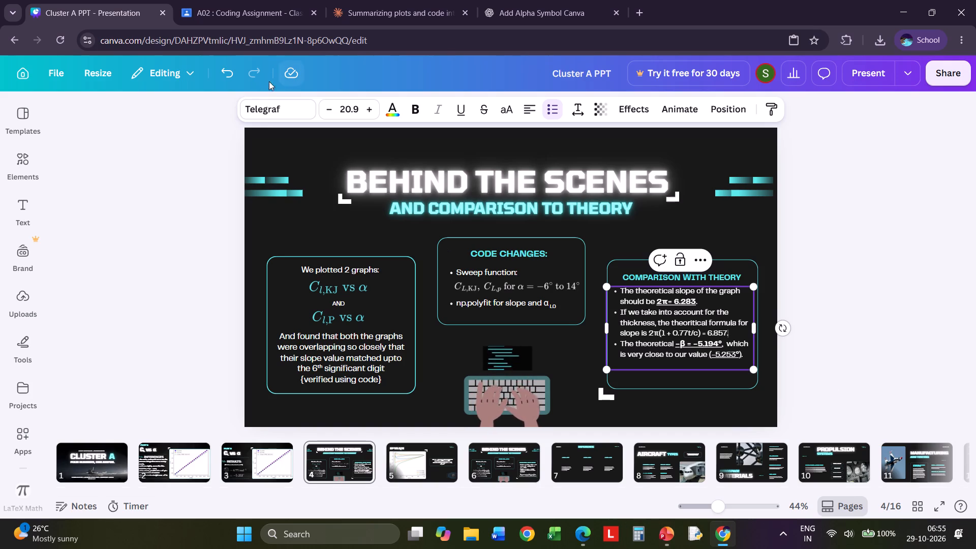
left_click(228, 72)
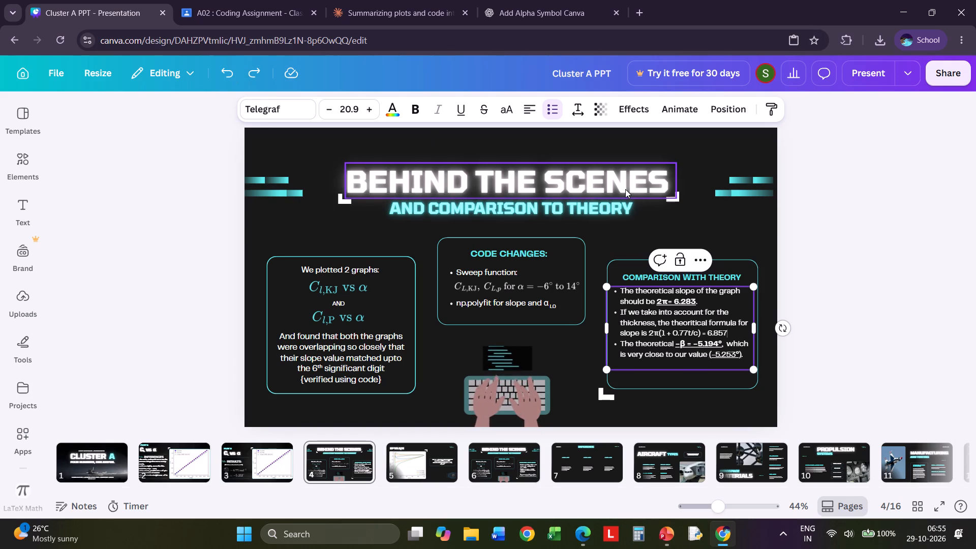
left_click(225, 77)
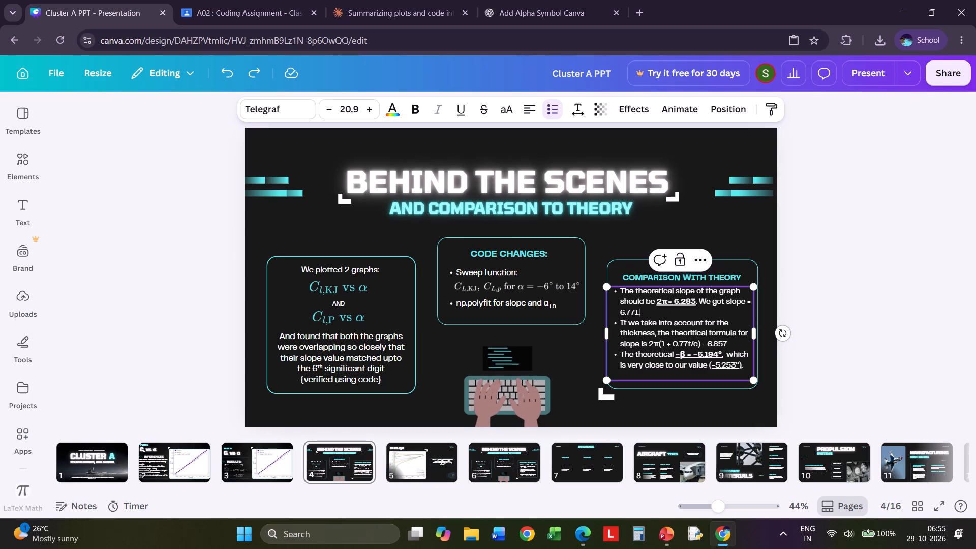
Cut the sentence "We got slope = 6.771." from the end of the theoretical slope bullet.
left_click_drag(697, 301, 705, 311)
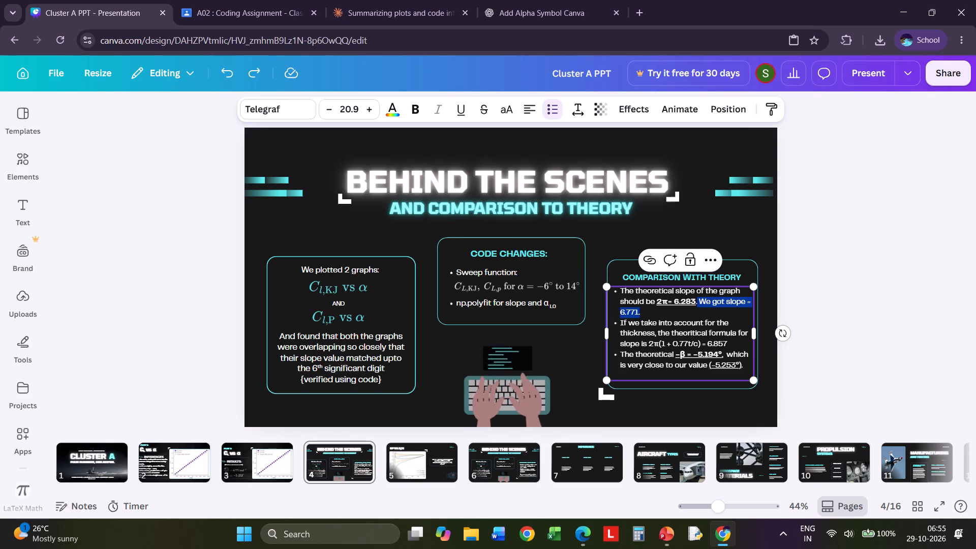
left_click(703, 313)
left_click_drag(699, 300, 706, 308)
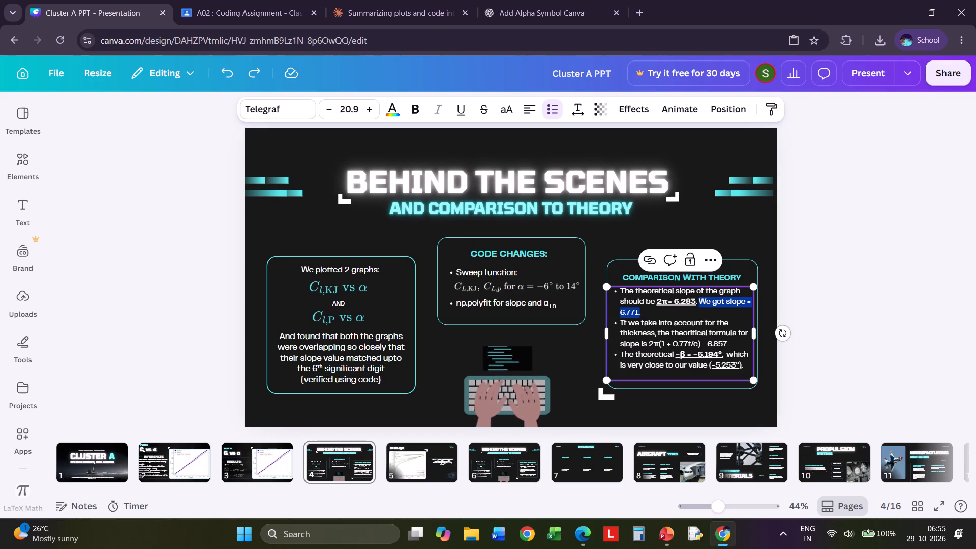
right_click(708, 301)
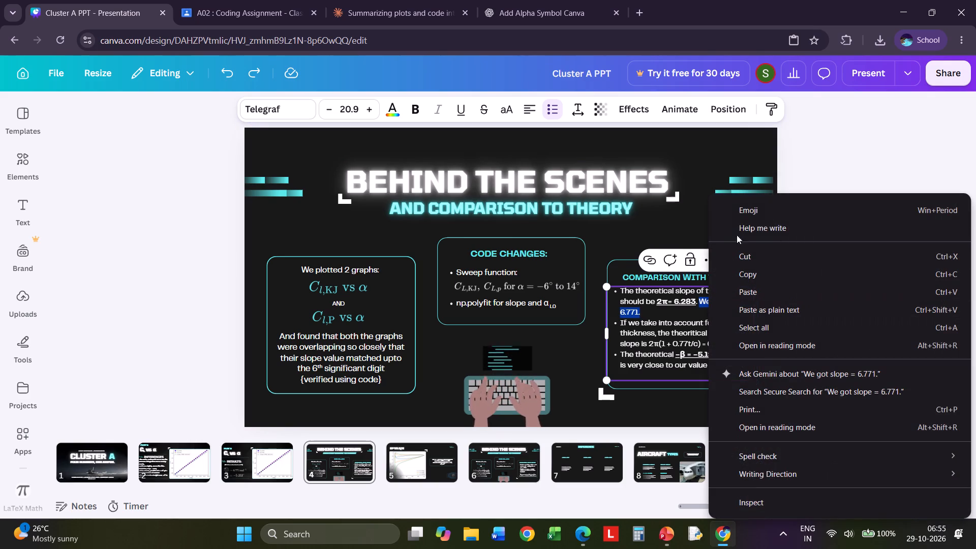
left_click(737, 258)
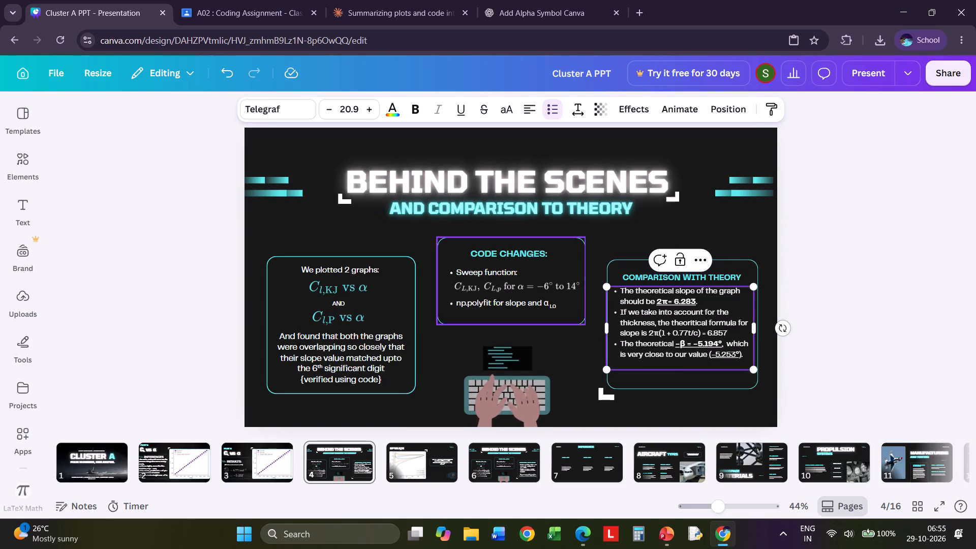
End the 6.857 formula in the thickness bullet with a period and paste the cut sentence "We got slope = 6.771." after it.
left_click(729, 331)
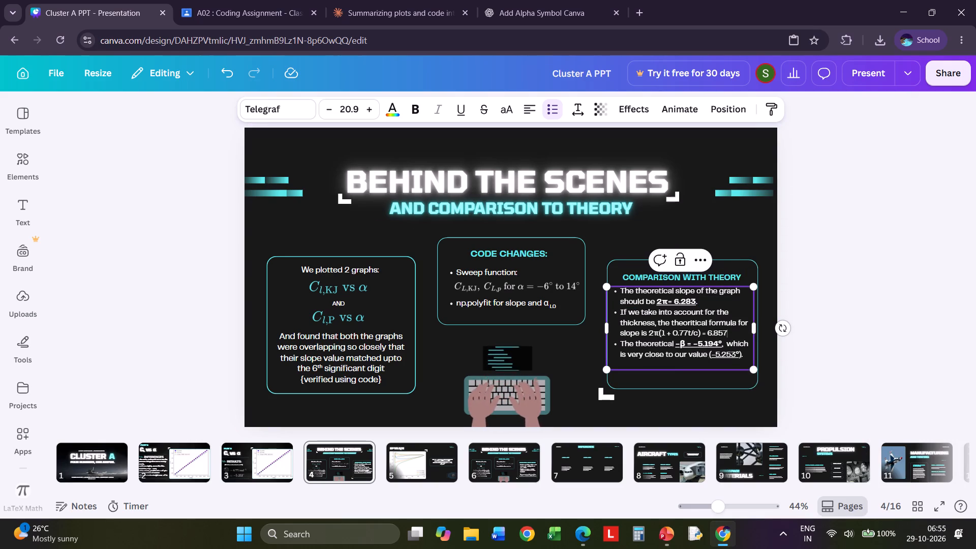
key("period")
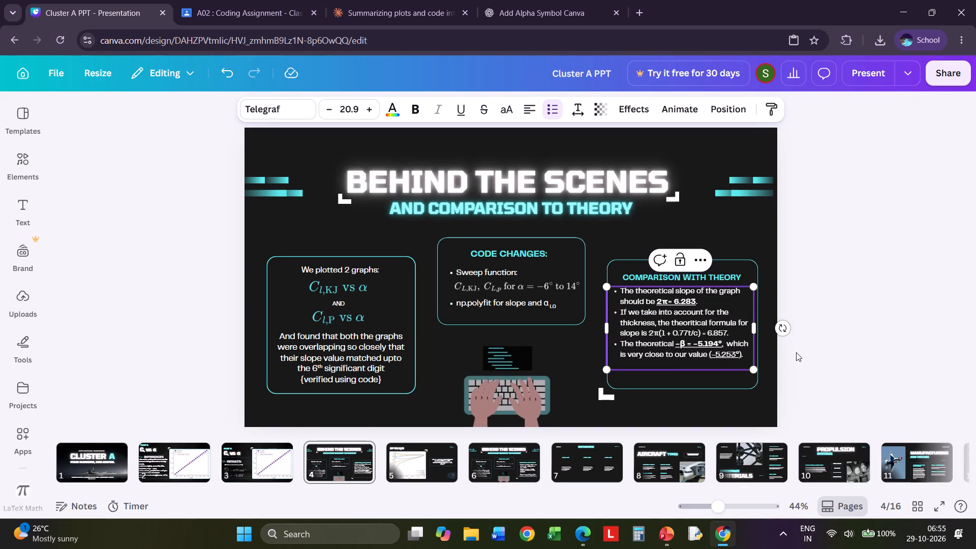
key("space")
right_click(737, 333)
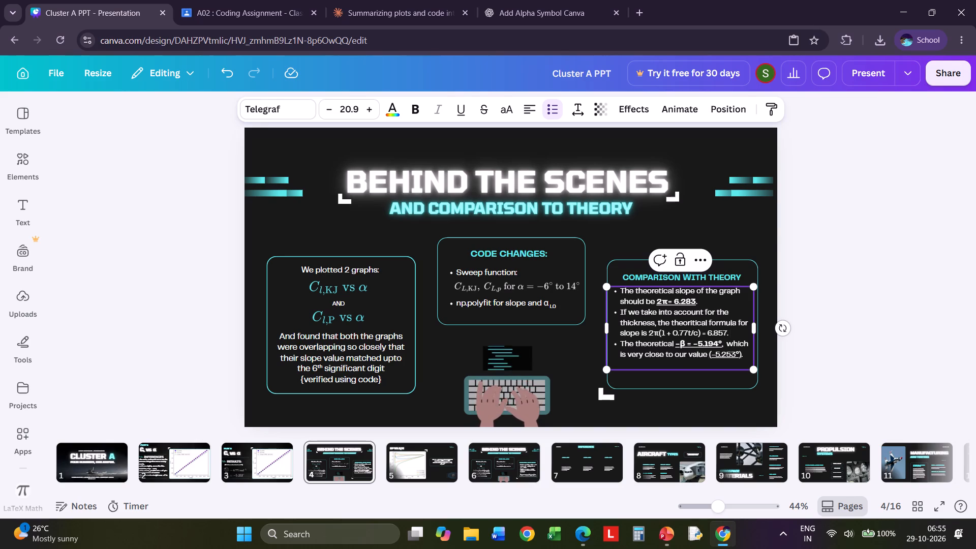
left_click(764, 185)
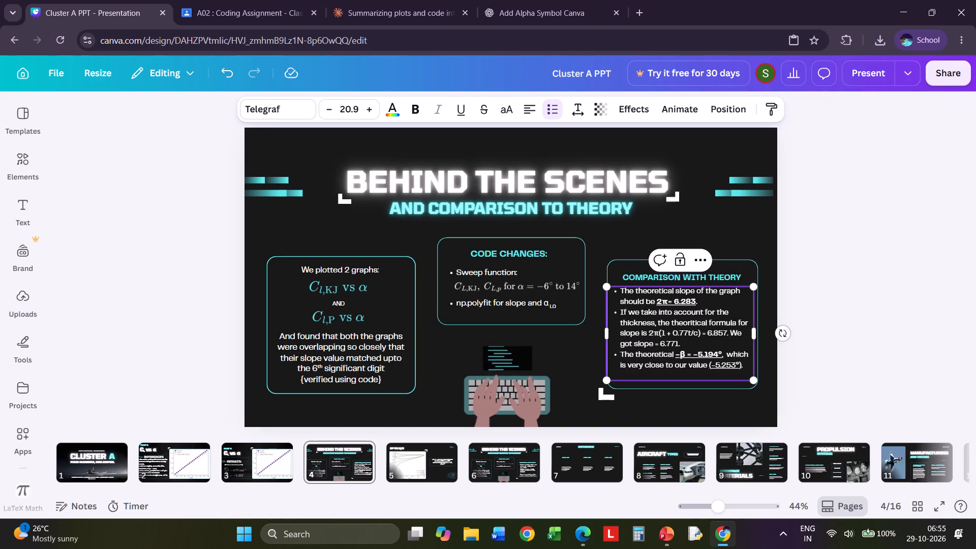
Reword the pasted sentence in the thickness bullet to read "We got our slope from graph= 6.771.".
left_click(631, 341)
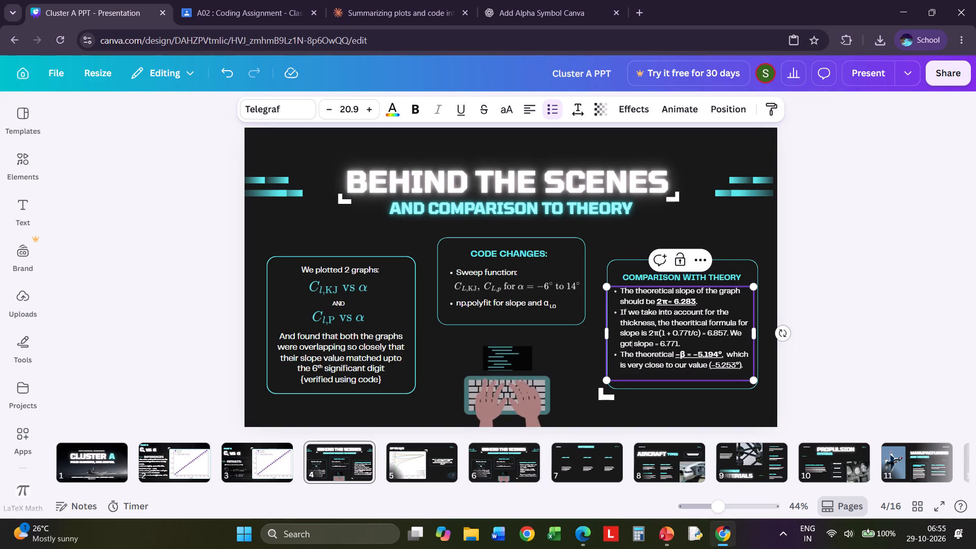
key("space")
type("our")
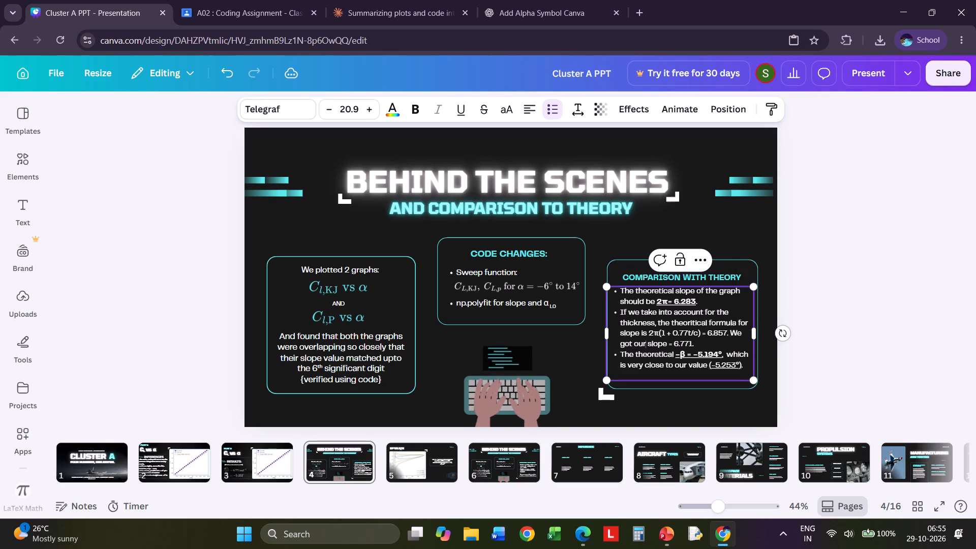
left_click(668, 348)
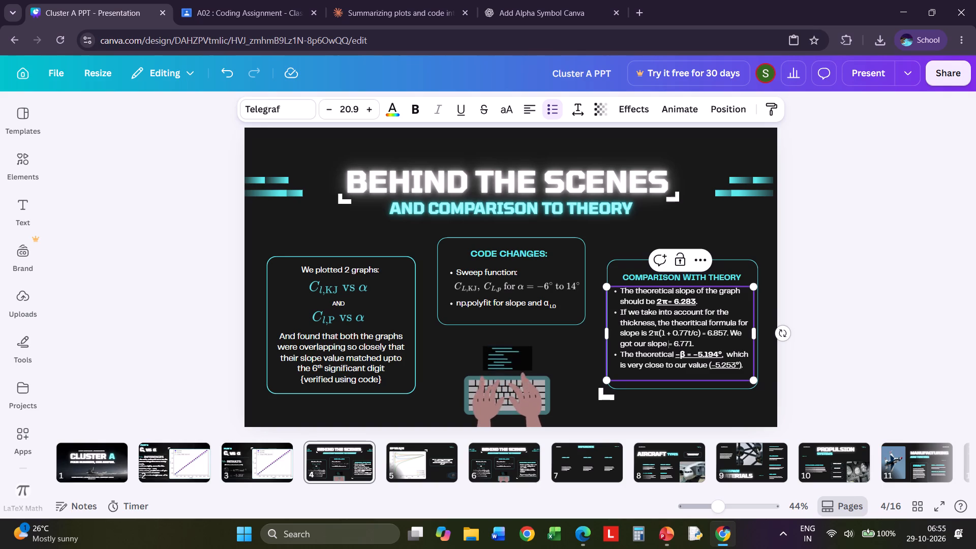
type("from graoh")
key("BackSpace")
key("BackSpace")
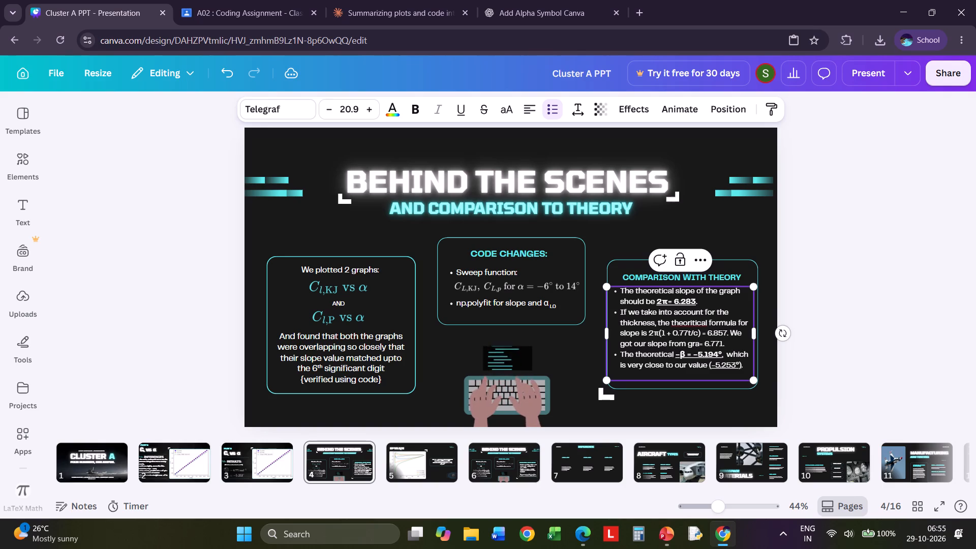
type("ph")
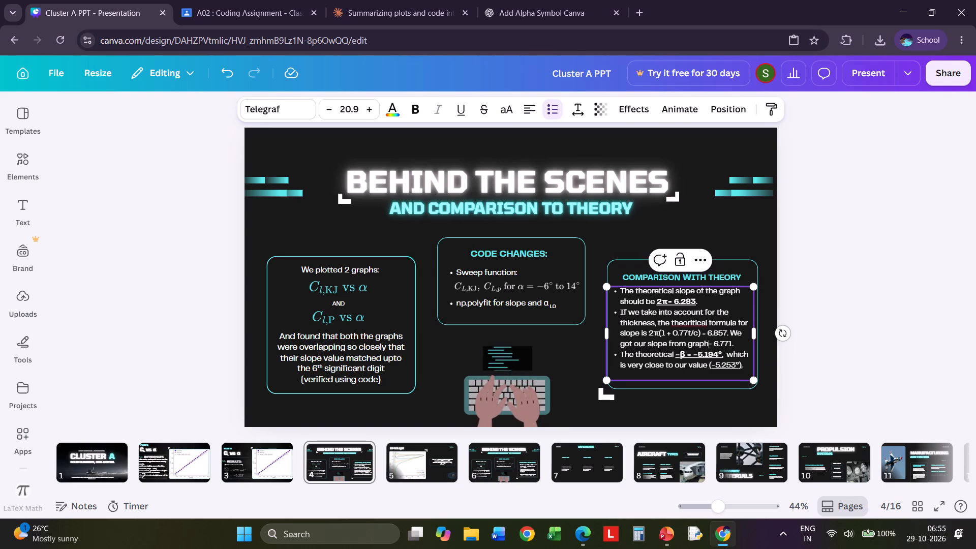
left_click_drag(708, 343, 667, 345)
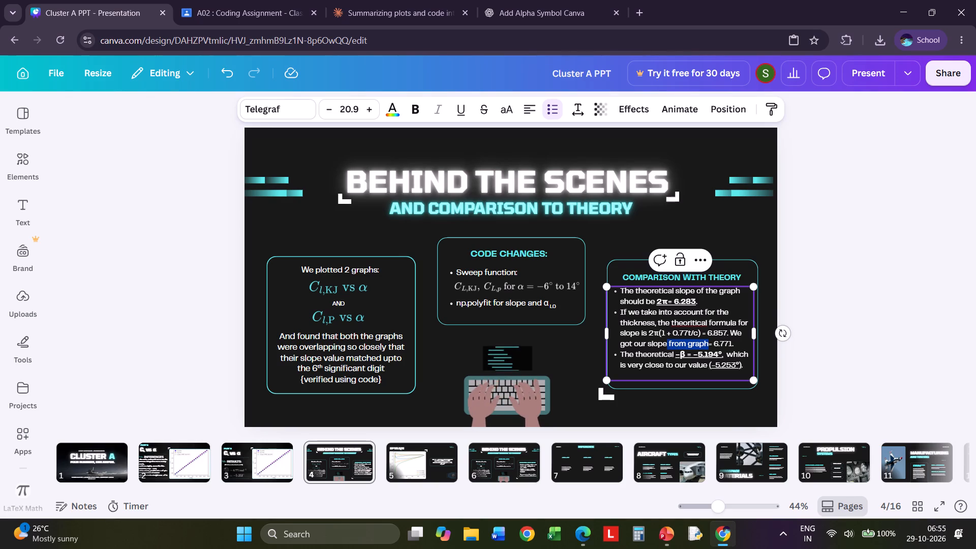
left_click_drag(667, 345, 673, 346)
left_click(801, 347)
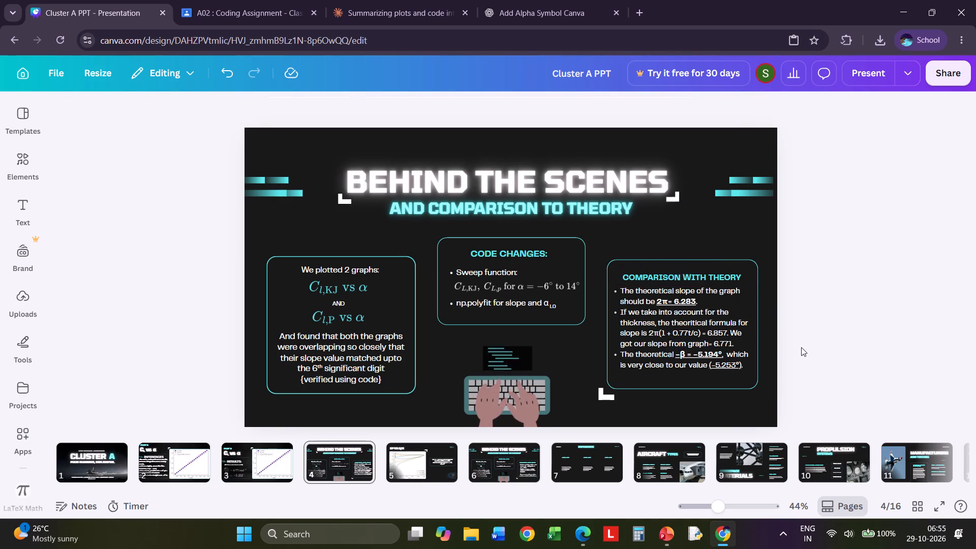
Enlarge the Comparison with Theory bullet text to size 21.9 and shift it slightly down, away from its heading.
left_click(725, 356)
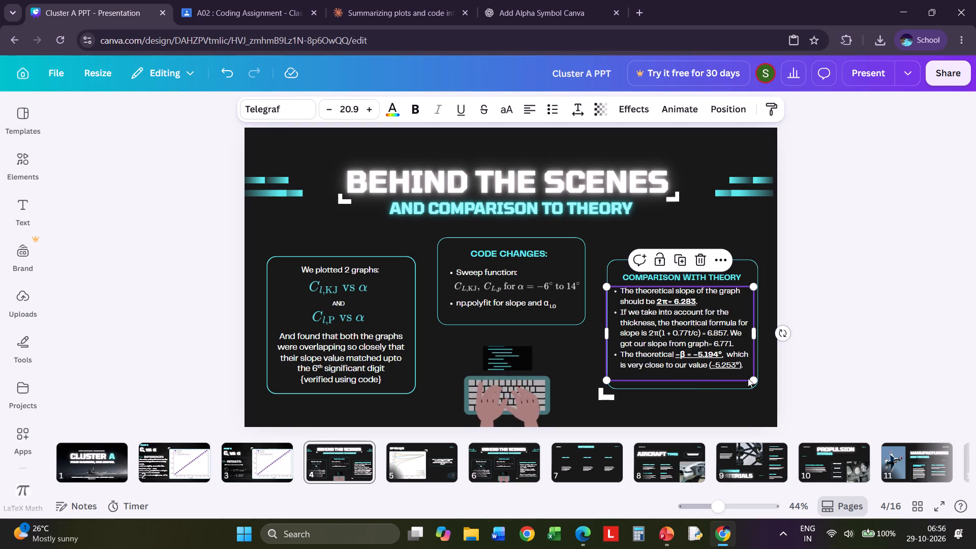
left_click_drag(754, 383, 754, 387)
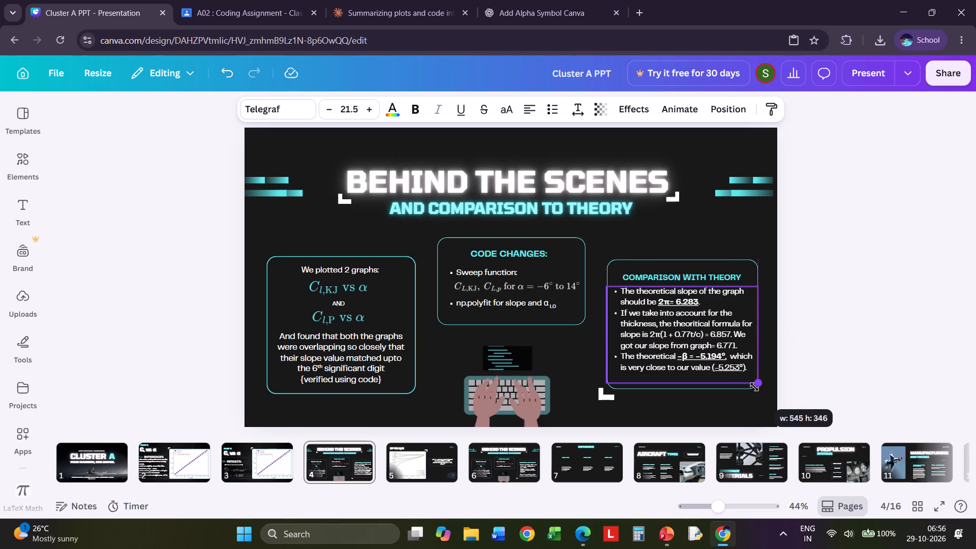
left_click_drag(754, 387, 755, 394)
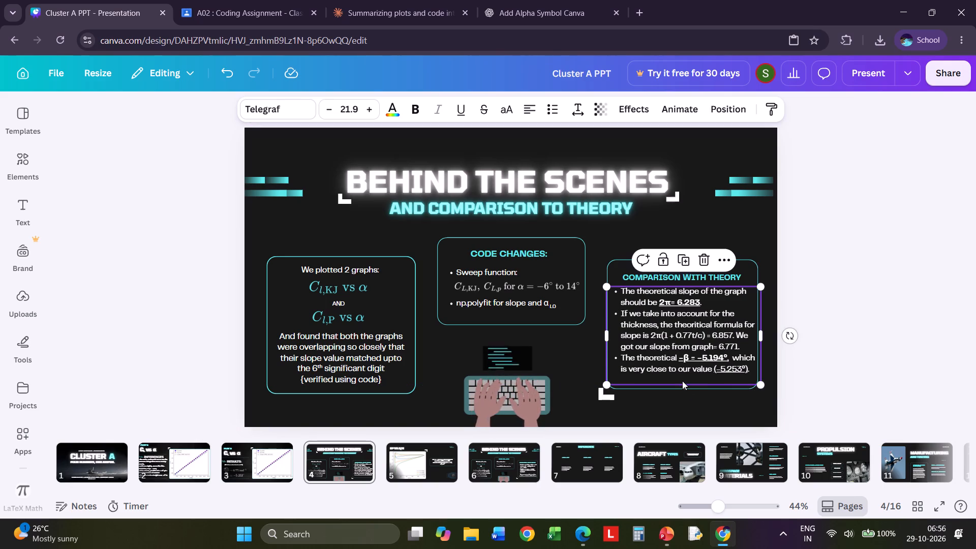
left_click(567, 348)
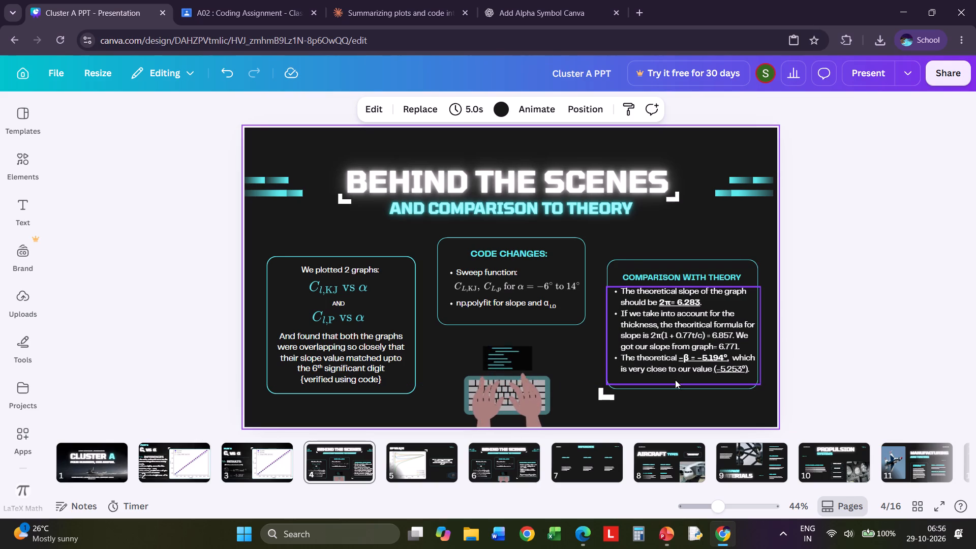
left_click_drag(680, 337, 678, 343)
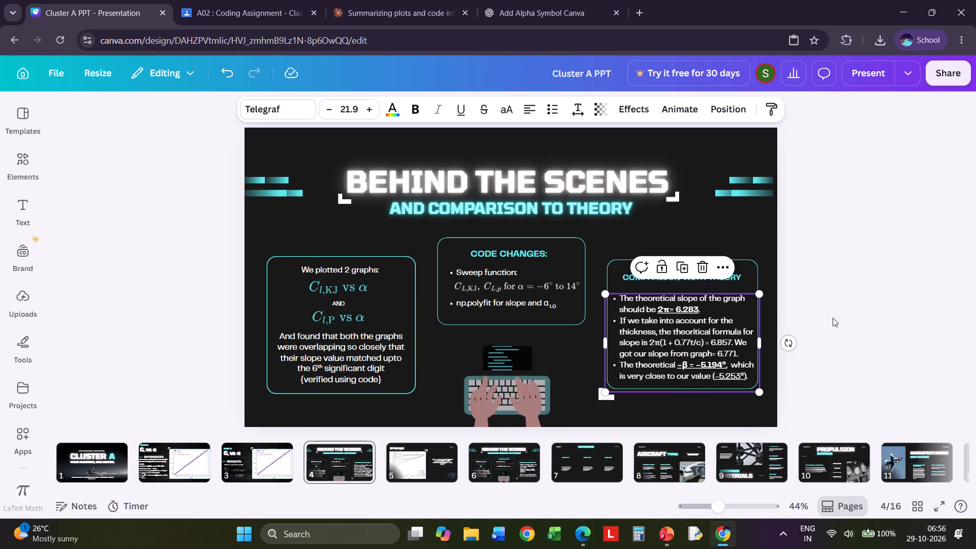
left_click(833, 318)
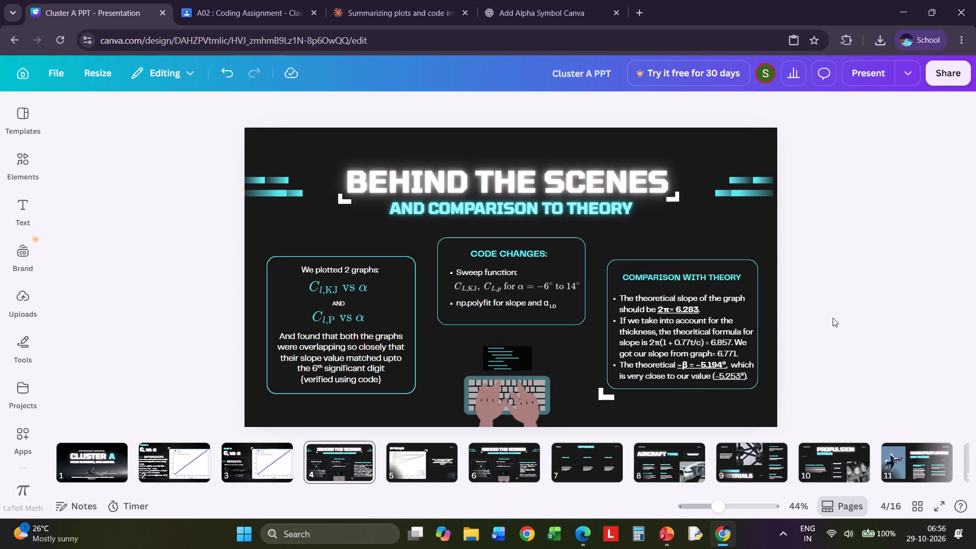
left_click(255, 463)
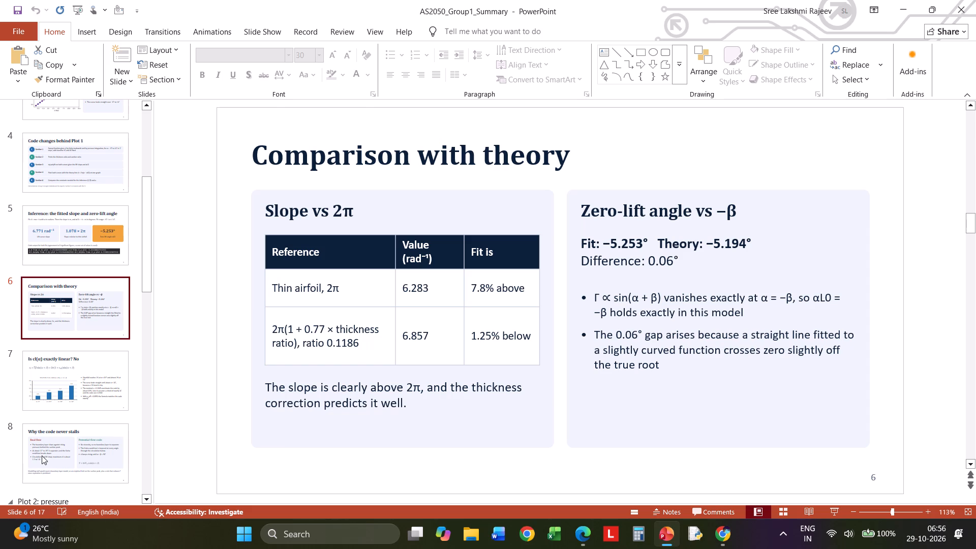
left_click(111, 369)
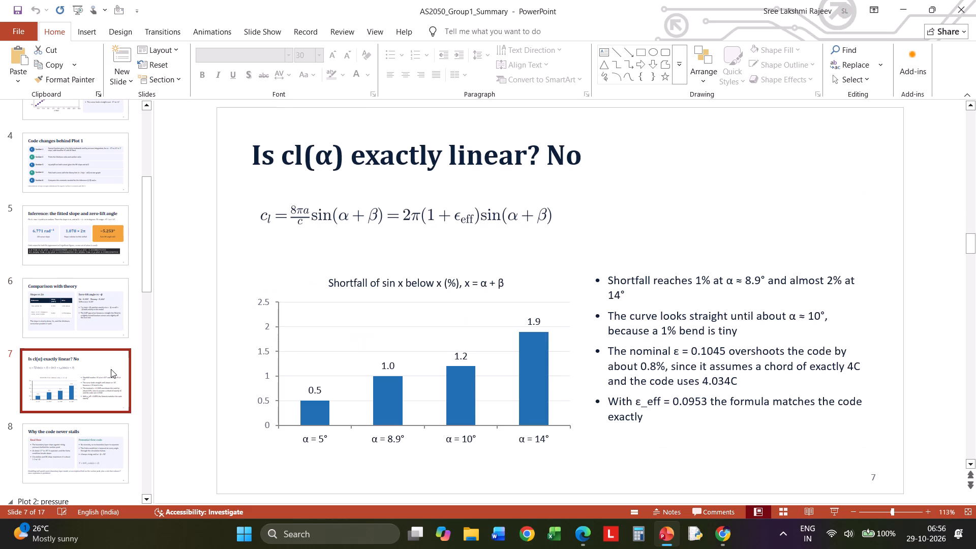
scroll(111, 369, "down", 2)
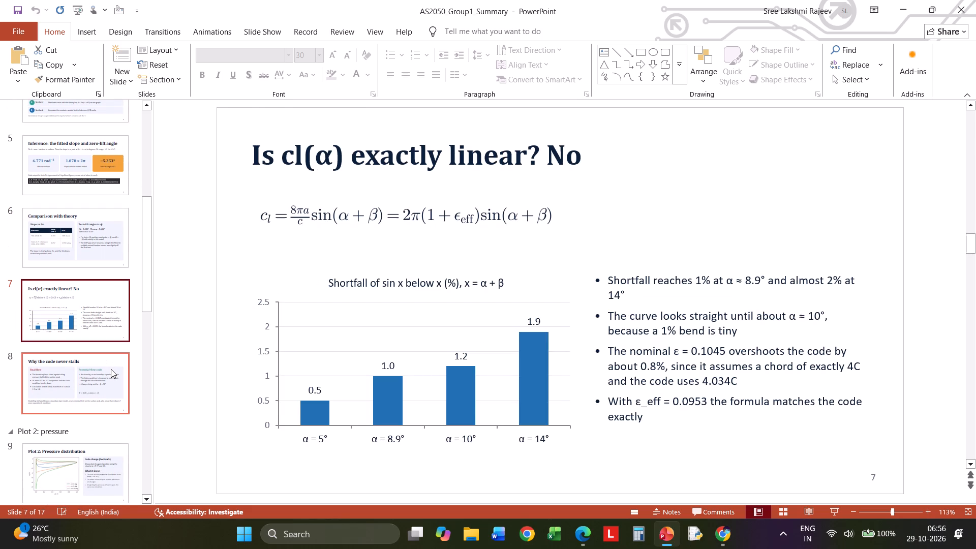
left_click(91, 385)
scroll(91, 385, "down", 1)
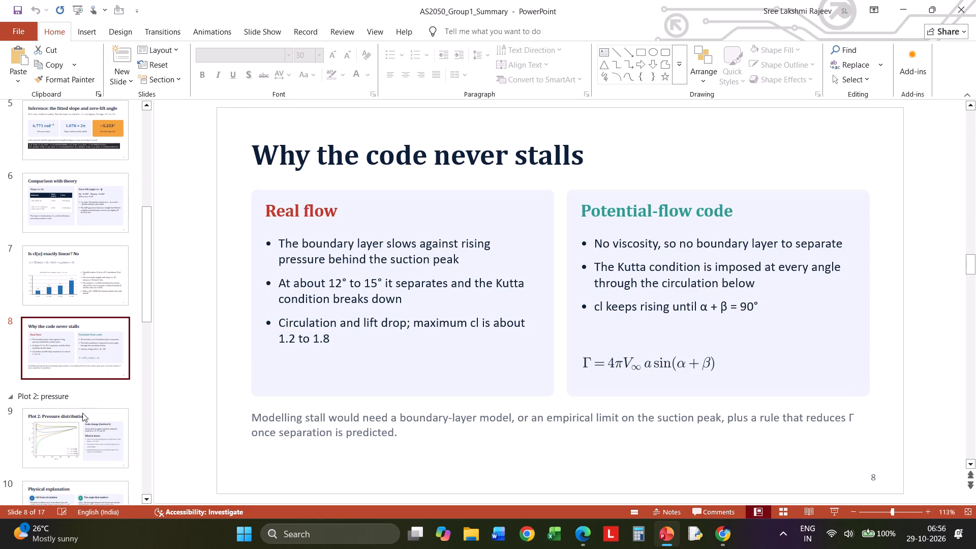
left_click(78, 283)
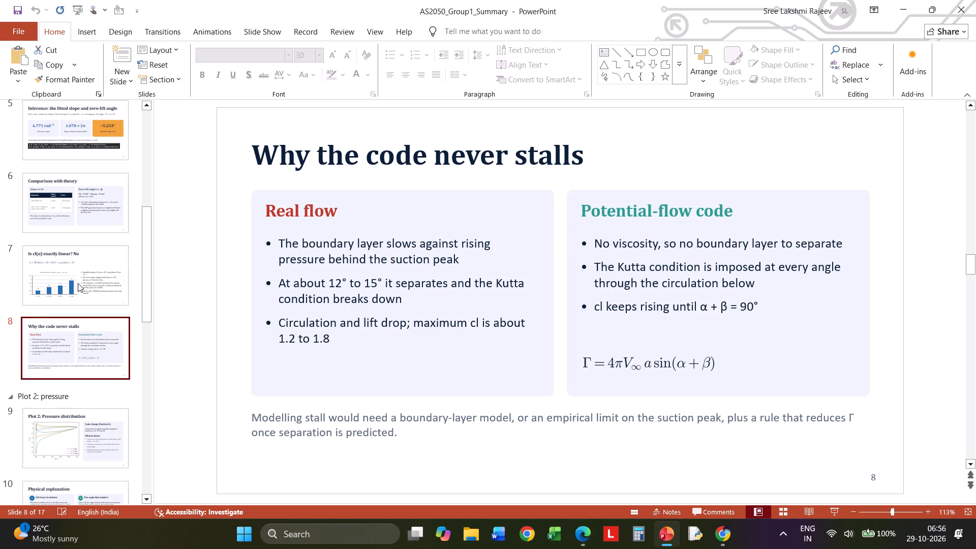
left_click(75, 273)
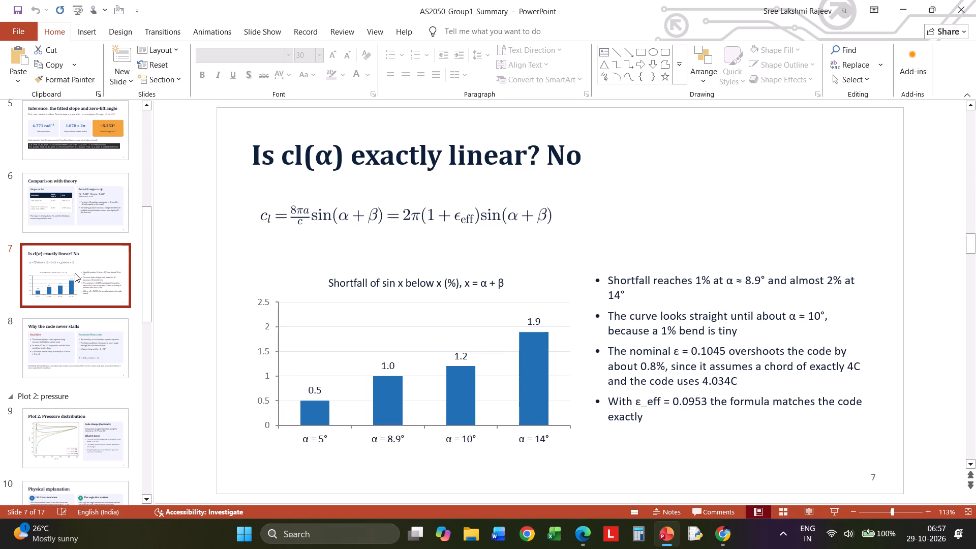
left_click(72, 338)
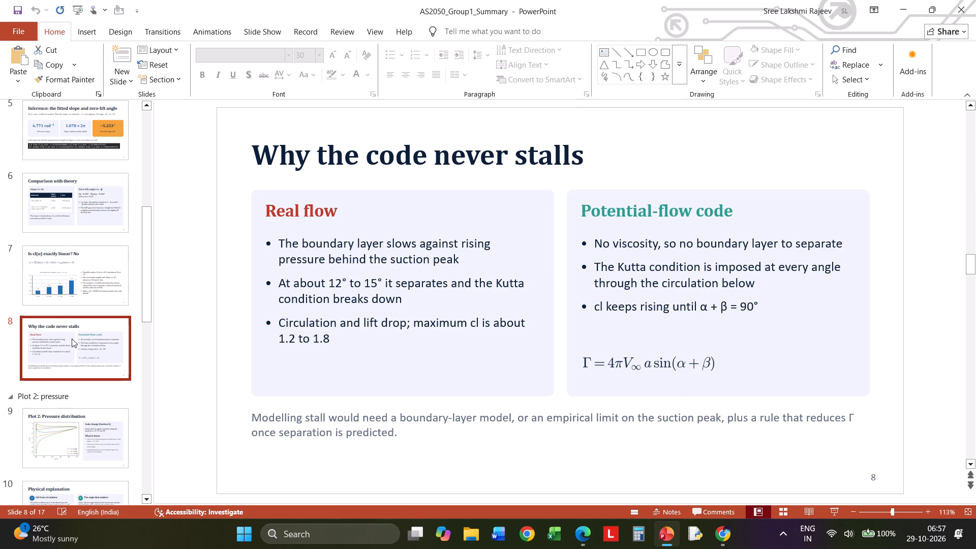
left_click(70, 284)
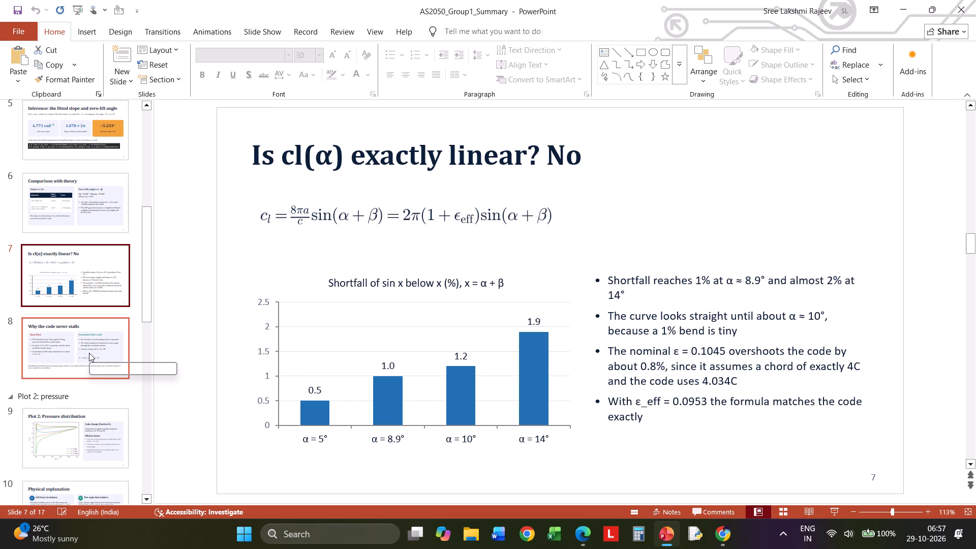
left_click(89, 353)
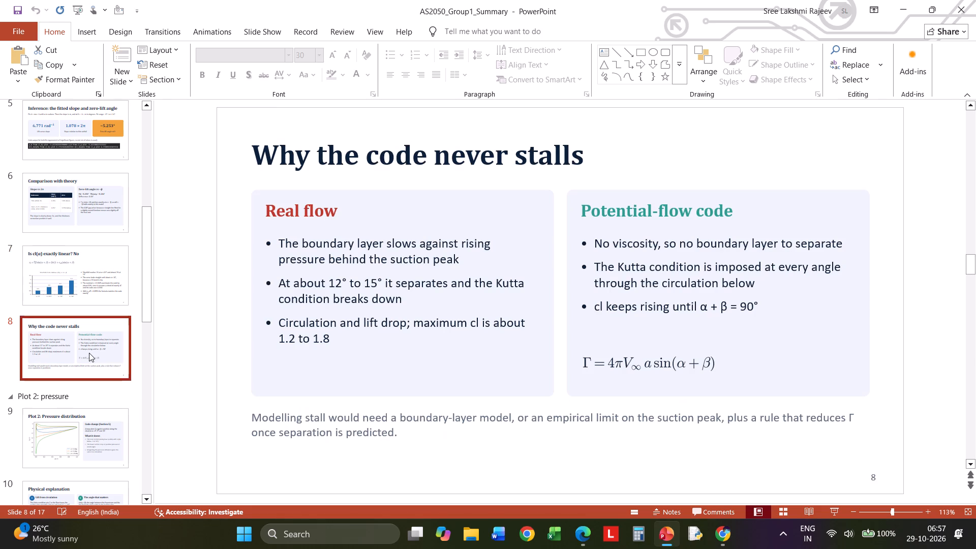
Select the cl equation picture under the title of the "Is cl(α) exactly linear? No" slide.
left_click(74, 268)
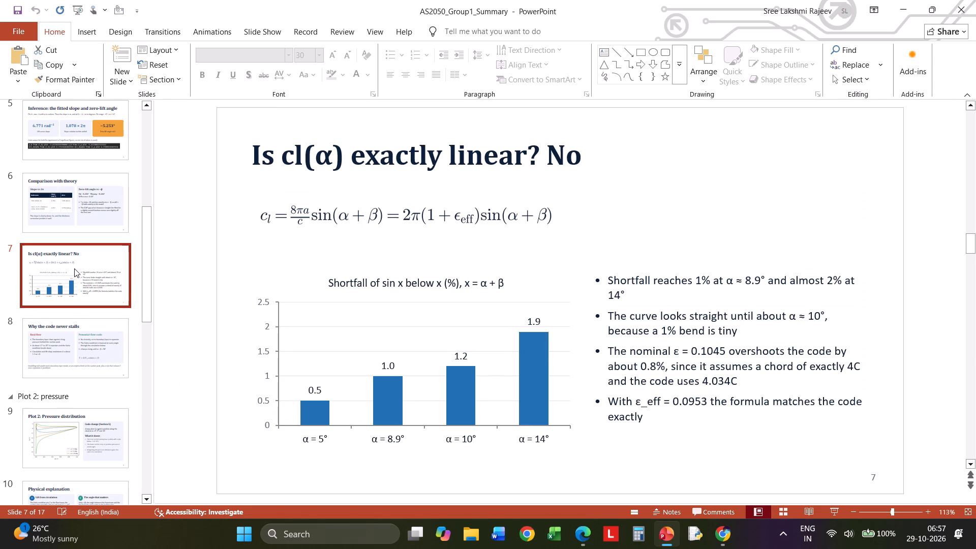
left_click(308, 220)
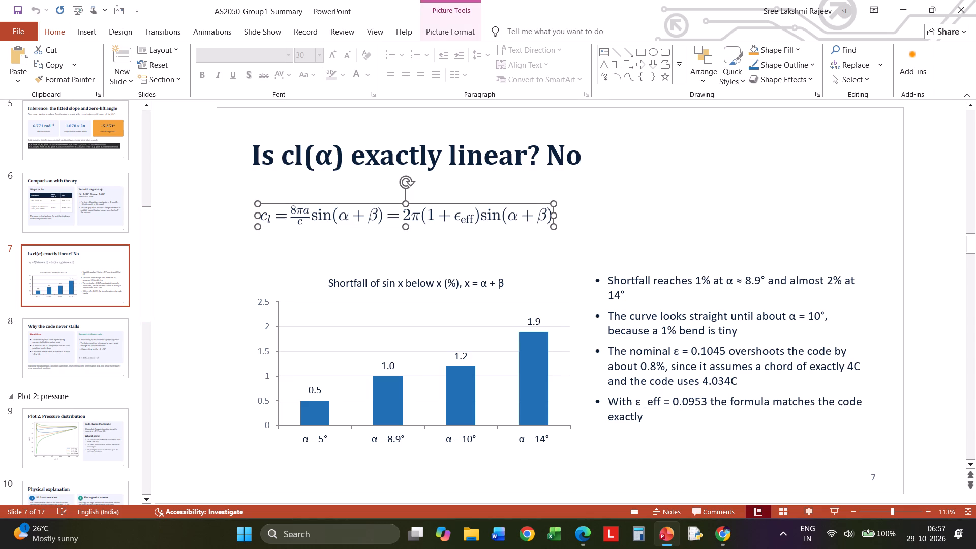
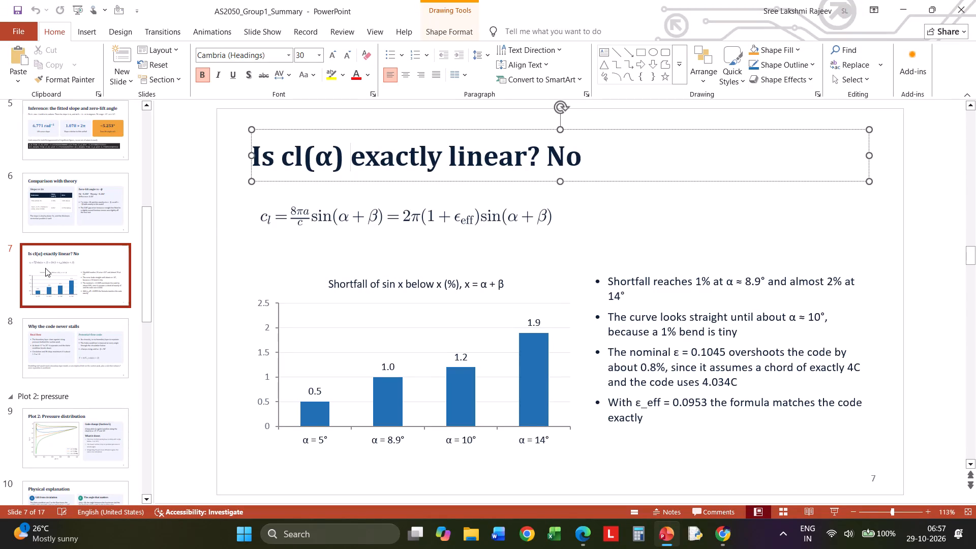
Copy the sentence about the loop plotting Cp along the chord from the "Plot 2: Pressure distribution" slide's Code change section.
left_click(57, 348)
scroll(57, 348, "down", 3)
left_click(75, 323)
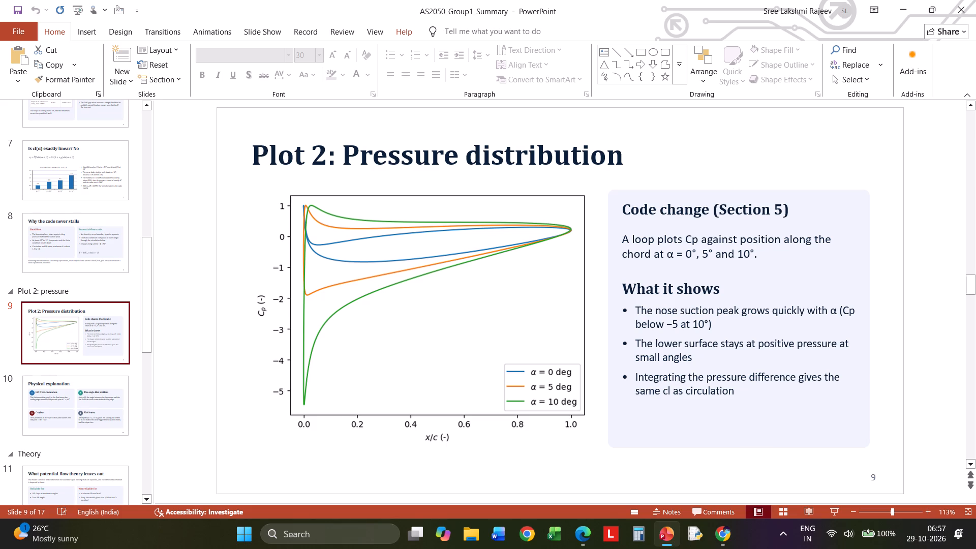
left_click_drag(767, 257, 623, 246)
right_click(656, 244)
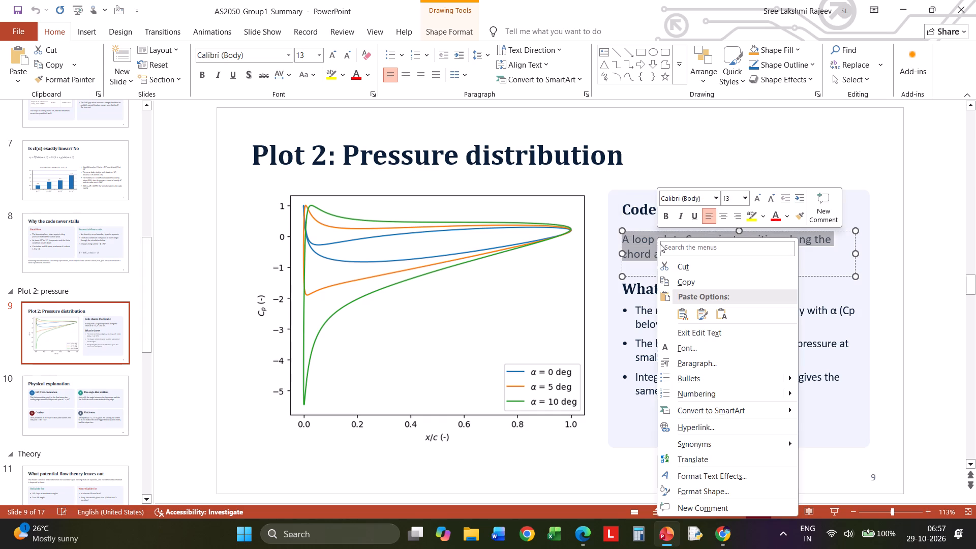
left_click(680, 279)
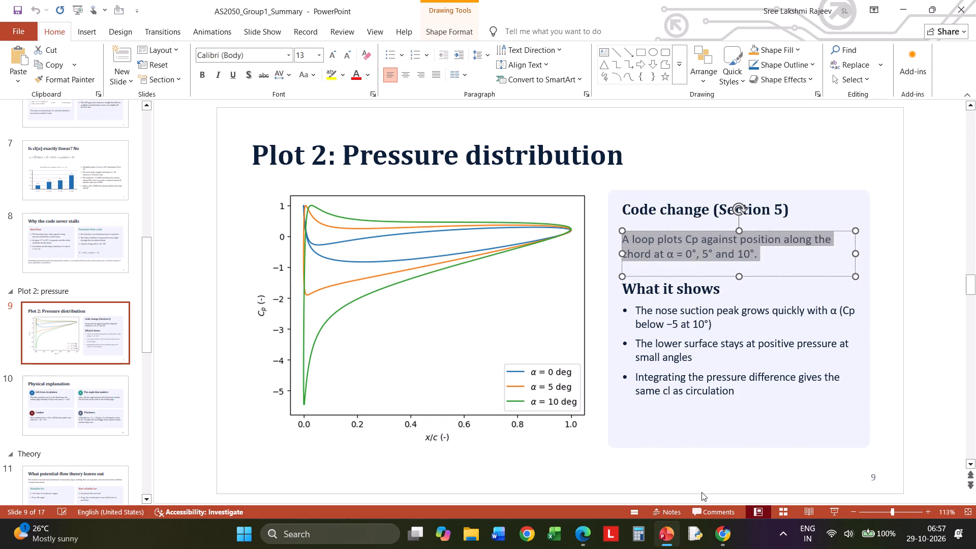
Switch to the Cluster A PPT in Canva and delete the np.polyfit line and sweep formula from page 6's Code Changes box.
left_click(756, 478)
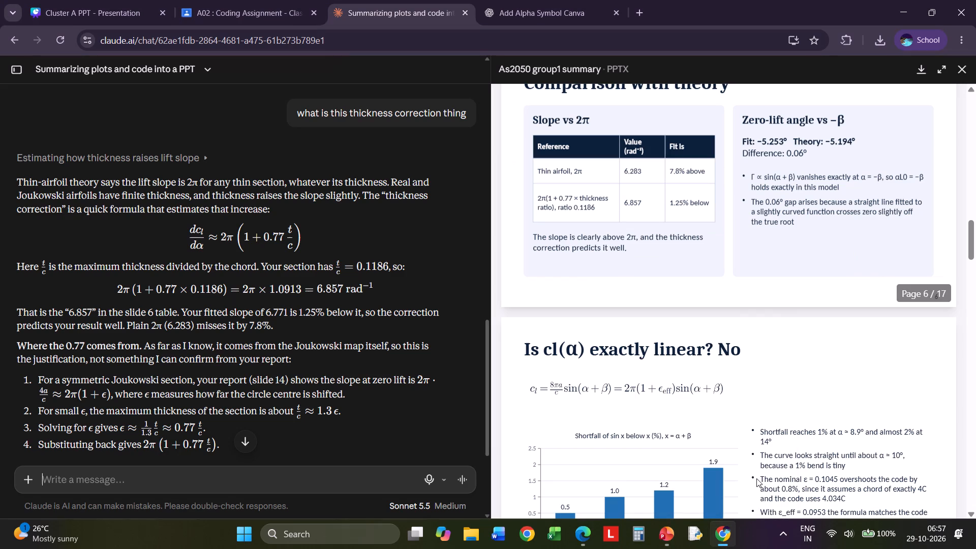
left_click(145, 0)
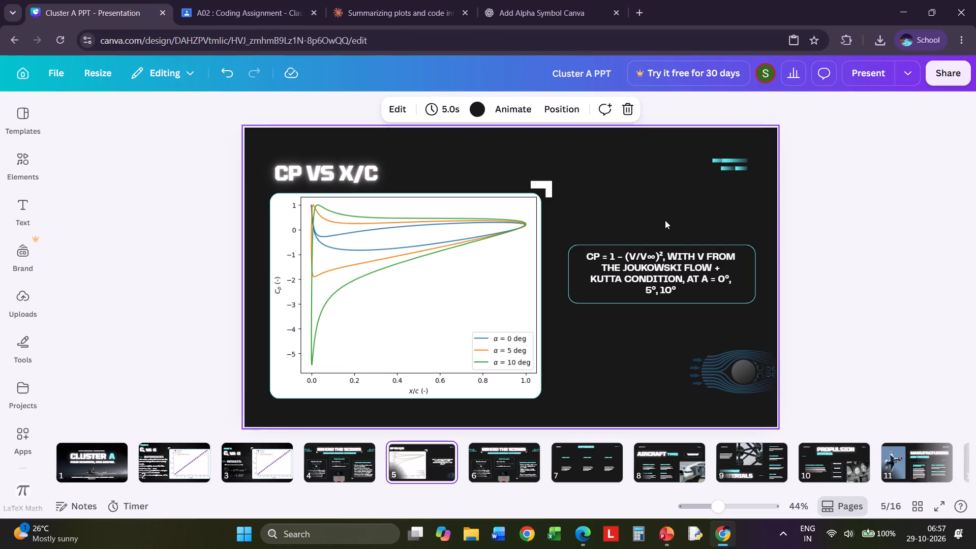
left_click(503, 470)
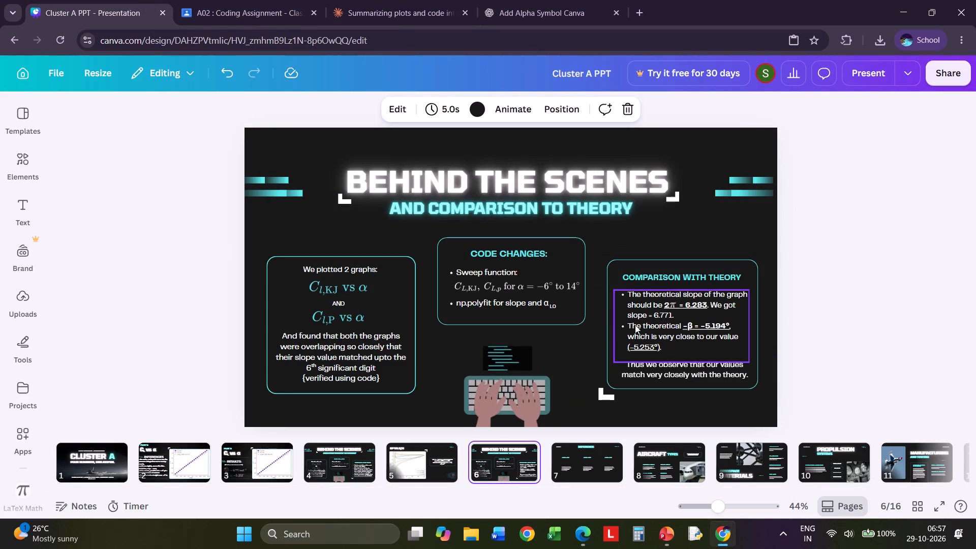
left_click(562, 303)
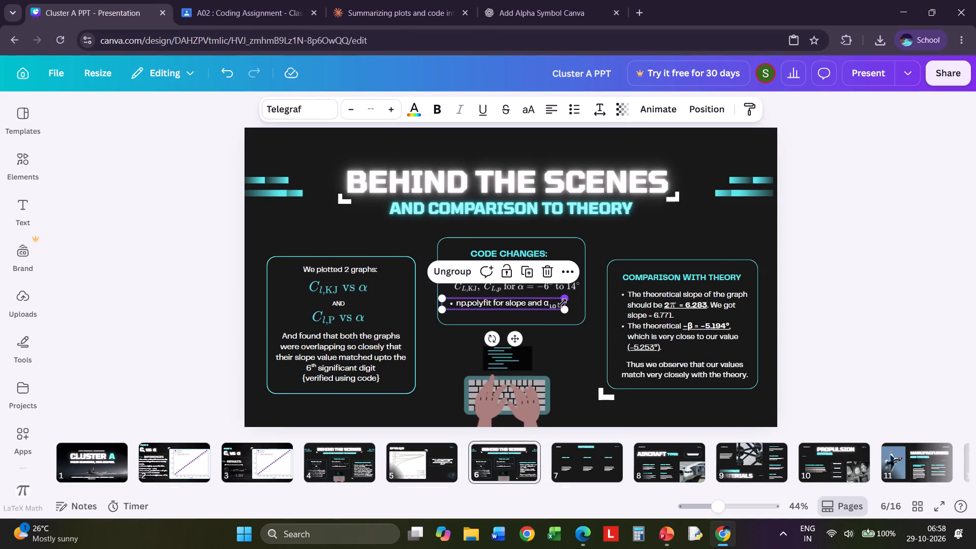
key("BackSpace")
left_click(524, 274)
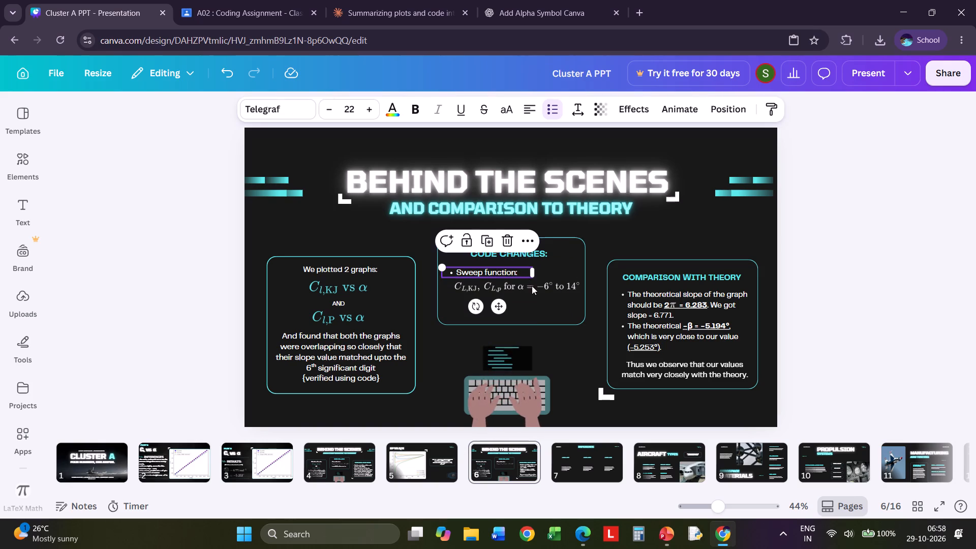
left_click(532, 286)
key("BackSpace")
Replace the "Sweep function:" bullet with the copied Cp loop sentence, widen its text box to fit the frame, and remove the empty trailing bullet.
double_click(517, 273)
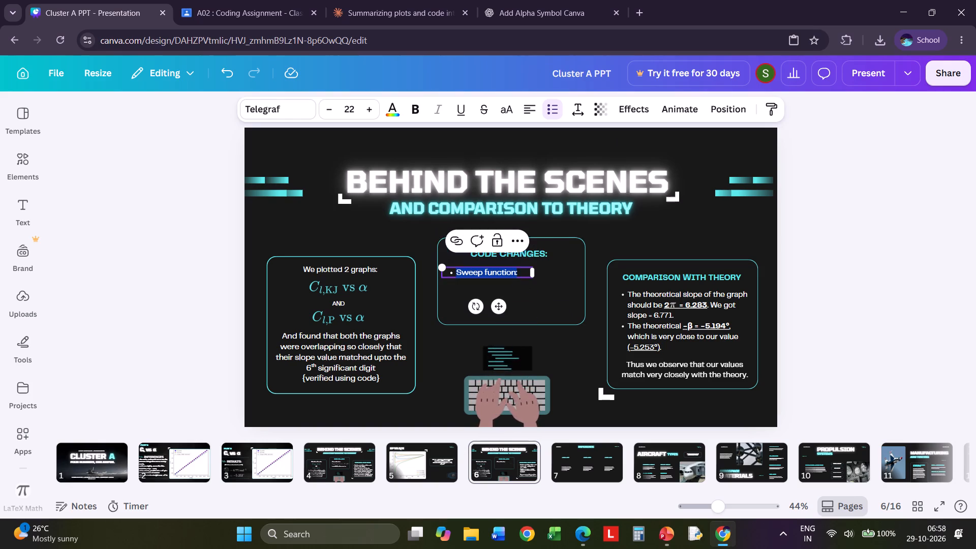
key("BackSpace")
right_click(456, 274)
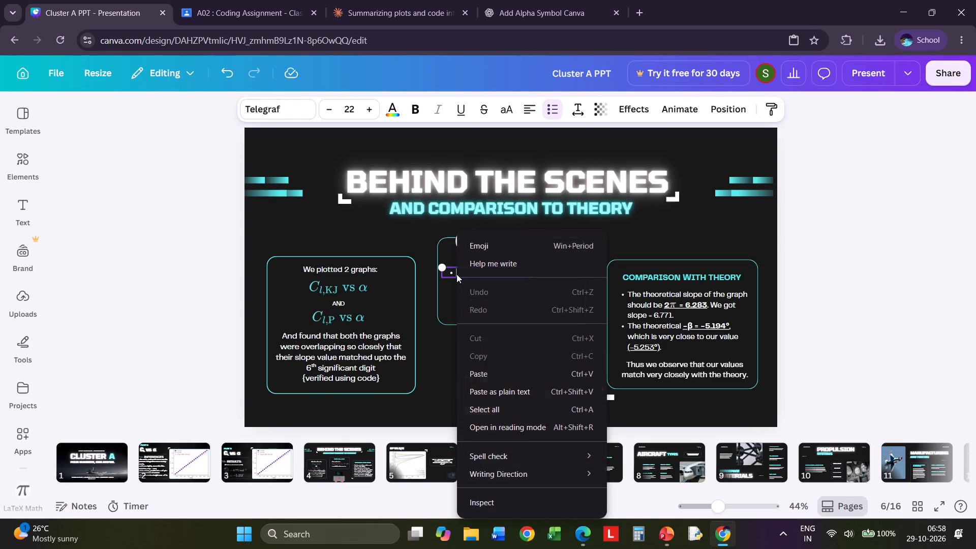
left_click(480, 381)
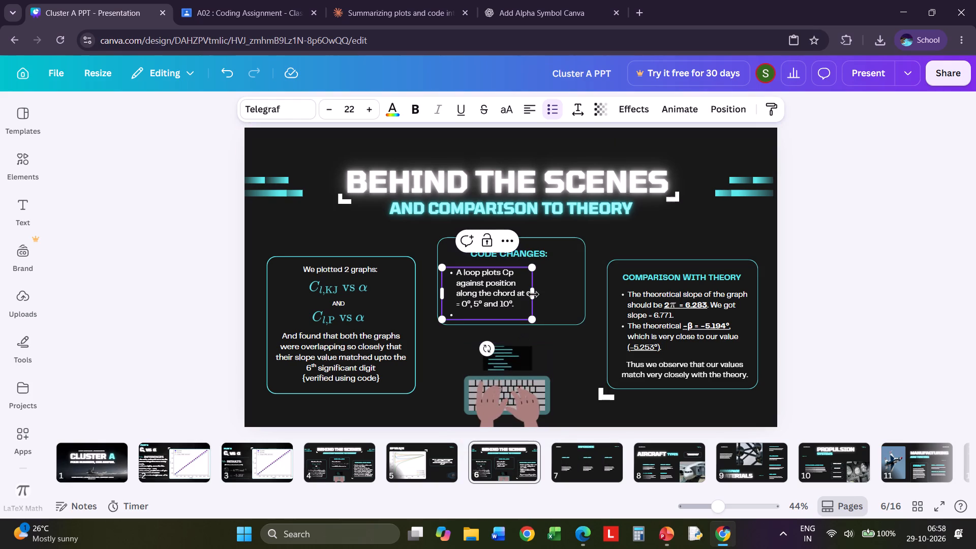
left_click_drag(534, 293, 582, 291)
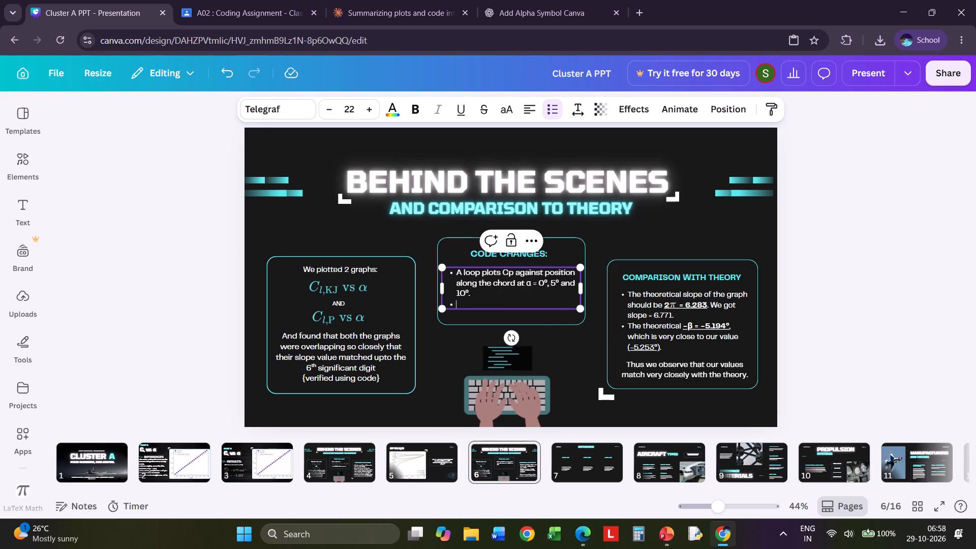
type("\\\\")
key("BackSpace")
key("BackSpace")
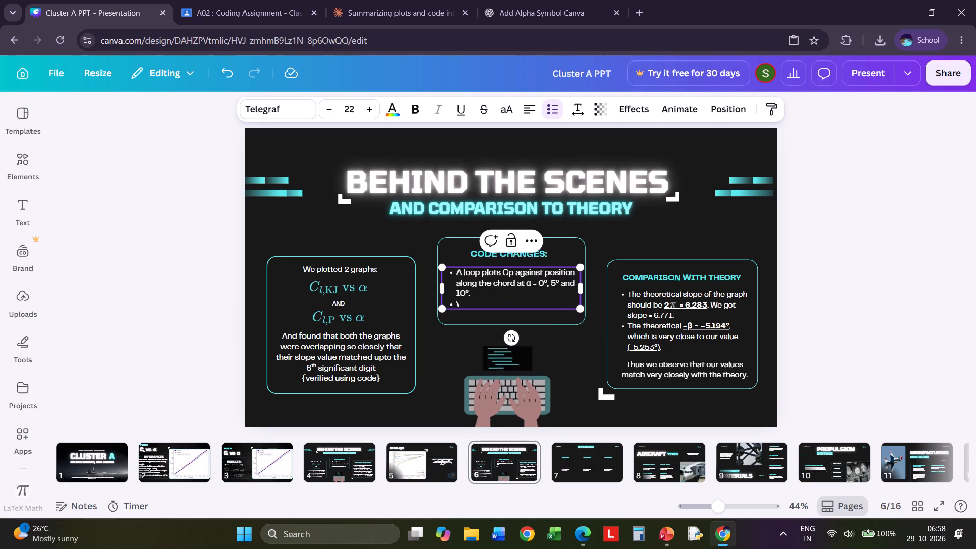
key("BackSpace")
key("BackSpace")
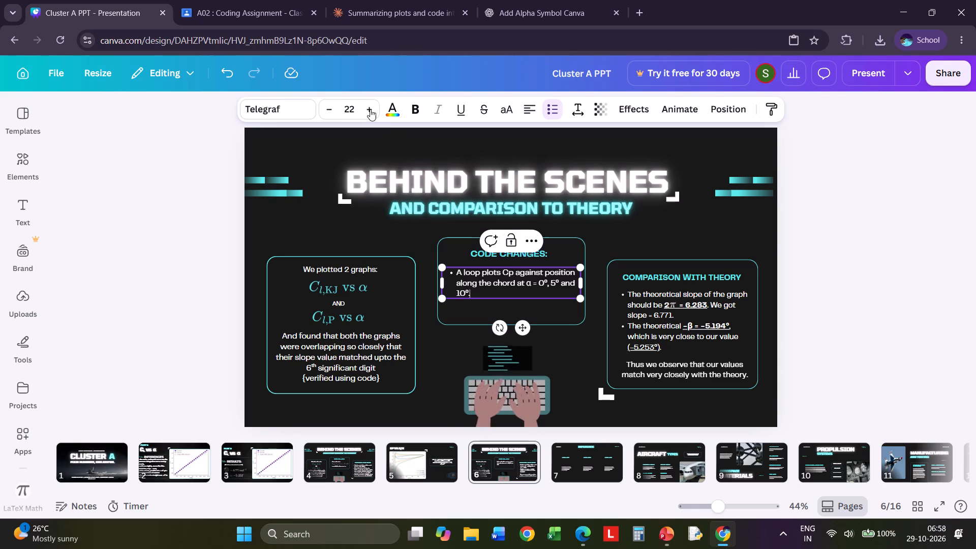
Set the Cp loop bullet text in the Code Changes box to size 24.
left_click_drag(482, 293, 457, 281)
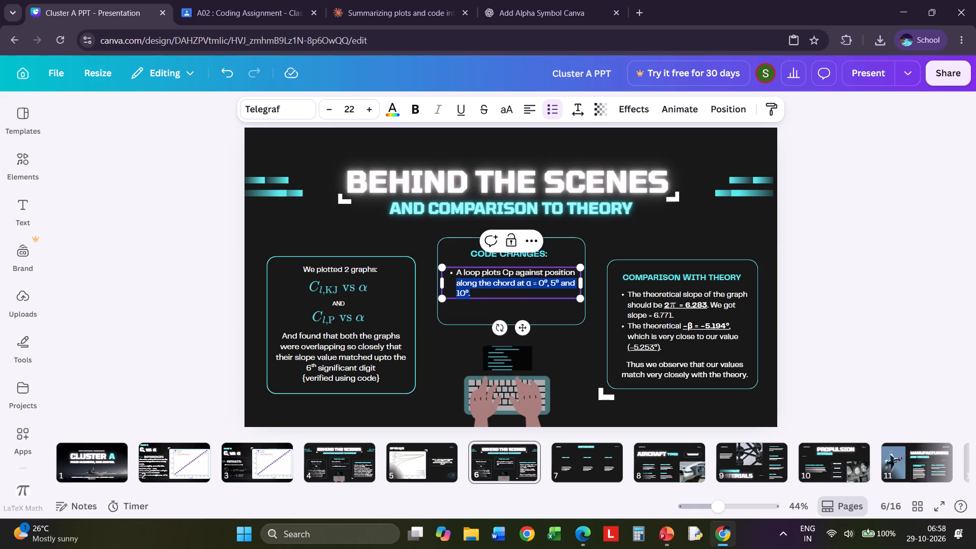
left_click_drag(457, 281, 453, 273)
left_click(367, 108)
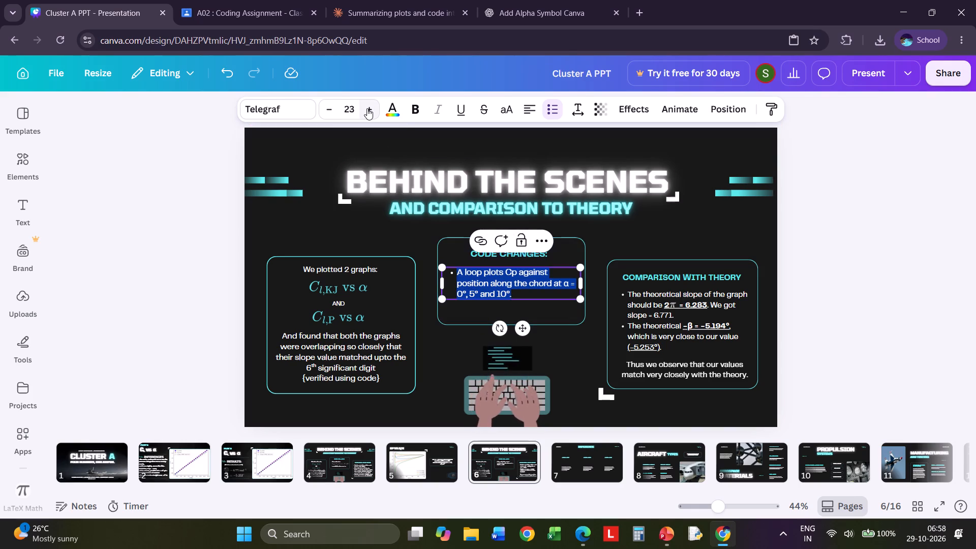
left_click(367, 108)
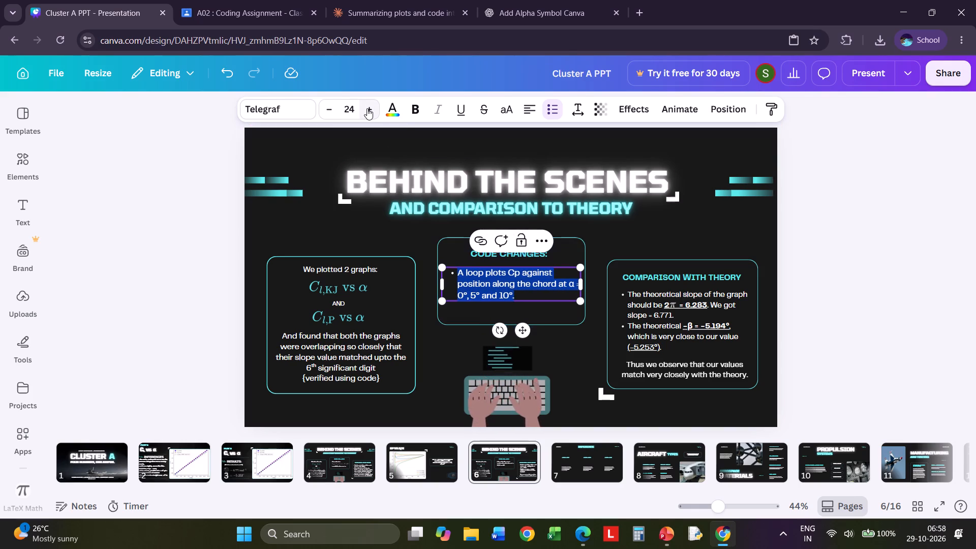
left_click(656, 222)
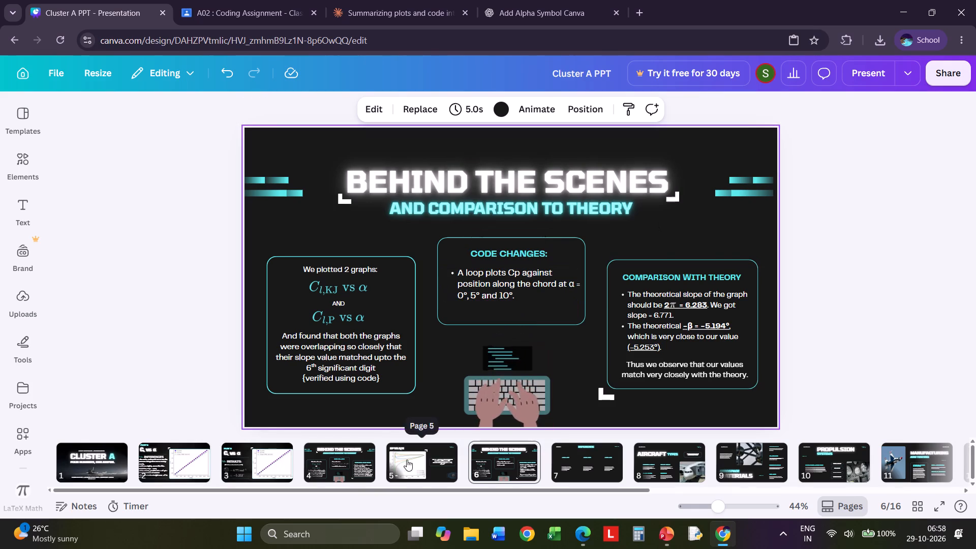
On page 4, set the Comparison with Theory heading to size 25 and widen it to span its frame on one line.
left_click(415, 458)
left_click(330, 453)
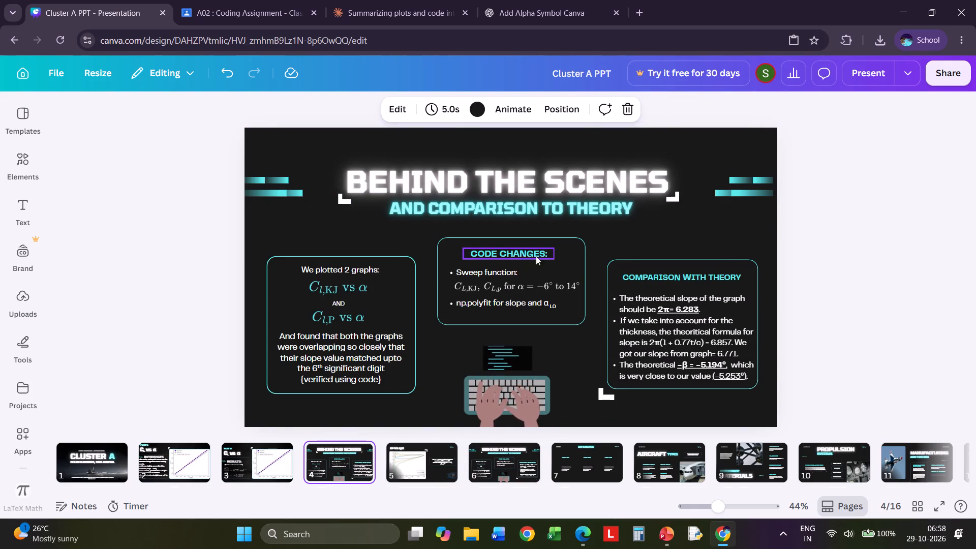
left_click(660, 282)
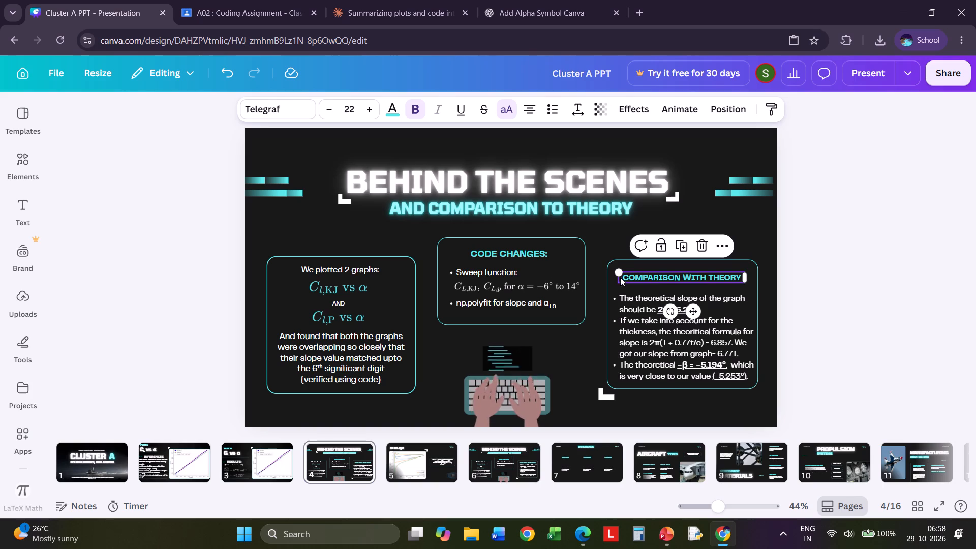
left_click(529, 253)
left_click(668, 282)
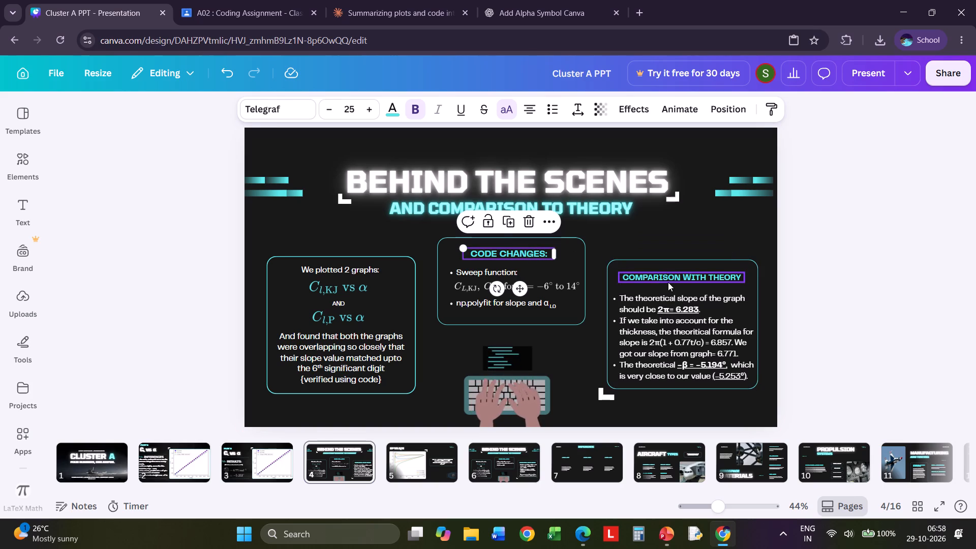
left_click(368, 109)
left_click(368, 109)
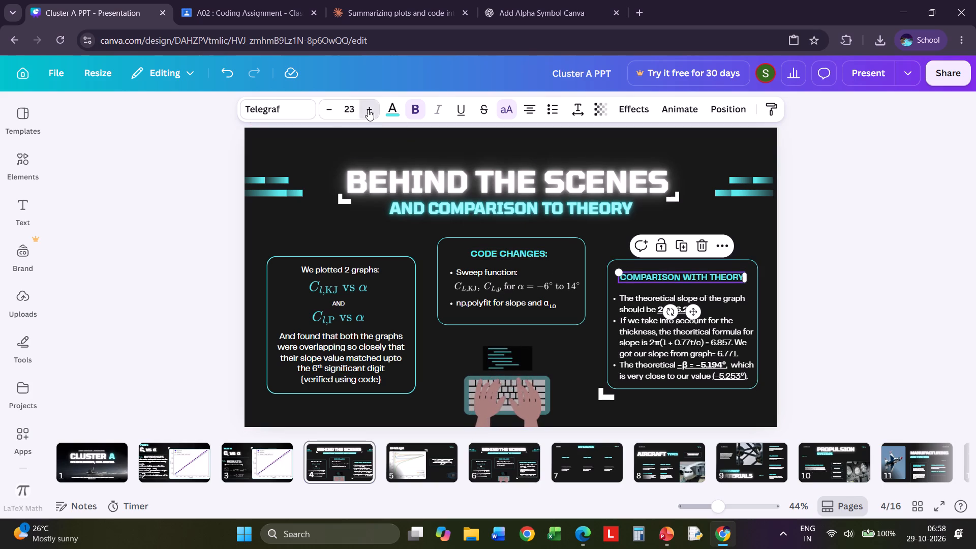
left_click(368, 109)
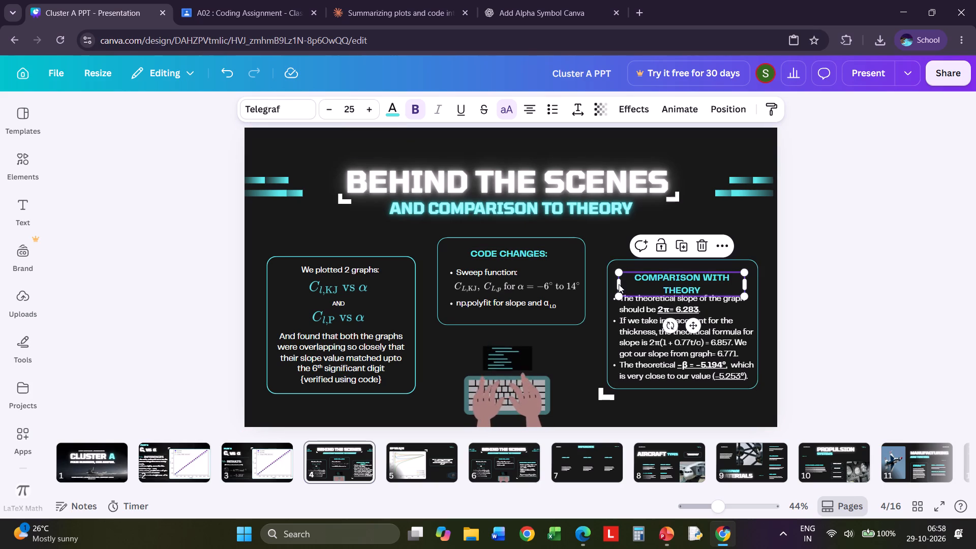
left_click_drag(617, 283, 605, 282)
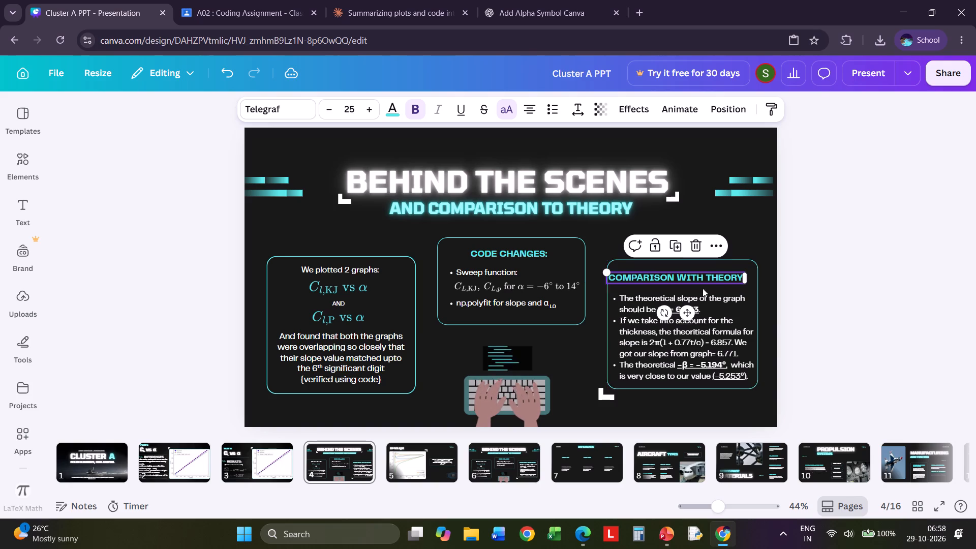
left_click_drag(747, 278, 755, 278)
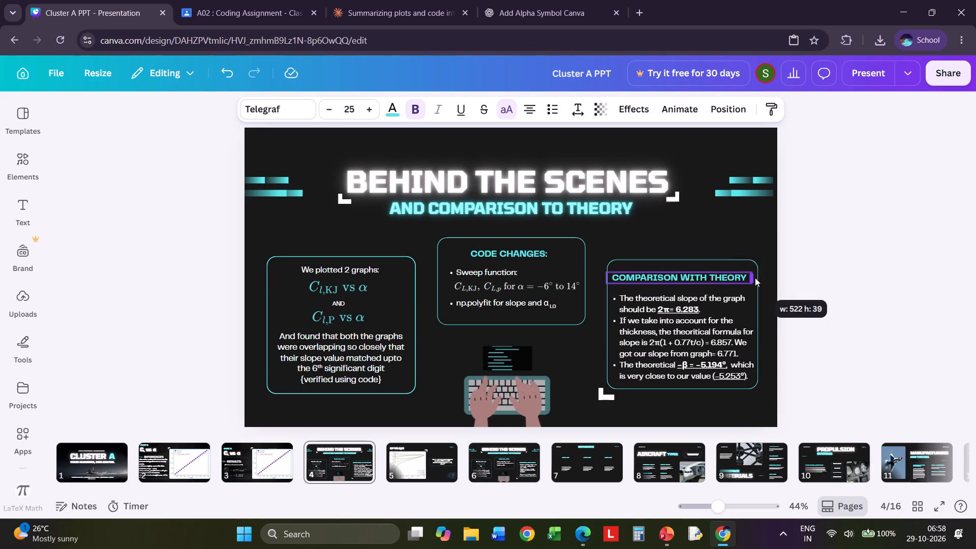
left_click_drag(755, 278, 758, 277)
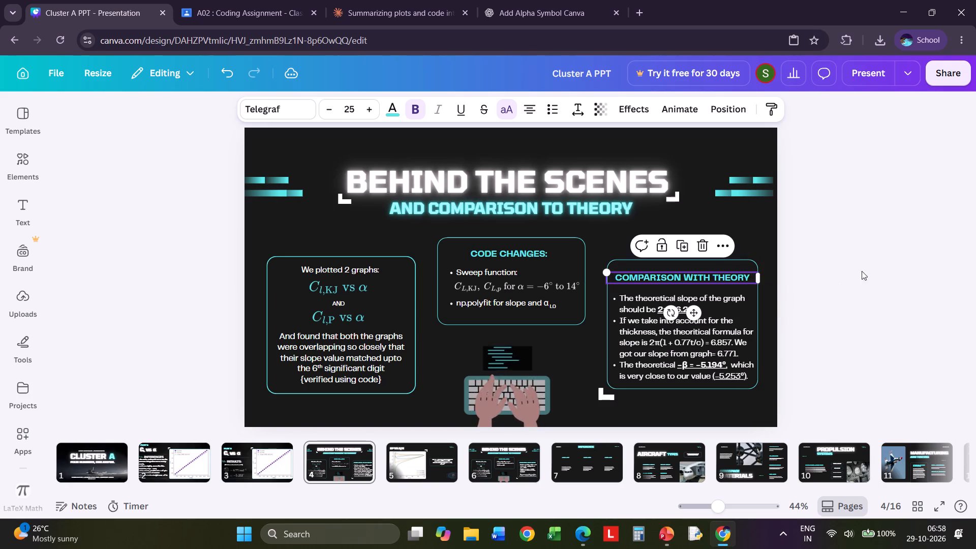
left_click(886, 260)
On page 6, narrow the Cp loop text box so "α =" starts the third line, and shift it slightly right and down in its frame.
left_click(520, 456)
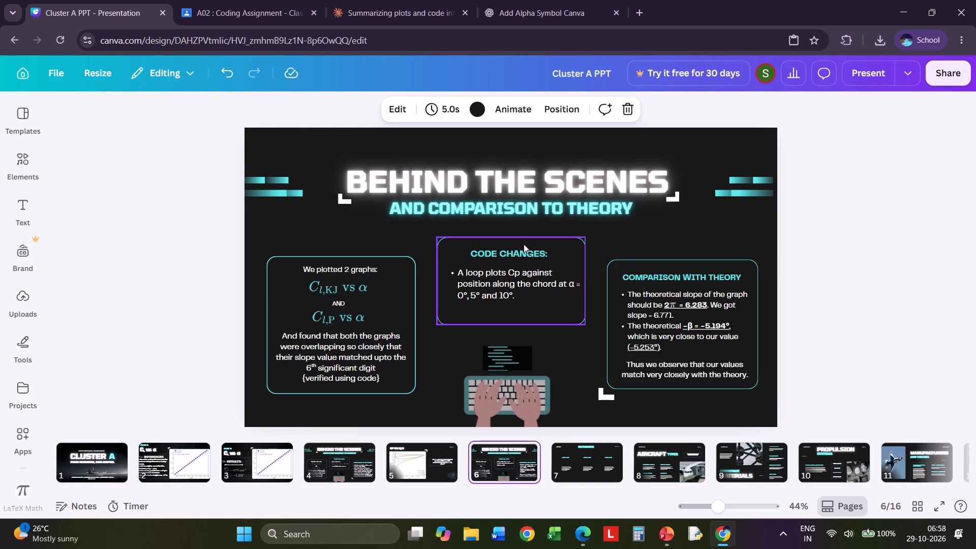
left_click(524, 284)
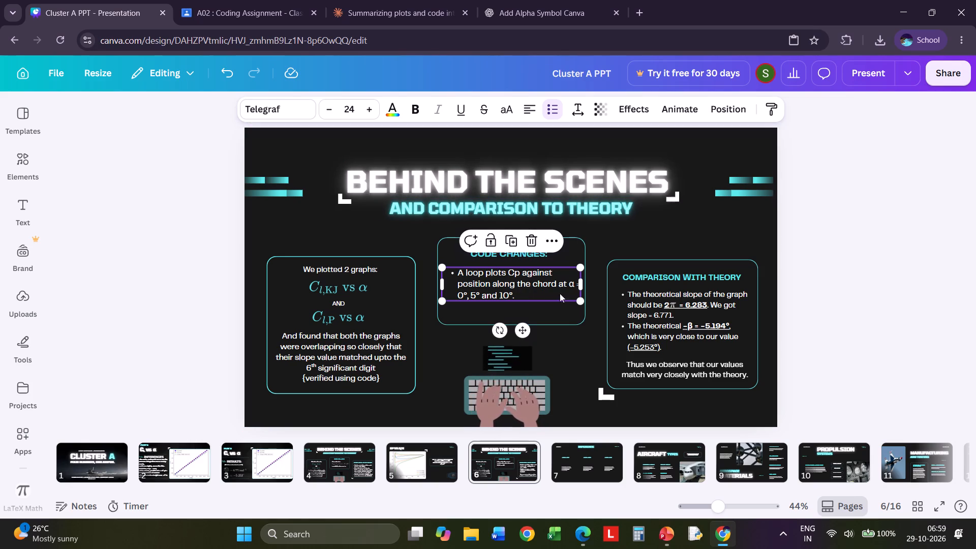
left_click(570, 282)
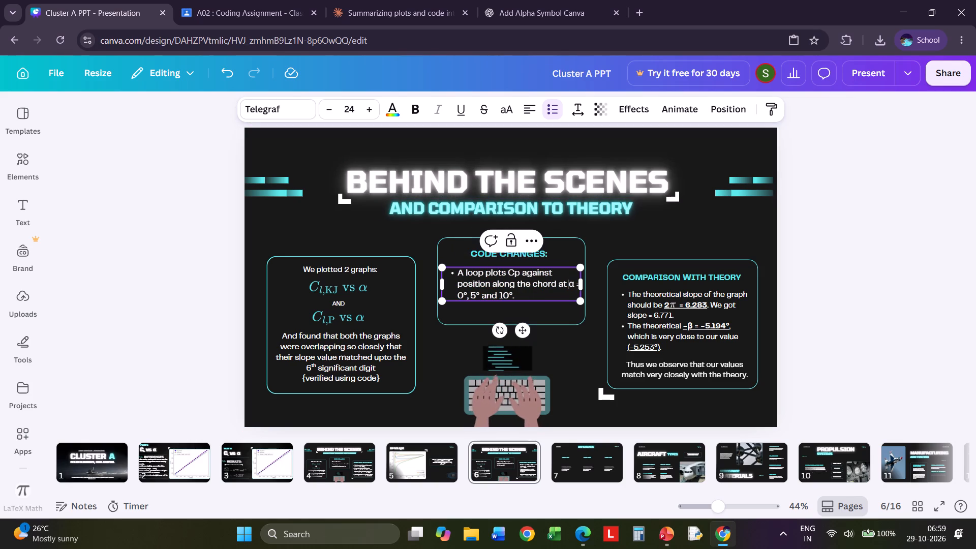
left_click_drag(583, 286, 569, 284)
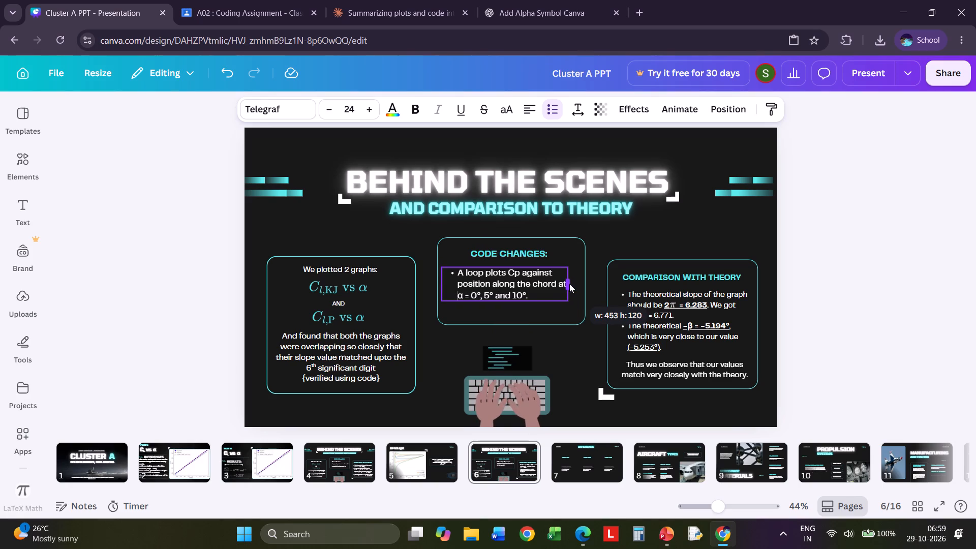
left_click_drag(569, 284, 574, 284)
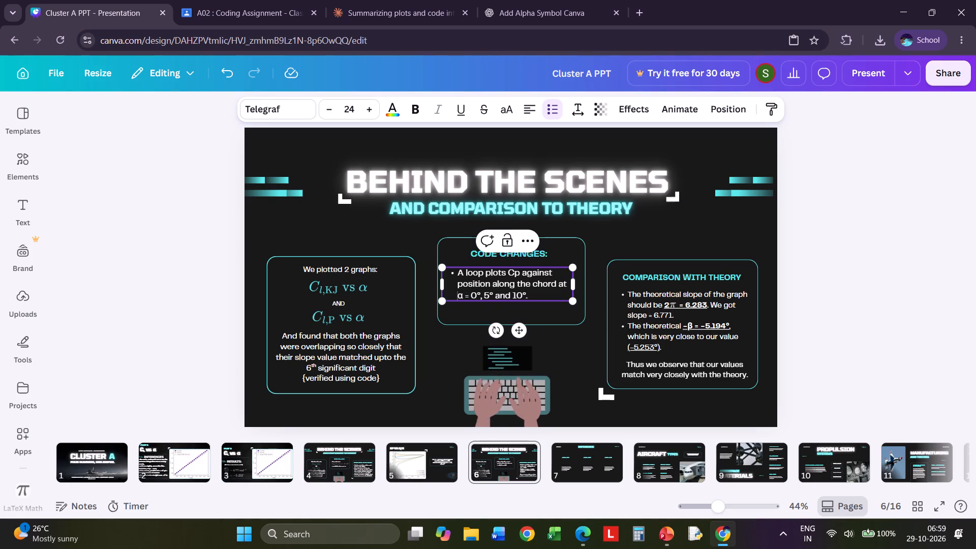
left_click(598, 254)
left_click_drag(530, 272, 544, 275)
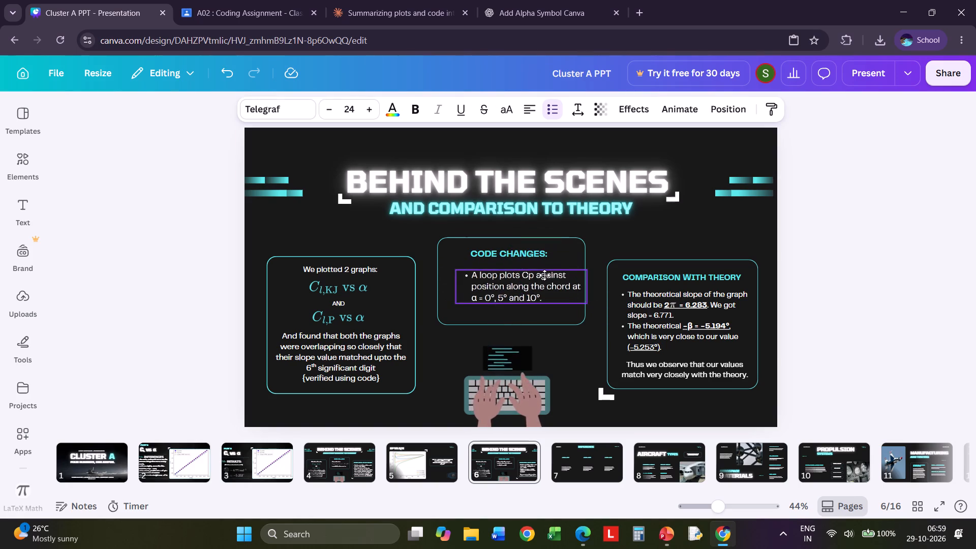
left_click_drag(544, 275, 539, 274)
left_click(539, 274)
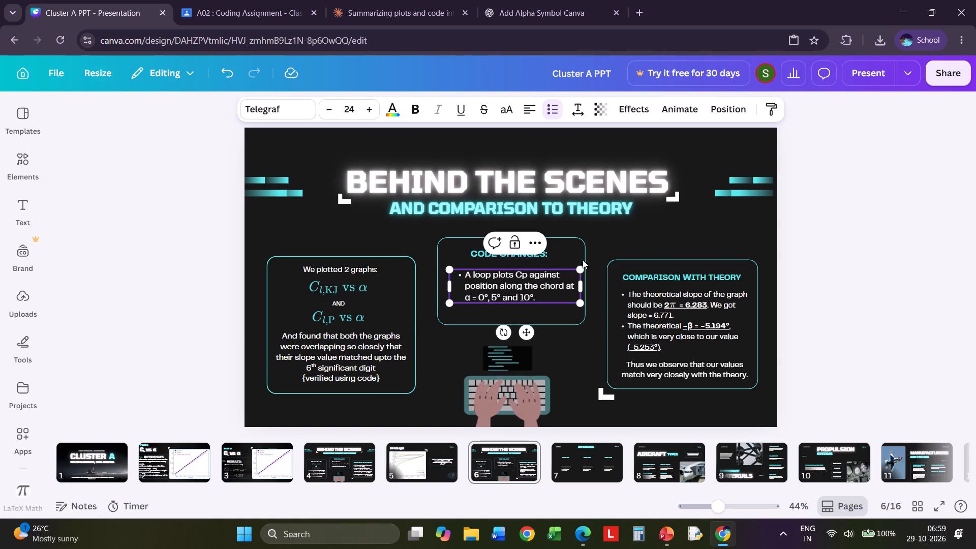
left_click(611, 241)
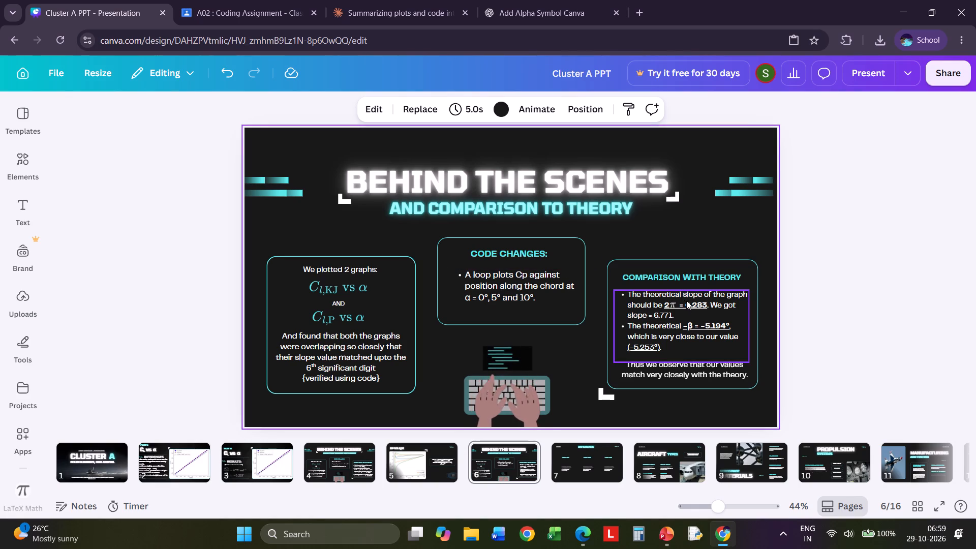
On page 6, delete the theory bullets and leftover π symbol, and move the closing sentence up beneath the Comparison with Theory heading.
left_click(688, 327)
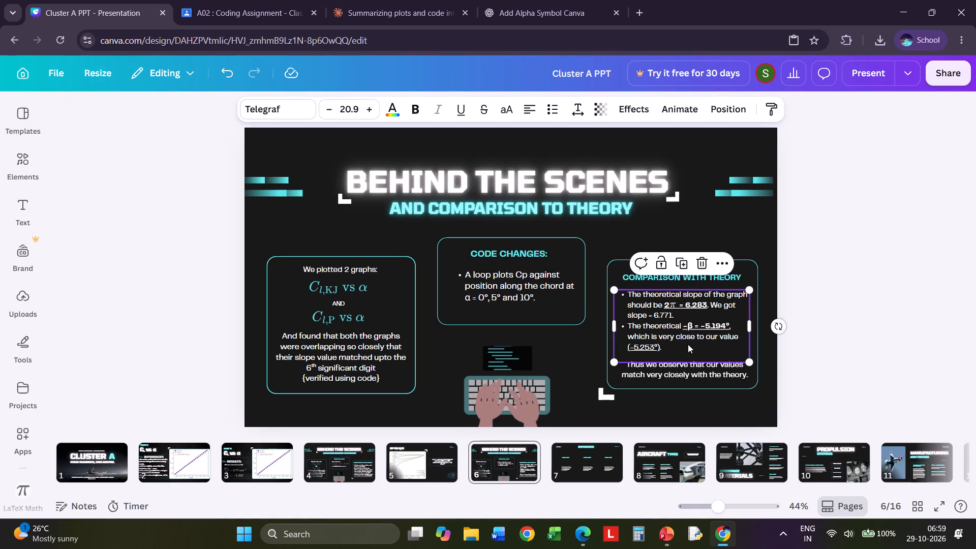
key("Delete")
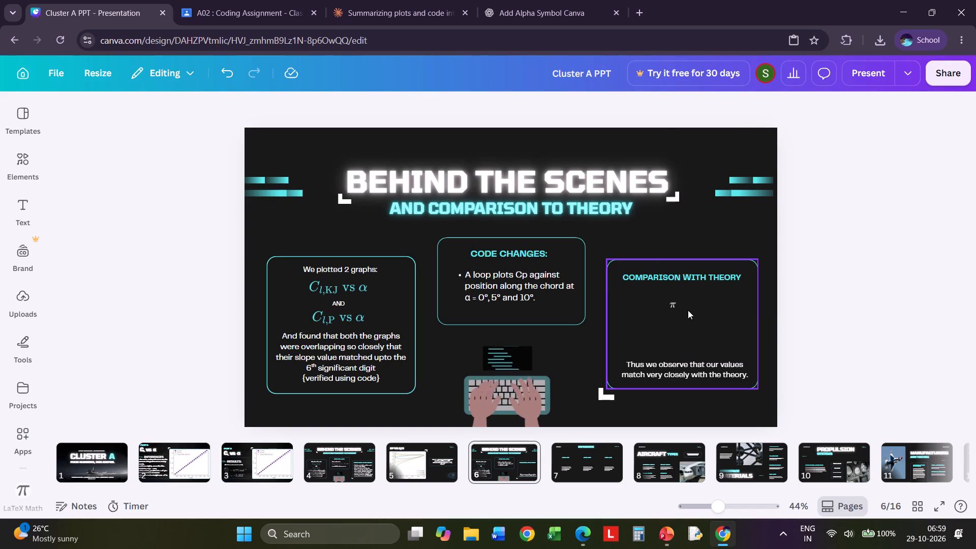
left_click(678, 302)
left_click(671, 304)
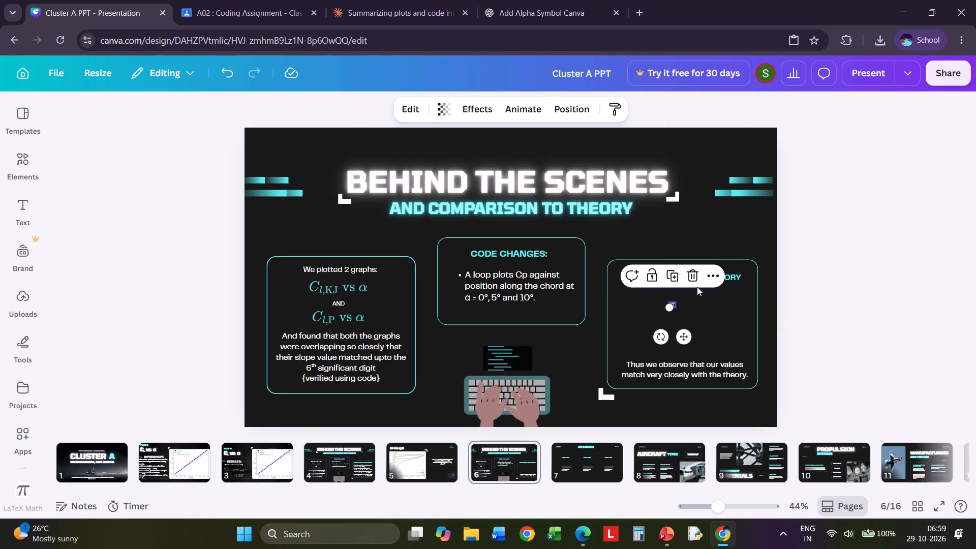
left_click(692, 279)
left_click_drag(672, 363, 676, 333)
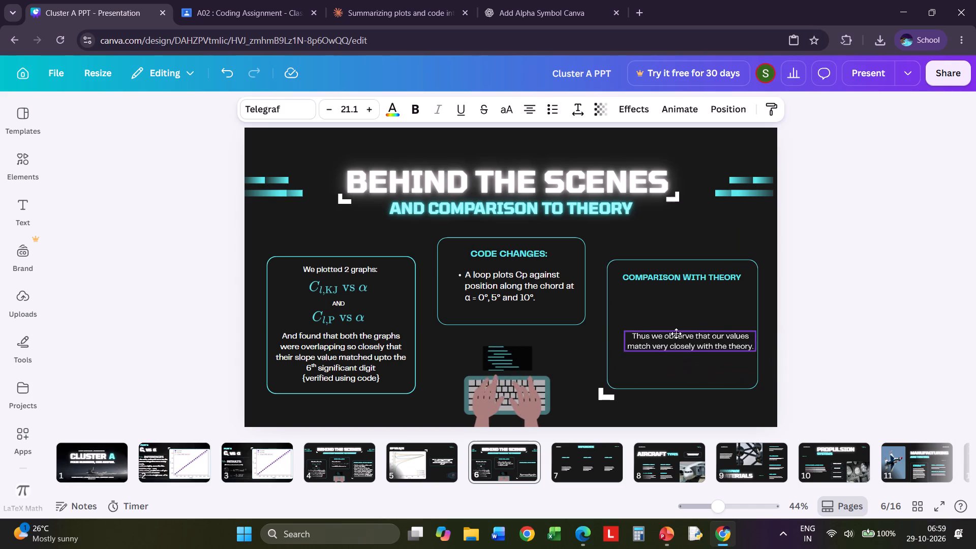
left_click_drag(676, 333, 667, 303)
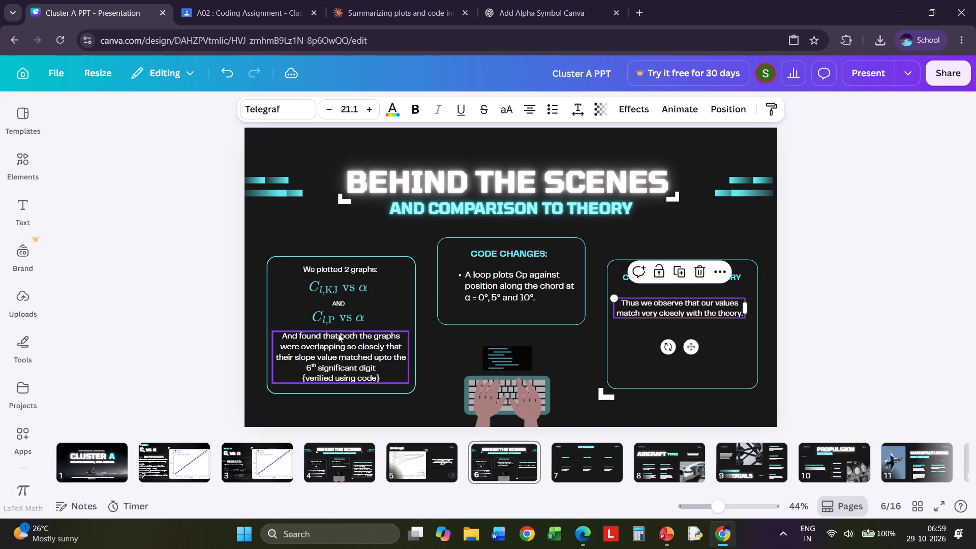
Delete both lift-coefficient vs α formulas and the "AND" between them from the "We plotted 2 graphs:" box.
left_click(334, 271)
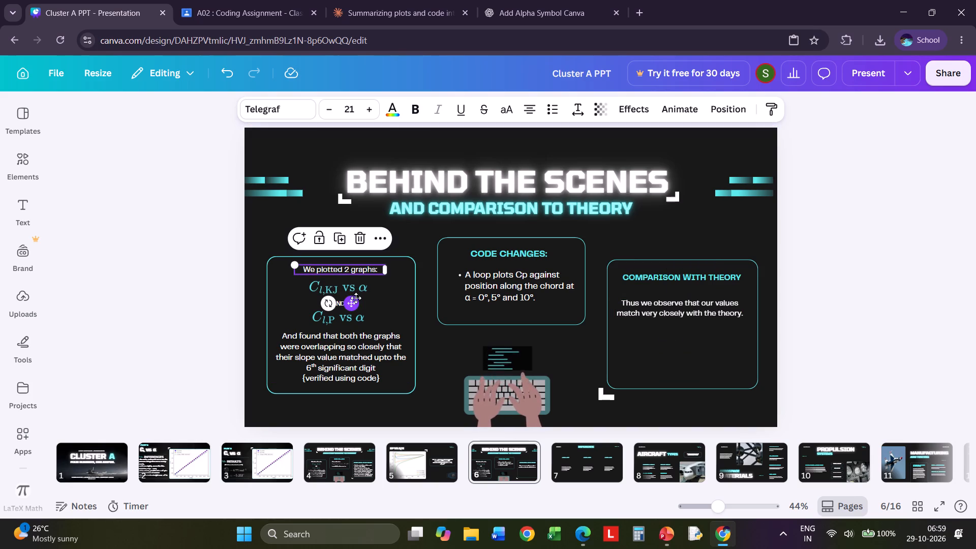
left_click(357, 294)
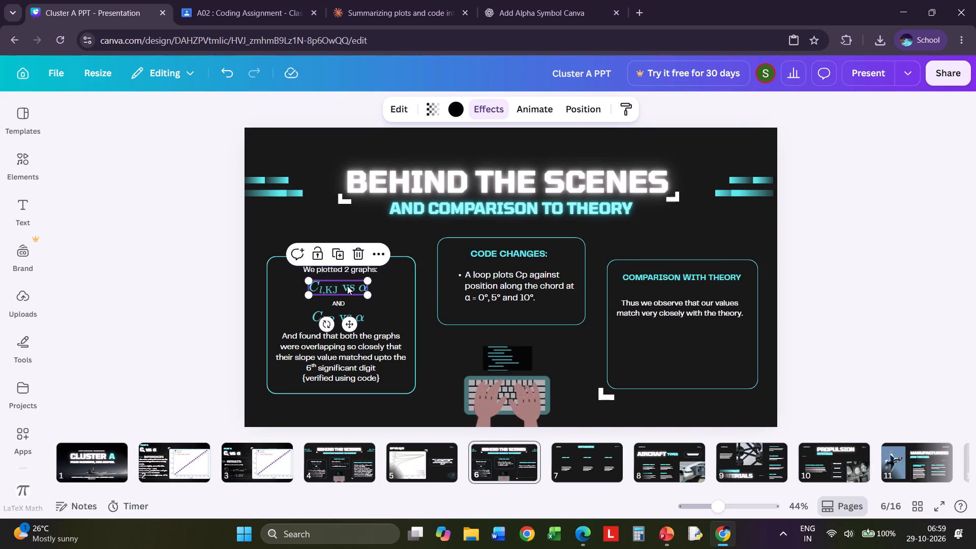
left_click(352, 255)
left_click(339, 304)
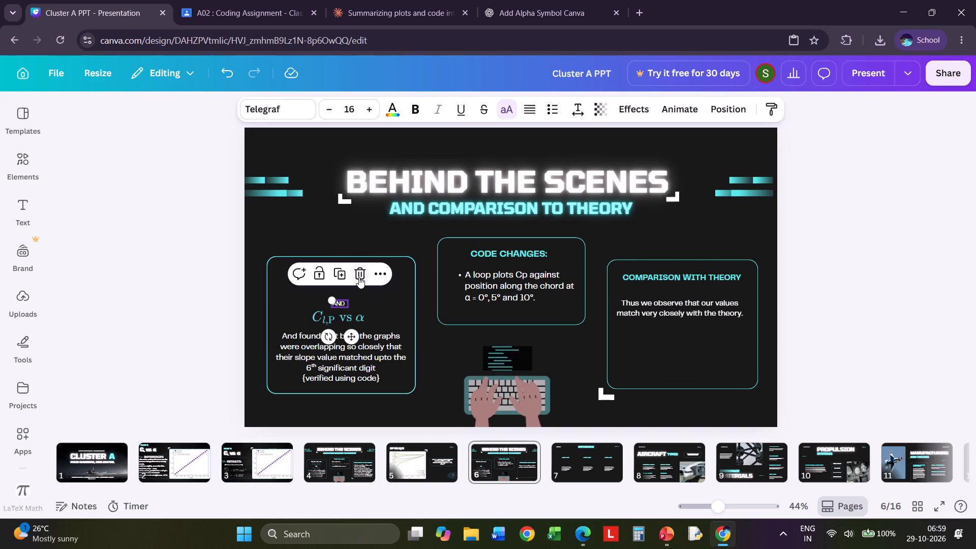
left_click(359, 277)
left_click(352, 317)
left_click(358, 277)
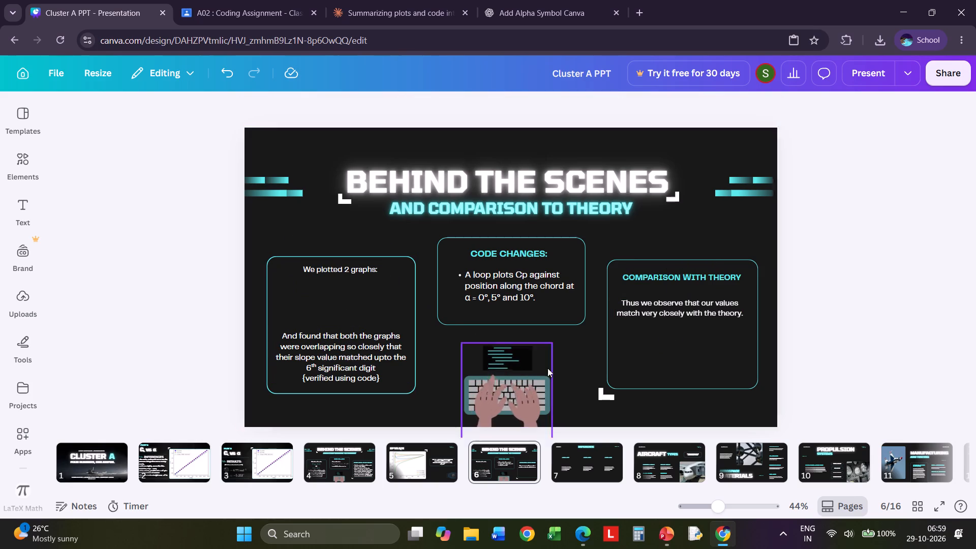
Examine the "Plot 2: Pressure distribution" slide in PowerPoint and review pages 2 to 5 of the Canva presentation against it.
left_click(650, 532)
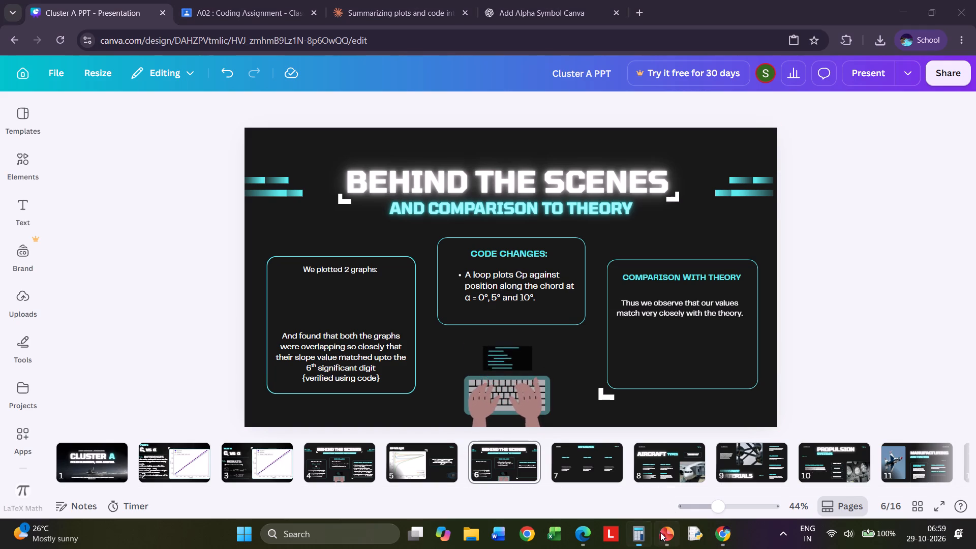
left_click(660, 532)
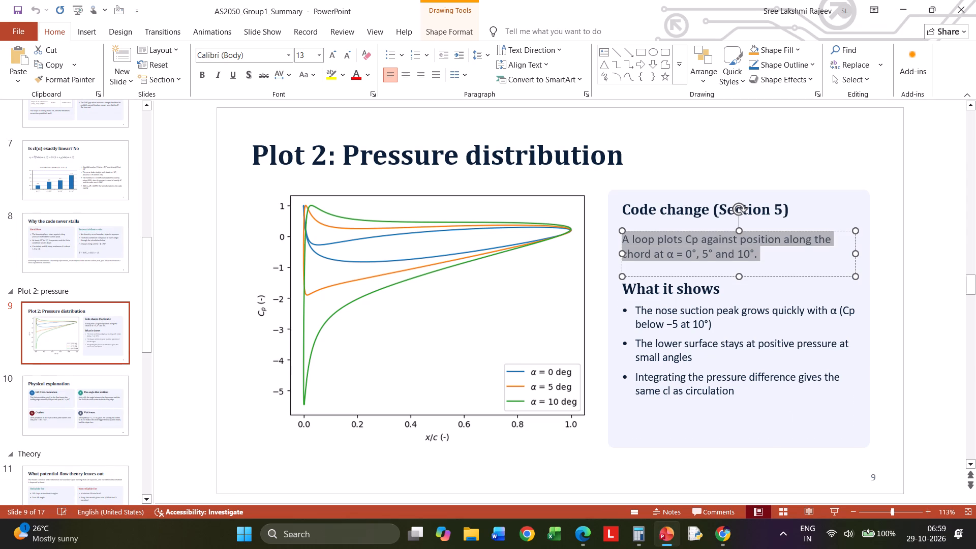
left_click(707, 344)
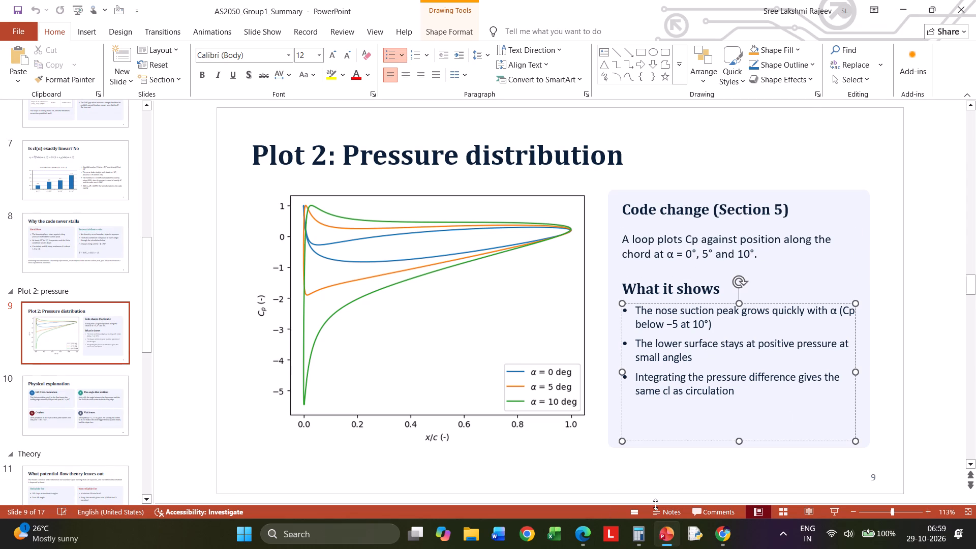
left_click(902, 12)
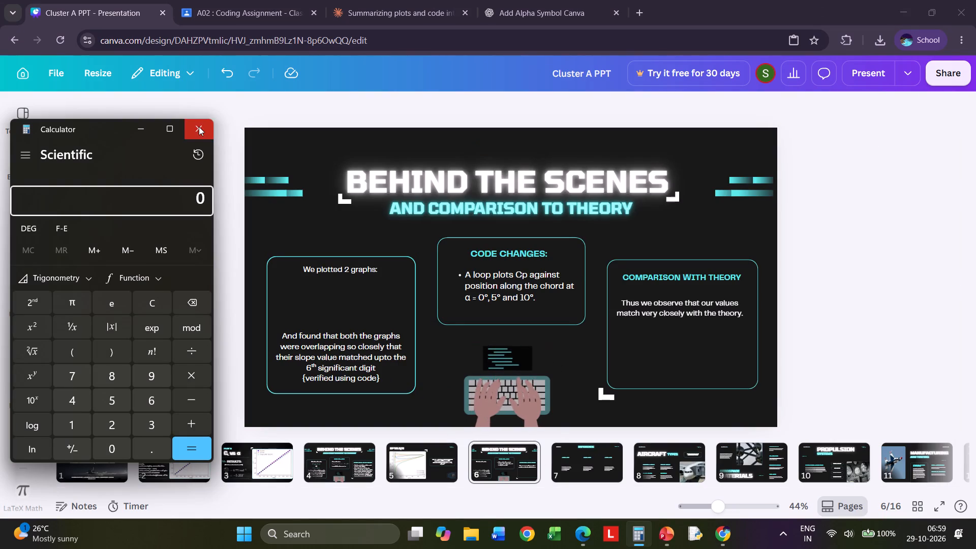
left_click(199, 127)
left_click(441, 472)
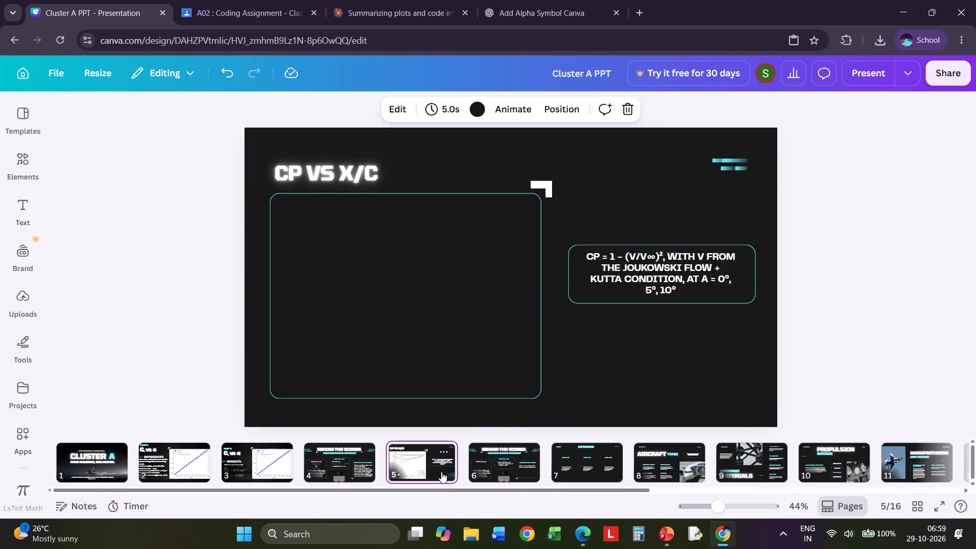
left_click(166, 460)
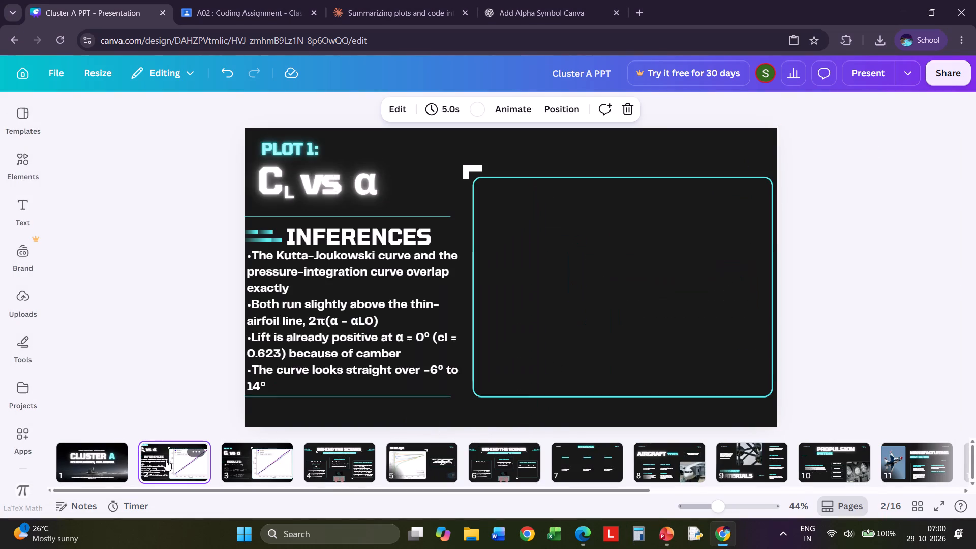
left_click(261, 454)
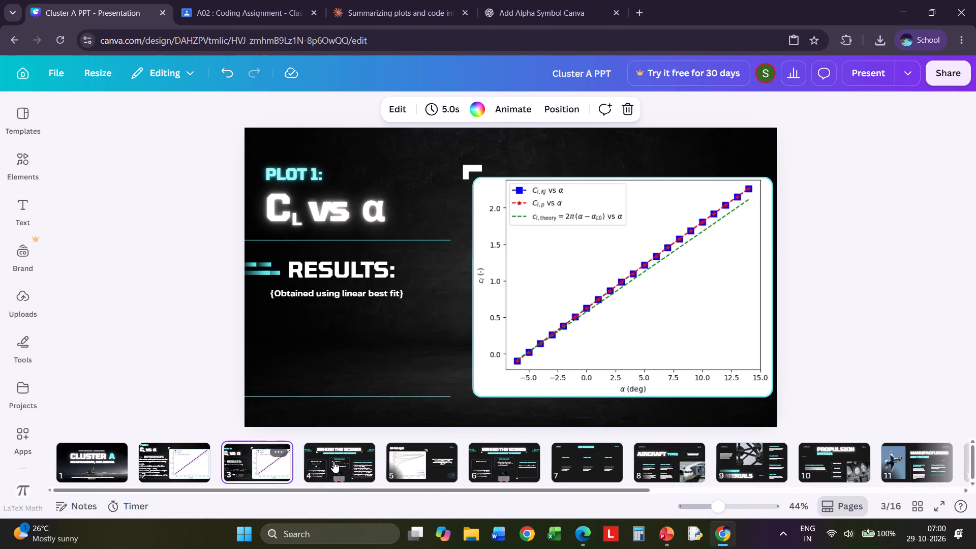
left_click(333, 462)
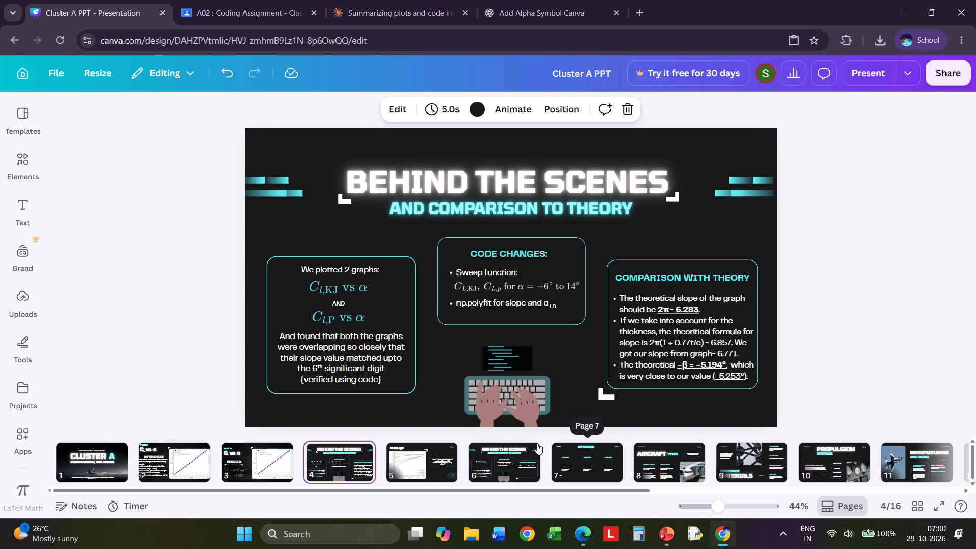
left_click(405, 463)
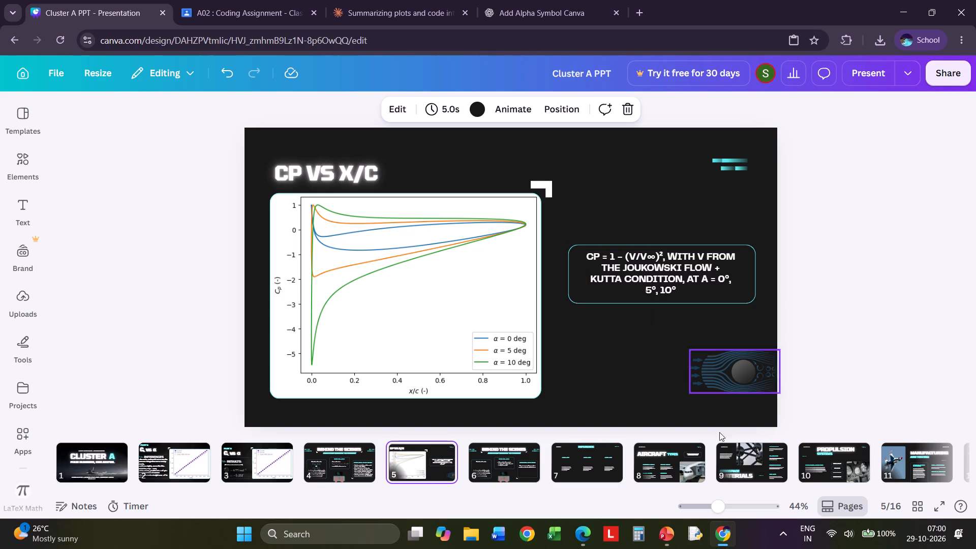
double_click(668, 538)
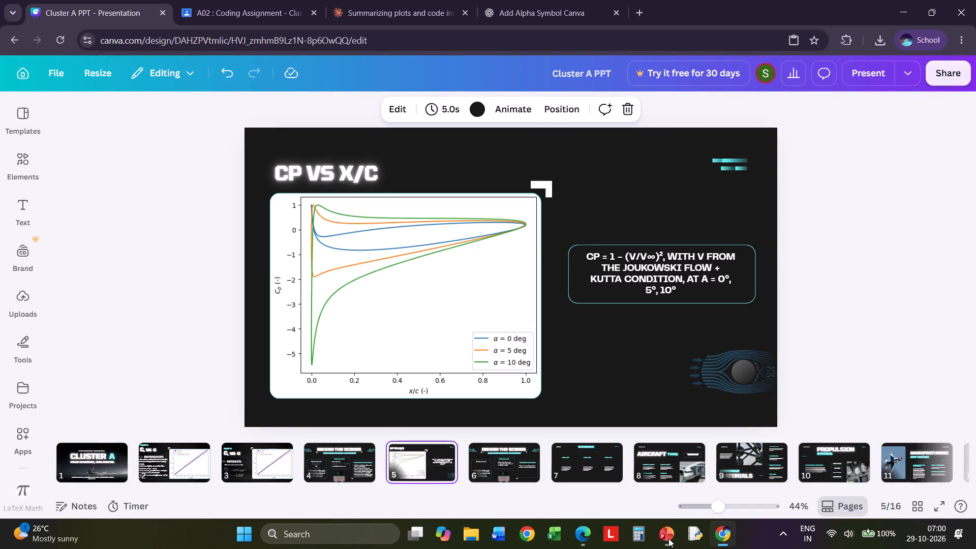
left_click(668, 538)
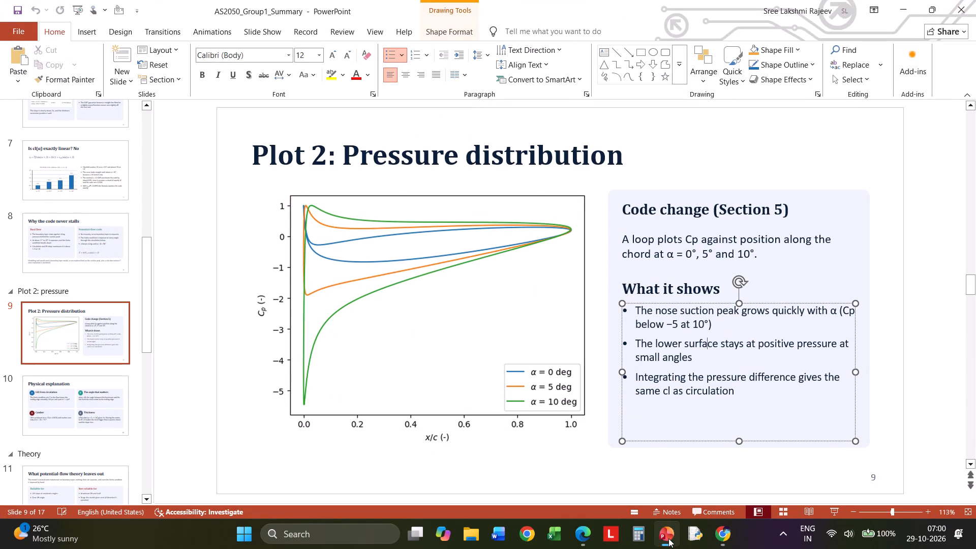
left_click(668, 538)
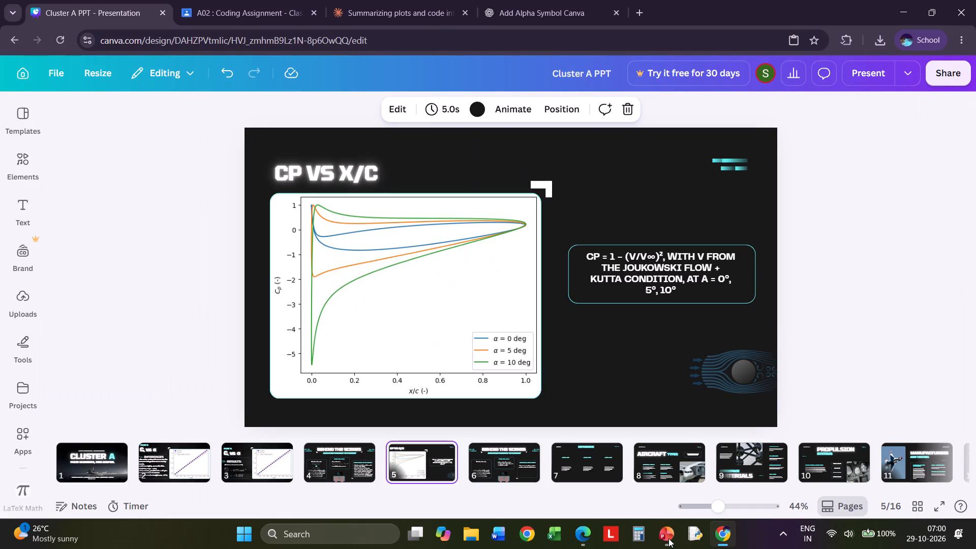
Check the page 2 plot title for reference and enlarge the "Cp vs x/c" title on page 5 to size 56.8.
left_click(157, 463)
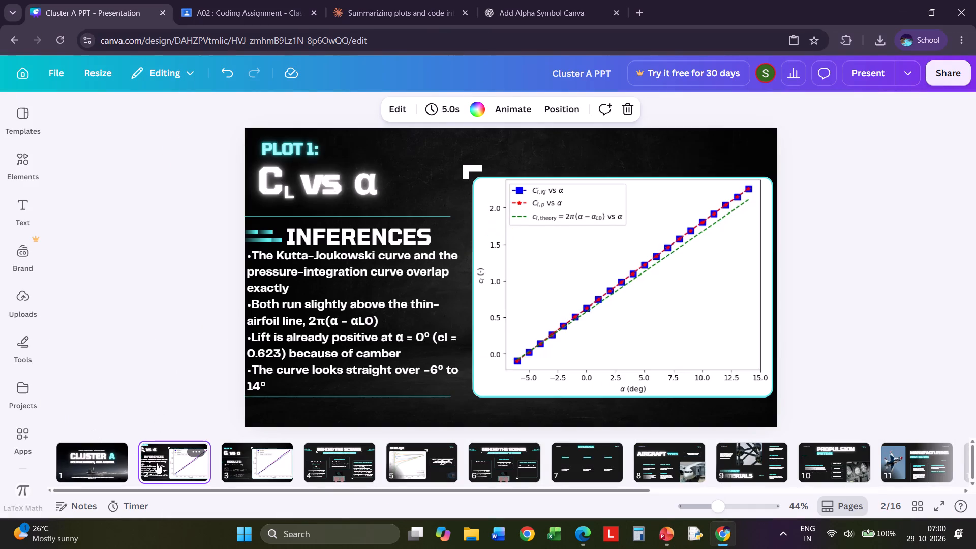
left_click(318, 183)
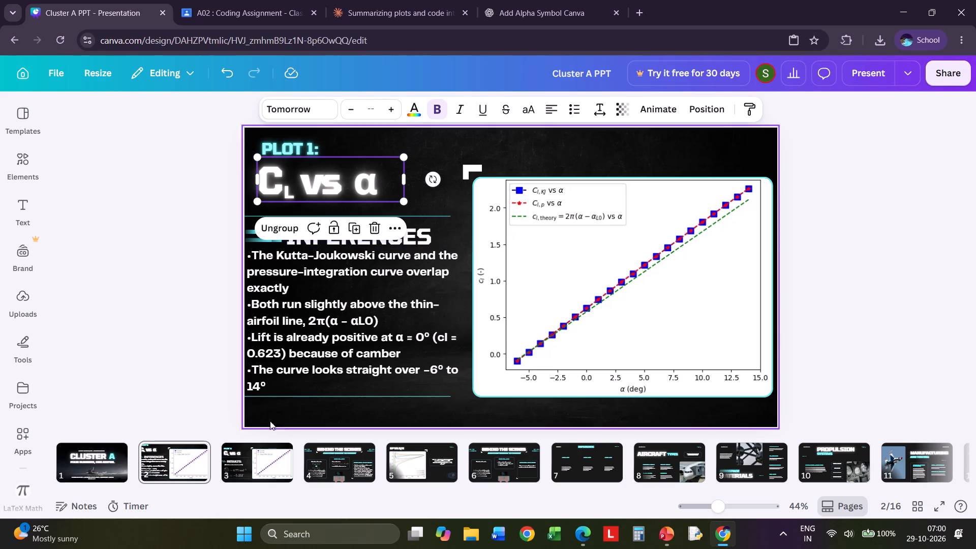
left_click(344, 460)
left_click(439, 459)
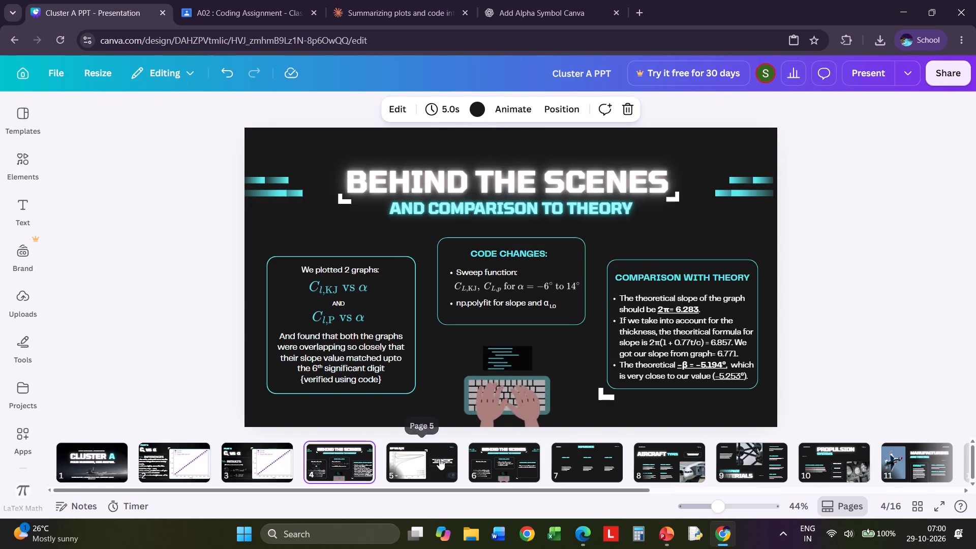
left_click(345, 167)
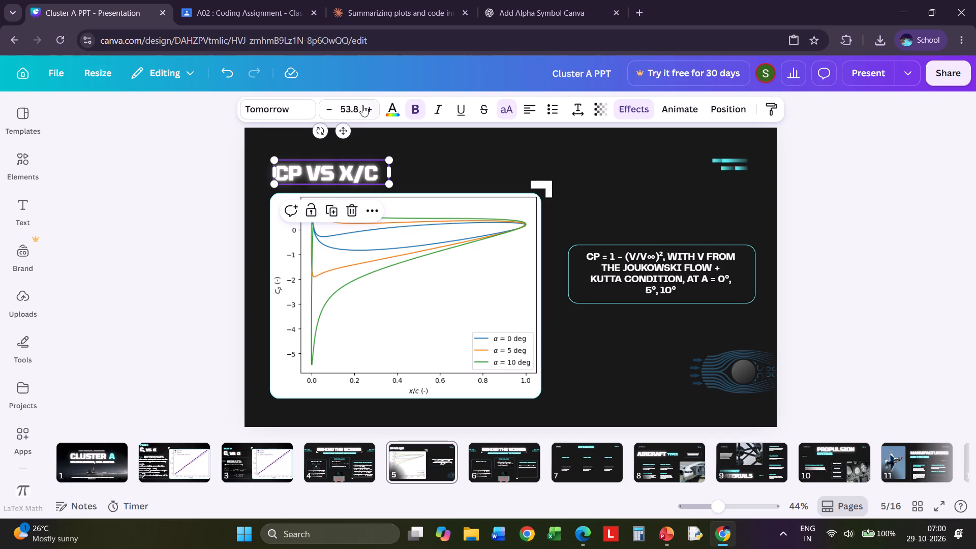
triple_click(369, 105)
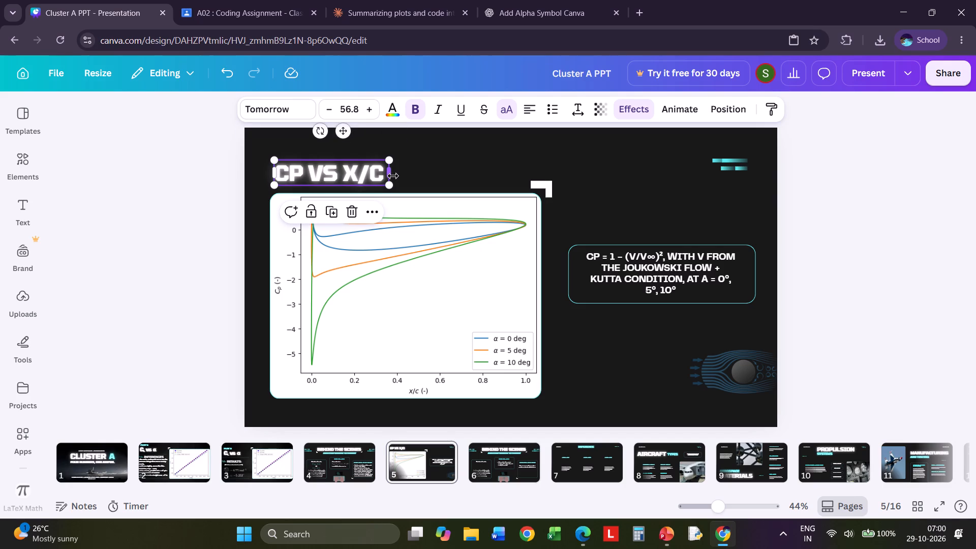
left_click(179, 163)
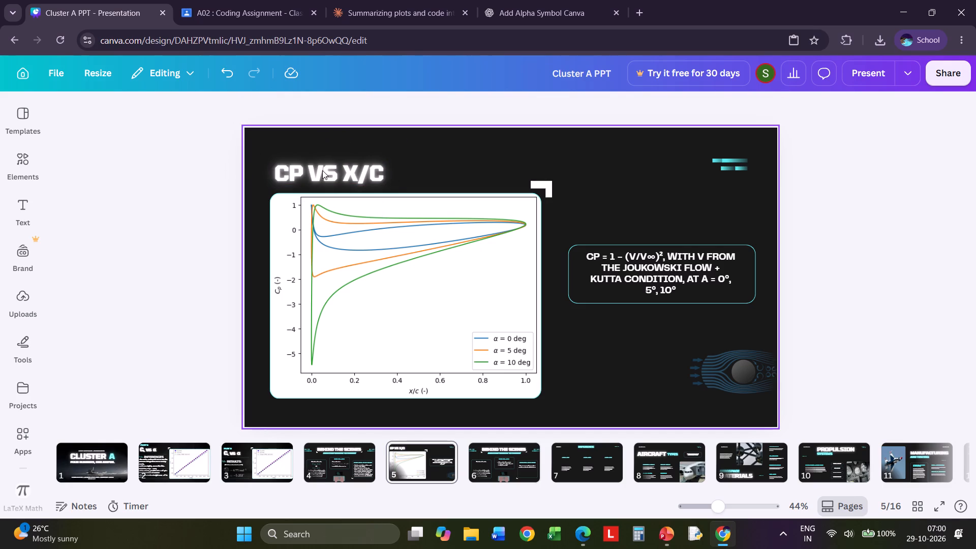
Copy the "PLOT 1:" label from page 2 onto page 5, above the "Cp vs x/c" title.
left_click(157, 468)
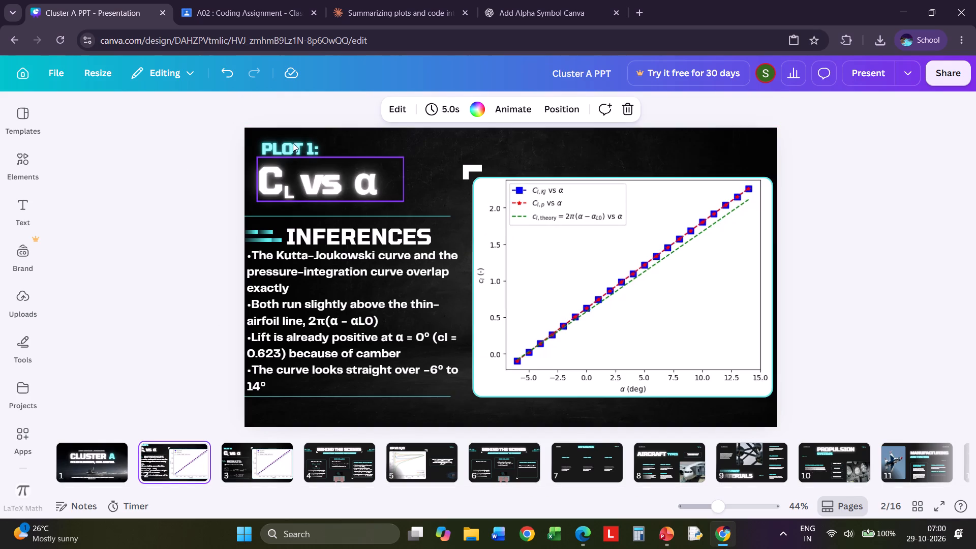
left_click(294, 148)
right_click(294, 148)
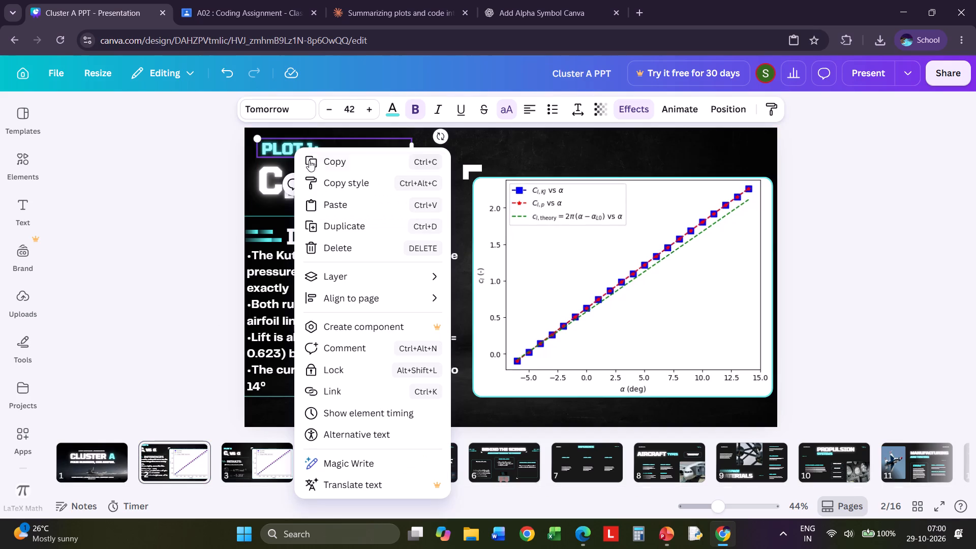
left_click(322, 162)
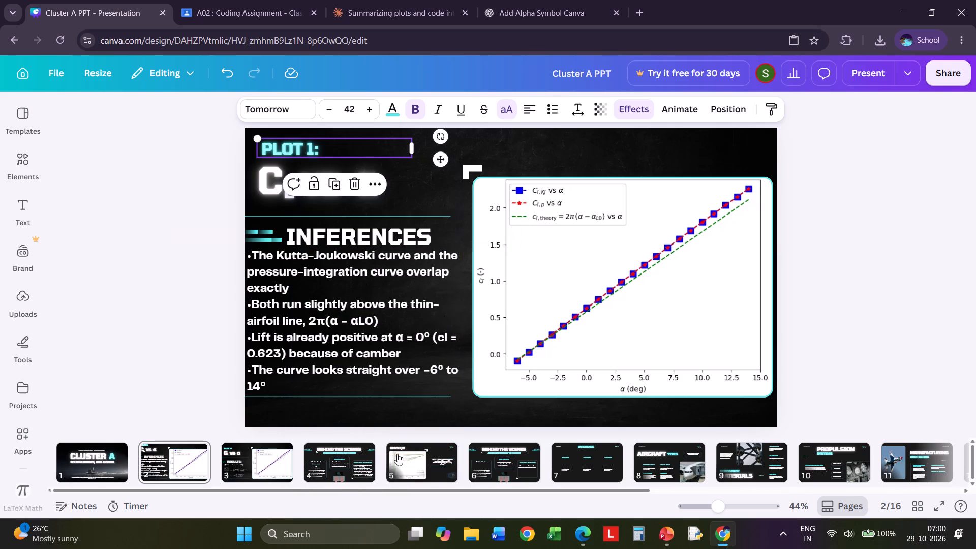
left_click(397, 455)
left_click(307, 143)
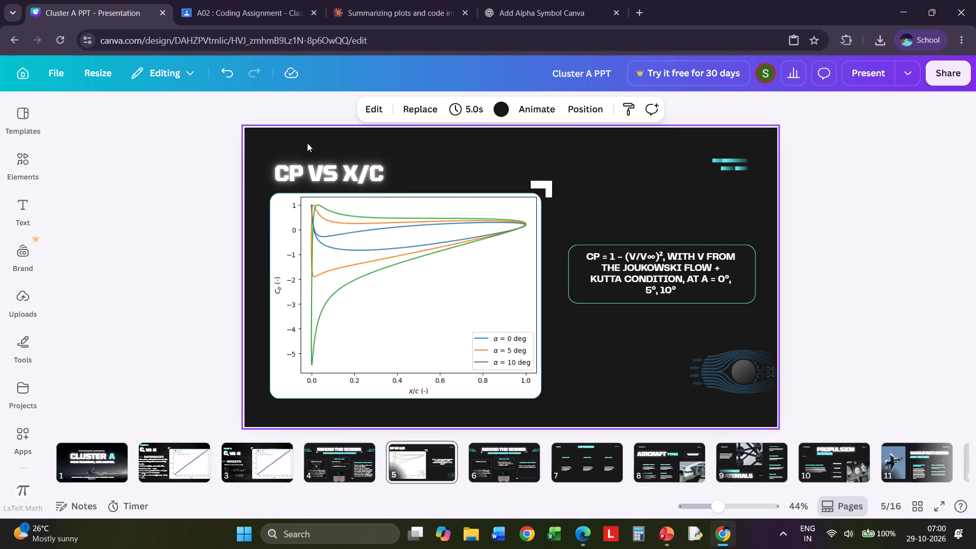
right_click(306, 143)
left_click(330, 221)
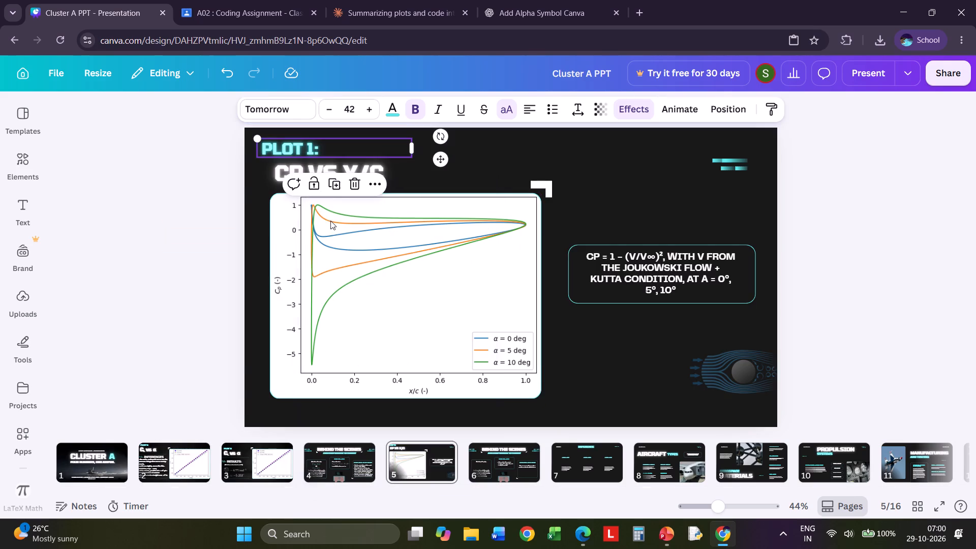
Change the copied label on page 5 to read "PLOT 2:".
left_click(314, 145)
left_click(314, 145)
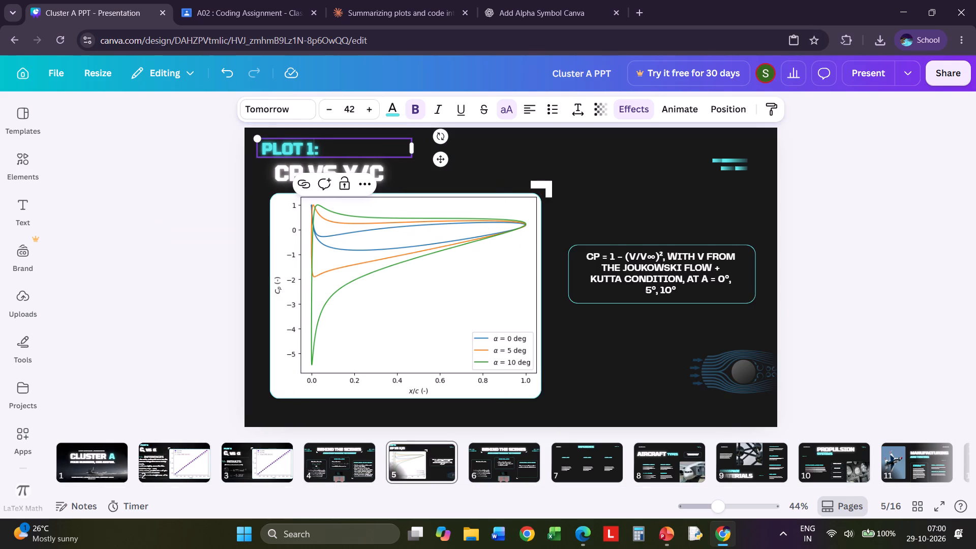
left_click(314, 145)
key("BackSpace")
key("2")
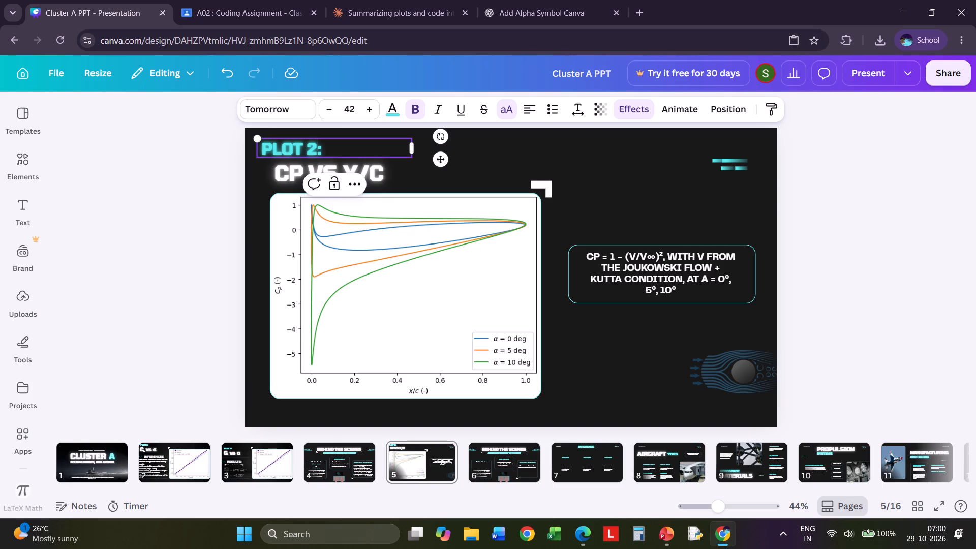
left_click(178, 206)
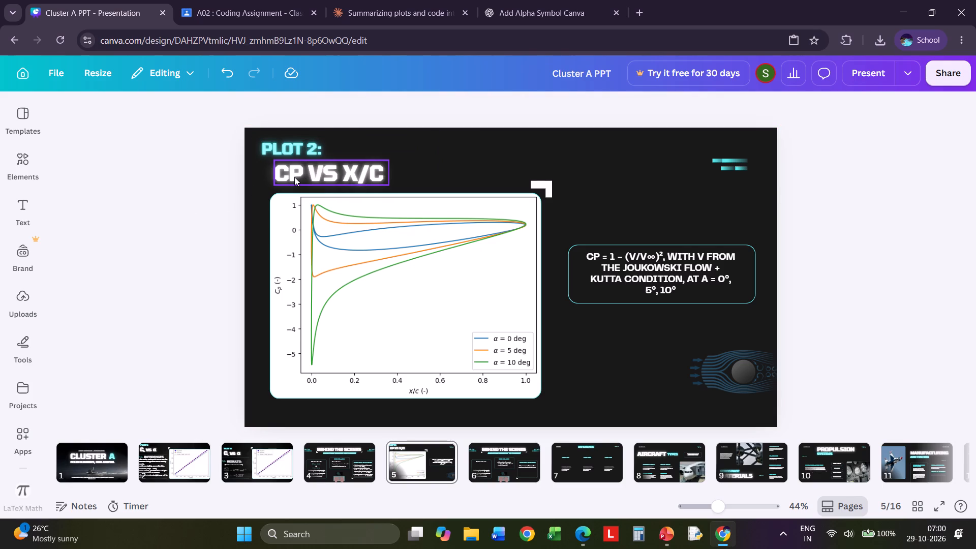
Enlarge the "Cp vs x/c" title on page 5 to size 61.8 and widen its text box to keep it on one line.
left_click(294, 177)
left_click(369, 109)
double_click(369, 108)
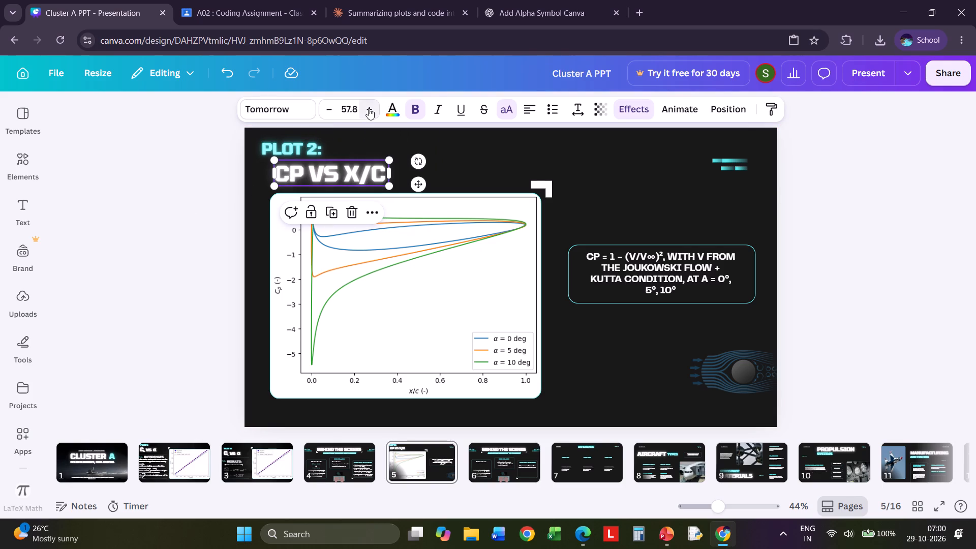
left_click(369, 108)
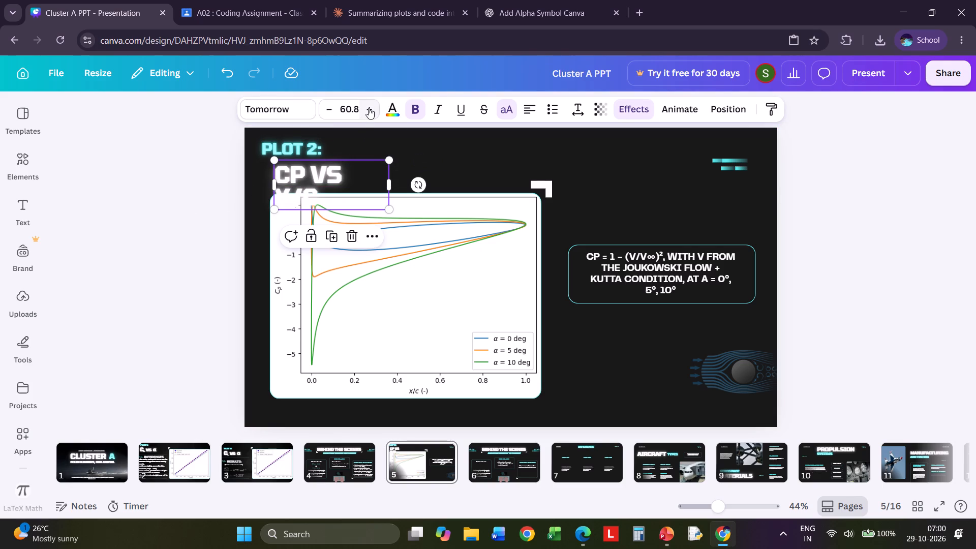
left_click(369, 108)
left_click_drag(392, 182, 410, 178)
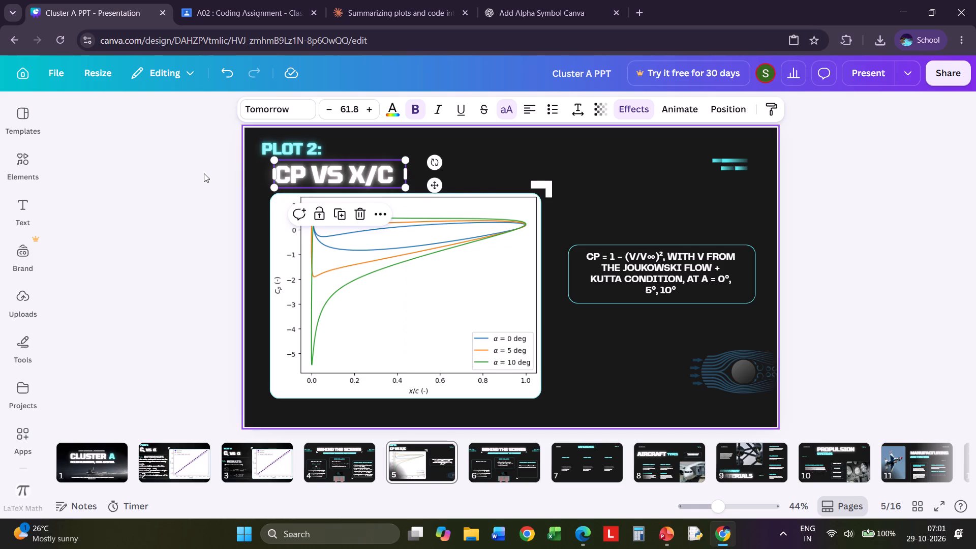
left_click(204, 173)
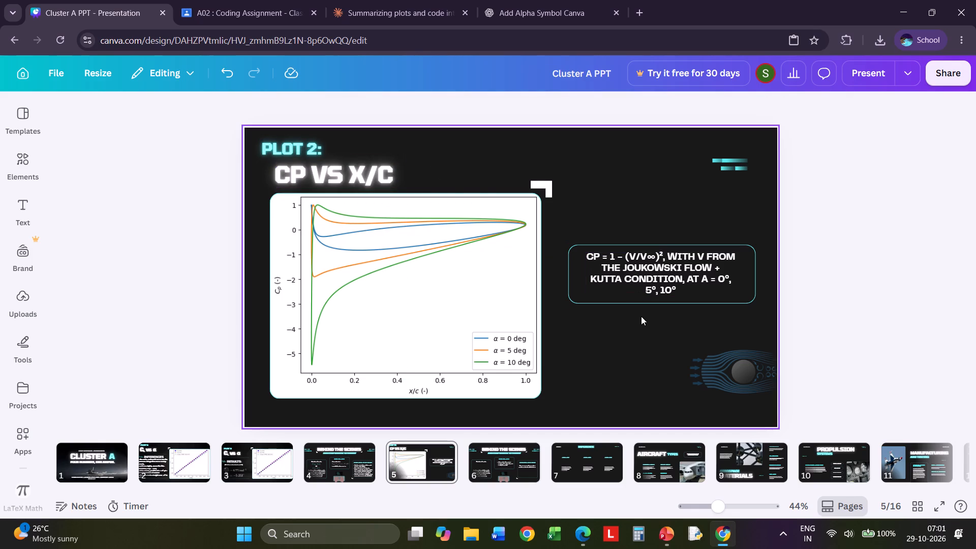
Delete the Cp formula text from the rounded box beside the plot.
left_click(667, 274)
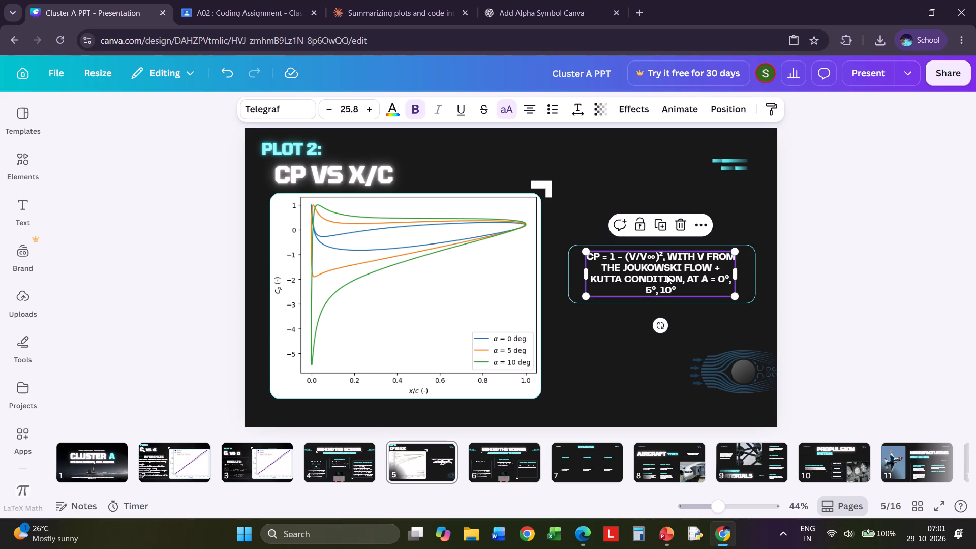
left_click(679, 226)
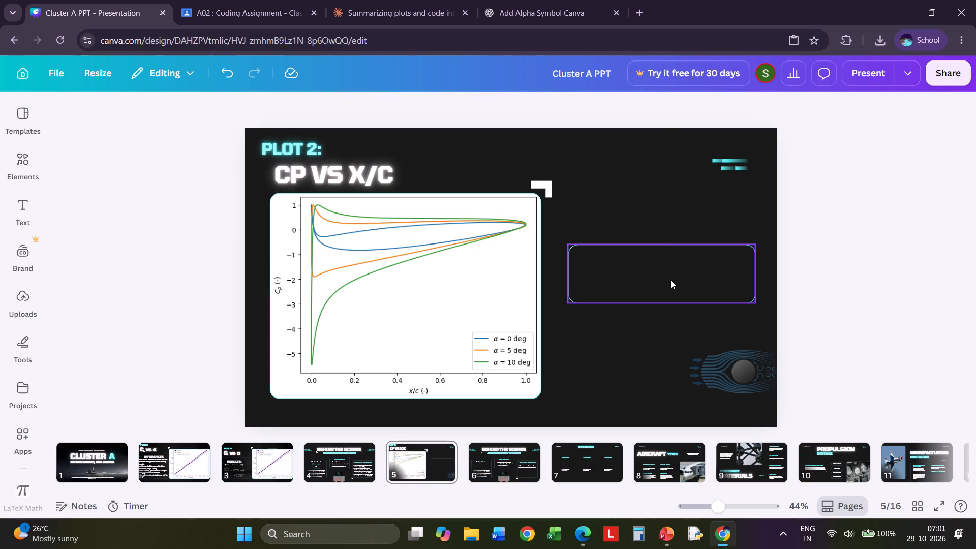
Stretch the empty rounded box beside the plot downward and upward to about 676 wide by 587 high.
left_click(668, 283)
left_click_drag(661, 306, 656, 328)
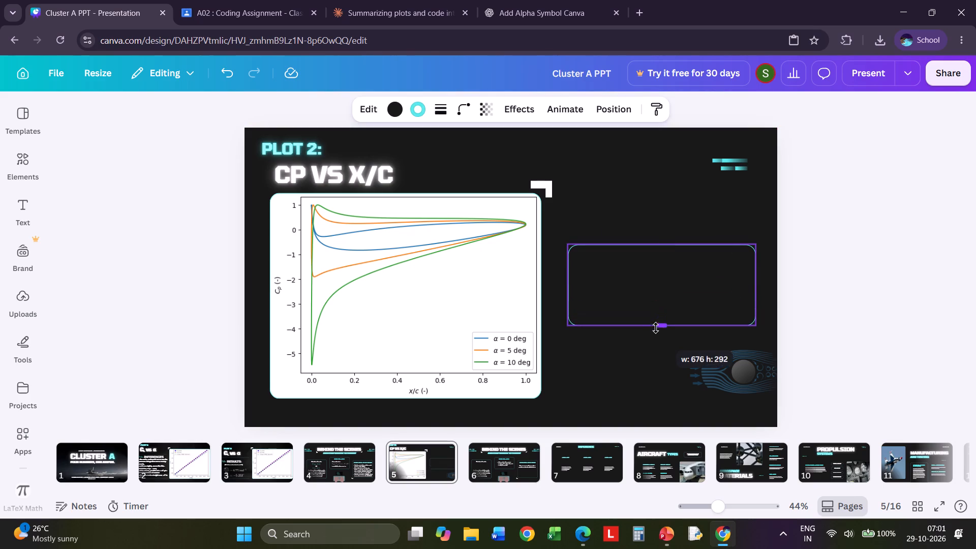
left_click_drag(656, 328, 656, 345)
left_click_drag(665, 247, 667, 185)
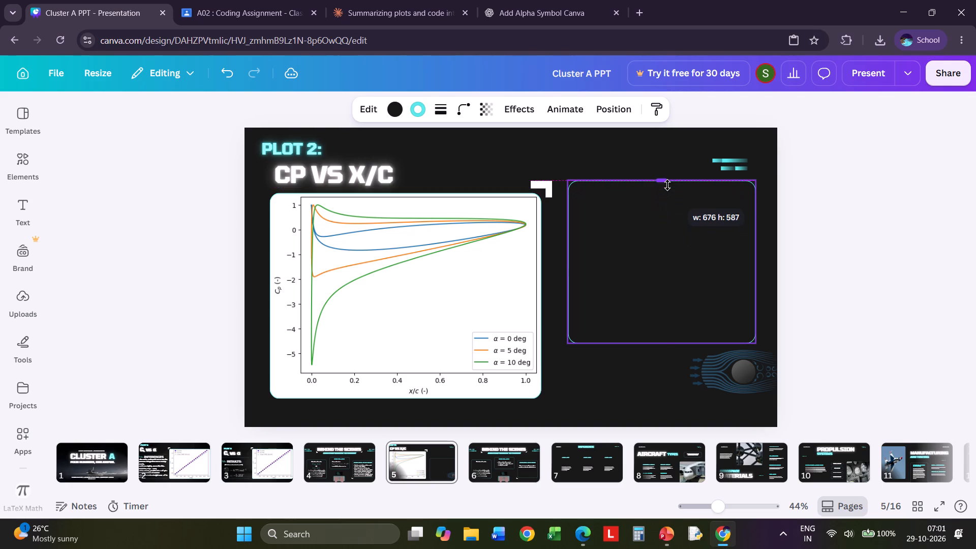
left_click_drag(667, 185, 667, 185)
left_click(887, 293)
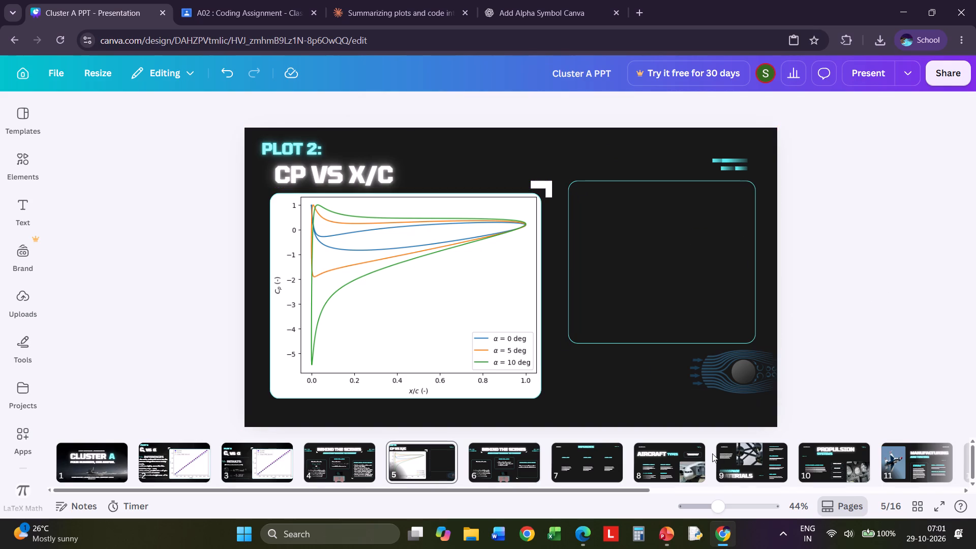
Move the airflow illustration further down into the page's lower corner to free space below the rounded box.
left_click_drag(737, 380, 733, 390)
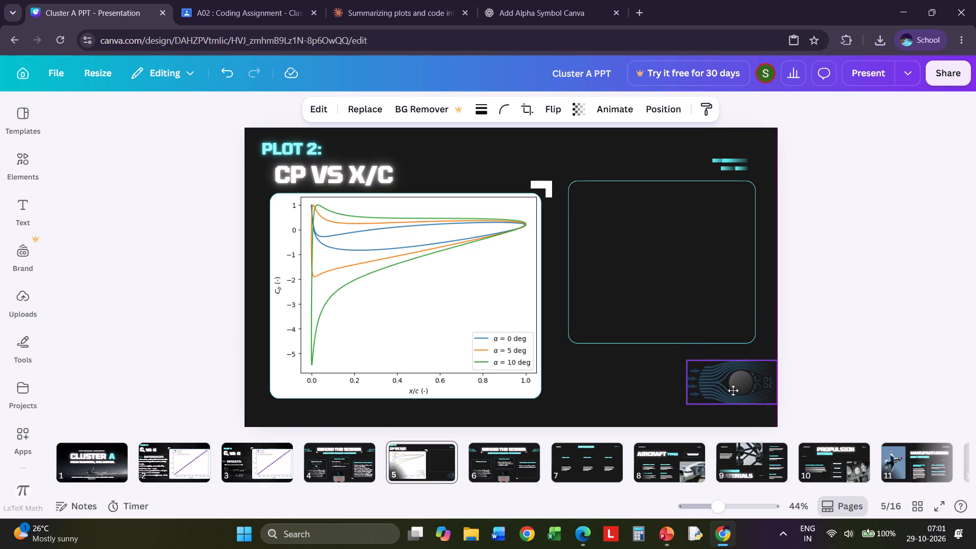
left_click_drag(733, 390, 724, 404)
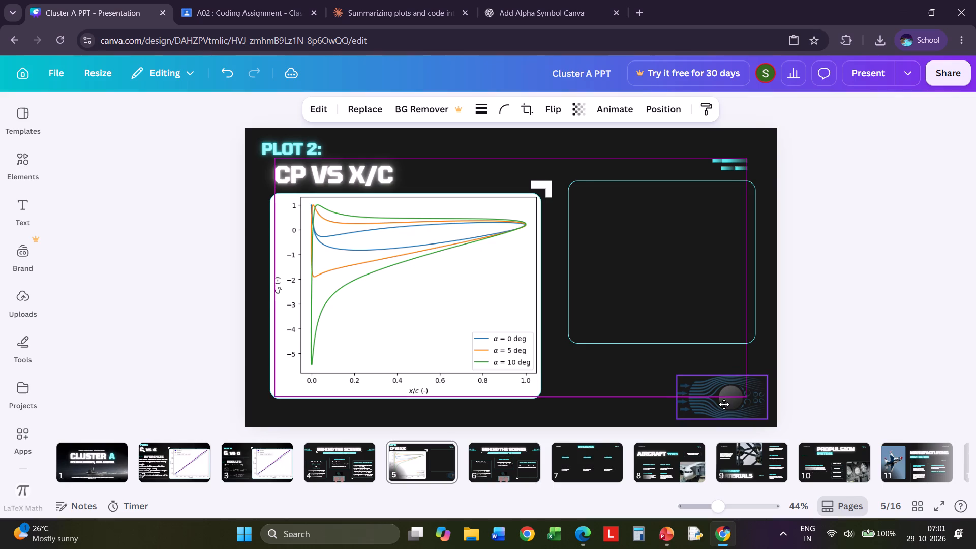
left_click_drag(724, 404, 730, 408)
left_click(846, 350)
Extend the rounded box's lower edge to just above the airflow illustration and widen the box slightly.
left_click(683, 338)
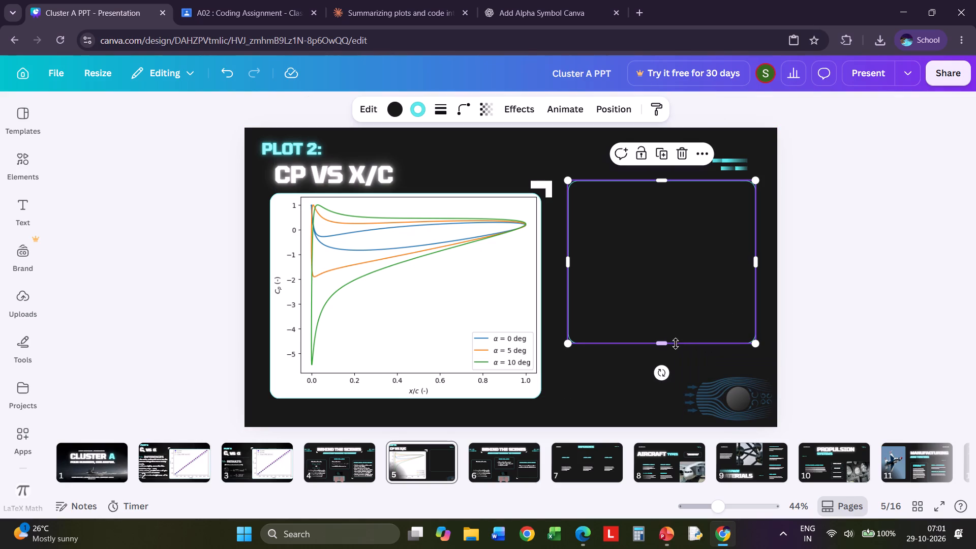
left_click_drag(661, 344, 660, 370)
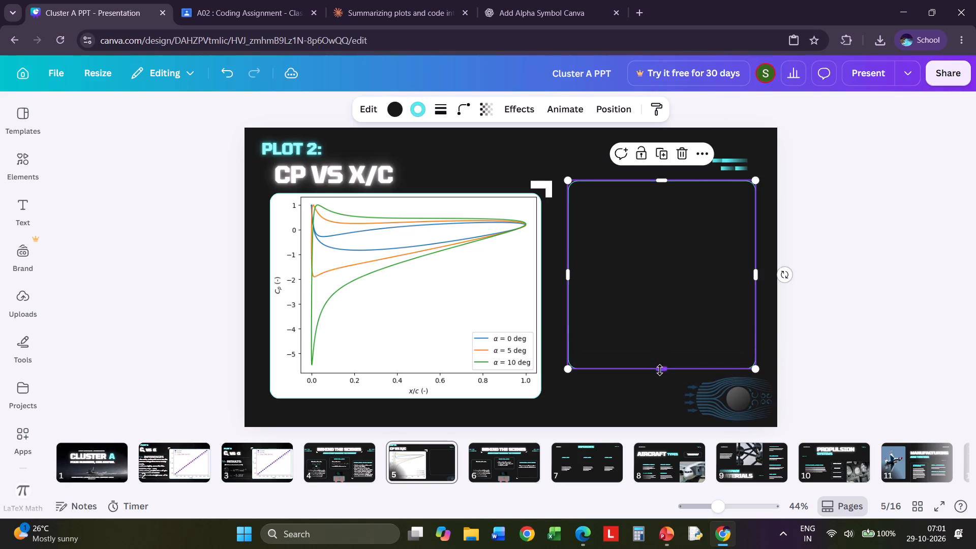
left_click(755, 279)
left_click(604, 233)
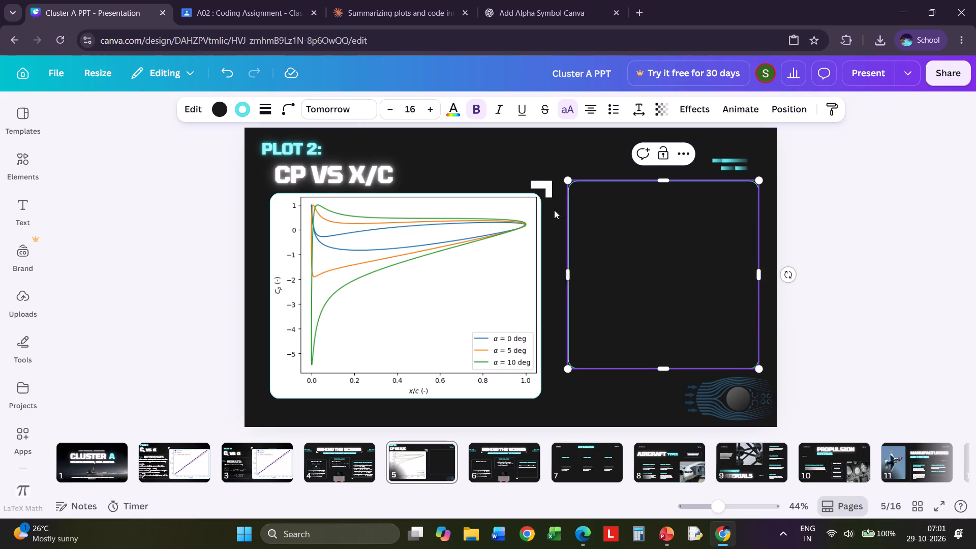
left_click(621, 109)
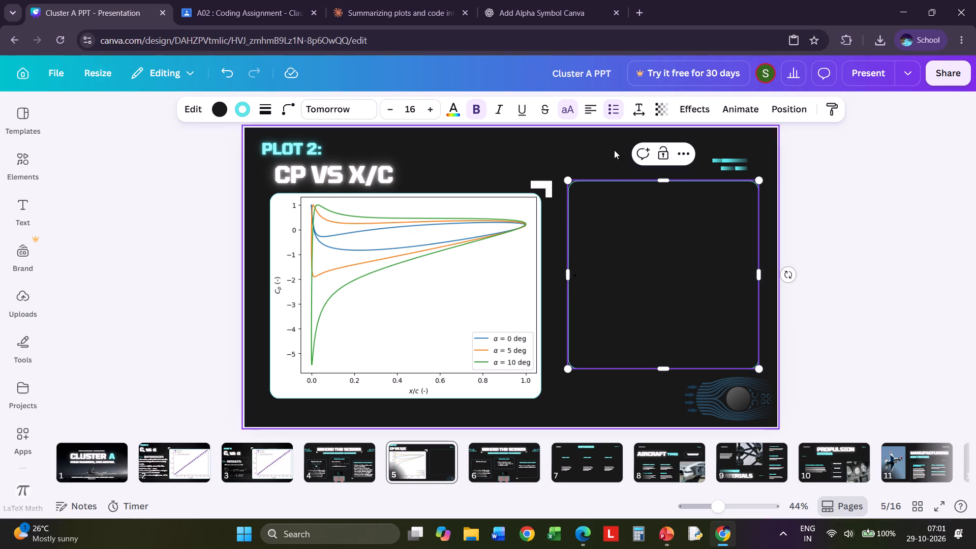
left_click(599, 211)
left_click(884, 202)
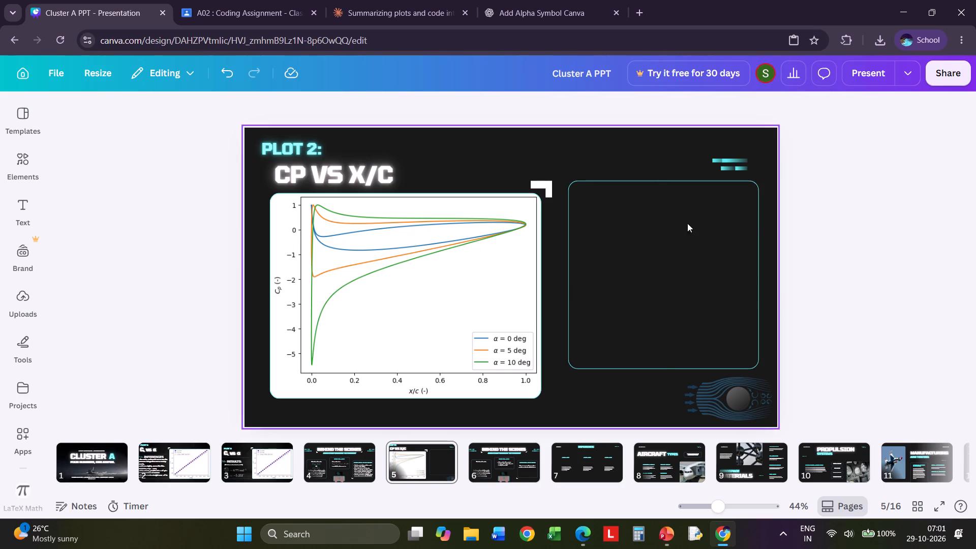
Add a new text box and place it in the upper part of the rounded box, leaving room above for a heading.
left_click(665, 225)
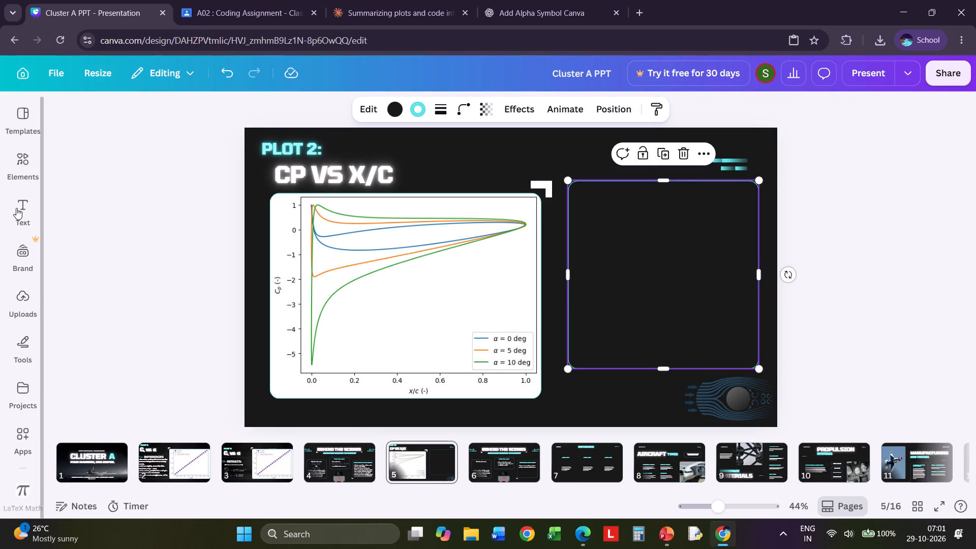
left_click(16, 208)
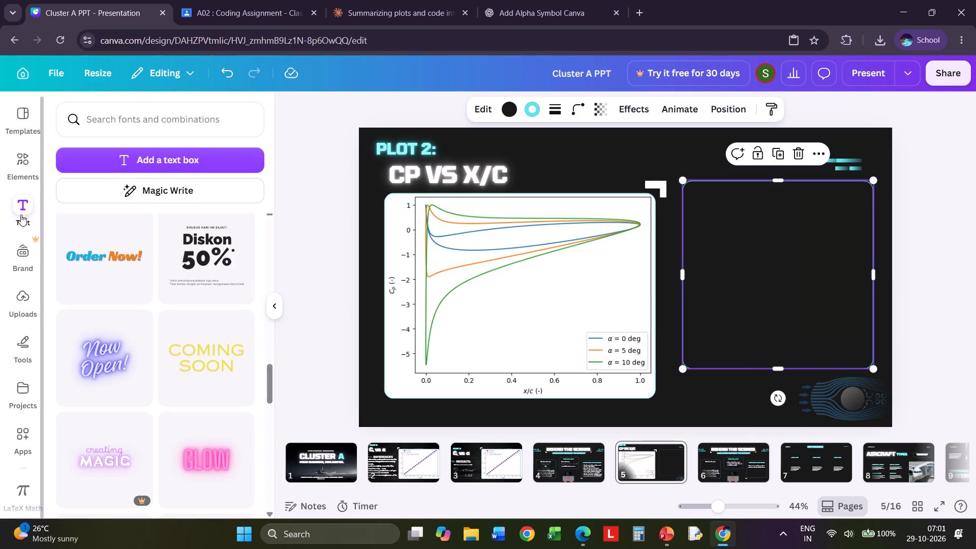
left_click(137, 155)
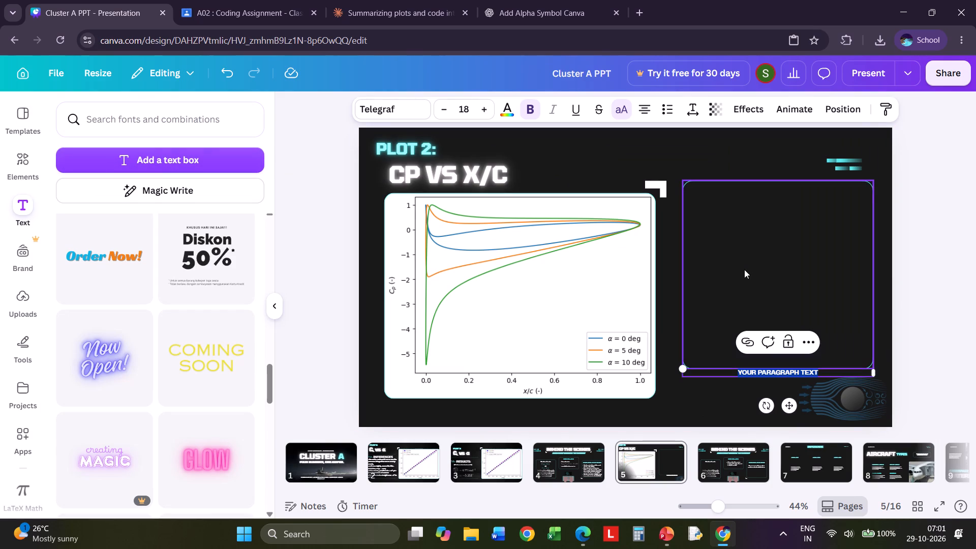
left_click(709, 384)
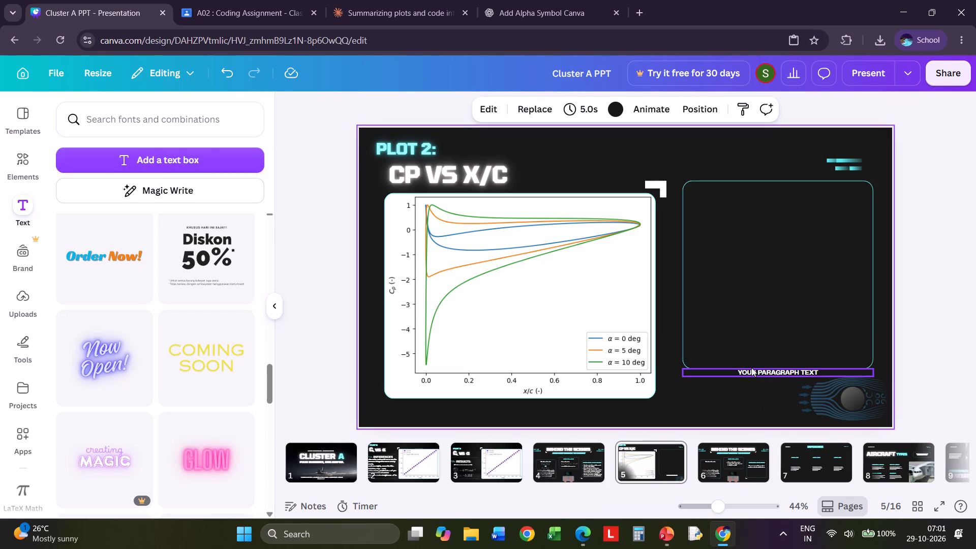
left_click_drag(751, 371, 739, 230)
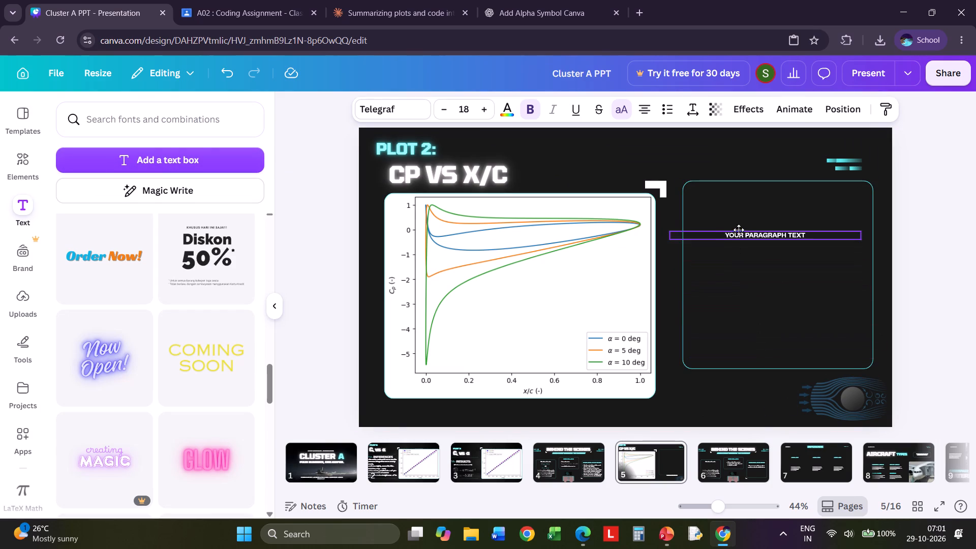
left_click_drag(739, 230, 754, 197)
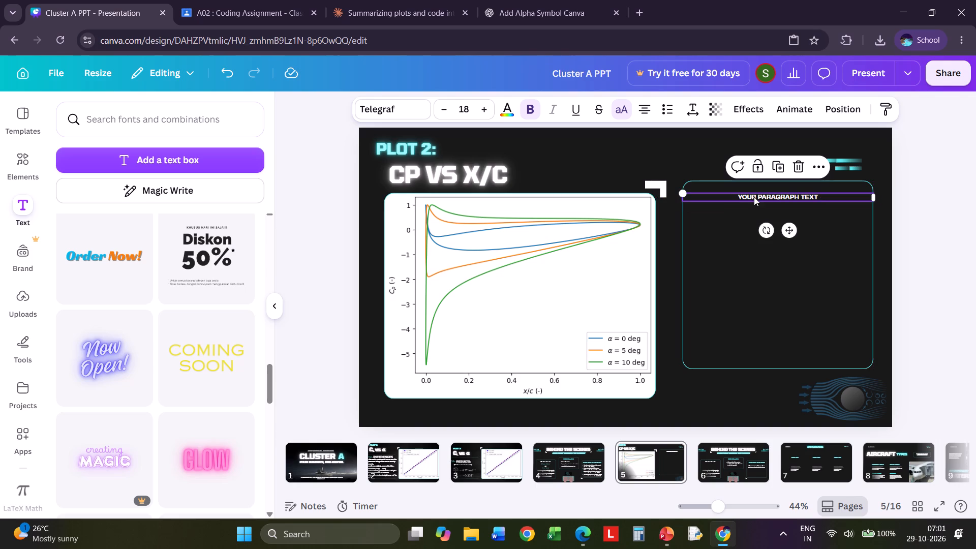
left_click(932, 254)
left_click(772, 196)
left_click_drag(757, 197, 756, 223)
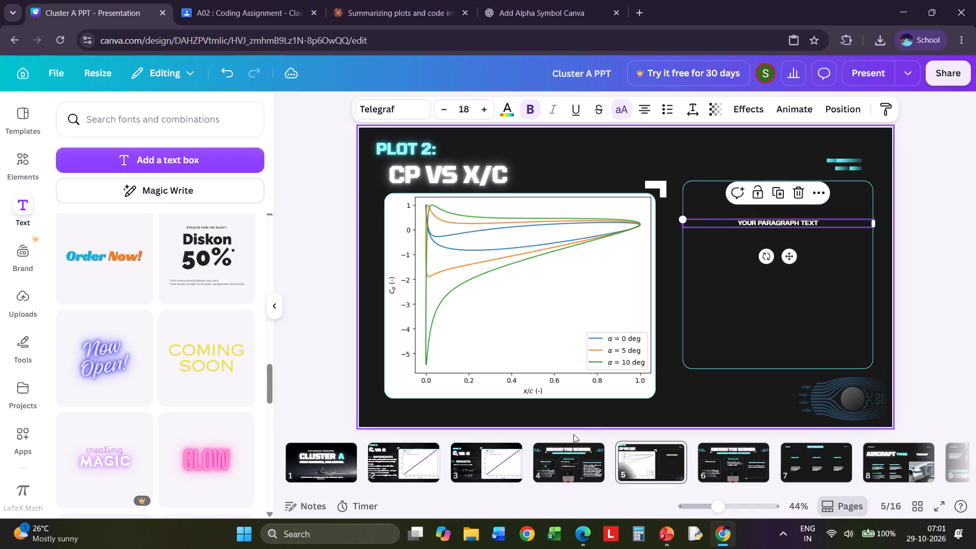
Copy the "CODE CHANGES:" heading from page 4 to page 5, placing it above the placeholder paragraph in the rounded box.
left_click(402, 472)
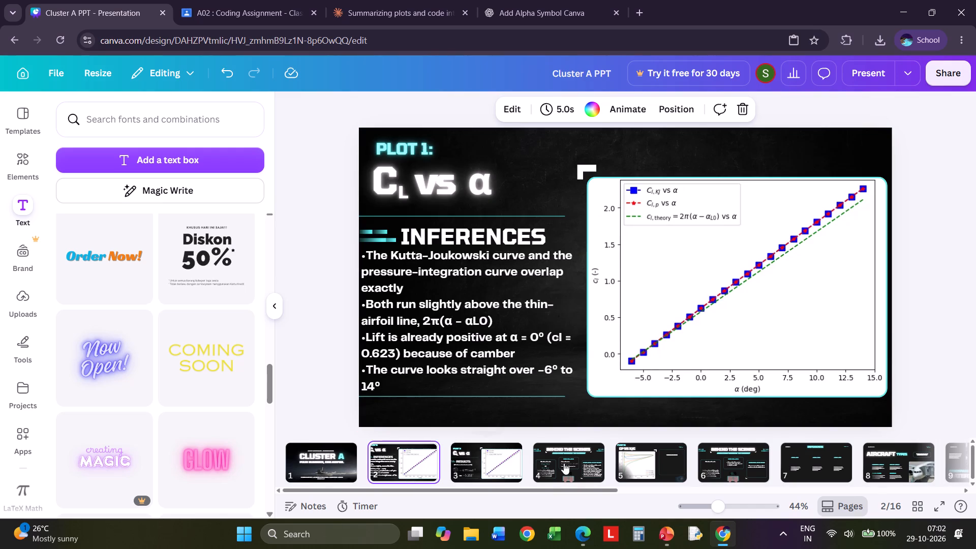
left_click(564, 463)
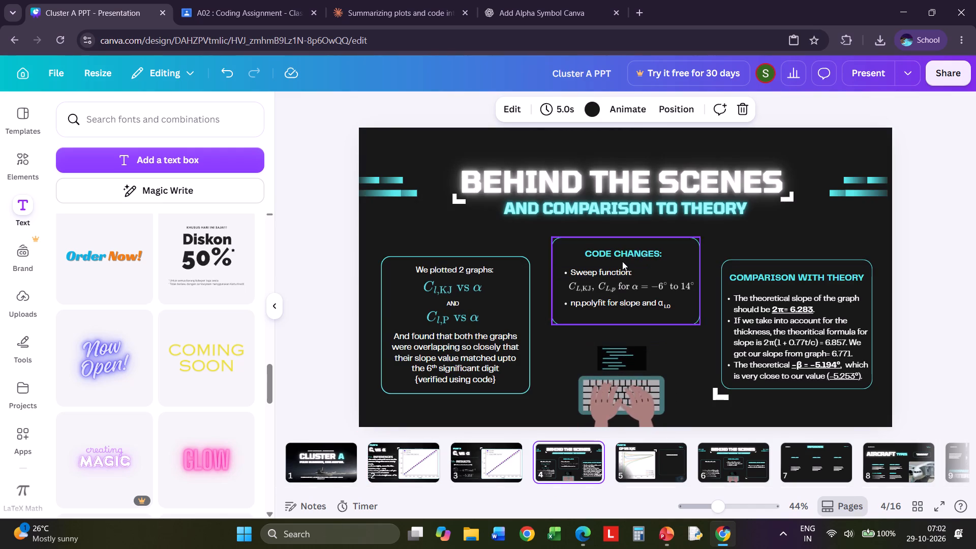
left_click(620, 256)
right_click(620, 256)
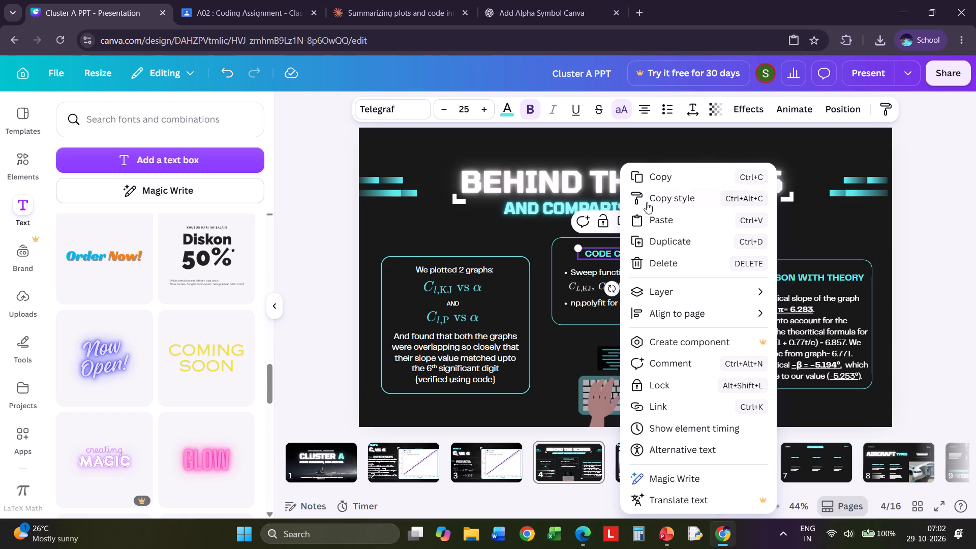
left_click(653, 176)
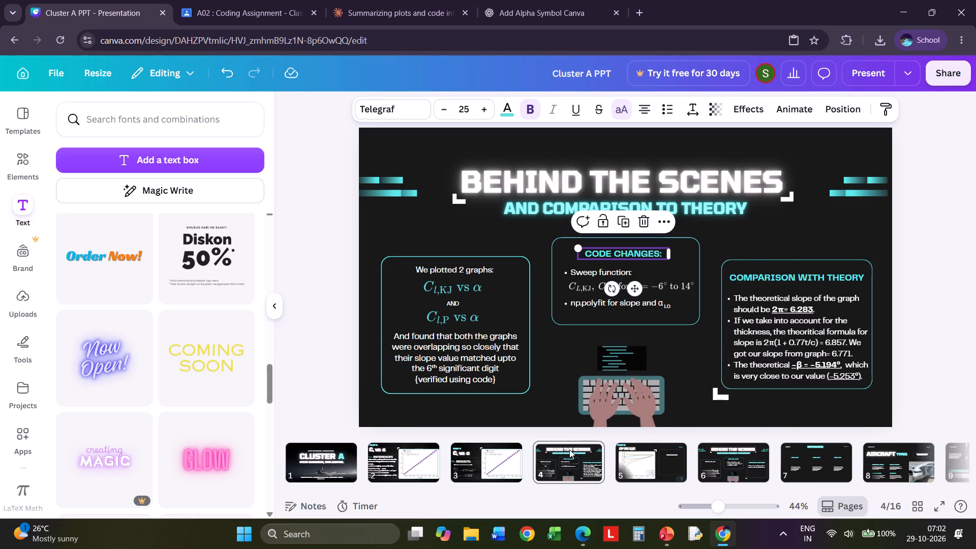
left_click(638, 457)
right_click(758, 196)
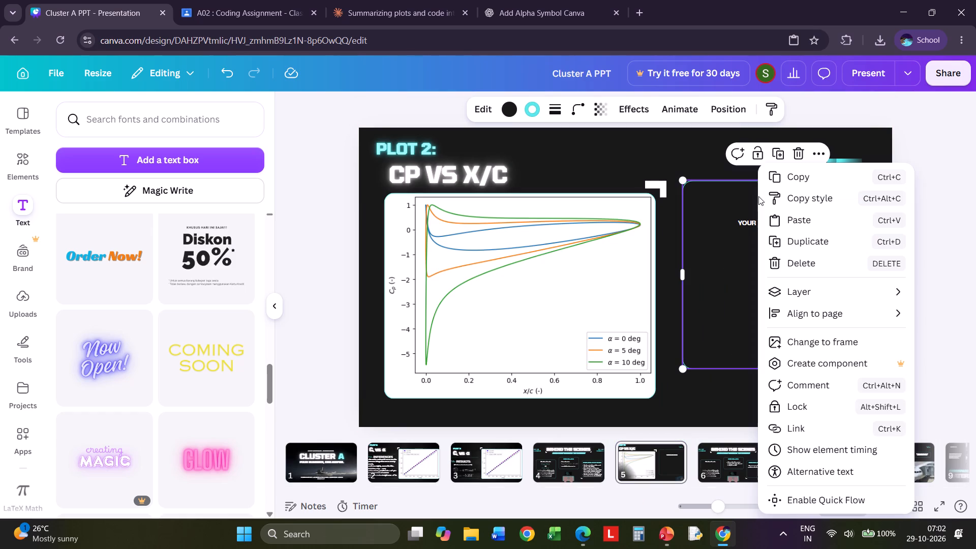
left_click(789, 219)
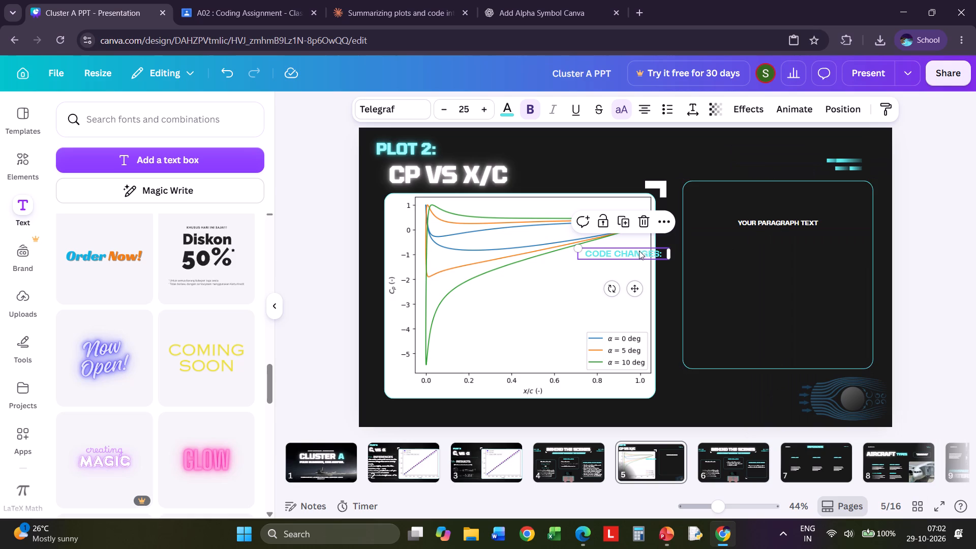
left_click_drag(638, 251, 785, 198)
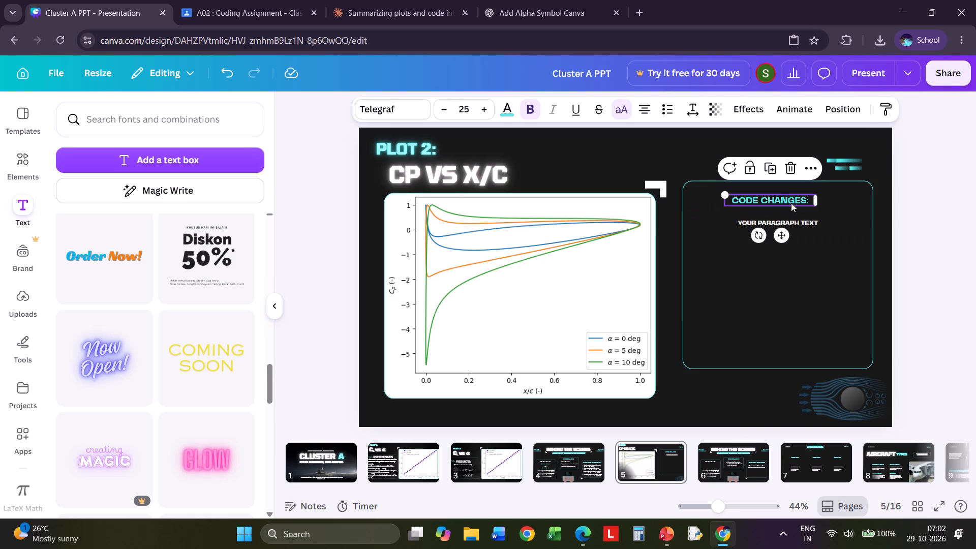
Change the copied heading on page 5 to read "WHAT IT SHOWS:".
left_click(791, 199)
key("BackSpace")
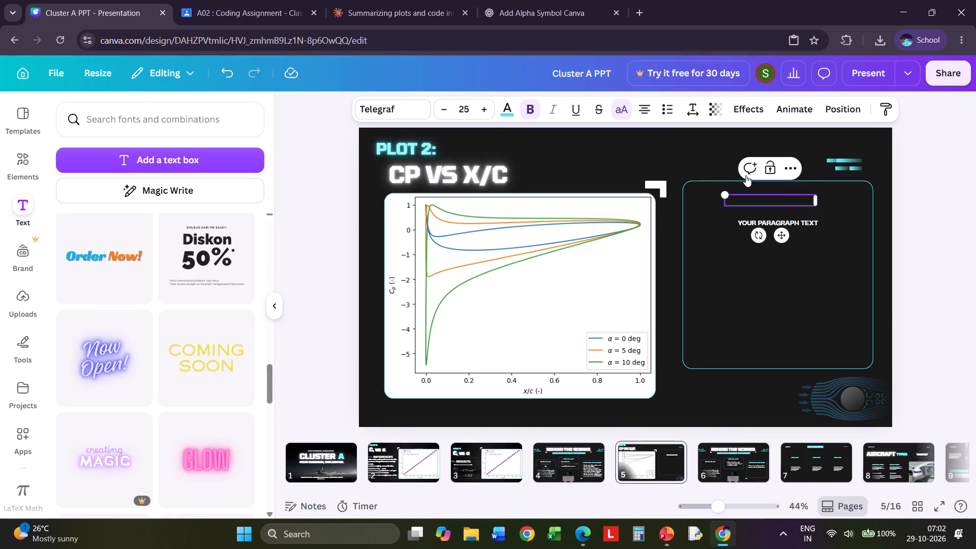
type("WHAT IT SHOWS")
key("shift+colon")
left_click(698, 144)
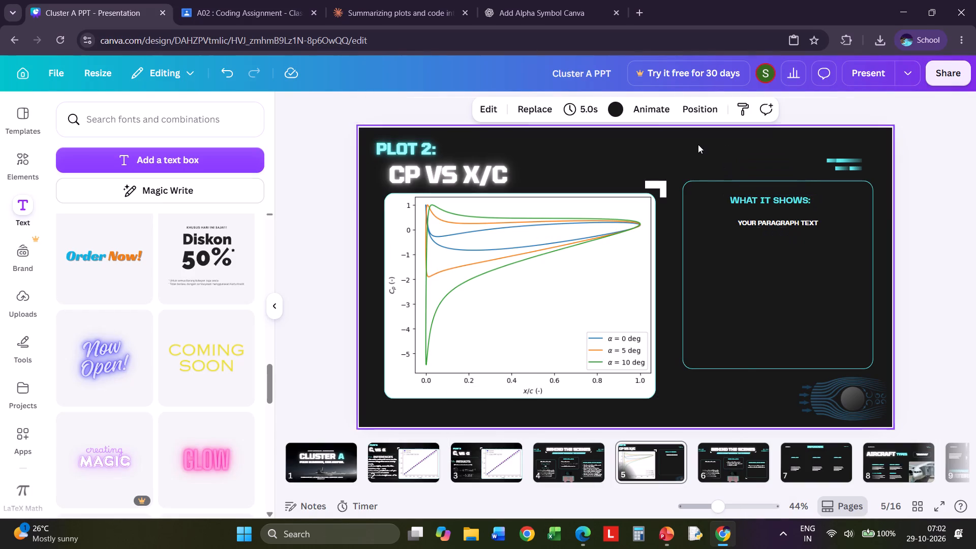
Centre the "WHAT IT SHOWS:" heading above the placeholder paragraph, near the top of the rounded box.
left_click_drag(756, 198, 757, 193)
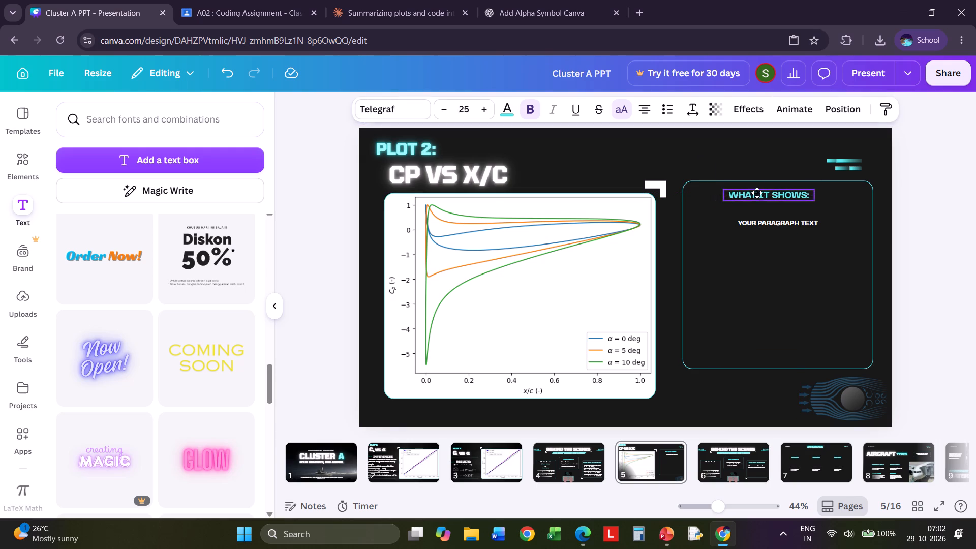
left_click_drag(757, 193, 768, 192)
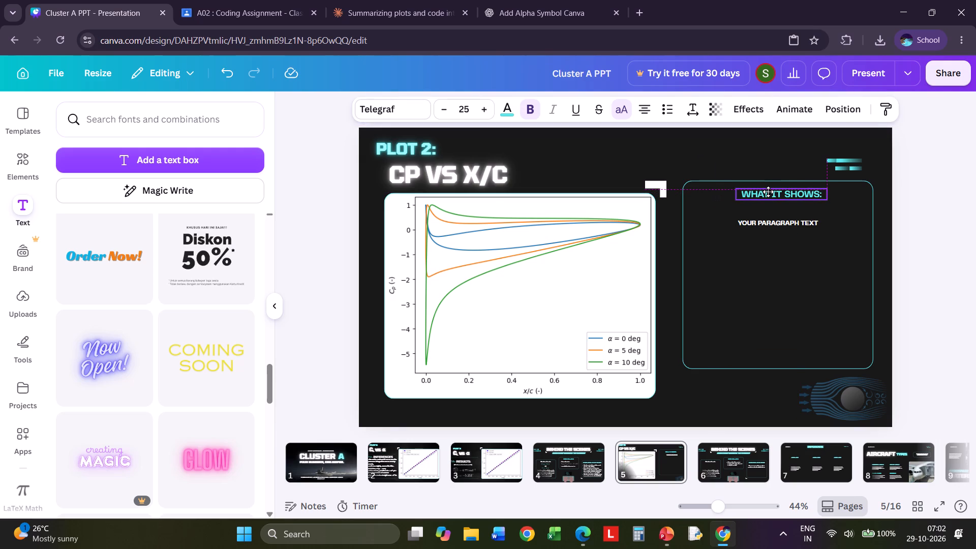
left_click_drag(768, 192, 771, 192)
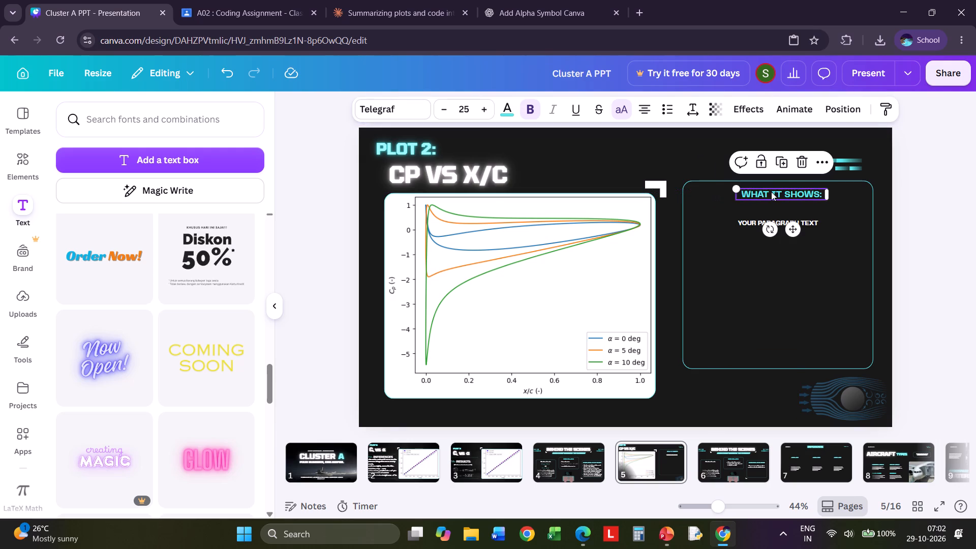
left_click(831, 214)
left_click(808, 197)
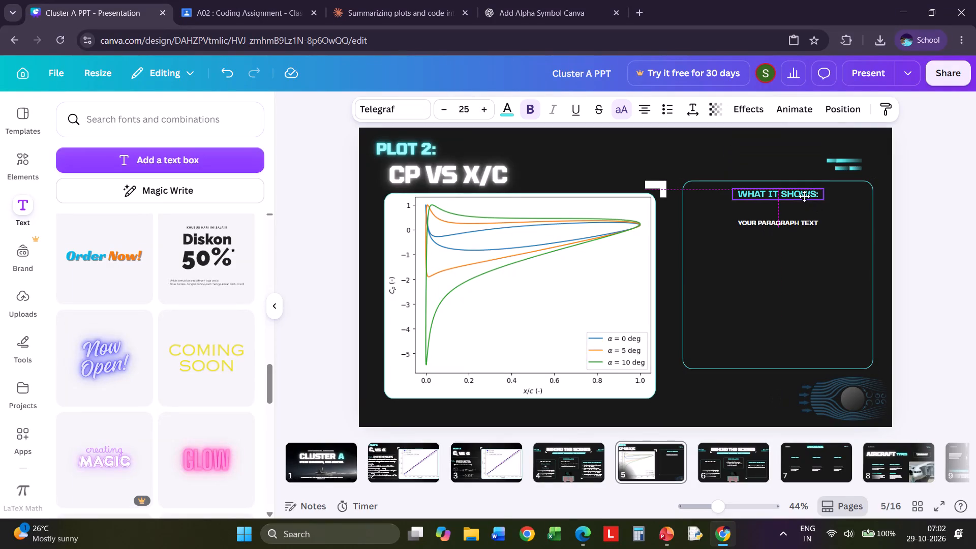
left_click(797, 195)
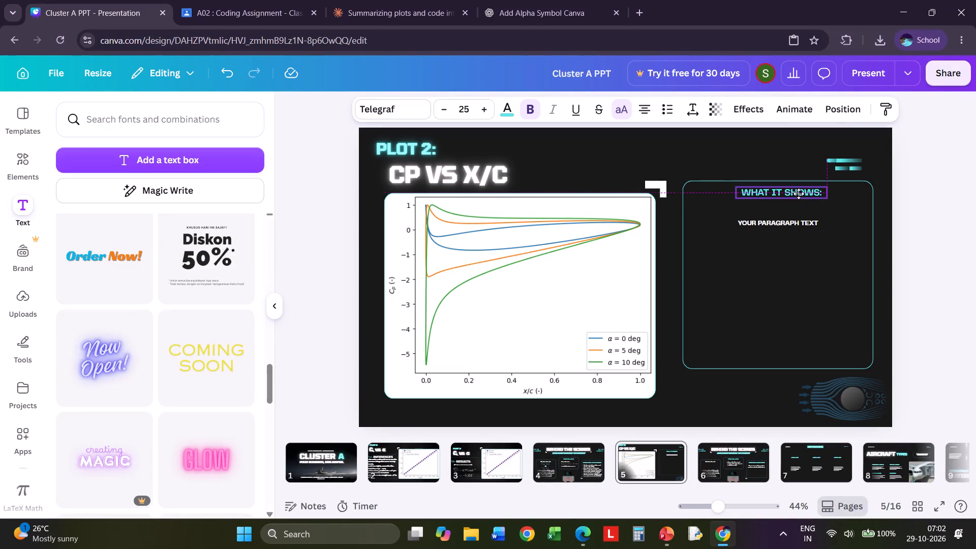
left_click(793, 259)
Set the placeholder paragraph's font size to 22.
left_click(789, 219)
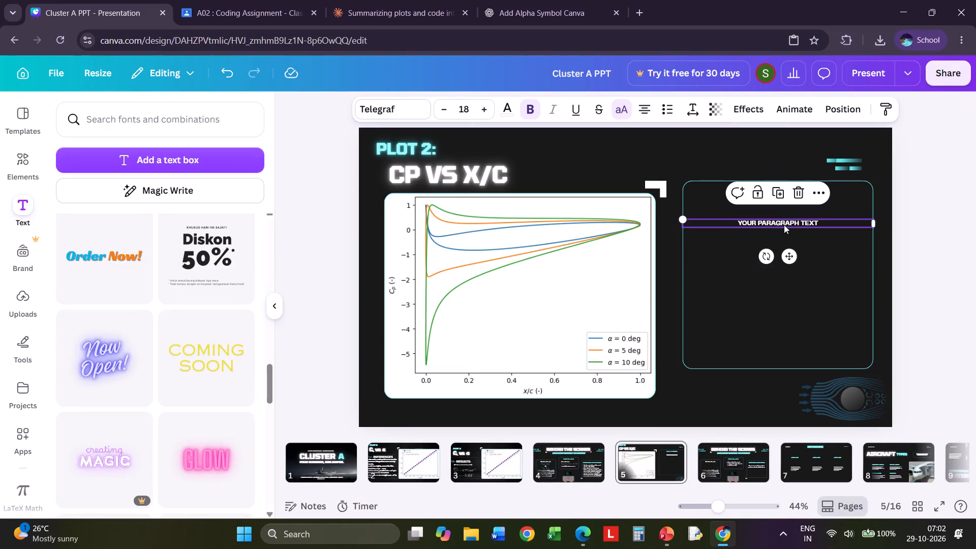
left_click(797, 222)
triple_click(486, 112)
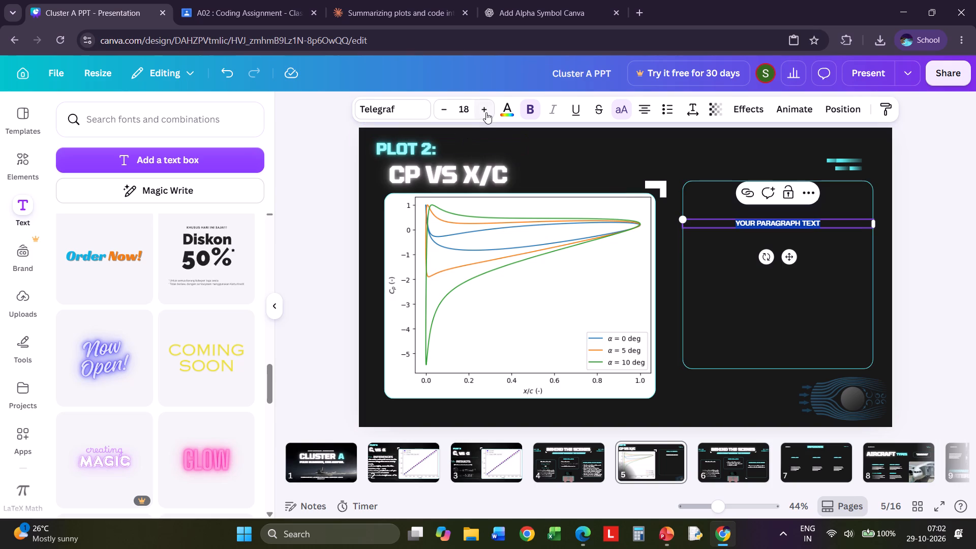
left_click(486, 112)
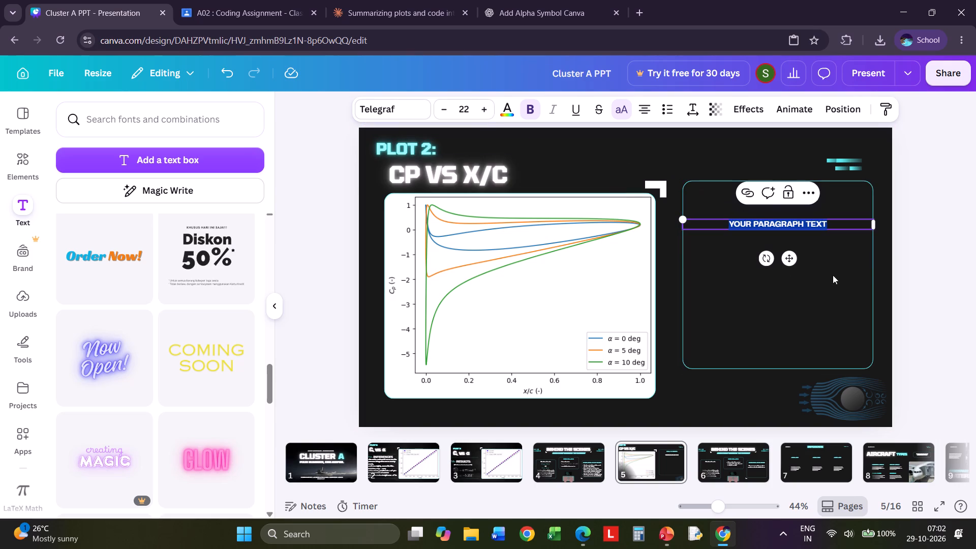
left_click(842, 266)
Switch to PowerPoint and copy the three "What it shows" bullets from slide 9, "Plot 2: Pressure distribution", and return to the Canva page.
left_click(801, 191)
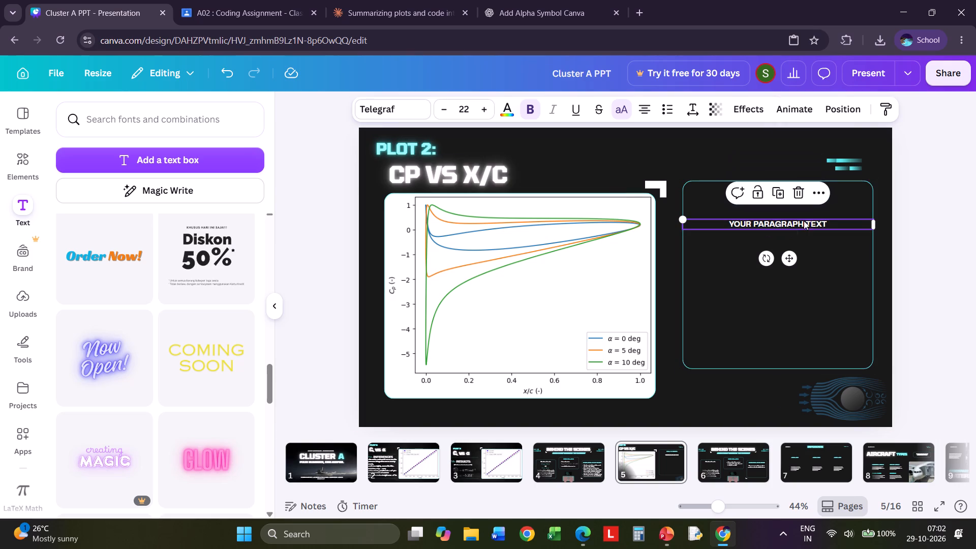
left_click(804, 221)
left_click(673, 538)
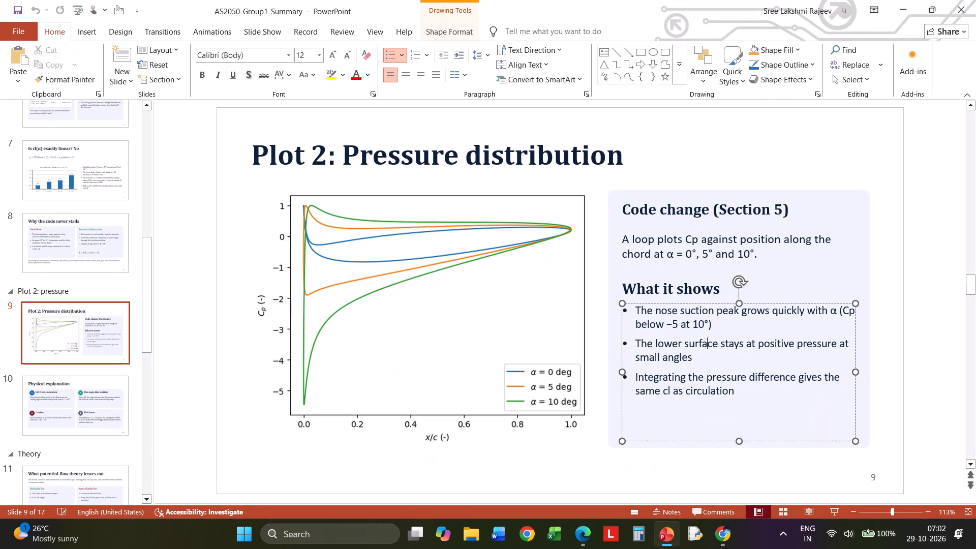
left_click(733, 403)
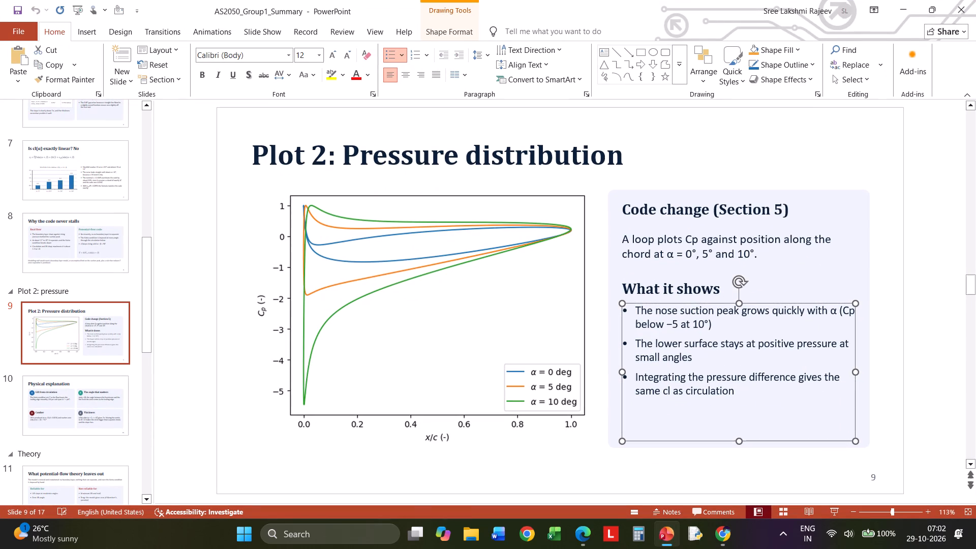
left_click(751, 391)
left_click_drag(751, 391, 709, 385)
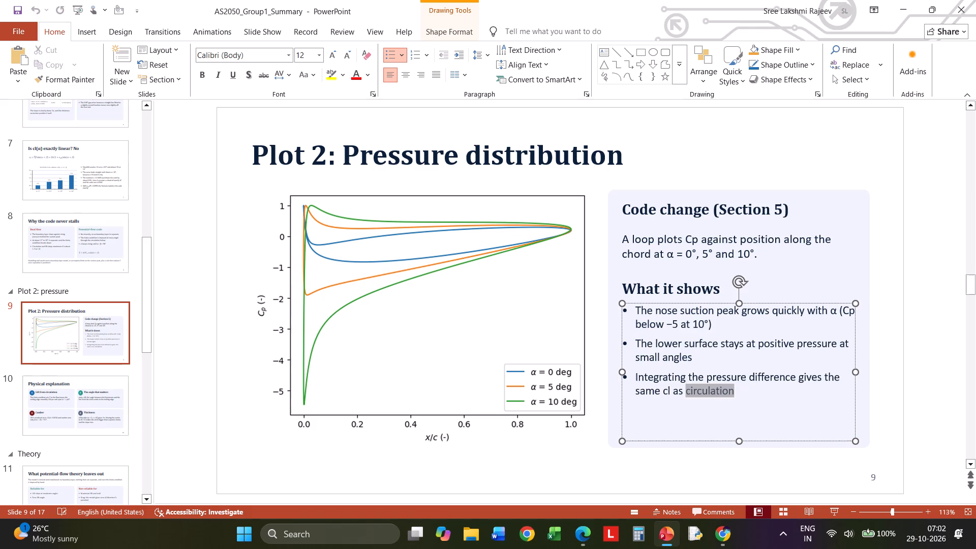
left_click_drag(709, 385, 634, 309)
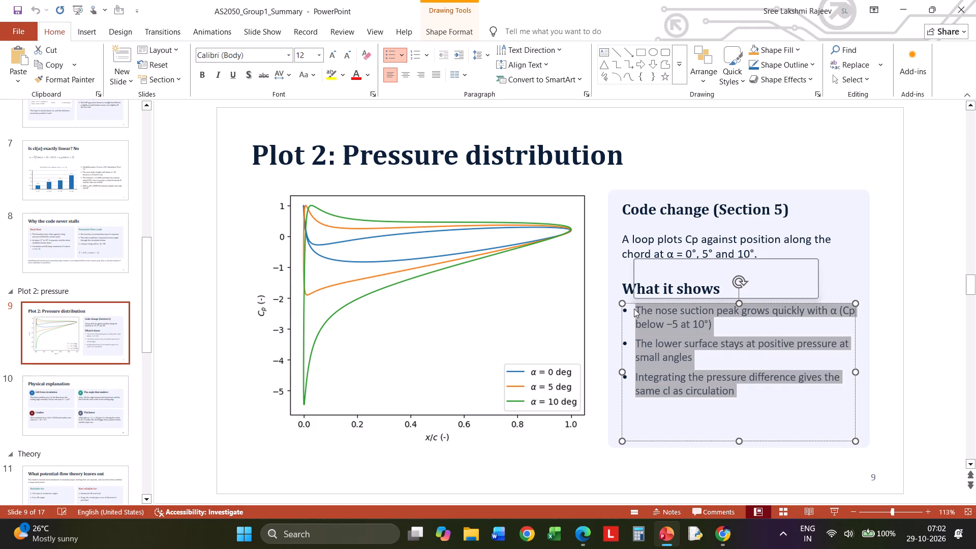
right_click(684, 344)
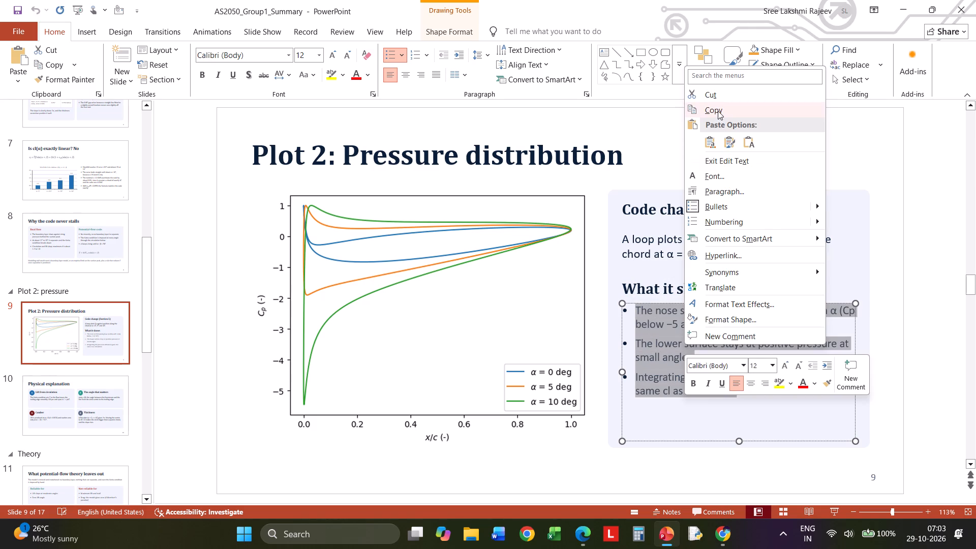
left_click(717, 109)
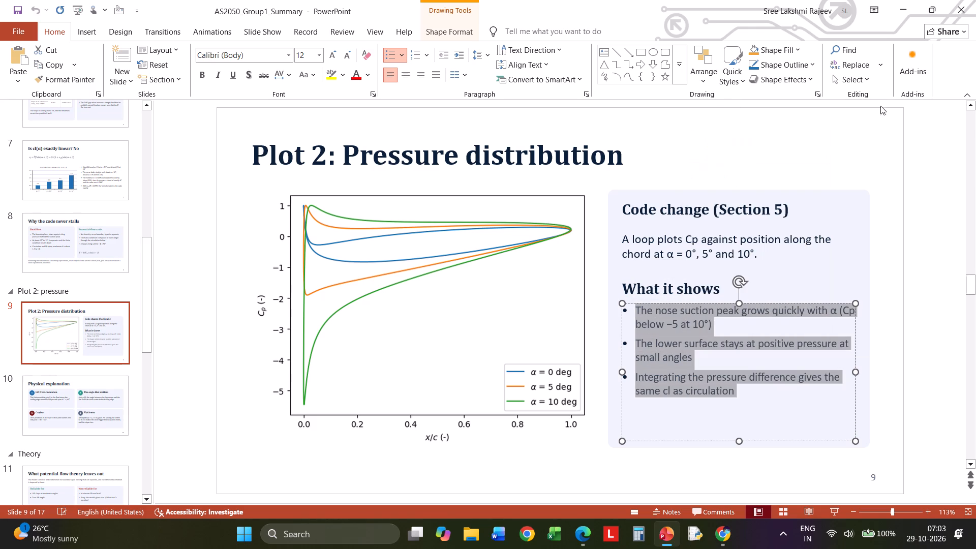
left_click(897, 10)
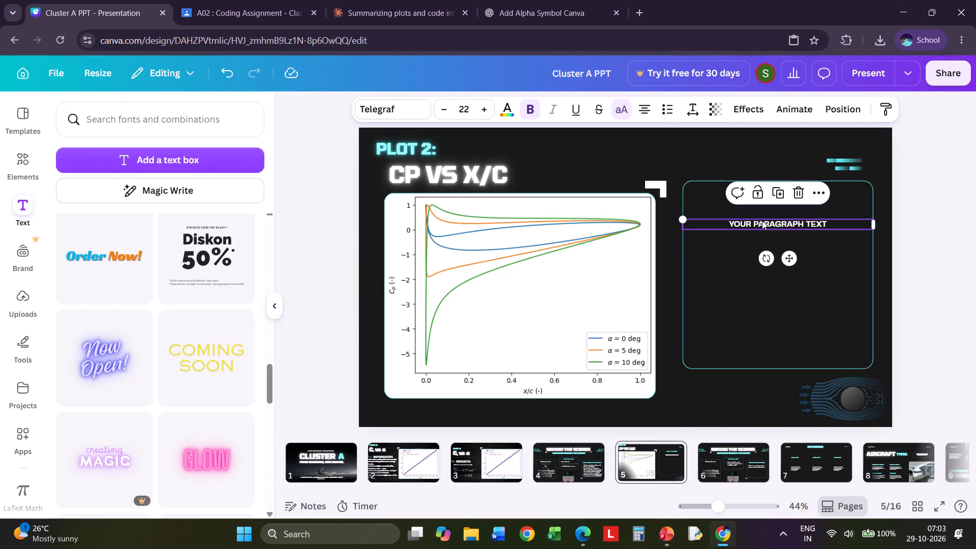
Replace the placeholder paragraph in the rounded box with the copied bullets.
left_click(762, 223)
key("BackSpace")
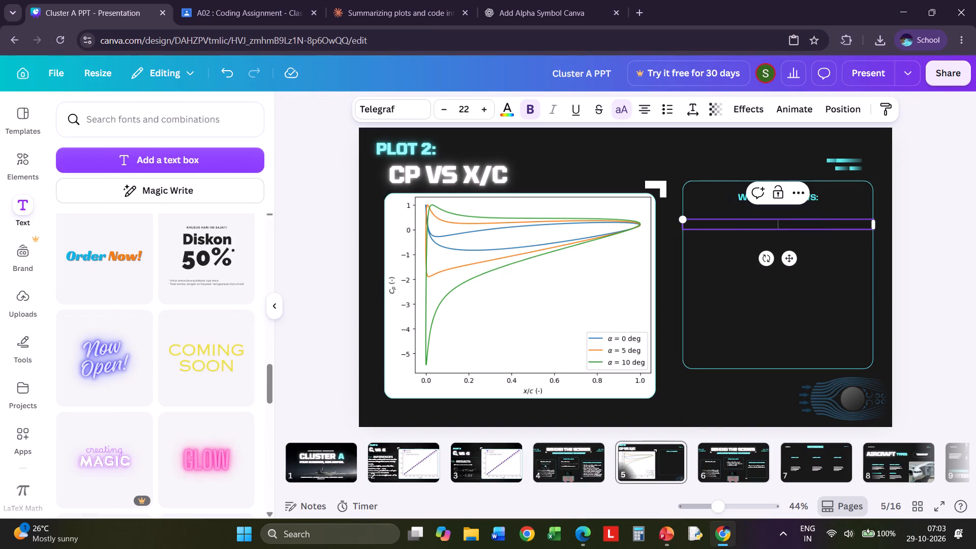
right_click(784, 224)
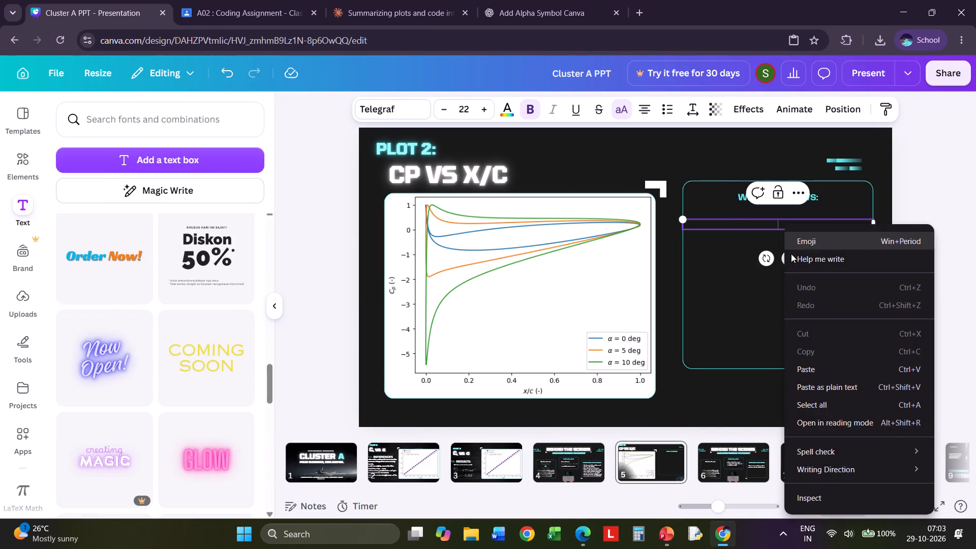
left_click(812, 363)
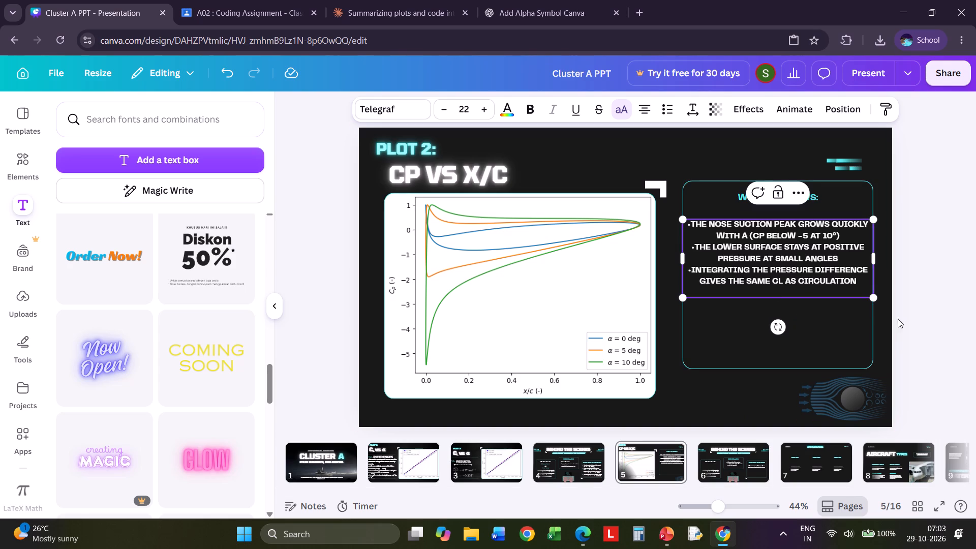
left_click(913, 306)
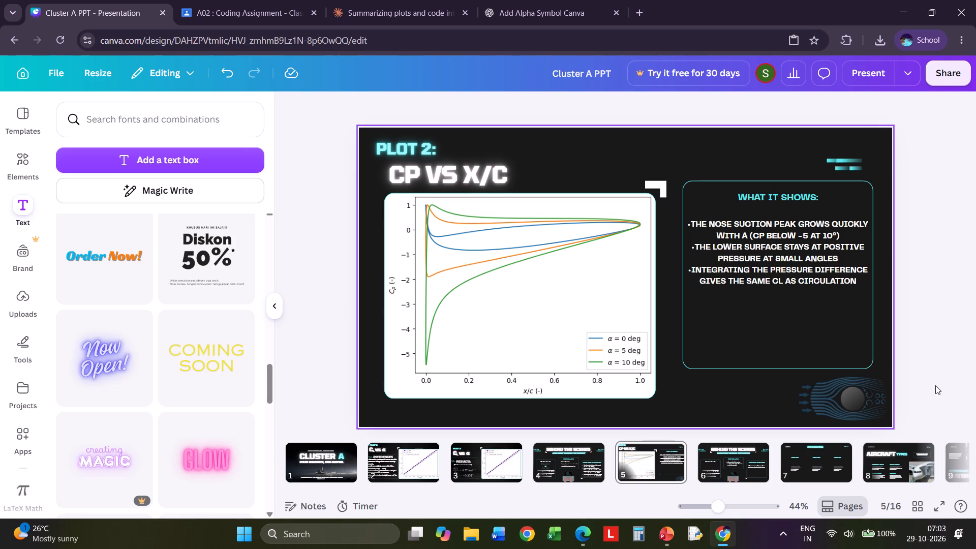
Left-align the pasted bullets, turn off their all-caps formatting and set their font size to 24.
left_click(806, 283)
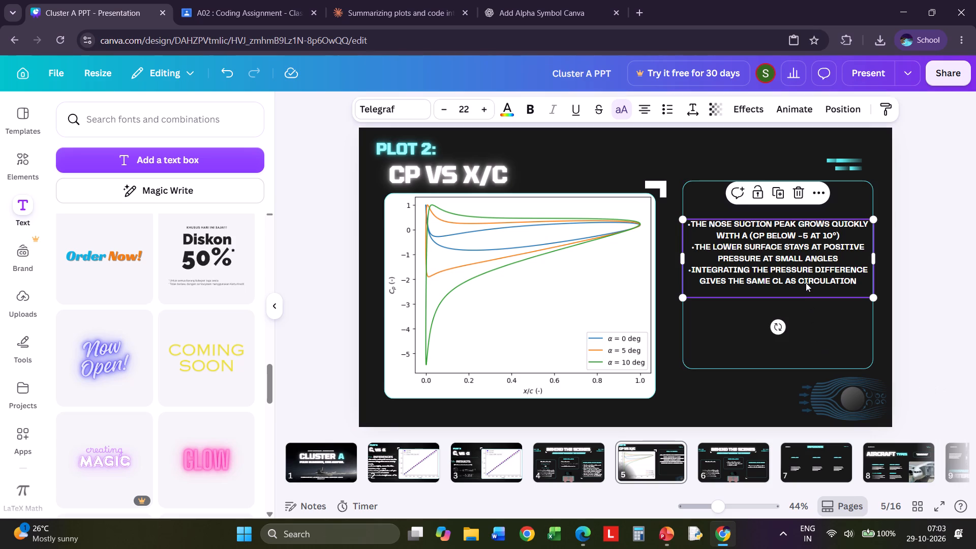
left_click(649, 109)
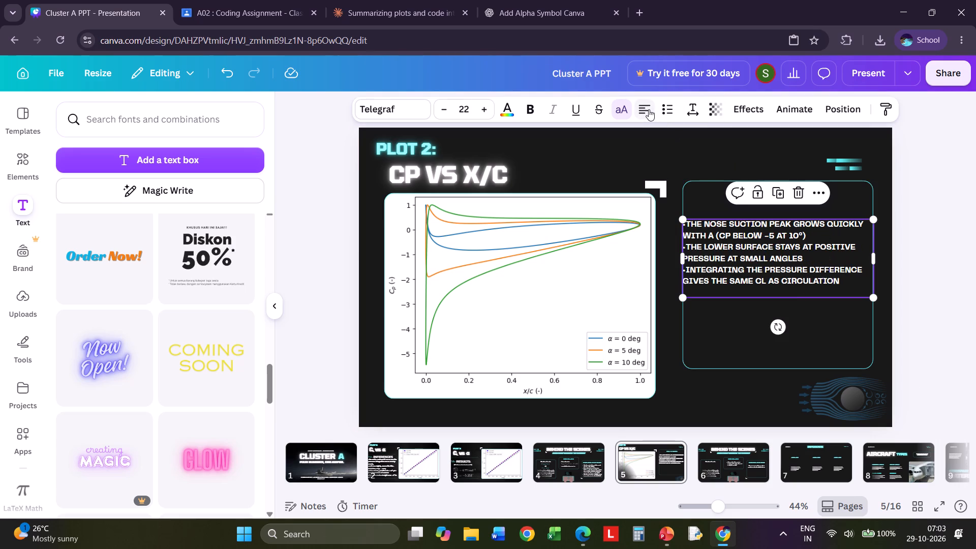
left_click(621, 112)
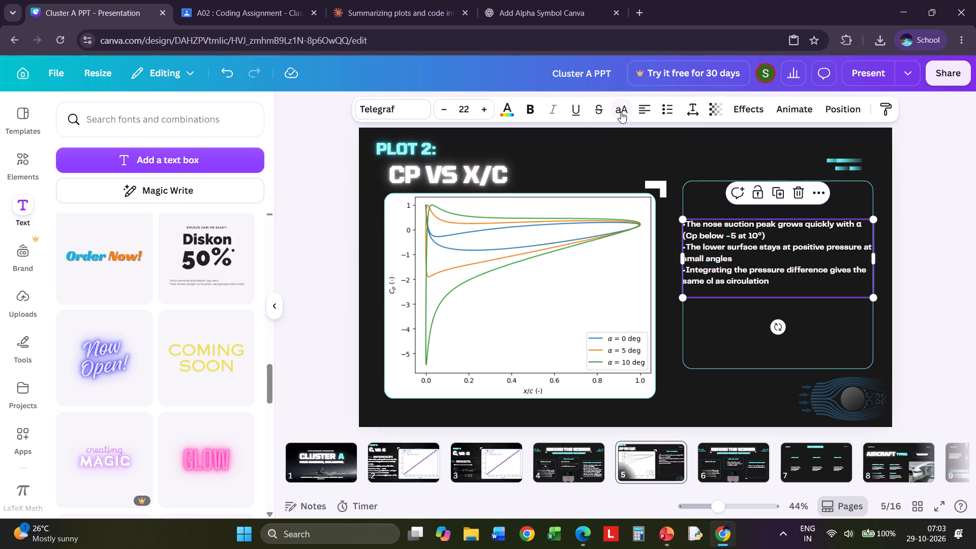
left_click(486, 110)
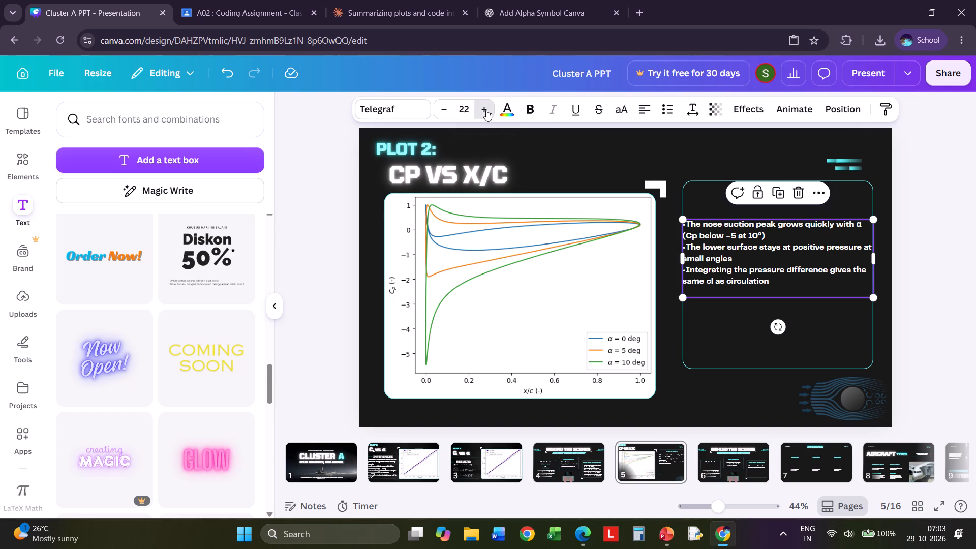
left_click(486, 110)
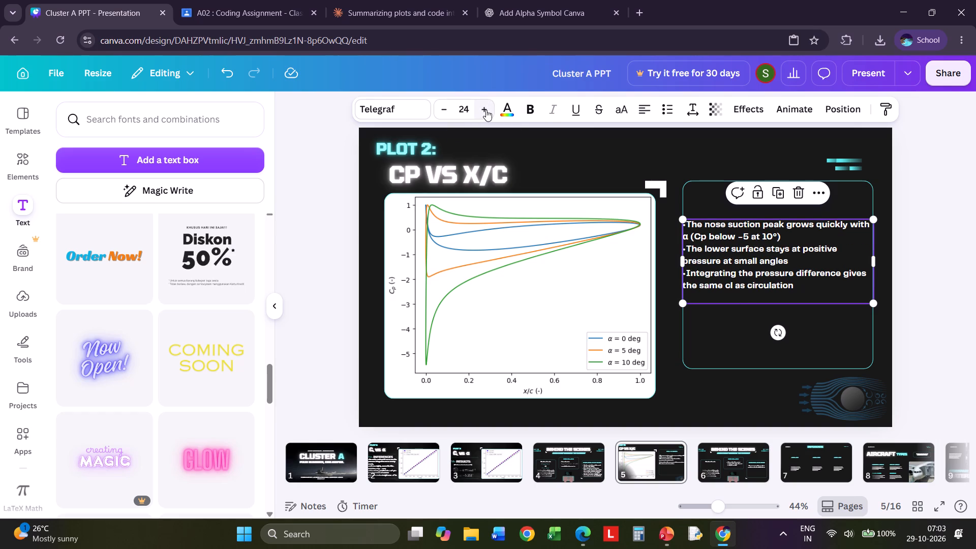
left_click(939, 214)
Set the "WHAT IT SHOWS:" heading's font size to 28.
left_click(776, 198)
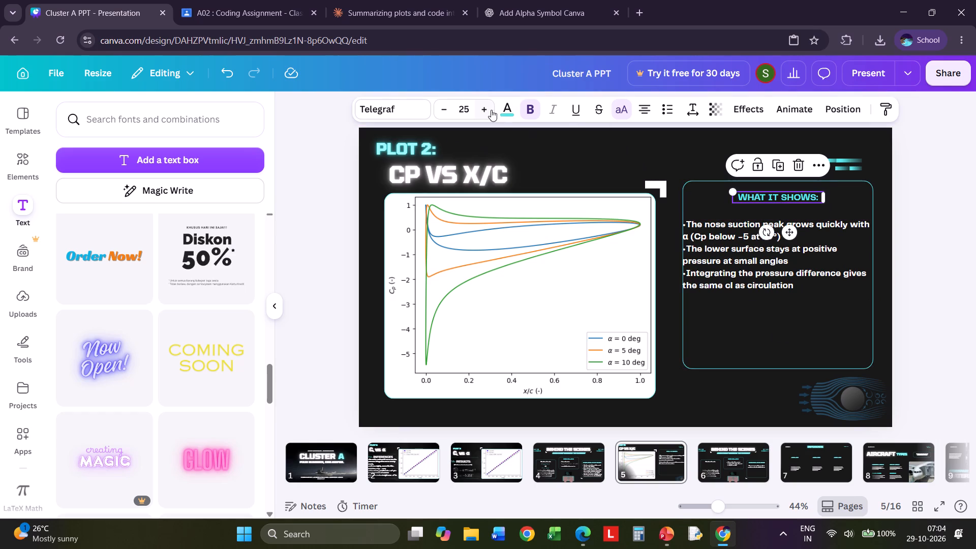
left_click(486, 106)
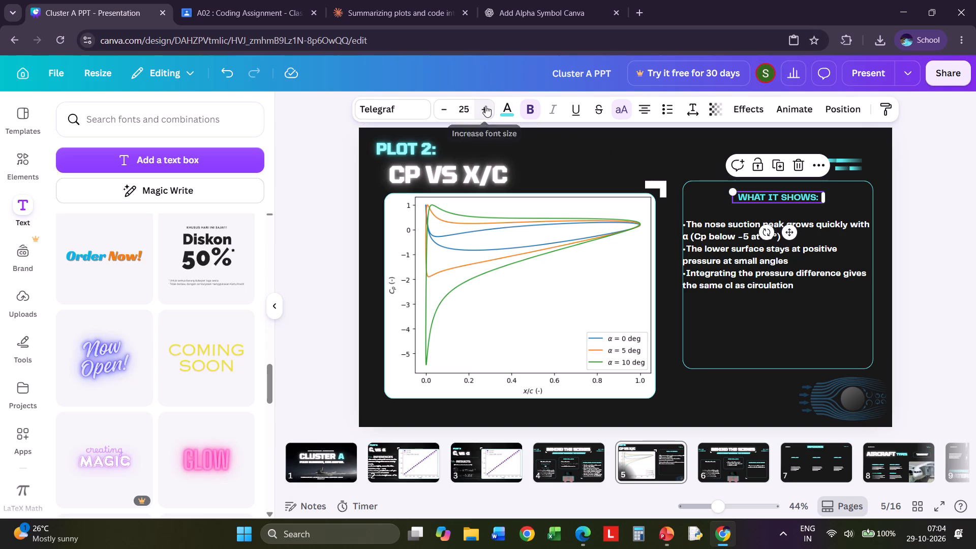
left_click(485, 106)
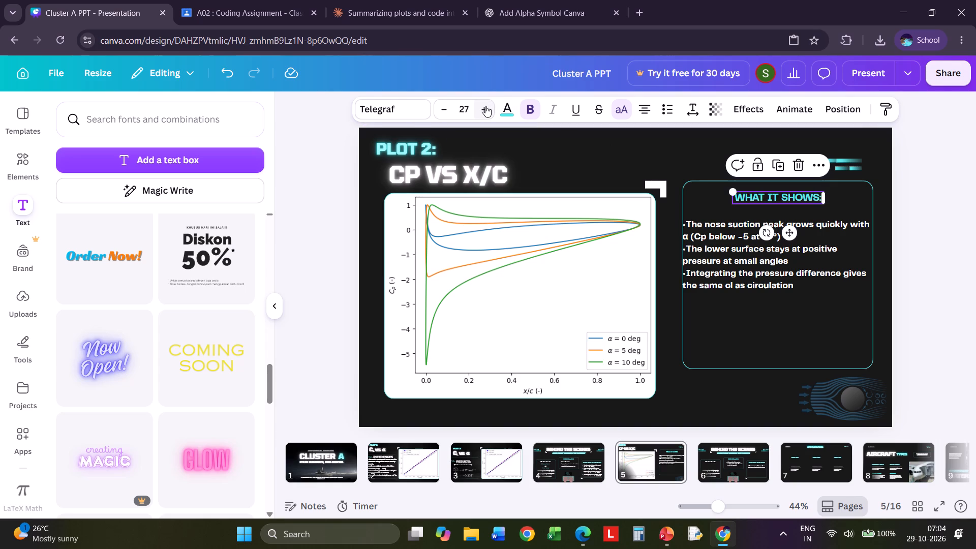
left_click(485, 106)
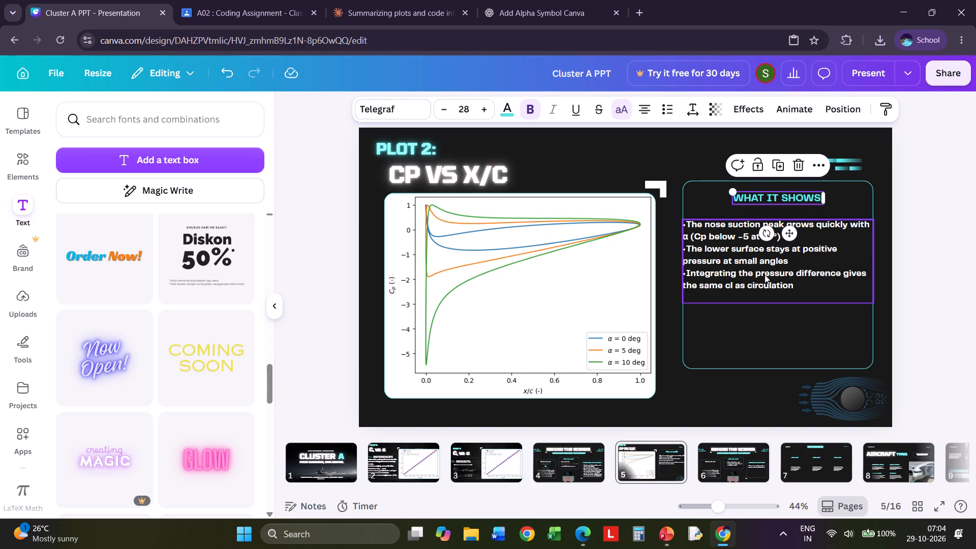
Set the bullet text's font size to 25.
left_click(773, 282)
left_click(483, 109)
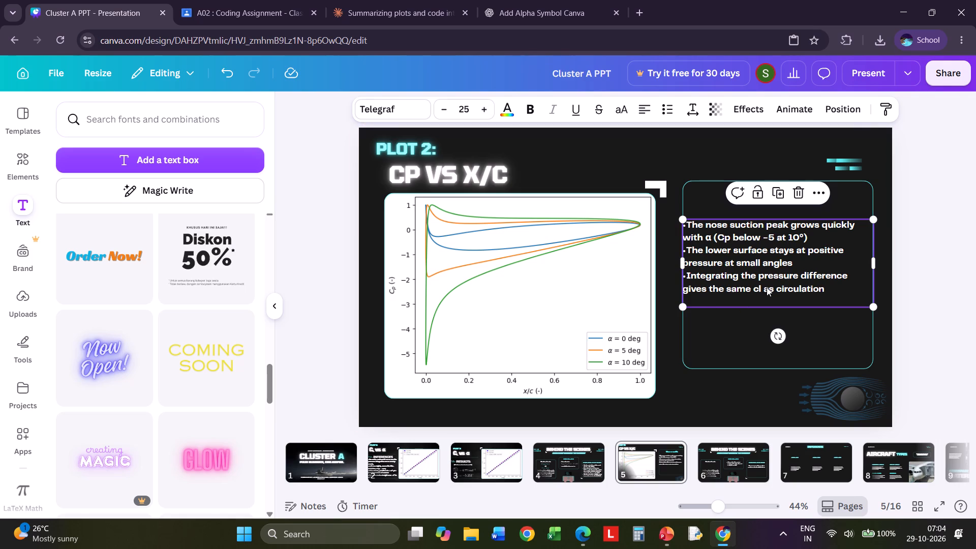
Shift the bullet text slightly right and down, leaving space from the rounded box's left edge and below the heading.
left_click(736, 242)
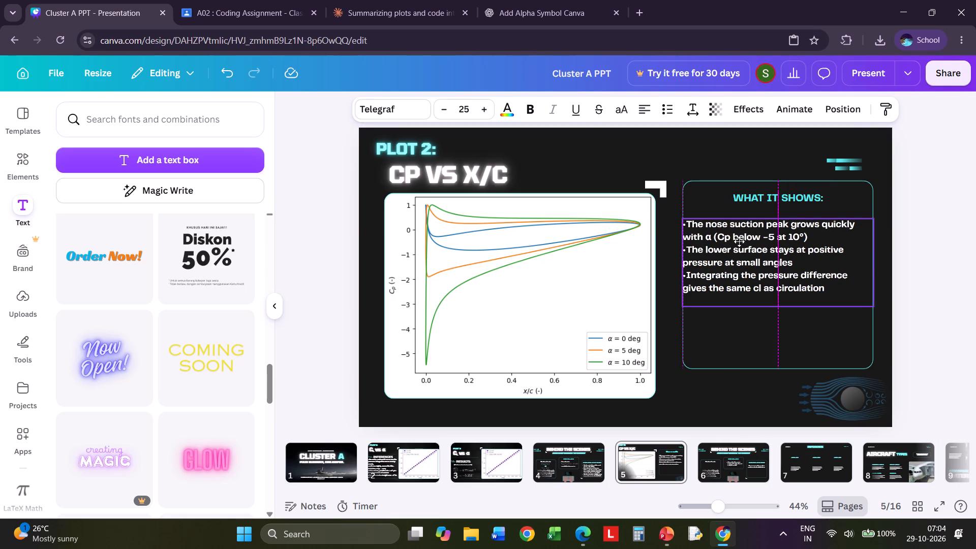
left_click(925, 268)
left_click_drag(763, 264, 770, 263)
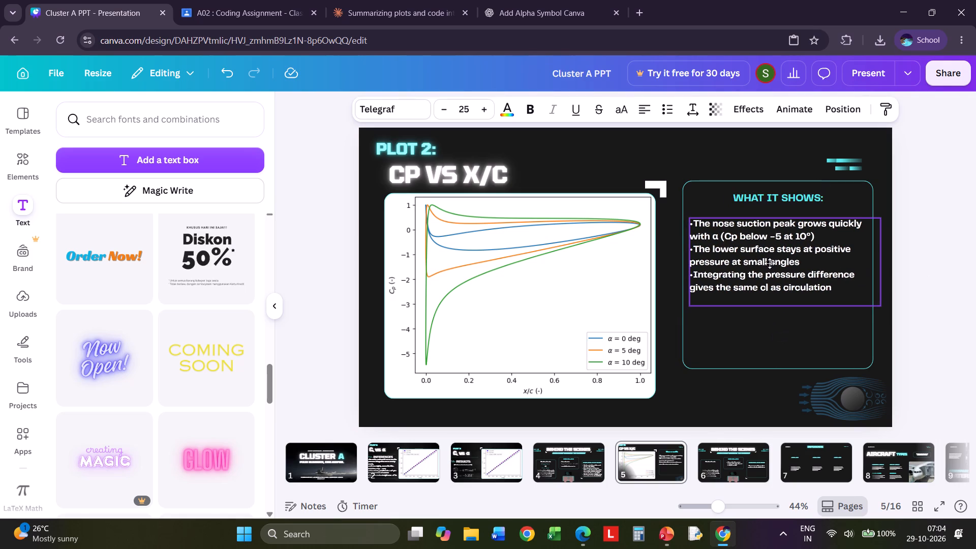
left_click_drag(770, 263, 769, 269)
left_click(938, 290)
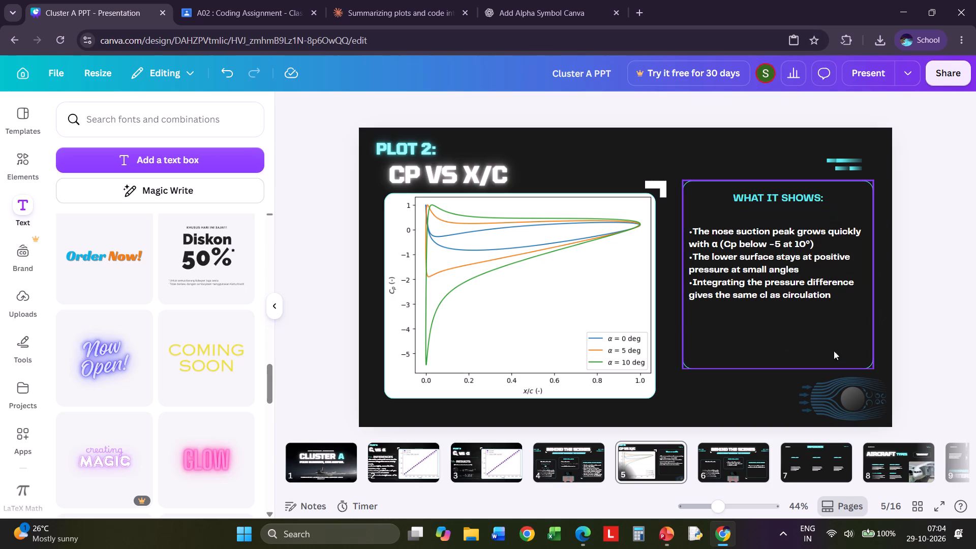
Capitalise "cl" to "Cl" in the third bullet about integrating the pressure difference.
left_click(765, 294)
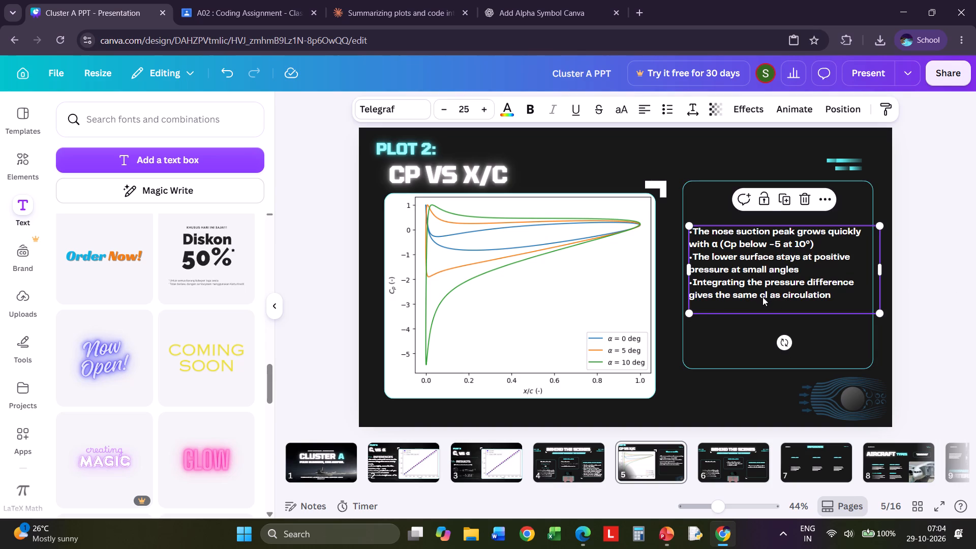
left_click(762, 297)
left_click(762, 297)
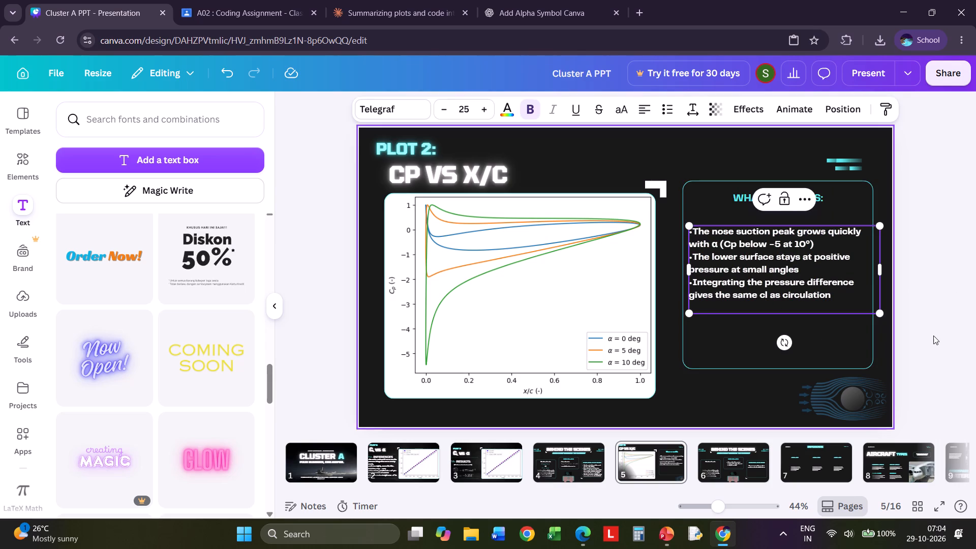
left_click(933, 335)
left_click(765, 297)
double_click(765, 295)
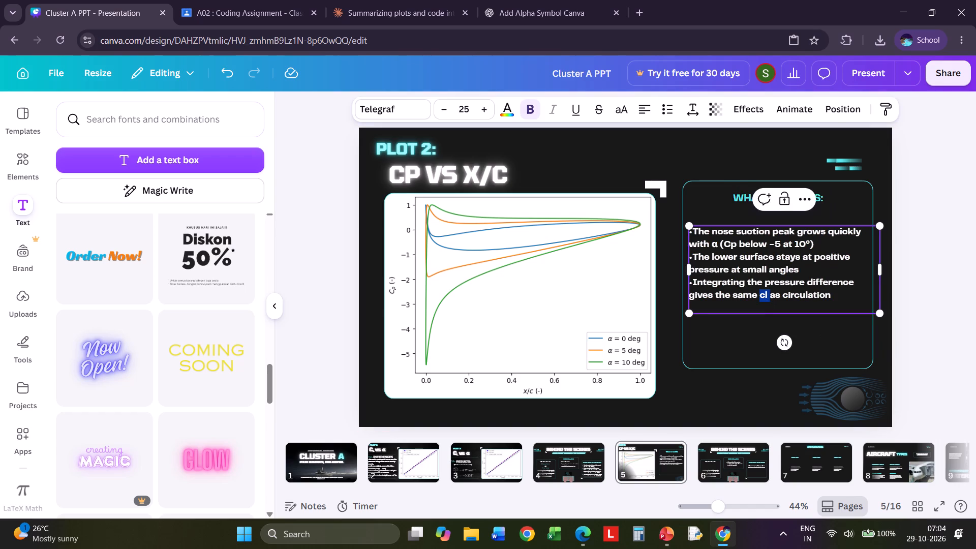
left_click(765, 295)
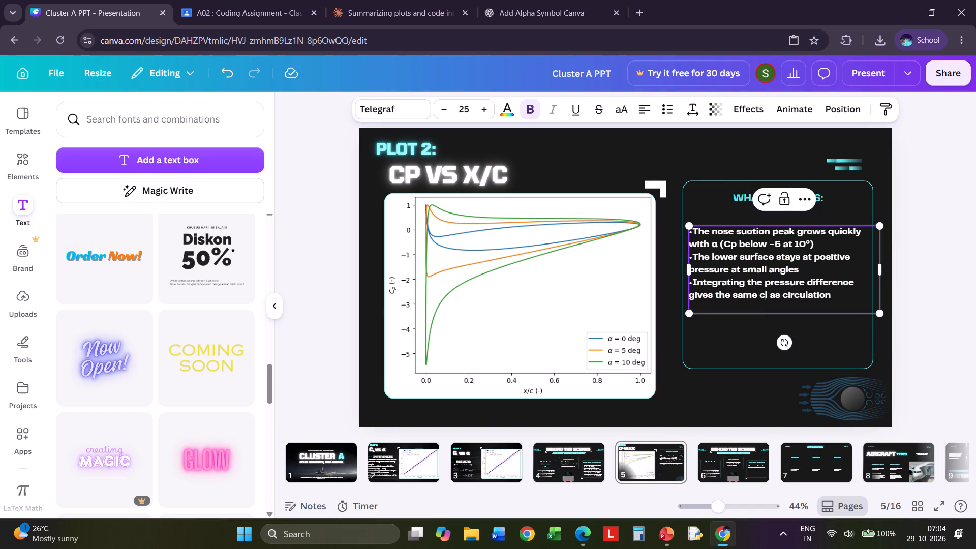
left_click(765, 297)
key("BackSpace")
key("shift+c")
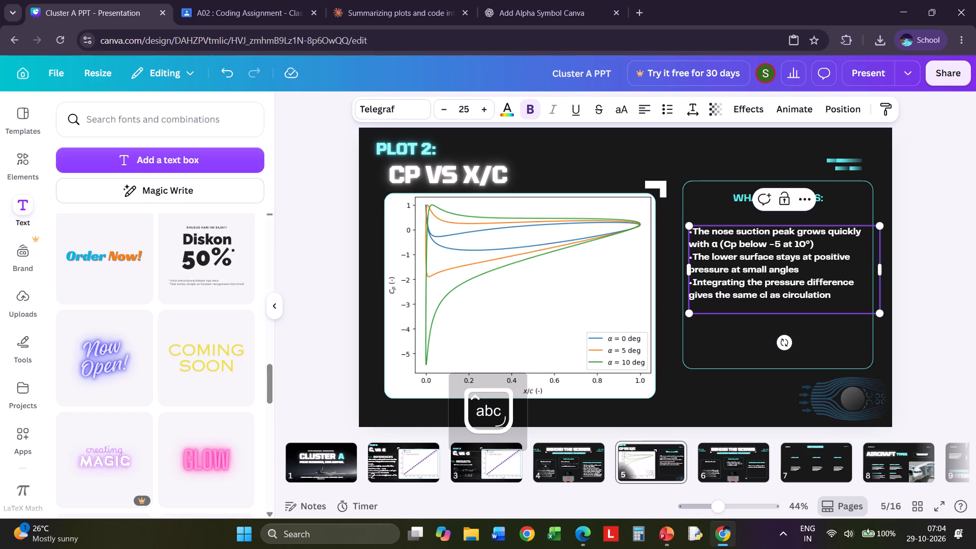
left_click(762, 296)
left_click(763, 296)
key("BackSpace")
key("shift+c")
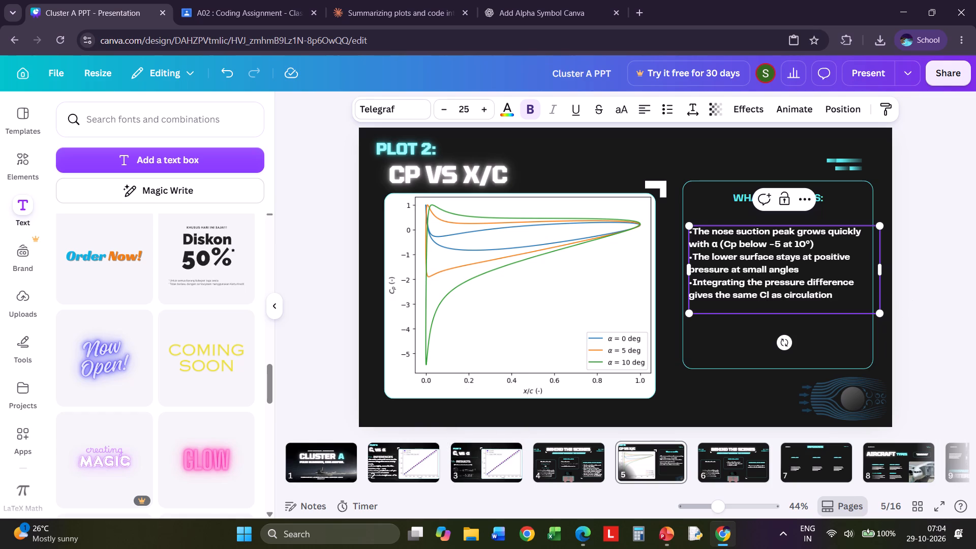
left_click(935, 254)
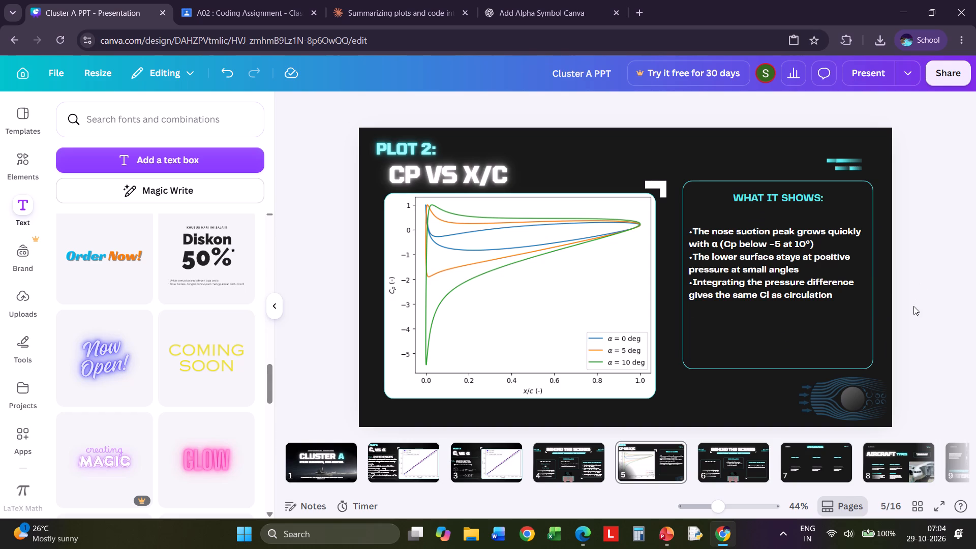
Shorten the rounded box from its lower edge so it ends just below the last bullet.
left_click(771, 365)
left_click_drag(776, 370, 781, 327)
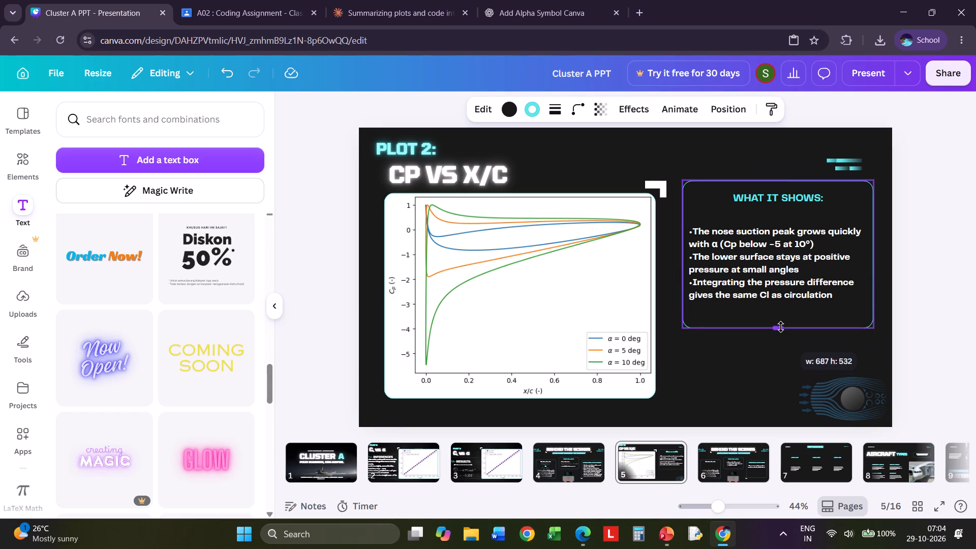
left_click_drag(781, 327, 782, 320)
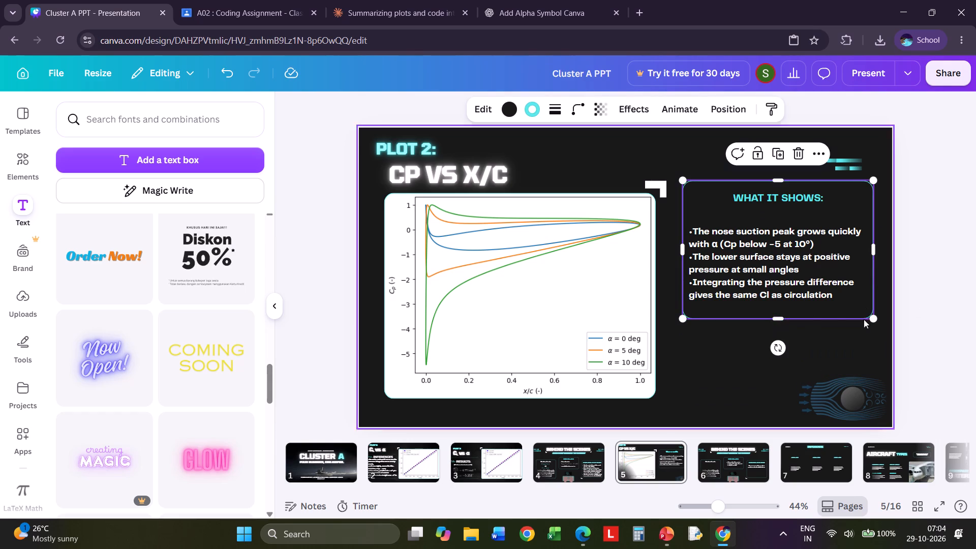
left_click(920, 306)
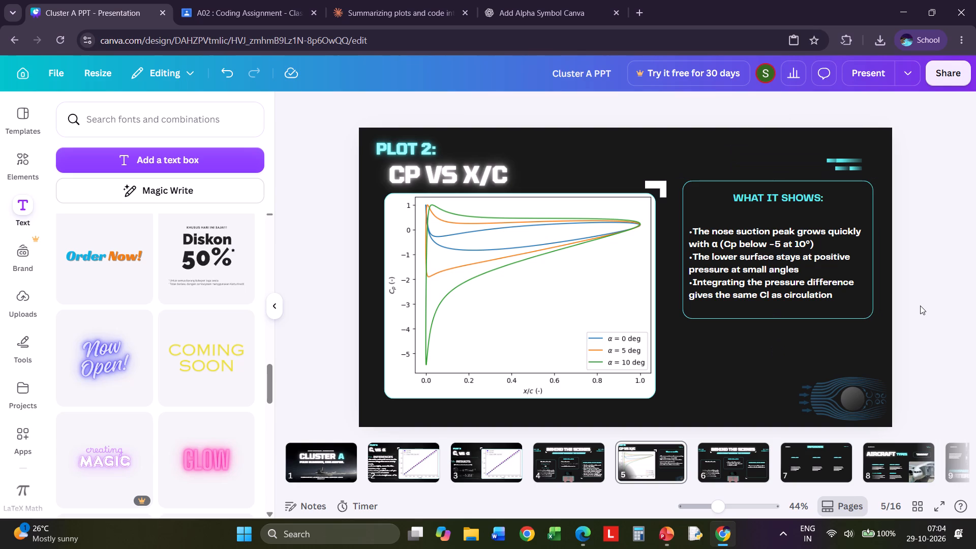
Group the rounded box, the "WHAT IT SHOWS:" heading and the bullet text together.
left_click(790, 186)
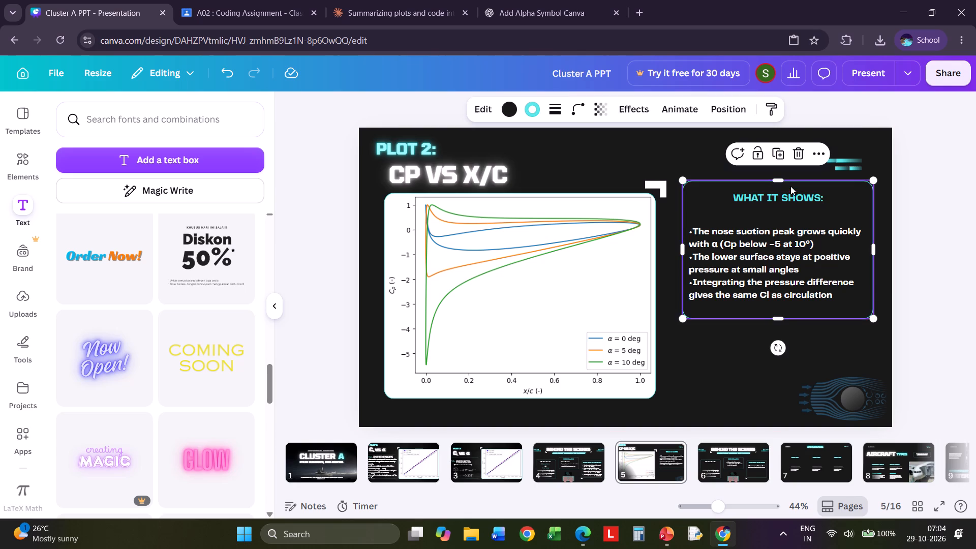
left_click(784, 229)
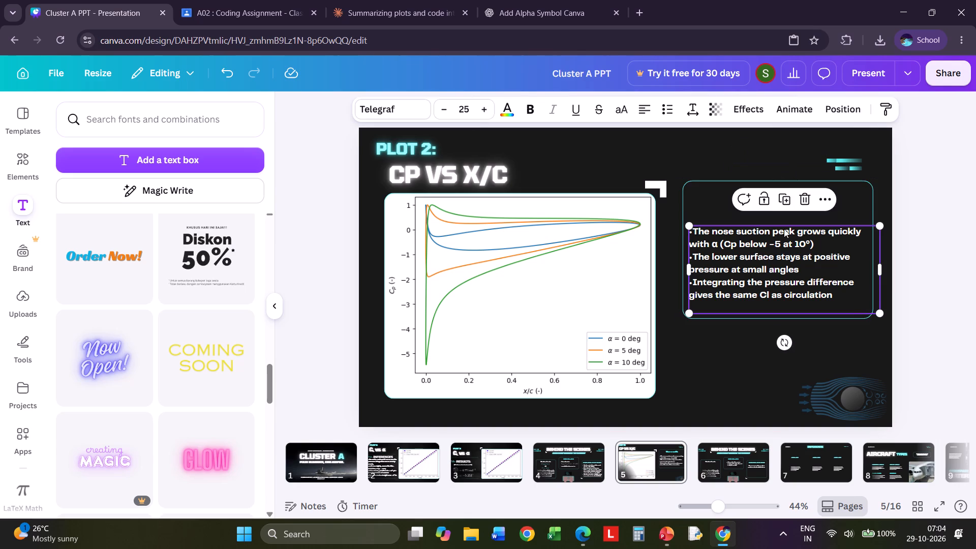
left_click(713, 203)
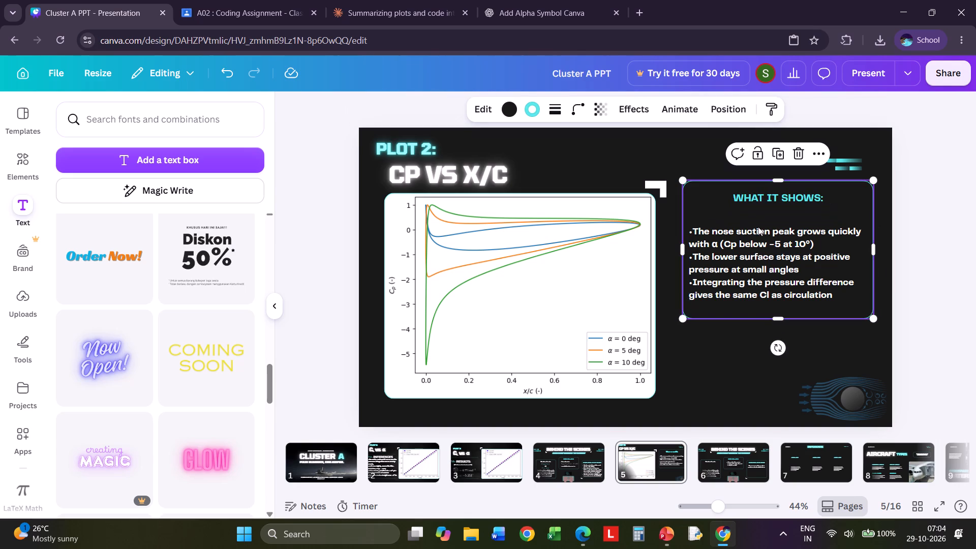
left_click(863, 289)
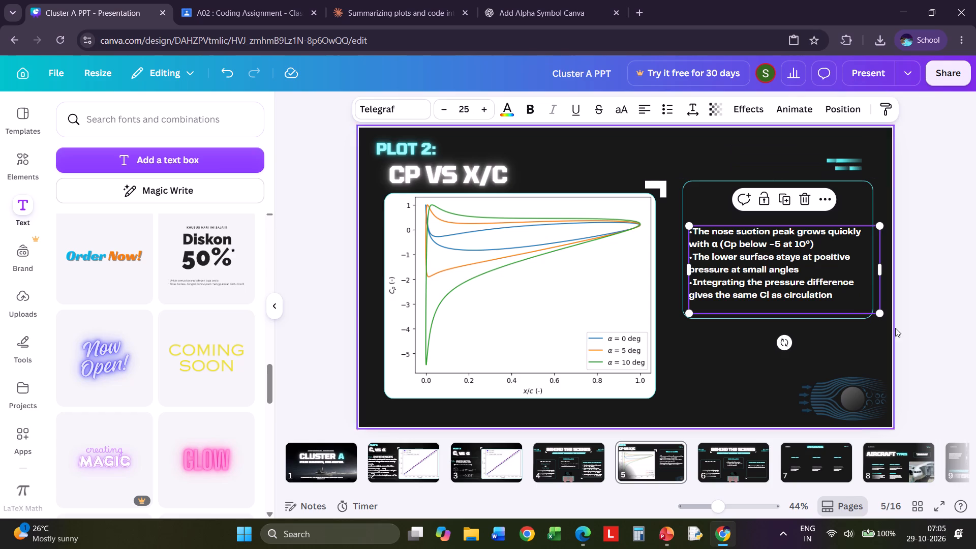
left_click(961, 311)
left_click_drag(881, 317, 692, 184)
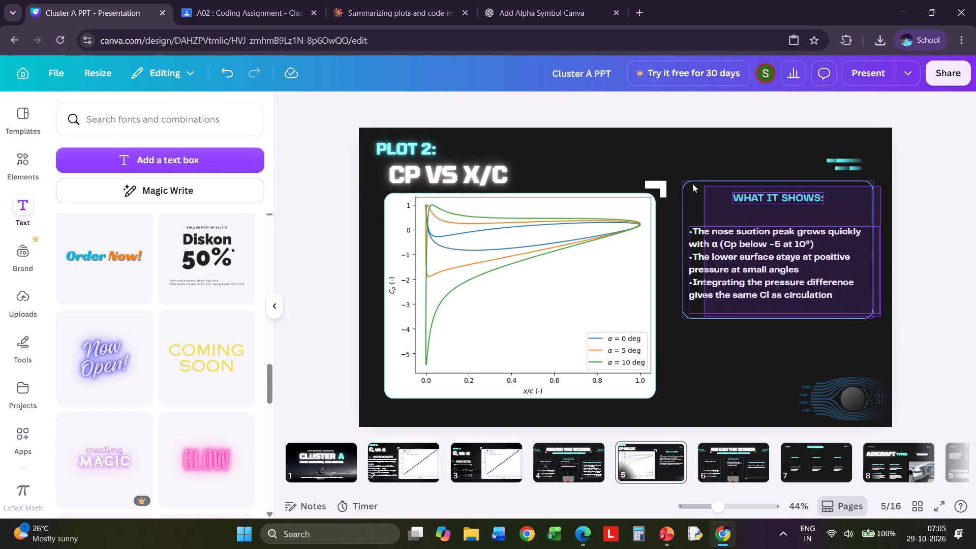
left_click_drag(692, 184, 682, 182)
left_click(742, 155)
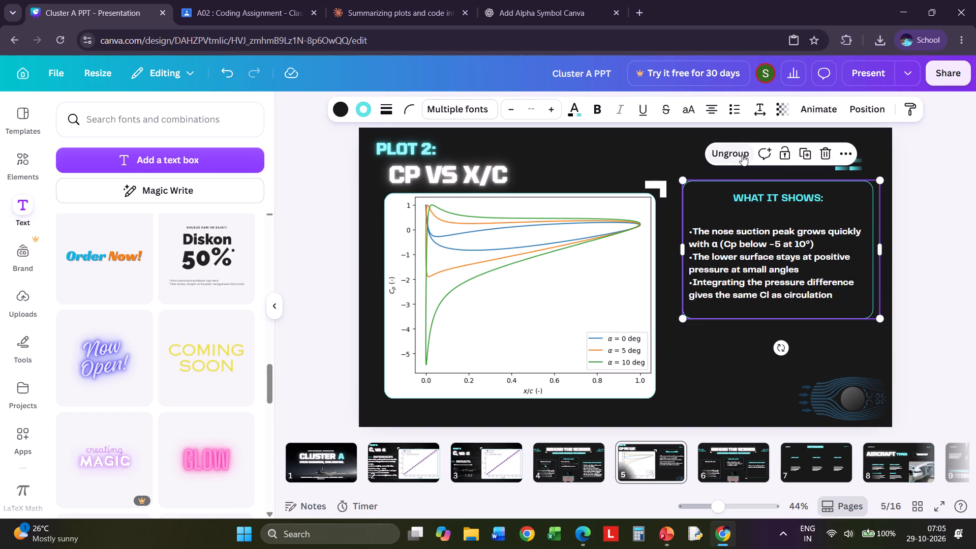
left_click(933, 202)
Move the grouped explanation box down, keeping it beside the plot and above the airflow image.
left_click_drag(789, 188, 791, 199)
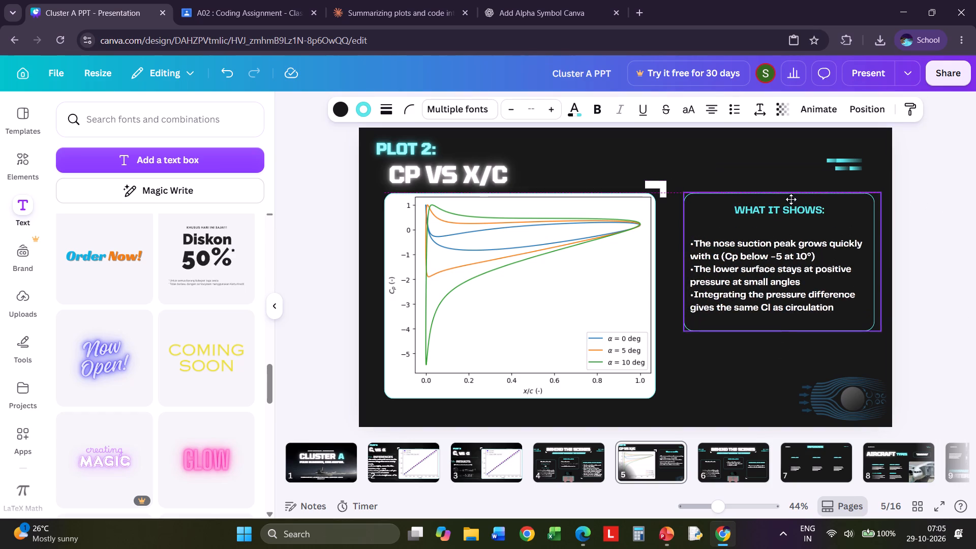
left_click_drag(791, 199, 789, 215)
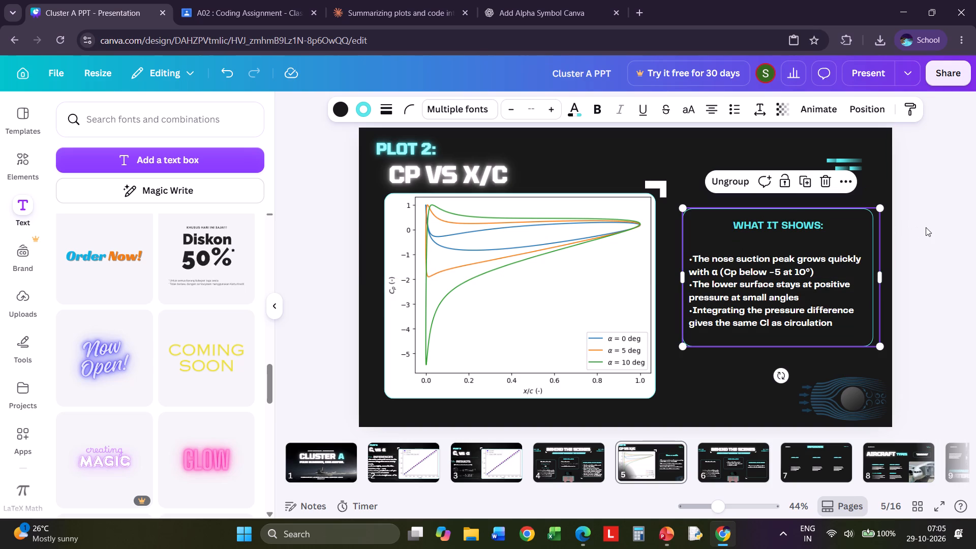
left_click(926, 227)
Move the airflow image slightly left and up, beneath the explanation box.
left_click_drag(856, 387, 854, 385)
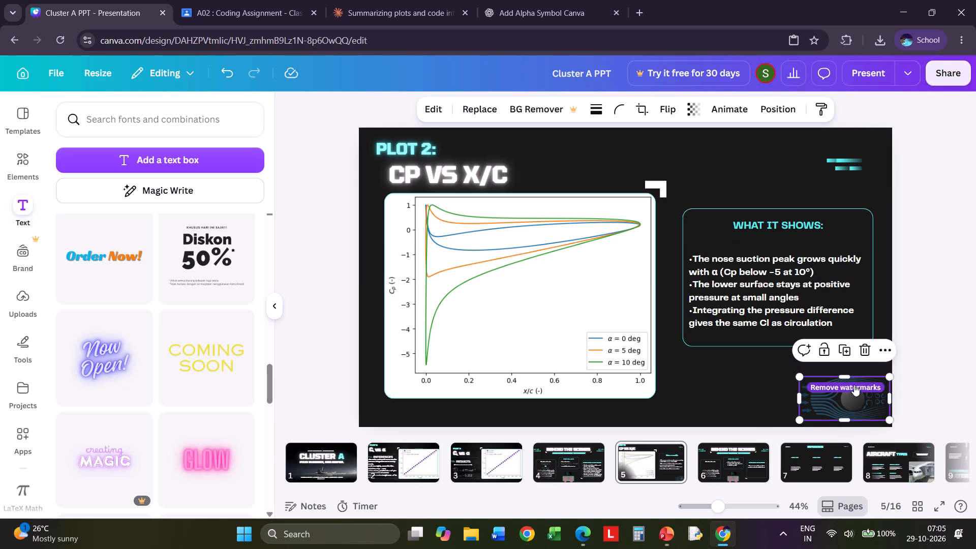
left_click_drag(854, 385, 844, 379)
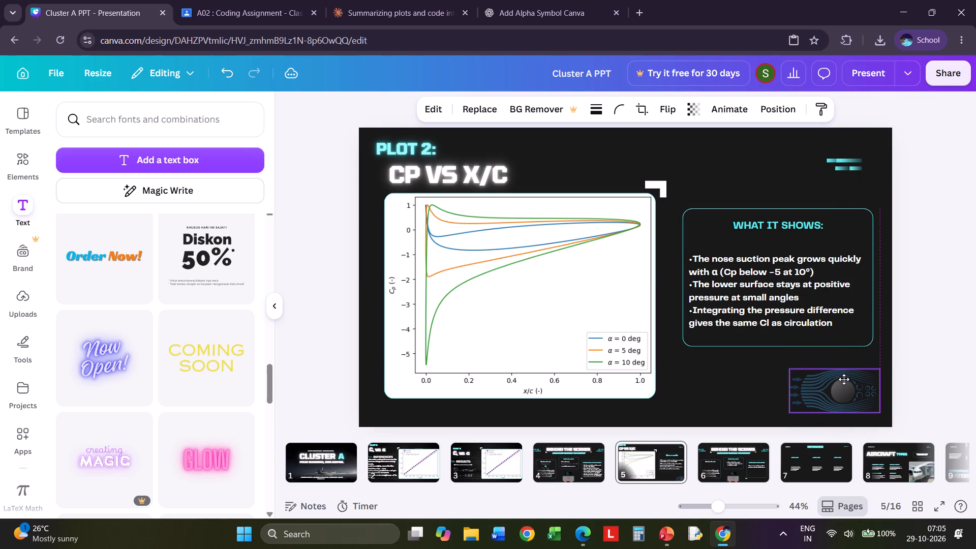
left_click_drag(844, 379, 840, 378)
left_click(942, 347)
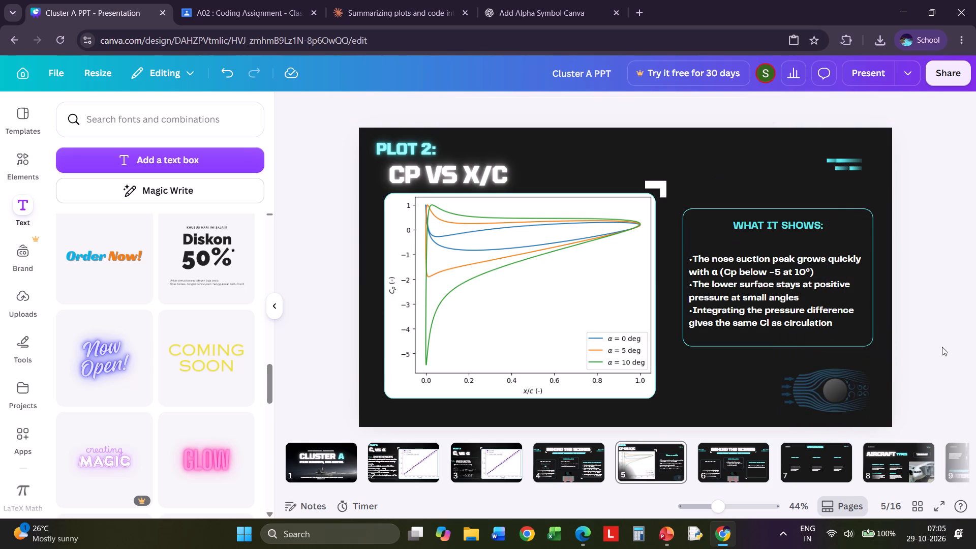
Extend the airflow image's left edge slightly outward.
left_click(852, 380)
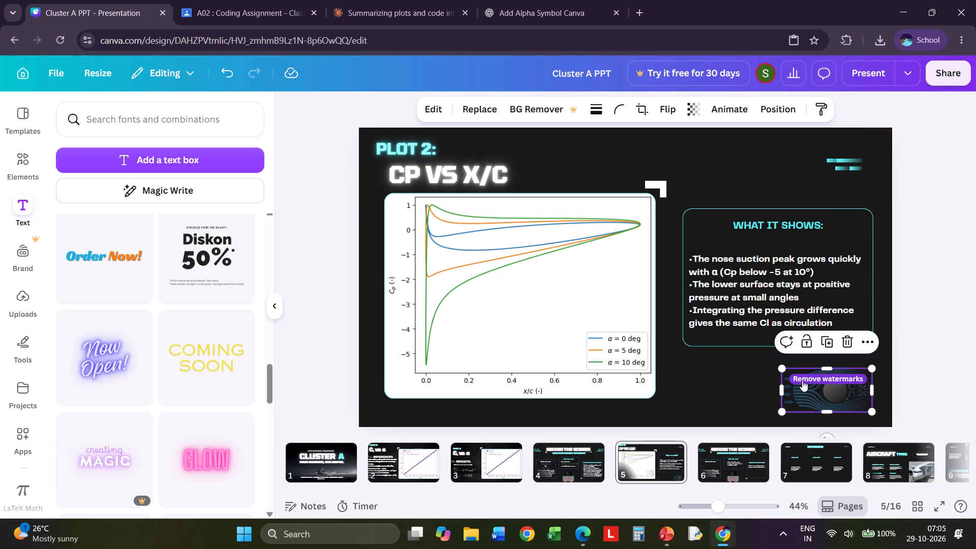
left_click(827, 368)
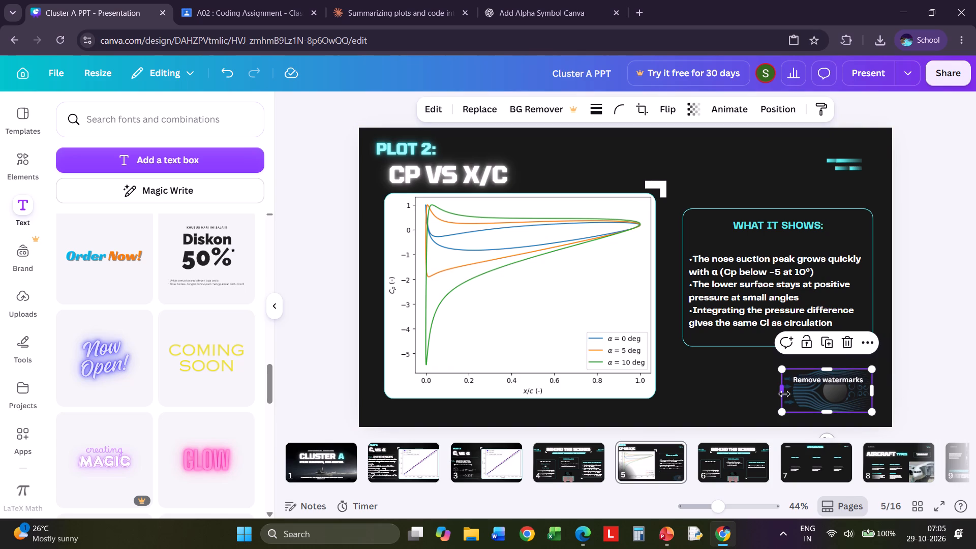
left_click_drag(784, 394, 777, 394)
left_click(938, 368)
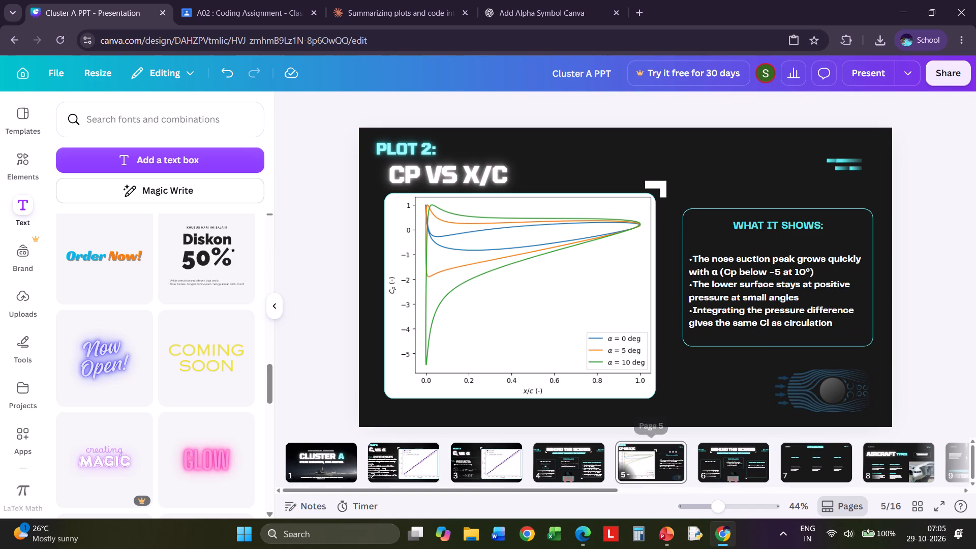
Check the Plot 2 Behind the Scenes page, then switch to the PowerPoint summary and examine its "Physical explanation" slide.
left_click(739, 450)
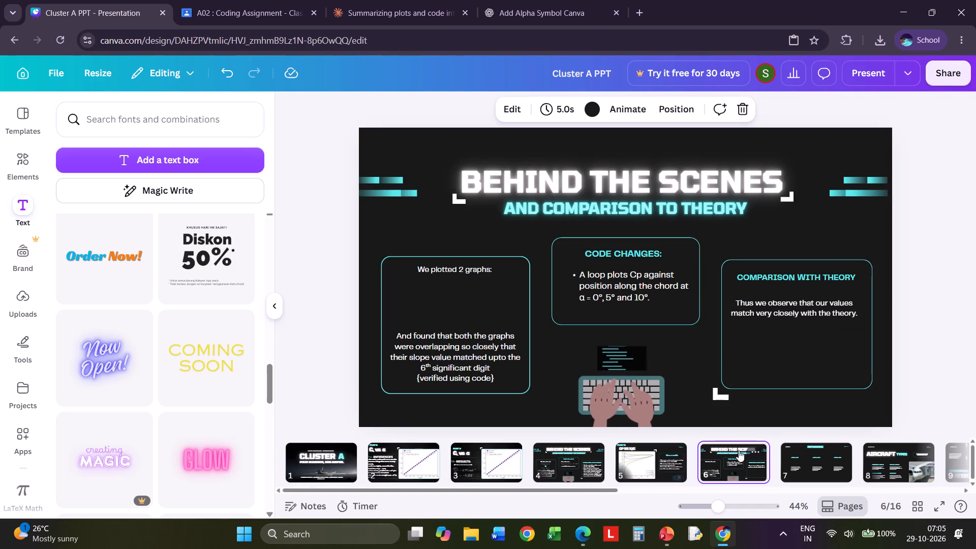
left_click(662, 542)
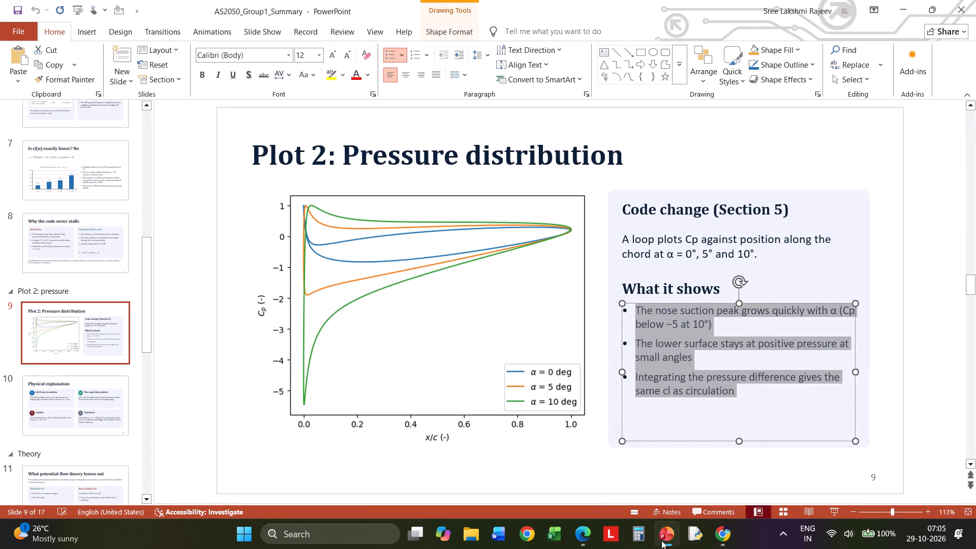
left_click(910, 246)
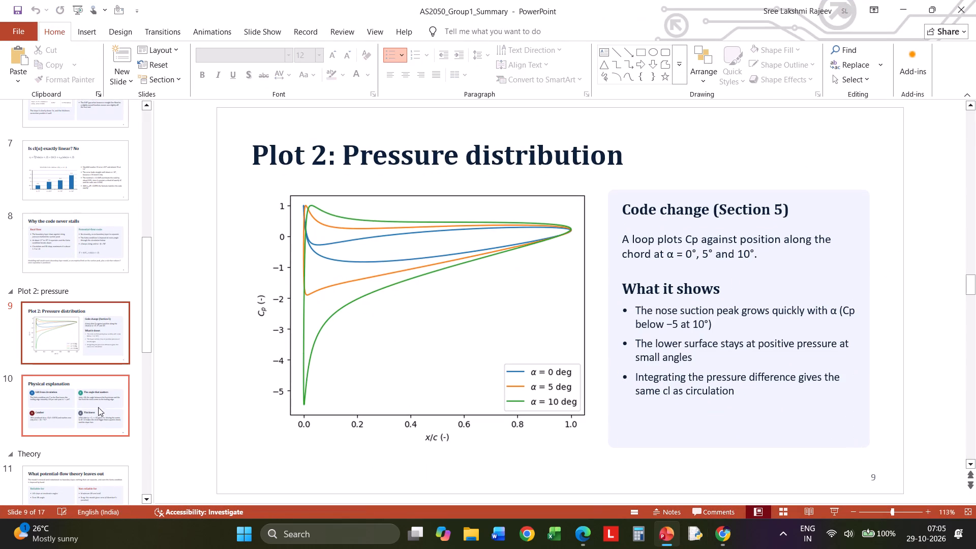
left_click(85, 411)
scroll(85, 411, "down", 1)
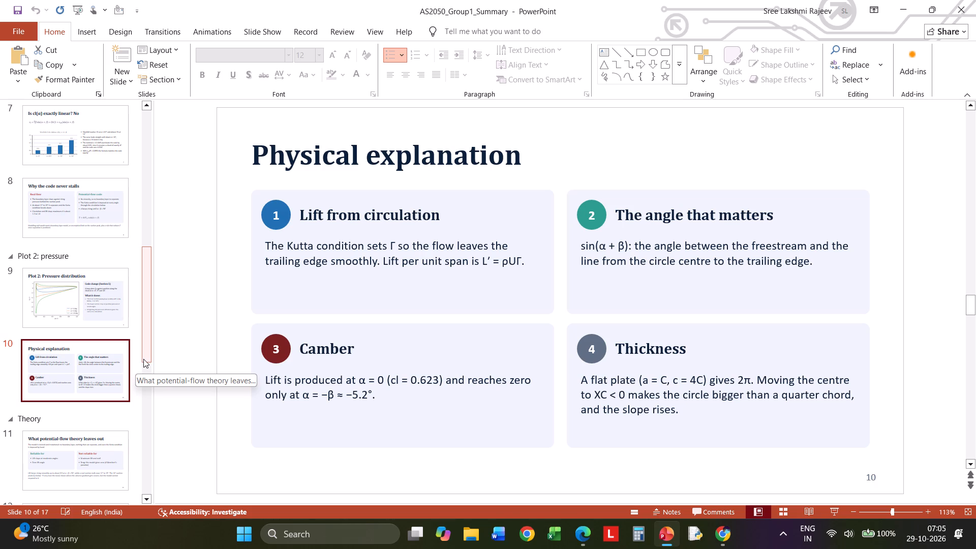
scroll(135, 267, "up", 5)
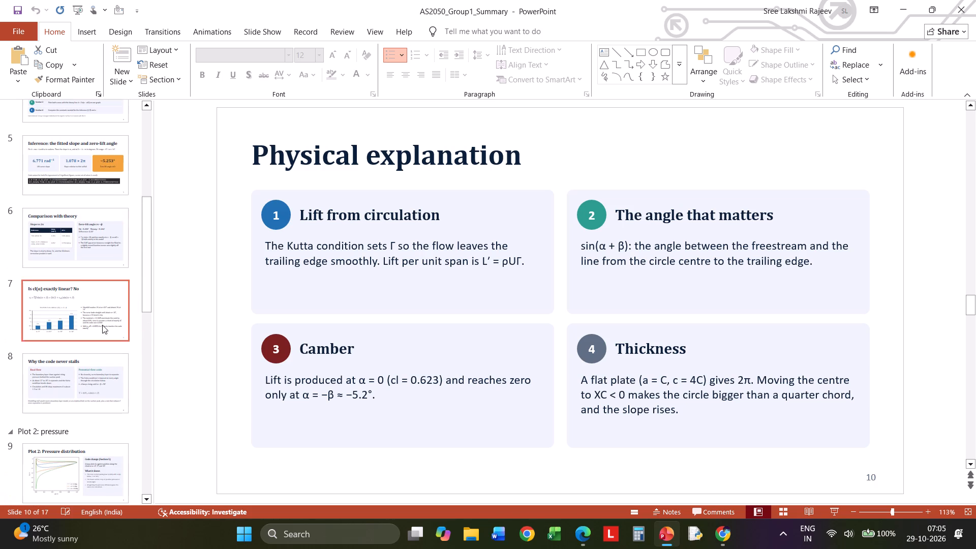
scroll(77, 296, "up", 5)
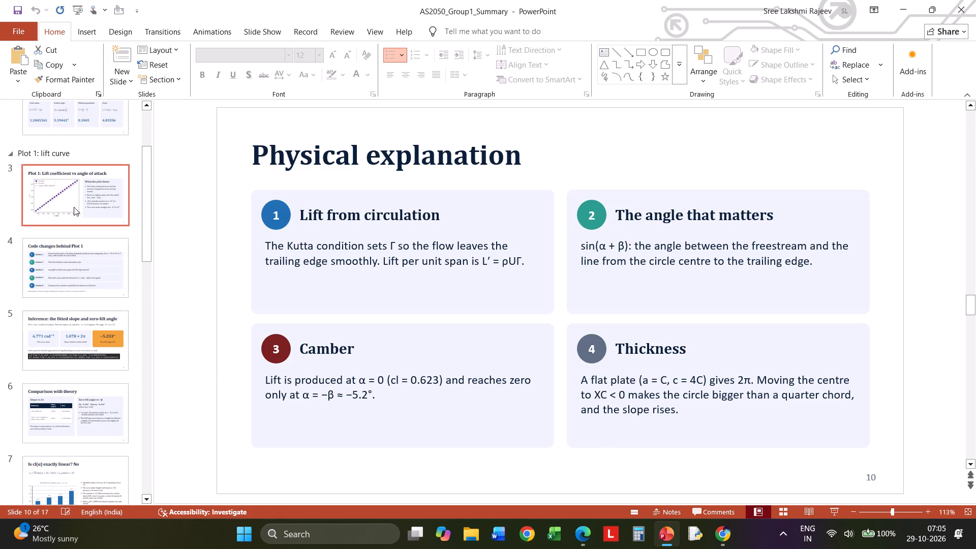
Review the summary's Plot 1 slides, from the lift coefficient plot through "Why the code never stalls", for usable content.
left_click(77, 199)
left_click(85, 269)
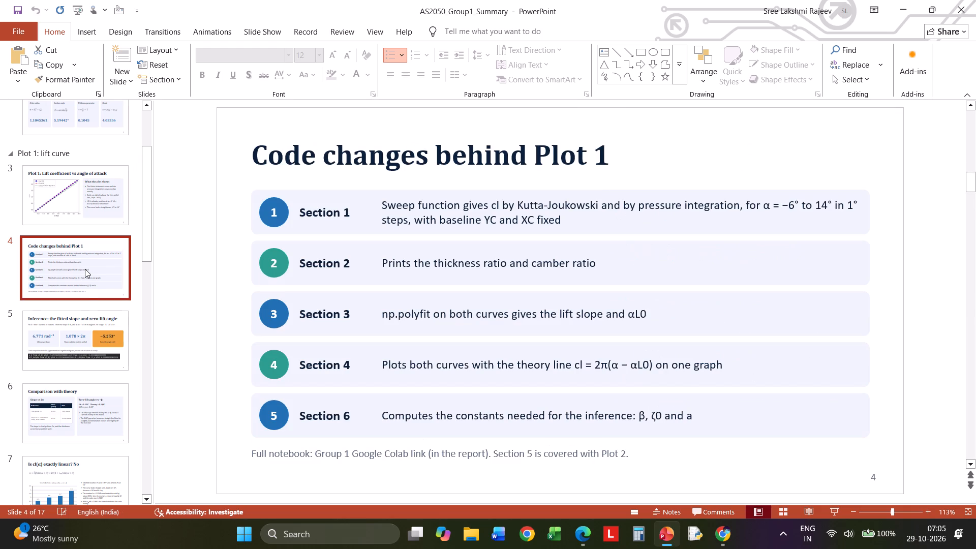
left_click(76, 355)
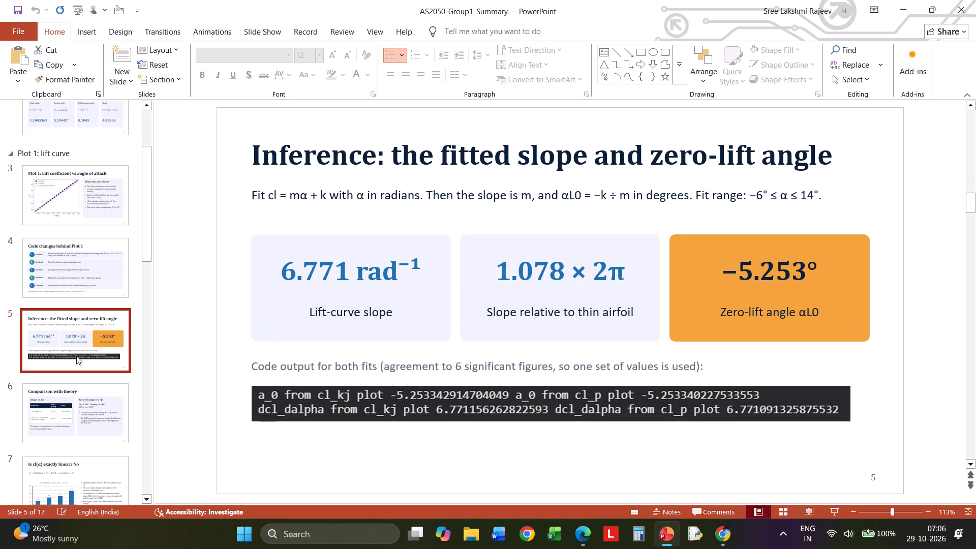
left_click(68, 402)
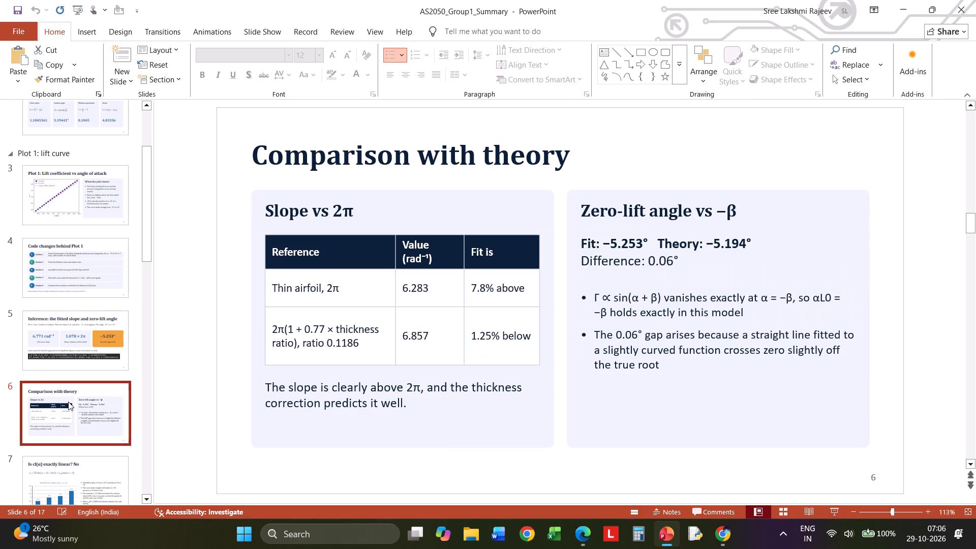
scroll(78, 316, "down", 2)
scroll(78, 365, "down", 1)
scroll(78, 365, "up", 1)
scroll(78, 365, "down", 1)
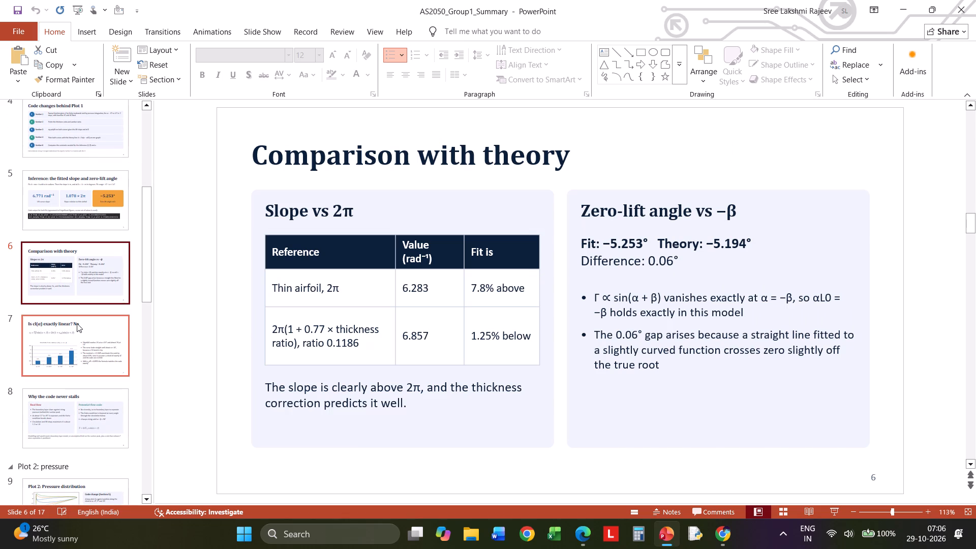
left_click(77, 323)
scroll(77, 323, "down", 3)
left_click(75, 314)
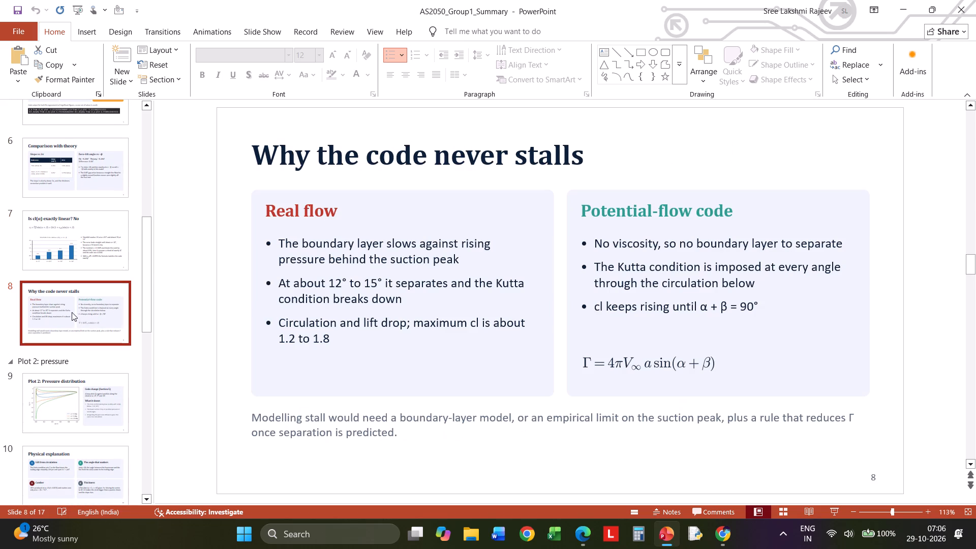
Review the summary's "Plot 2: Pressure distribution" and "Physical explanation" slides and skim the Theory section thumbnails.
scroll(72, 312, "down", 2)
left_click(62, 330)
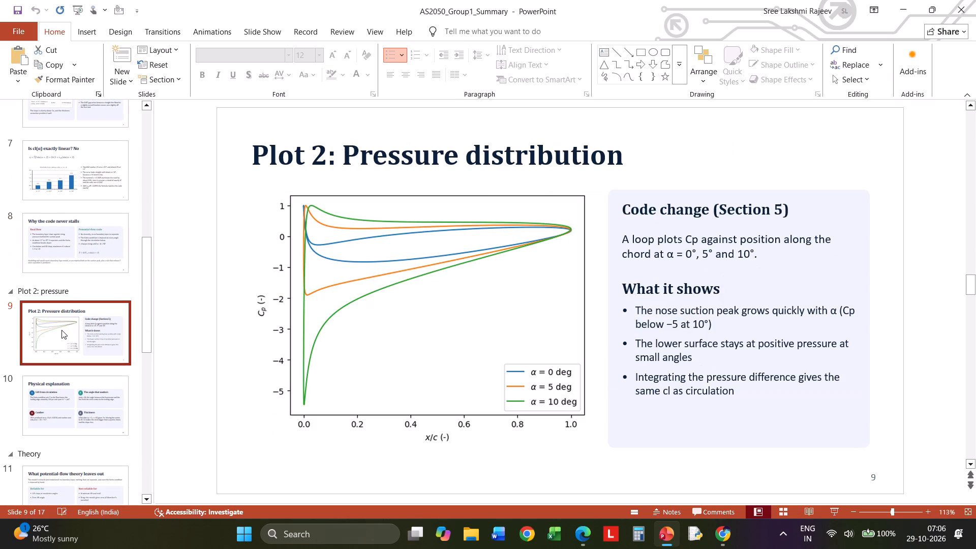
scroll(62, 330, "down", 4)
left_click(60, 282)
scroll(60, 282, "down", 2)
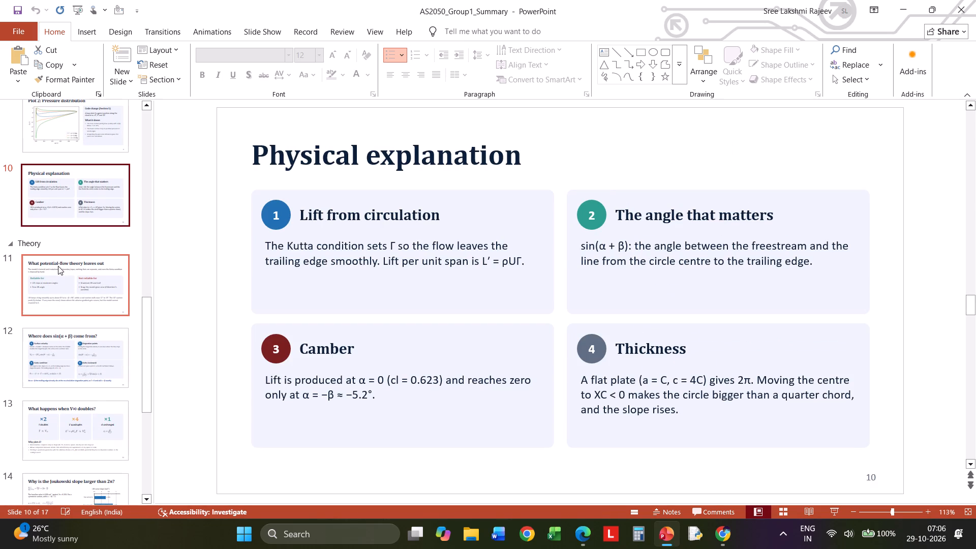
scroll(57, 264, "down", 2)
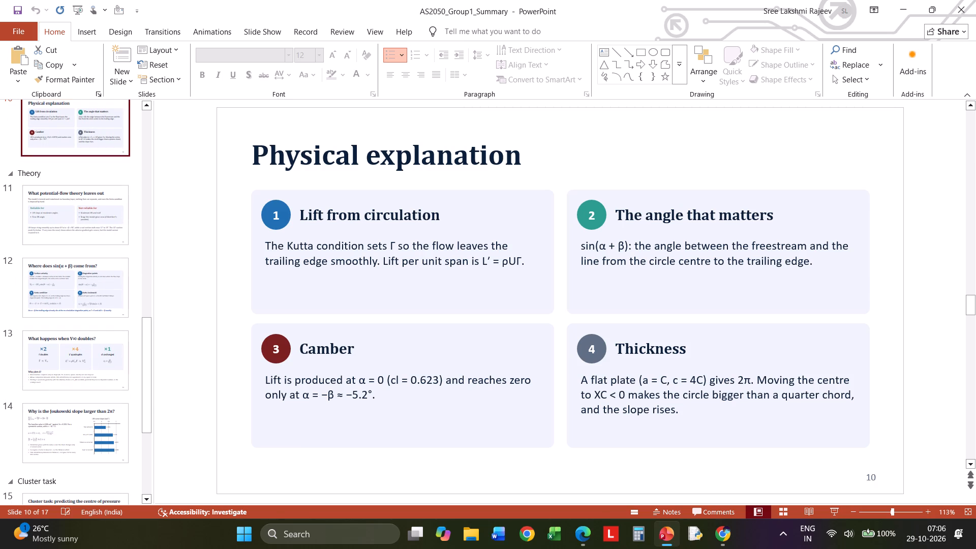
Switch back to the Canva presentation and compare the two Behind the Scenes pages and the Plot 2 page.
left_click(726, 531)
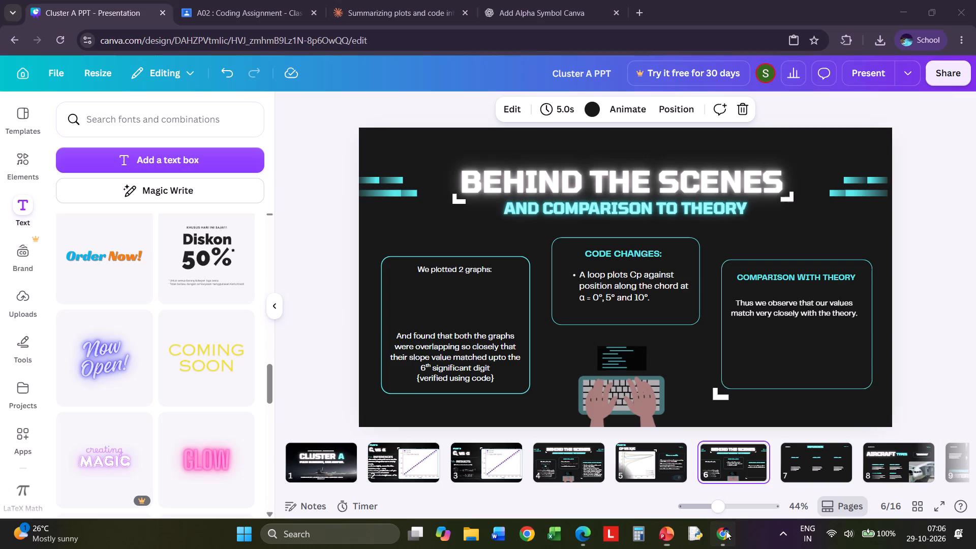
left_click(584, 461)
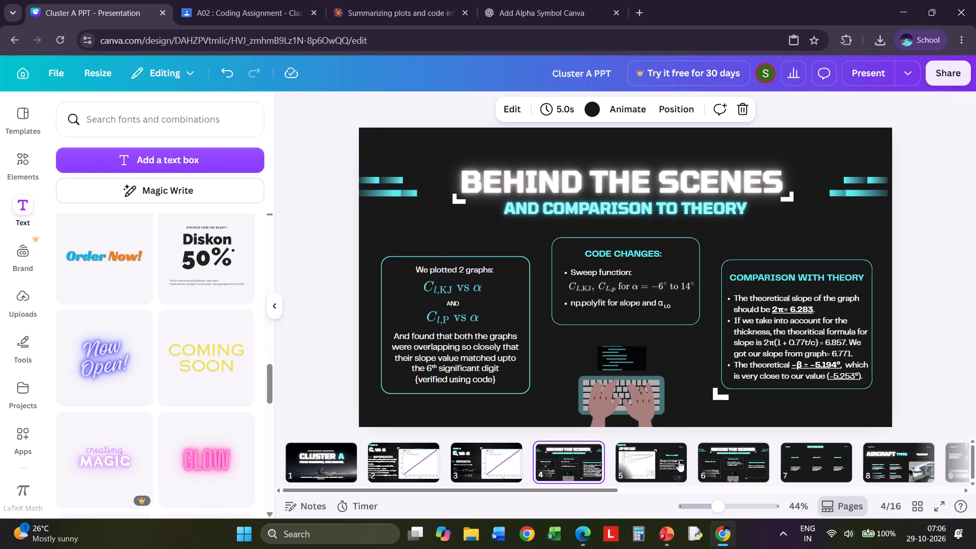
left_click(658, 456)
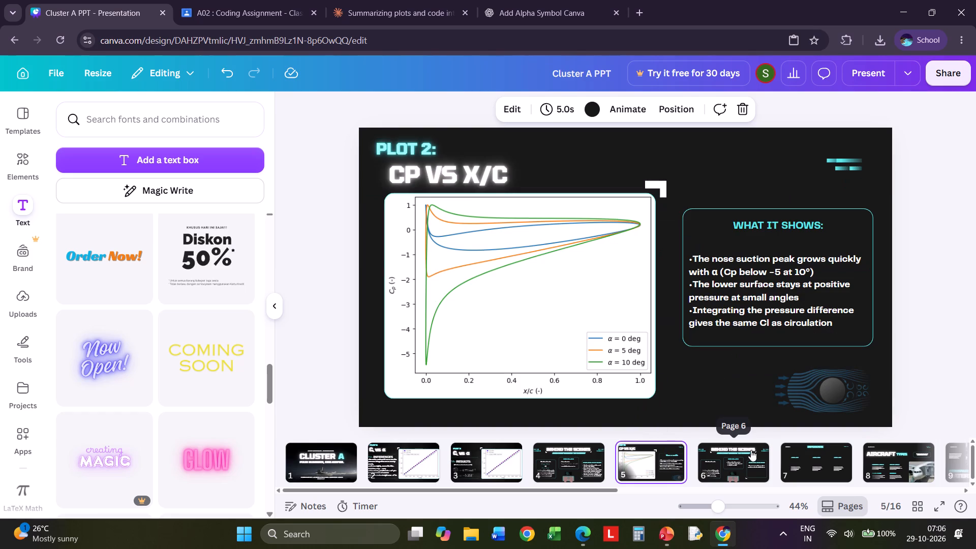
left_click(742, 460)
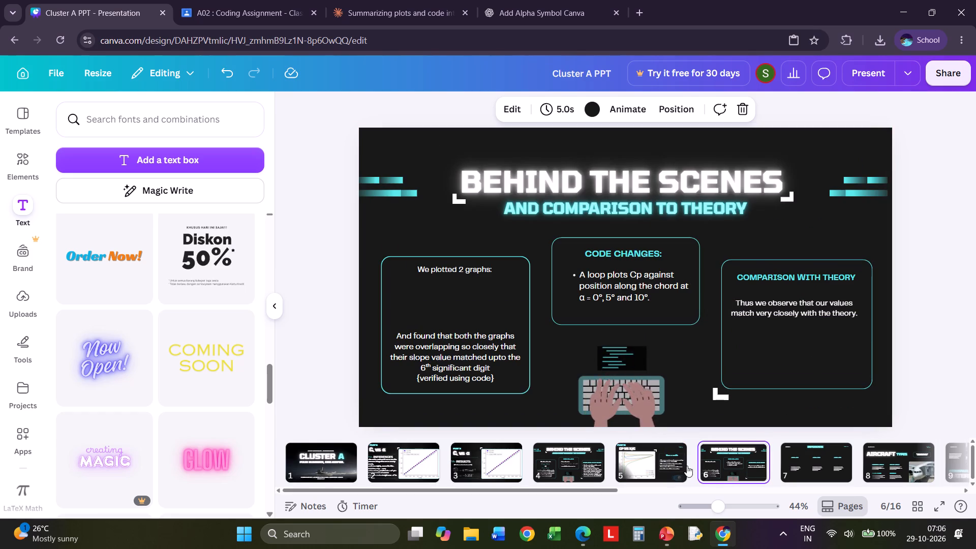
left_click(672, 536)
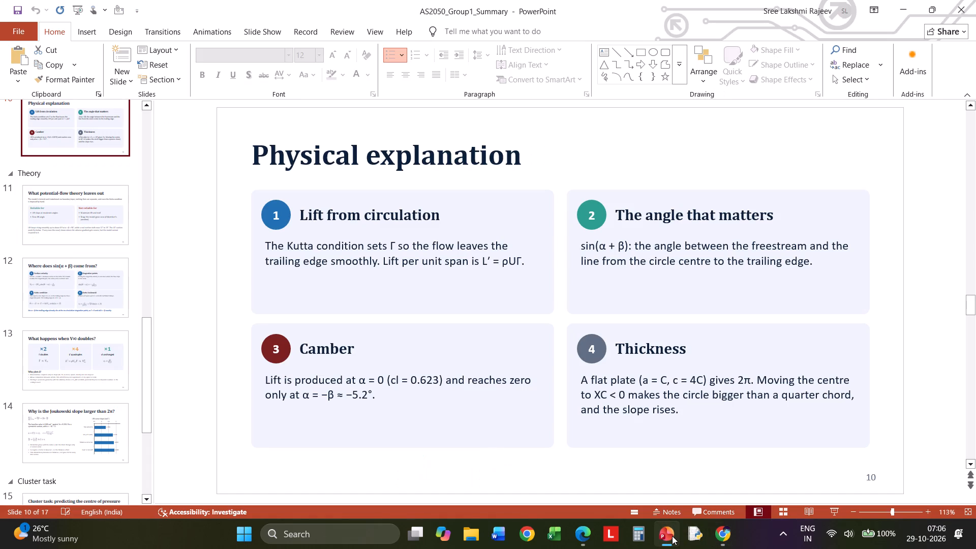
left_click(672, 536)
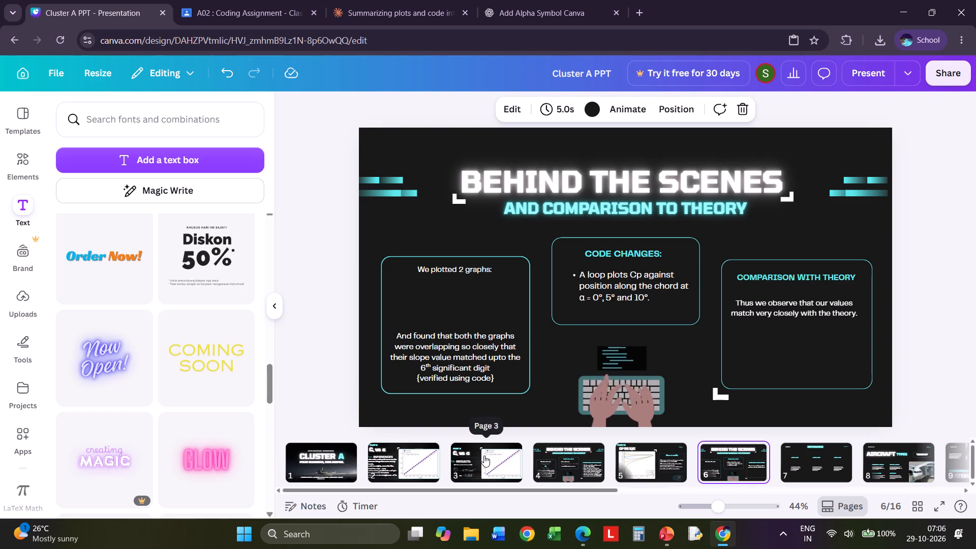
left_click(582, 456)
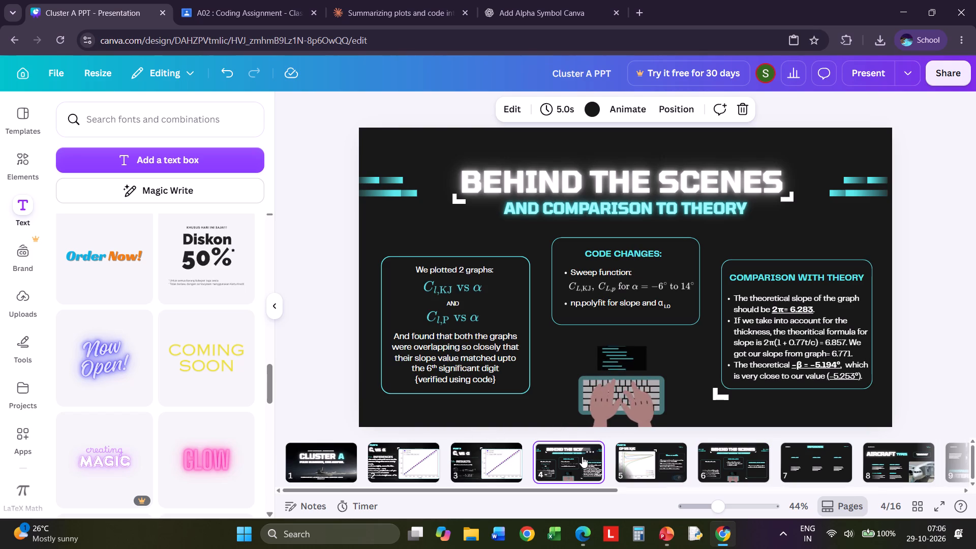
left_click(661, 463)
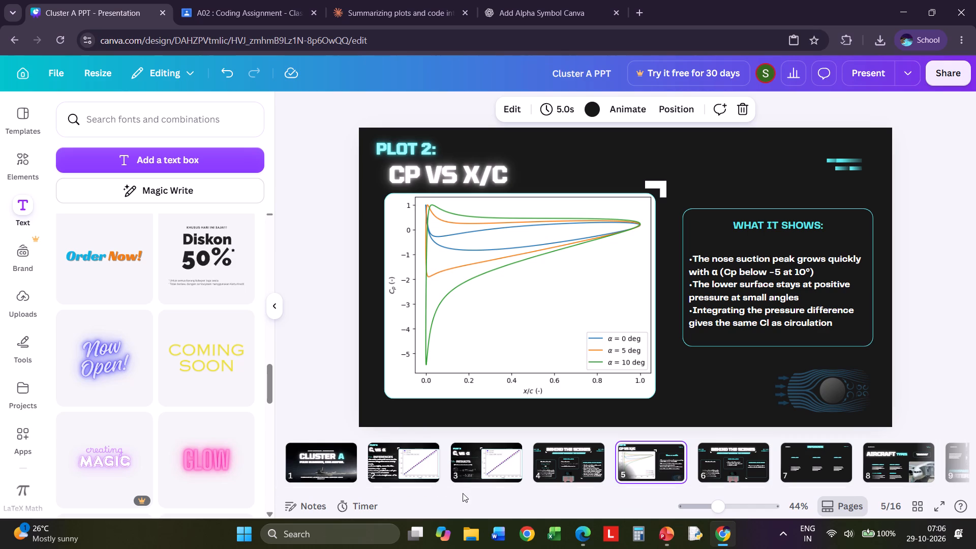
left_click_drag(463, 489, 501, 491)
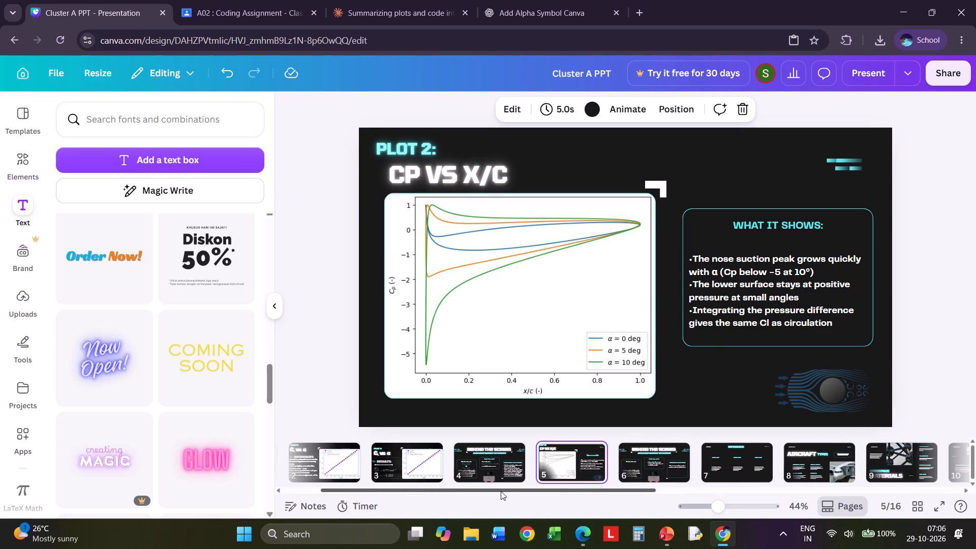
left_click_drag(501, 491, 535, 496)
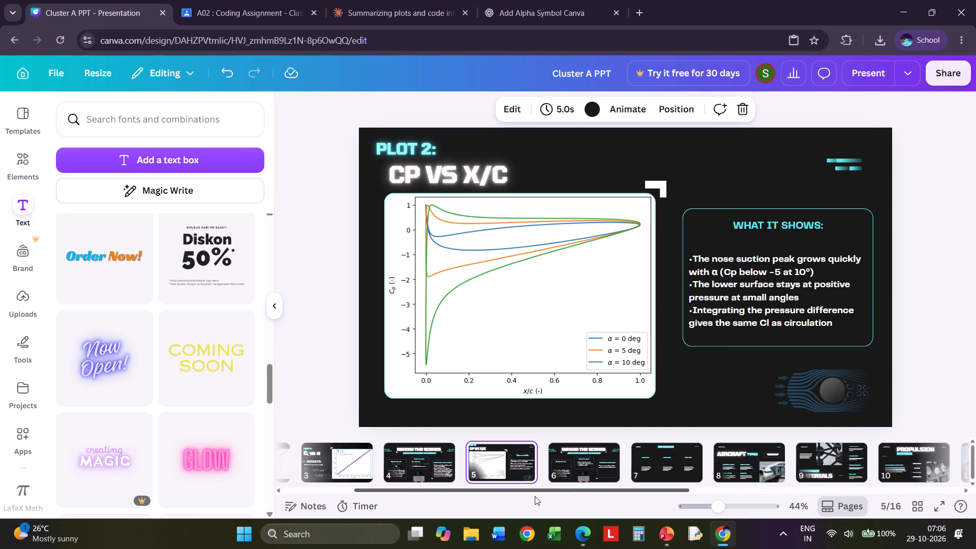
left_click_drag(535, 496, 460, 505)
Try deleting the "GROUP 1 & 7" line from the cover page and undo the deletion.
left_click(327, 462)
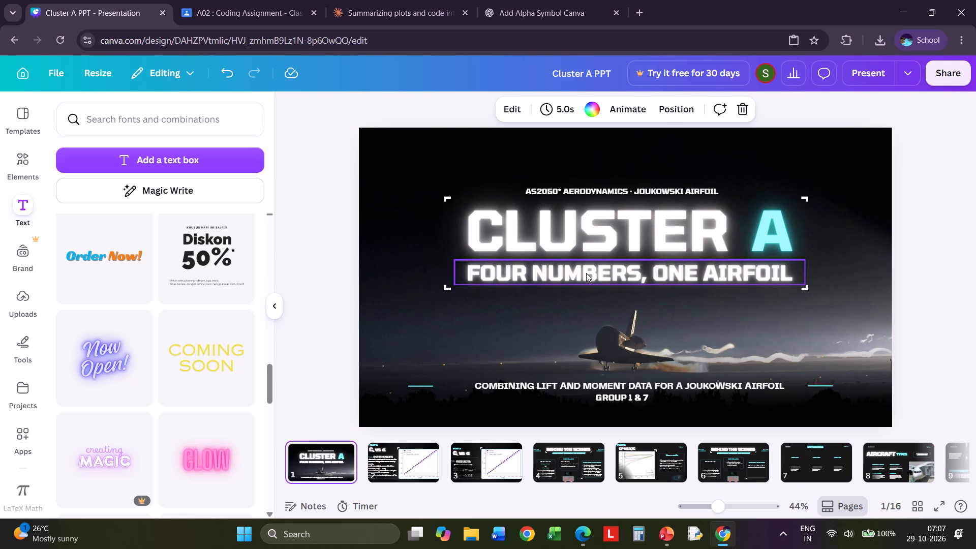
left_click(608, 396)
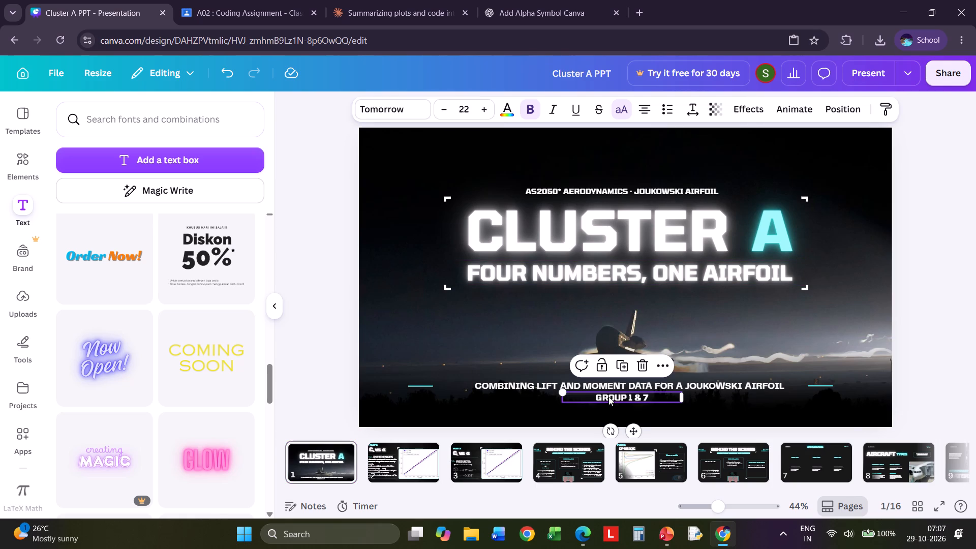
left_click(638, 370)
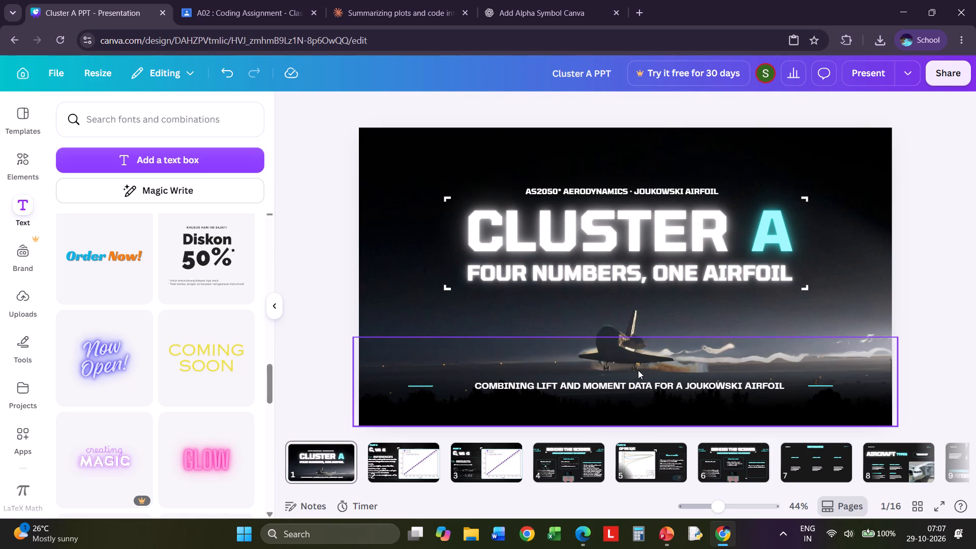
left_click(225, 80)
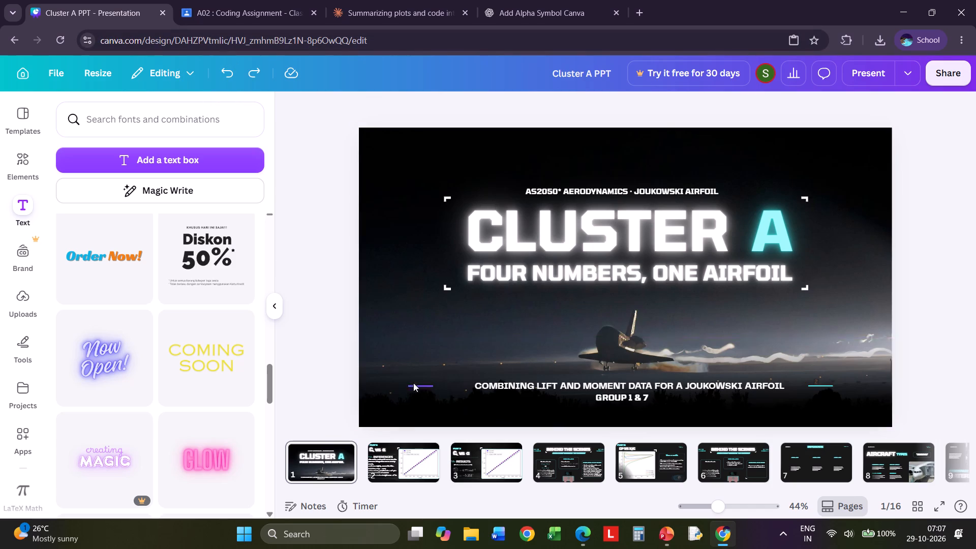
Review the Plot 1, Plot 2 and Behind the Scenes pages in turn, ending on the Plot 2 Behind the Scenes page.
left_click(426, 465)
left_click(483, 463)
left_click(567, 456)
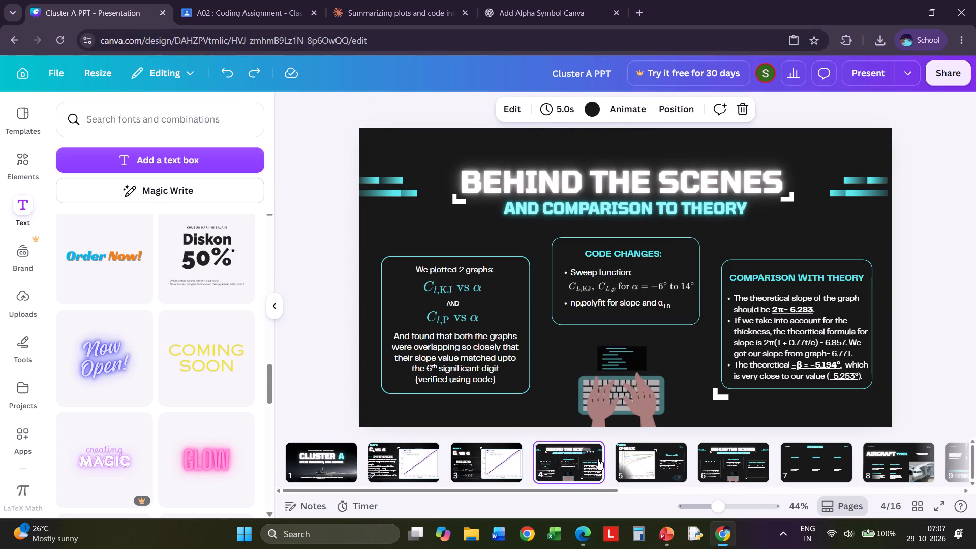
left_click(621, 458)
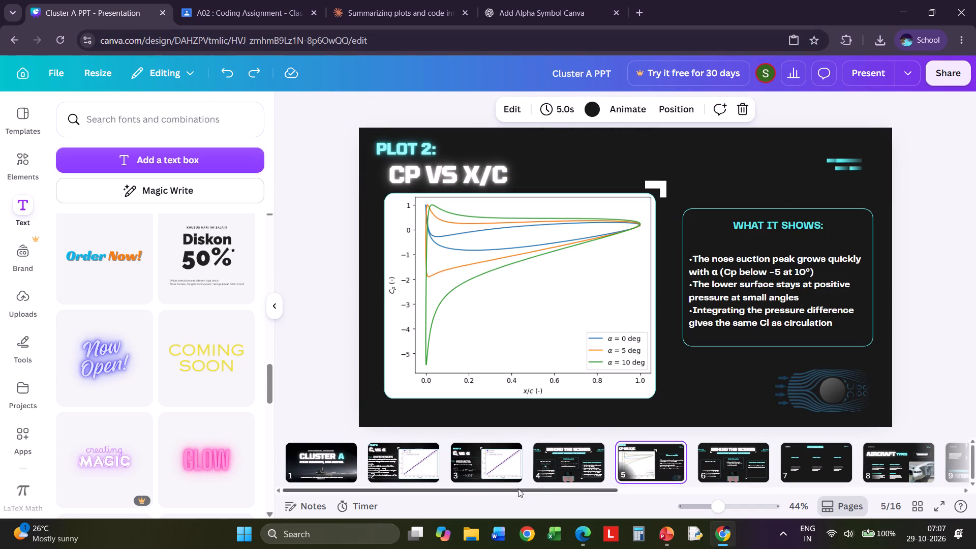
left_click_drag(520, 485, 529, 493)
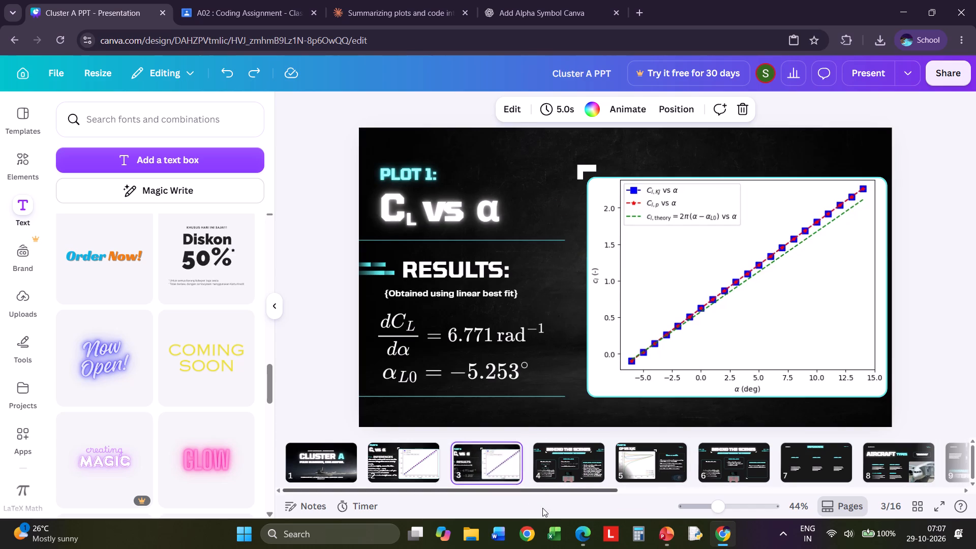
left_click_drag(543, 489, 605, 486)
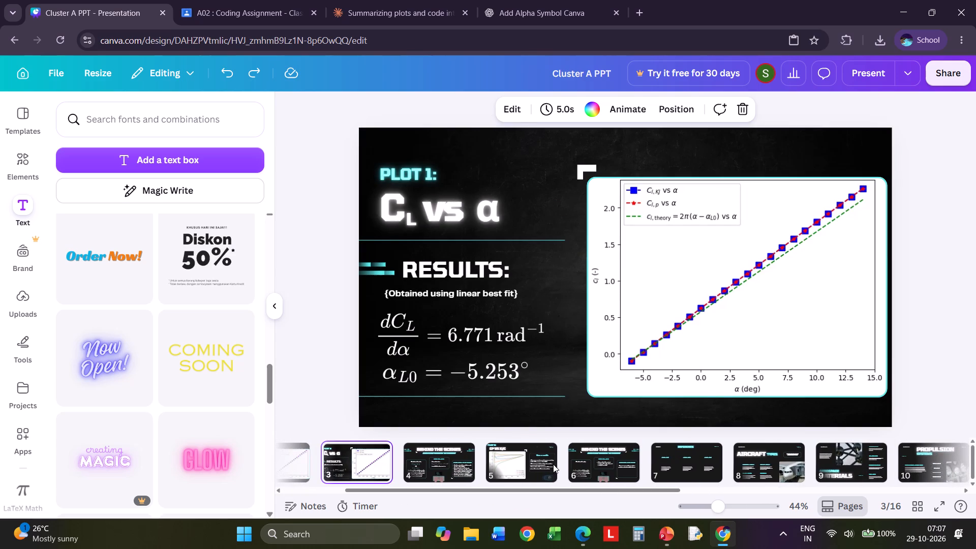
left_click(523, 445)
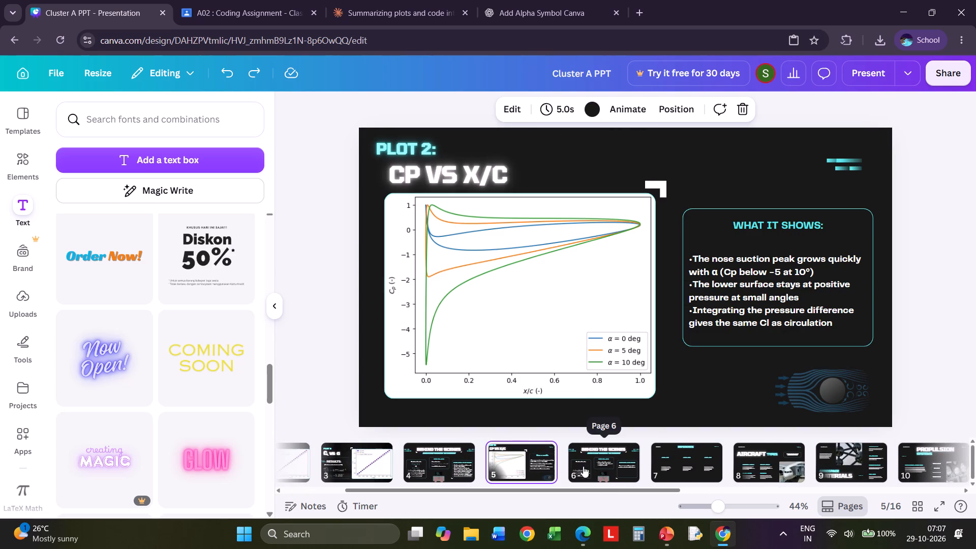
left_click(521, 468)
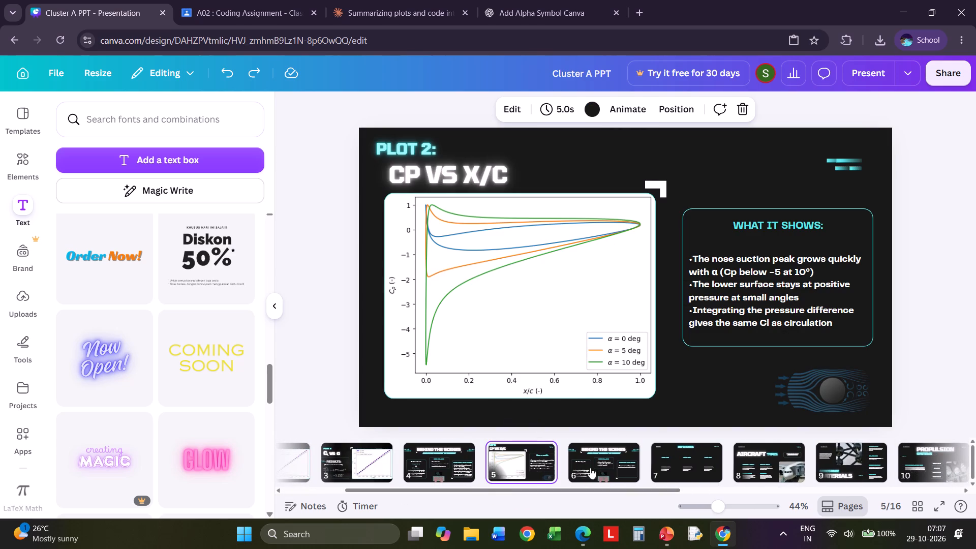
left_click(597, 468)
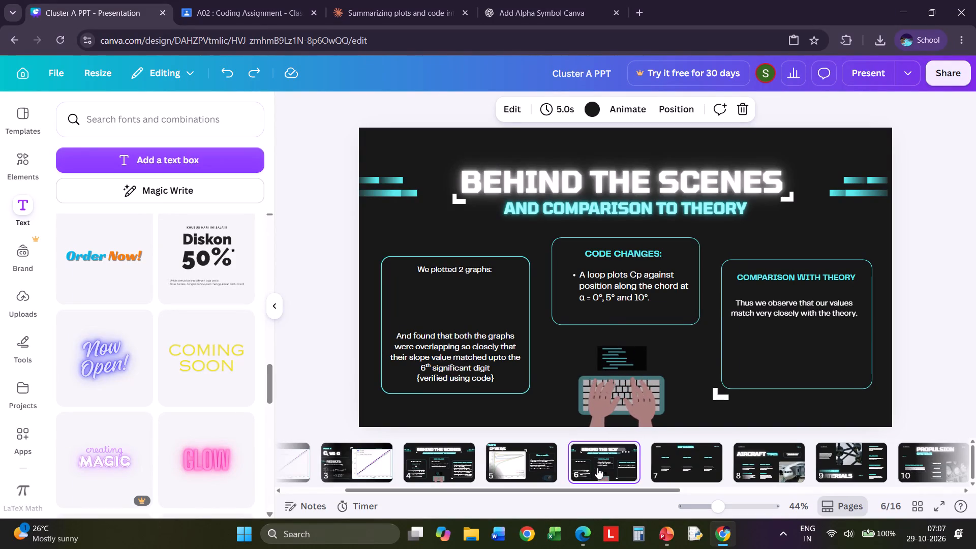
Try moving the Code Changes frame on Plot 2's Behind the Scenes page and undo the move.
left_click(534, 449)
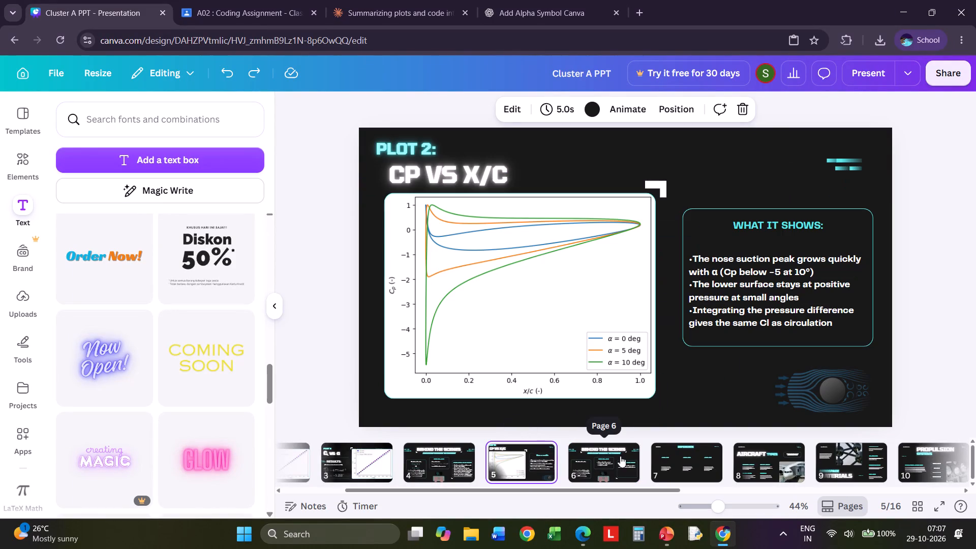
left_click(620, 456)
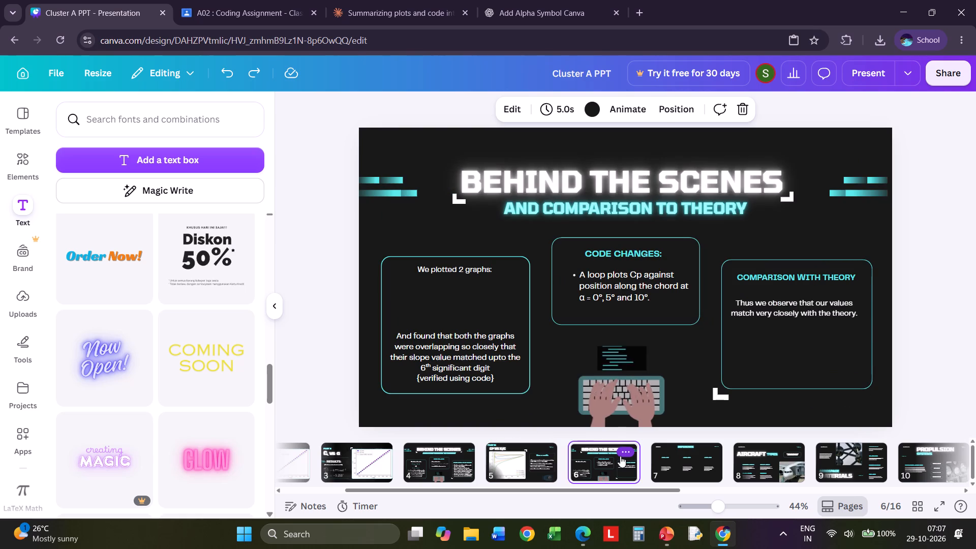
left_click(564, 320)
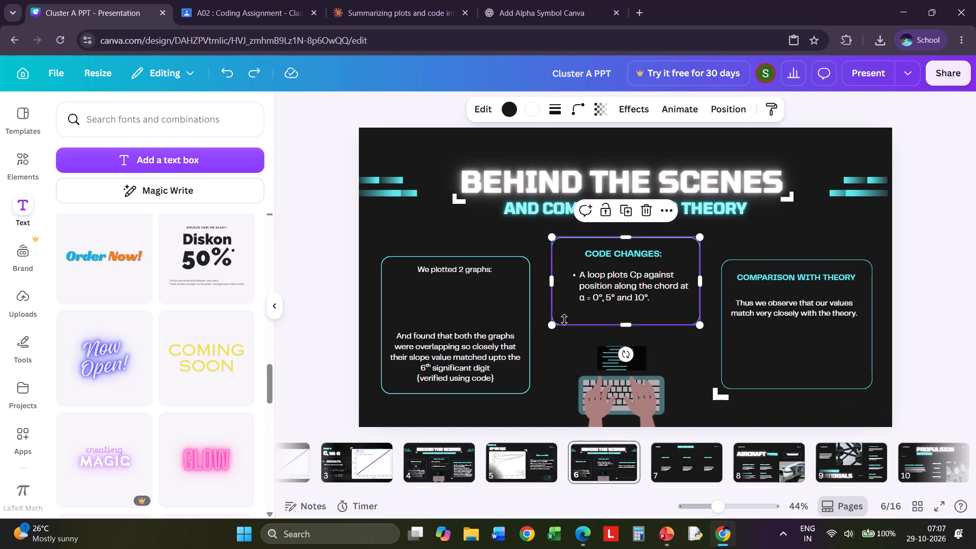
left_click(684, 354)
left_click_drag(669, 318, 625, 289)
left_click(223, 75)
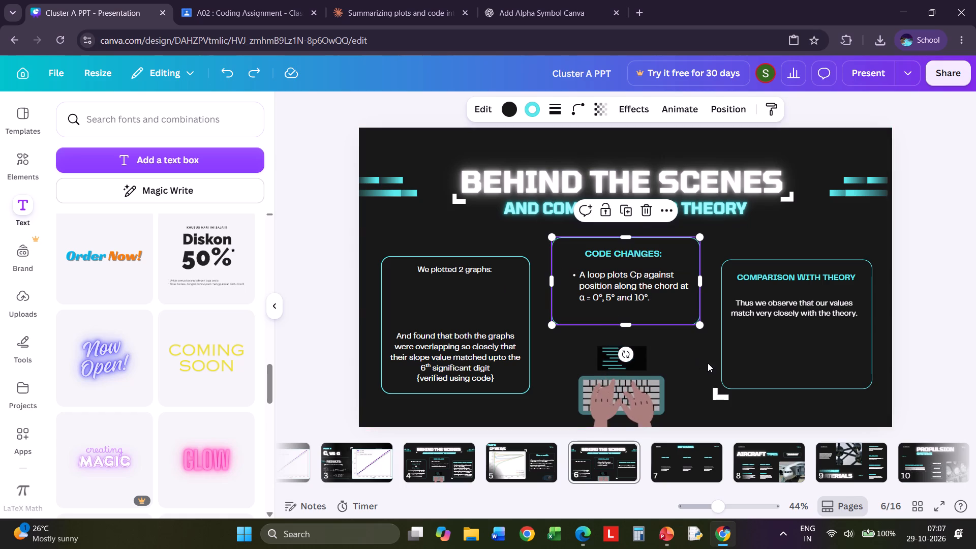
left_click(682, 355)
Group the Code Changes frame with its heading and bullet text, and copy the frame.
left_click_drag(536, 233, 575, 251)
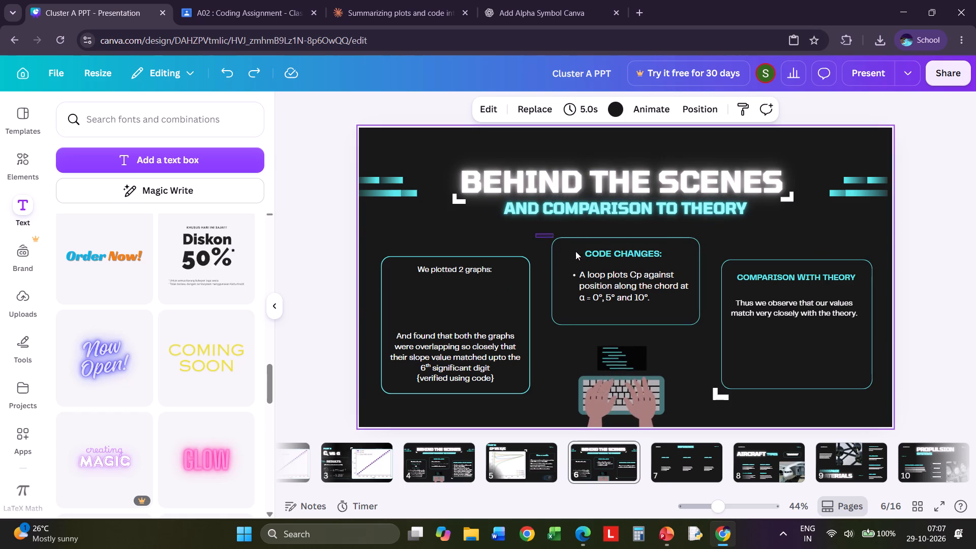
left_click_drag(575, 251, 710, 333)
left_click(585, 213)
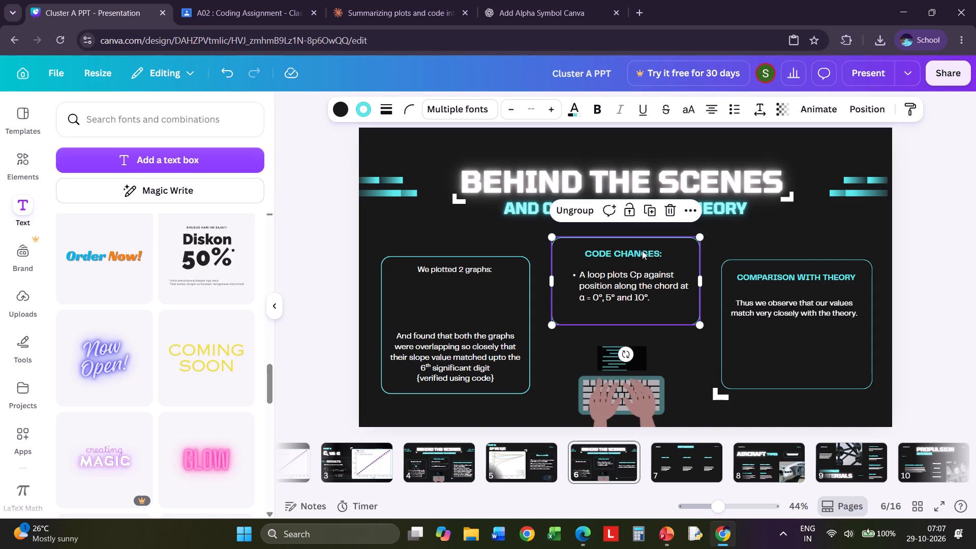
right_click(612, 237)
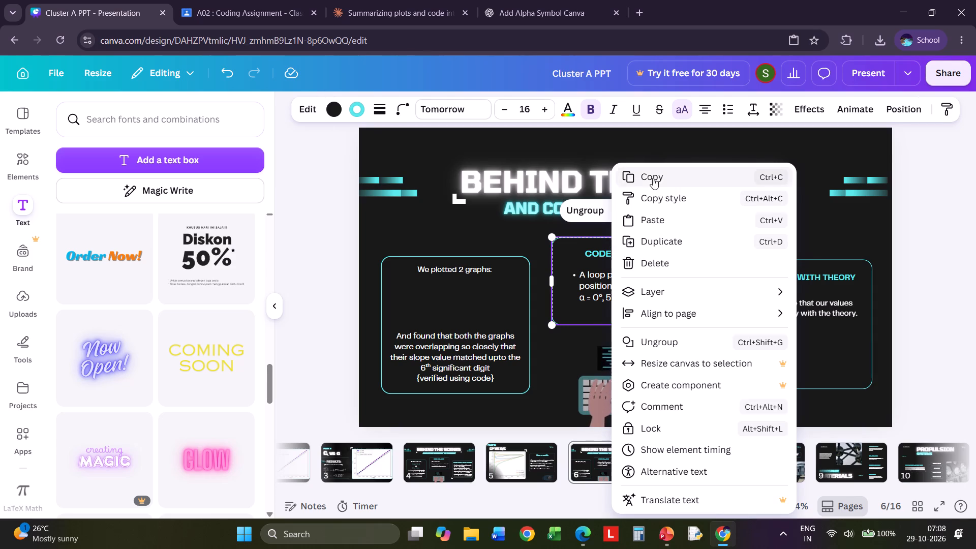
left_click(653, 178)
On the Plot 2 page, move the "What it shows" box upward and scale it down slightly.
left_click(526, 461)
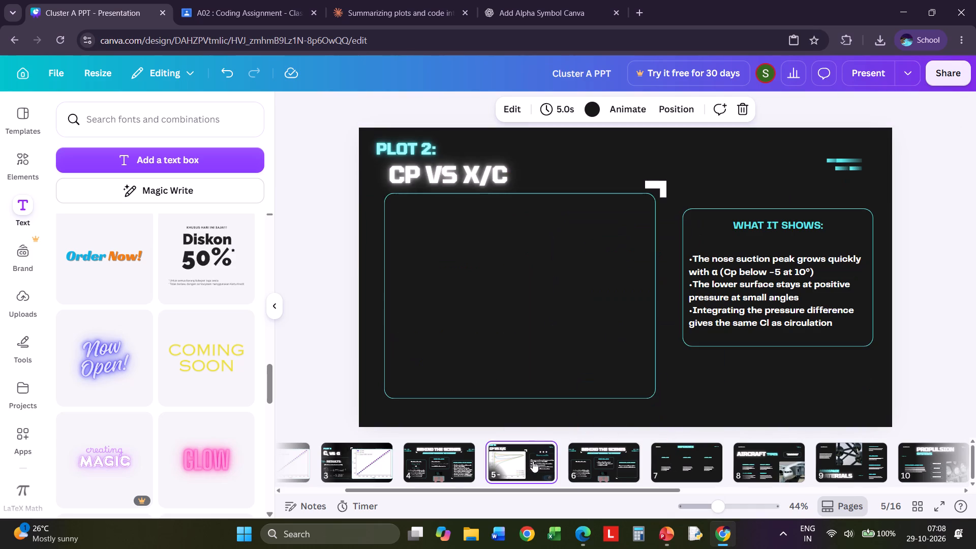
left_click(745, 343)
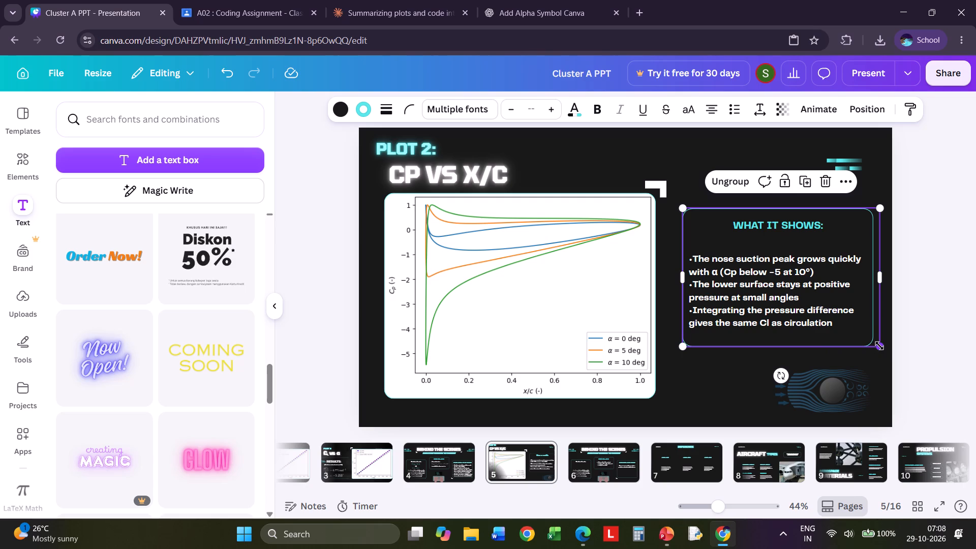
left_click_drag(745, 239, 744, 225)
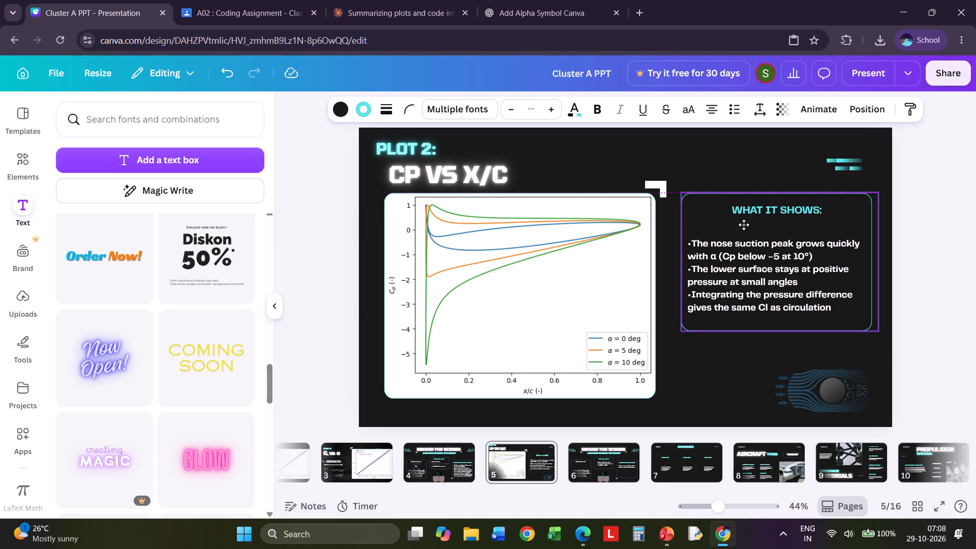
left_click_drag(744, 225, 744, 213)
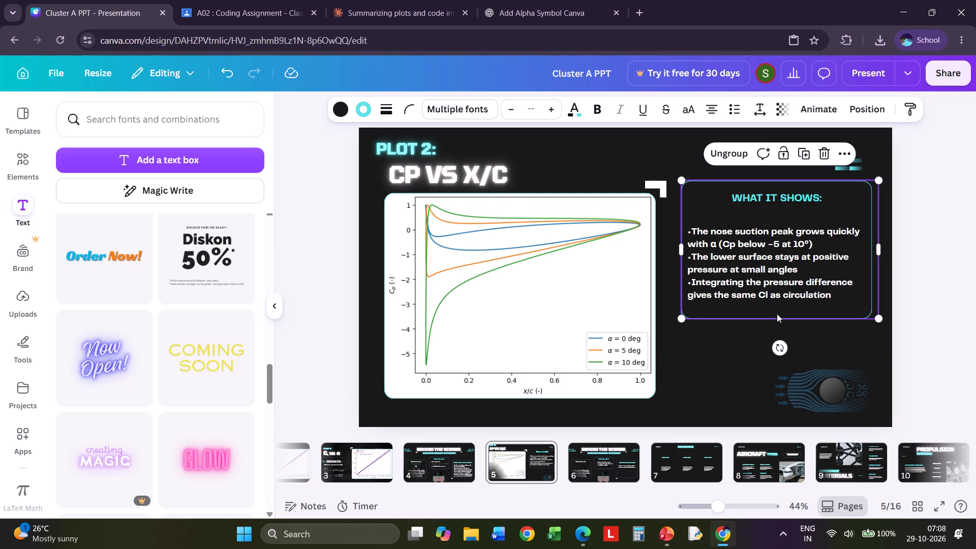
left_click_drag(877, 318, 876, 313)
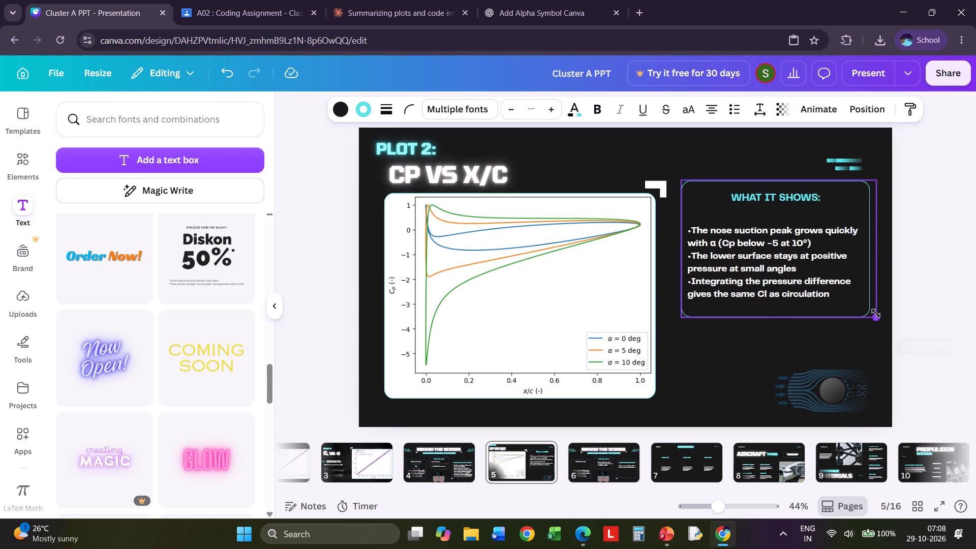
left_click_drag(876, 313, 868, 302)
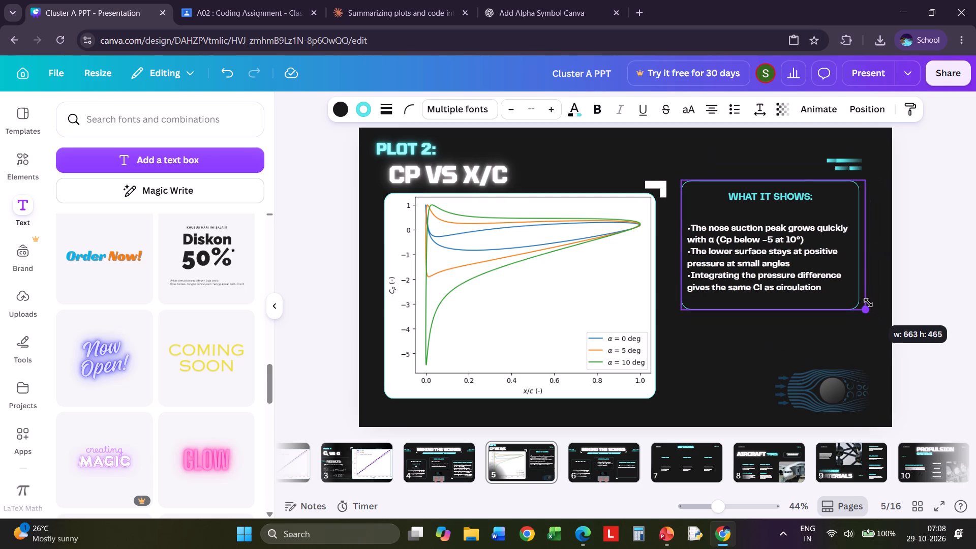
left_click_drag(868, 302, 872, 303)
left_click(808, 338)
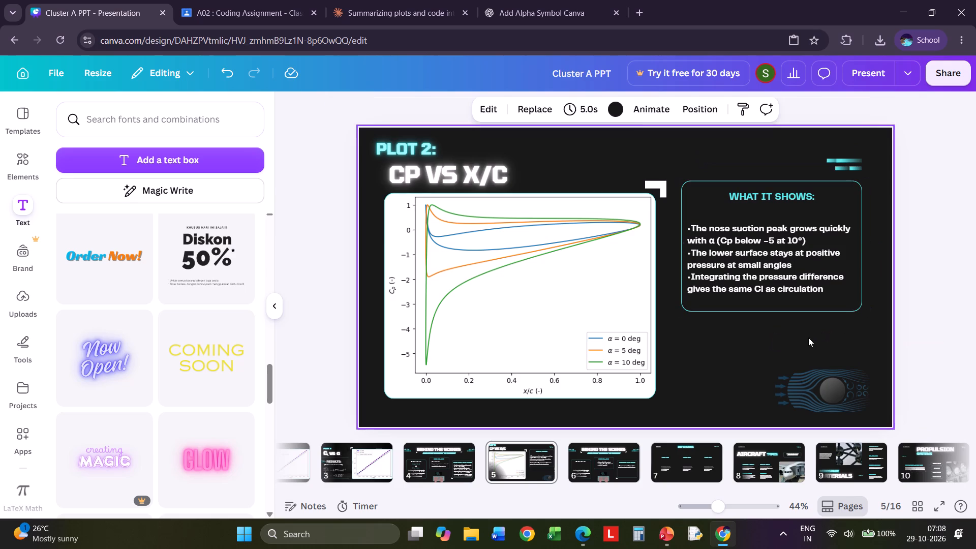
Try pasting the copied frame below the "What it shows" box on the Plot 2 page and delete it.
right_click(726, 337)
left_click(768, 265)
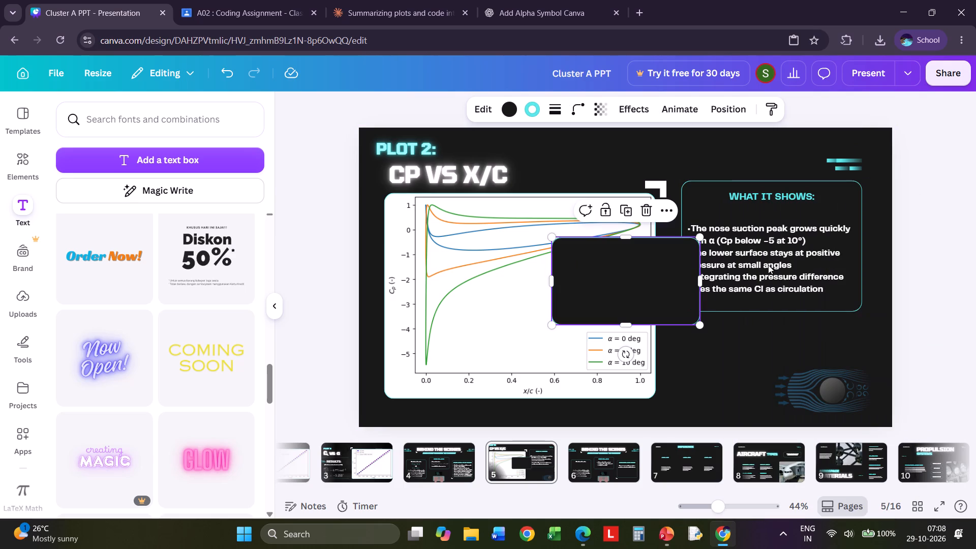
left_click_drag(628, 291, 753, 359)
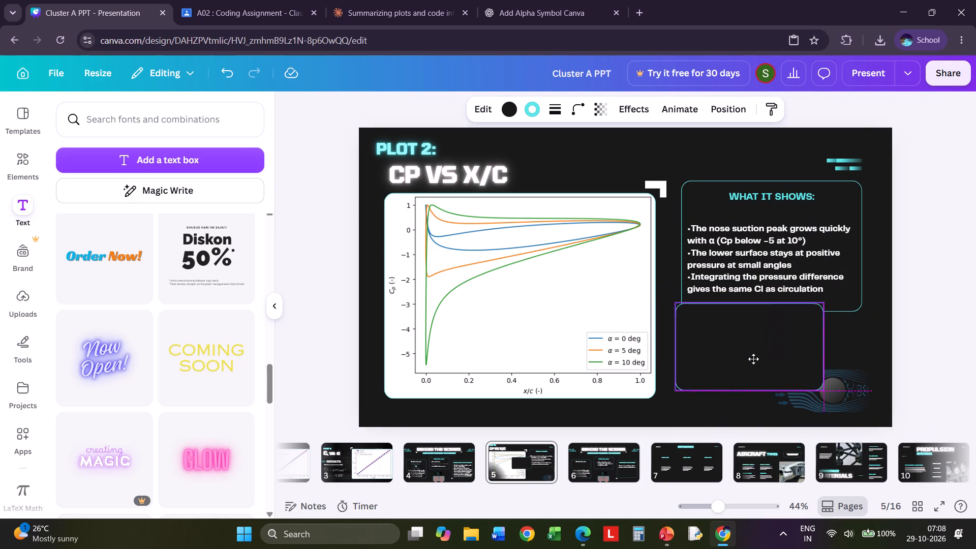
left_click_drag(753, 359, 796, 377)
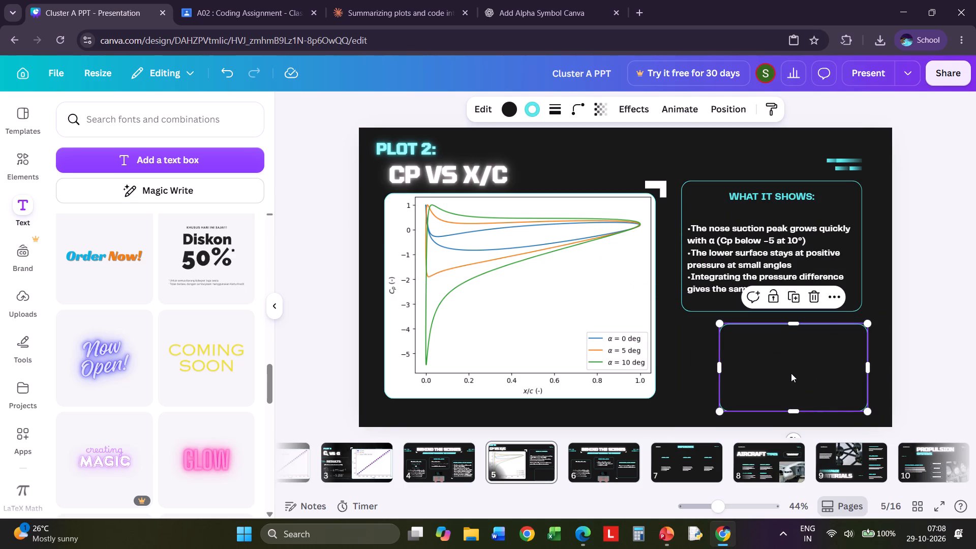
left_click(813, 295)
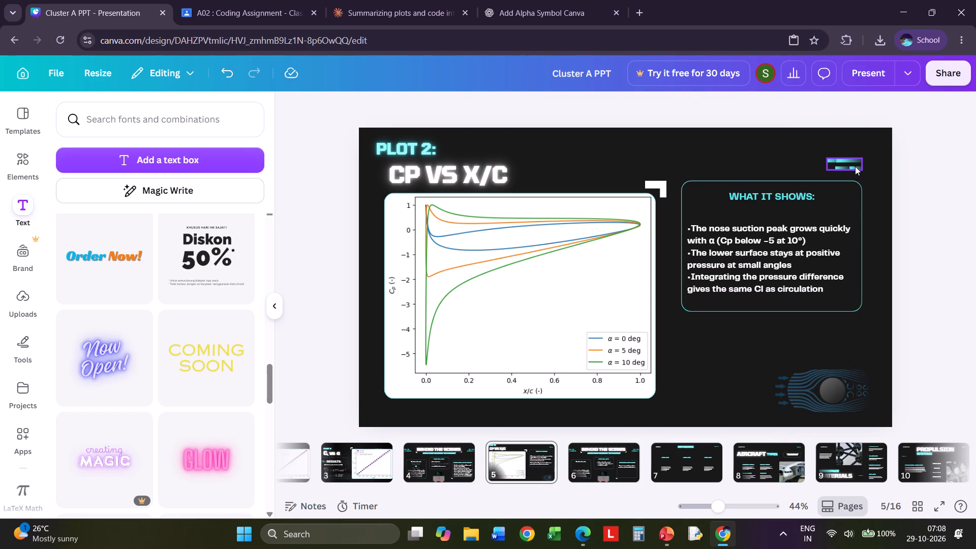
Shift the cyan decorative bars and the "What it shows" box further up the Plot 2 page.
left_click_drag(855, 166, 858, 147)
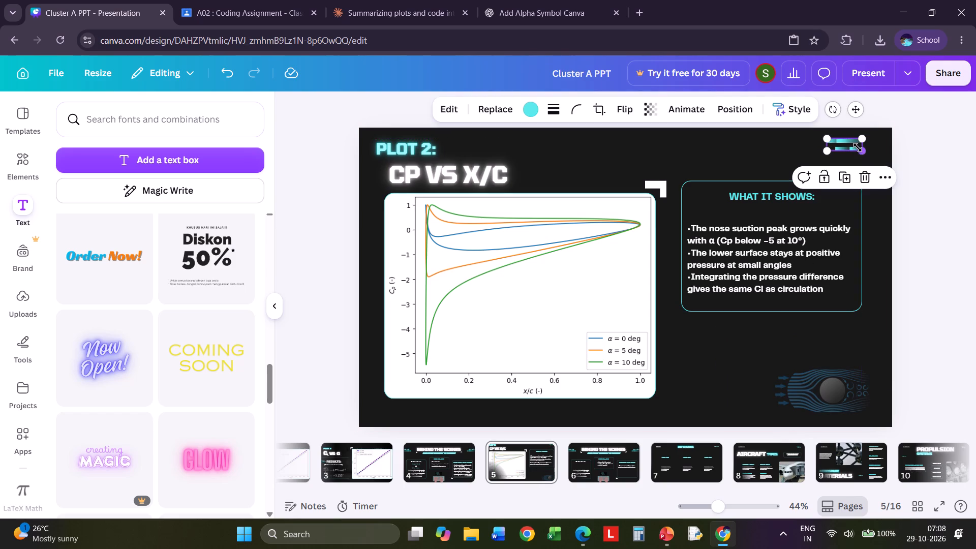
left_click(921, 215)
left_click_drag(830, 235, 828, 222)
left_click(914, 274)
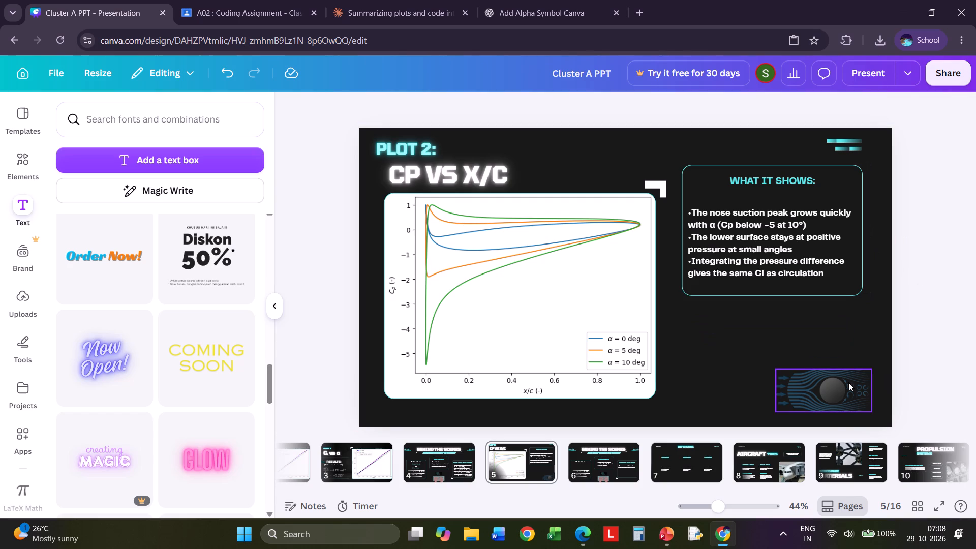
Move the airflow image closer to the bottom-right corner of the Plot 2 page.
left_click_drag(848, 382, 860, 386)
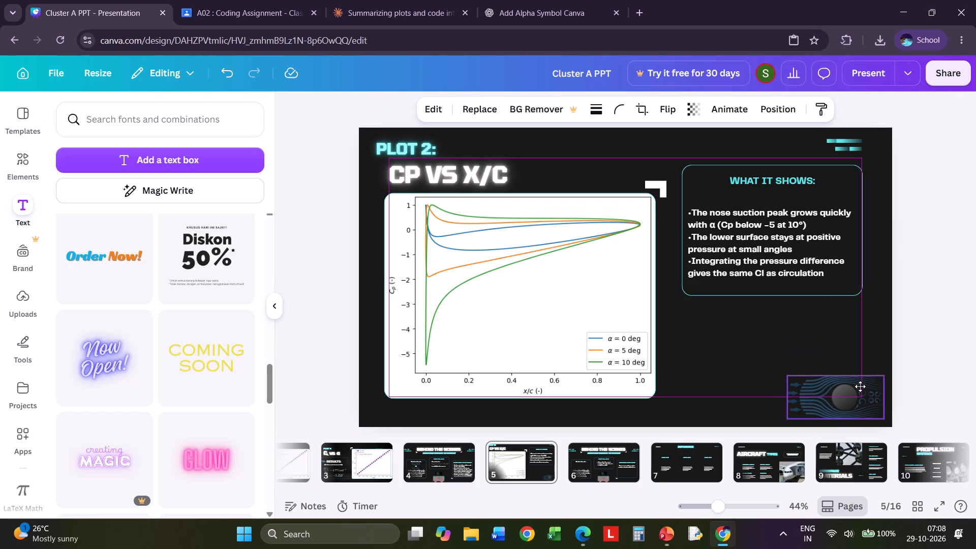
left_click_drag(860, 386, 861, 390)
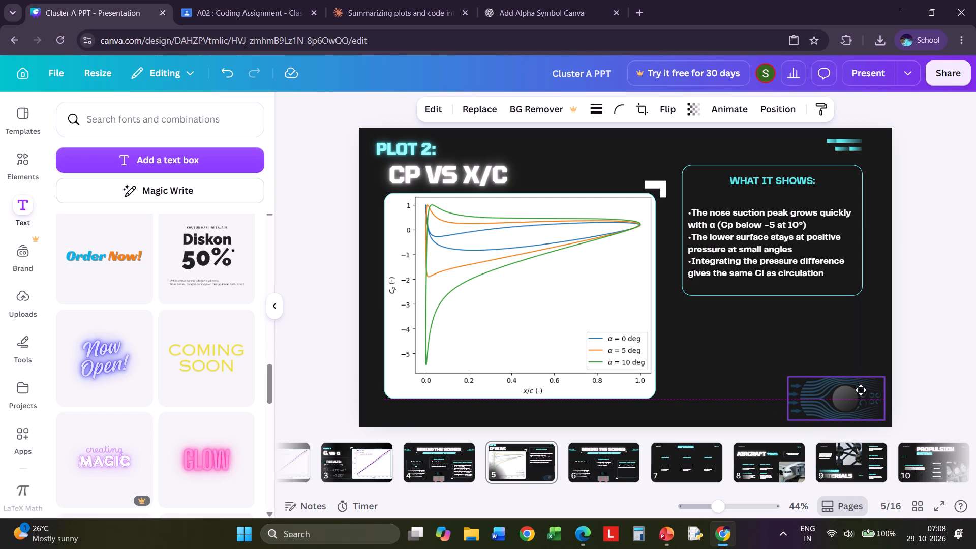
left_click_drag(861, 390, 862, 391)
left_click(948, 372)
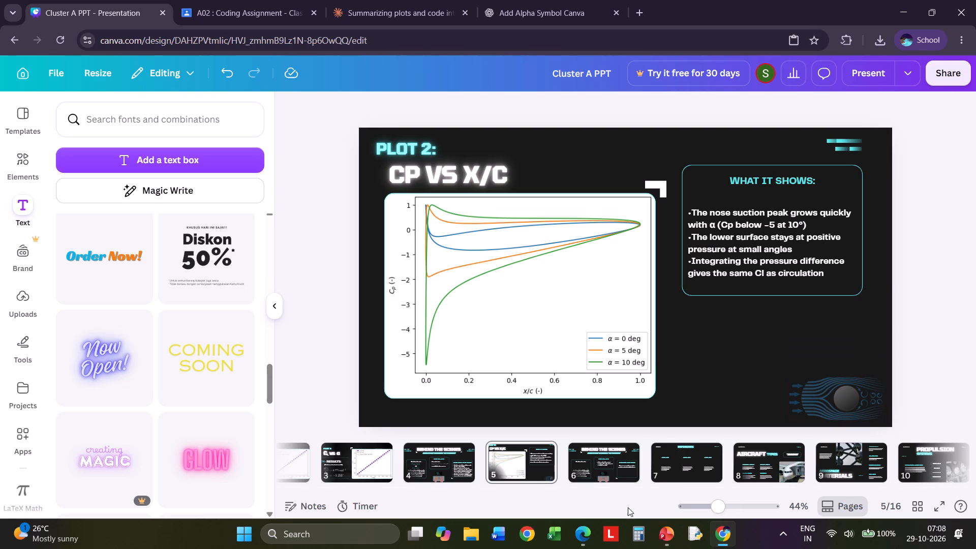
Duplicate the grouped Code Changes box on Plot 2's Behind the Scenes page and copy the duplicate.
left_click(693, 472)
left_click(599, 463)
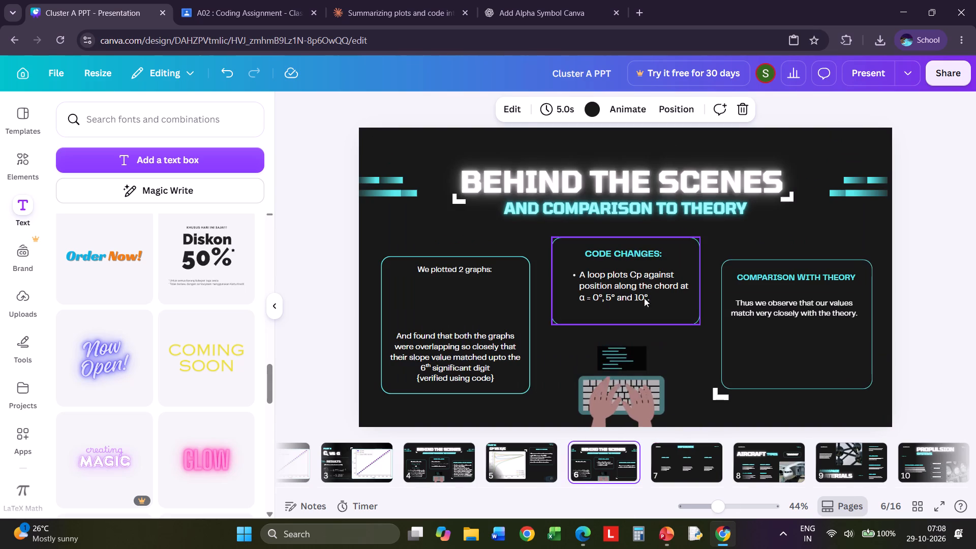
left_click(646, 288)
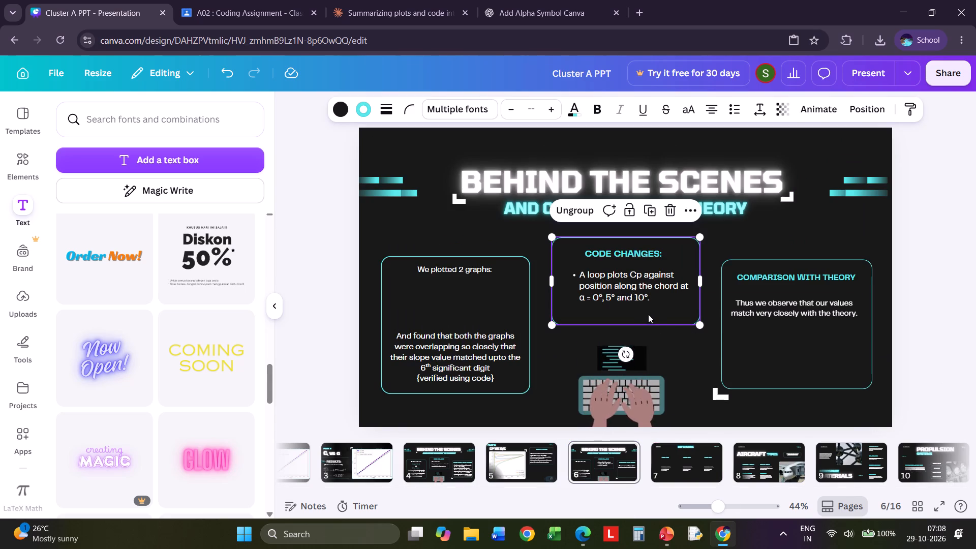
left_click(651, 208)
right_click(628, 289)
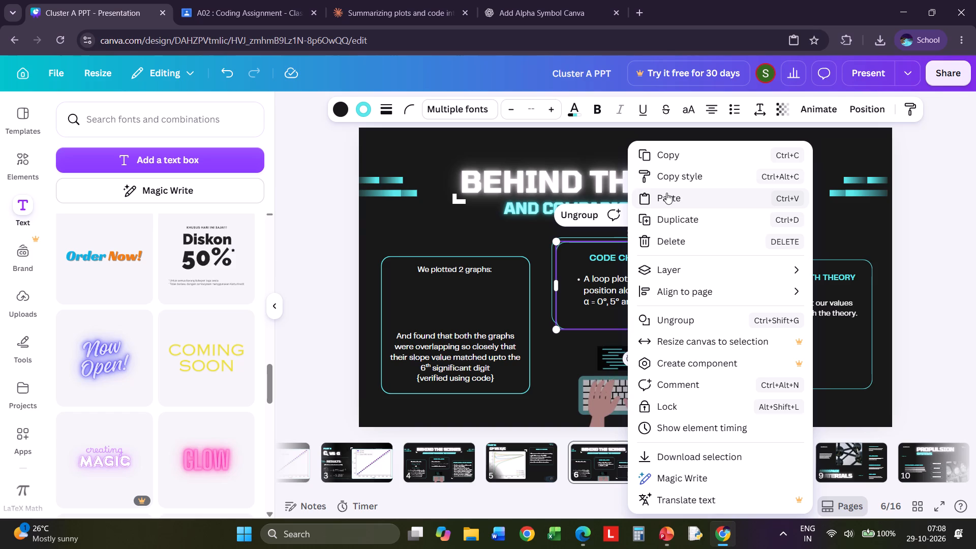
left_click(590, 269)
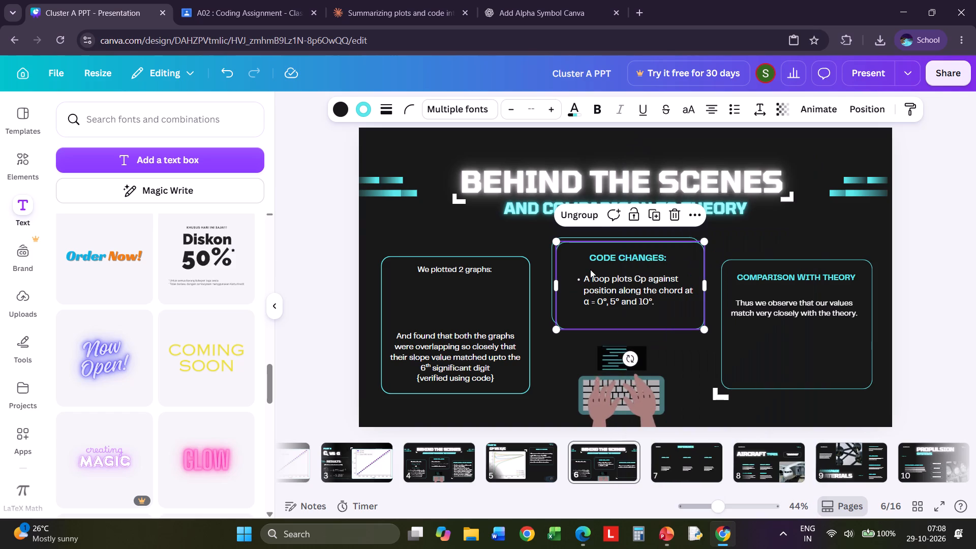
left_click(695, 218)
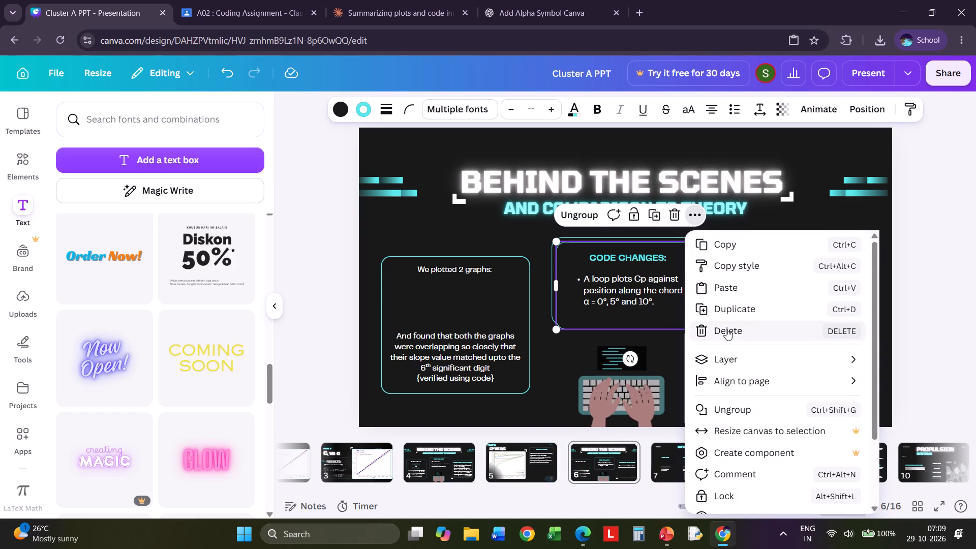
scroll(732, 315, "down", 2)
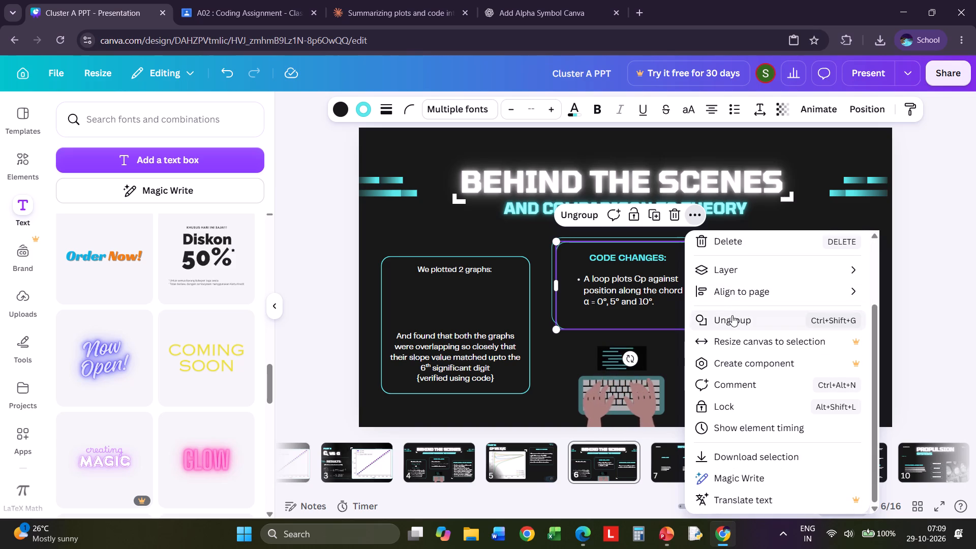
scroll(732, 315, "down", 1)
right_click(634, 290)
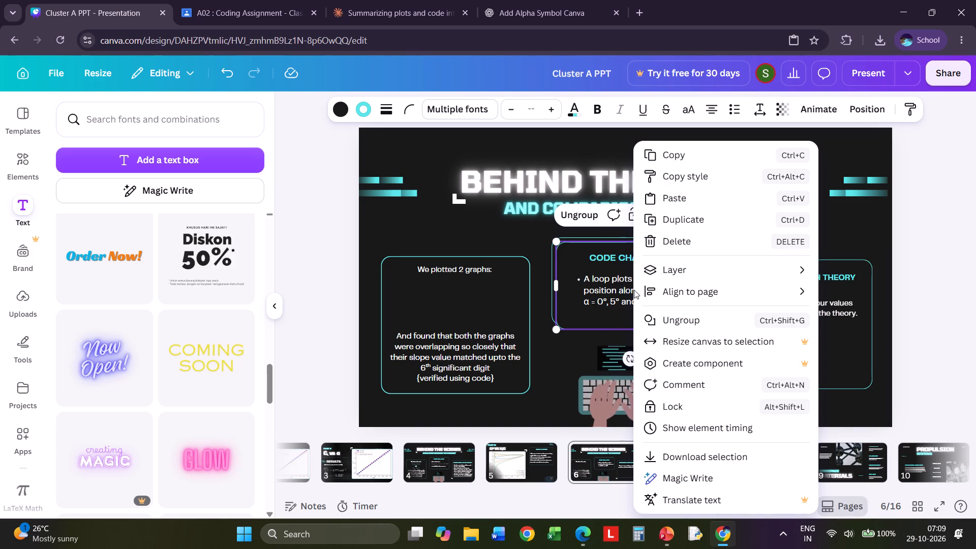
left_click(662, 155)
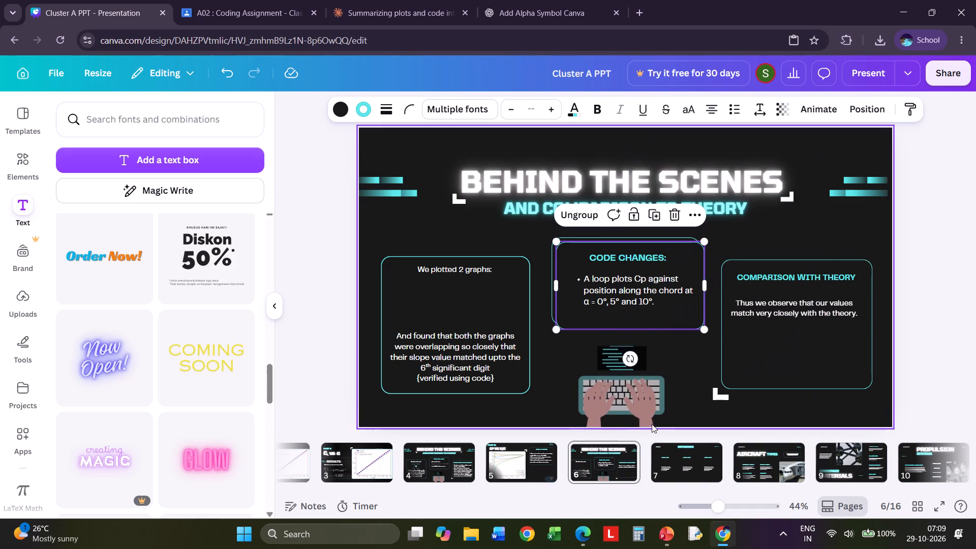
Paste the Code Changes group onto the Plot 2 page and place it below the "What it shows" box.
left_click(538, 456)
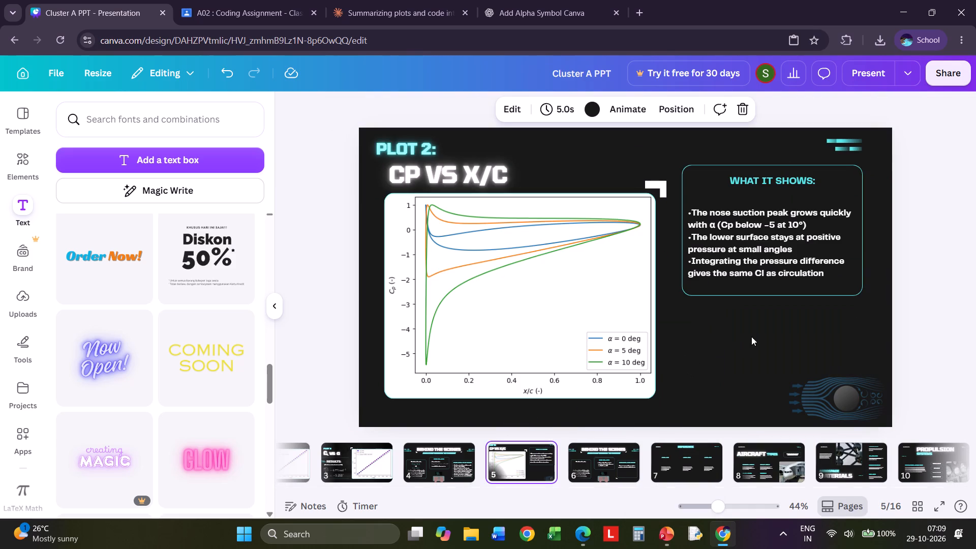
right_click(751, 337)
left_click(796, 259)
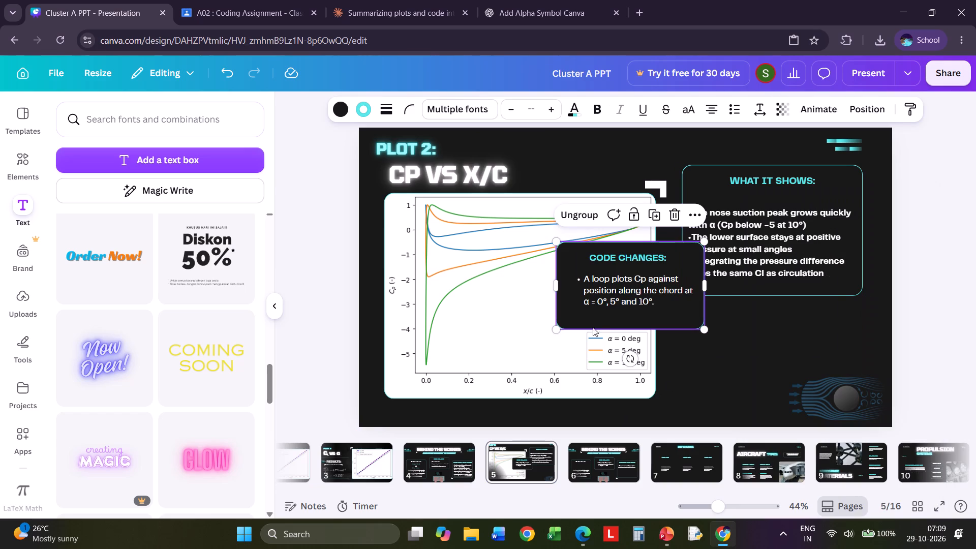
left_click_drag(601, 288, 725, 347)
Delete the Behind the Scenes page that follows the Plot 2 page.
left_click(618, 463)
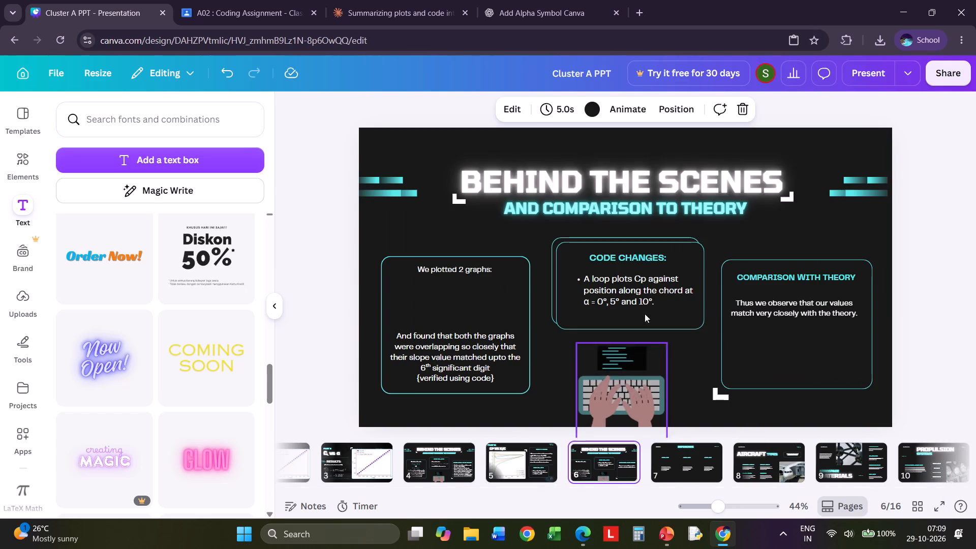
left_click(645, 302)
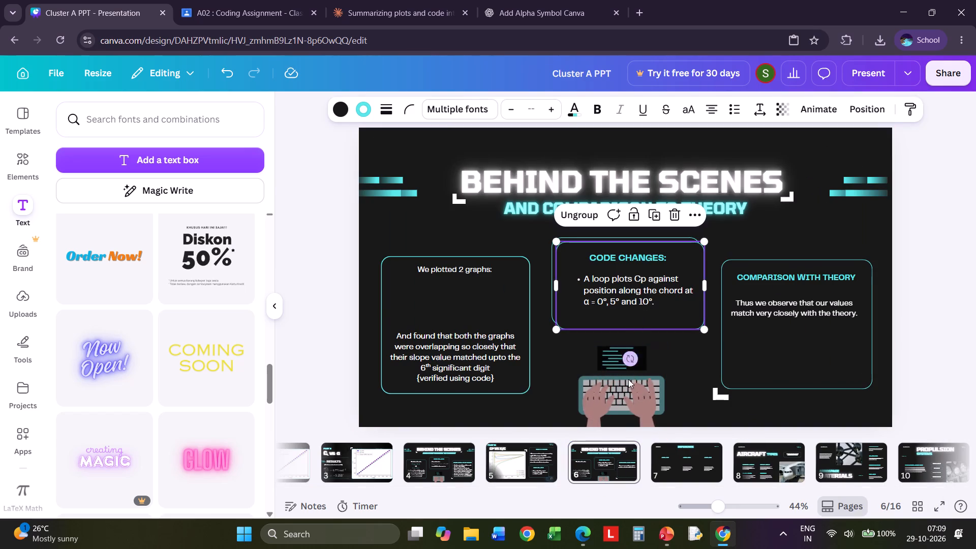
right_click(609, 460)
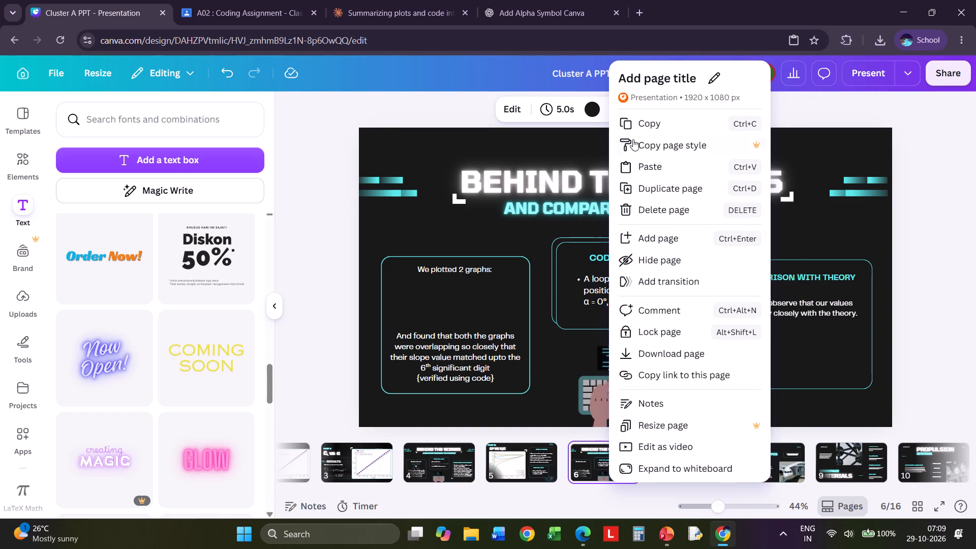
left_click(650, 209)
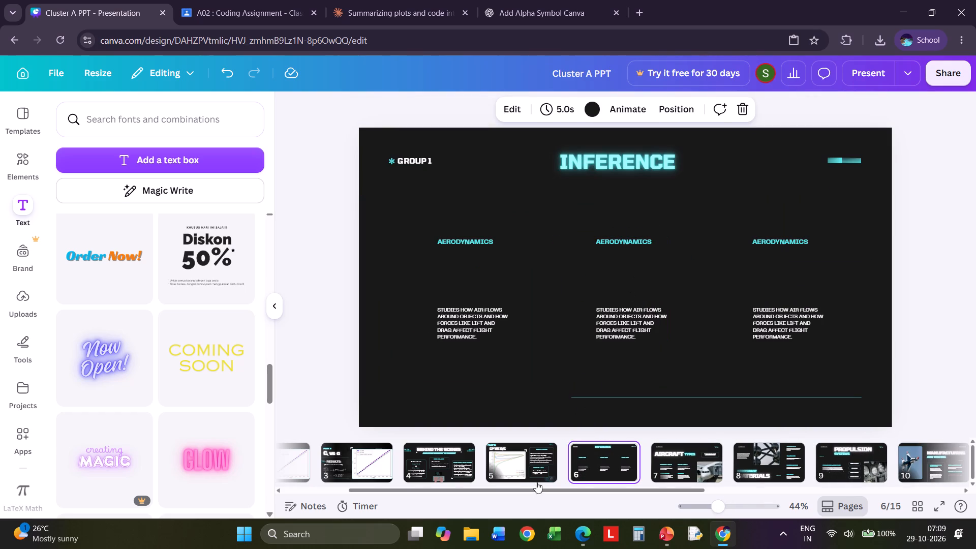
Scale down the Code Changes group on the Plot 2 page and widen it to about 685 by 233.
left_click(523, 455)
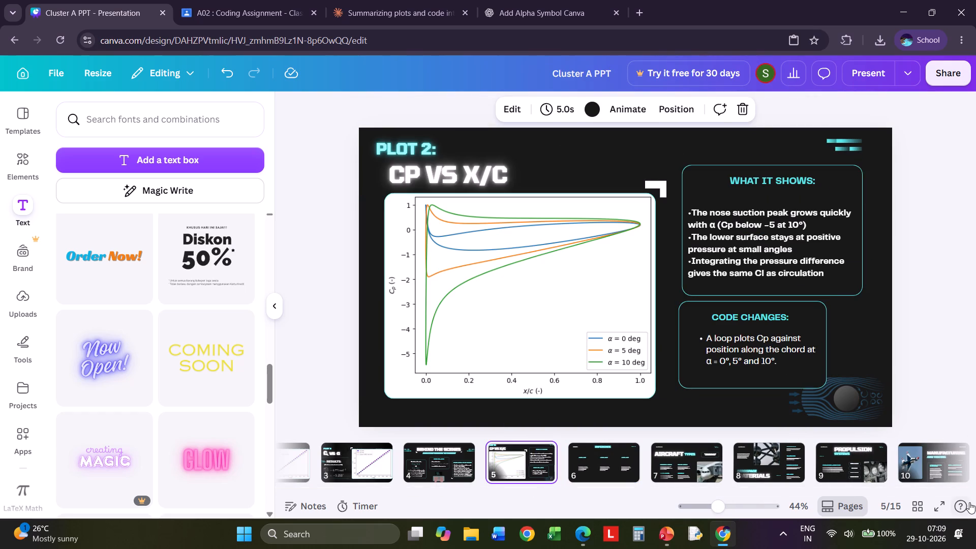
left_click(834, 404)
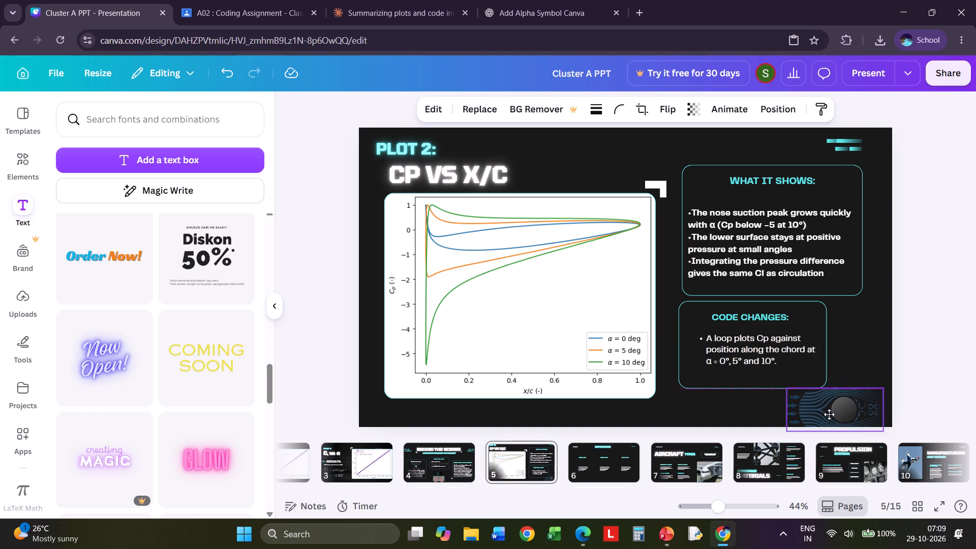
left_click(724, 345)
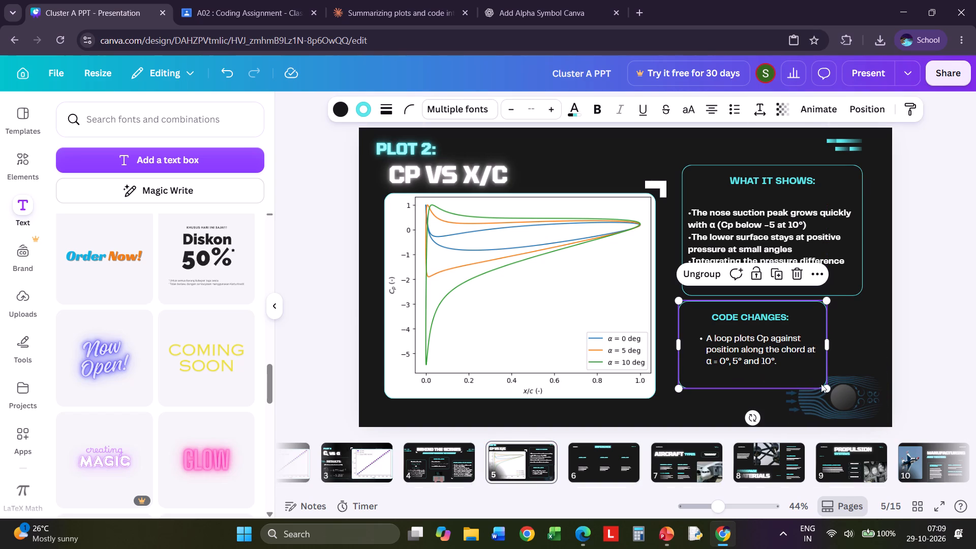
left_click_drag(827, 389, 817, 372)
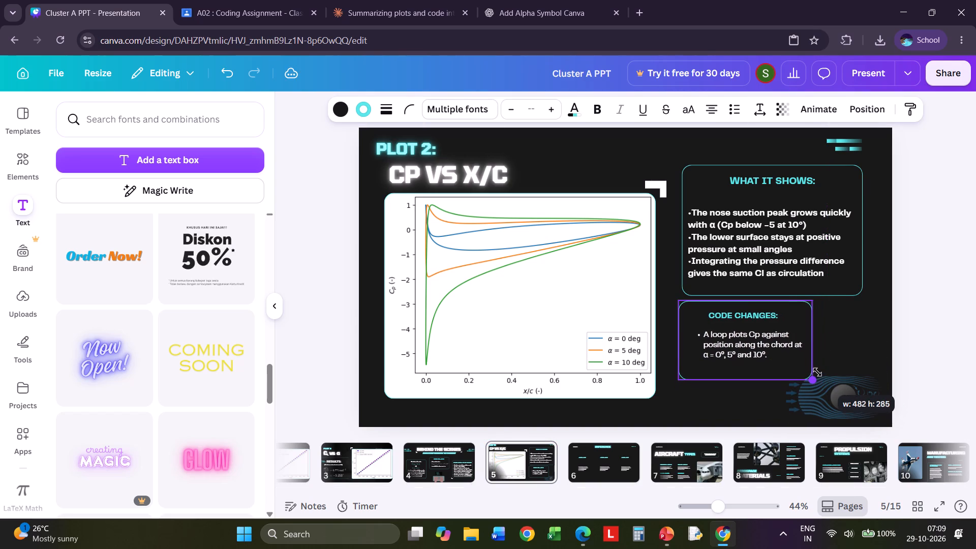
left_click_drag(817, 372, 808, 369)
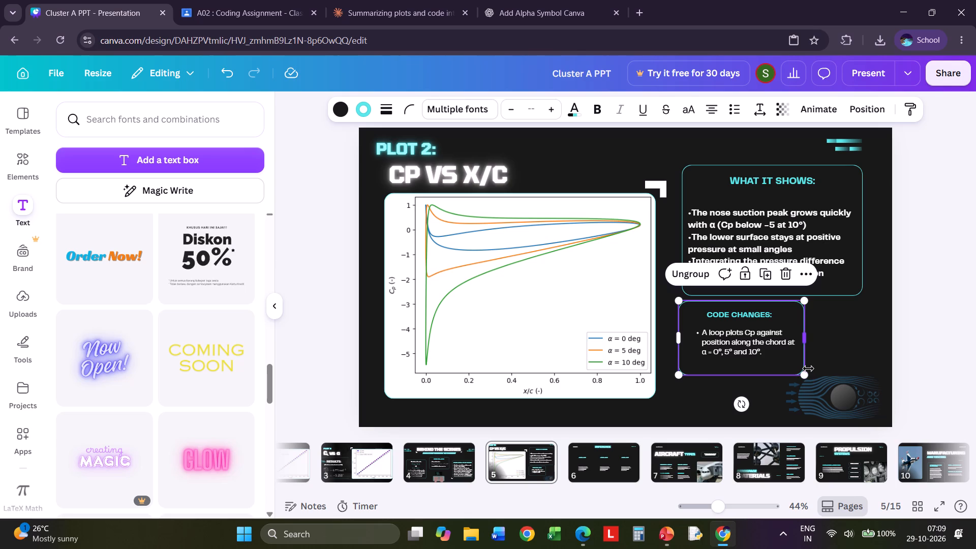
left_click_drag(806, 337, 813, 337)
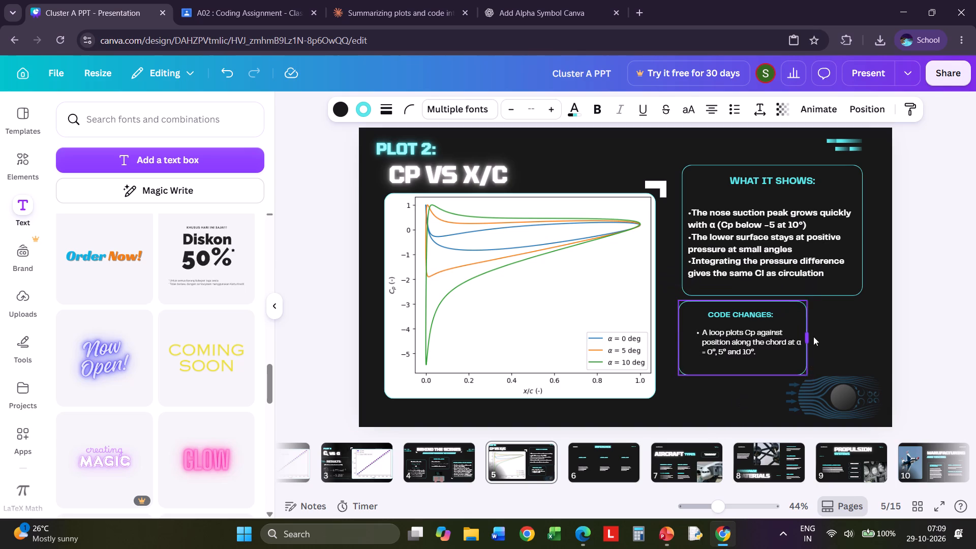
left_click_drag(813, 337, 871, 329)
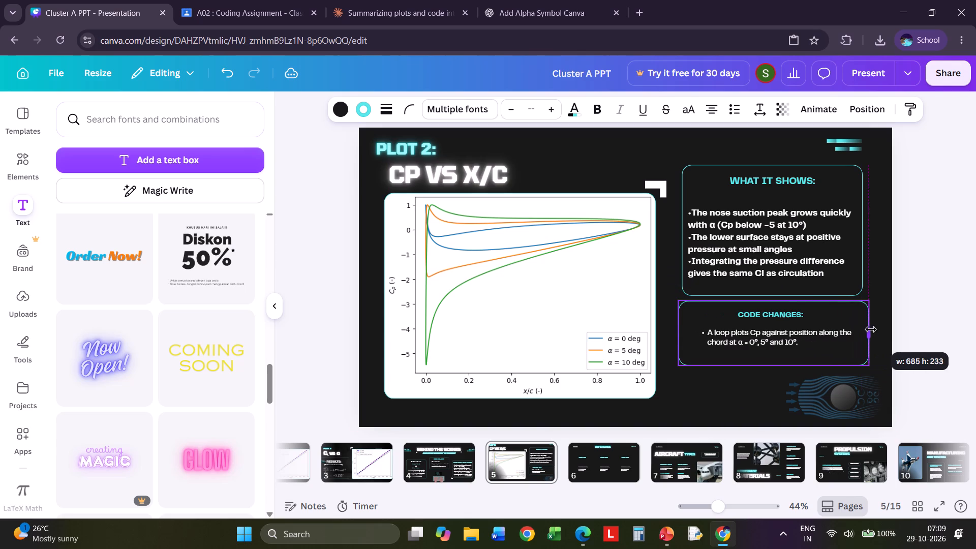
left_click(909, 322)
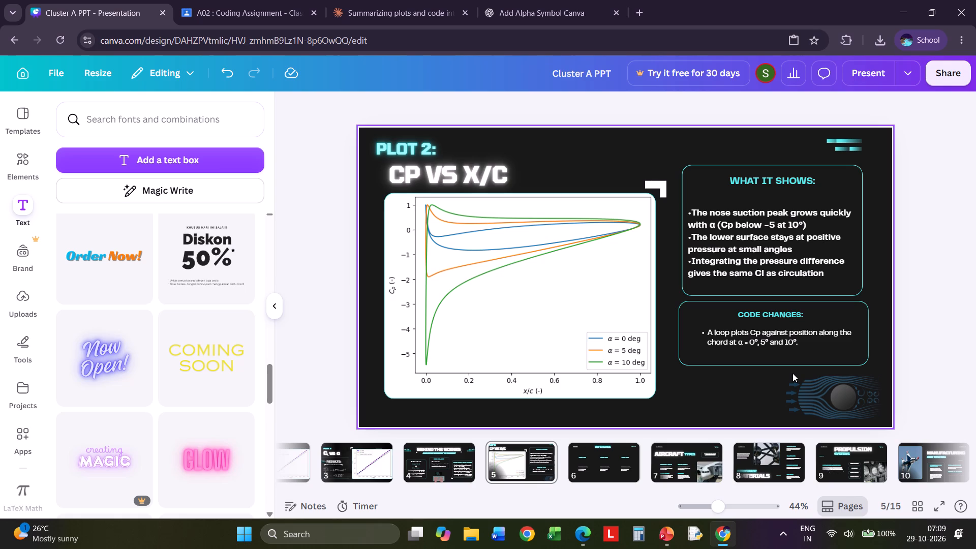
Shrink the "What it shows" group on the Plot 2 page very slightly.
left_click(770, 263)
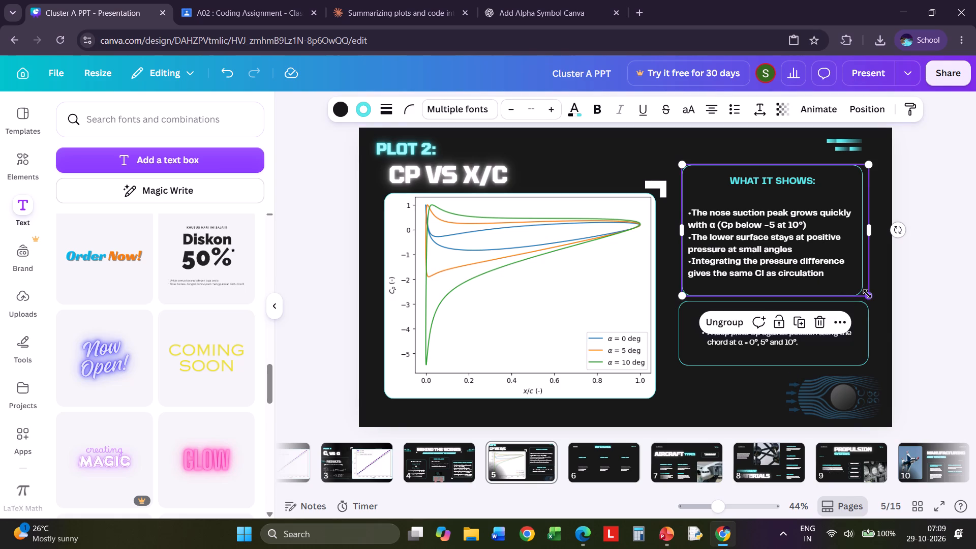
left_click(867, 294)
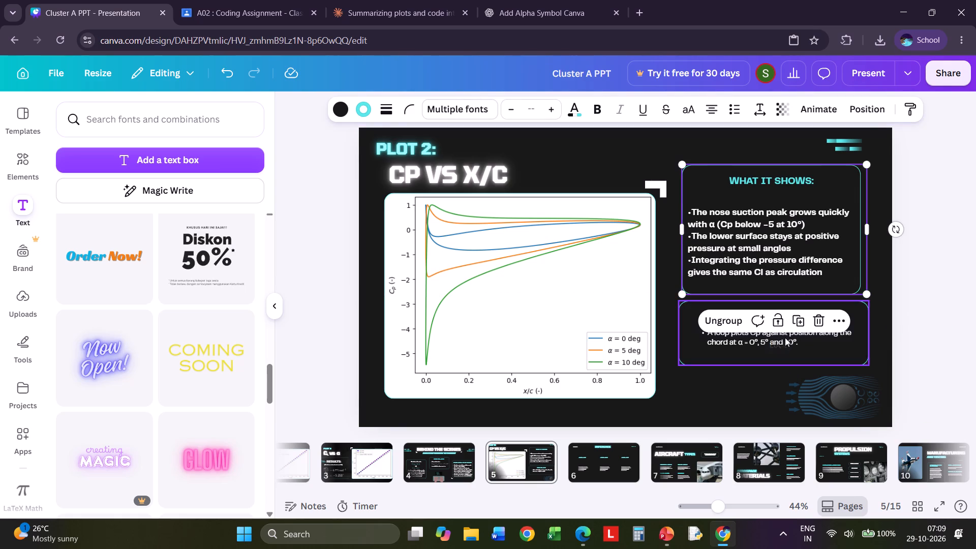
left_click(930, 330)
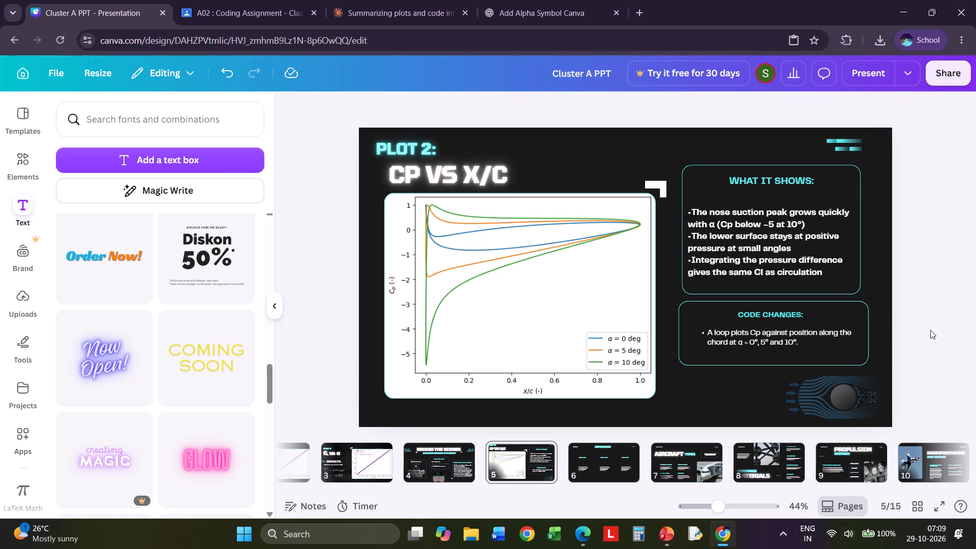
left_click(600, 465)
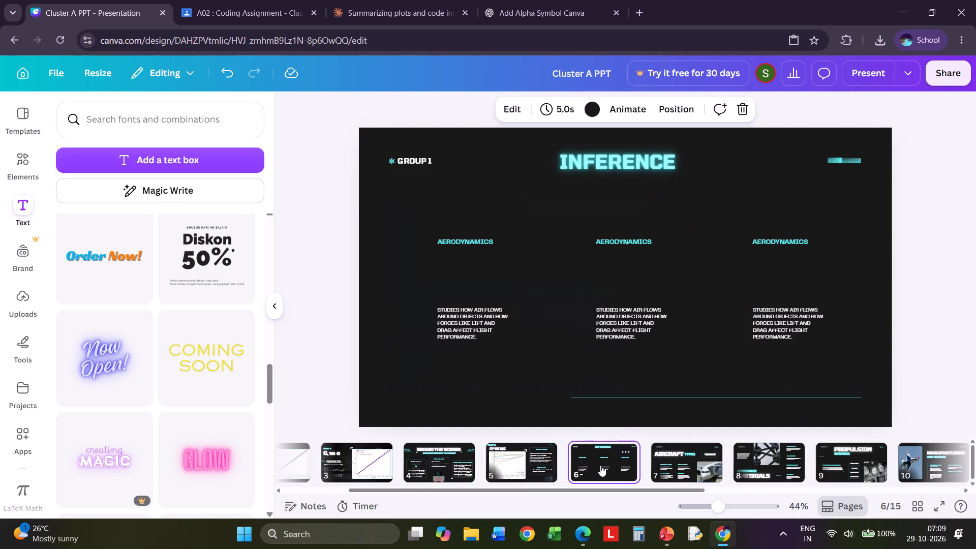
left_click(535, 457)
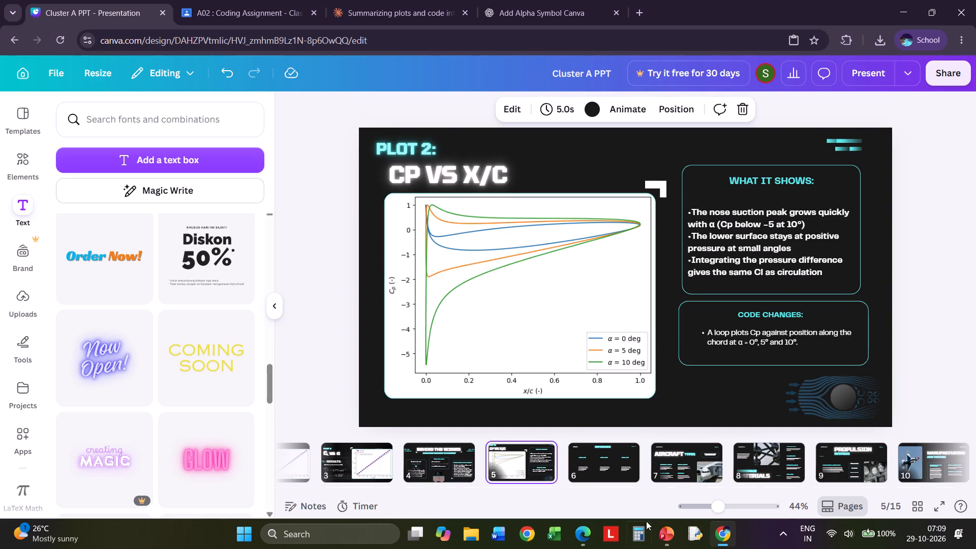
left_click(670, 528)
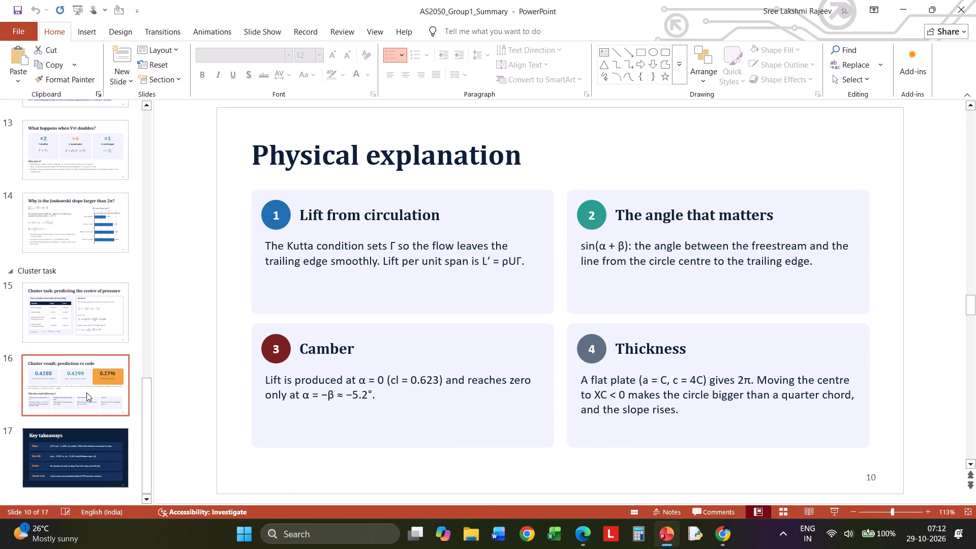
scroll(86, 392, "down", 3)
scroll(80, 344, "up", 13)
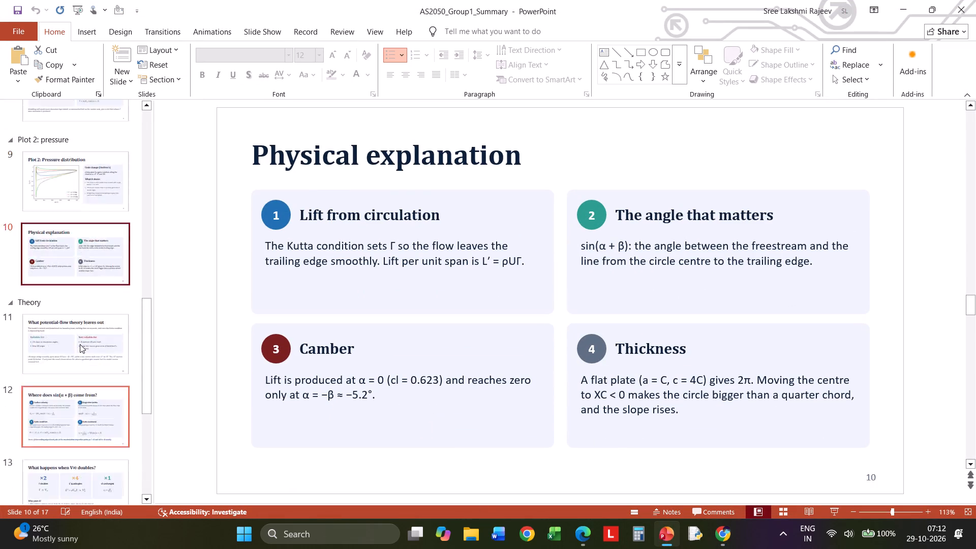
scroll(80, 344, "up", 15)
scroll(80, 344, "up", 7)
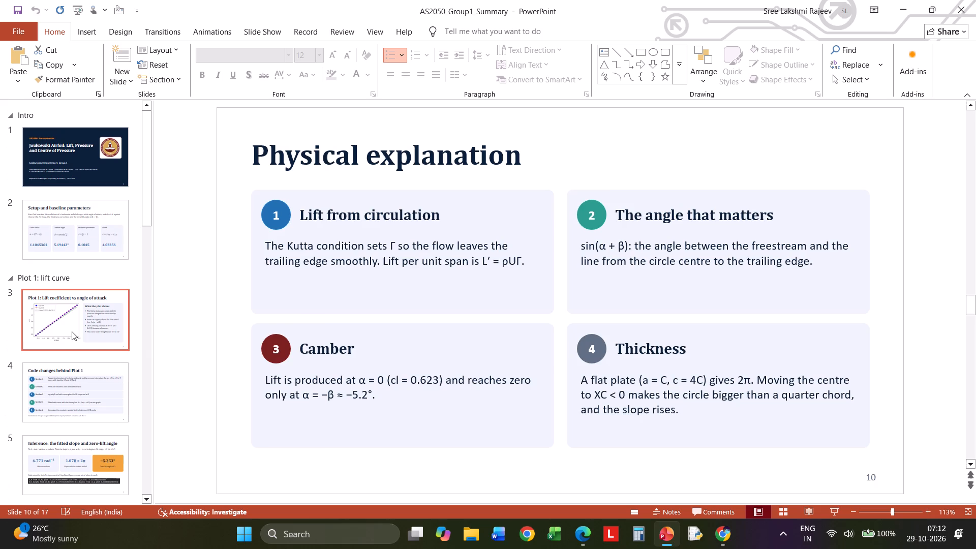
left_click(72, 328)
left_click(78, 388)
scroll(78, 388, "down", 2)
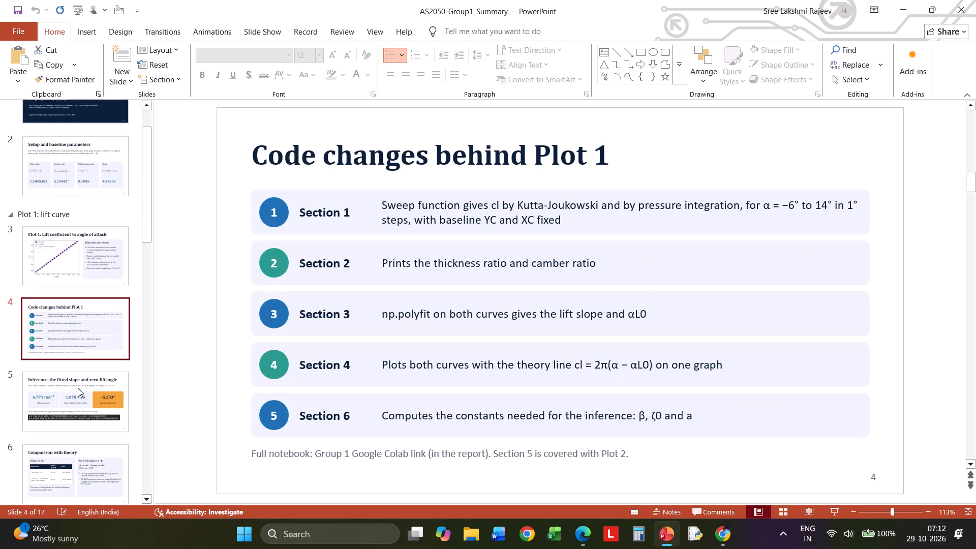
scroll(78, 388, "down", 1)
left_click(78, 388)
scroll(78, 388, "down", 2)
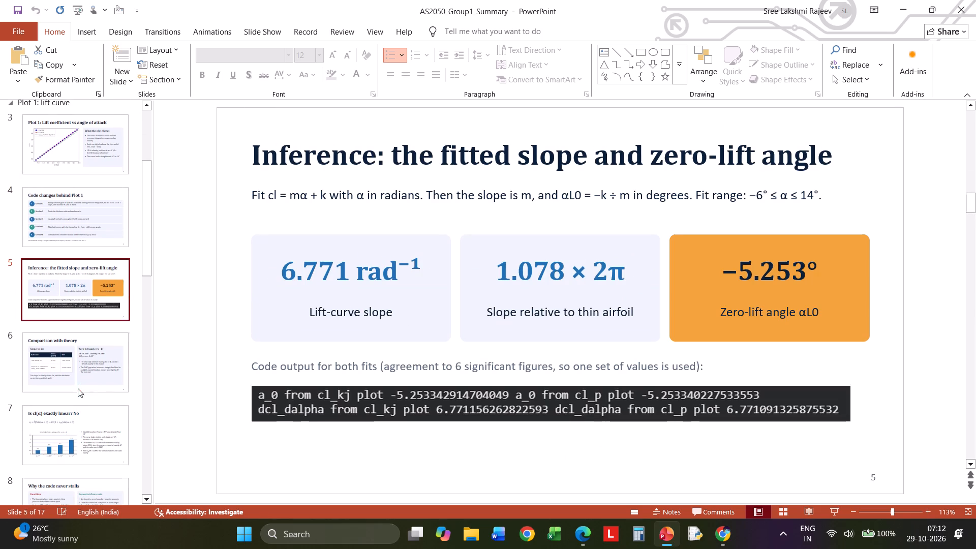
left_click(76, 358)
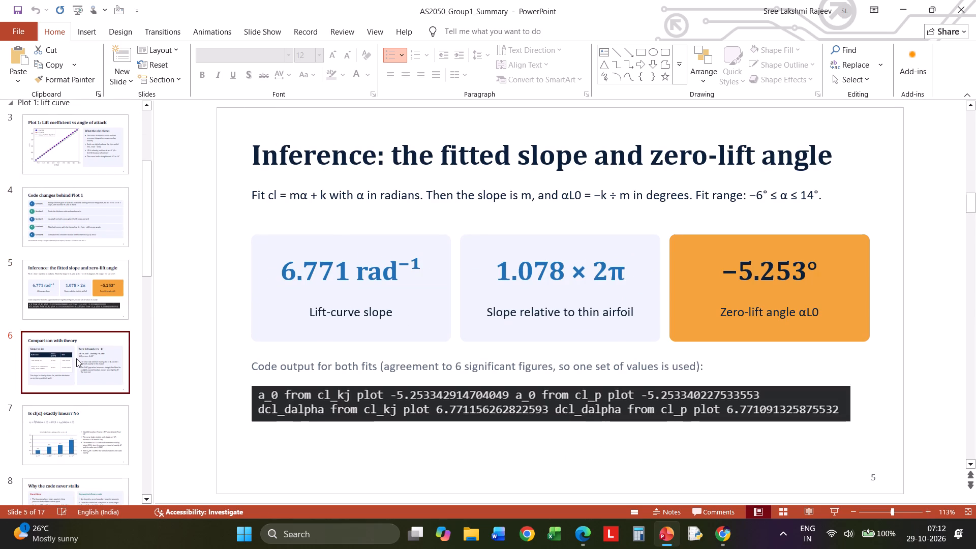
scroll(76, 358, "down", 1)
left_click(76, 391)
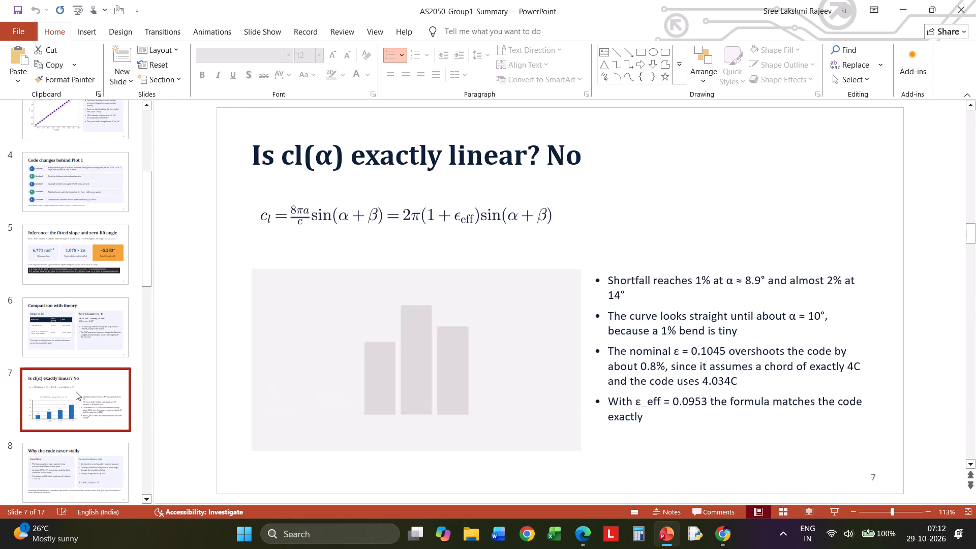
scroll(76, 391, "down", 2)
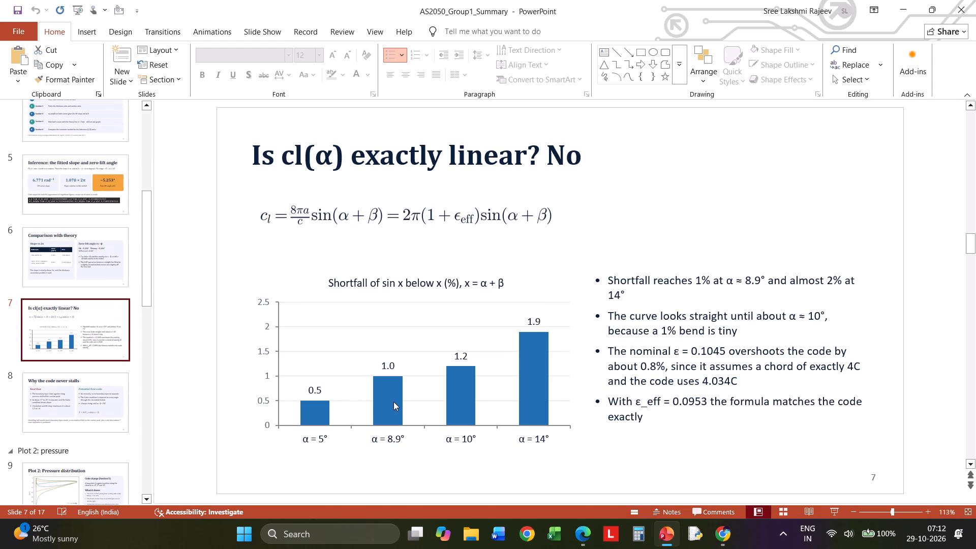
Return to the Cluster A presentation in Canva and move the Aircraft Types page to page 5, directly after Behind the Scenes.
left_click(893, 15)
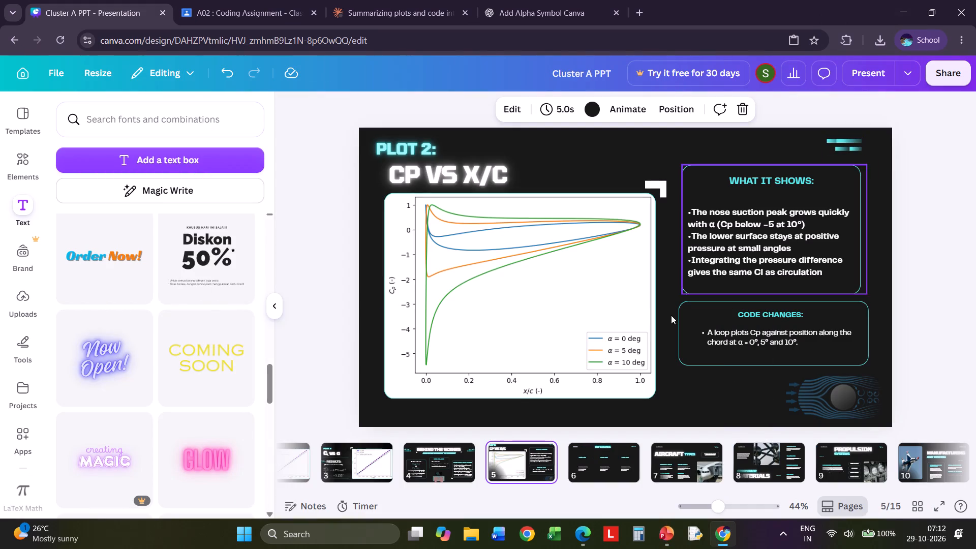
left_click(440, 460)
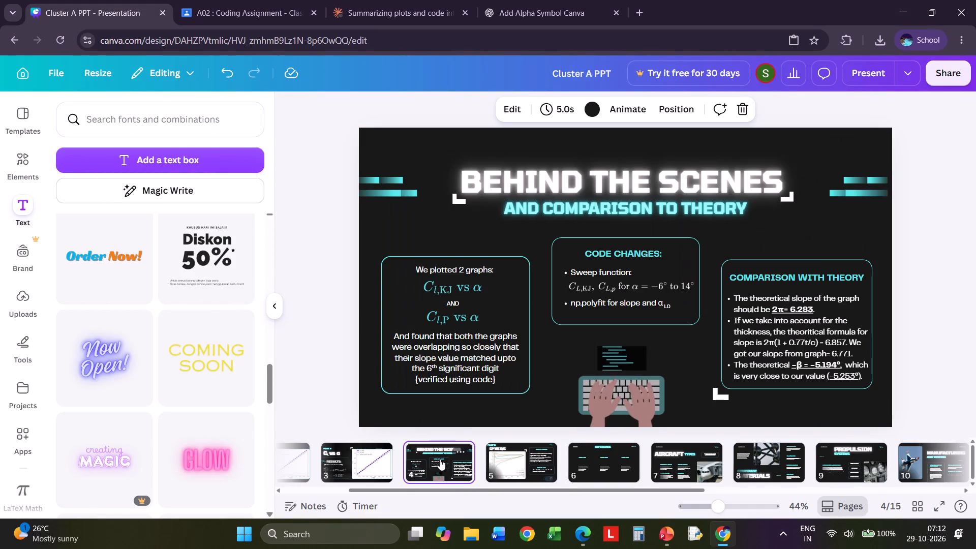
left_click(606, 457)
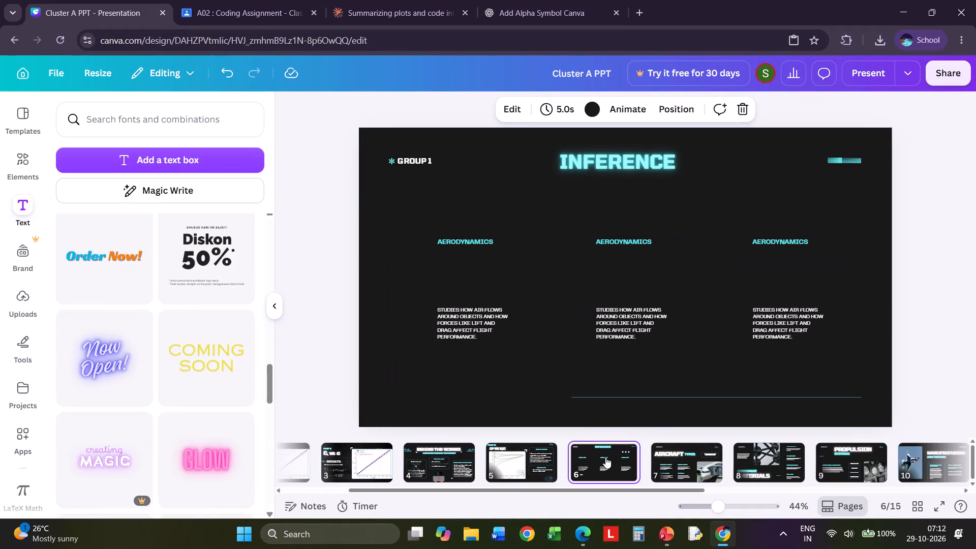
left_click(681, 463)
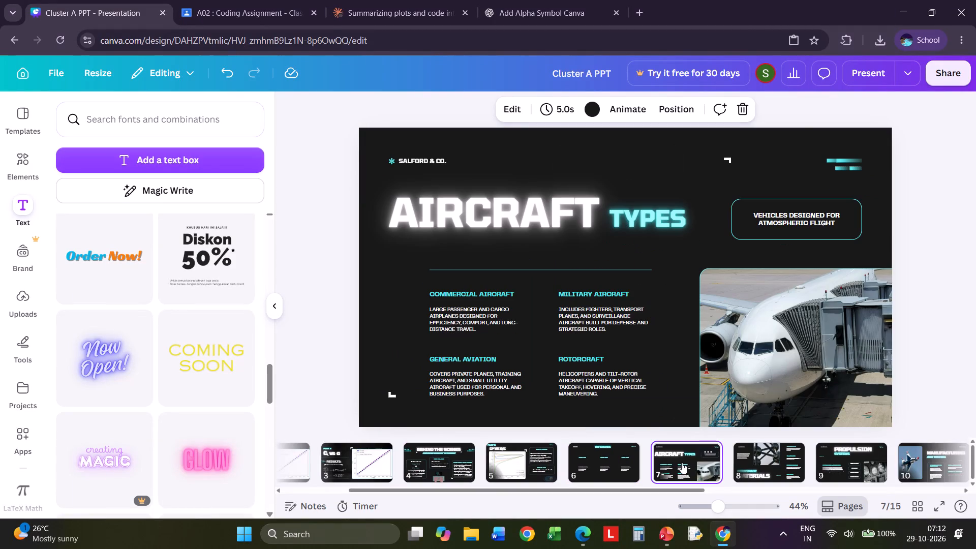
left_click_drag(682, 463, 539, 457)
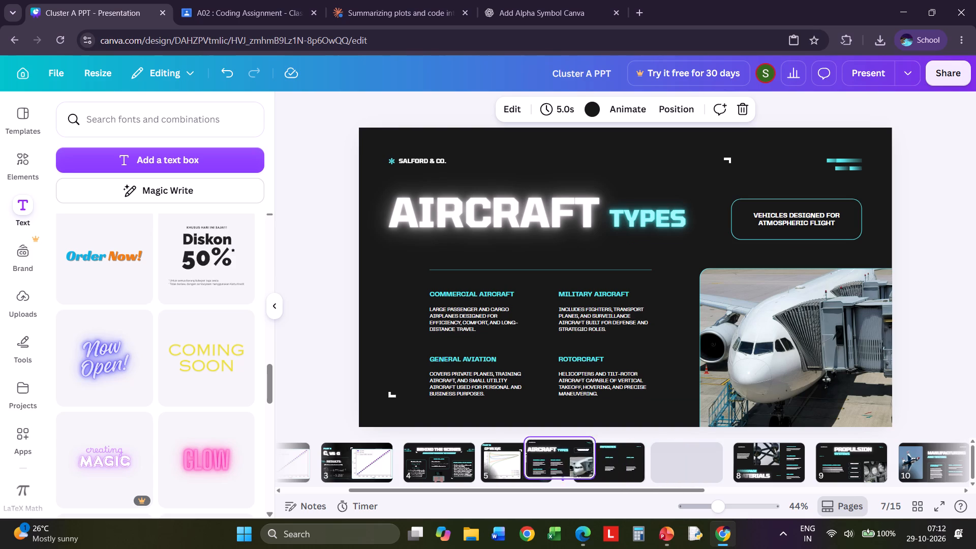
left_click_drag(539, 457, 477, 457)
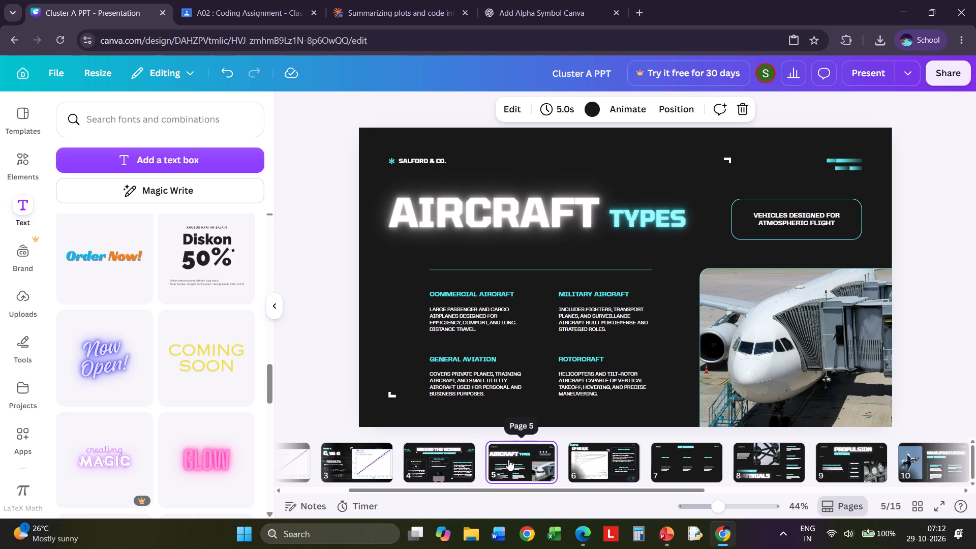
Delete the SALFORD & CO. label and its asterisk icon from the Aircraft Types page.
left_click(546, 219)
left_click(426, 162)
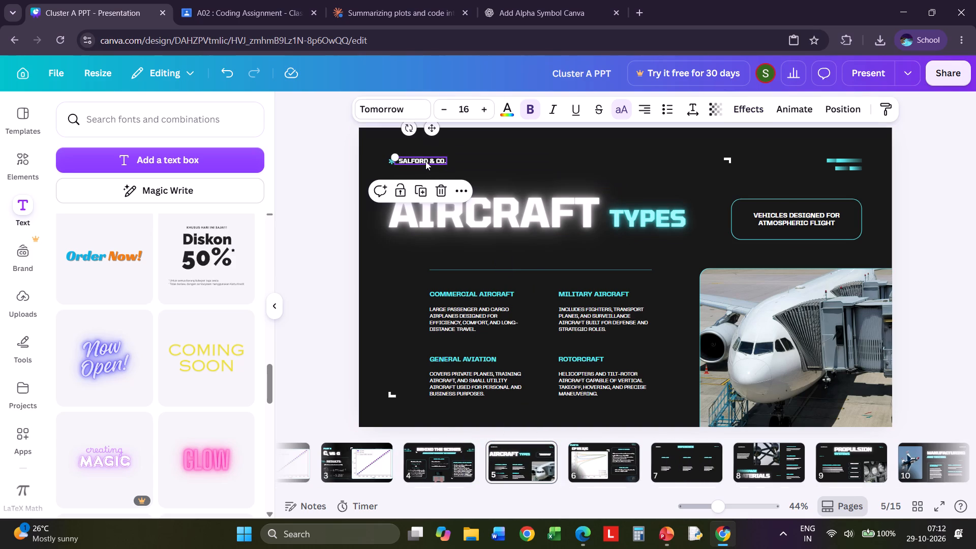
left_click(443, 193)
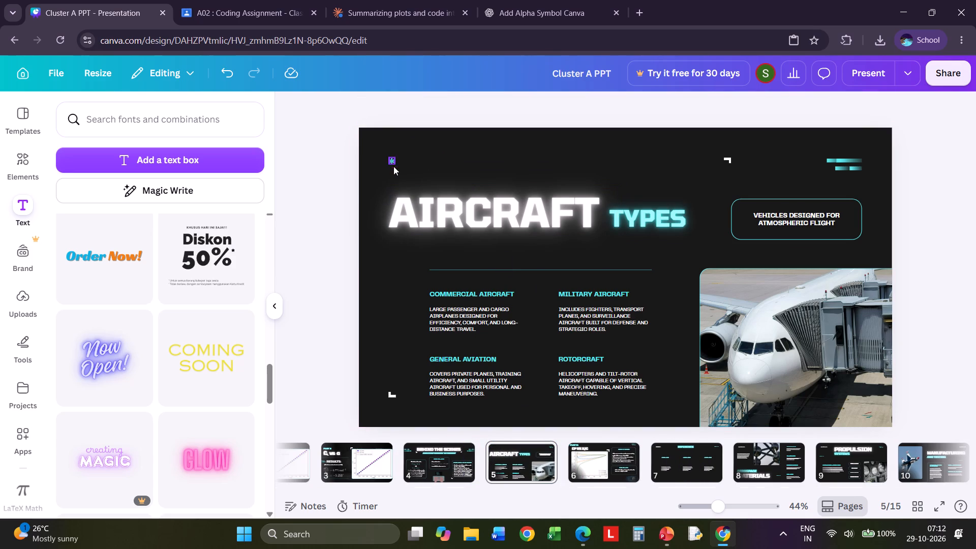
left_click(392, 160)
left_click(413, 185)
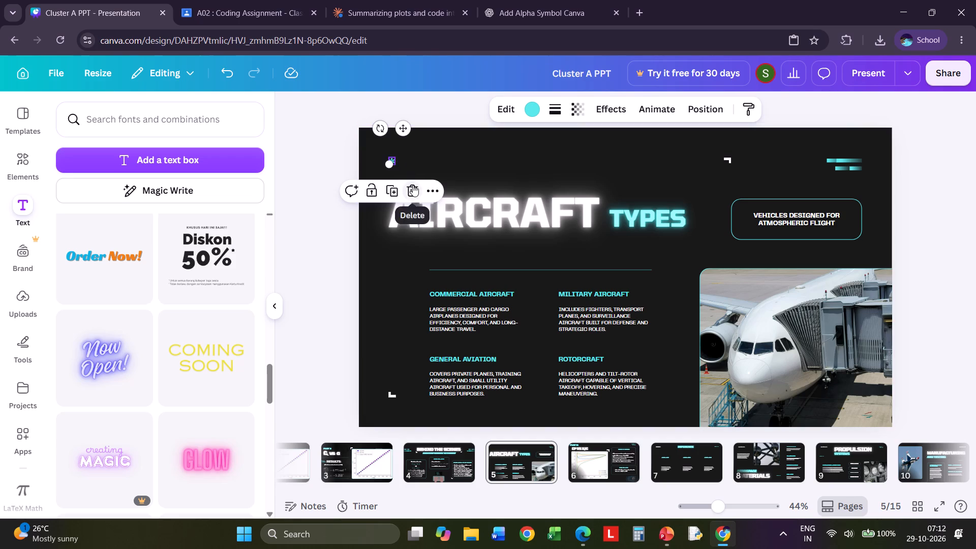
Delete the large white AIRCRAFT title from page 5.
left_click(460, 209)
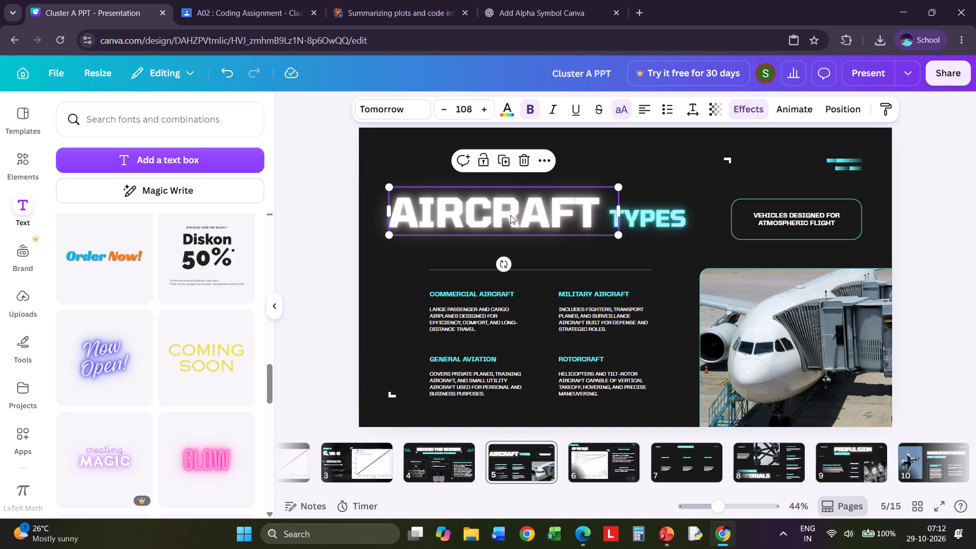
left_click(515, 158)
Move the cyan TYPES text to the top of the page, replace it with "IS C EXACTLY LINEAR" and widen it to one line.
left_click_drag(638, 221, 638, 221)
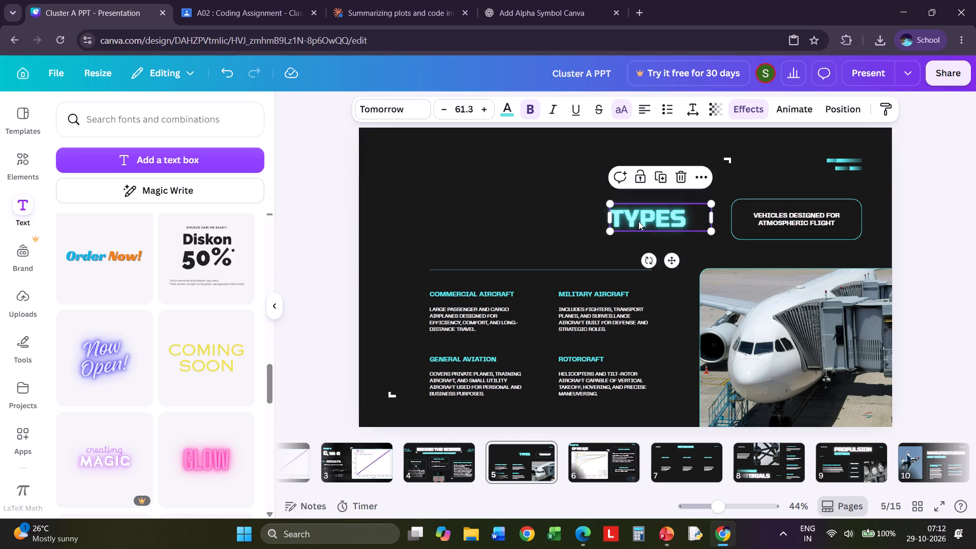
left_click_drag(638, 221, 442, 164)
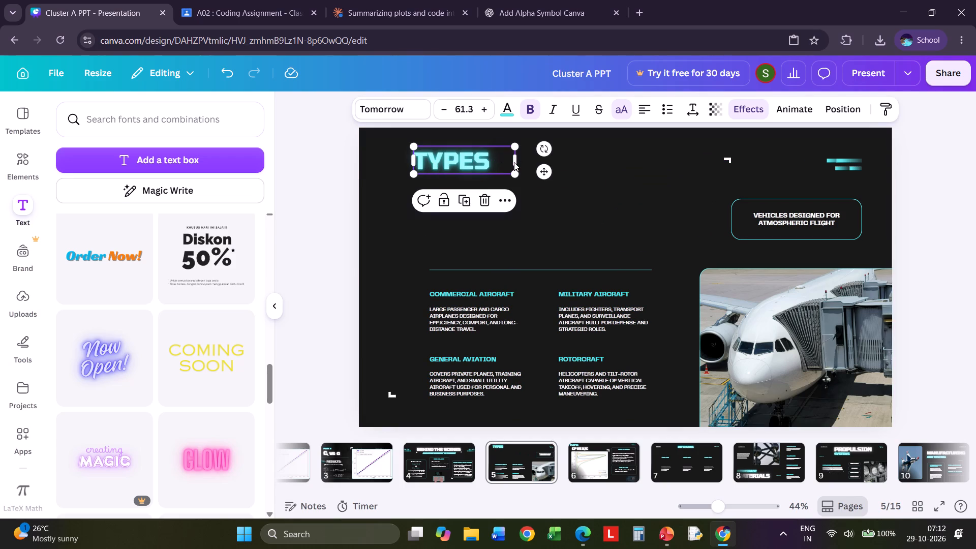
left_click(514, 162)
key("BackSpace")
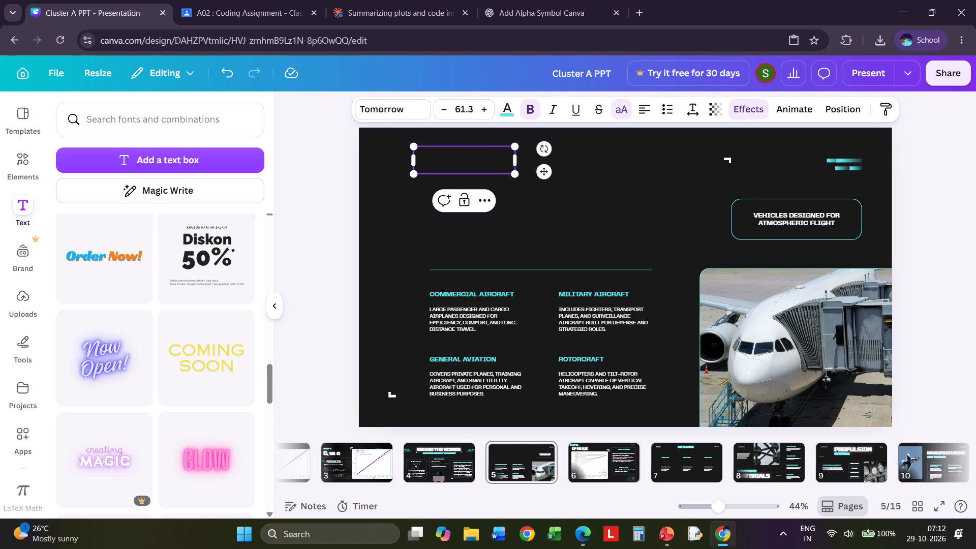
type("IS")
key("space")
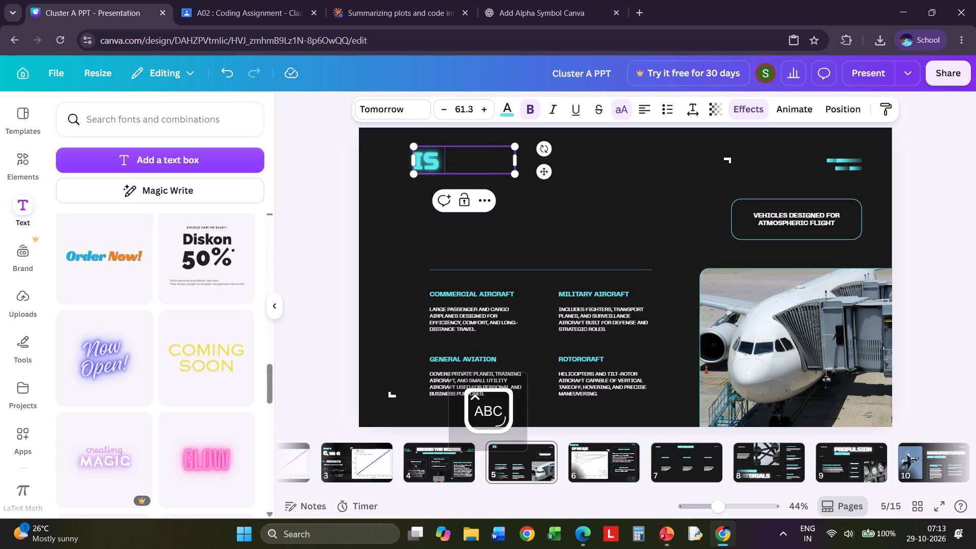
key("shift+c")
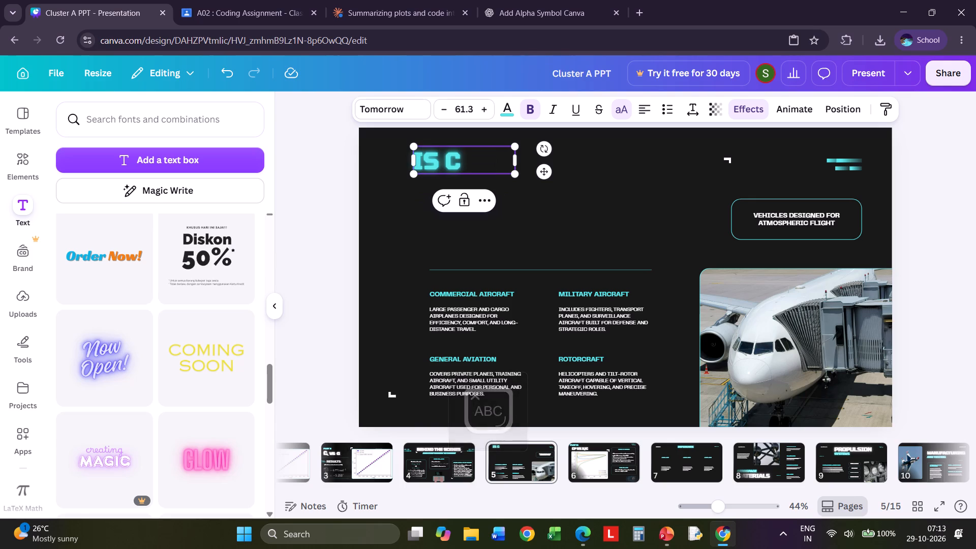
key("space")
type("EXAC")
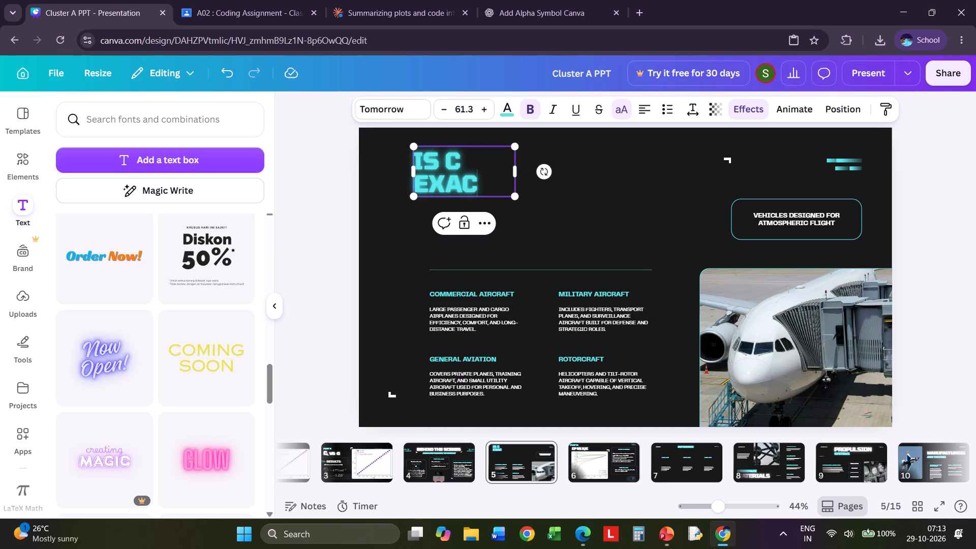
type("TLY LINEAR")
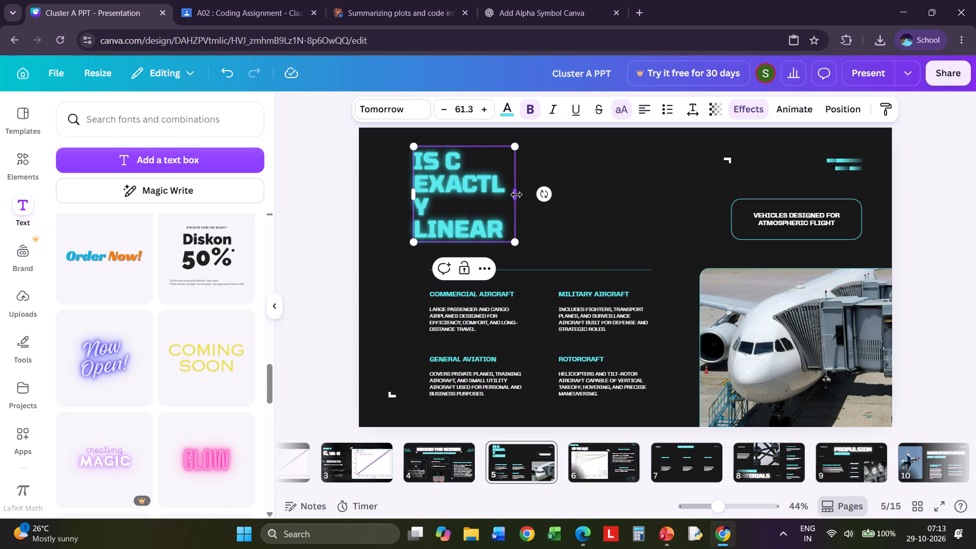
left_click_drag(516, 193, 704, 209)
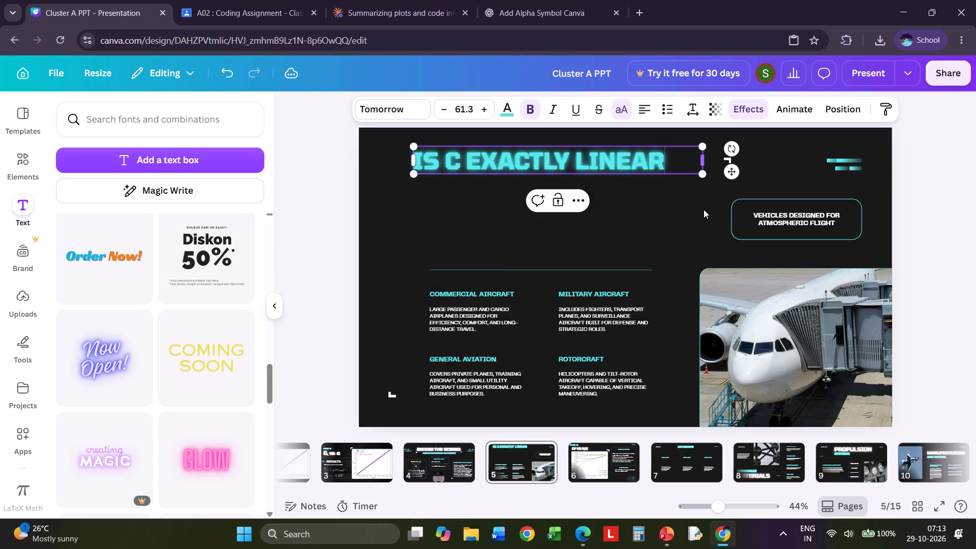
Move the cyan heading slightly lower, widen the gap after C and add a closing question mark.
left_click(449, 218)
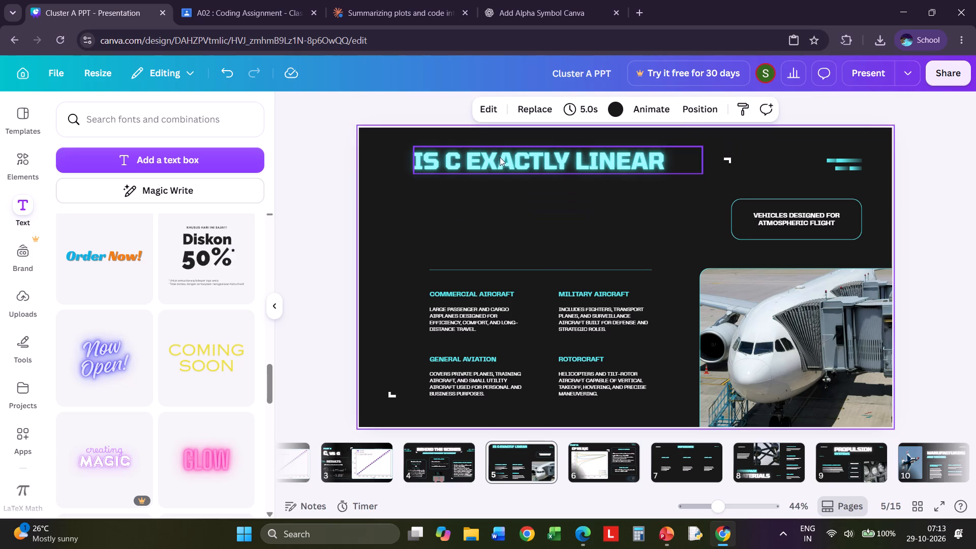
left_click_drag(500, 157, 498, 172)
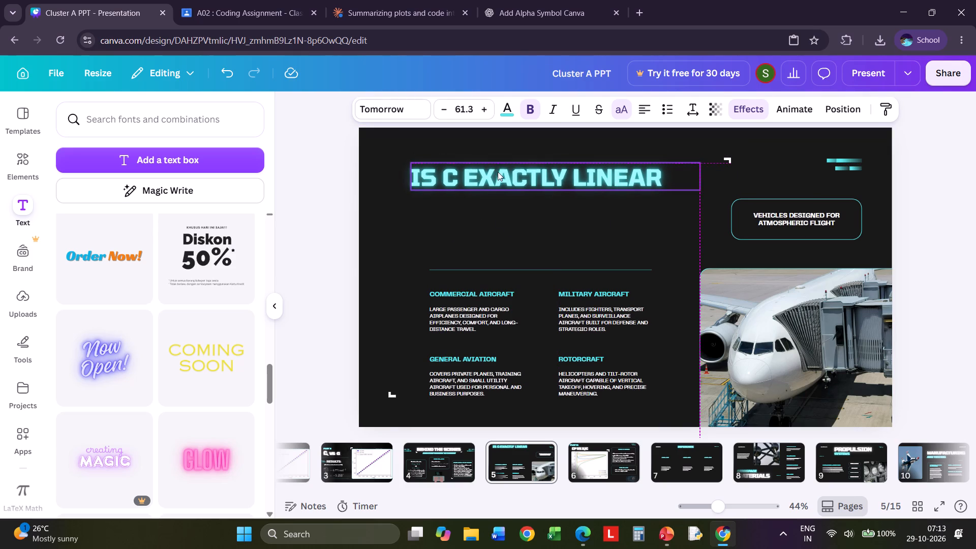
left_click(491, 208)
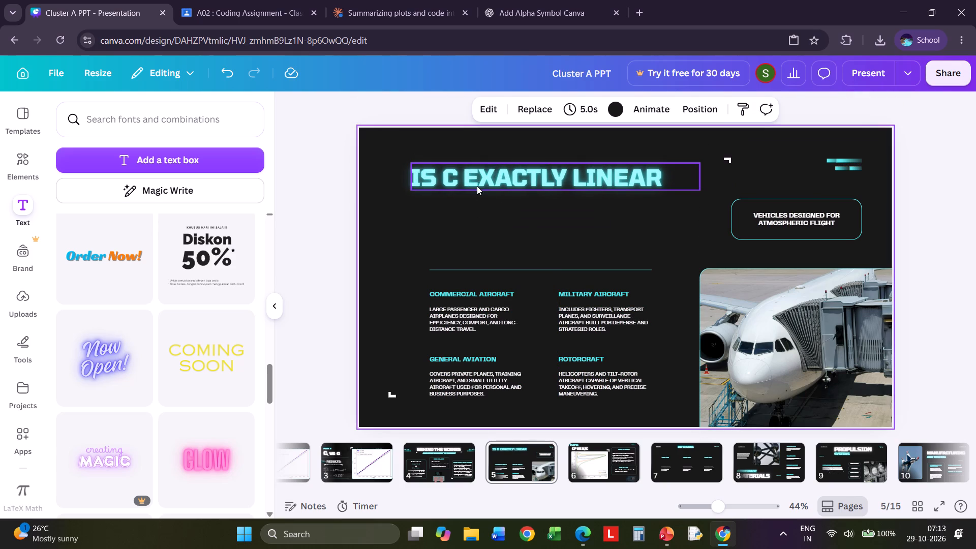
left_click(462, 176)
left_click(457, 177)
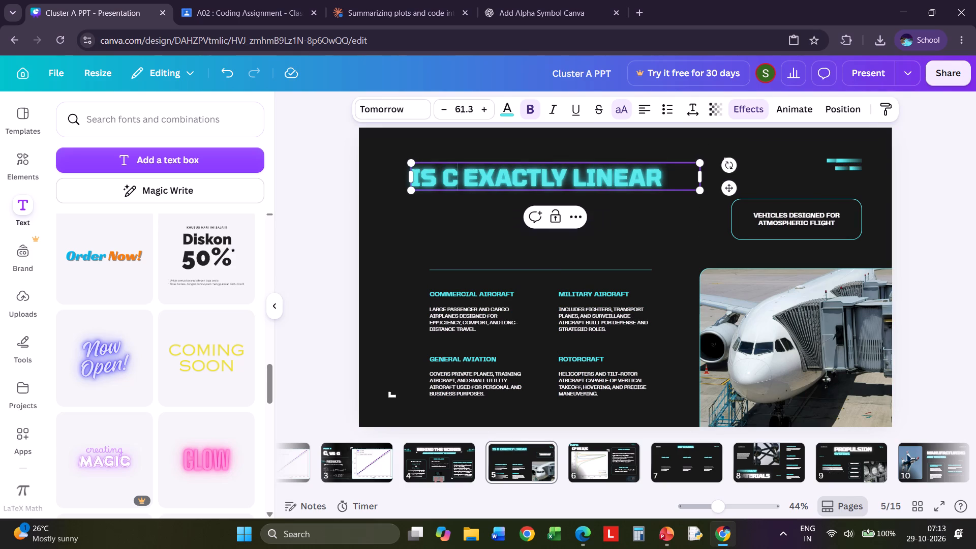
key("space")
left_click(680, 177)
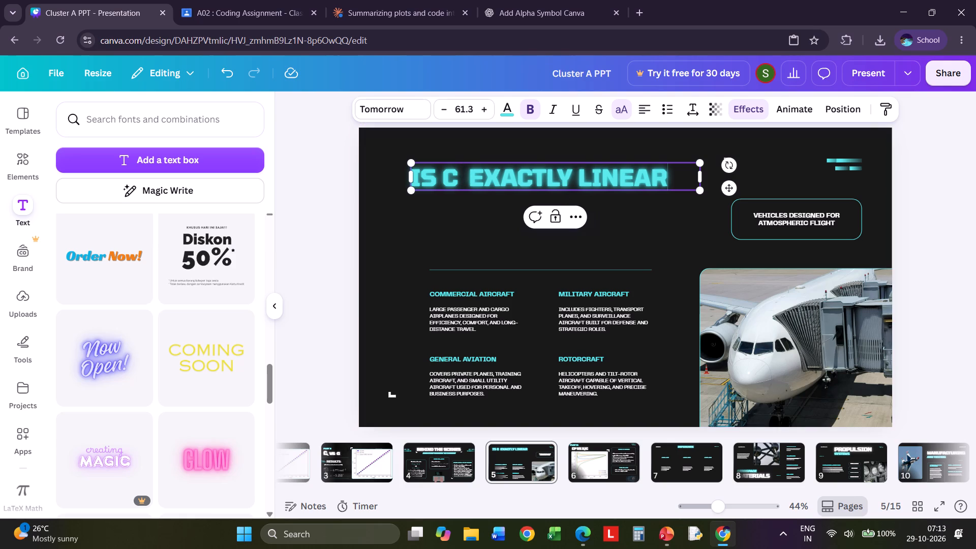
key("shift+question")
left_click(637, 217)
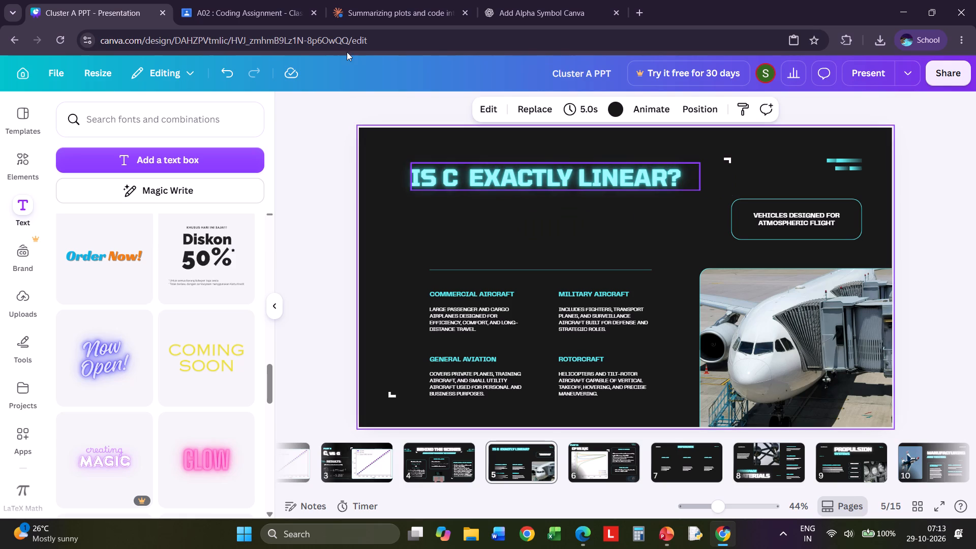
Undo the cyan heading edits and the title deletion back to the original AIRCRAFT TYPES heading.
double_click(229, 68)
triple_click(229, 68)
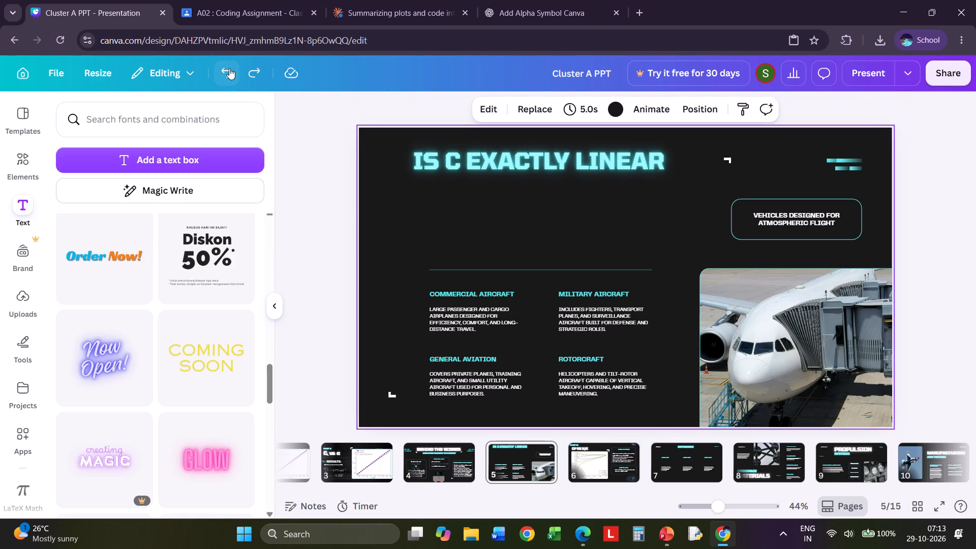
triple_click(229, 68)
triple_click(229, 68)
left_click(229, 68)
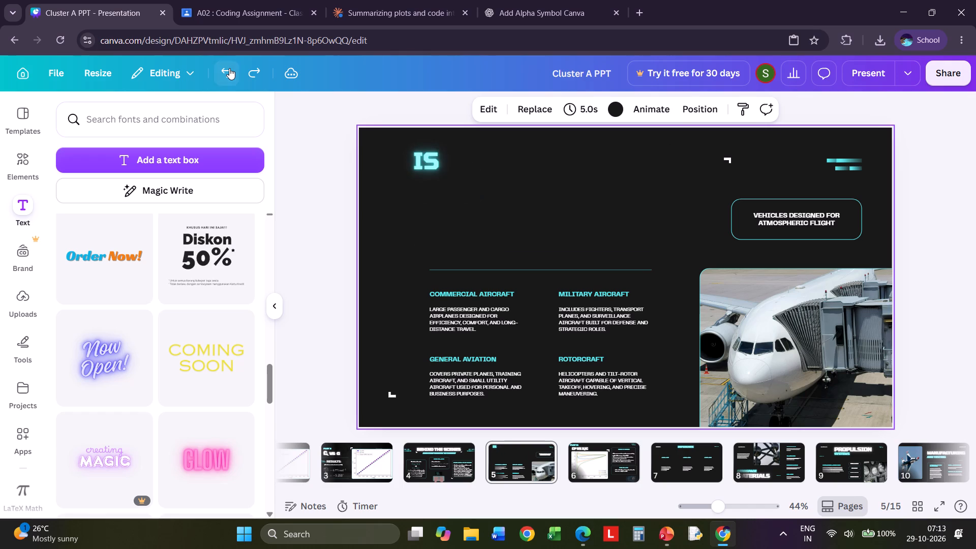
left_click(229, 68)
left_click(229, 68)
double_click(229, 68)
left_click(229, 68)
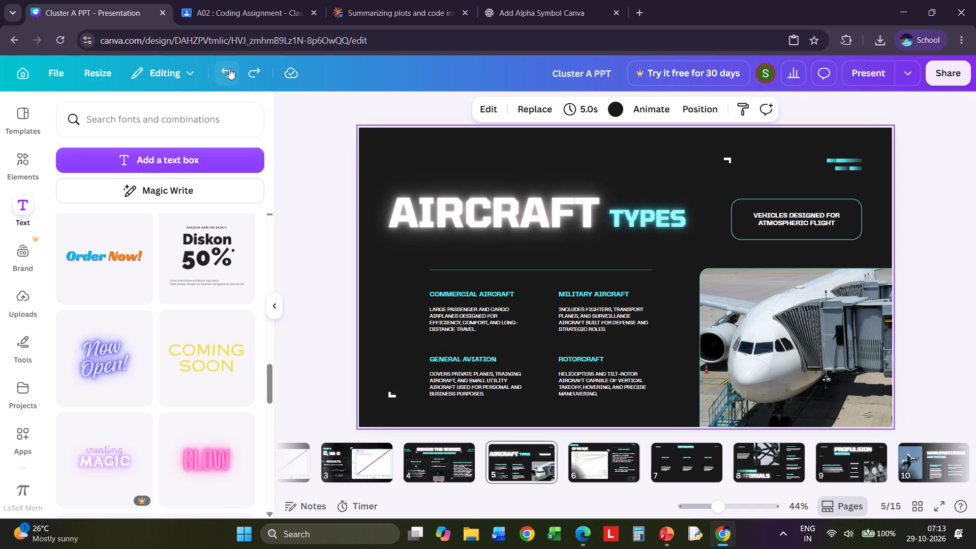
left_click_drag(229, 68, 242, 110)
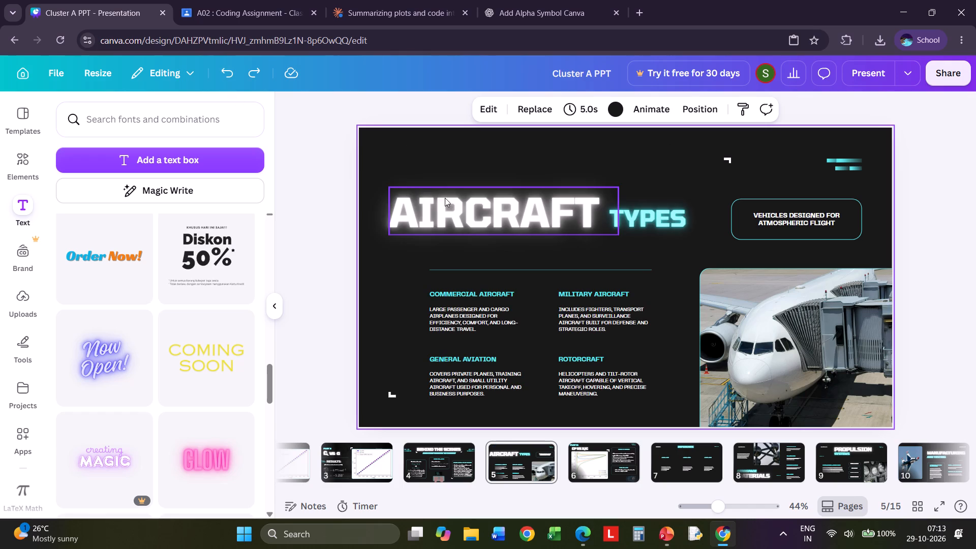
Replace the large white AIRCRAFT title text with "IS C EXACTLY LINEAR?".
left_click(454, 201)
left_click(474, 208)
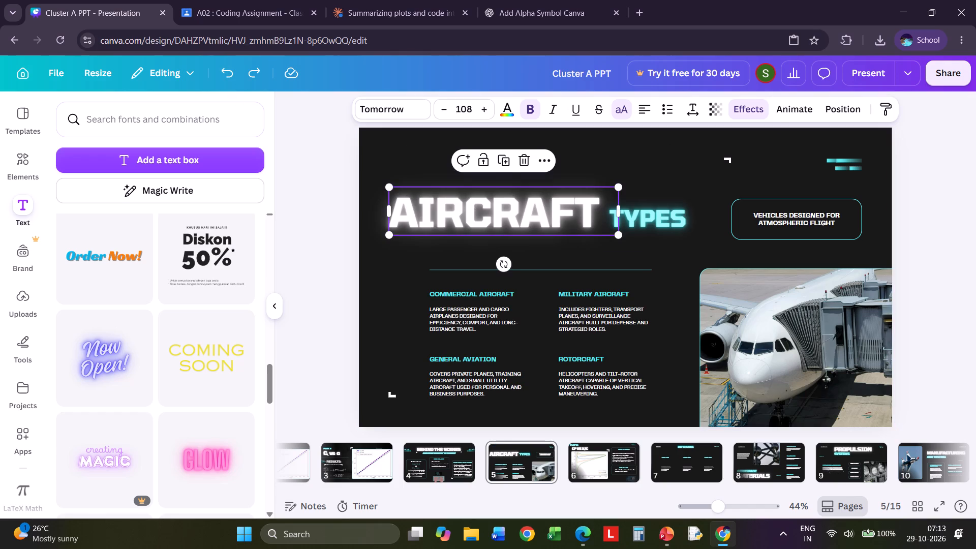
key("BackSpace")
type("IS")
key("space")
key("c")
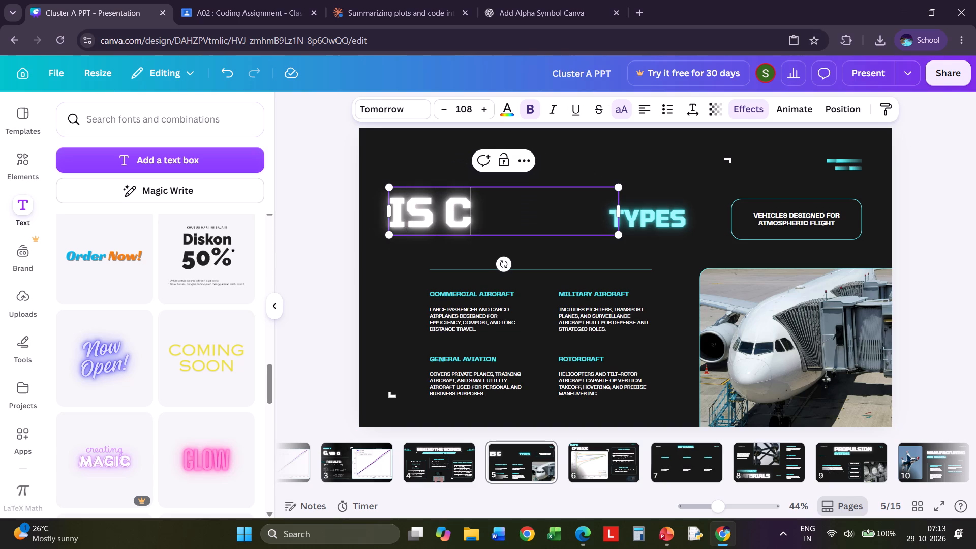
key("space")
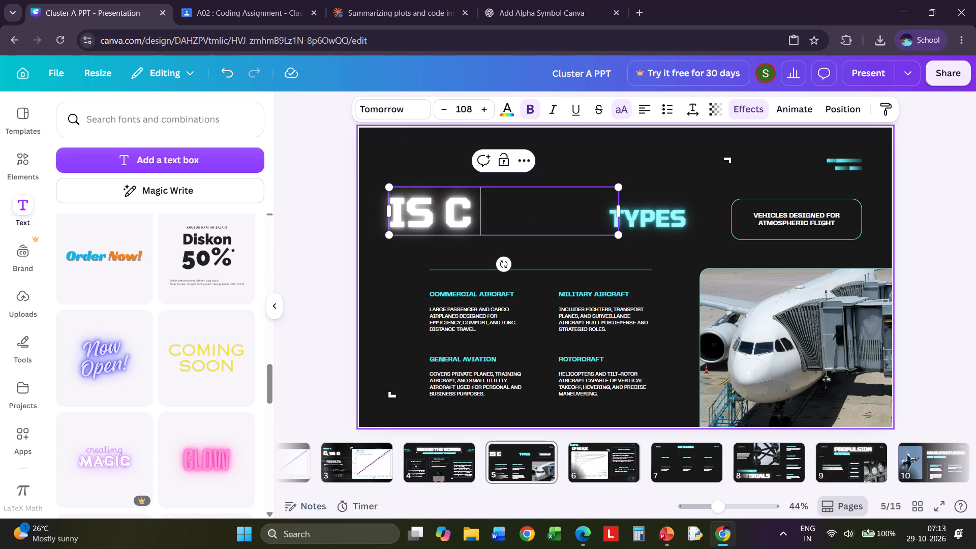
type("EXAC")
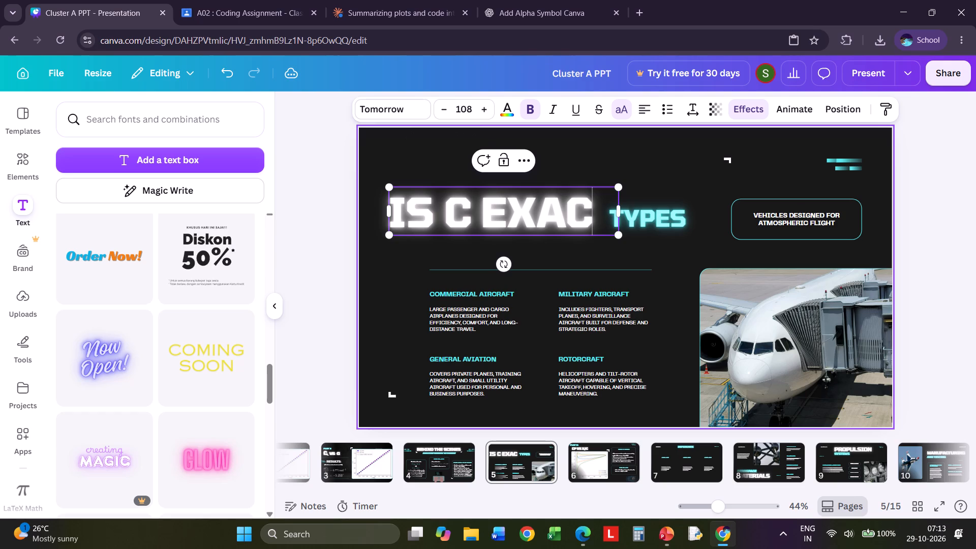
type("TLY LINEA")
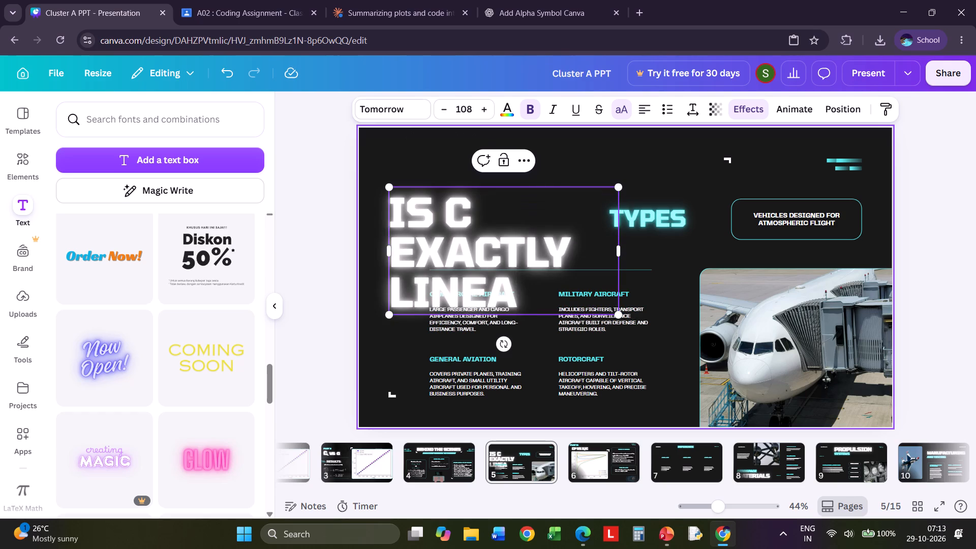
key("r")
key("shift+question")
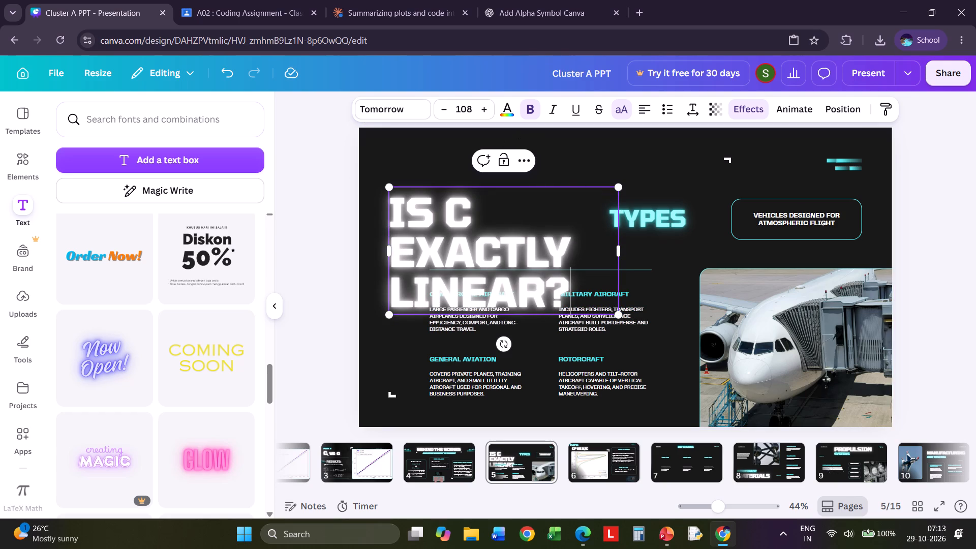
Widen the white title's text box until "IS C EXACTLY LINEAR?" wraps onto two lines.
left_click_drag(621, 251, 711, 246)
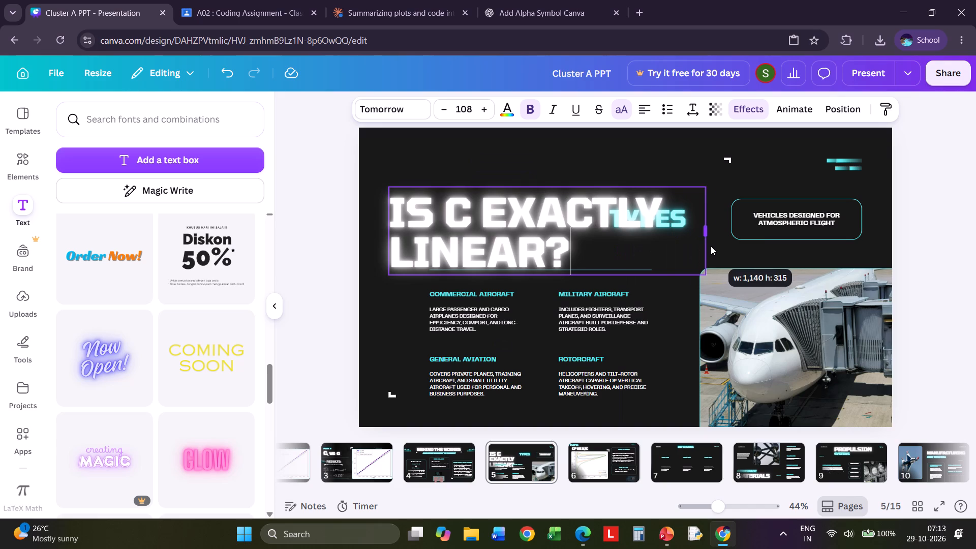
left_click_drag(711, 246, 711, 246)
left_click_drag(712, 246, 718, 245)
left_click(718, 245)
left_click_drag(719, 245, 726, 245)
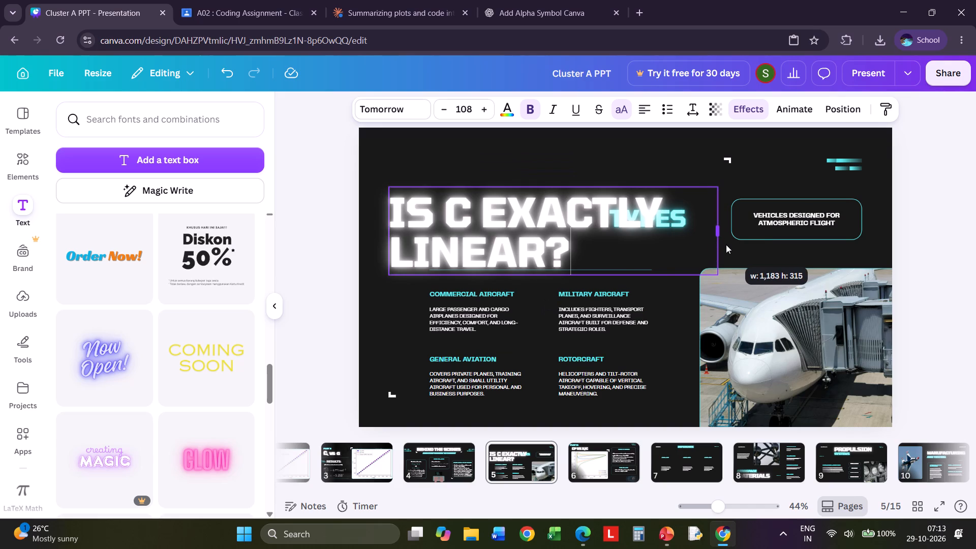
left_click_drag(726, 245, 737, 246)
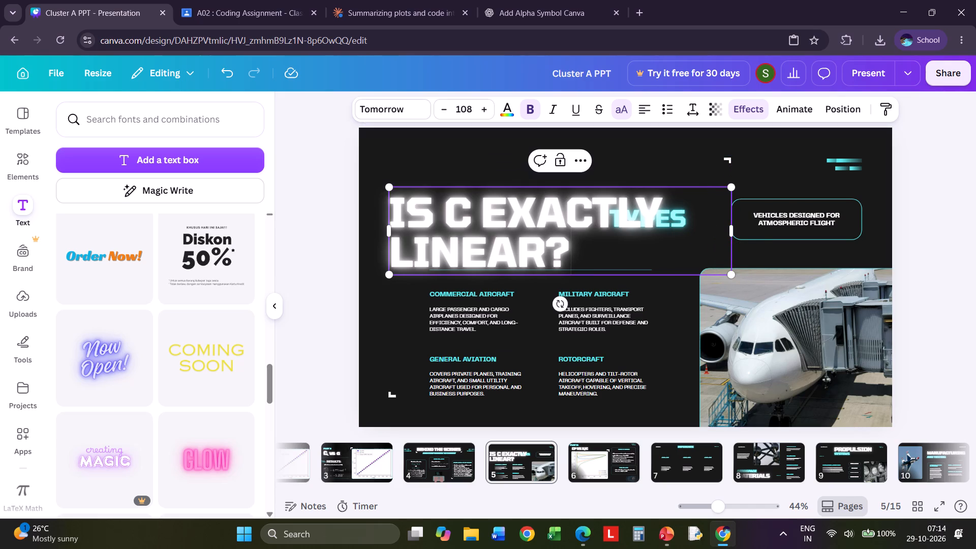
Reduce the font size of the white "IS C EXACTLY LINEAR?" title to 95.
left_click_drag(586, 257, 393, 208)
left_click(393, 208)
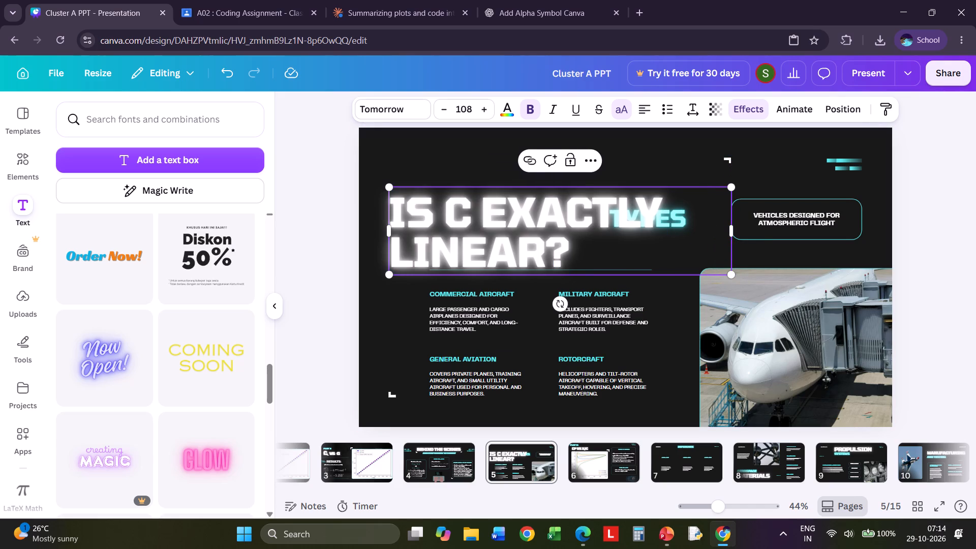
left_click(455, 107)
scroll(468, 318, "down", 4)
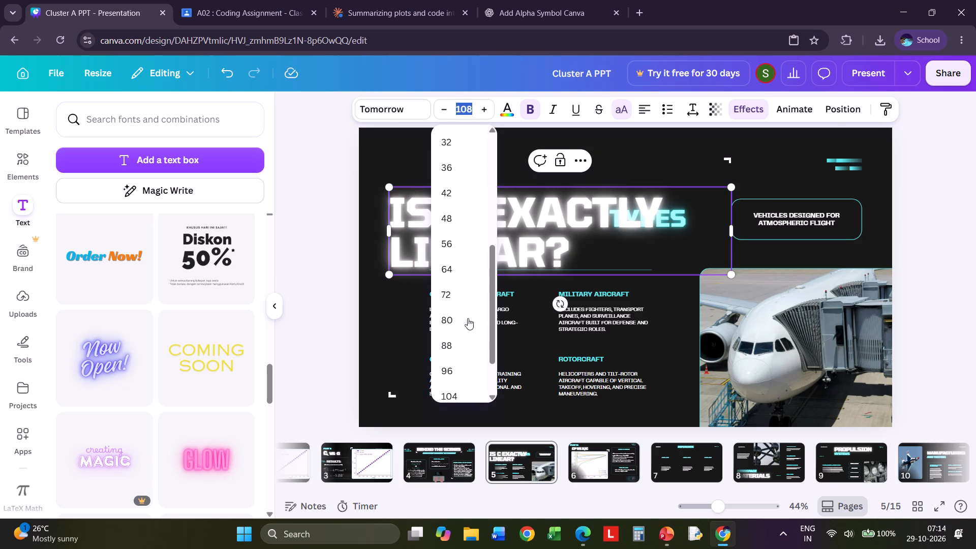
left_click(447, 365)
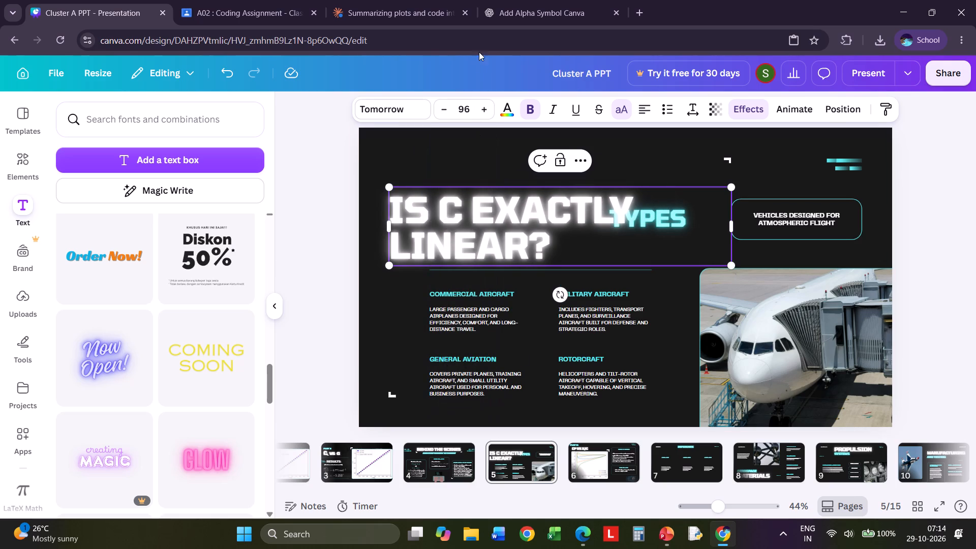
left_click(444, 109)
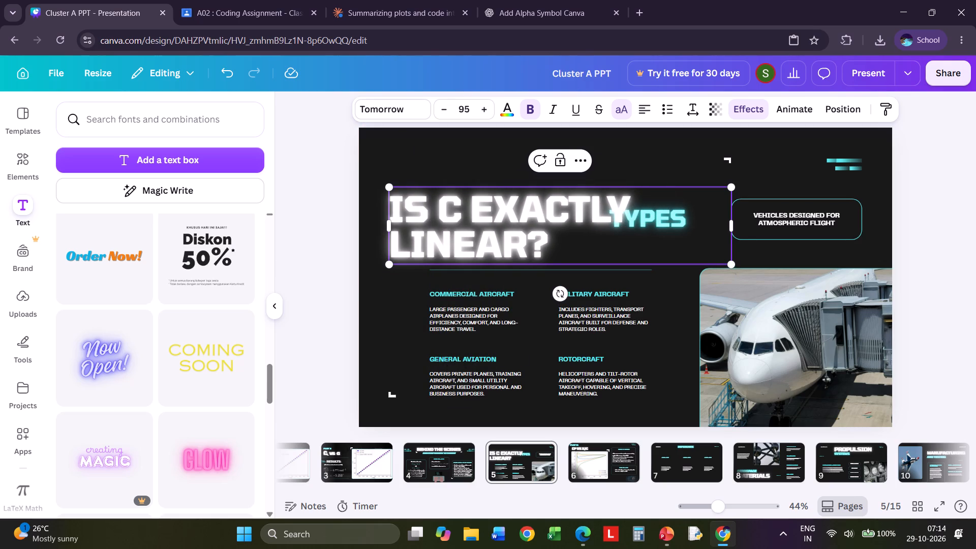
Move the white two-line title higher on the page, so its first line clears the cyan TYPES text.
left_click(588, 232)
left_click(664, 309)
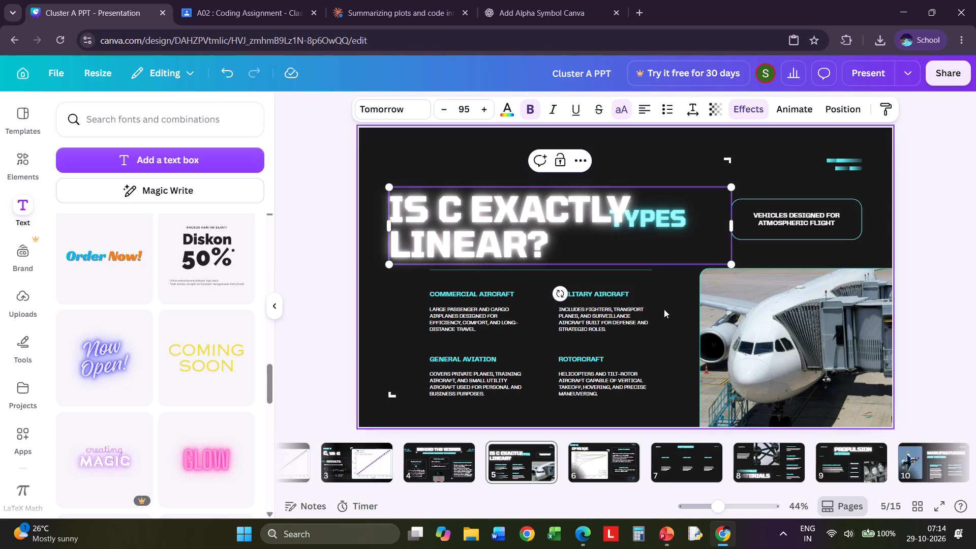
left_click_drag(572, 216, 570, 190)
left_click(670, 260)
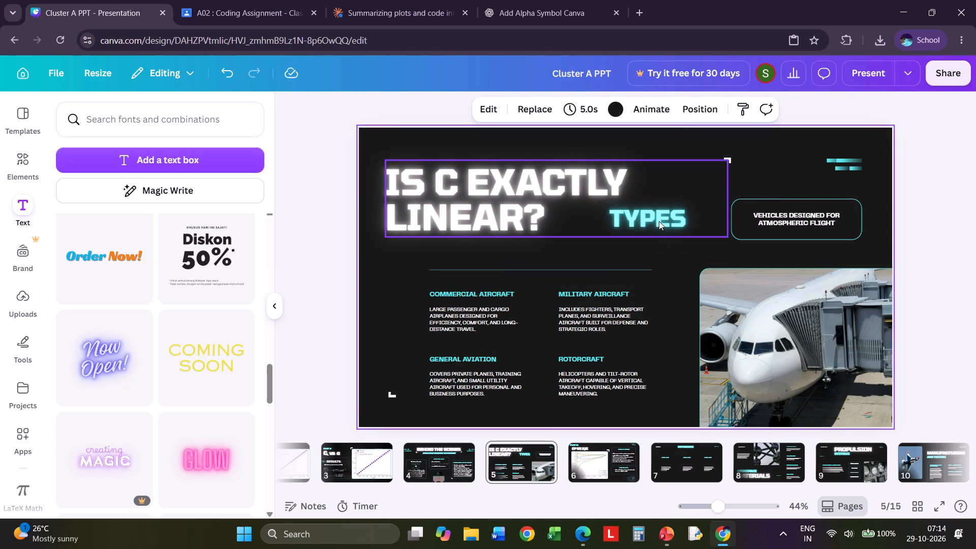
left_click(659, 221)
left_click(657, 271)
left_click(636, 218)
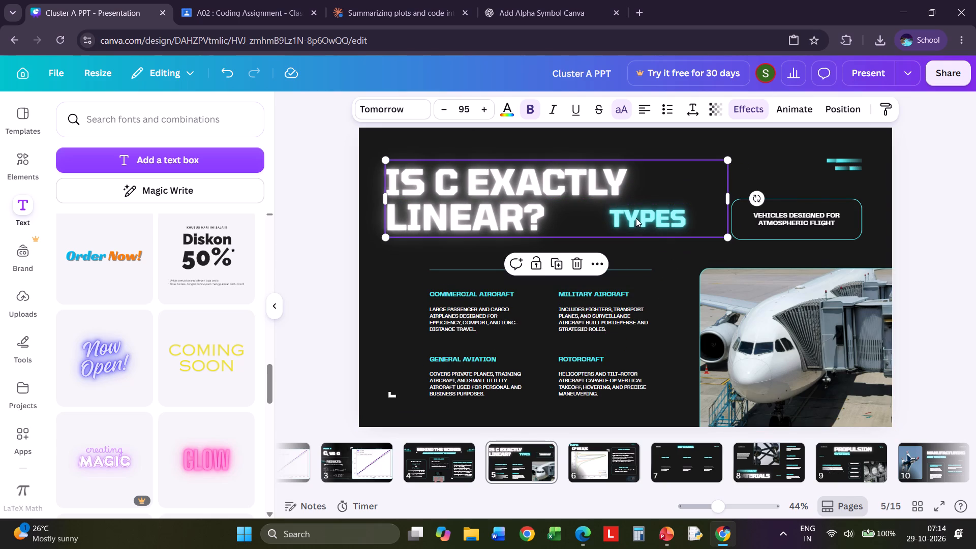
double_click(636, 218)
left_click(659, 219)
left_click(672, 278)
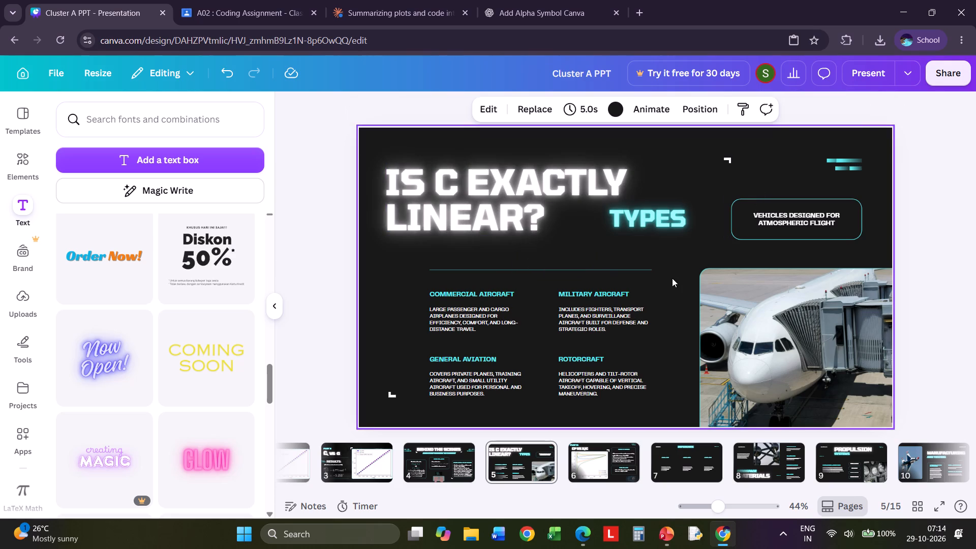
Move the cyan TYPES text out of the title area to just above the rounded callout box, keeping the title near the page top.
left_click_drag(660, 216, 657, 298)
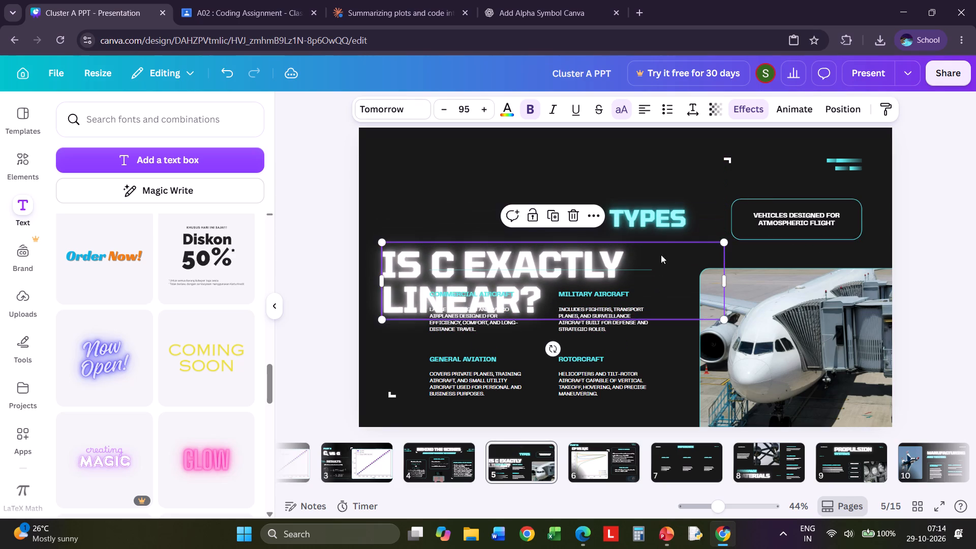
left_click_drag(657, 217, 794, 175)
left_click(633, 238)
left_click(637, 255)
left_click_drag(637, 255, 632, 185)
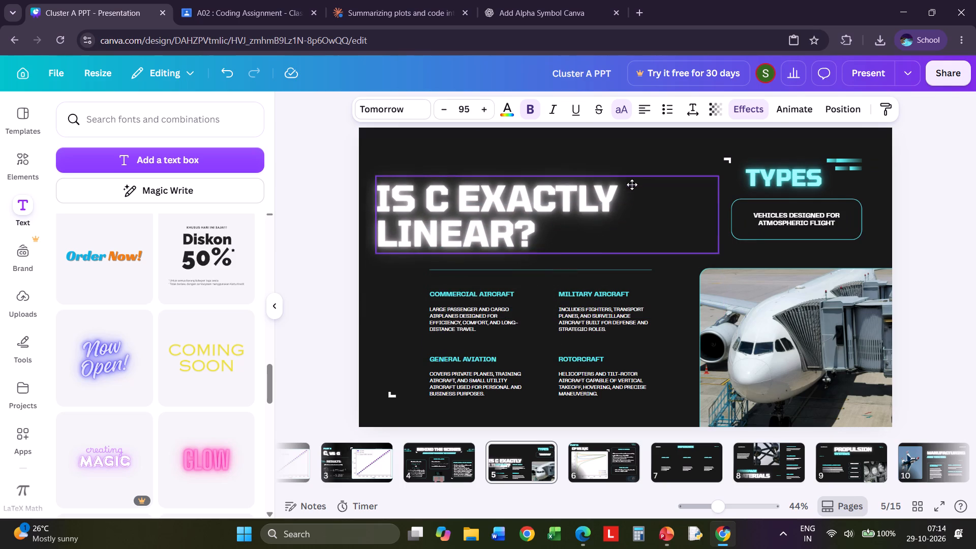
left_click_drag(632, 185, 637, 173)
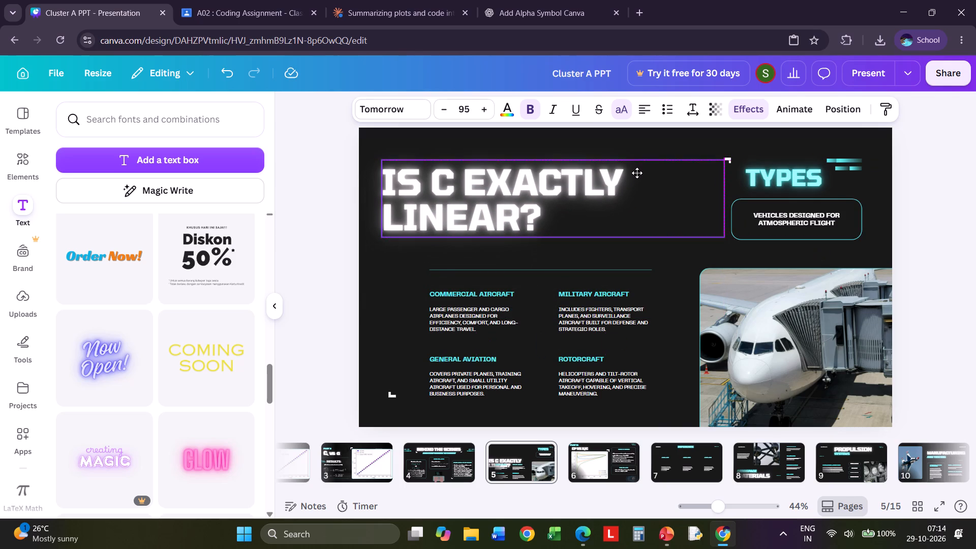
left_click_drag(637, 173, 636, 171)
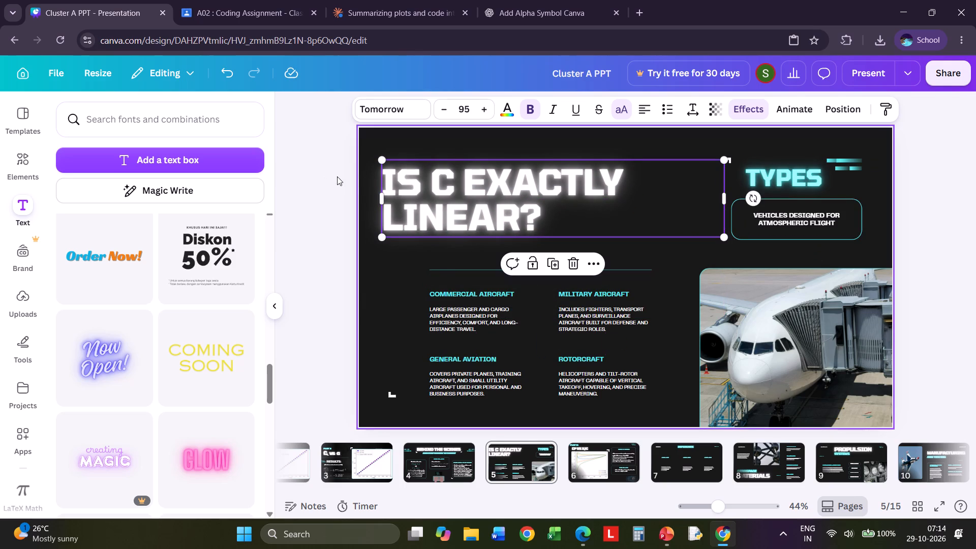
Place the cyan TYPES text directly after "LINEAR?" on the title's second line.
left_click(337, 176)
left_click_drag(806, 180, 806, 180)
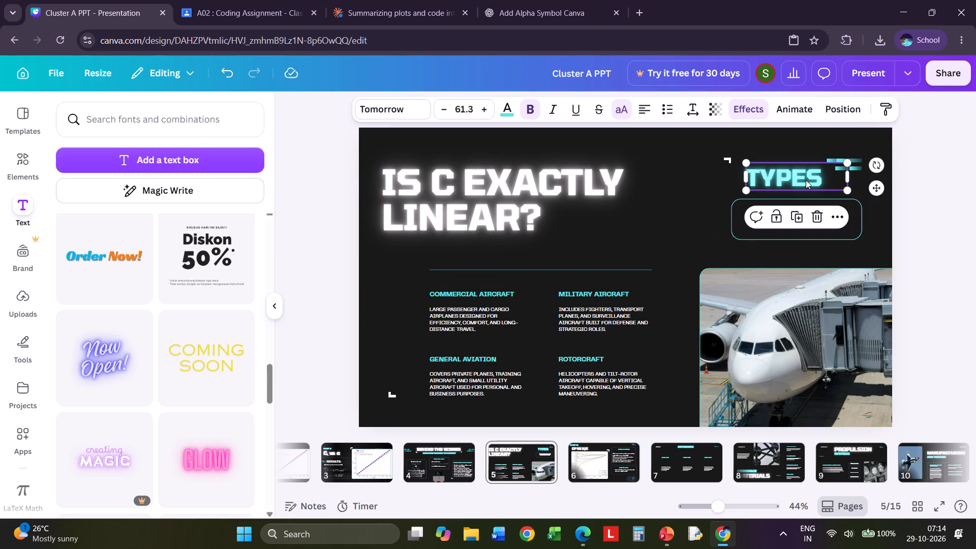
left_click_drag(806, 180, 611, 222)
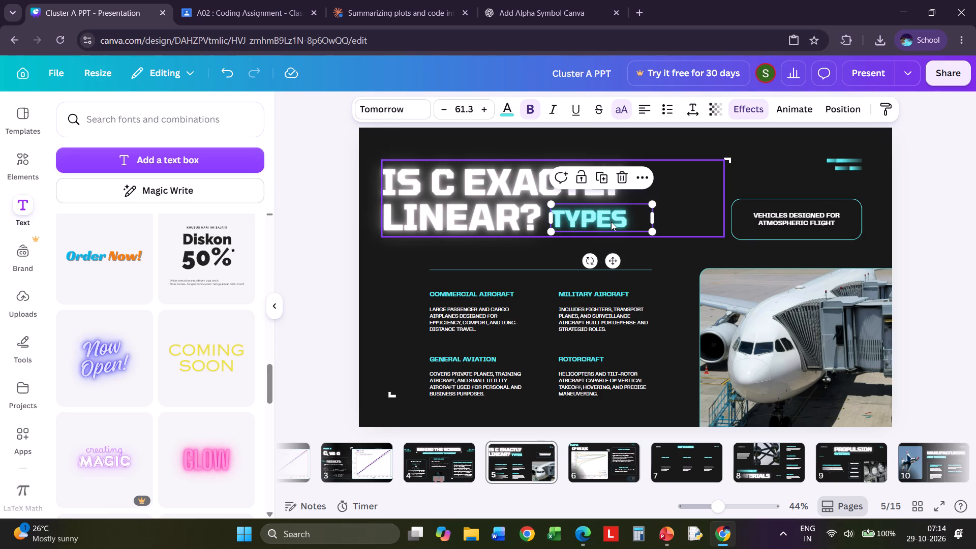
Separate the cyan TYPES text from the overlapping title box and replace its wording with "NO.".
left_click(624, 217)
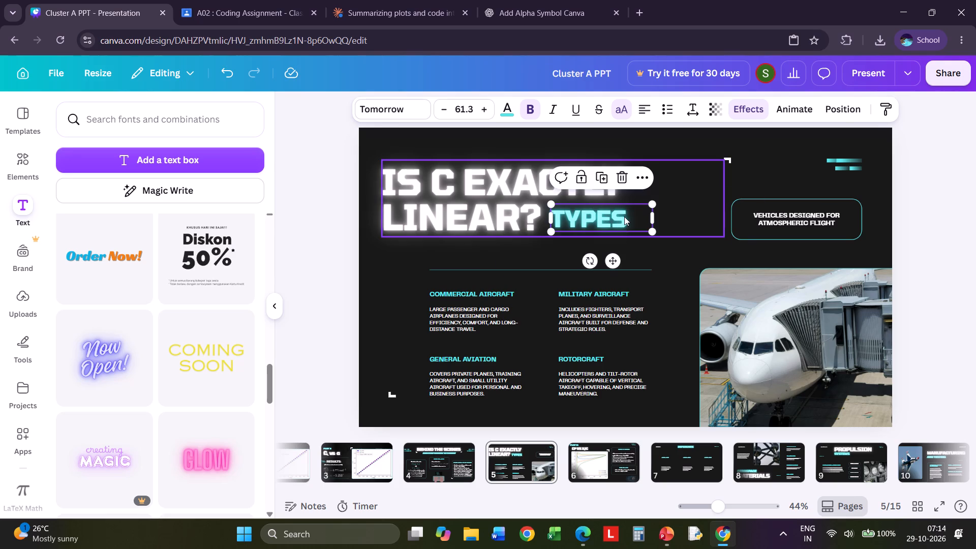
left_click(627, 216)
left_click(610, 213)
left_click(636, 256)
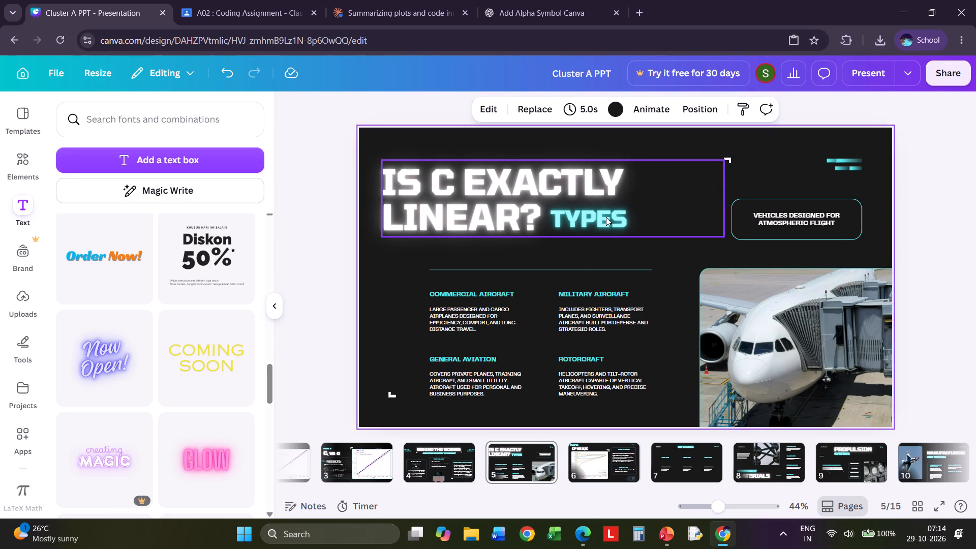
left_click(606, 217)
left_click_drag(572, 196, 567, 253)
left_click_drag(599, 210, 621, 195)
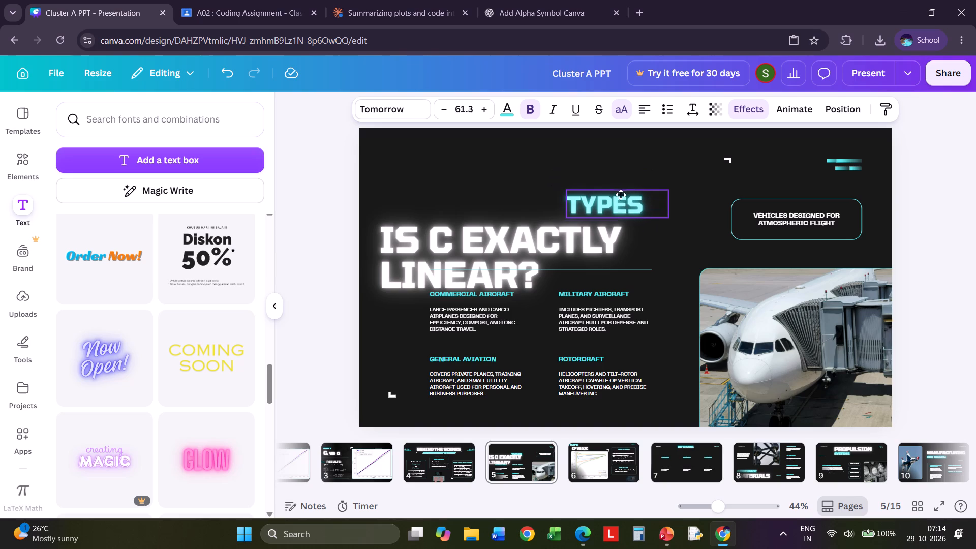
left_click_drag(621, 195, 640, 193)
double_click(647, 201)
key("BackSpace")
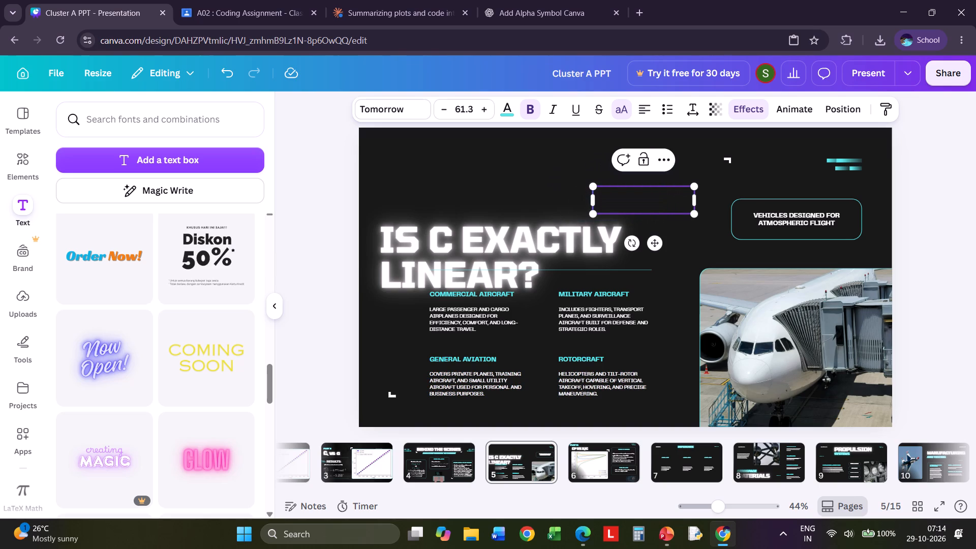
type("NO")
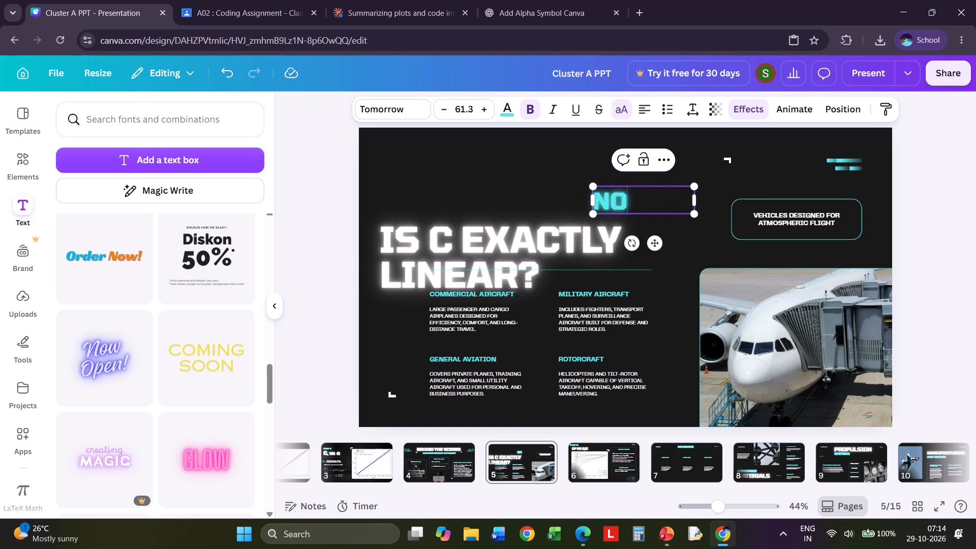
key("period")
left_click(482, 192)
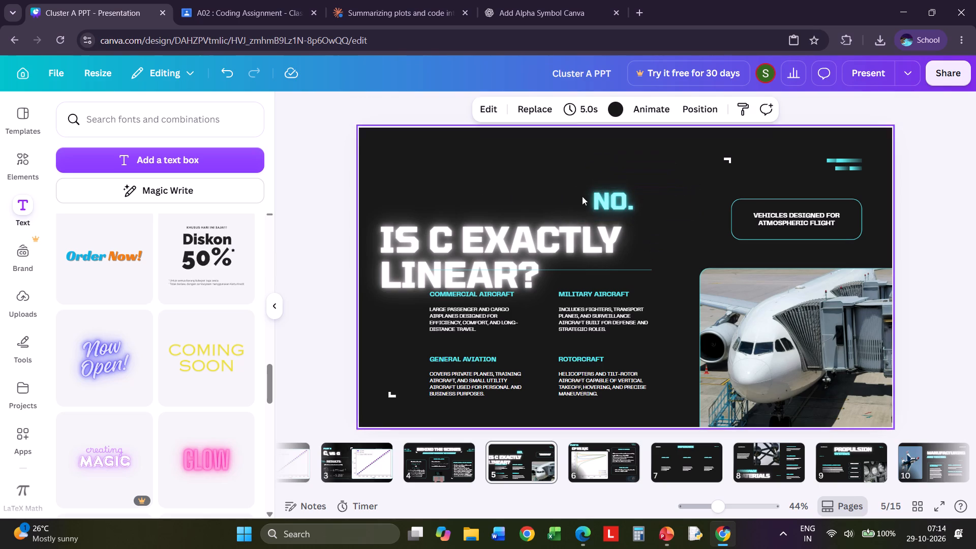
Set the cyan "NO." aside above the callout box and raise the white title into the page's upper-left corner.
left_click_drag(613, 196, 761, 175)
left_click_drag(549, 248, 552, 190)
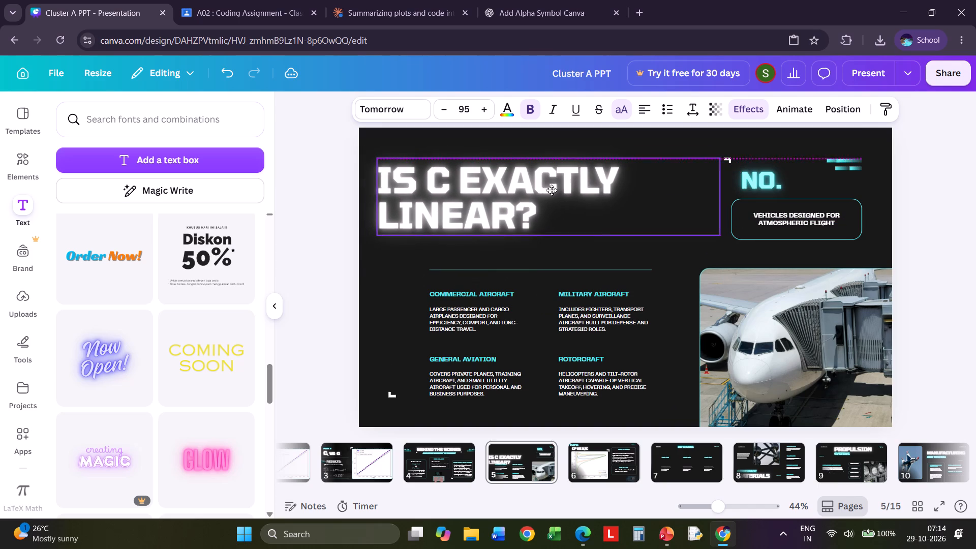
left_click_drag(552, 190, 550, 182)
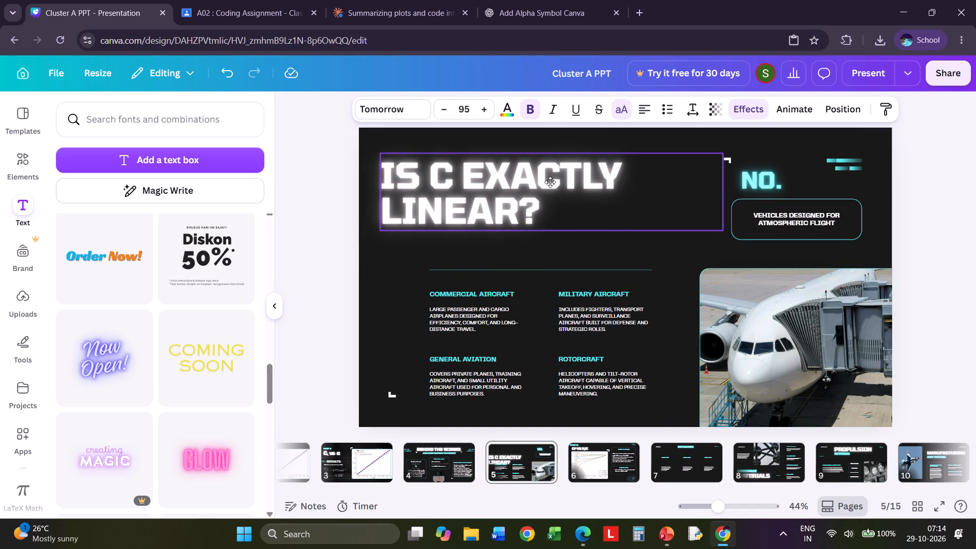
left_click_drag(550, 182, 547, 174)
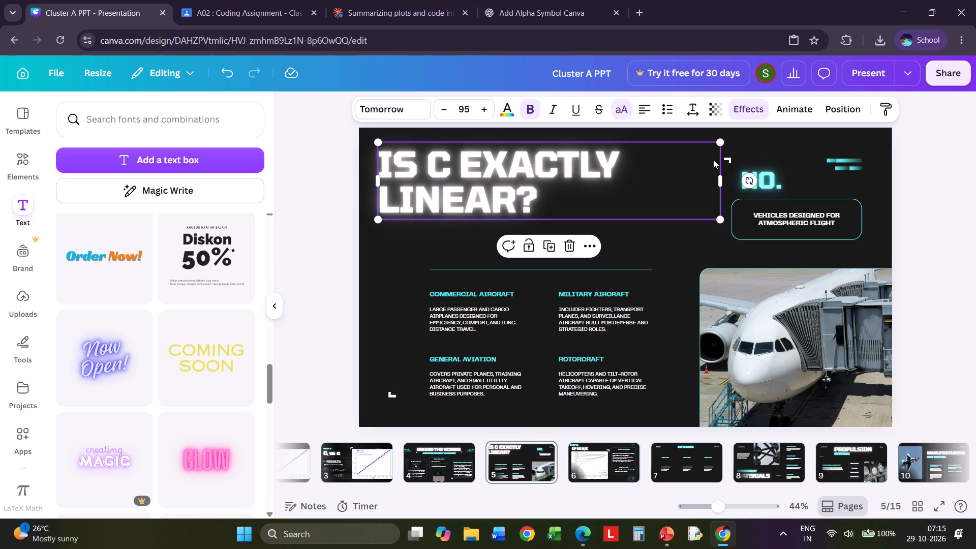
Nudge the small white corner bracket near the page top slightly up and left, to level with the title's upper edge.
left_click(746, 157)
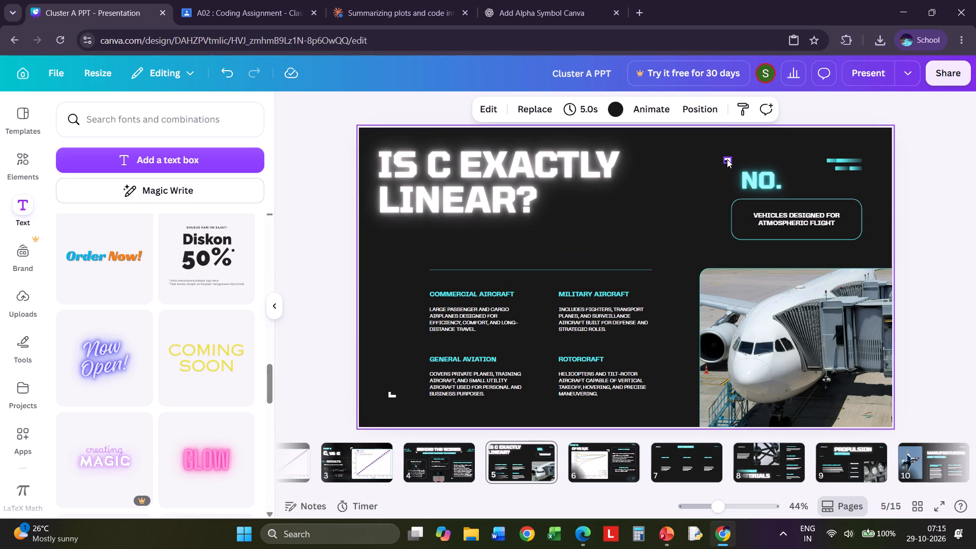
left_click_drag(727, 159, 724, 151)
left_click(723, 148)
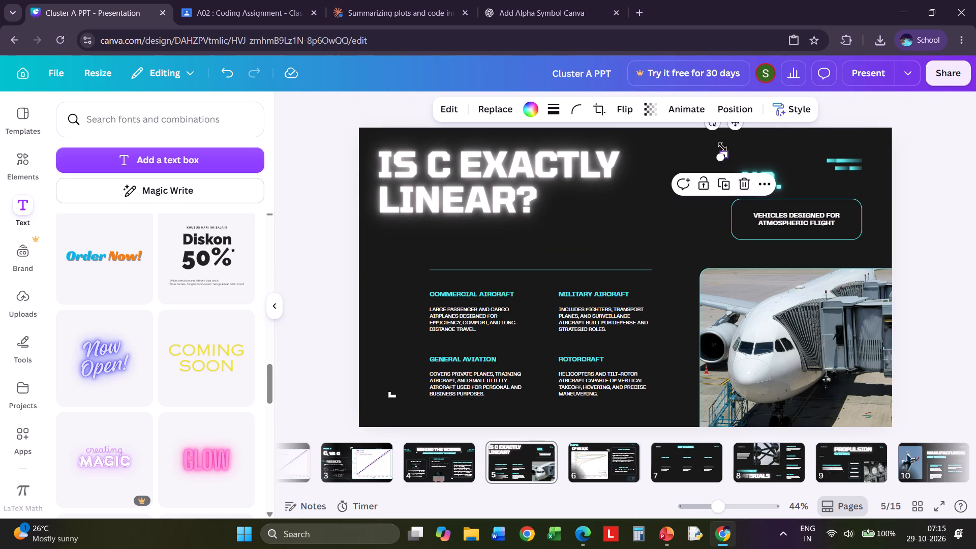
left_click(748, 153)
left_click_drag(724, 156, 722, 151)
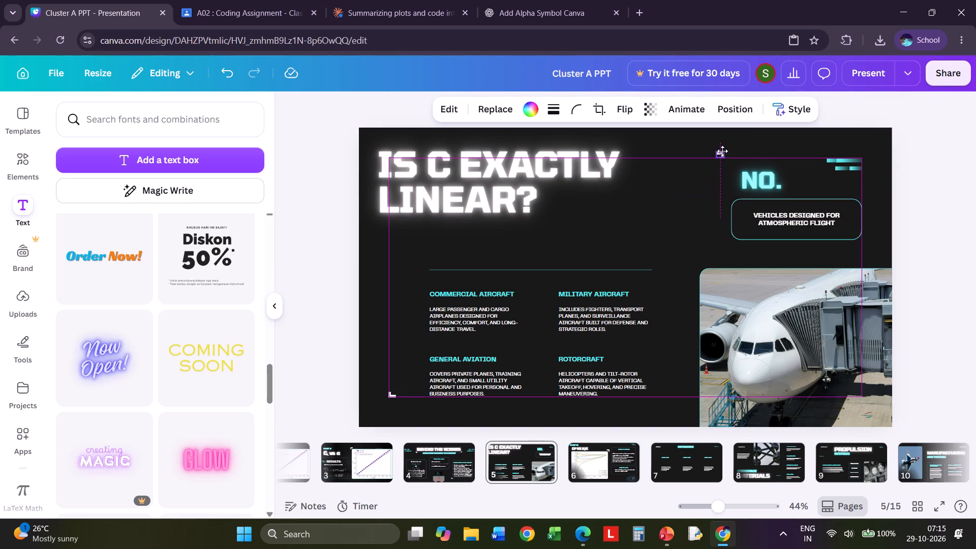
left_click_drag(722, 151, 722, 147)
left_click(775, 143)
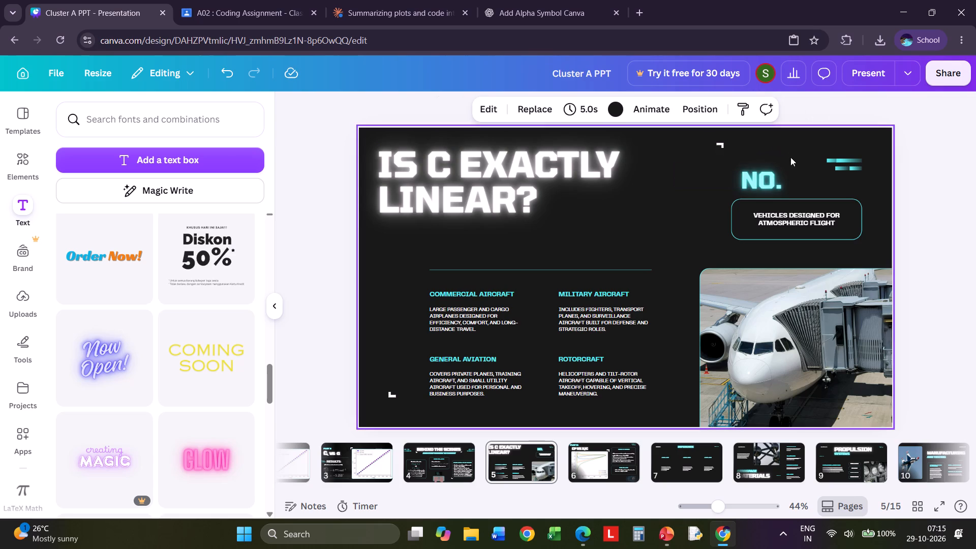
Position the cyan "NO." just below and to the right of the title's "LINEAR?".
left_click_drag(770, 172, 571, 219)
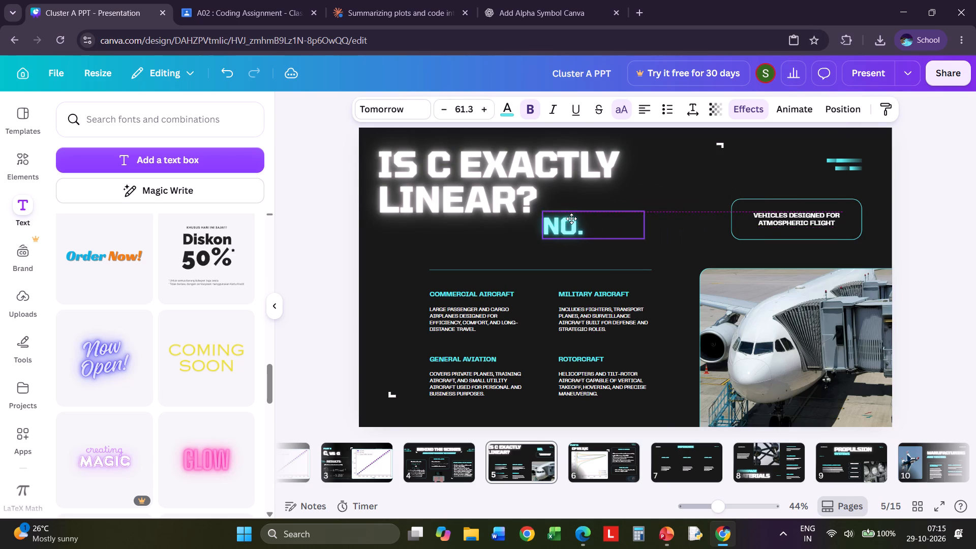
left_click_drag(571, 219, 565, 219)
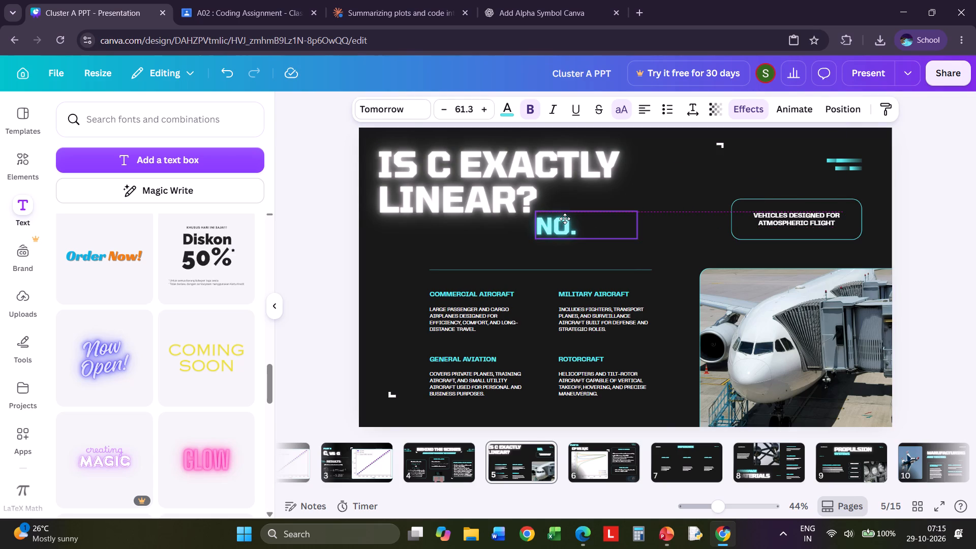
left_click_drag(565, 219, 568, 214)
left_click(486, 248)
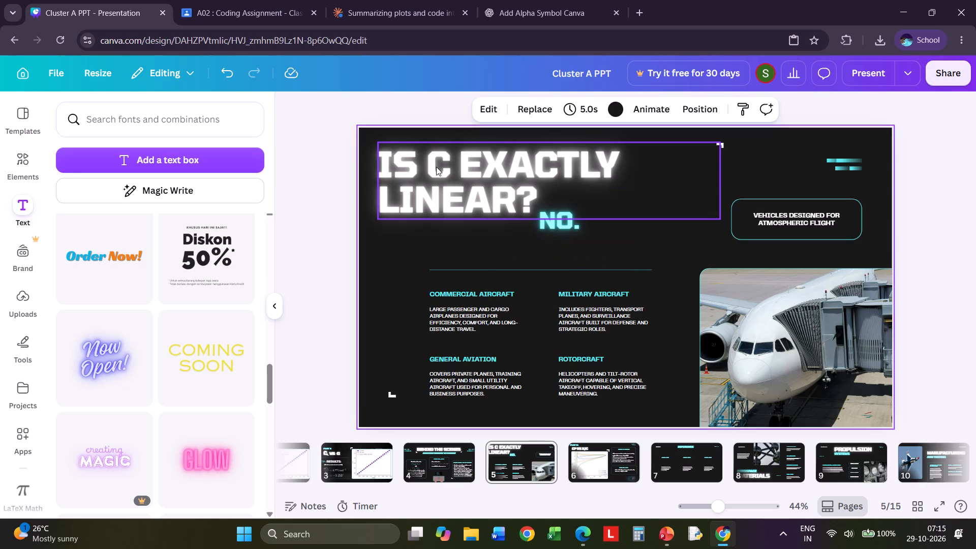
Delete the airplane photo together with its frame from the page.
left_click(452, 156)
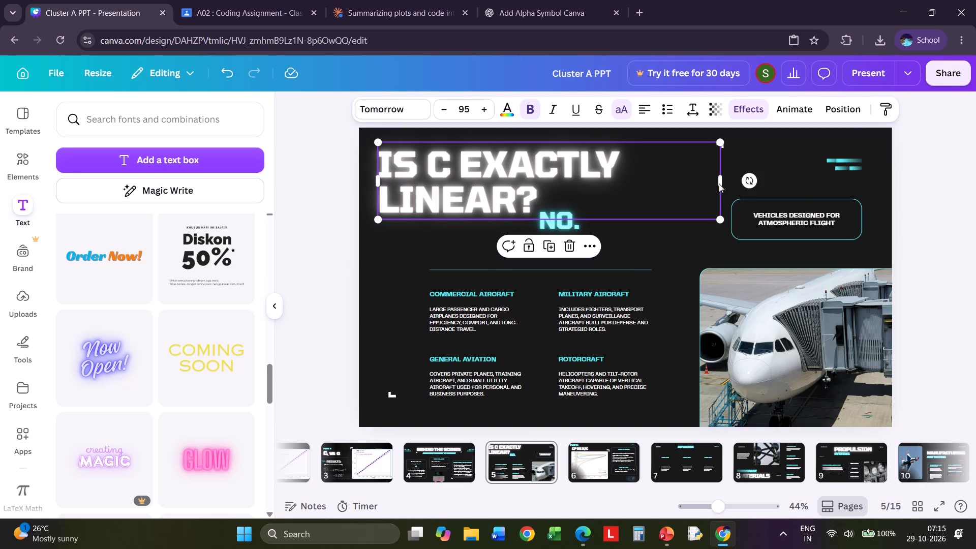
left_click(762, 322)
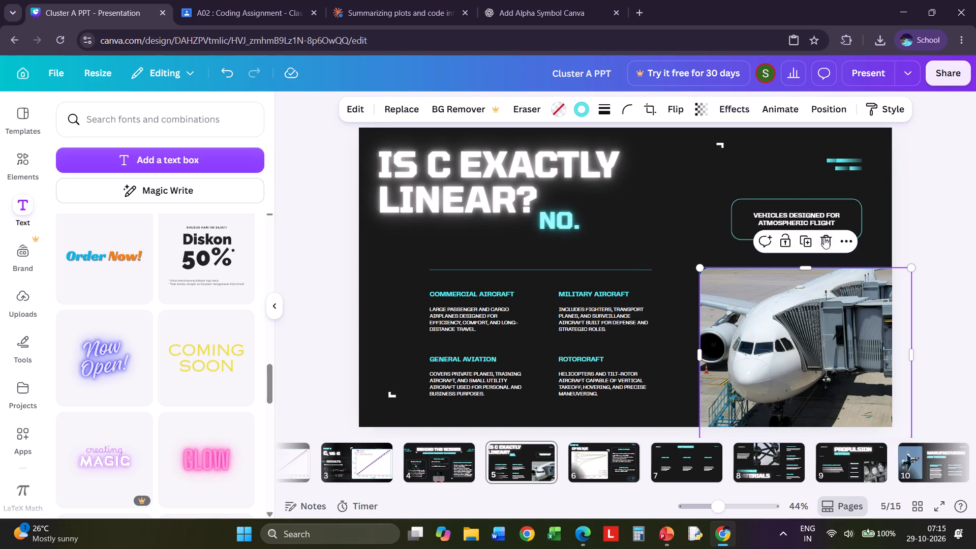
left_click(822, 239)
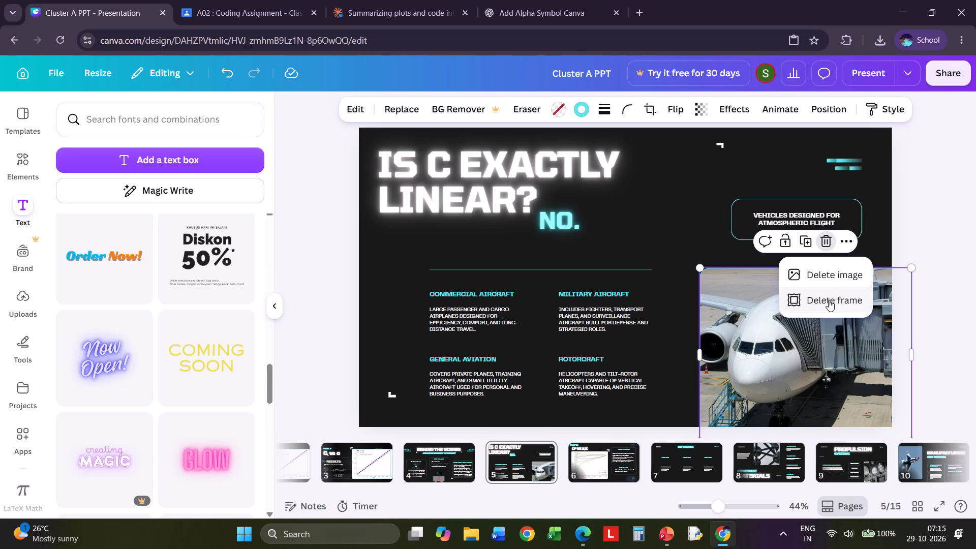
left_click(829, 300)
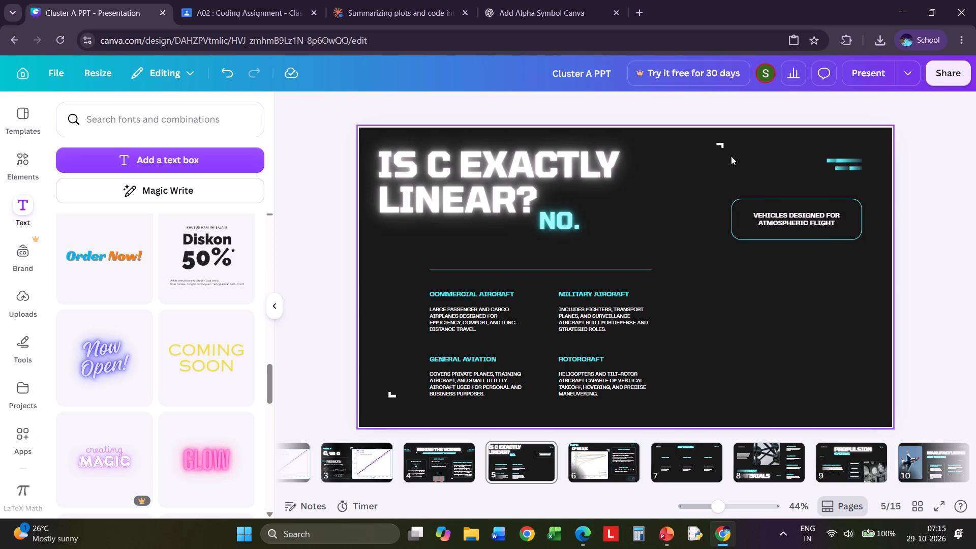
Shift the small white corner bracket rightward along the page top, to just above the callout box's left edge.
left_click_drag(719, 145, 788, 145)
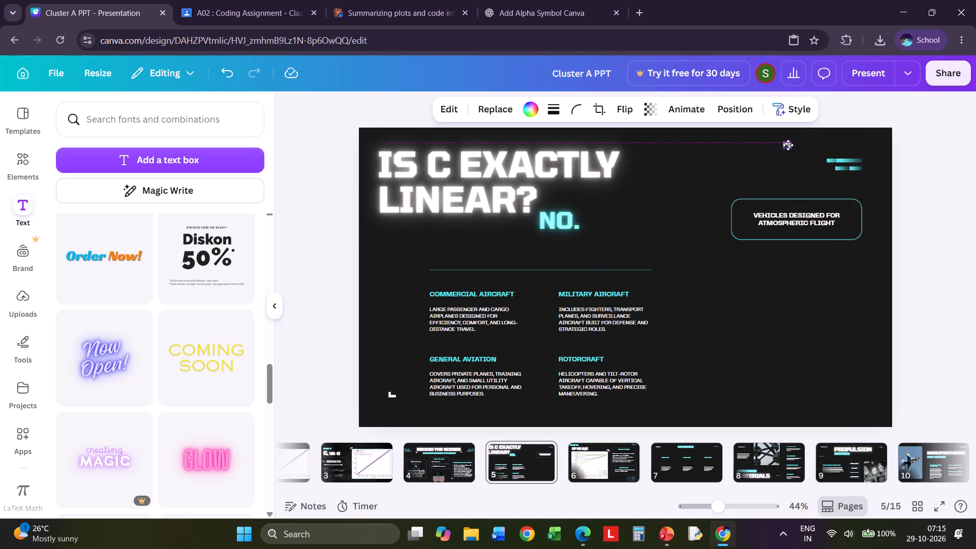
left_click_drag(788, 145, 796, 143)
left_click_drag(796, 143, 692, 147)
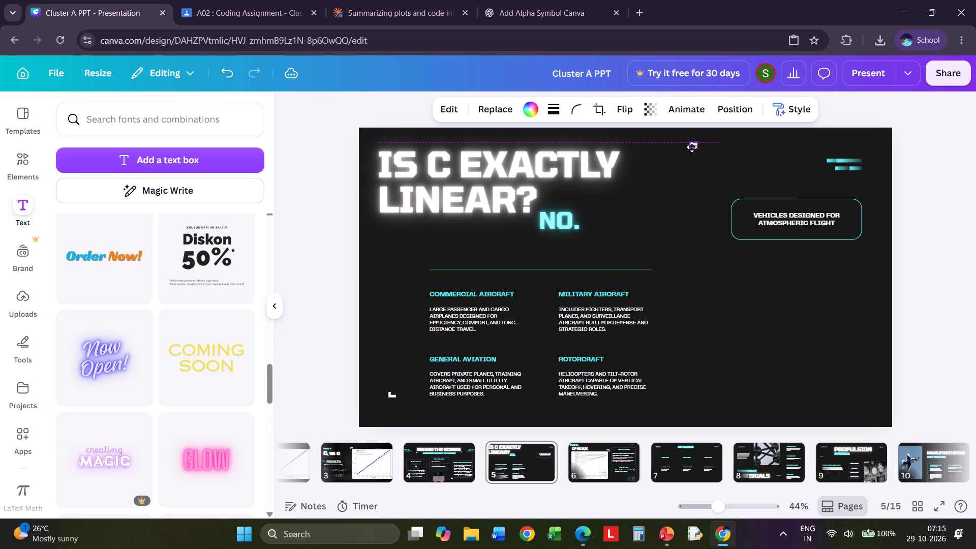
left_click_drag(692, 147, 713, 148)
left_click_drag(713, 148, 736, 147)
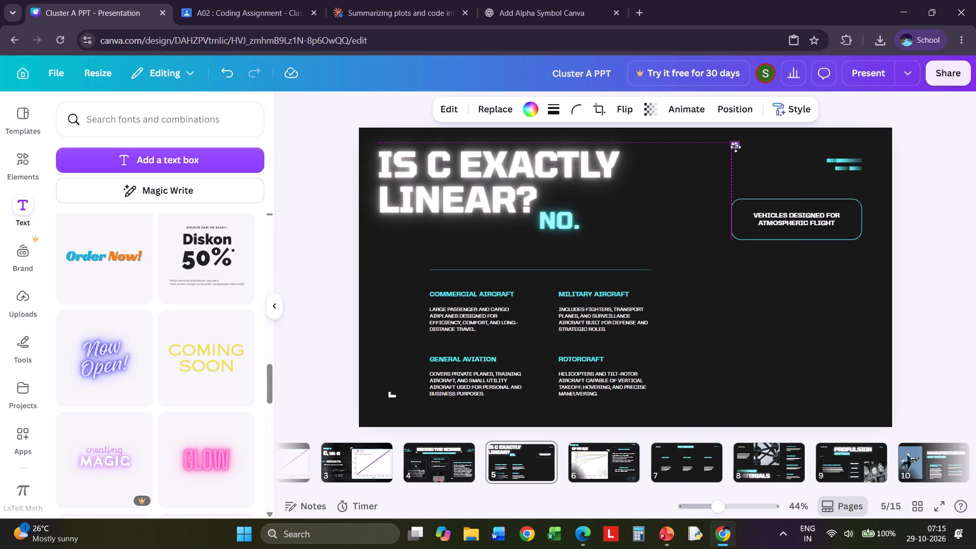
left_click_drag(736, 147, 740, 146)
Widen the white title's text box so that "IS C EXACTLY LINEAR?" fits on a single line.
left_click(648, 209)
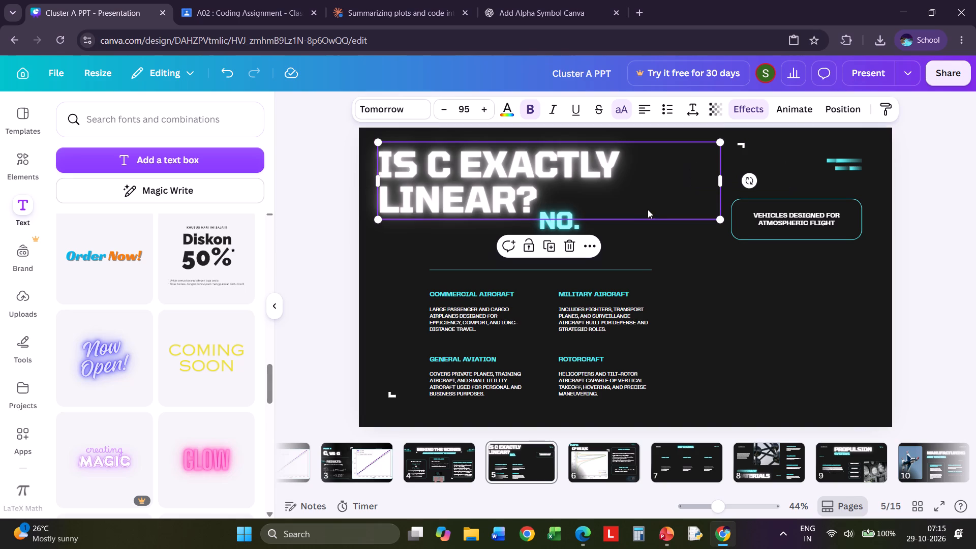
left_click_drag(722, 181, 745, 179)
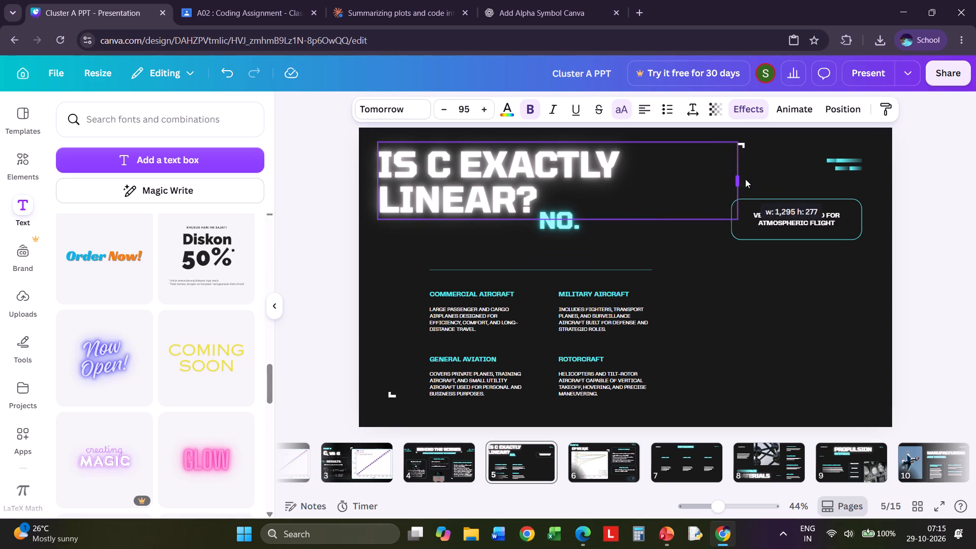
left_click_drag(745, 179, 812, 175)
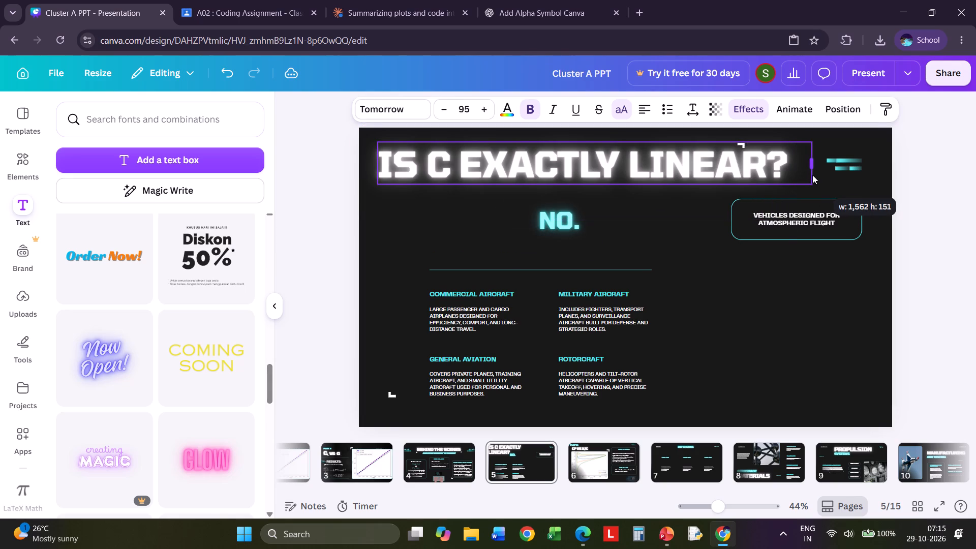
left_click_drag(812, 175, 794, 177)
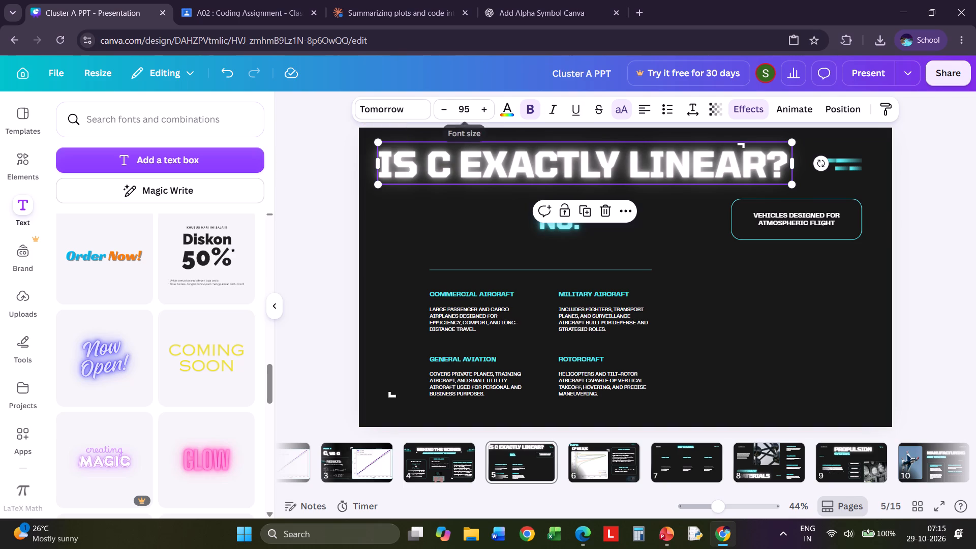
Reduce the white title's font size to 82.
left_click(463, 110)
scroll(468, 285, "down", 4)
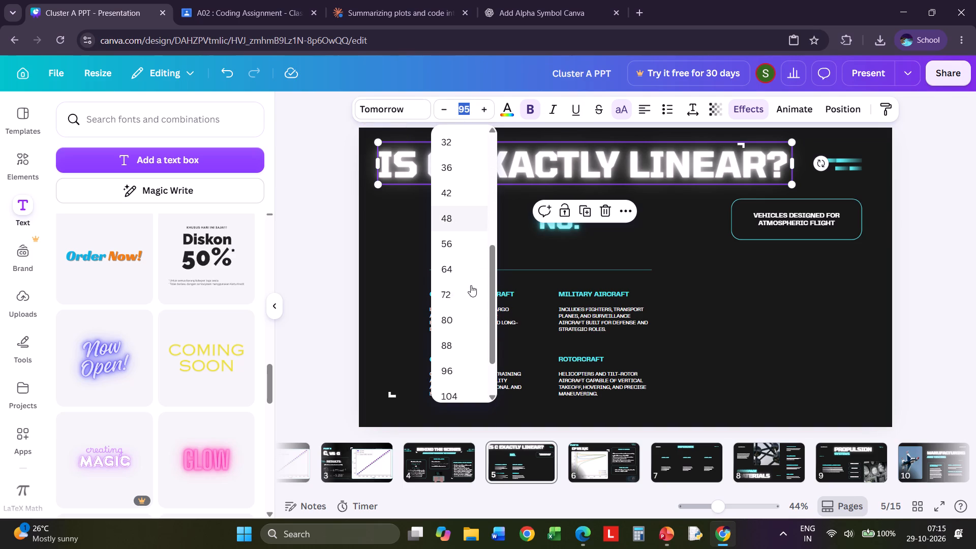
scroll(471, 285, "down", 1)
left_click(454, 286)
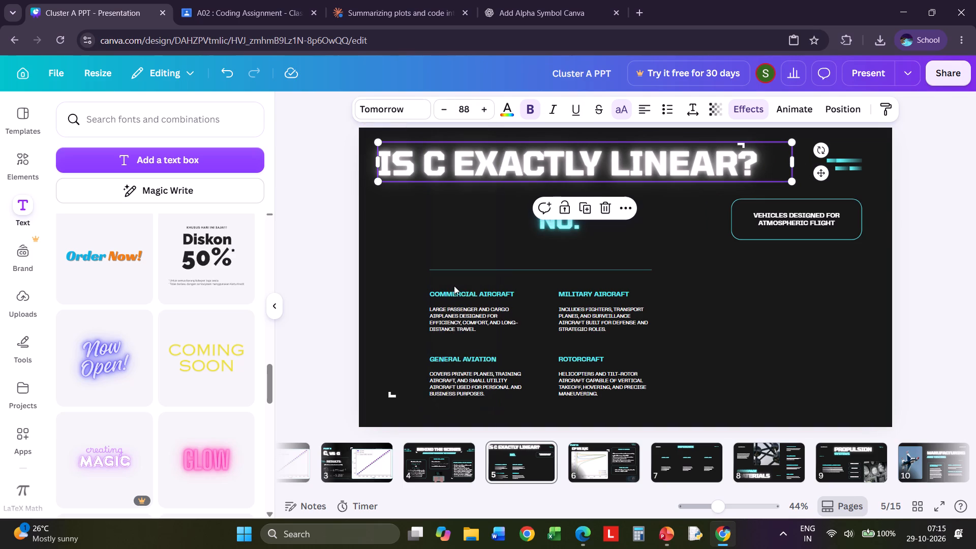
left_click(476, 107)
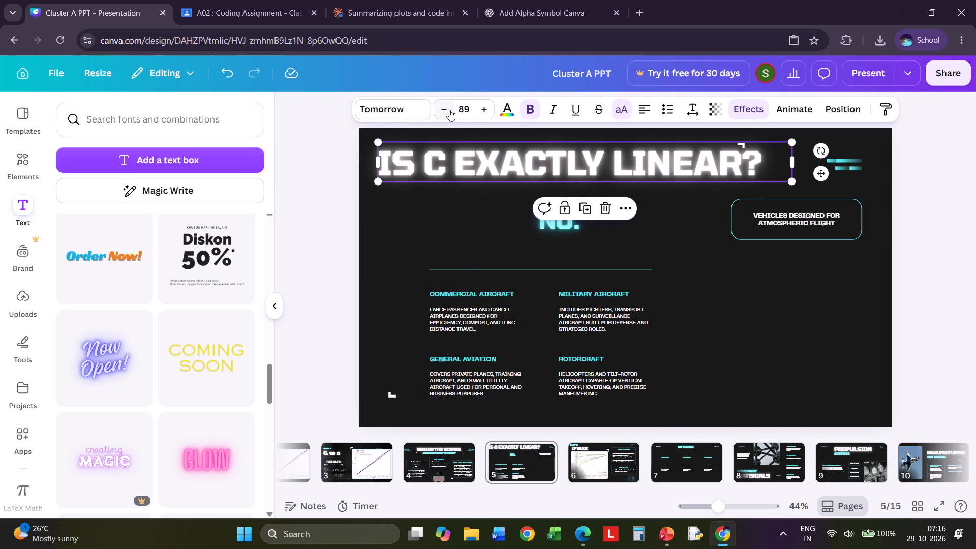
triple_click(449, 110)
left_click(445, 109)
double_click(445, 109)
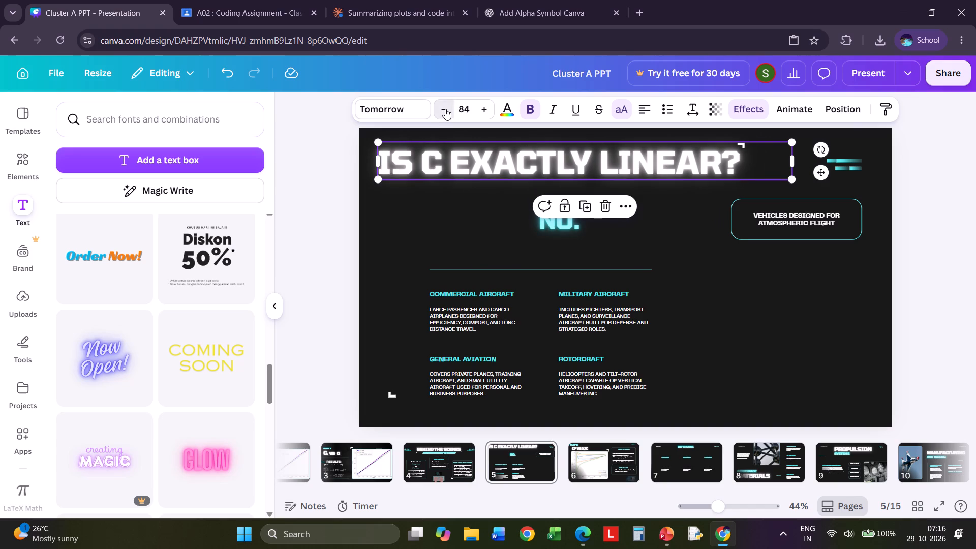
left_click(445, 108)
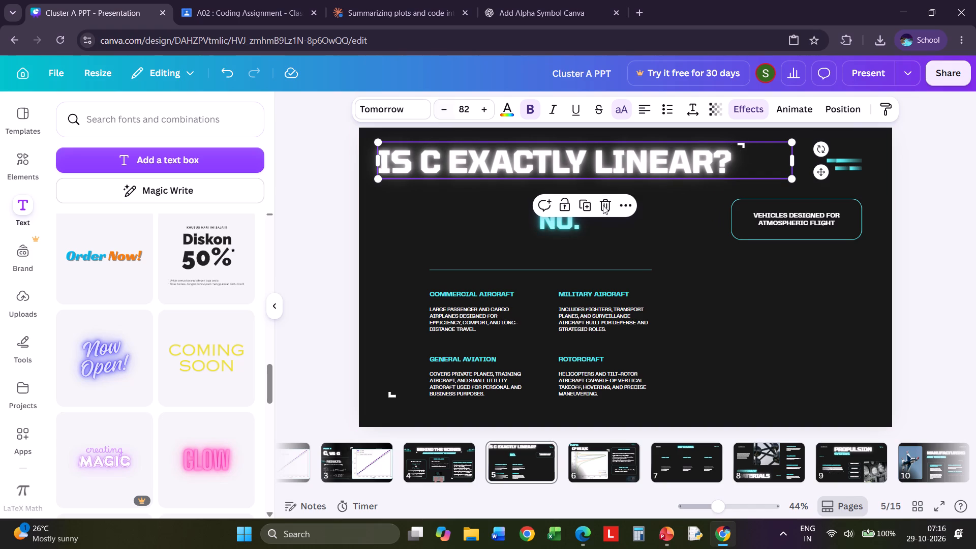
left_click(636, 240)
Move the cyan "NO." to just beneath the end of the title's "LINEAR?".
left_click_drag(571, 222, 687, 193)
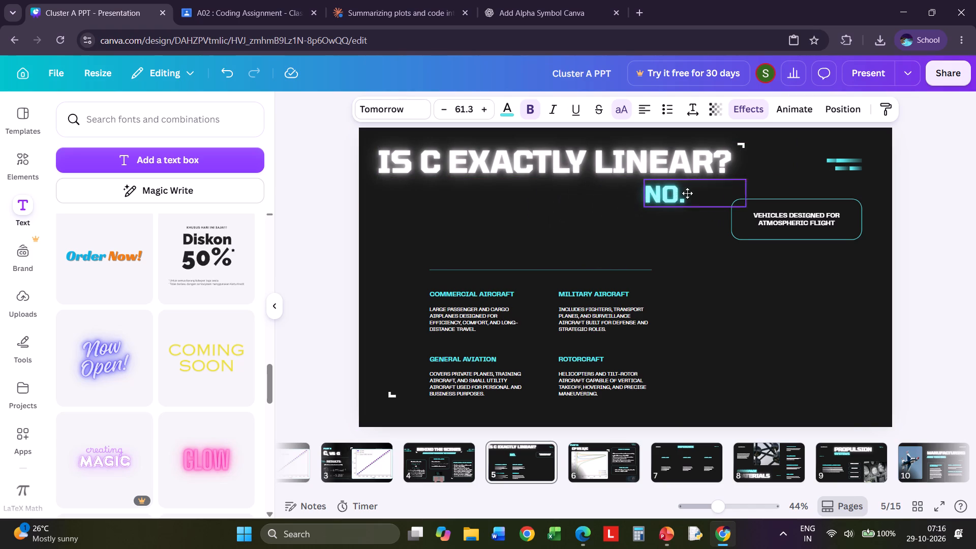
left_click_drag(687, 193, 720, 190)
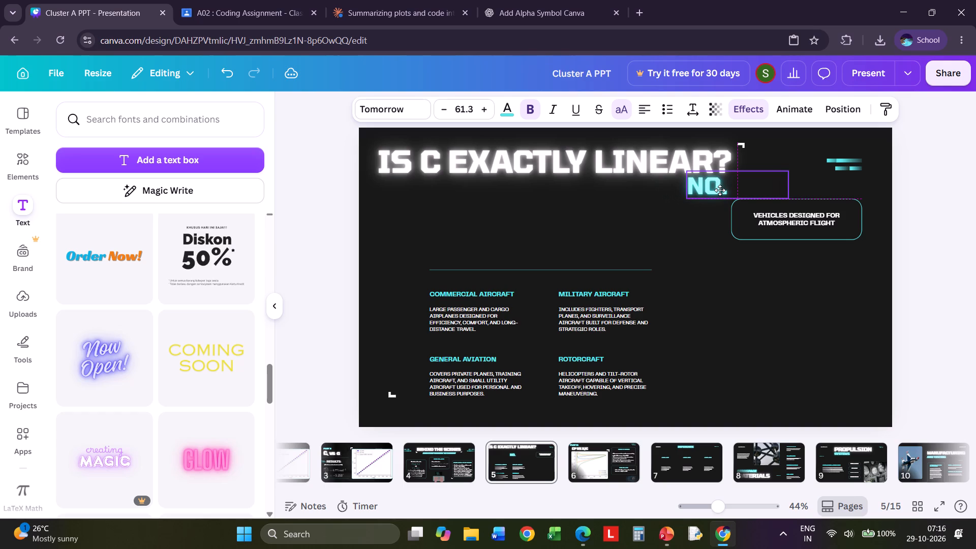
left_click_drag(720, 190, 706, 190)
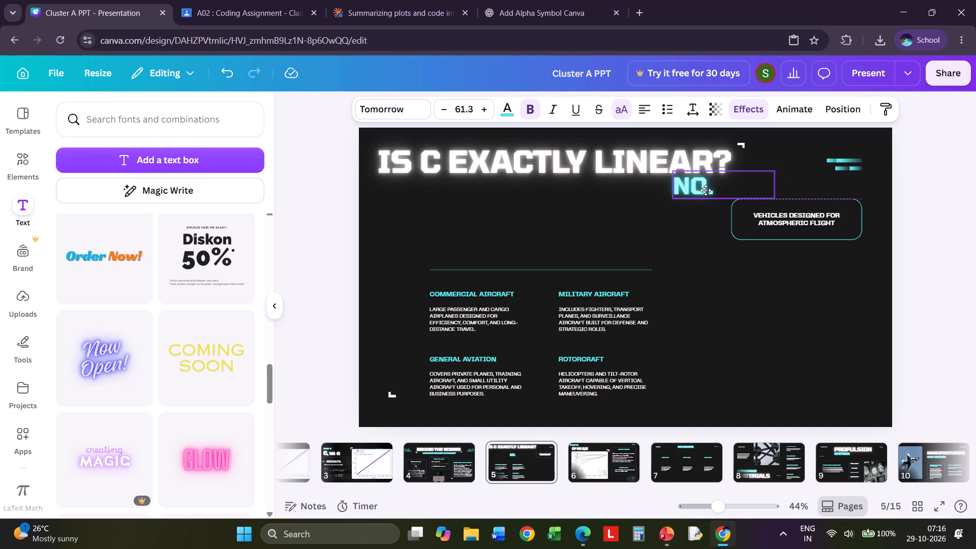
left_click_drag(706, 190, 712, 194)
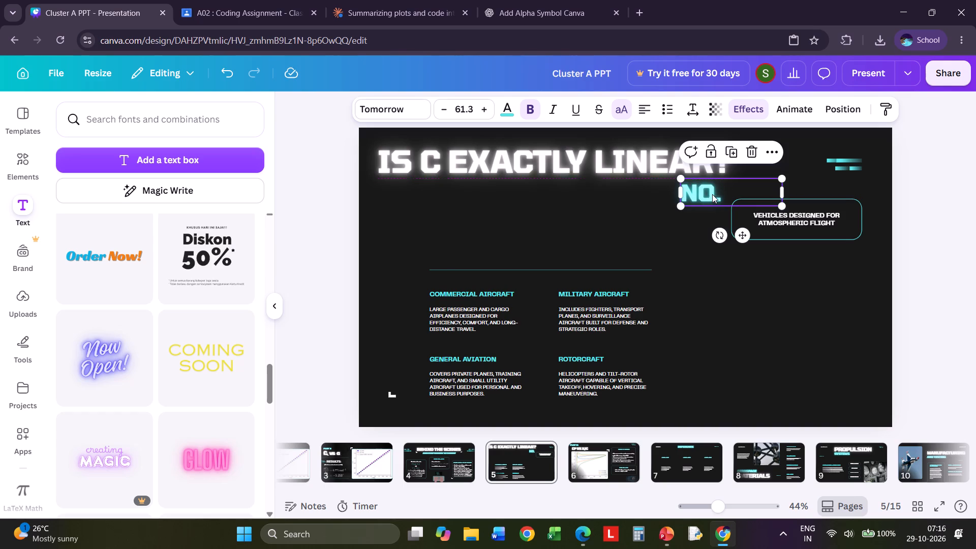
Enlarge the cyan "NO." text to font size 75.3.
left_click(484, 110)
double_click(484, 110)
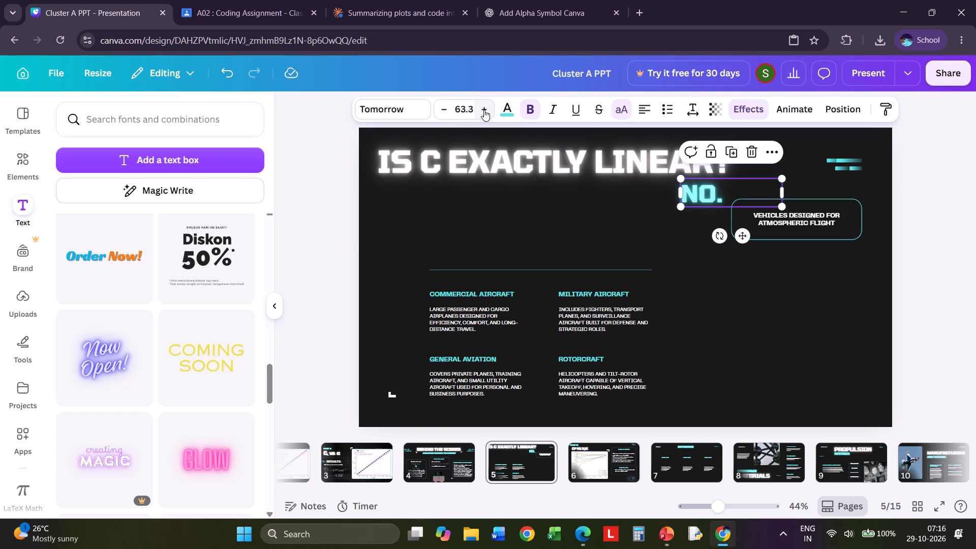
triple_click(484, 110)
triple_click(484, 110)
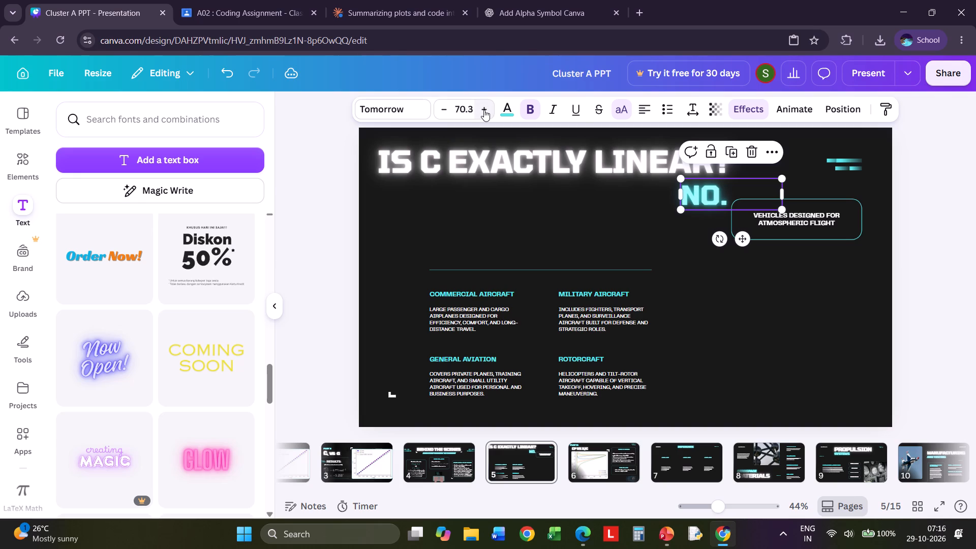
left_click(484, 110)
left_click(484, 110)
left_click(484, 110)
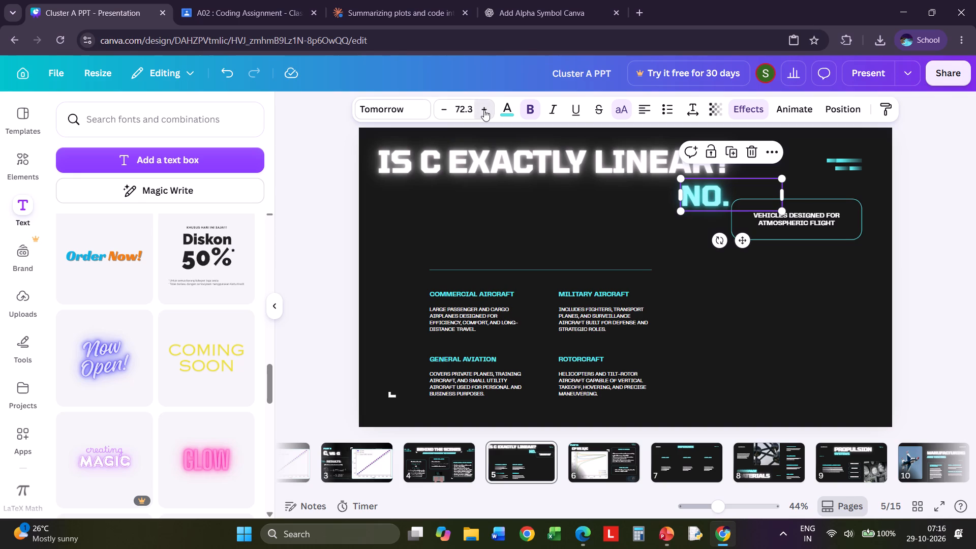
left_click(484, 110)
left_click(484, 110)
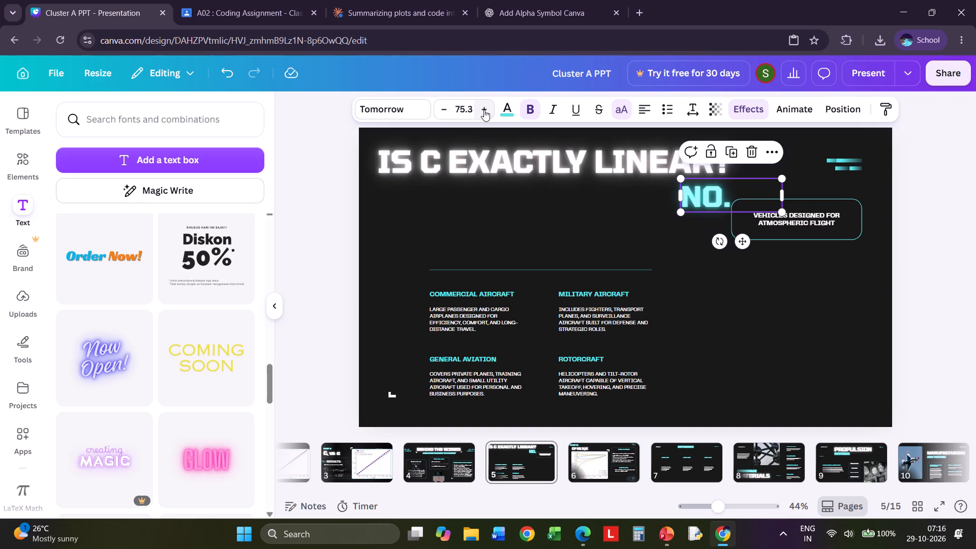
left_click(586, 230)
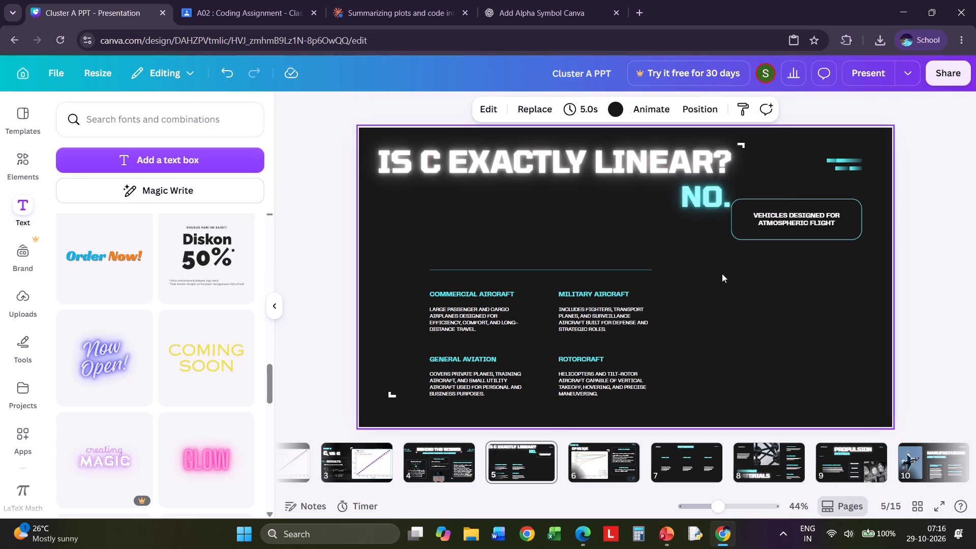
Lower the rounded callout outline to about the divider line's level and recentre its "Vehicles designed for atmospheric flight" text inside it.
left_click_drag(802, 206, 805, 267)
left_click_drag(807, 211, 807, 216)
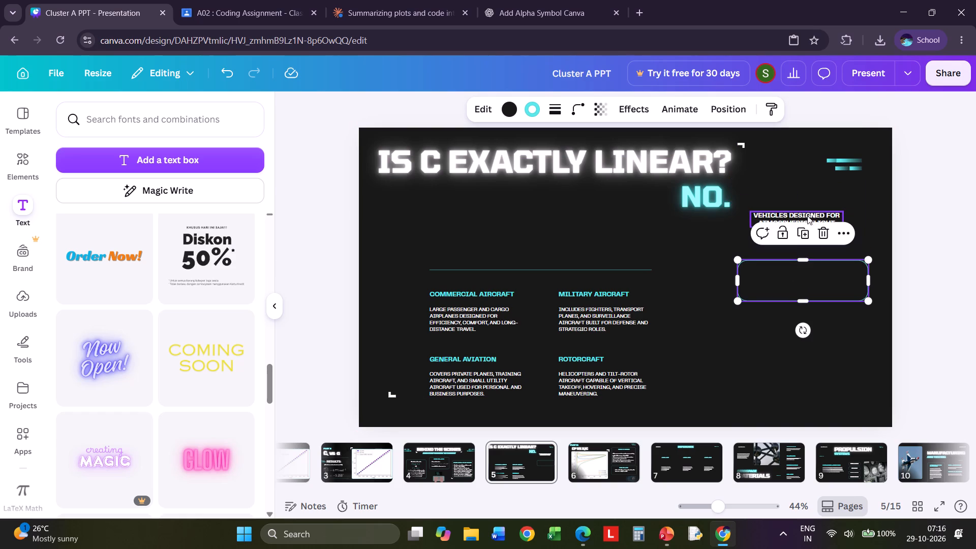
left_click_drag(807, 216, 806, 240)
left_click(667, 257)
left_click_drag(806, 216, 813, 280)
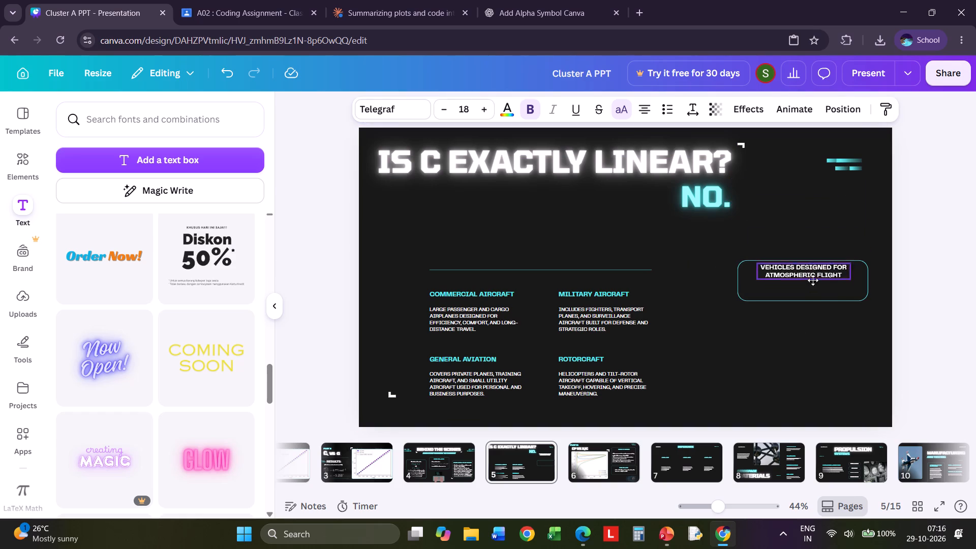
left_click_drag(813, 280, 808, 279)
left_click(647, 245)
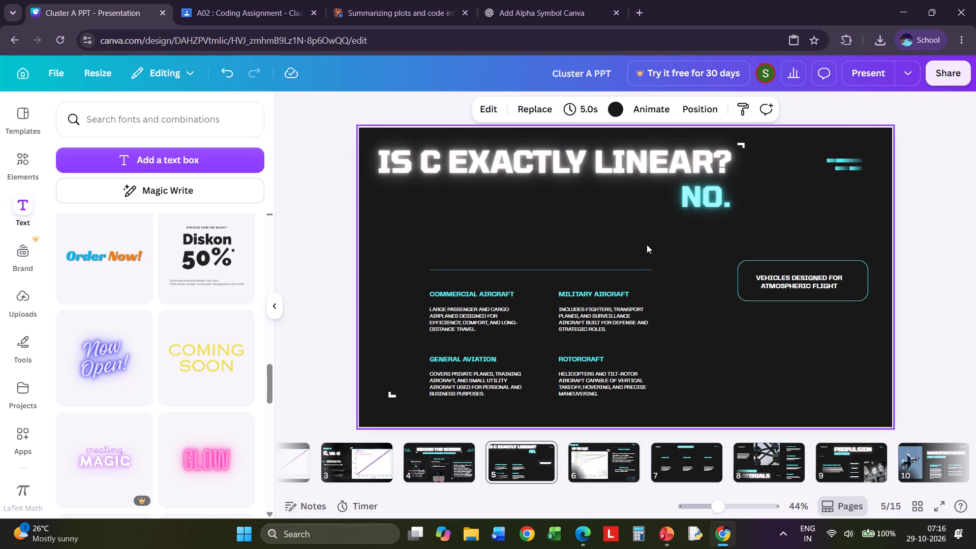
Add an extra space after the "C" in page 5's title, widening the gap before "EXACTLY".
left_click_drag(414, 490, 371, 487)
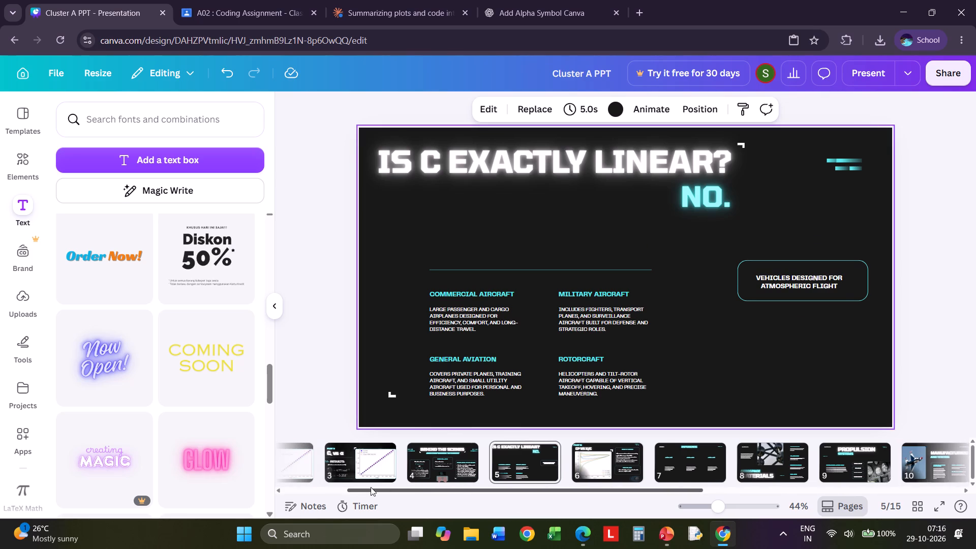
left_click_drag(371, 487, 303, 489)
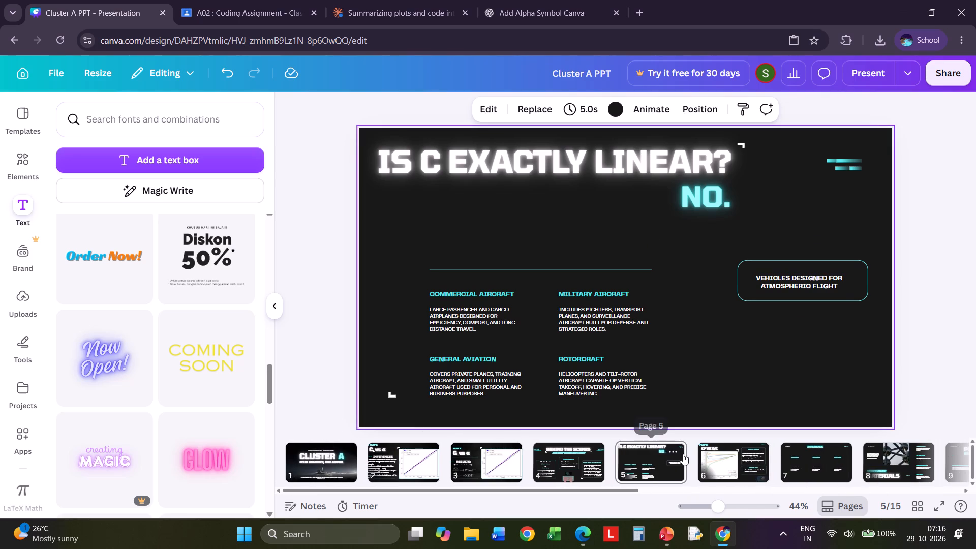
left_click(653, 453)
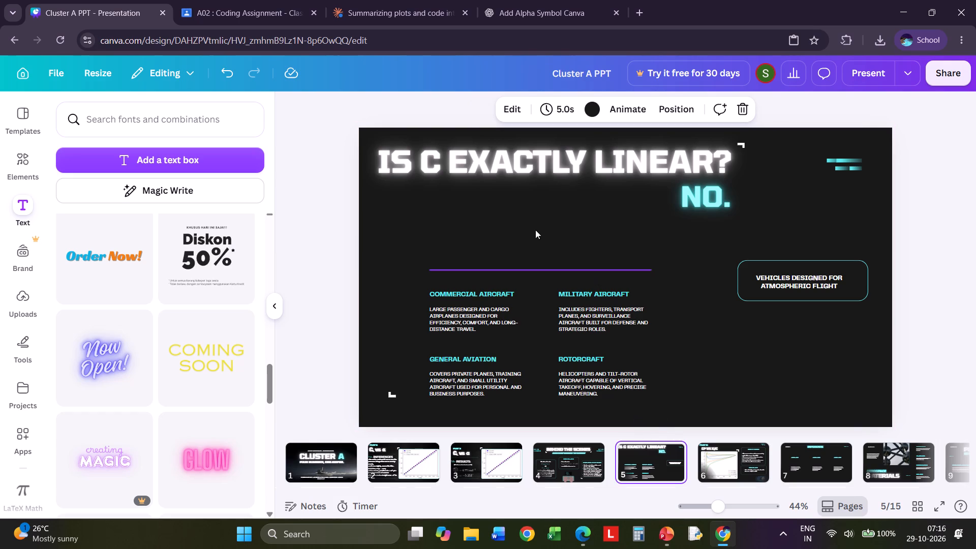
left_click(441, 162)
left_click(448, 161)
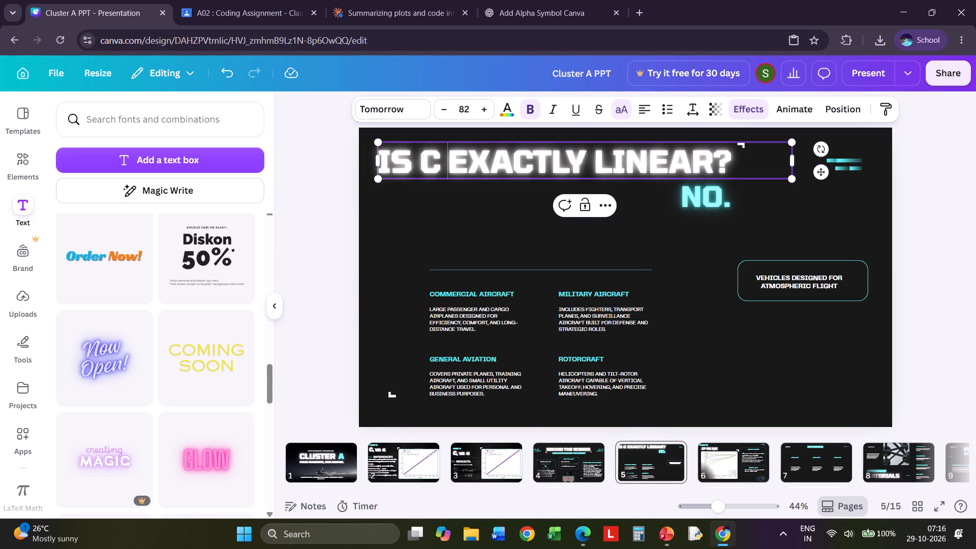
key("space")
left_click(440, 214)
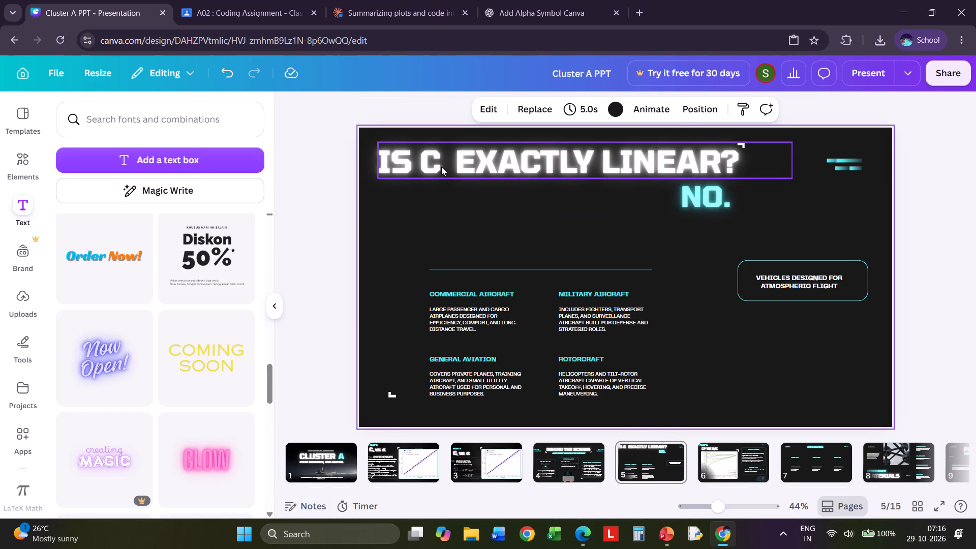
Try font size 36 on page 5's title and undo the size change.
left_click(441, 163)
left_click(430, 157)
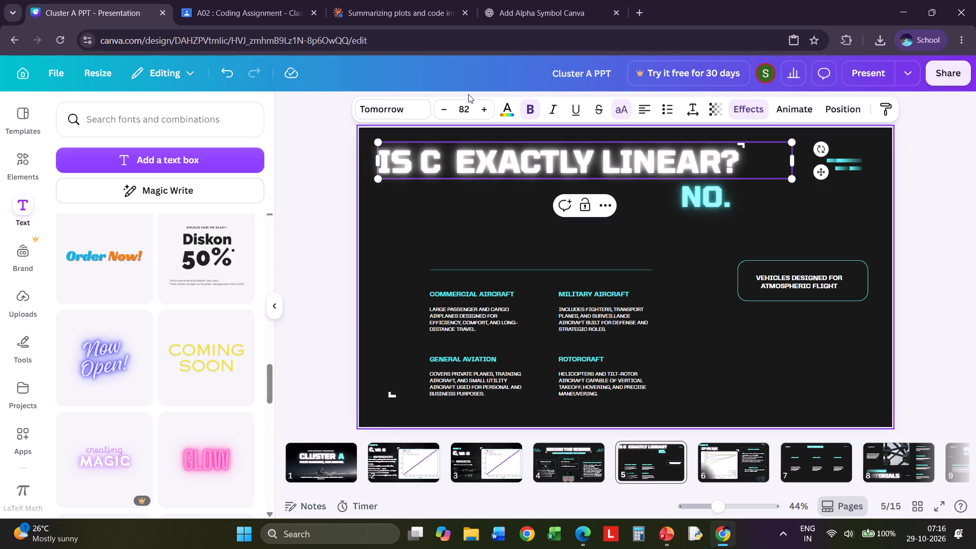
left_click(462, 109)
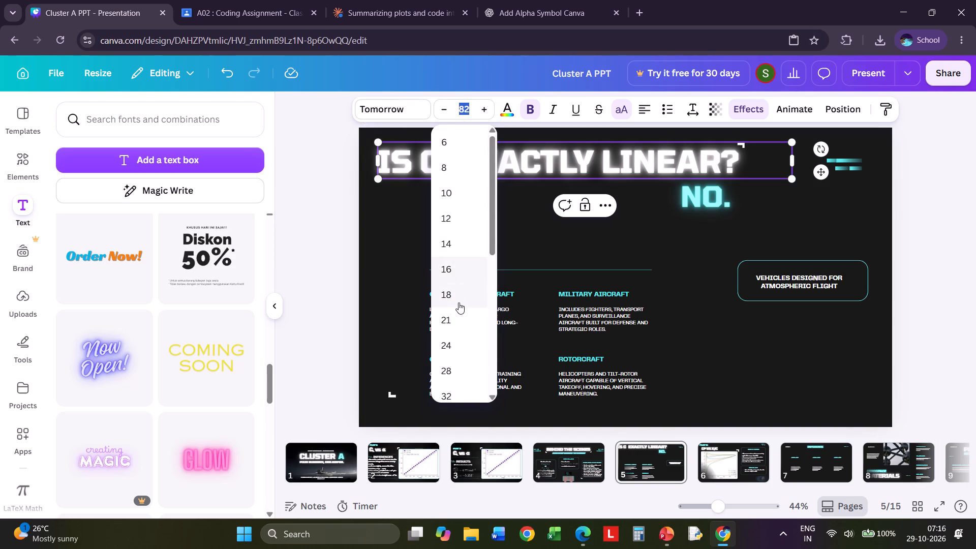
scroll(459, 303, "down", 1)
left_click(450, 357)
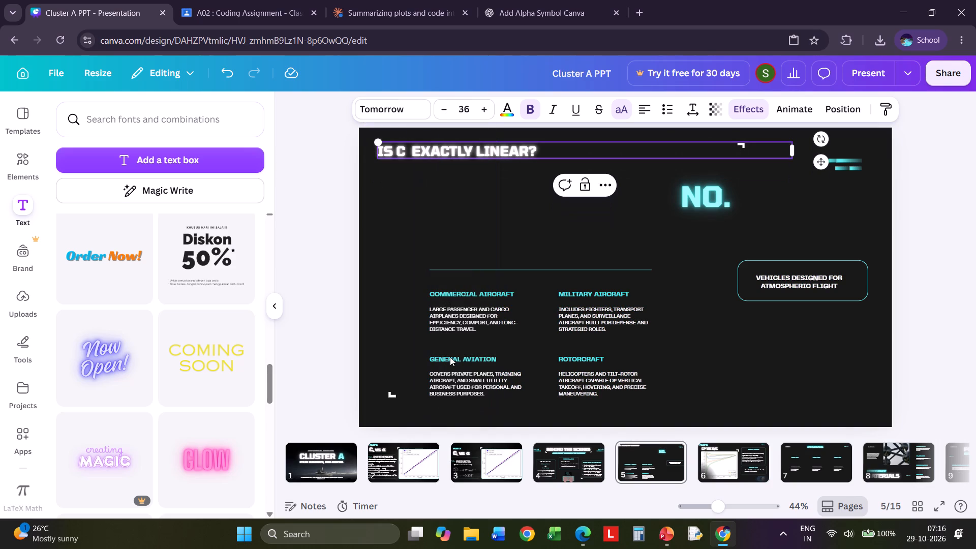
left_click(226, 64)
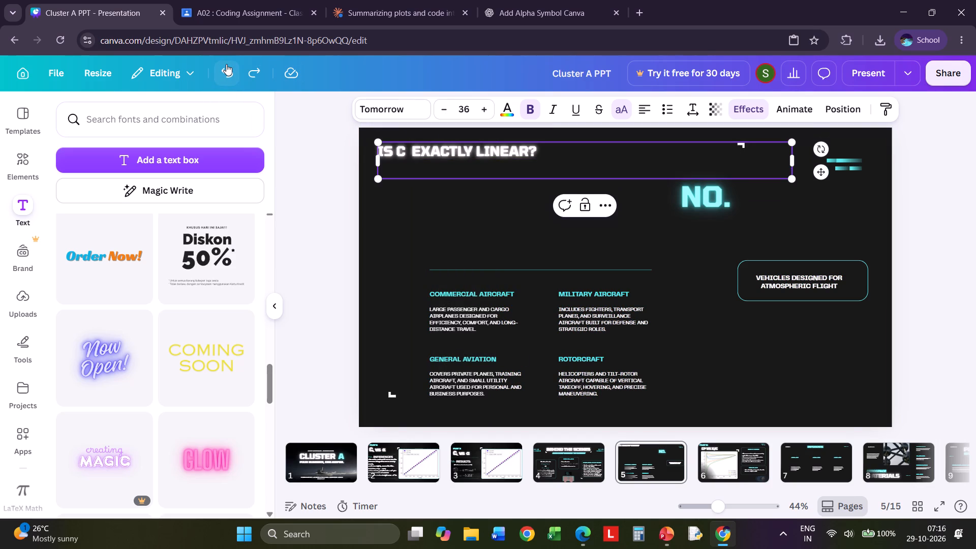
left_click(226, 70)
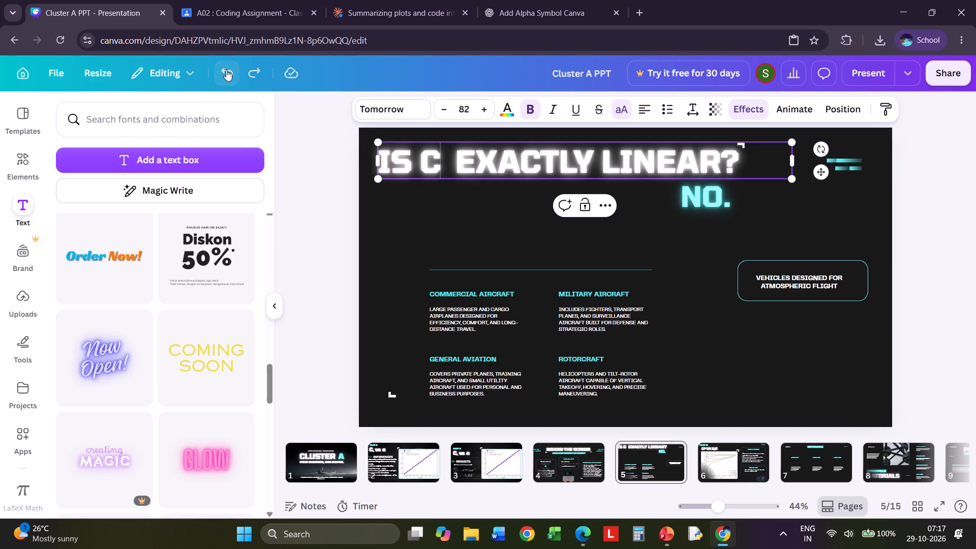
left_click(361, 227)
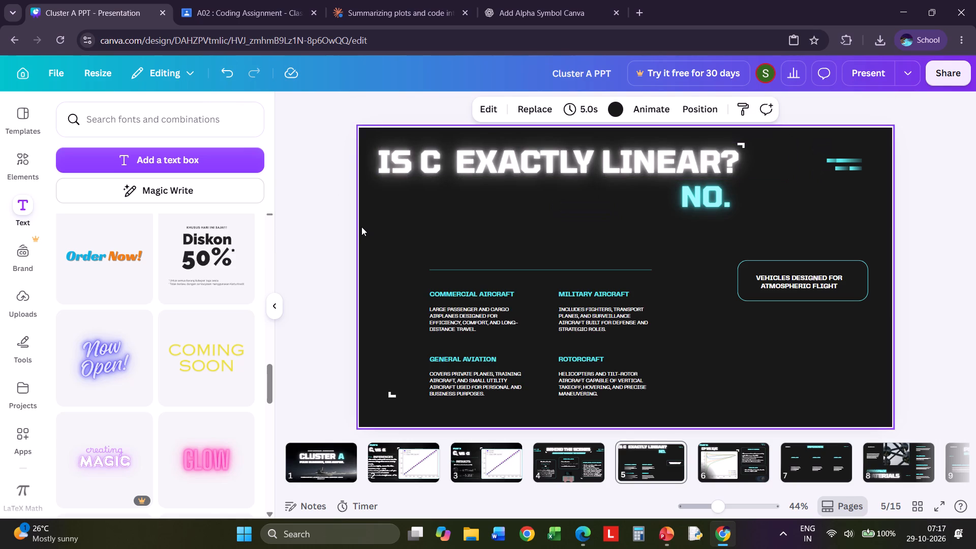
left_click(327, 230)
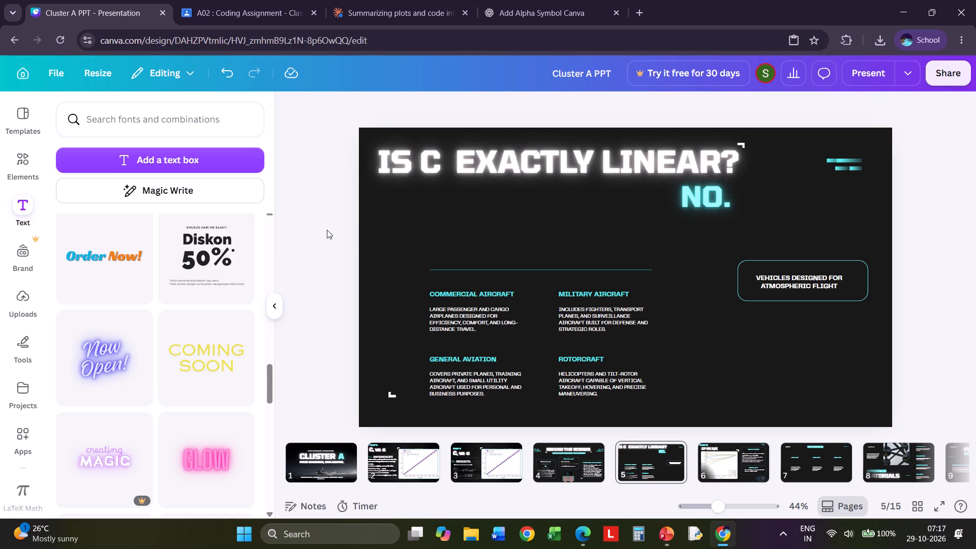
Turn off the title's automatic uppercase and insert a capital "L" after the "C" so it begins "IS CL".
left_click(435, 159)
left_click(442, 162)
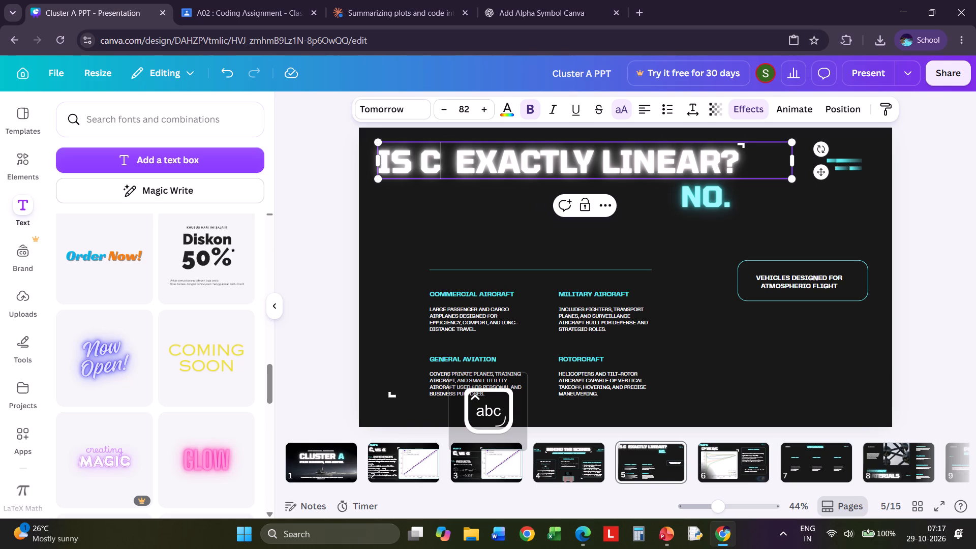
left_click(623, 110)
key("l")
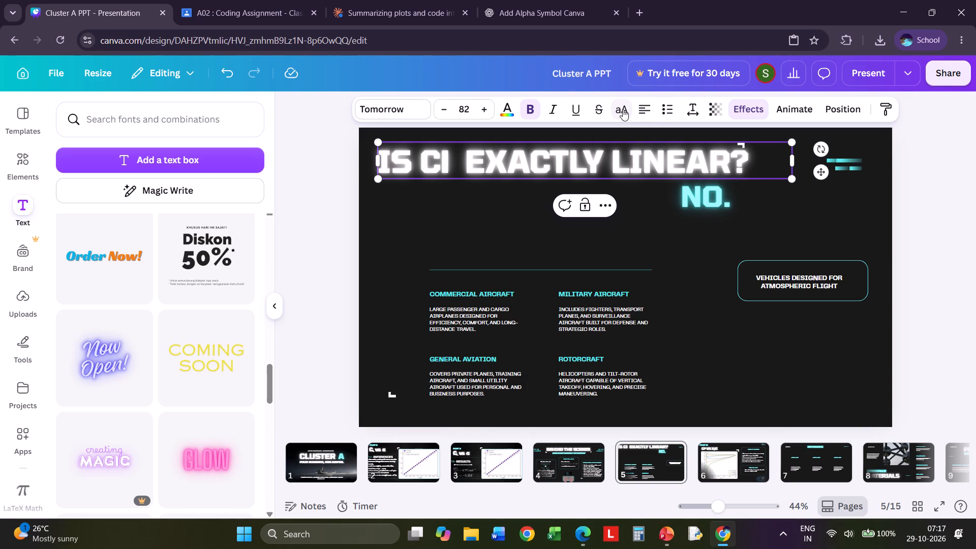
key("BackSpace")
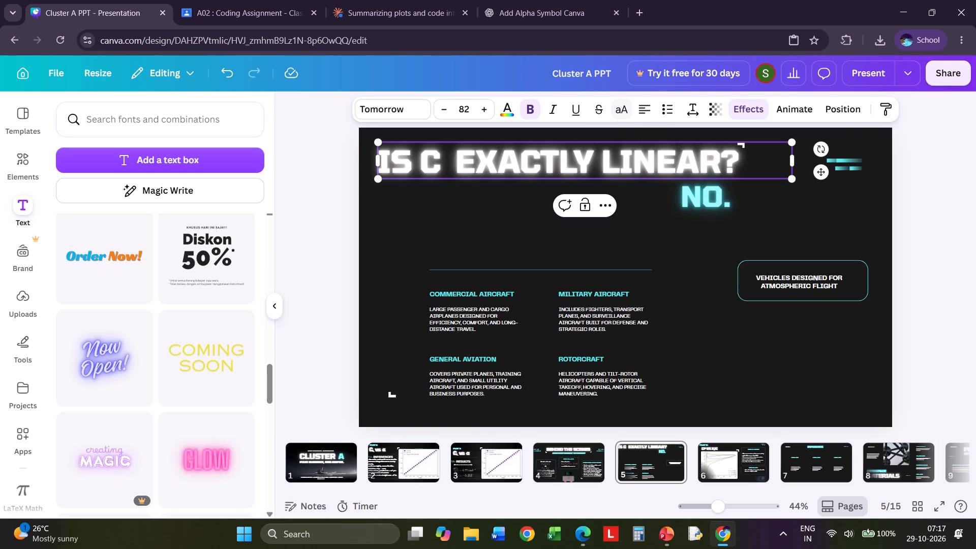
key("l")
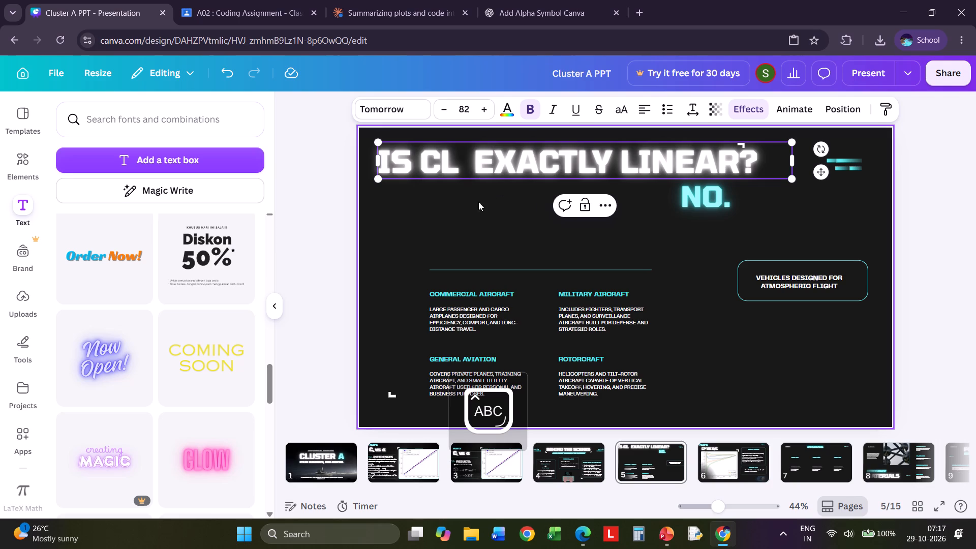
left_click(413, 245)
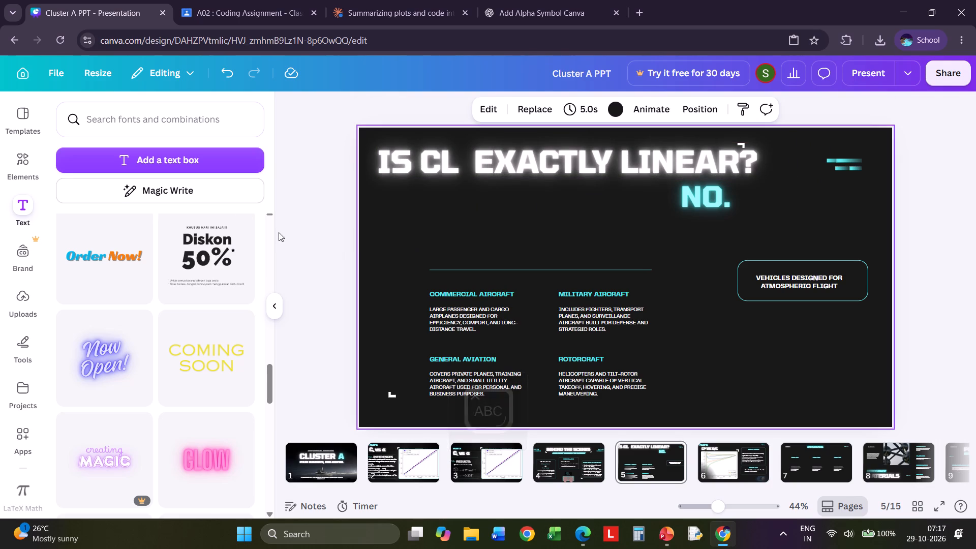
Raise the thin divider line closer to the title and move the "COMMERCIAL AIRCRAFT" heading up beneath it.
left_click(23, 205)
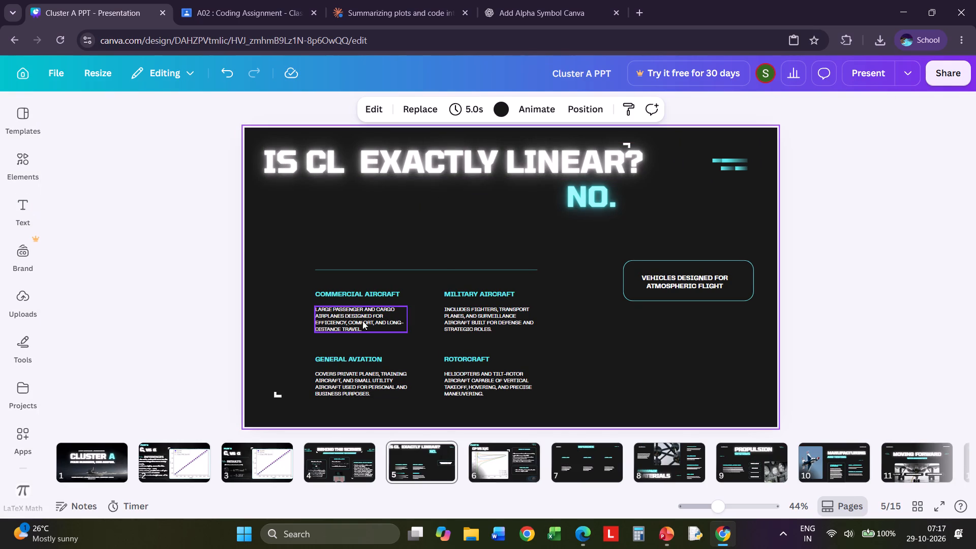
left_click_drag(405, 275, 406, 248)
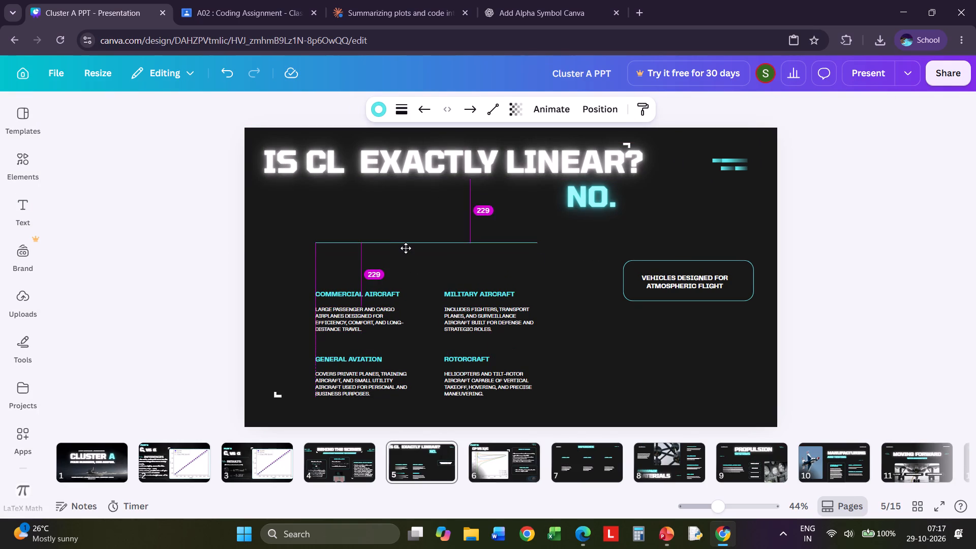
left_click_drag(406, 248, 405, 229)
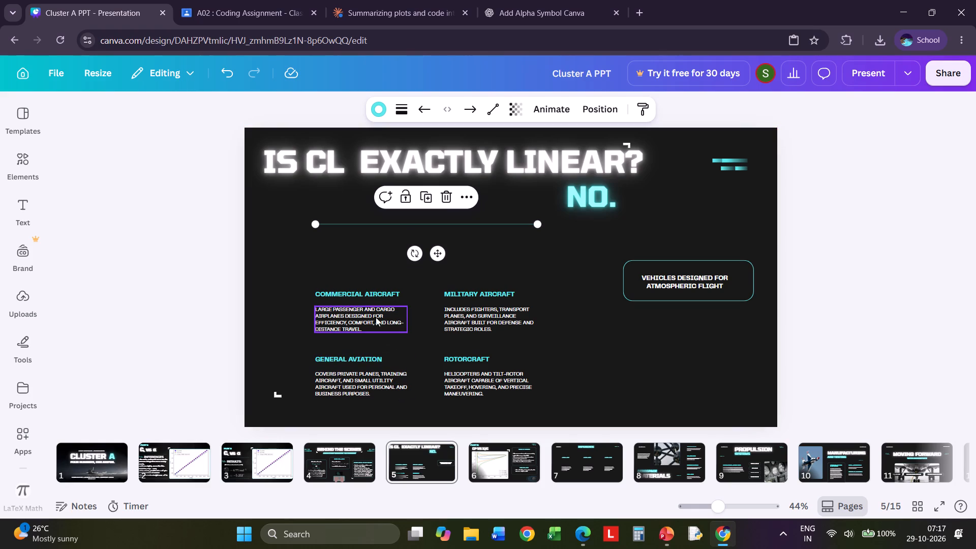
left_click_drag(369, 296, 367, 252)
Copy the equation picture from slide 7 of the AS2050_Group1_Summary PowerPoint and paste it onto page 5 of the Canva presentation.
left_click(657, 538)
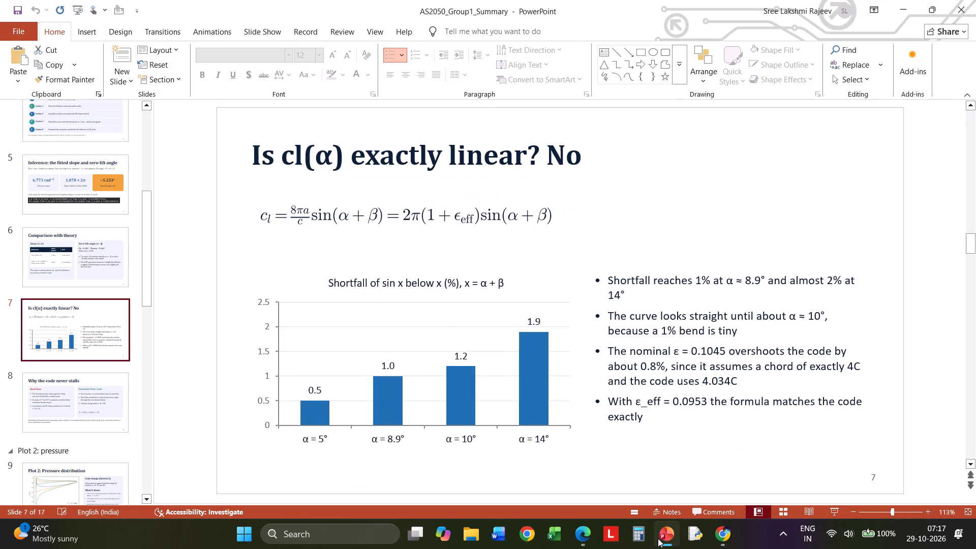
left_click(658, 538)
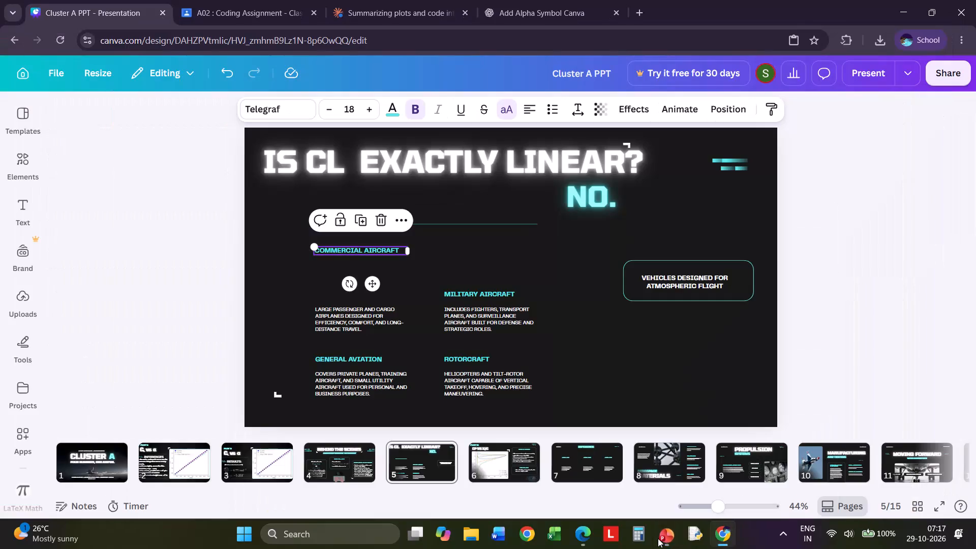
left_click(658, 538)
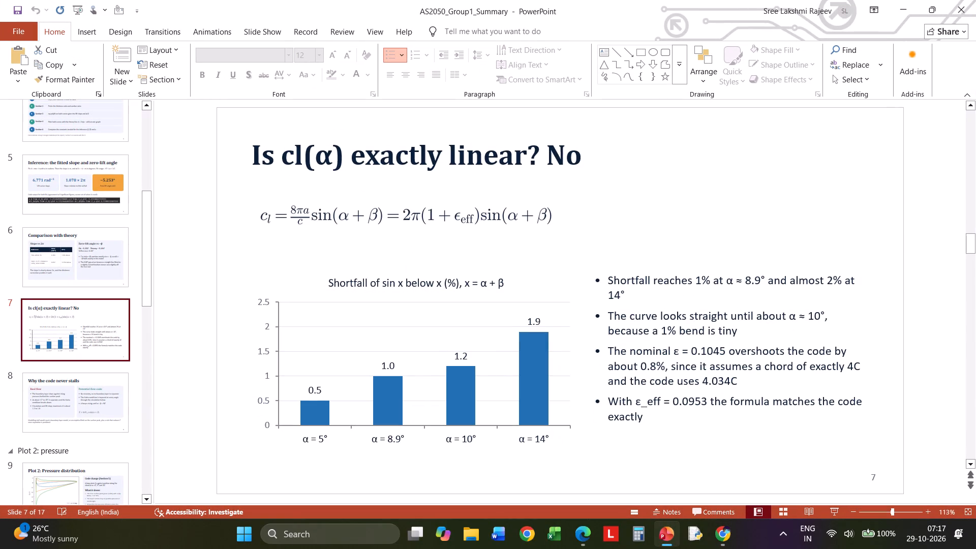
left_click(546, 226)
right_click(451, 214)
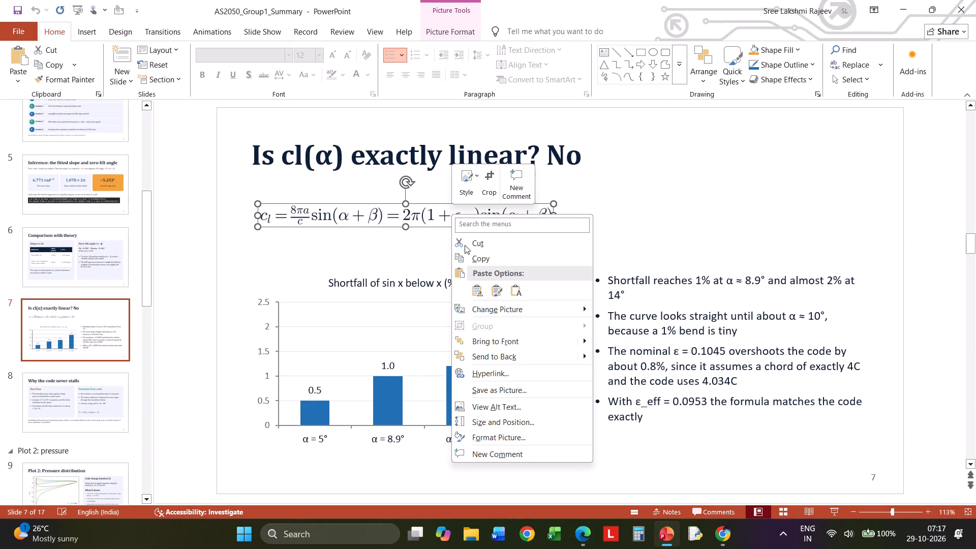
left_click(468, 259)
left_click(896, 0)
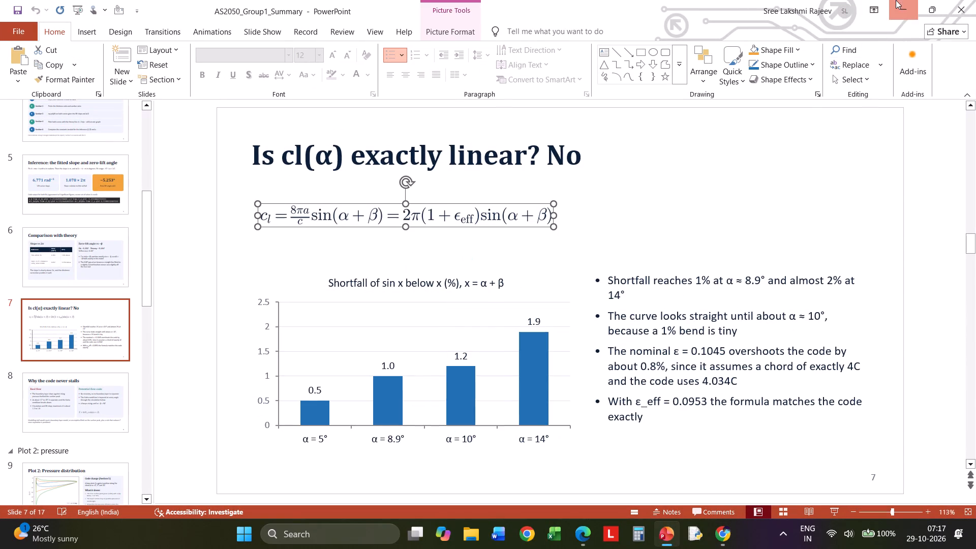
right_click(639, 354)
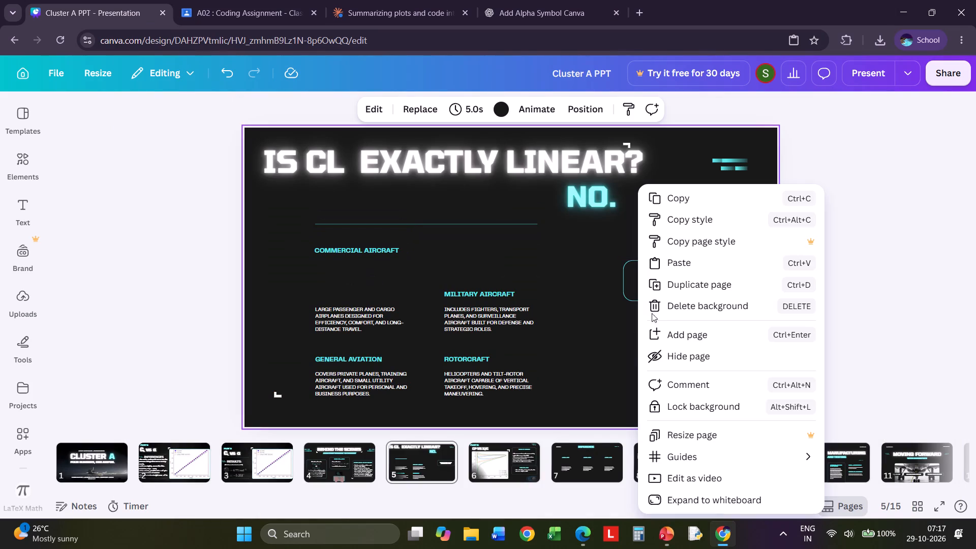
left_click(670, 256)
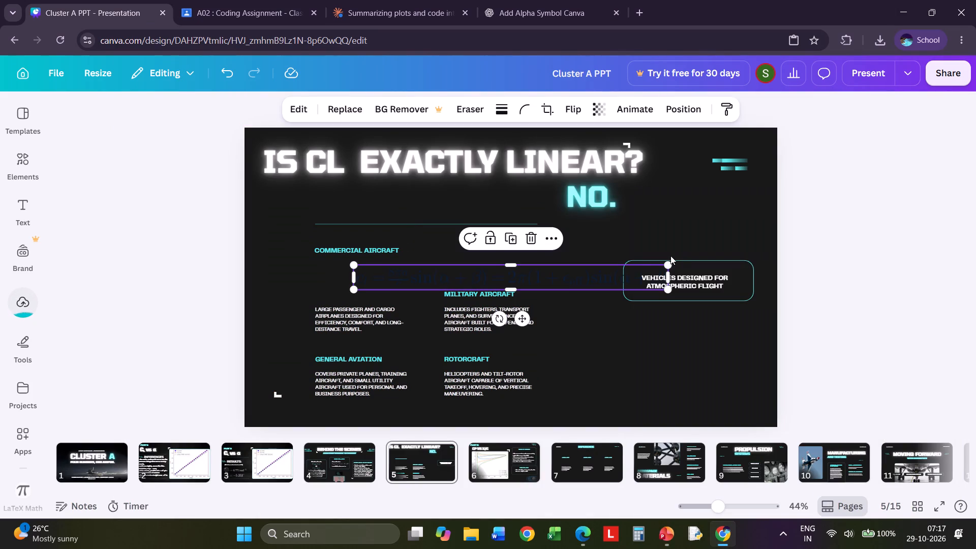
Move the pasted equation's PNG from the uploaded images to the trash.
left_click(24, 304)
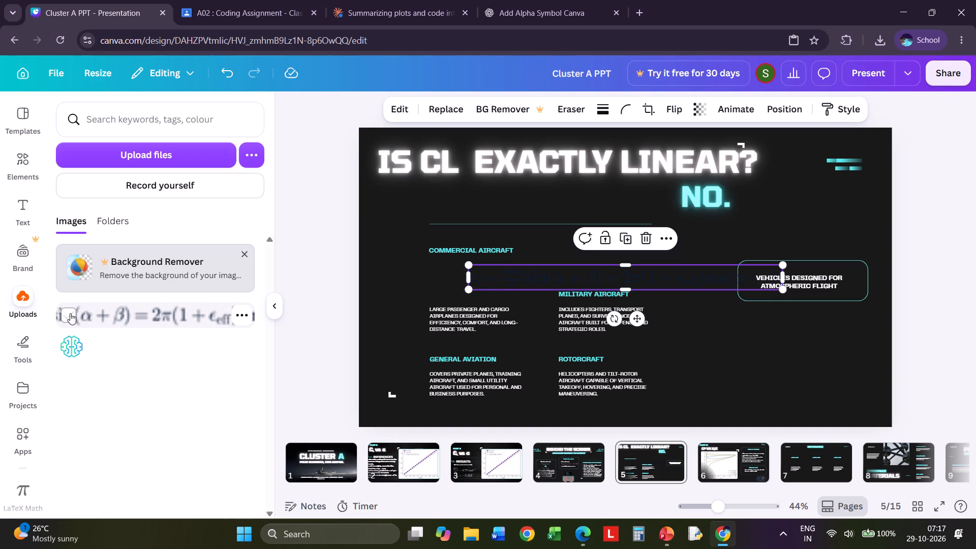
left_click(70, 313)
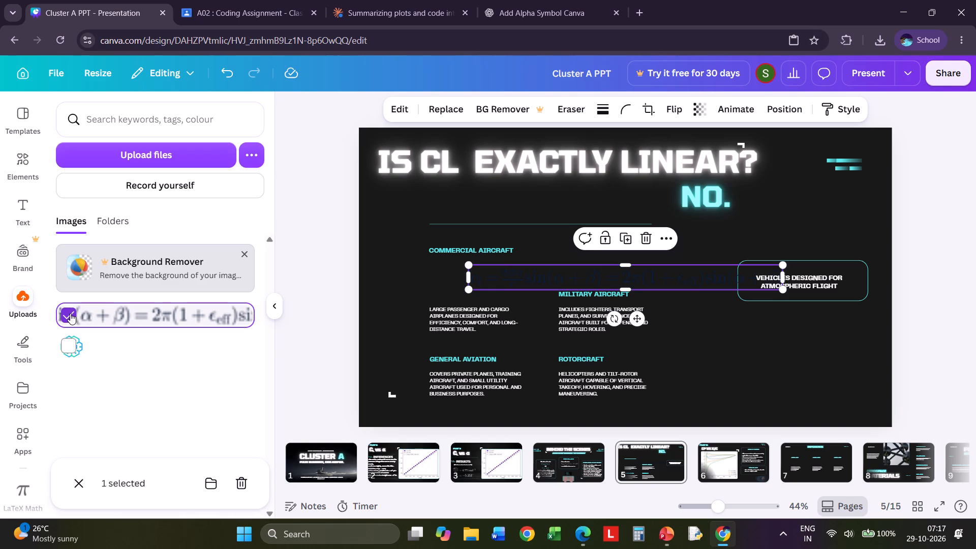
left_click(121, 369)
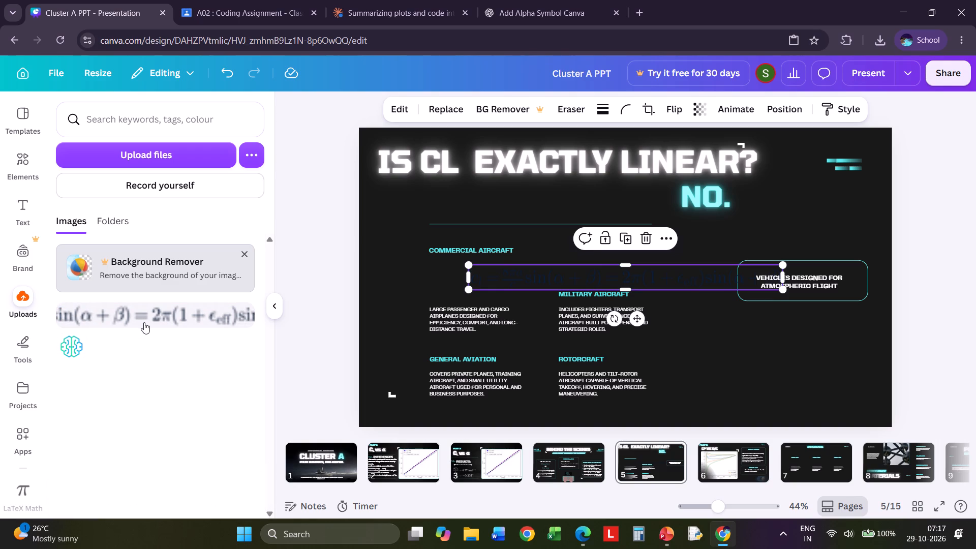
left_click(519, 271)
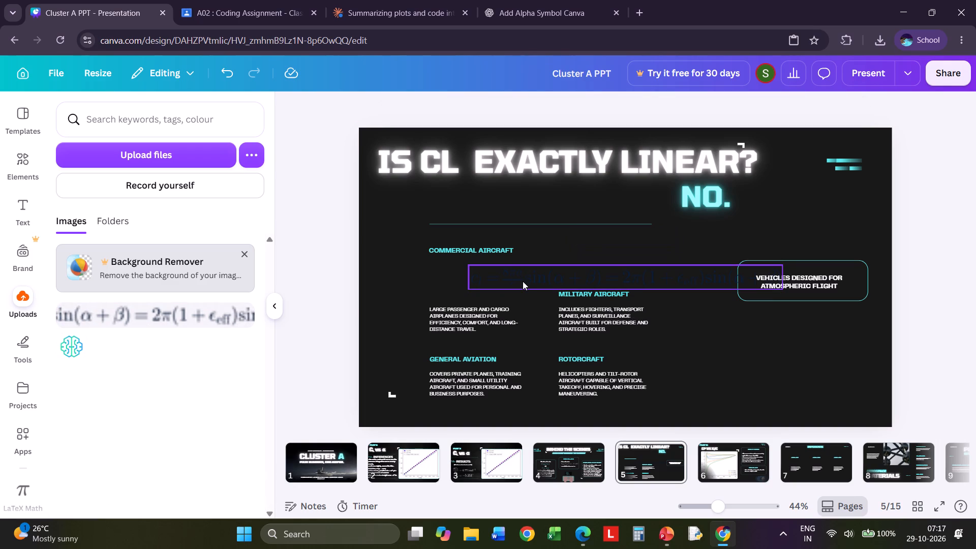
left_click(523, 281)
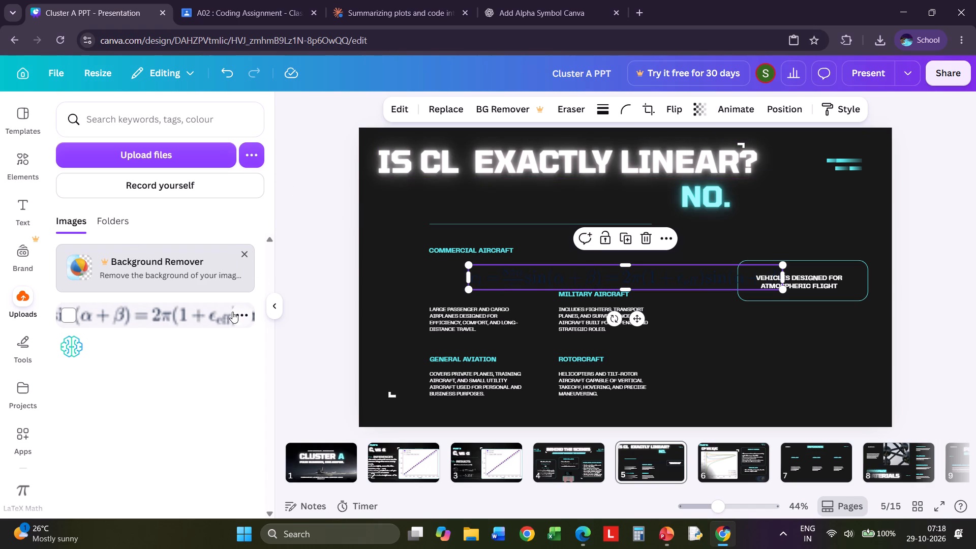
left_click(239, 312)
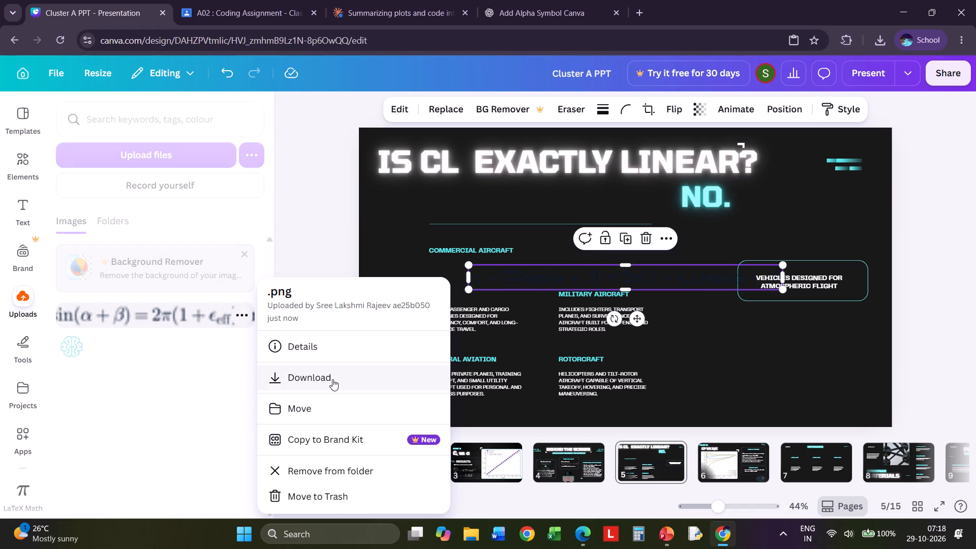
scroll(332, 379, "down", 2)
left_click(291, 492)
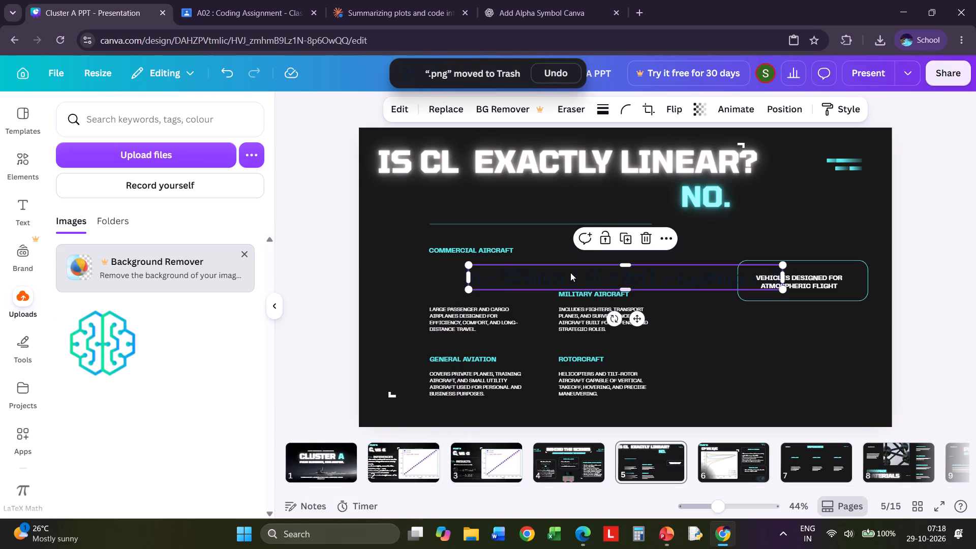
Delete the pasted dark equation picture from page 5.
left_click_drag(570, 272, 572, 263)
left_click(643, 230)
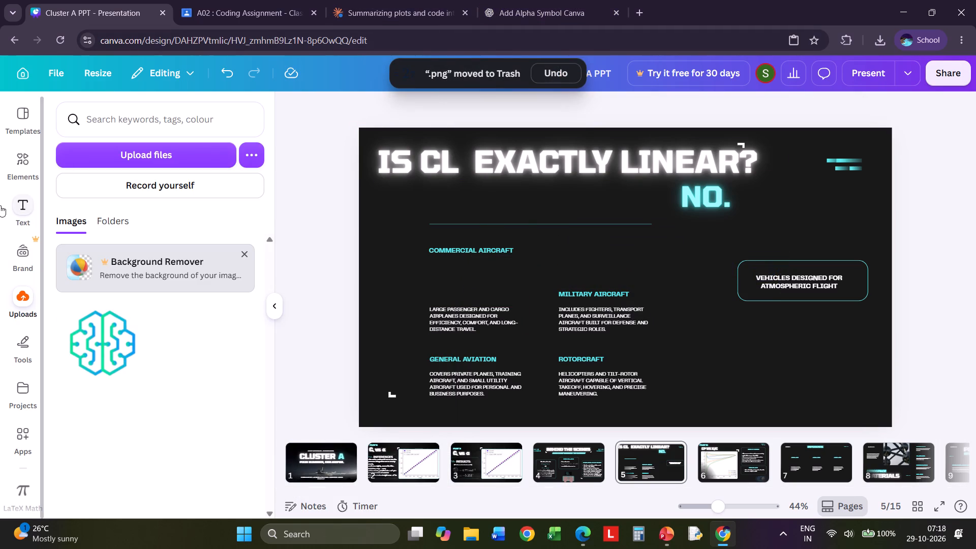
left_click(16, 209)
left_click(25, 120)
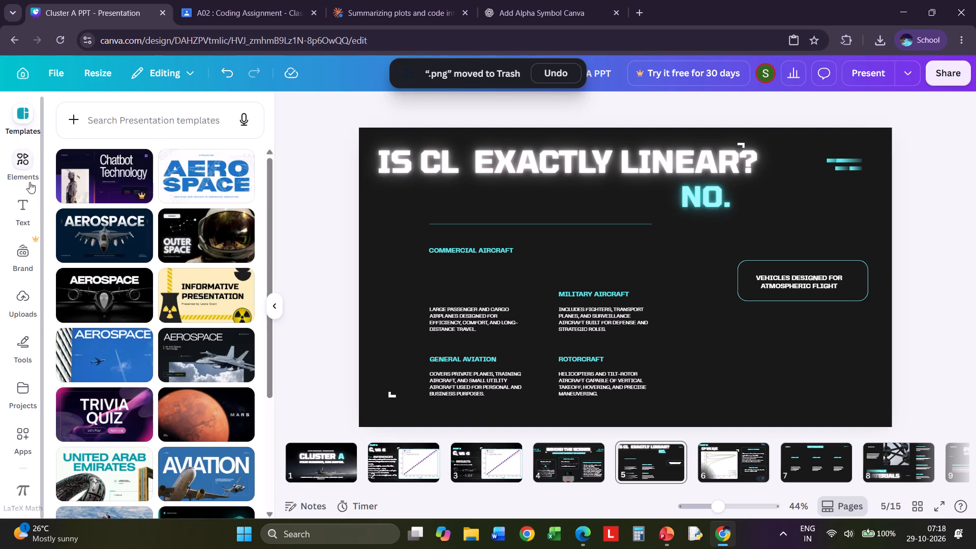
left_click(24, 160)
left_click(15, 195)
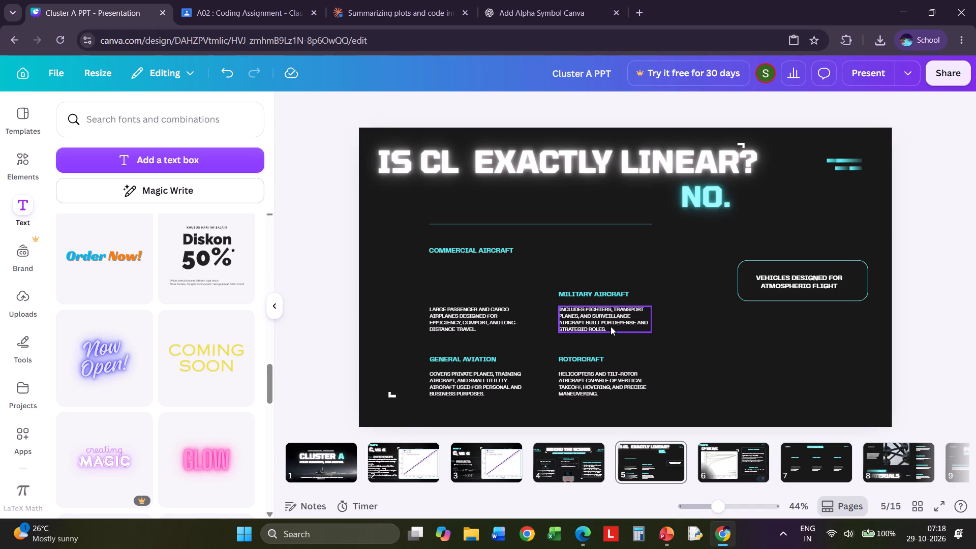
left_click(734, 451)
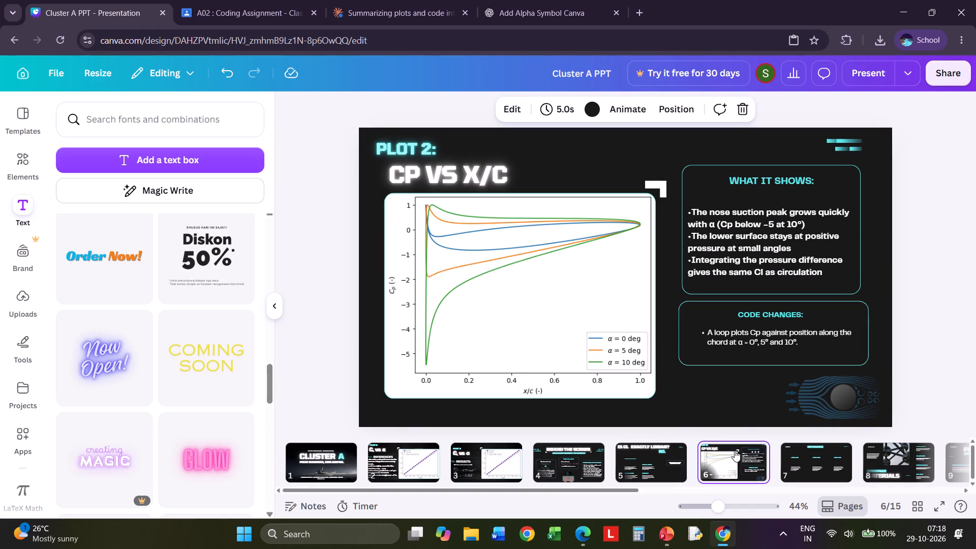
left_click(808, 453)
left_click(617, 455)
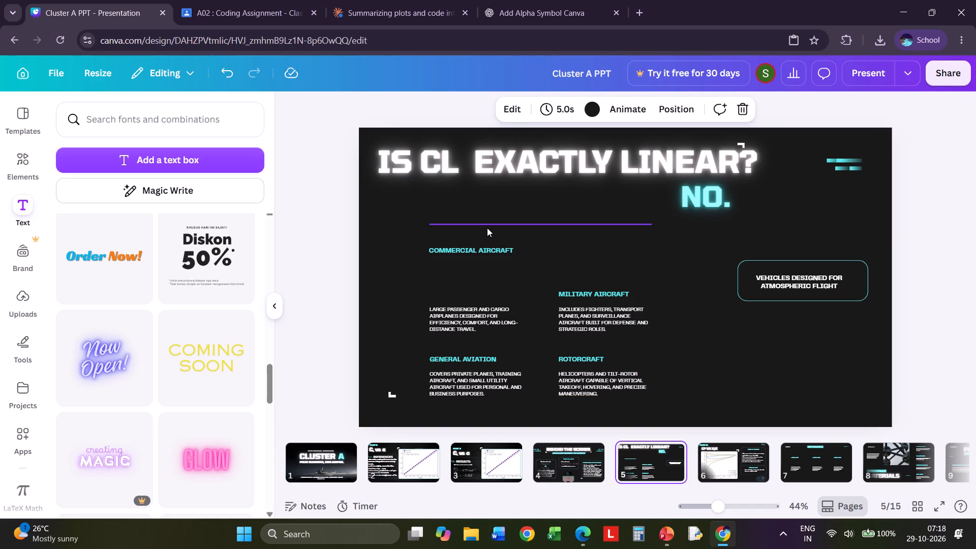
Lower the thin divider line on page 5 and move the "COMMERCIAL AIRCRAFT" heading back down beneath it, above its description.
left_click_drag(487, 227, 478, 274)
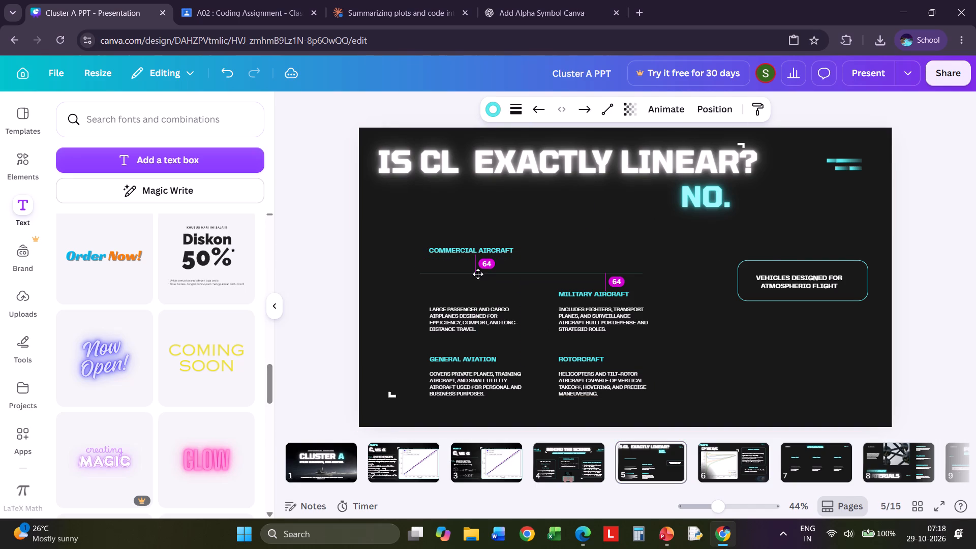
left_click_drag(478, 274, 478, 276)
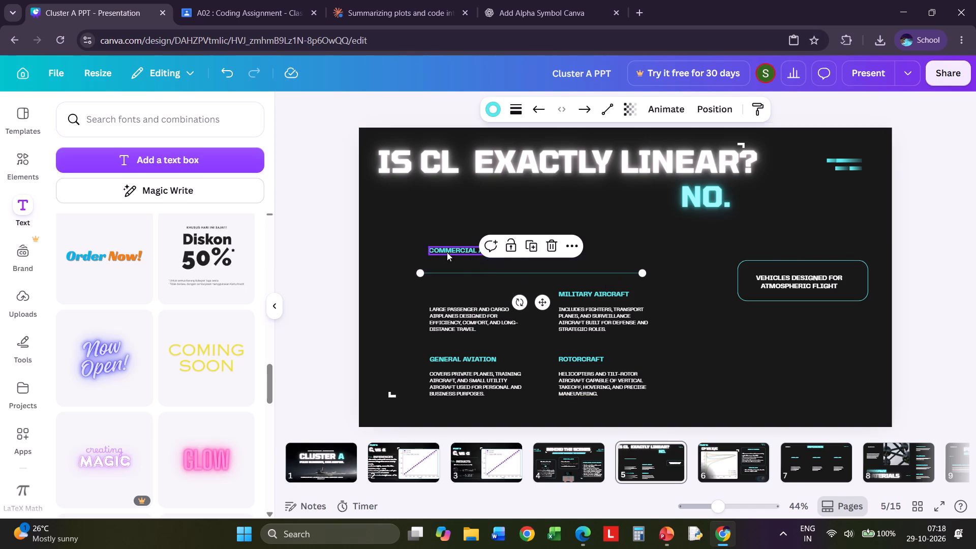
left_click_drag(447, 252, 446, 293)
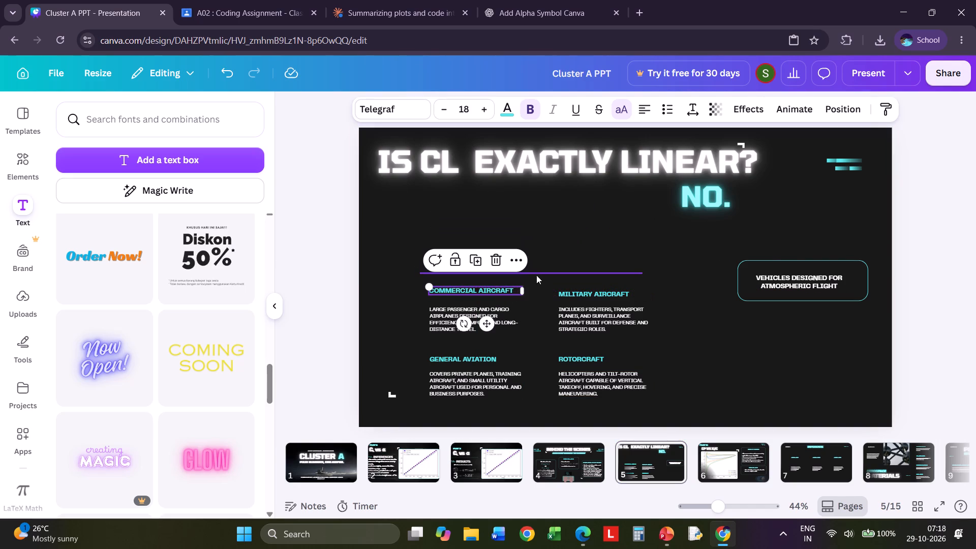
Copy the equation picture from slide 7 of the AS2050_Group1_Summary PowerPoint again and paste it onto page 5 of the Canva presentation.
left_click(659, 529)
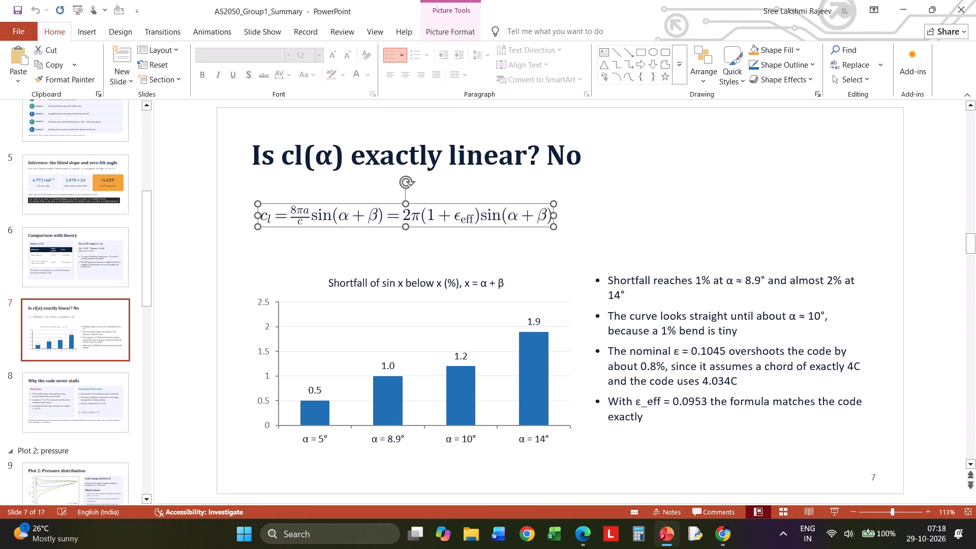
left_click(313, 257)
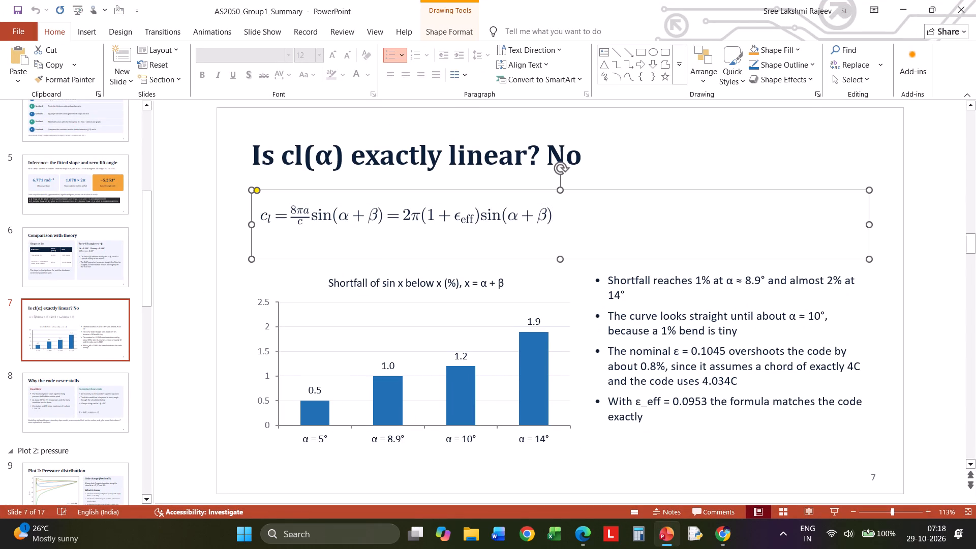
right_click(378, 253)
left_click(290, 260)
left_click(508, 208)
left_click_drag(547, 210, 523, 226)
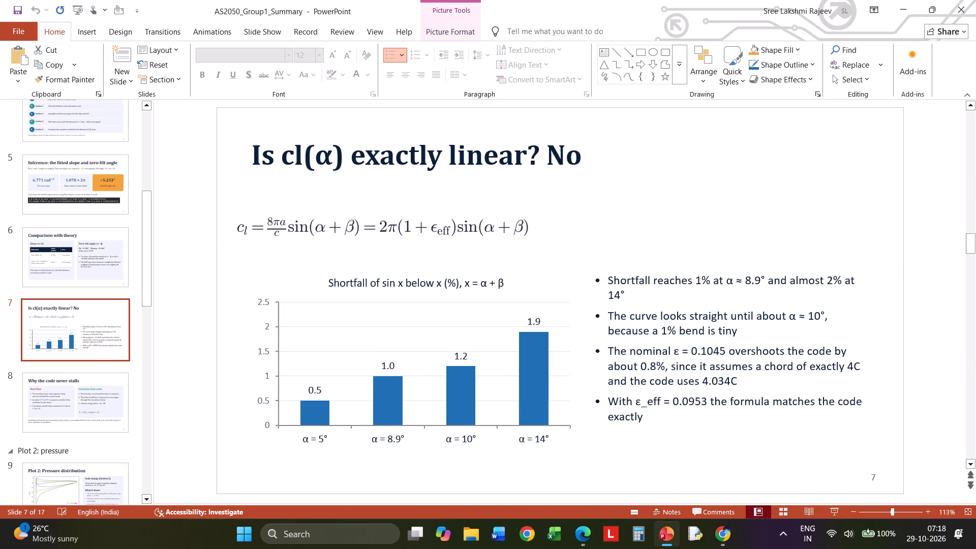
left_click_drag(523, 226, 542, 206)
left_click(505, 214)
right_click(505, 214)
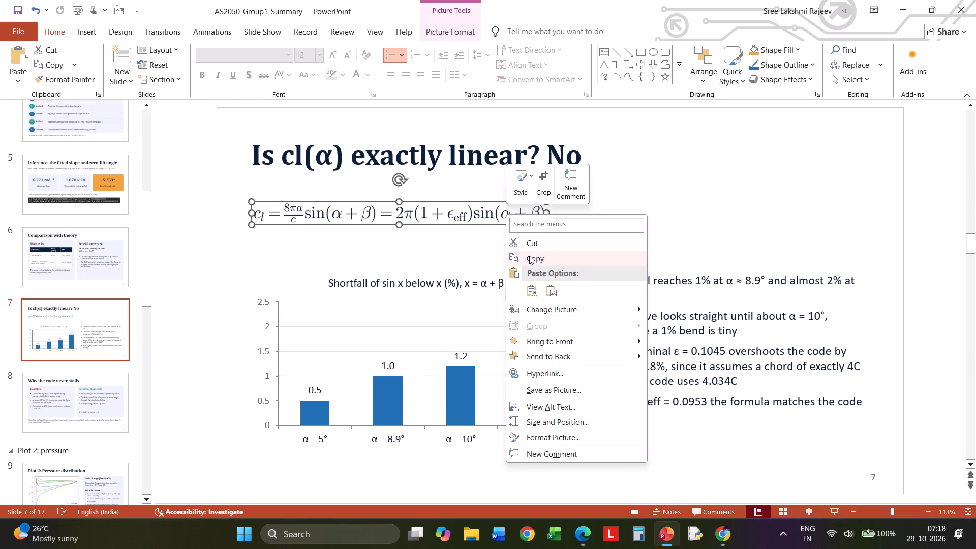
left_click(529, 256)
left_click(902, 6)
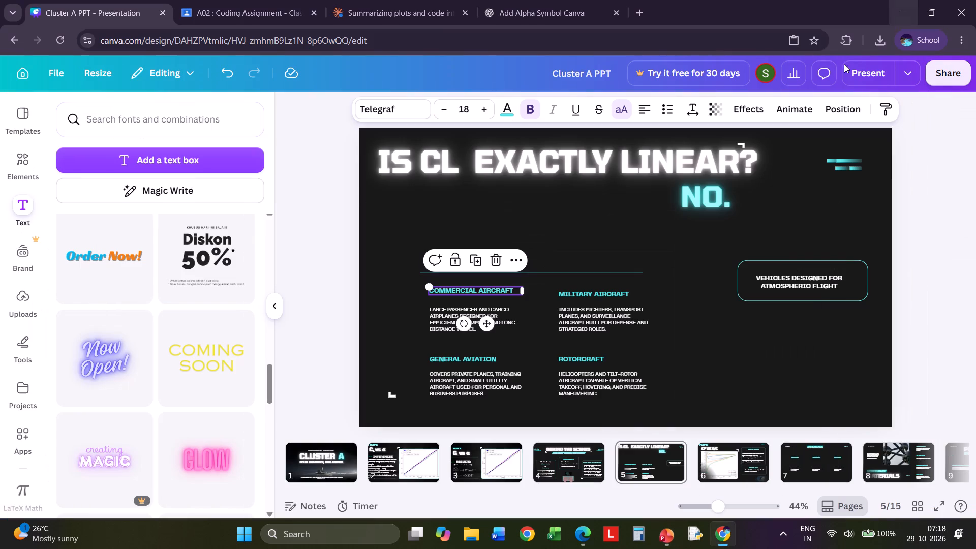
right_click(437, 203)
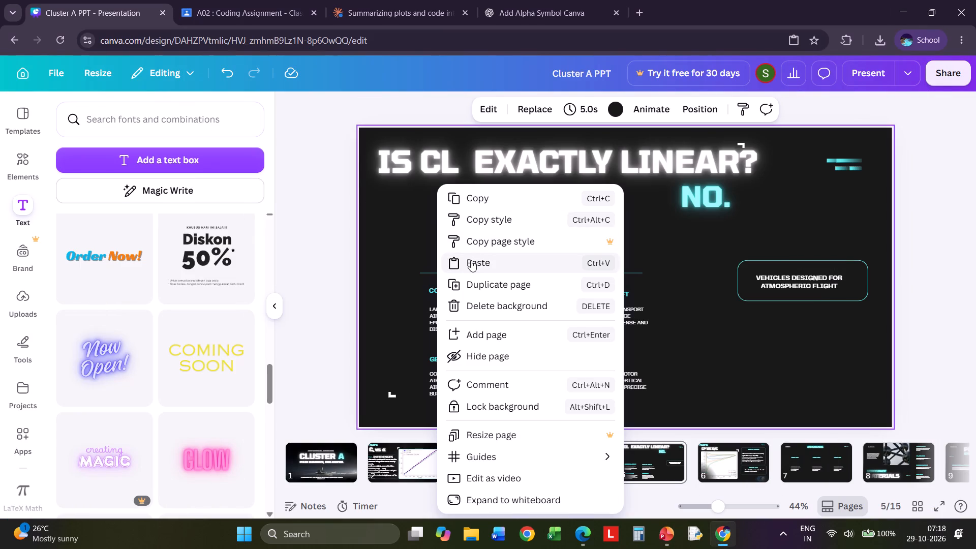
left_click(471, 260)
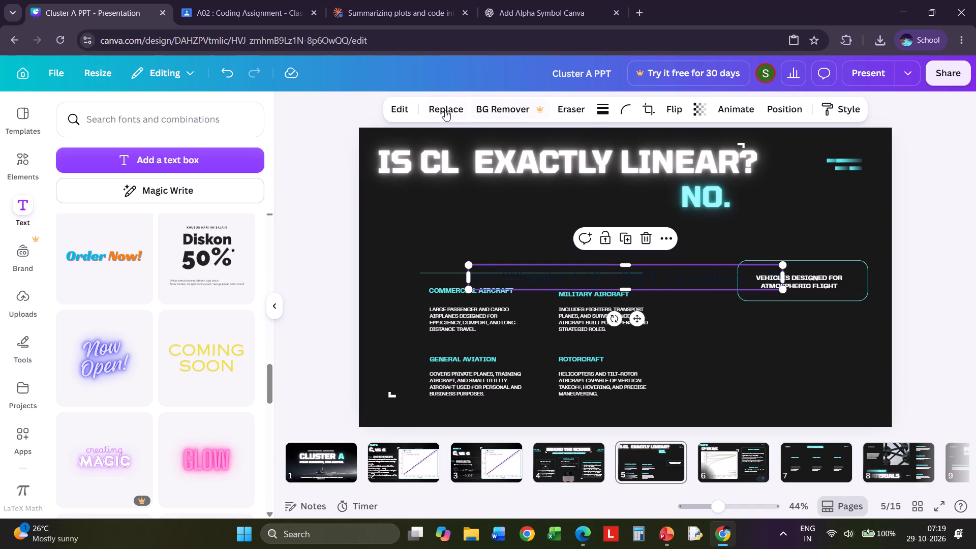
Apply the Duotone filter in its Cherry variant to the pasted equation picture.
left_click(405, 104)
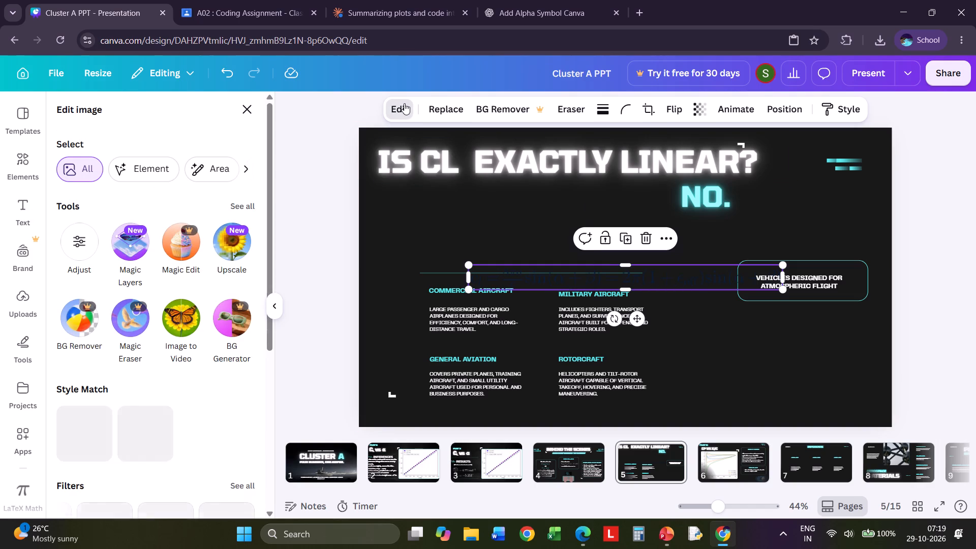
scroll(147, 357, "down", 3)
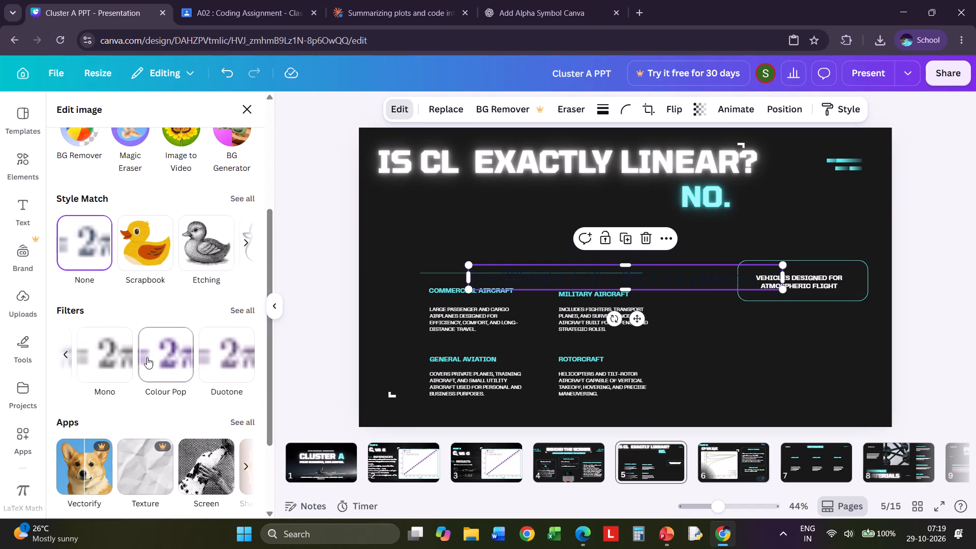
left_click(64, 357)
left_click(64, 357)
left_click(64, 356)
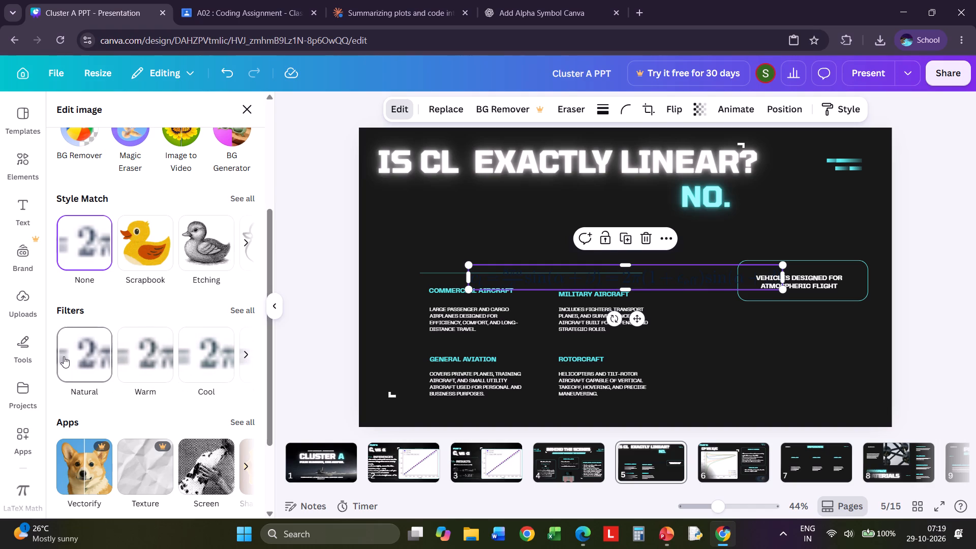
left_click(248, 352)
left_click(248, 352)
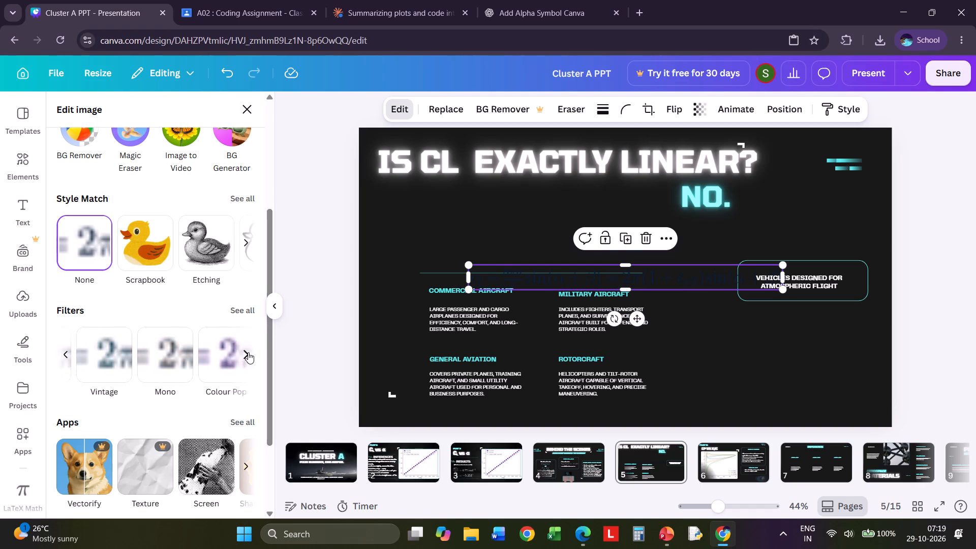
left_click(248, 352)
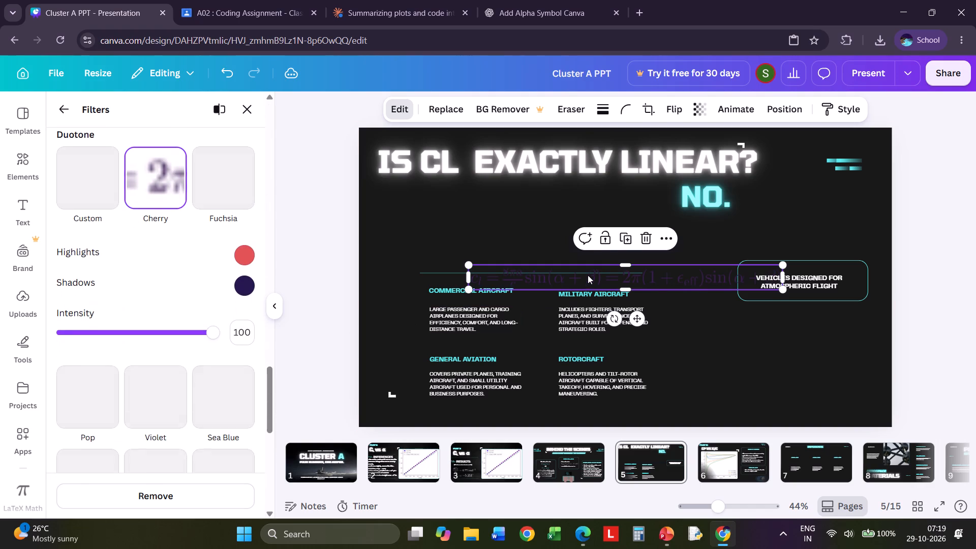
Move the equation picture up into the gap between the title and the divider line.
left_click_drag(588, 273, 512, 225)
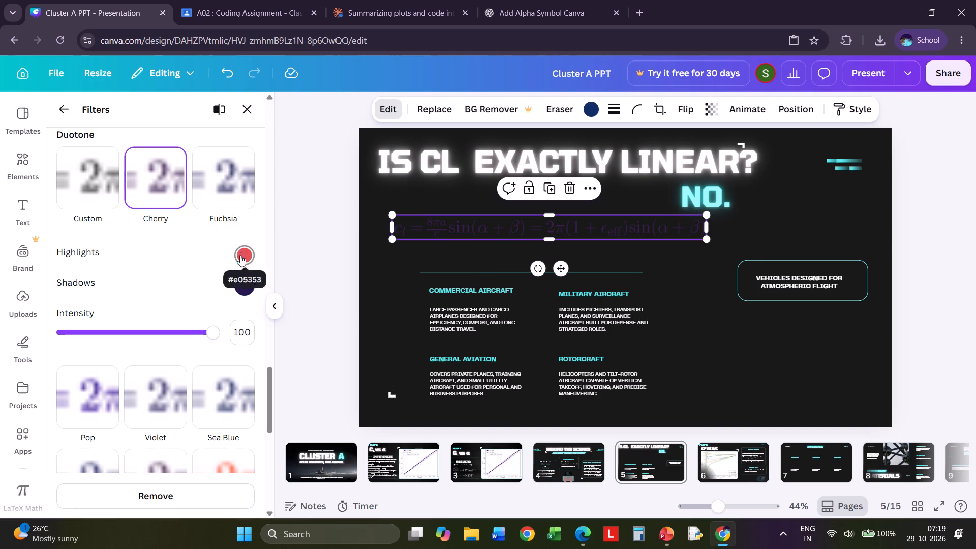
Set both the shadows and highlights colours of the equation's duotone filter to white, #FFFFFF.
left_click(240, 286)
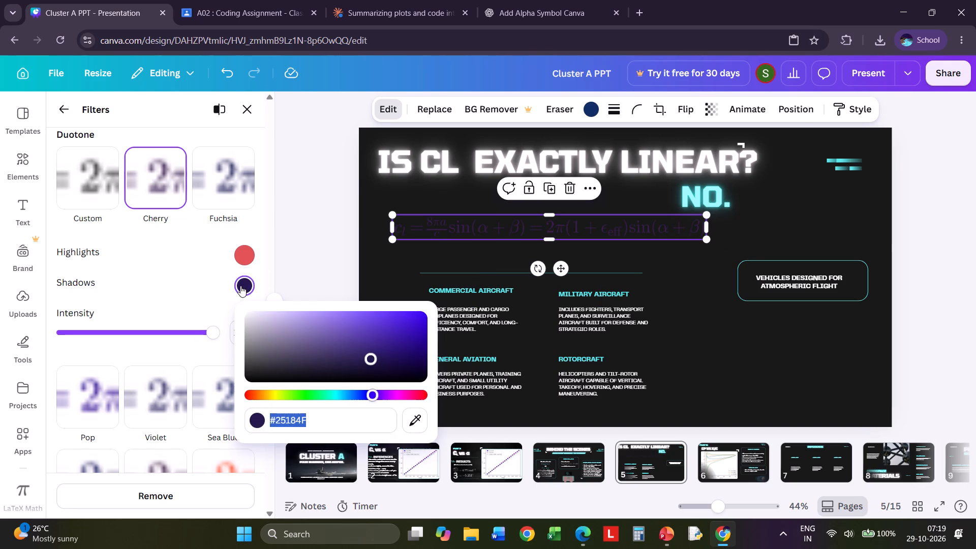
left_click_drag(372, 352, 330, 342)
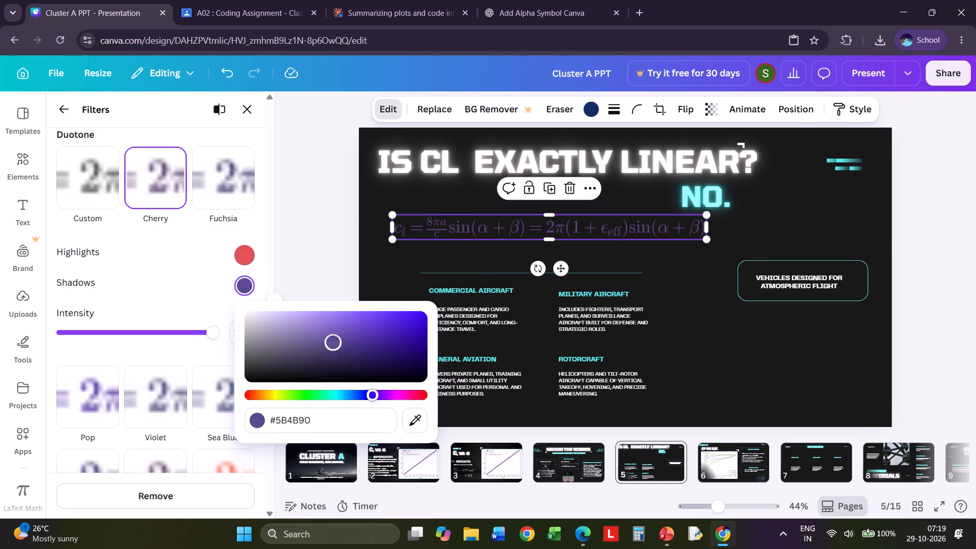
left_click_drag(330, 342, 247, 323)
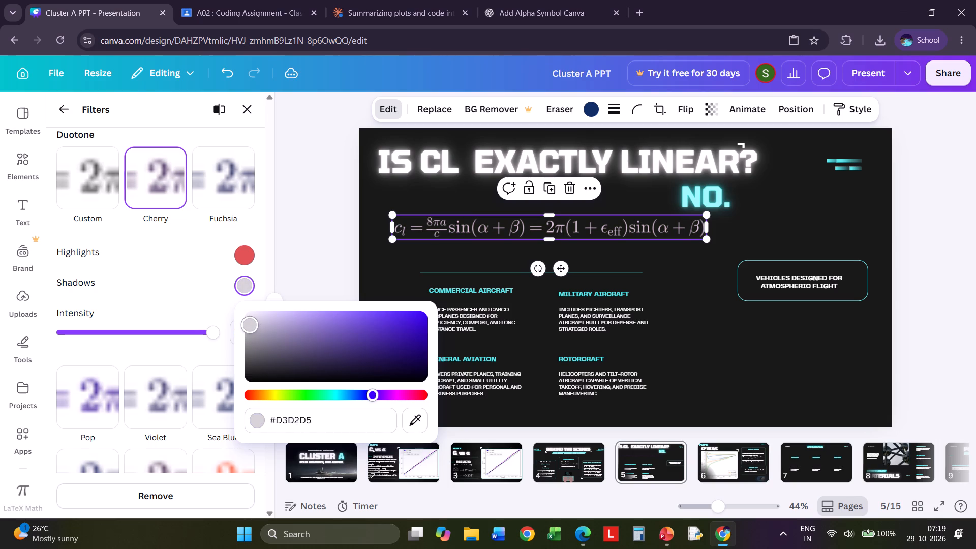
left_click_drag(247, 323, 242, 312)
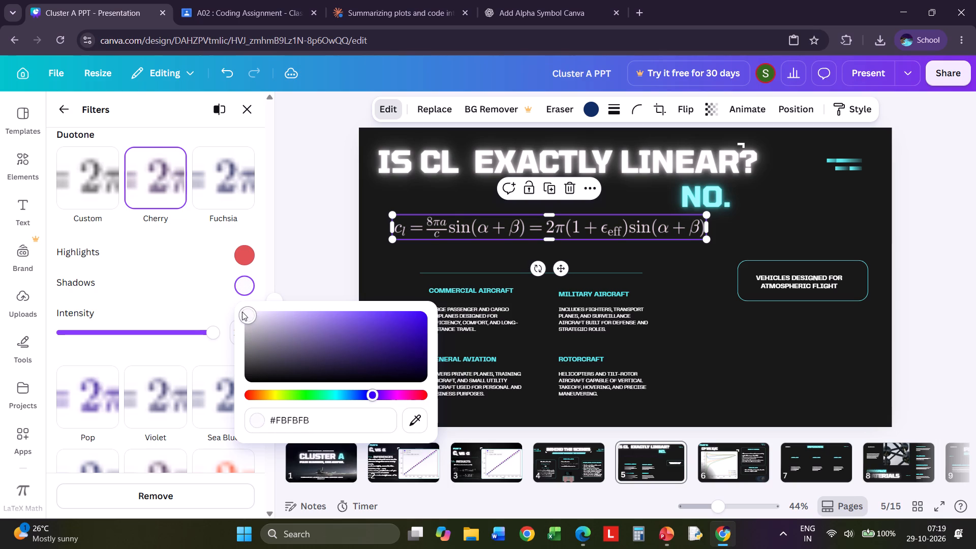
left_click_drag(242, 312, 233, 294)
left_click(243, 259)
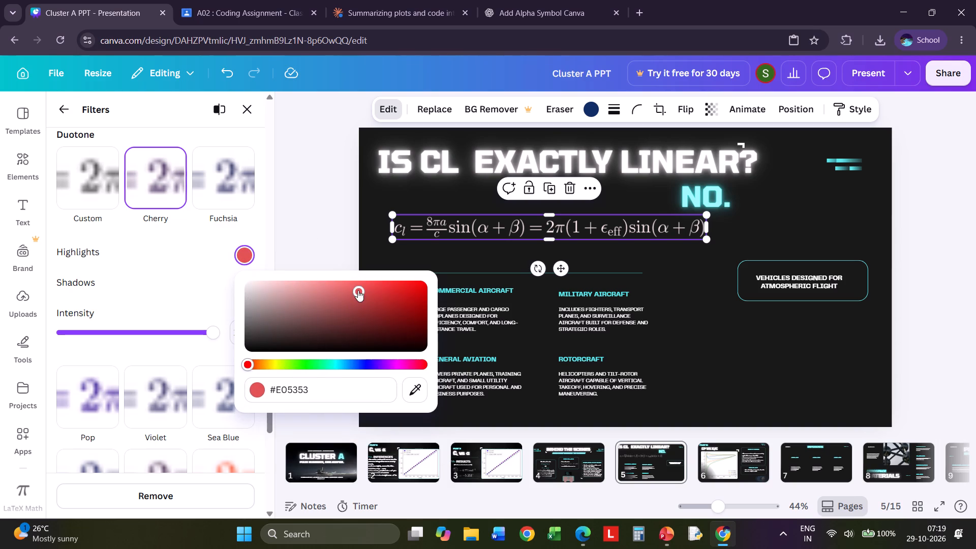
left_click_drag(358, 290, 202, 265)
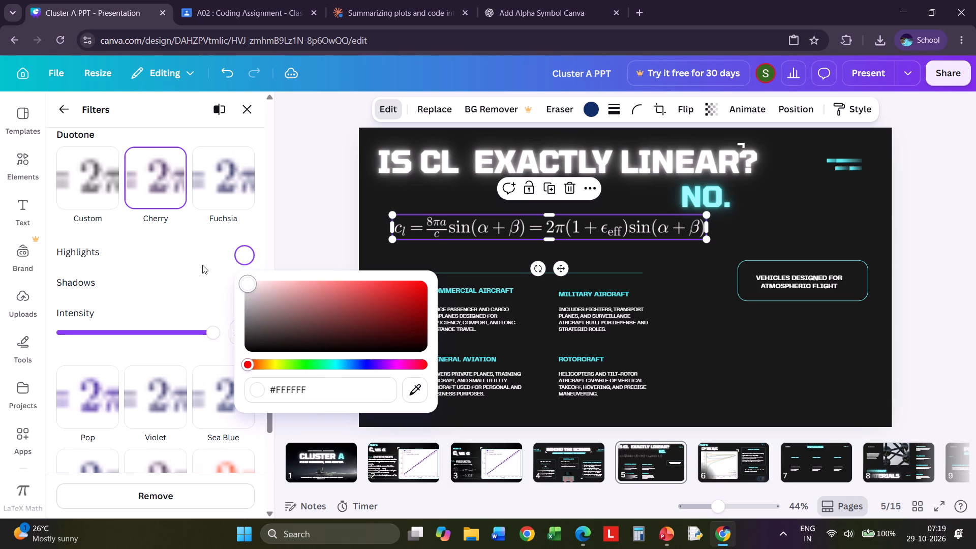
left_click_drag(202, 265, 202, 264)
left_click(341, 222)
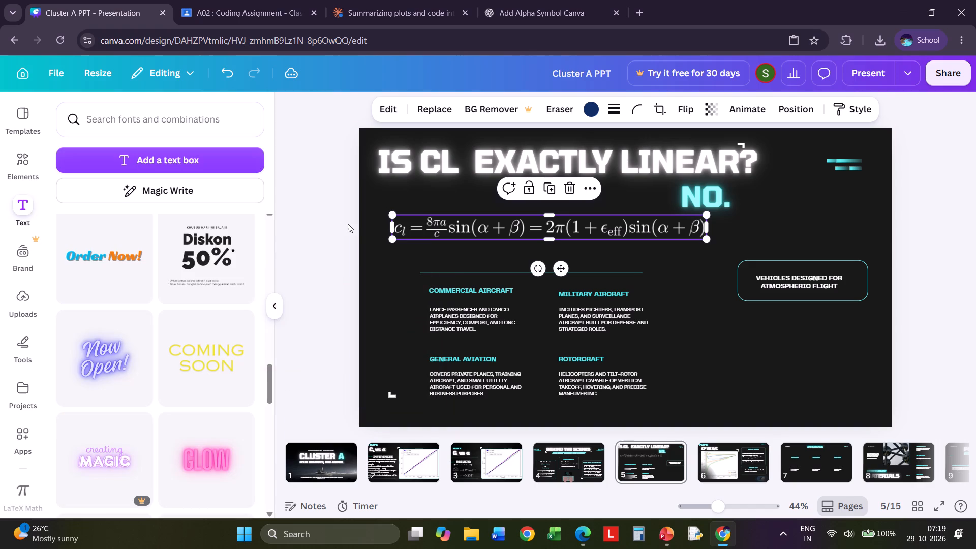
Nudge the white equation slightly lower beneath the title on page 5.
left_click(385, 257)
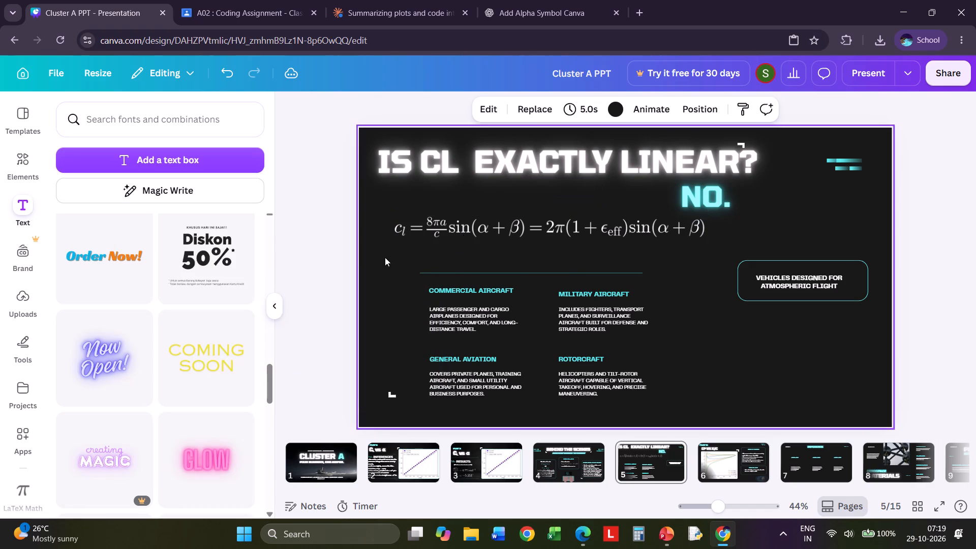
left_click_drag(451, 230, 452, 235)
left_click(353, 280)
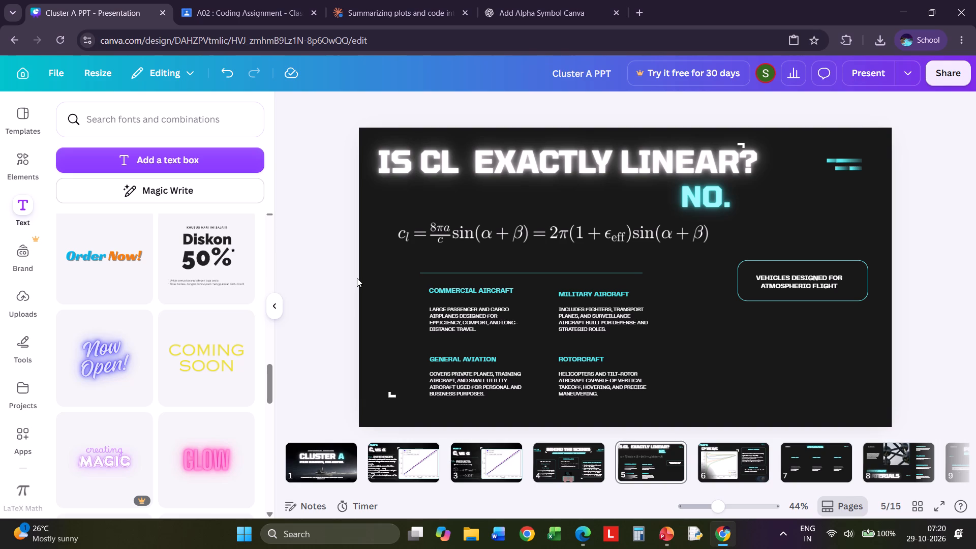
Copy the first two bullet points, on the shortfall and the straight-looking curve, from slide 7 of the PowerPoint and return to Canva.
left_click(665, 536)
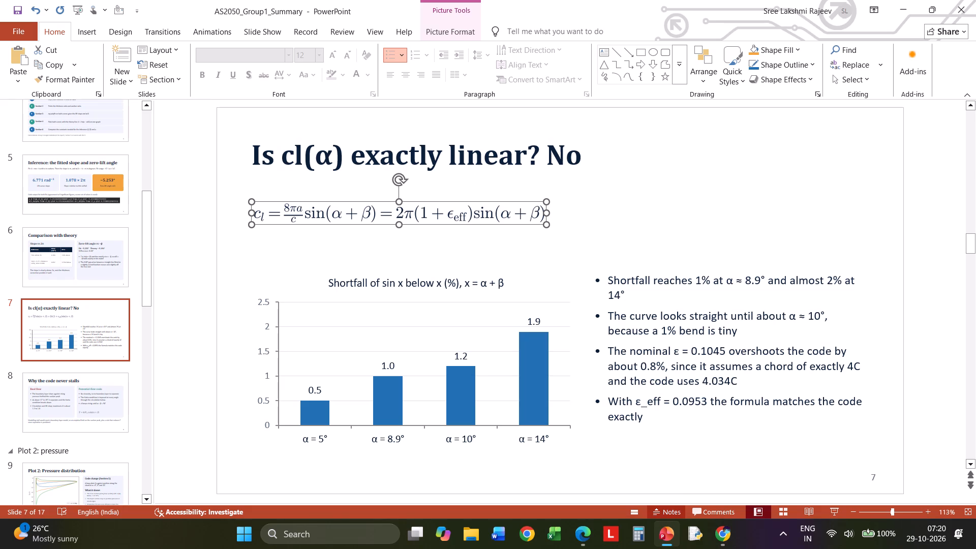
left_click(683, 397)
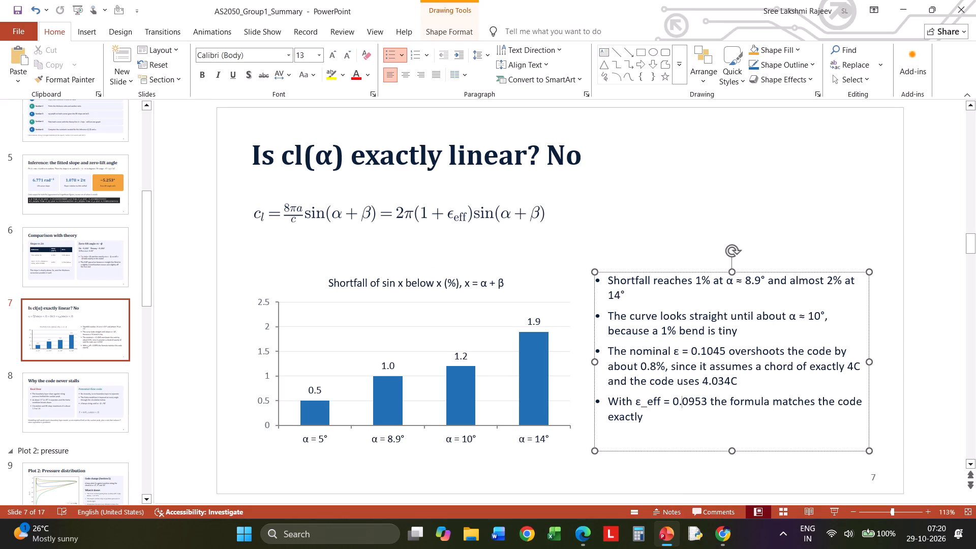
left_click(688, 421)
left_click(900, 325)
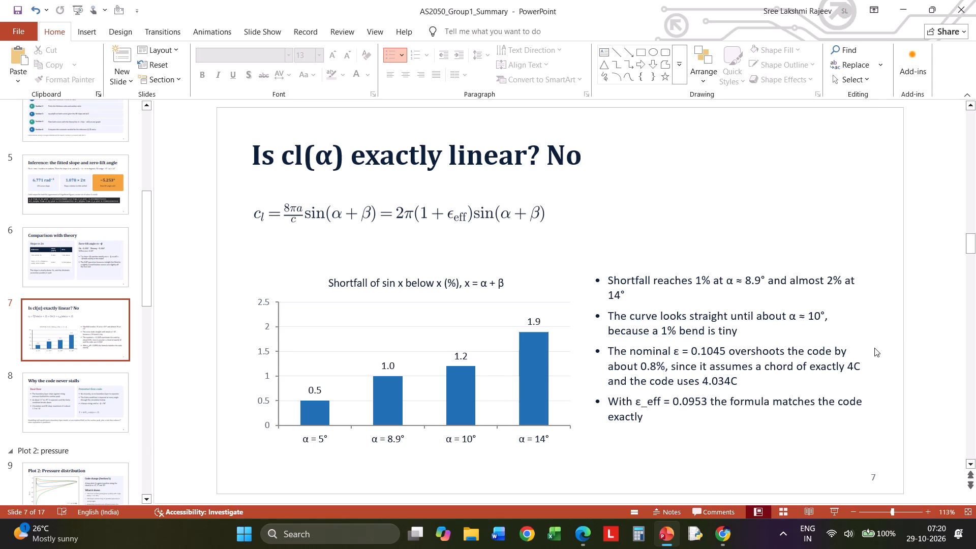
left_click_drag(740, 331, 606, 285)
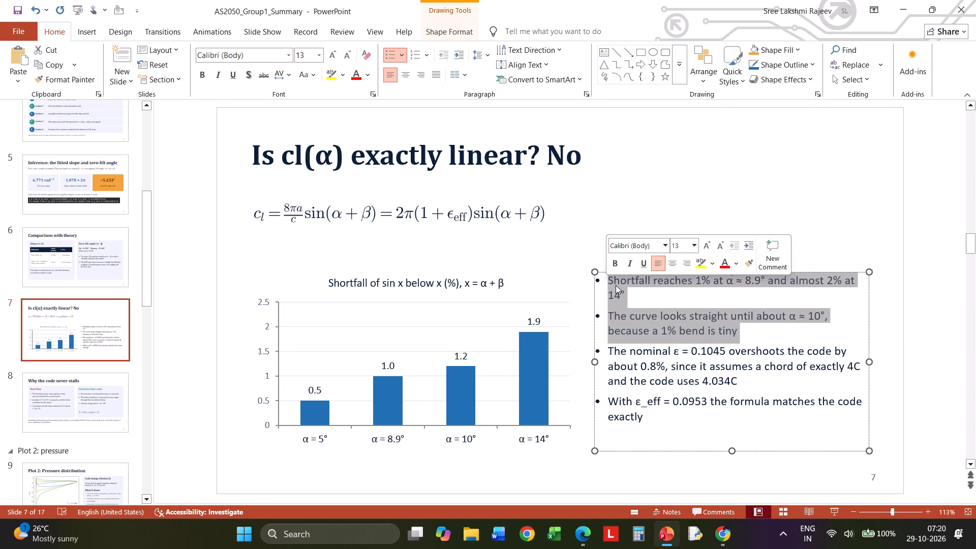
right_click(616, 285)
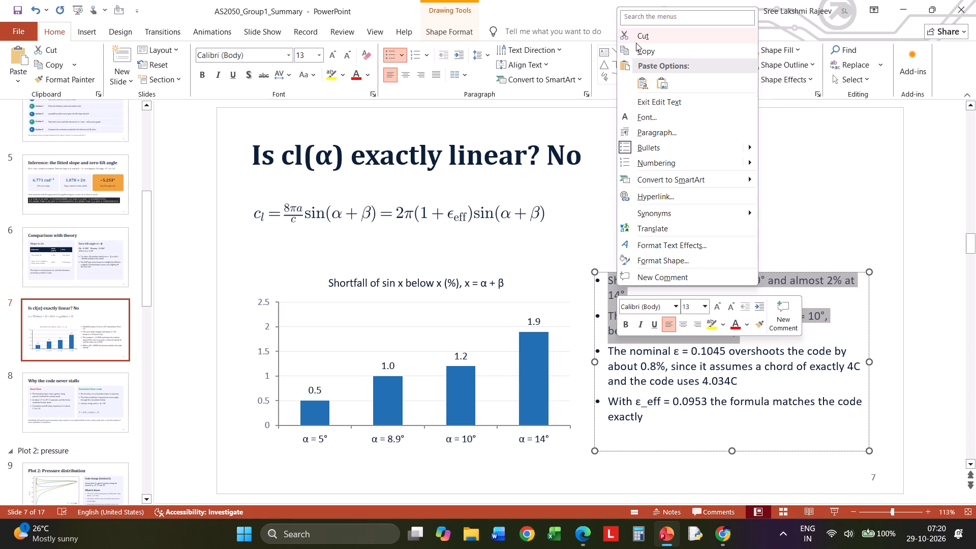
left_click(639, 48)
left_click(898, 13)
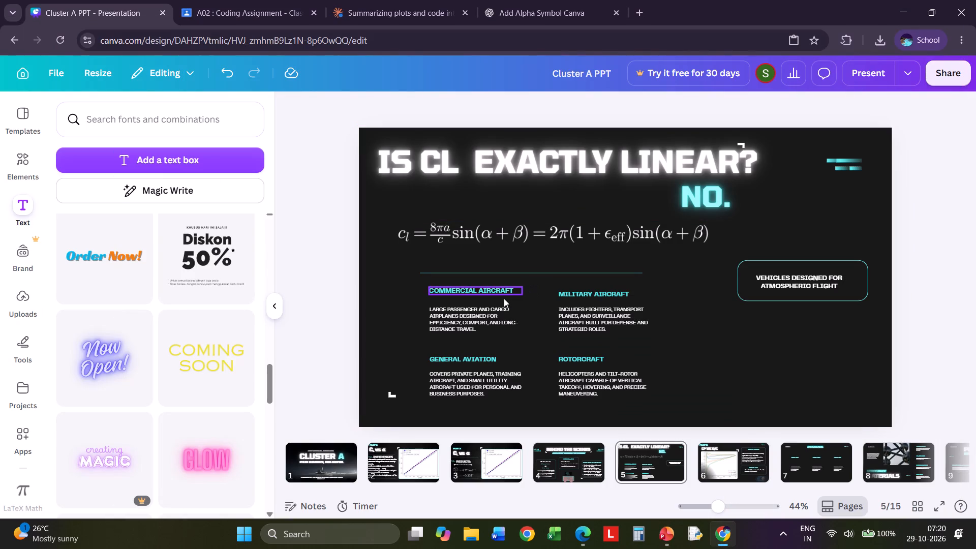
Delete the "COMMERCIAL AIRCRAFT" heading from page 5.
left_click(504, 294)
left_click(494, 261)
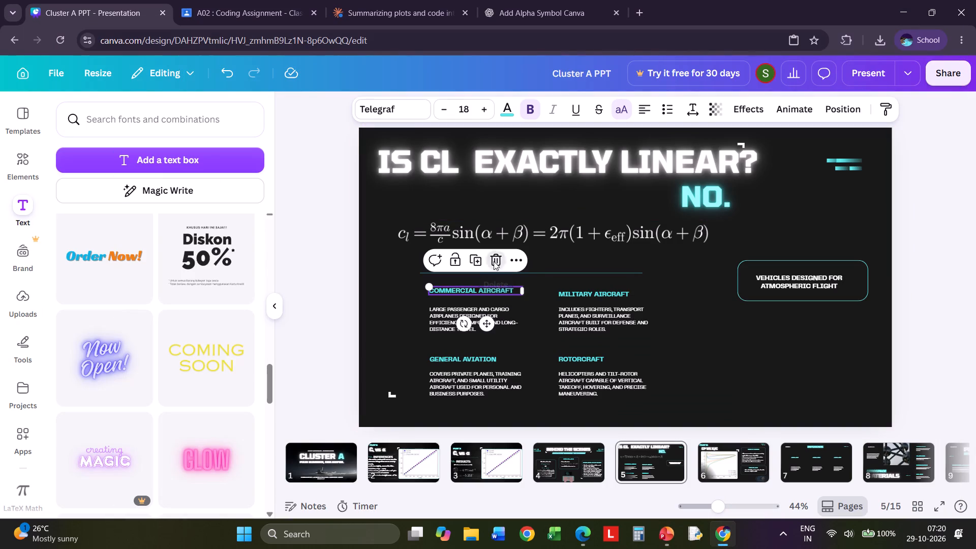
Delete the Military Aircraft and General Aviation headings and the commercial, military and general aviation descriptions from page 5.
left_click(597, 293)
left_click(625, 261)
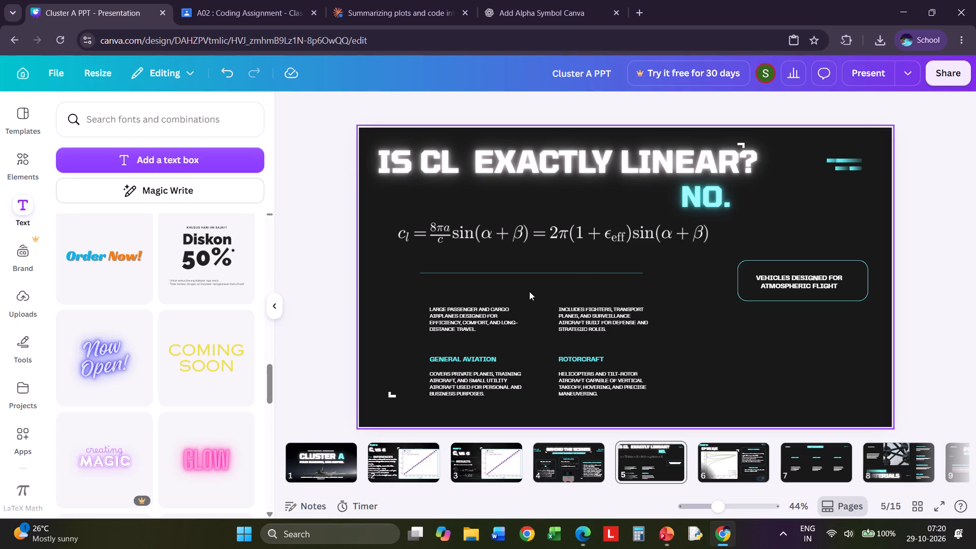
left_click(506, 309)
left_click(500, 274)
left_click(580, 317)
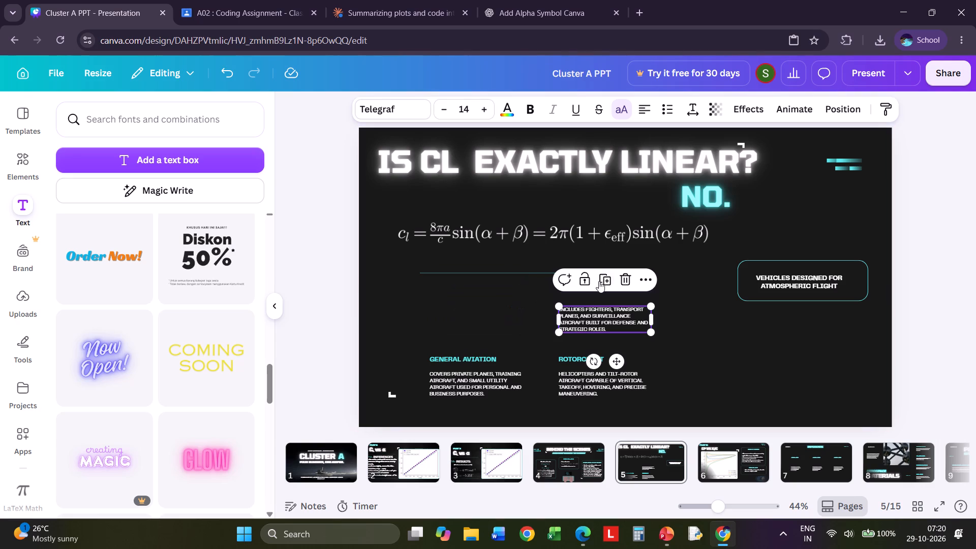
left_click(626, 276)
left_click(494, 377)
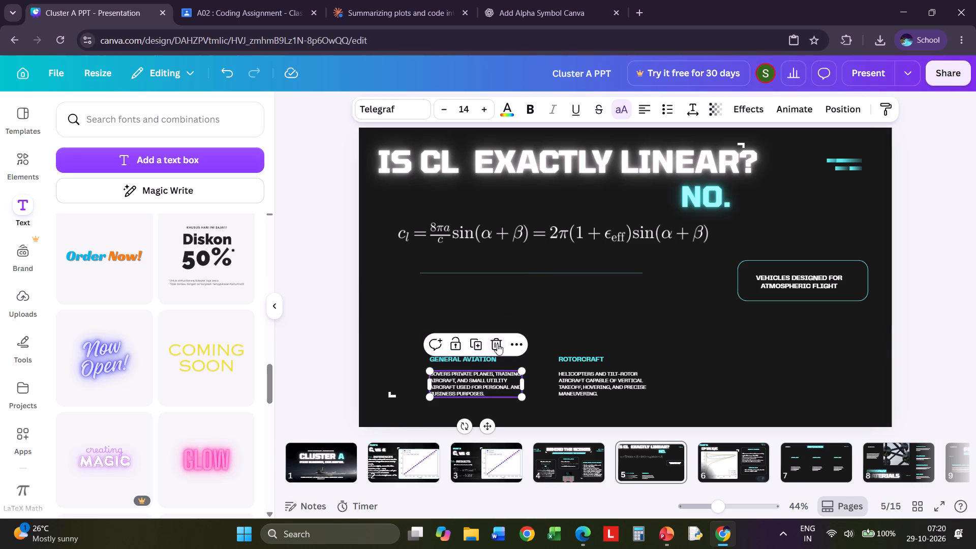
left_click(498, 342)
left_click(484, 360)
left_click(498, 325)
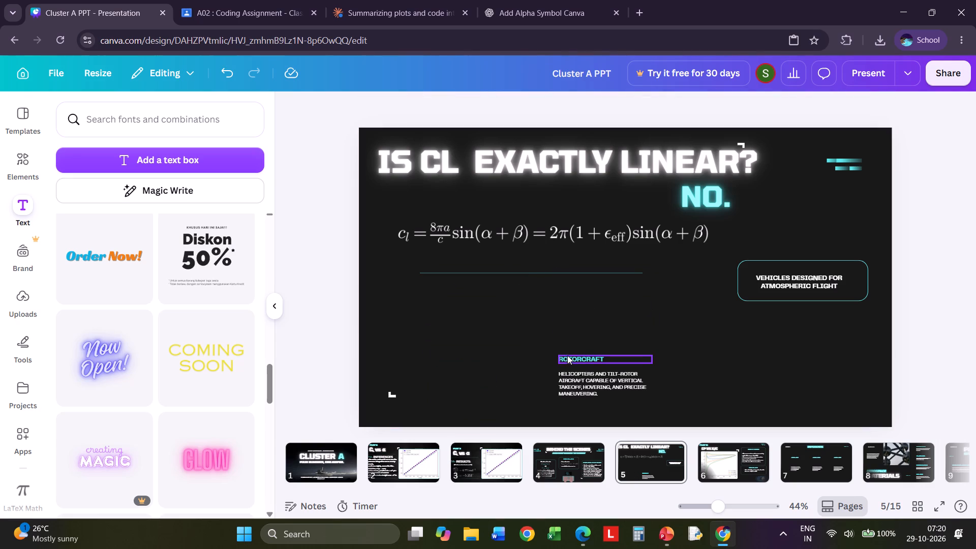
Move the Rotorcraft heading and its description beneath the divider line and widen the description's text box.
left_click(568, 356)
left_click_drag(588, 355, 460, 280)
left_click_drag(599, 385, 469, 333)
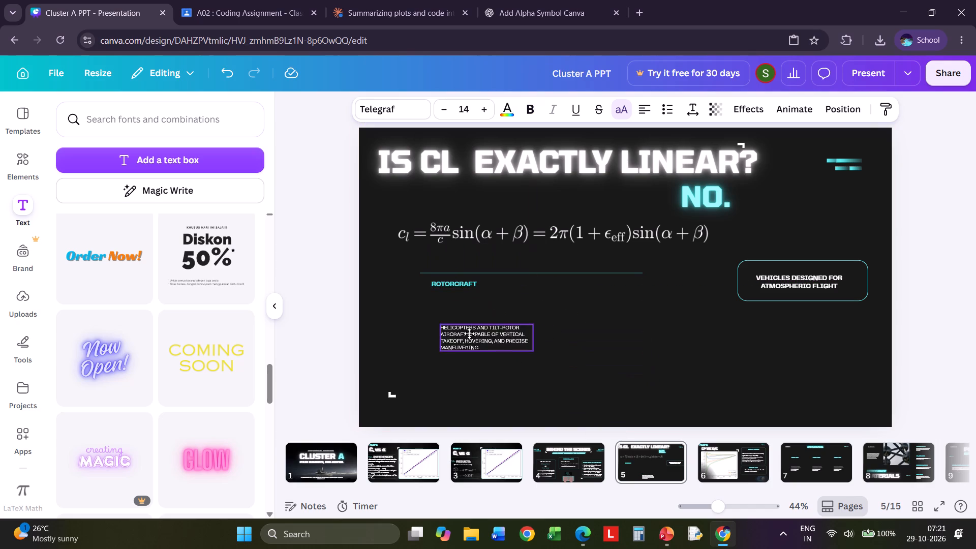
left_click_drag(469, 333, 471, 322)
left_click(479, 325)
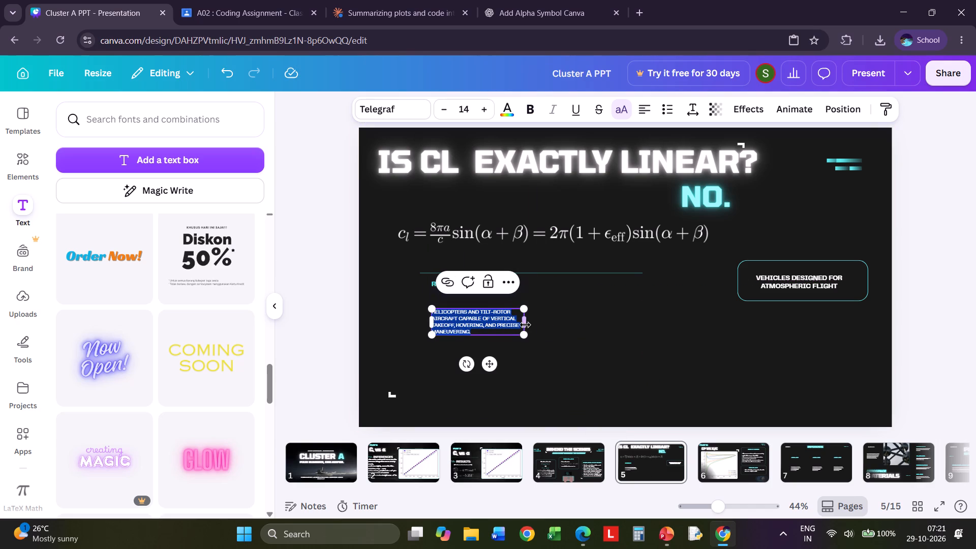
left_click_drag(526, 325, 655, 327)
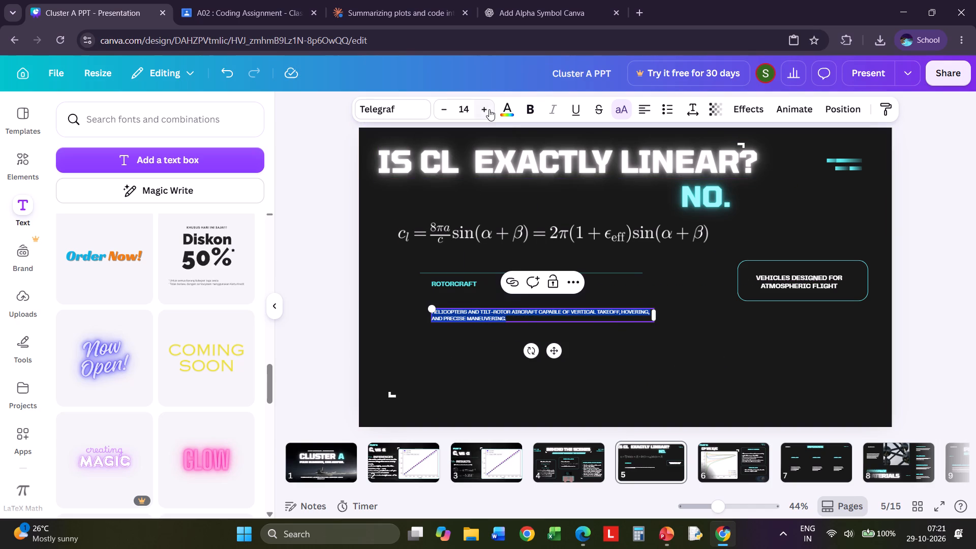
Set the description's font size to 21 and replace its text with the two copied bullet points.
triple_click(488, 109)
triple_click(487, 110)
left_click(487, 110)
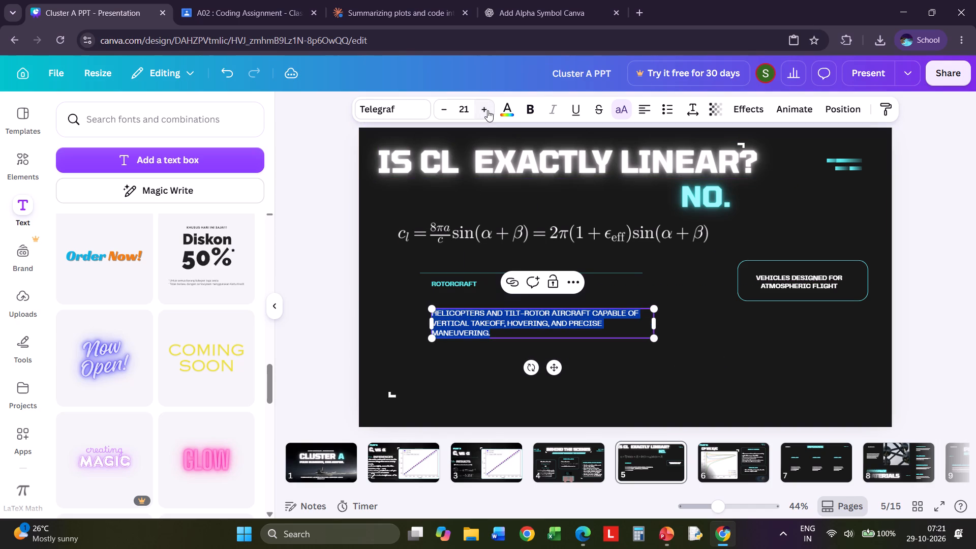
key("BackSpace")
right_click(457, 315)
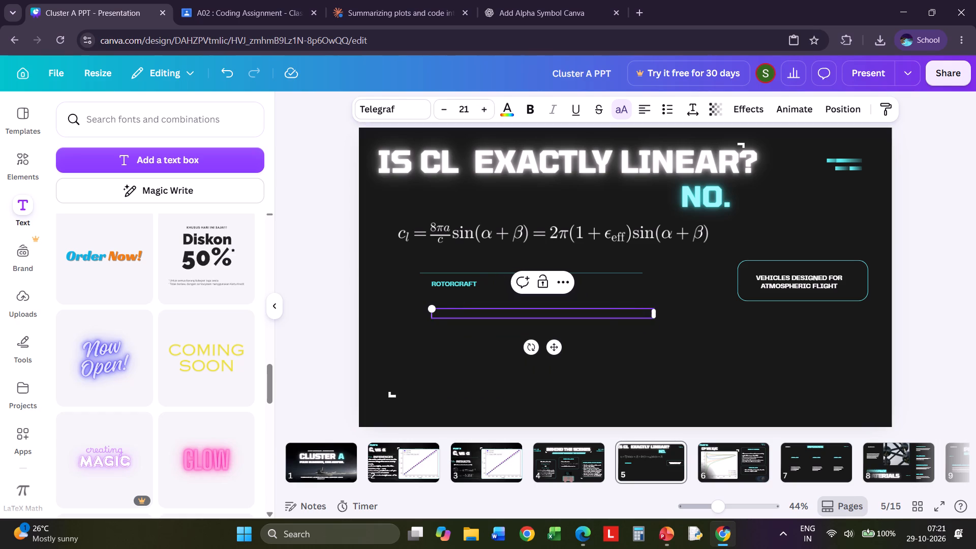
left_click(484, 173)
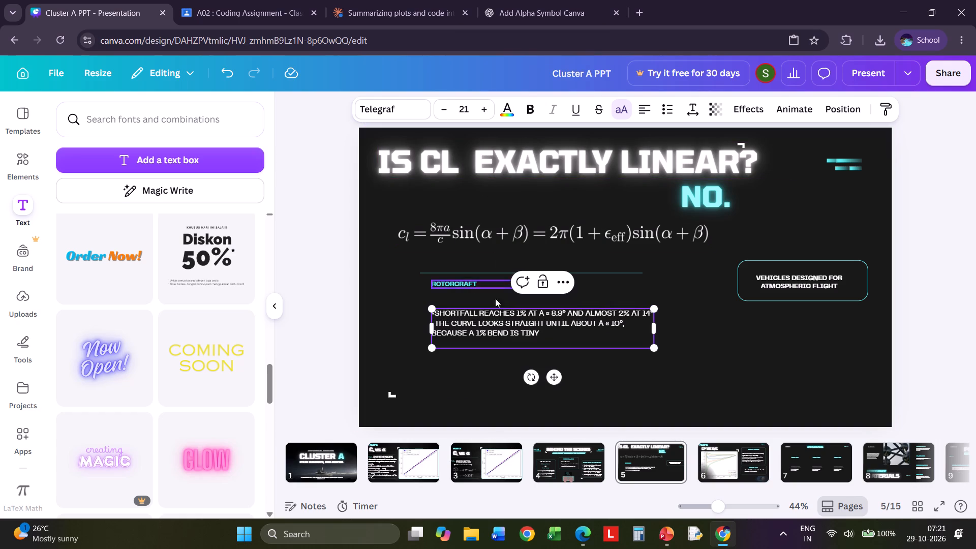
Make the bullet text bold and increase its font size to 23.
left_click(455, 390)
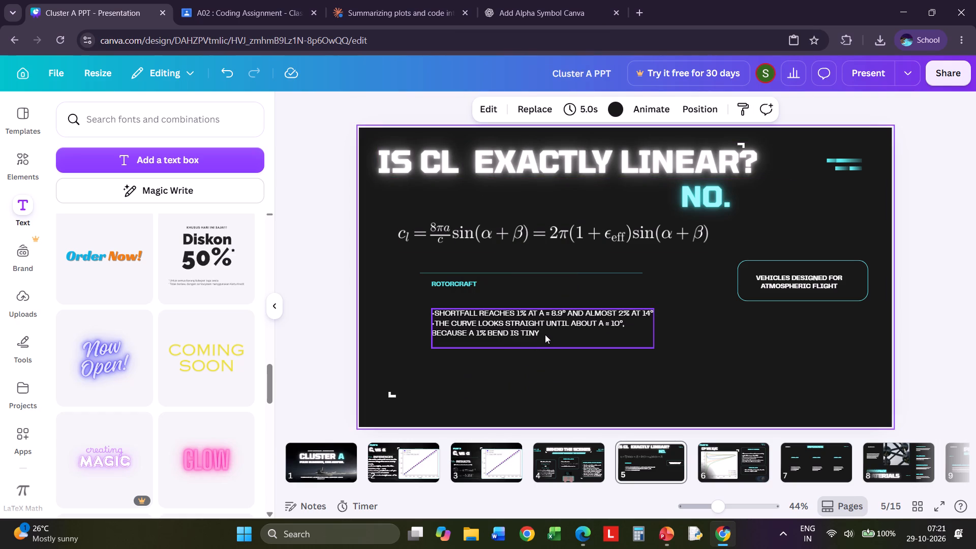
left_click(555, 334)
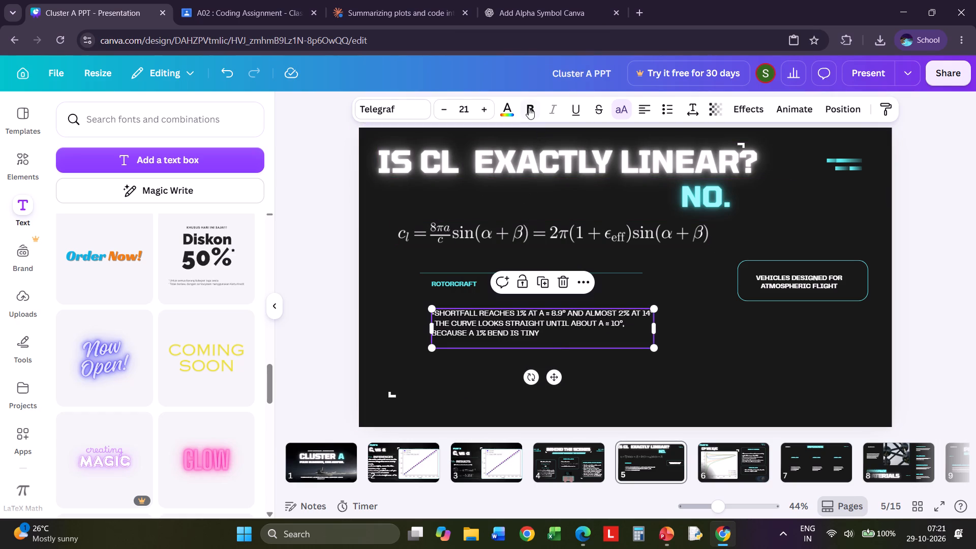
left_click(528, 107)
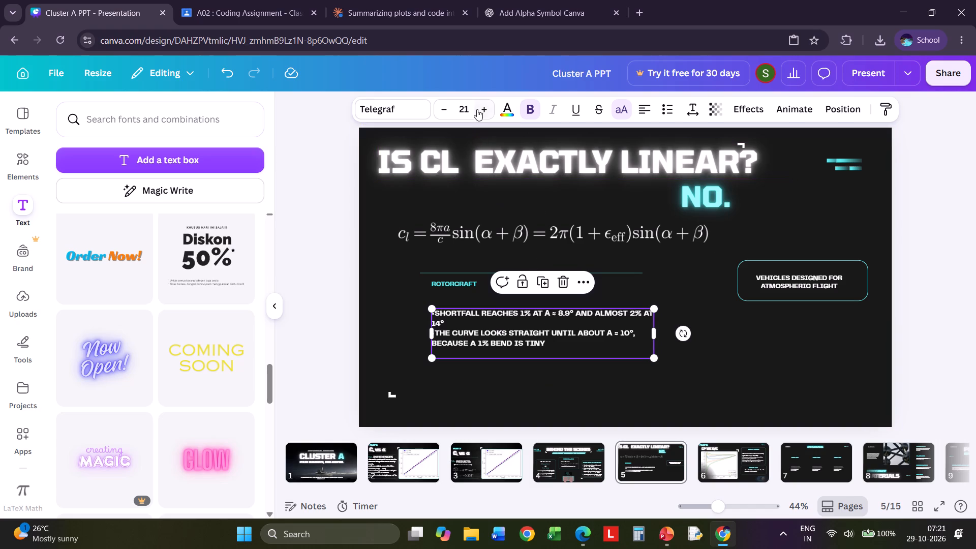
left_click(485, 109)
left_click(485, 109)
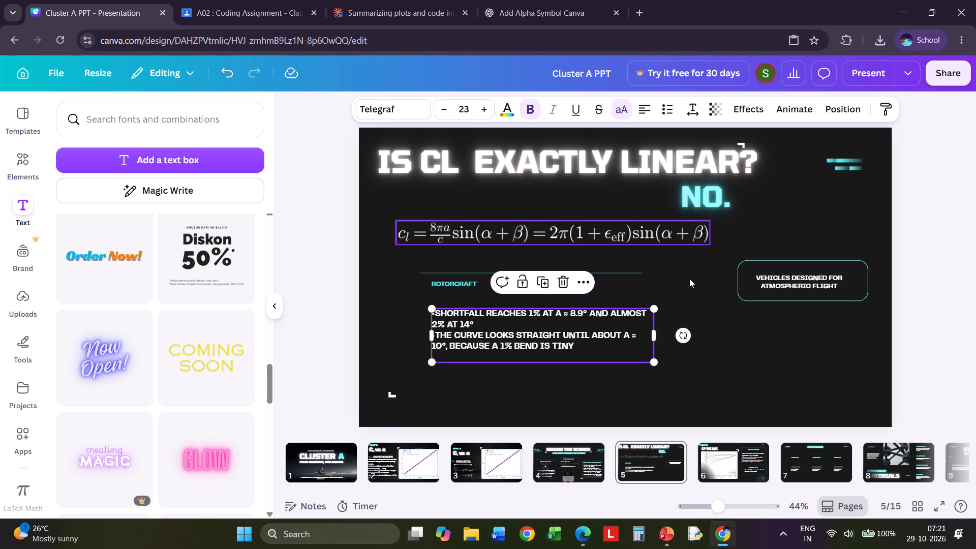
left_click(671, 278)
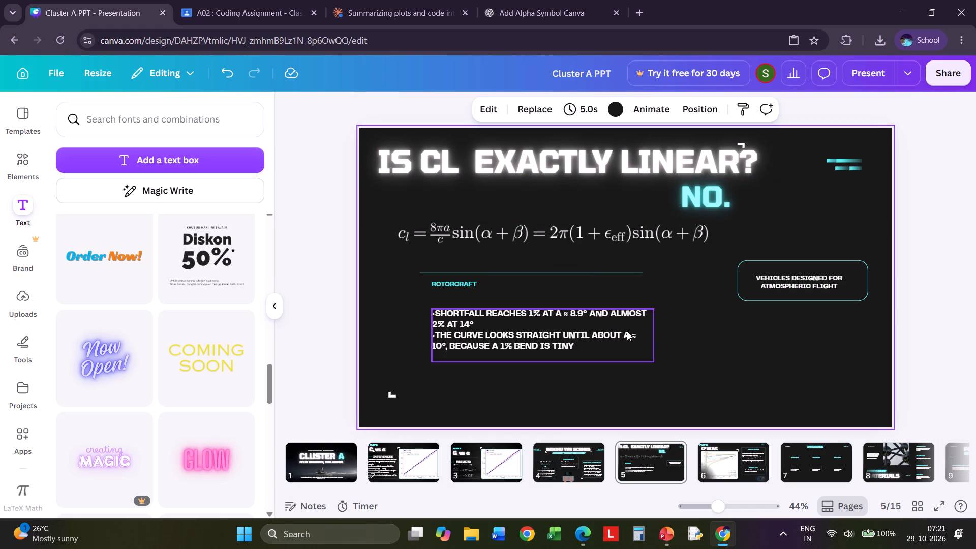
Widen the bullet text box so the first bullet fits on one line, and shift it left and slightly up.
left_click(635, 327)
left_click_drag(656, 337, 663, 336)
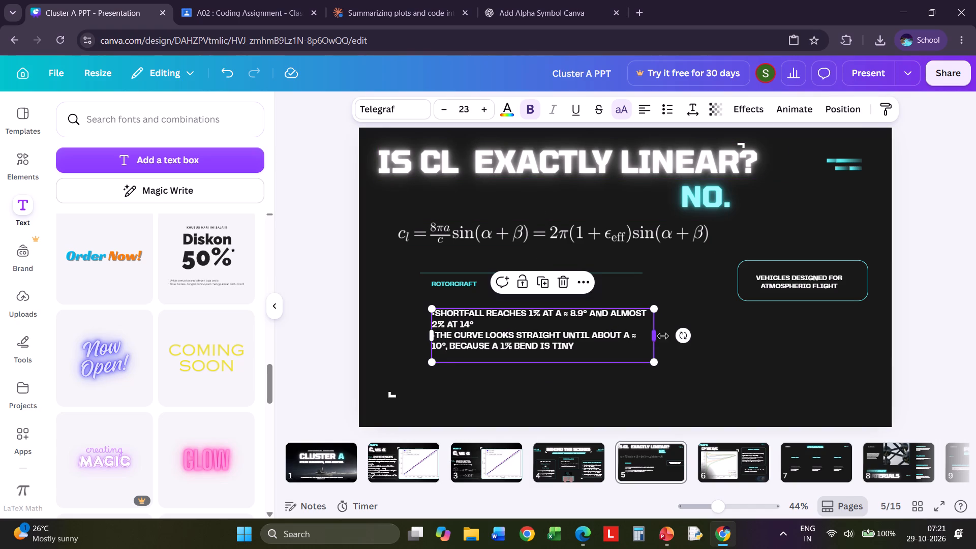
left_click_drag(663, 336, 698, 334)
left_click_drag(516, 320, 475, 306)
left_click(470, 355)
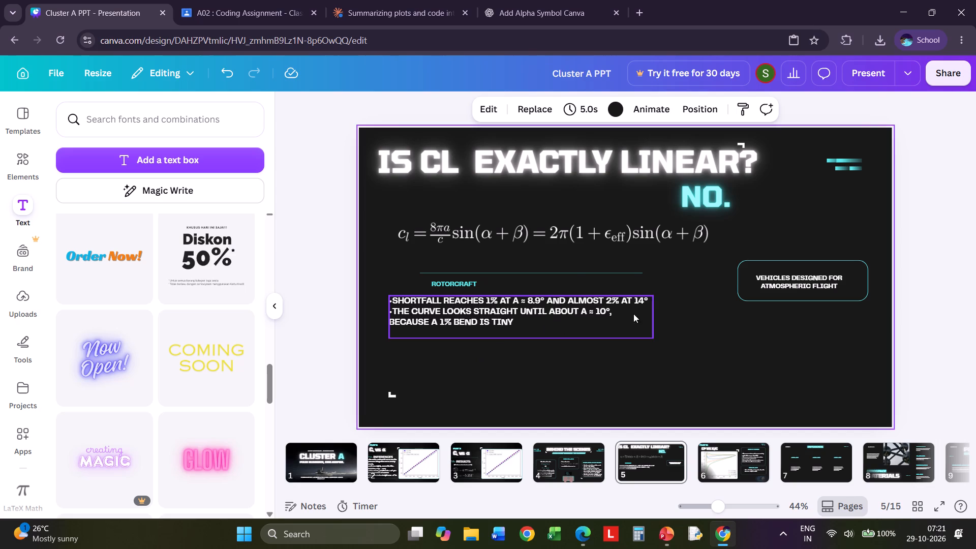
left_click(646, 301)
left_click(644, 300)
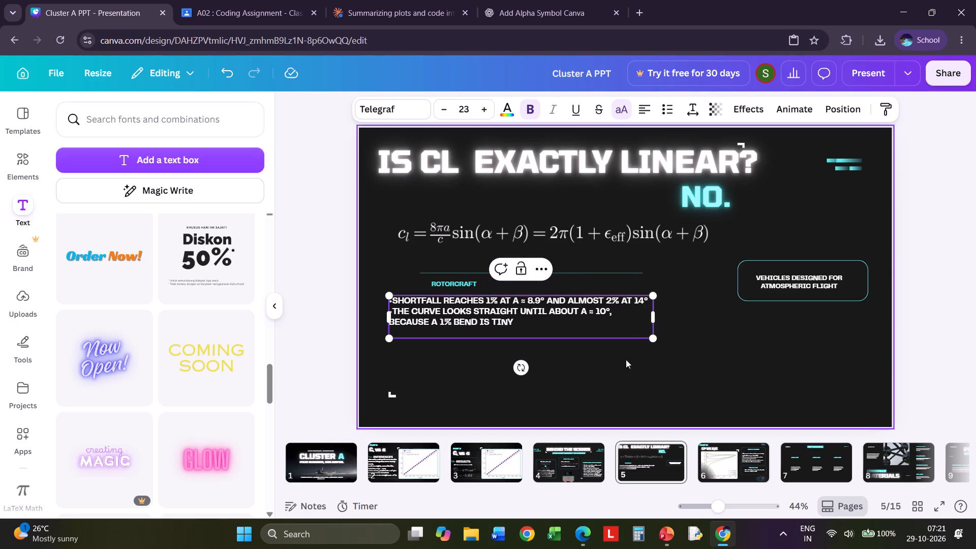
left_click(627, 380)
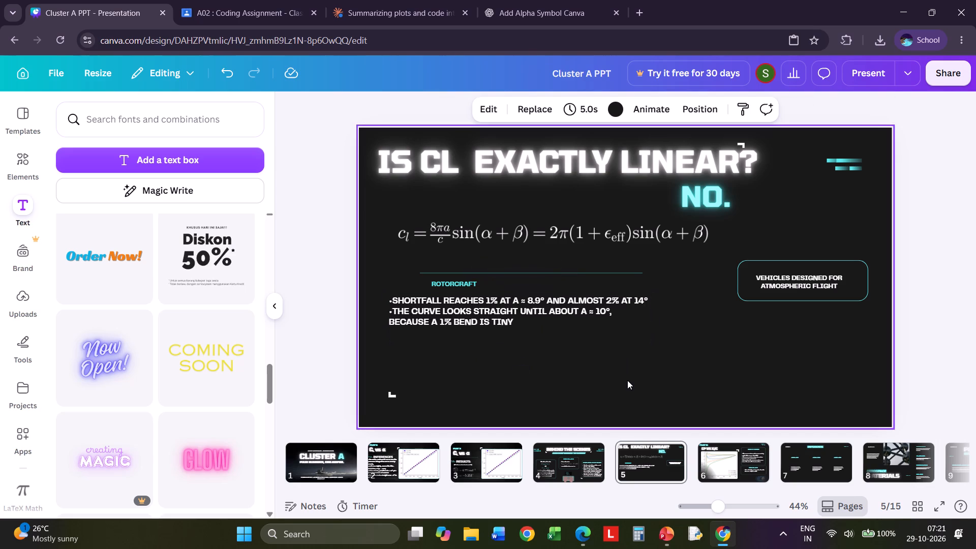
Delete the Rotorcraft heading above the bullets.
left_click(462, 280)
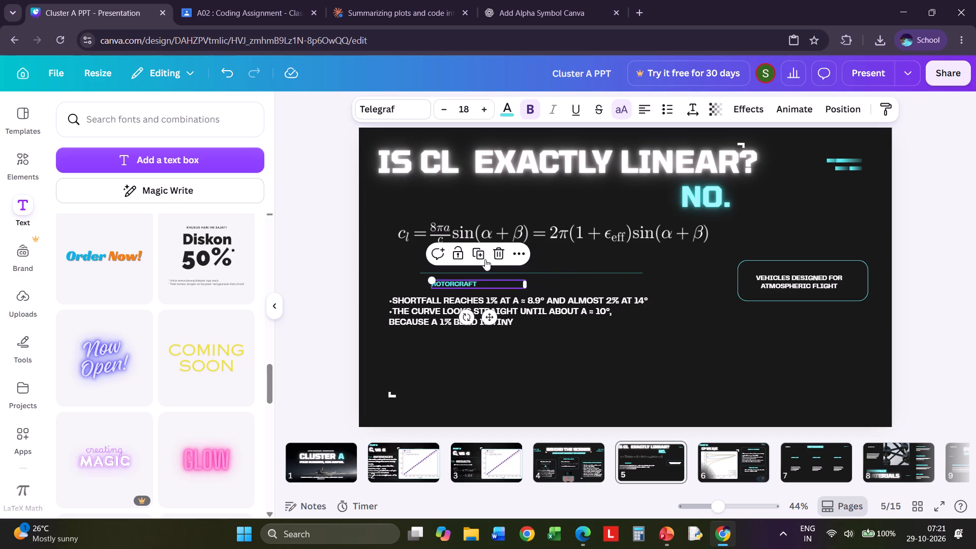
left_click(498, 252)
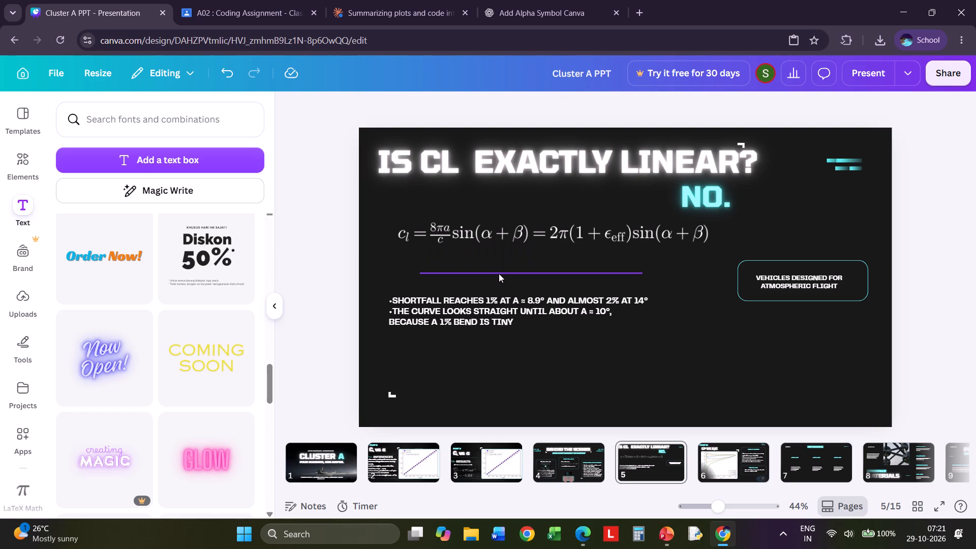
Move the equation to the right and slightly lower, beneath the title.
left_click_drag(519, 235, 570, 243)
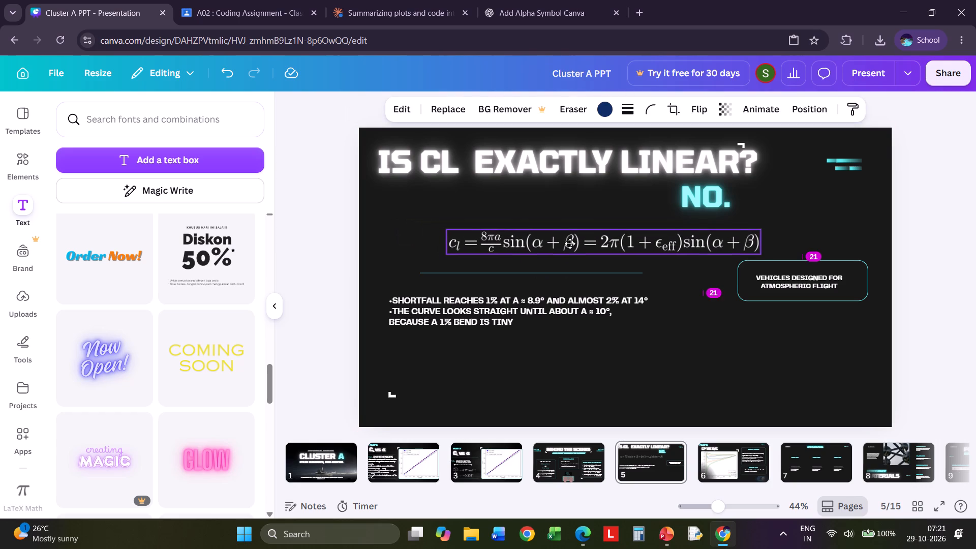
left_click_drag(570, 243, 570, 243)
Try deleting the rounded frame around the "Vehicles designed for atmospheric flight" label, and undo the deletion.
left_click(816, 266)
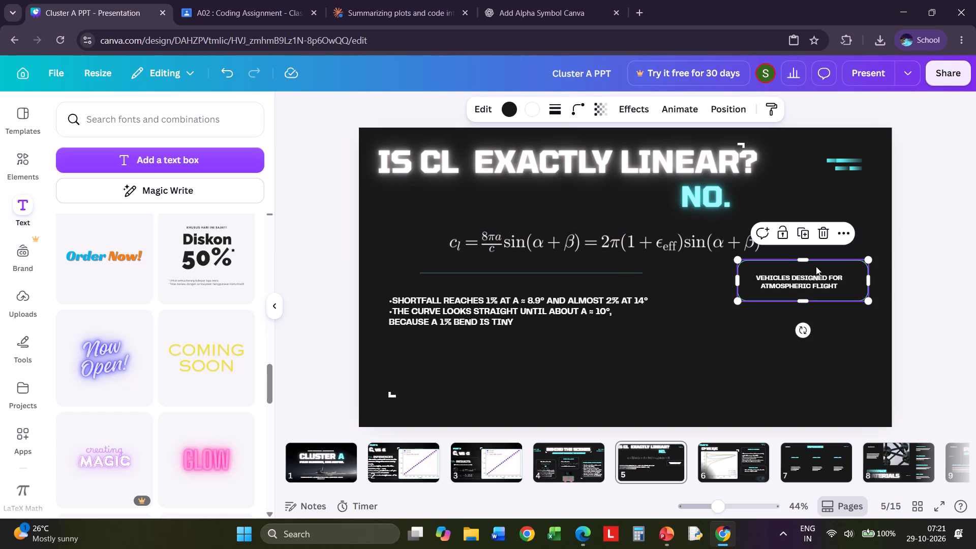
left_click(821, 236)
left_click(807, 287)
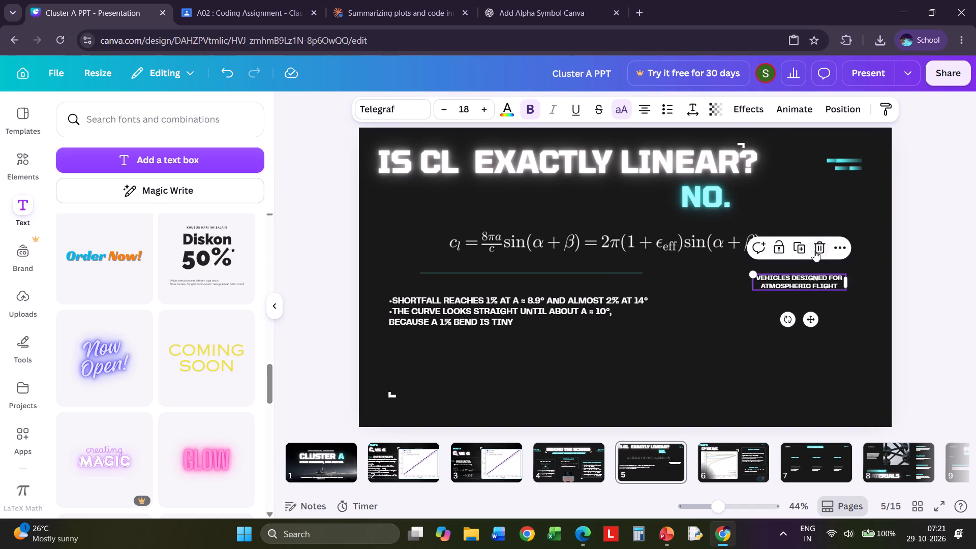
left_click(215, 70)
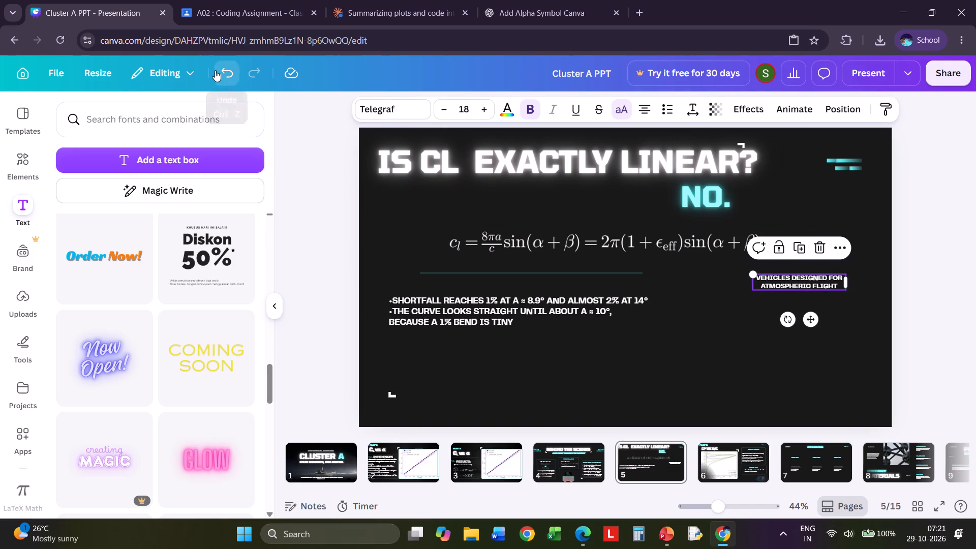
Delete the "Vehicles designed for atmospheric flight" text from inside the rounded frame, keeping the frame.
left_click(805, 286)
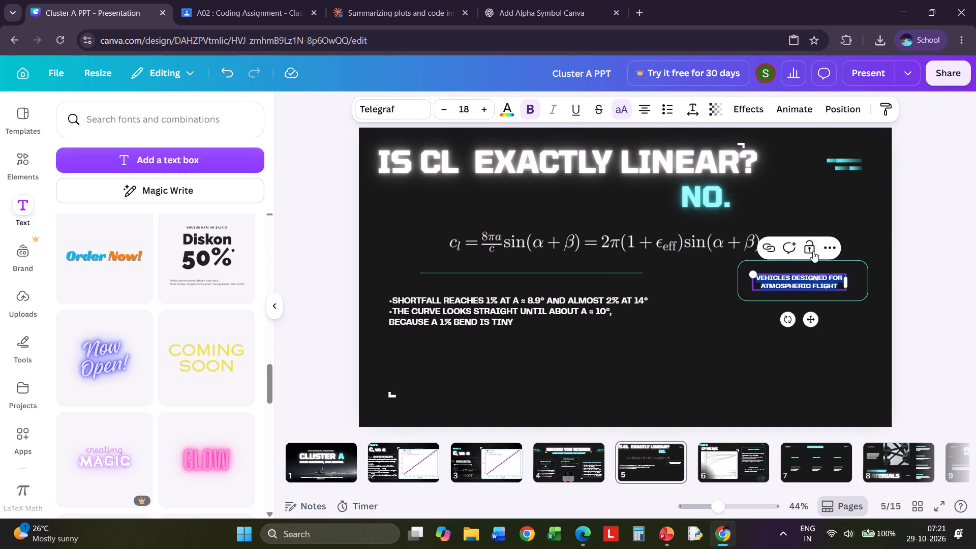
left_click(693, 356)
left_click(771, 283)
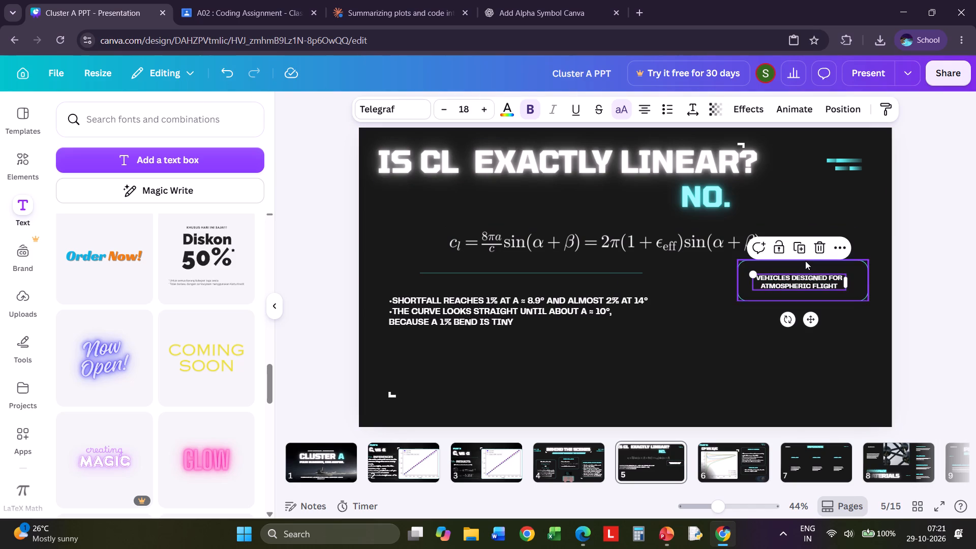
left_click(813, 247)
Move the empty rounded frame over the equation and stretch both its sides to enclose the whole equation.
left_click_drag(802, 280, 677, 241)
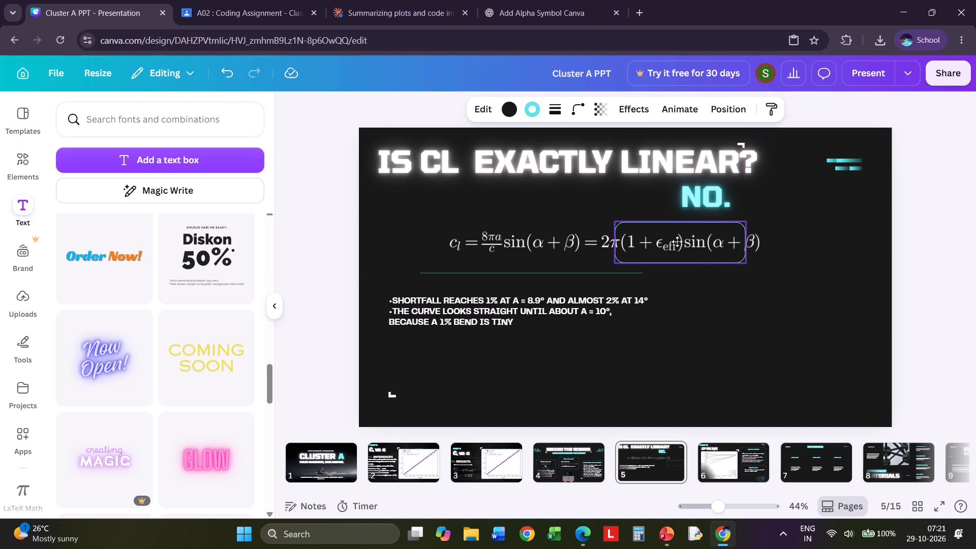
left_click_drag(677, 241, 616, 242)
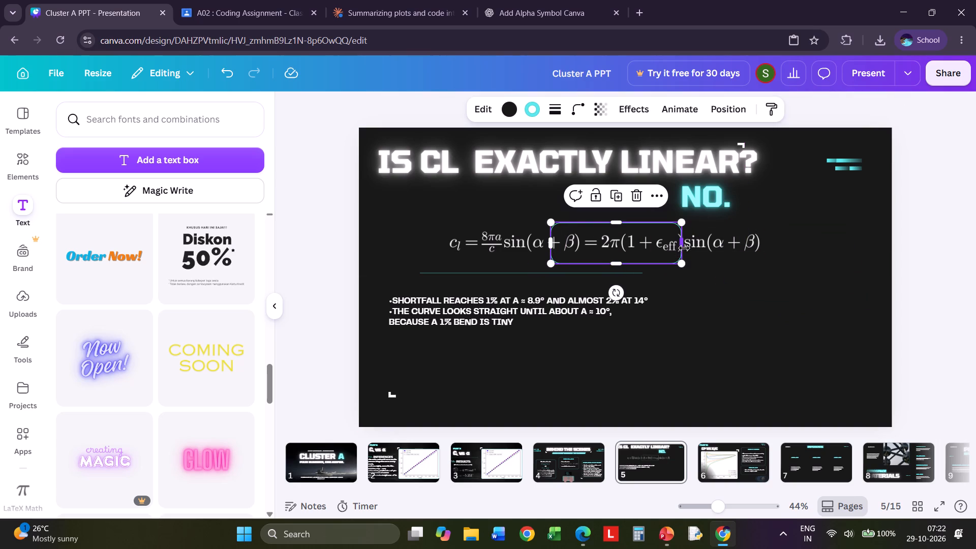
left_click_drag(684, 246, 771, 240)
left_click_drag(553, 242, 438, 234)
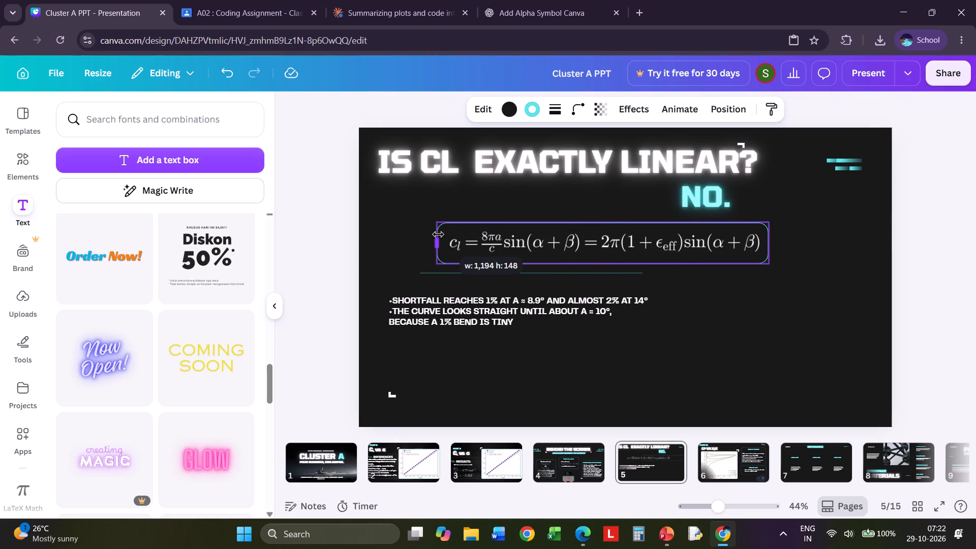
left_click_drag(438, 234, 445, 232)
left_click(764, 325)
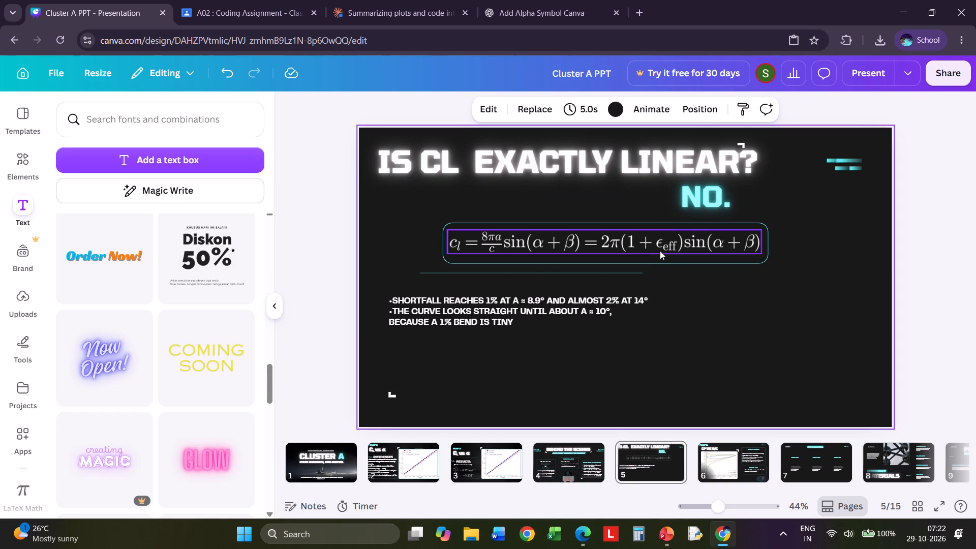
Group the equation with its rounded frame.
left_click(673, 250)
left_click(775, 283)
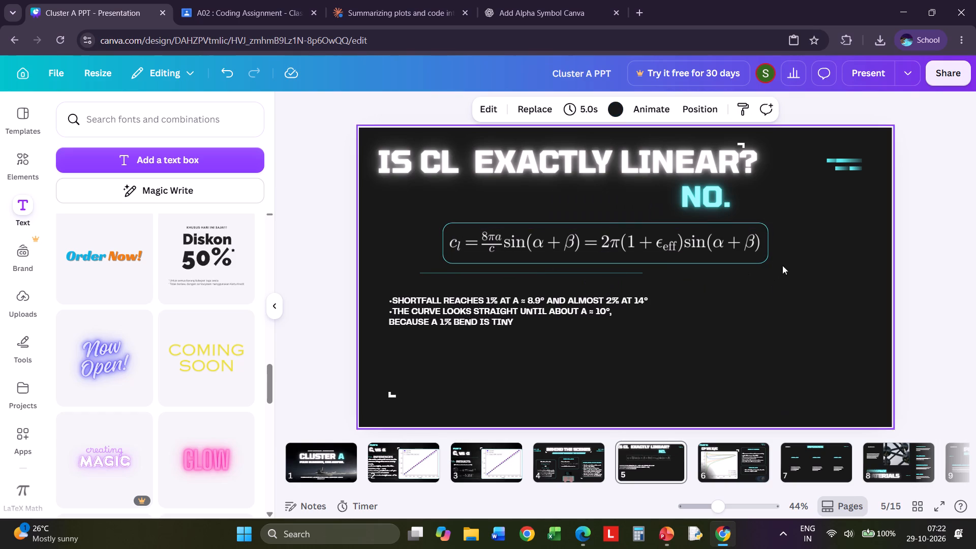
left_click_drag(780, 246, 440, 223)
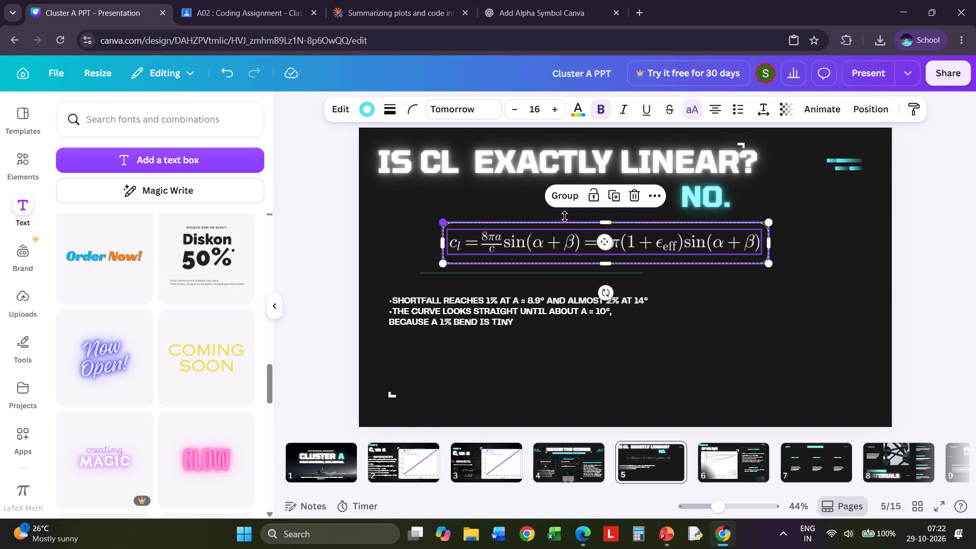
left_click(567, 197)
left_click(704, 329)
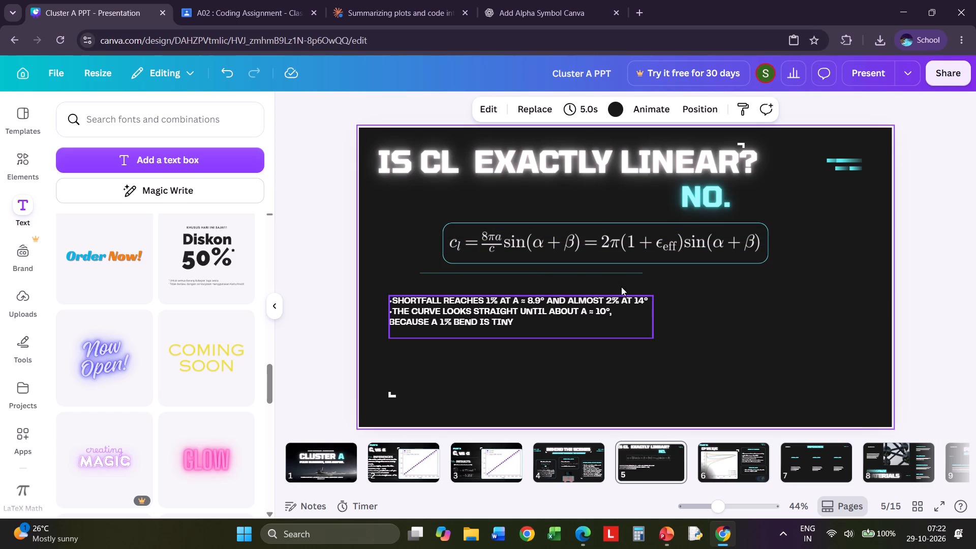
Move the grouped equation and frame to the page's horizontal centre.
left_click_drag(584, 246, 606, 246)
Move the shortfall bullet text below the framed equation, lining up its left edge with the frame's left edge.
left_click(567, 273)
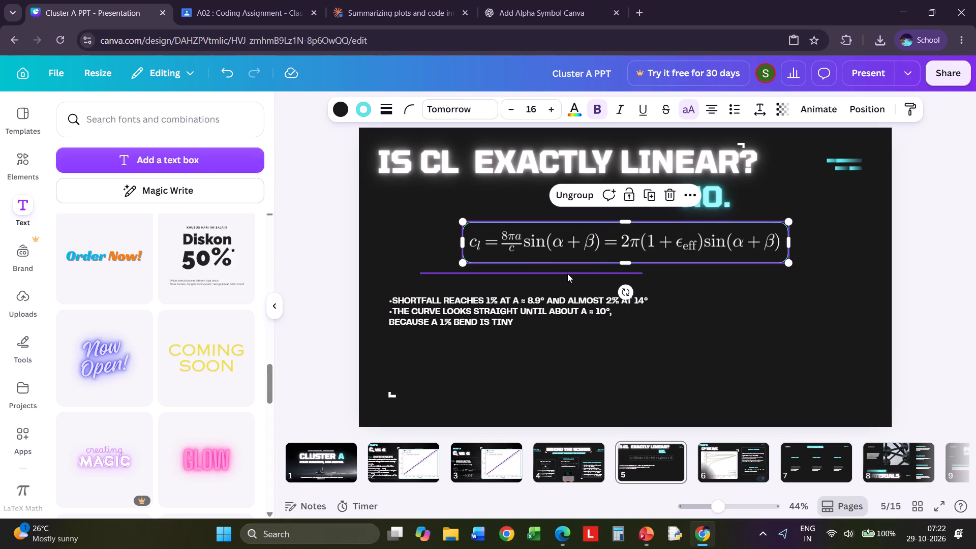
left_click_drag(572, 303, 616, 318)
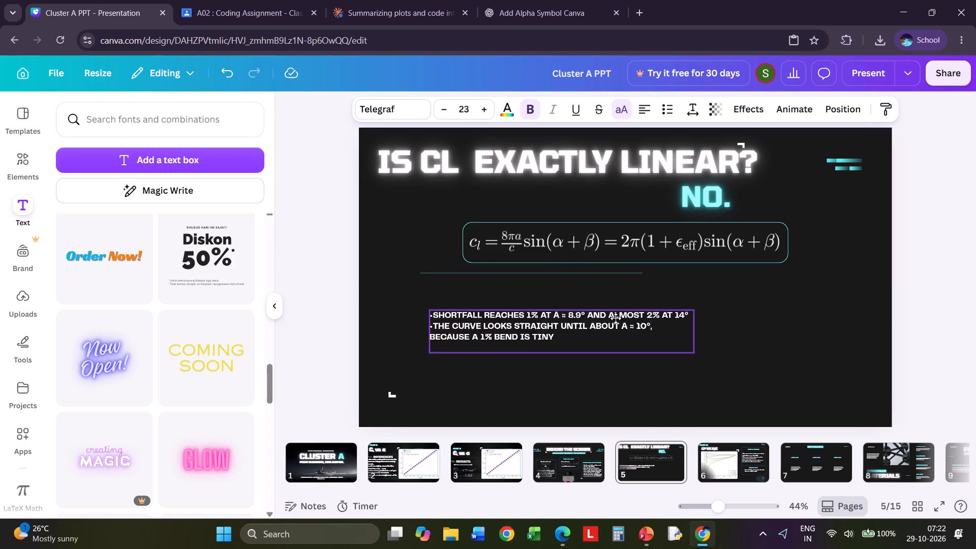
left_click_drag(616, 318, 646, 320)
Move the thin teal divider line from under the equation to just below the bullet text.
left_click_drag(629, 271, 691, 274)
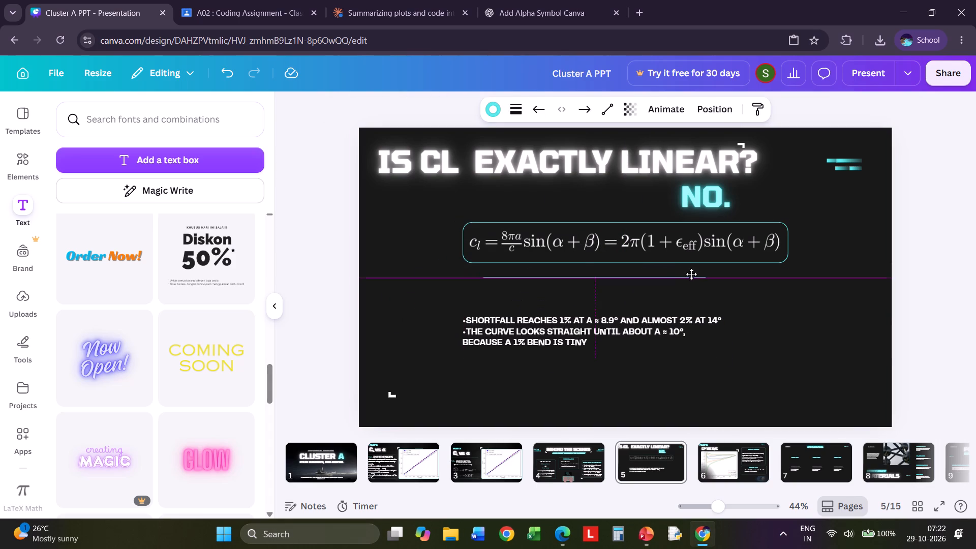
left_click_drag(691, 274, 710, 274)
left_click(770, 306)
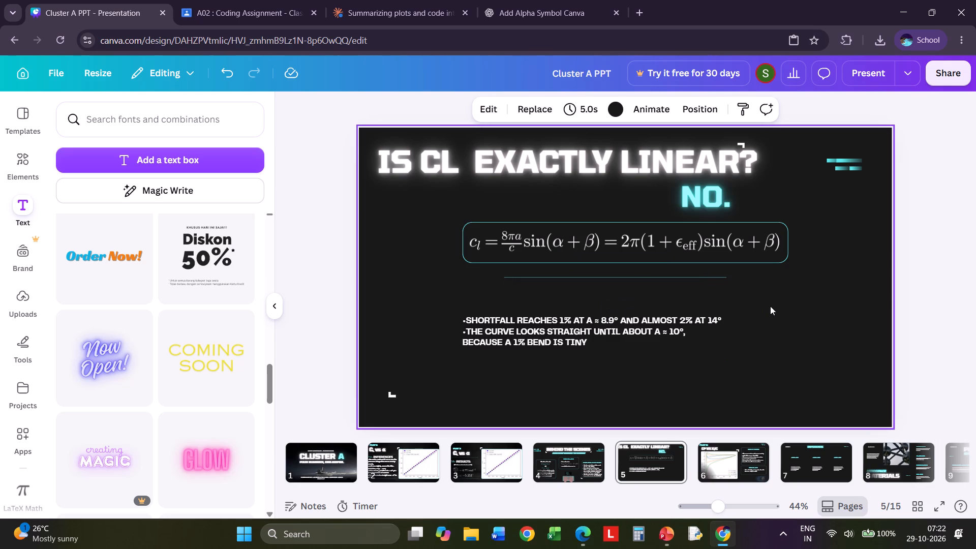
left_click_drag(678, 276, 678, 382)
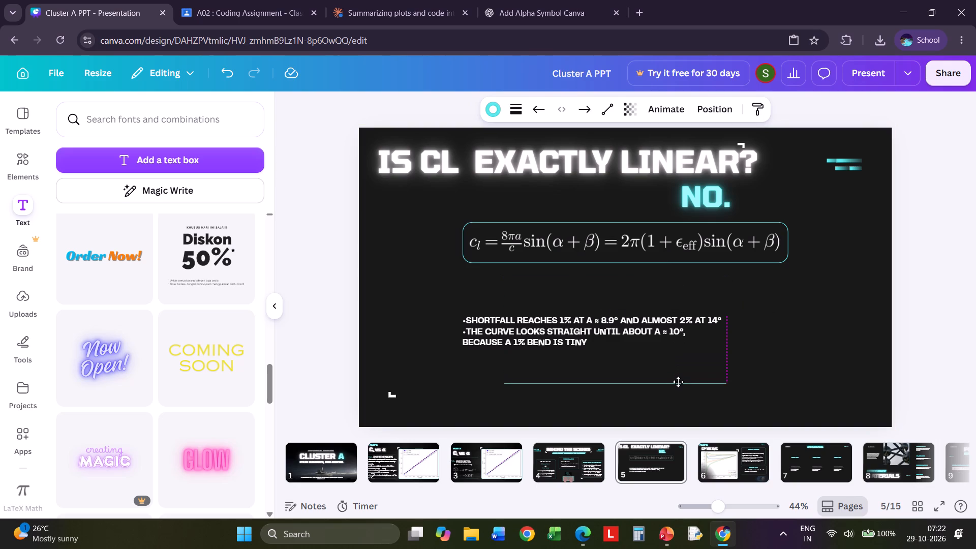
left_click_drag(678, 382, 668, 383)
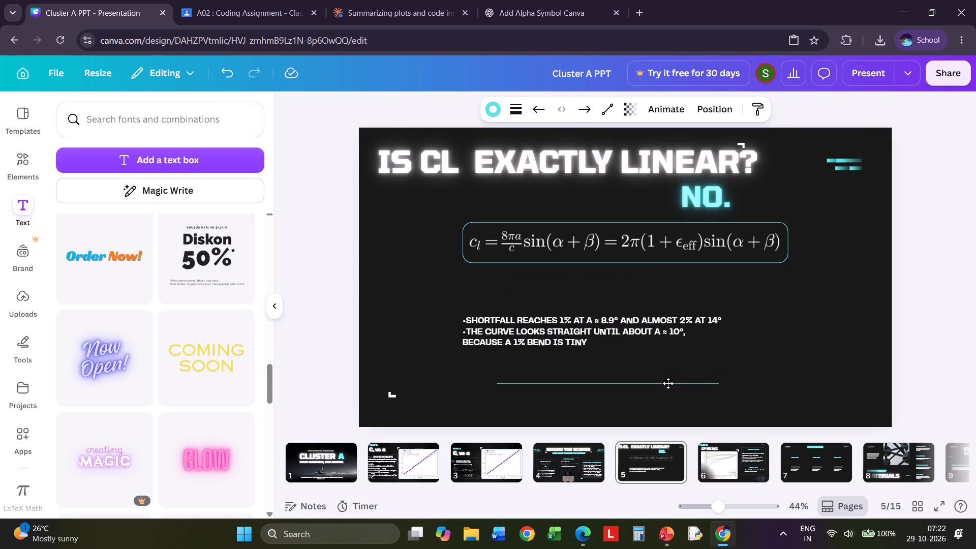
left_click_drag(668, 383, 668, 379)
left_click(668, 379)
Delete the thin teal divider line below the bullet text.
left_click(631, 353)
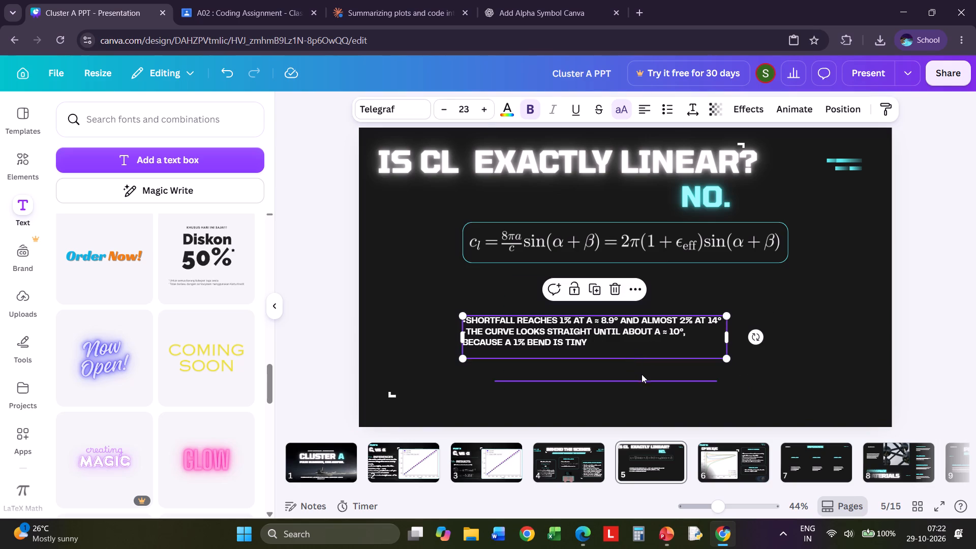
left_click(642, 374)
left_click(642, 381)
left_click(629, 379)
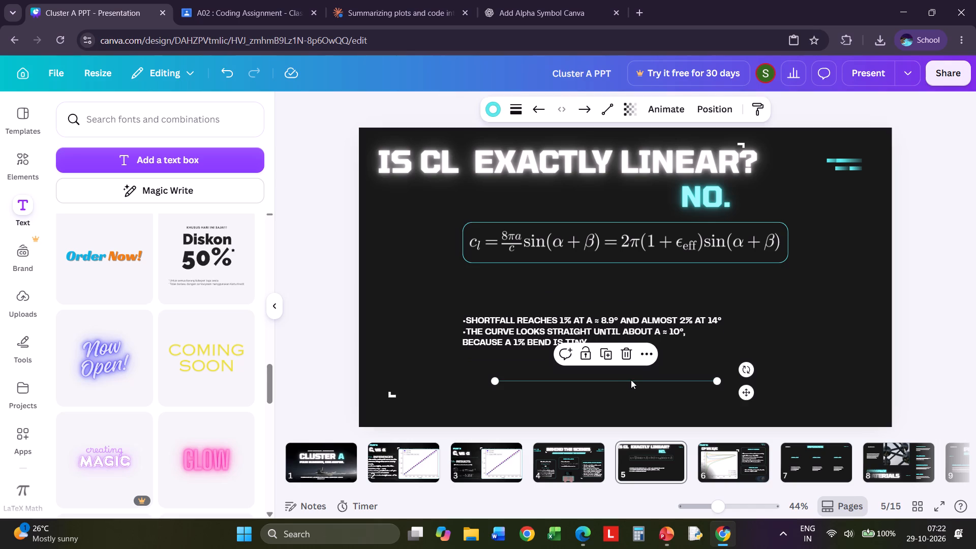
left_click(625, 350)
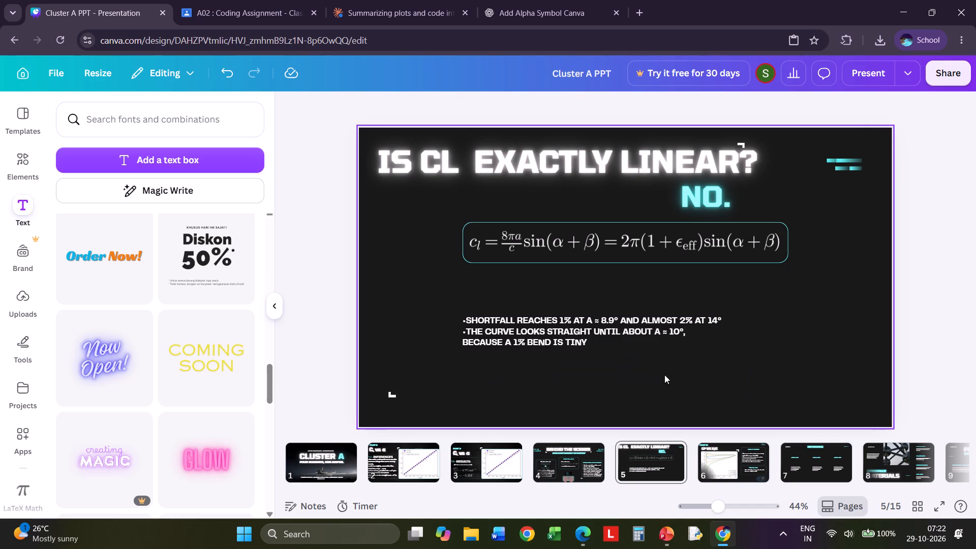
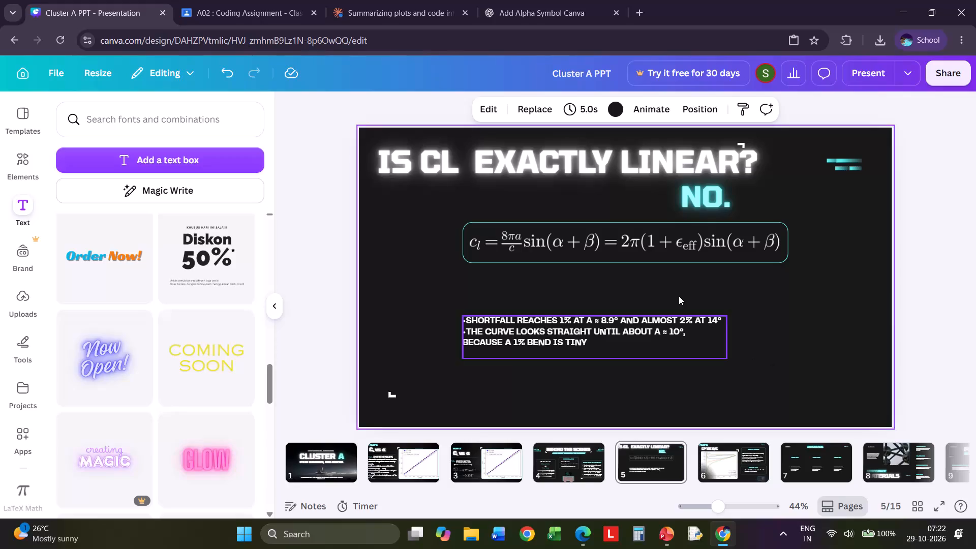
Nudge the equation box on slide 5 down so it is evenly spaced between the title and the bullet text.
left_click(590, 248)
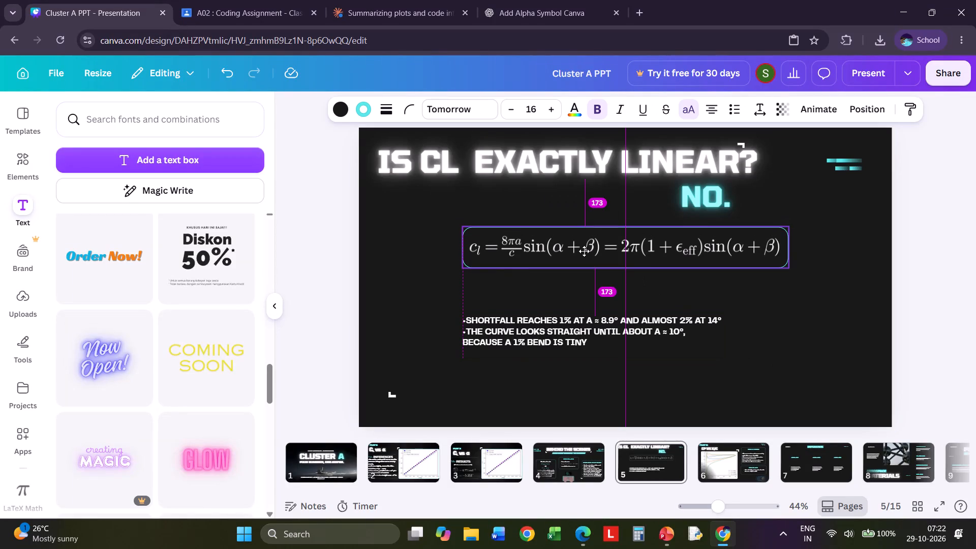
left_click(772, 289)
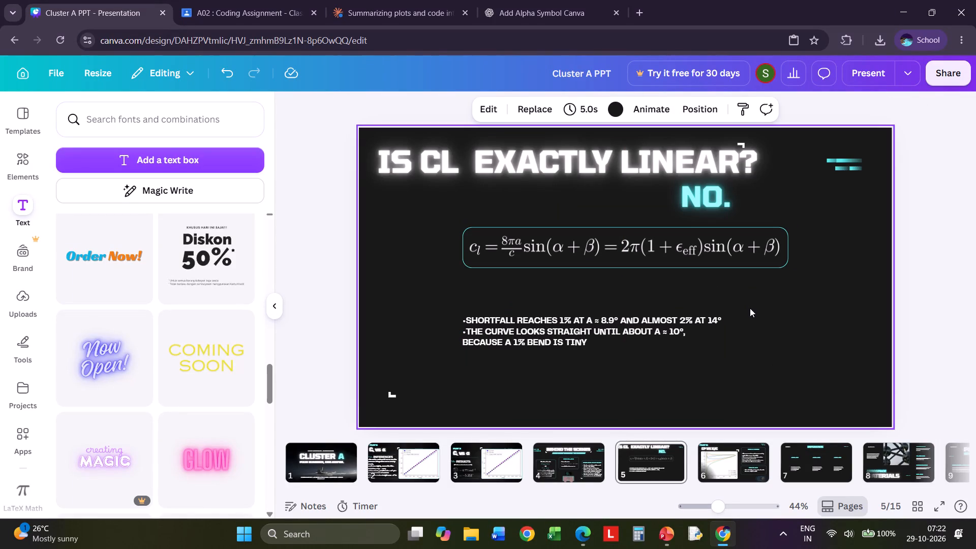
Widen the bullet text box on slide 5 to slightly more than the equation's width and move it up closer beneath the equation.
left_click(609, 350)
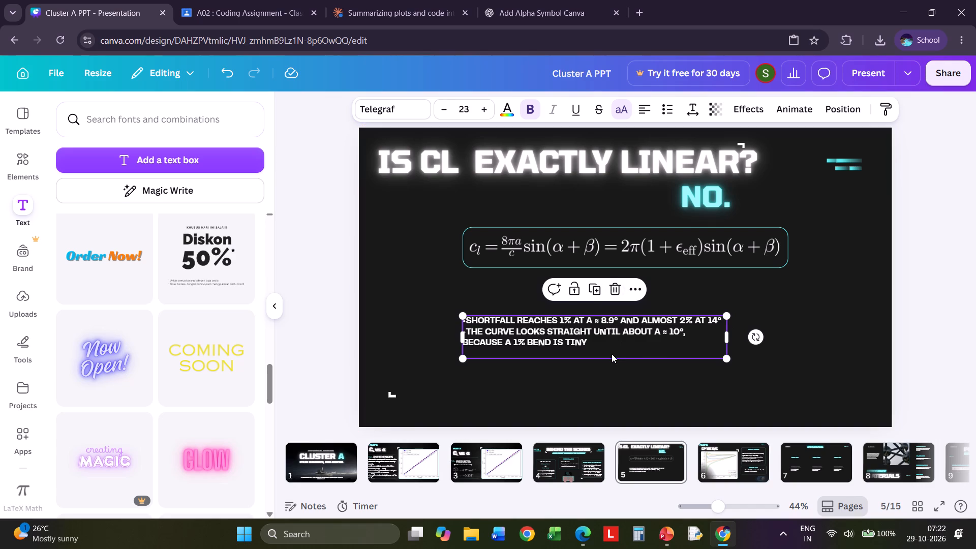
left_click(603, 338)
left_click(850, 284)
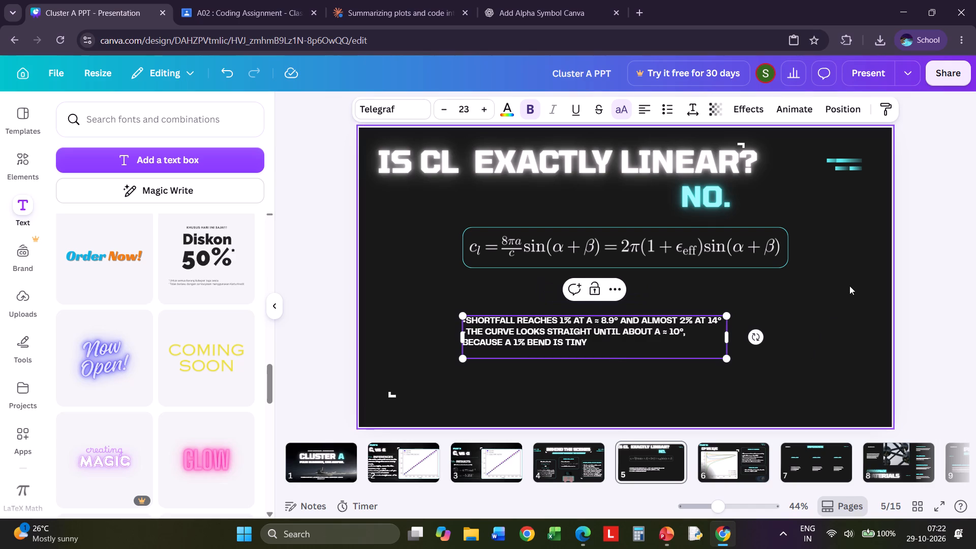
left_click(584, 344)
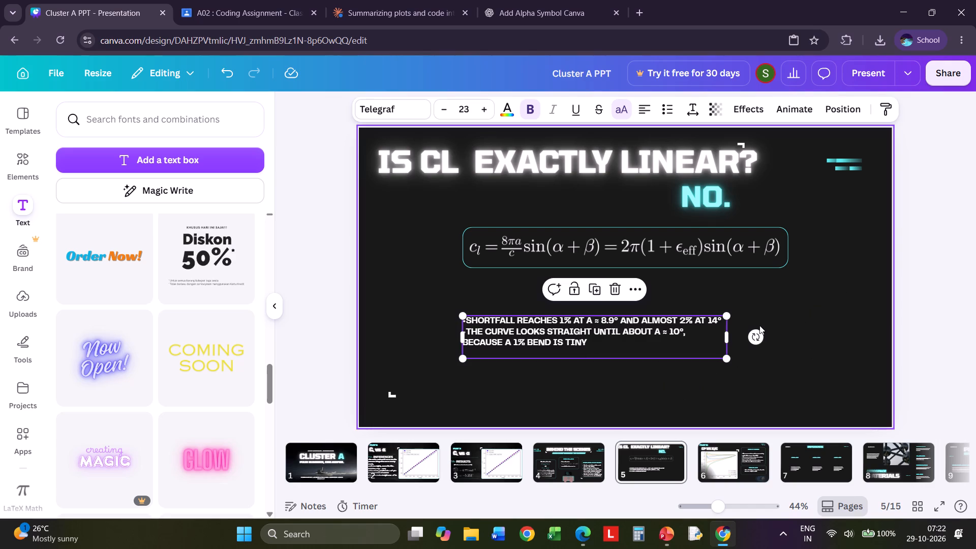
left_click(726, 337)
left_click(730, 336)
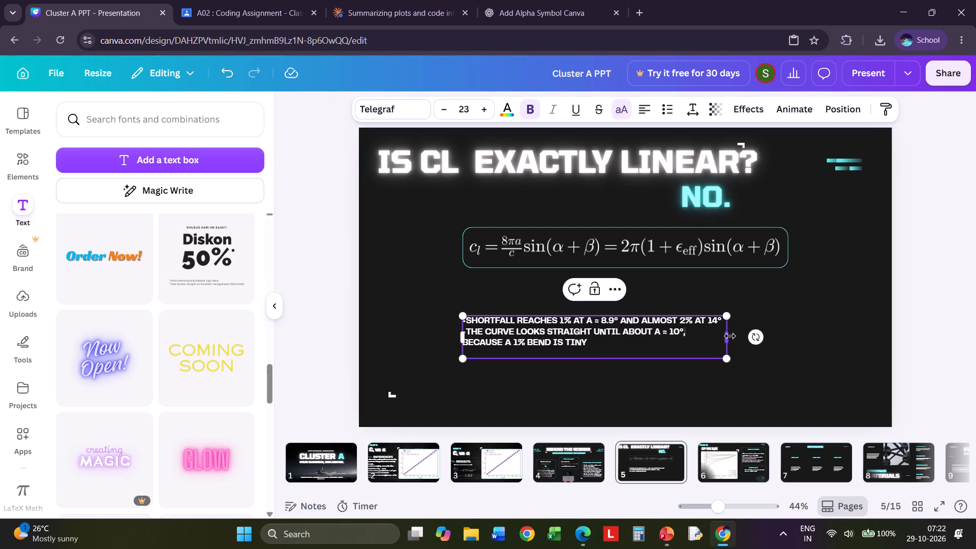
left_click_drag(727, 334, 799, 329)
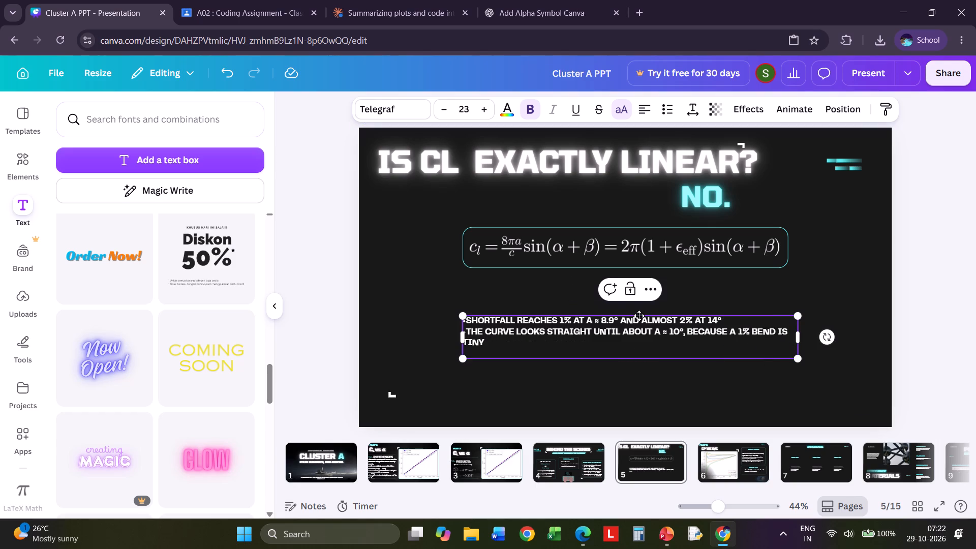
left_click_drag(639, 316, 636, 299)
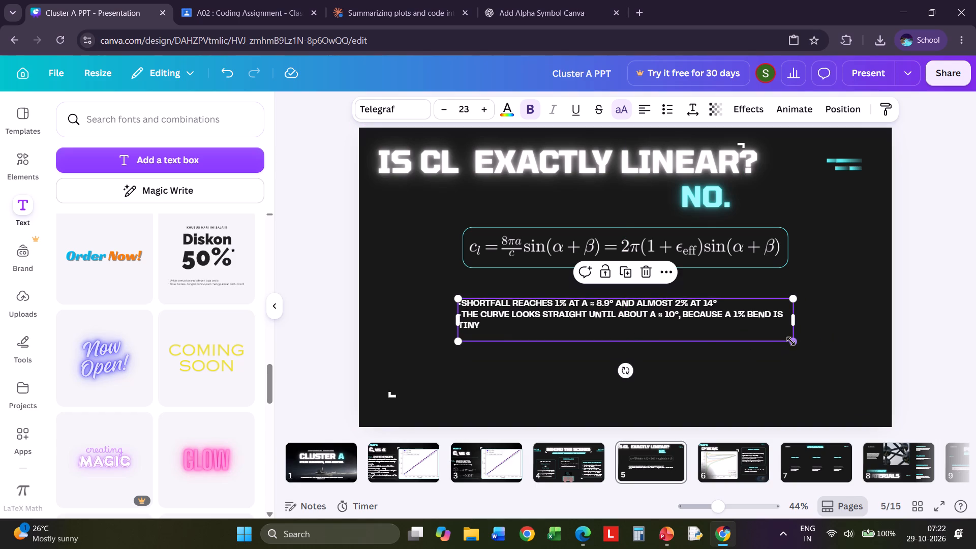
left_click_drag(791, 341, 789, 349)
left_click(518, 353)
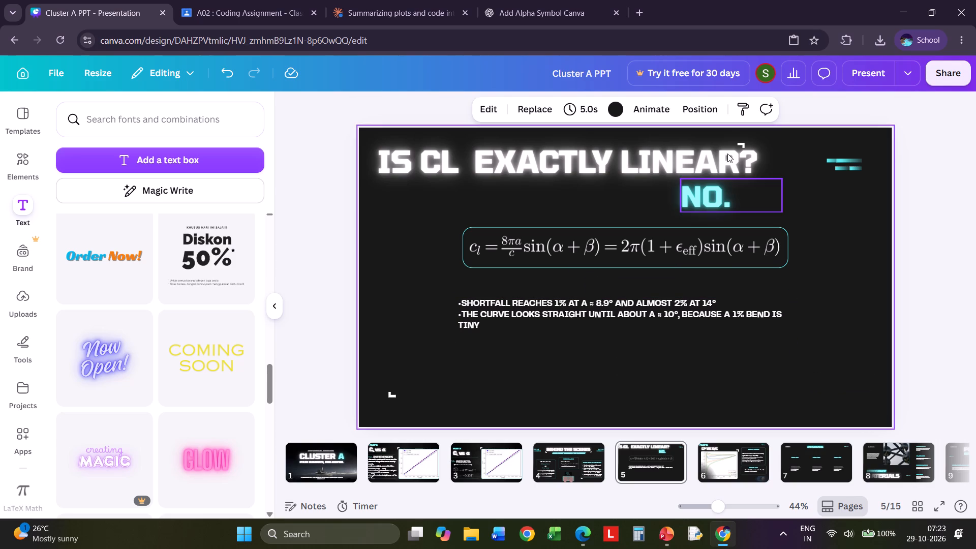
Move the small corner bracket away from the title's question mark into the empty space between the title and the cyan bars.
left_click_drag(740, 143, 791, 139)
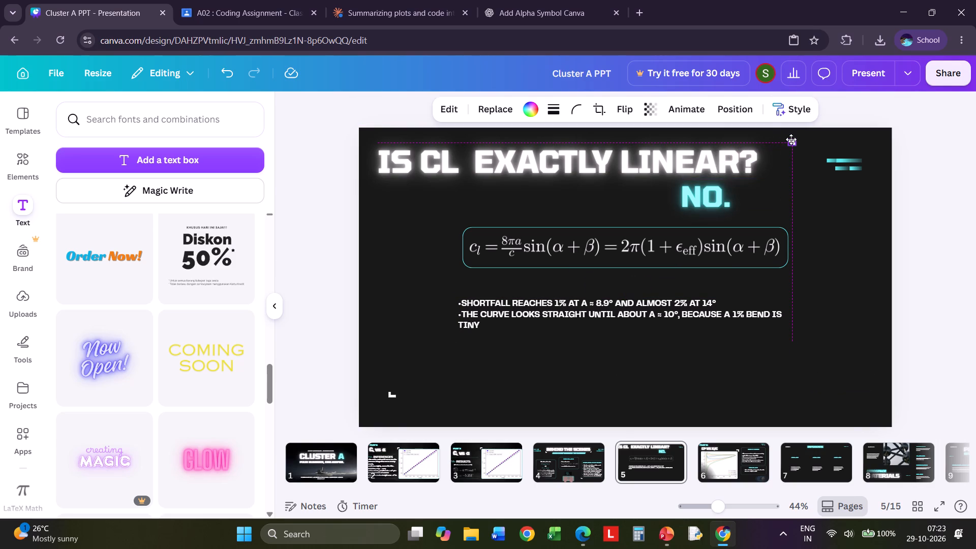
left_click_drag(791, 139, 805, 139)
left_click_drag(805, 139, 809, 139)
left_click(914, 183)
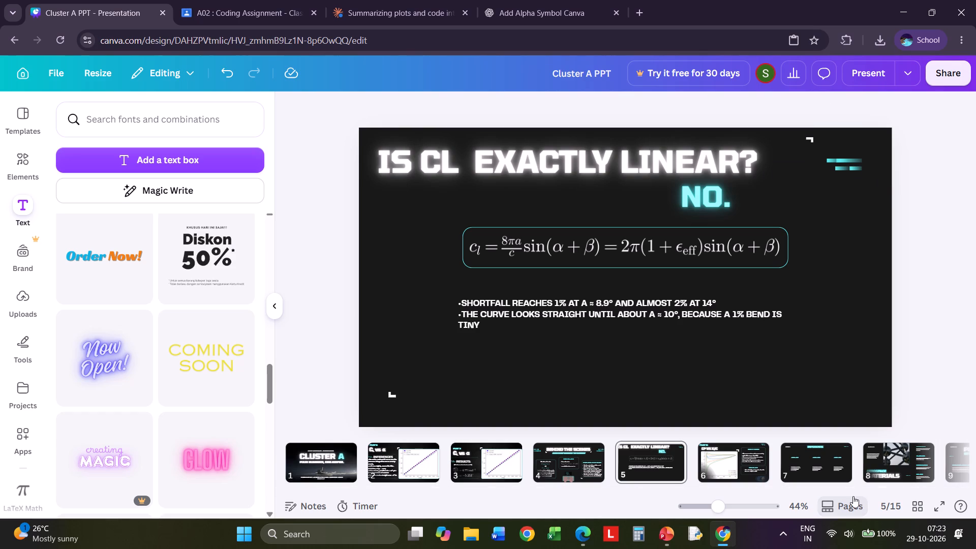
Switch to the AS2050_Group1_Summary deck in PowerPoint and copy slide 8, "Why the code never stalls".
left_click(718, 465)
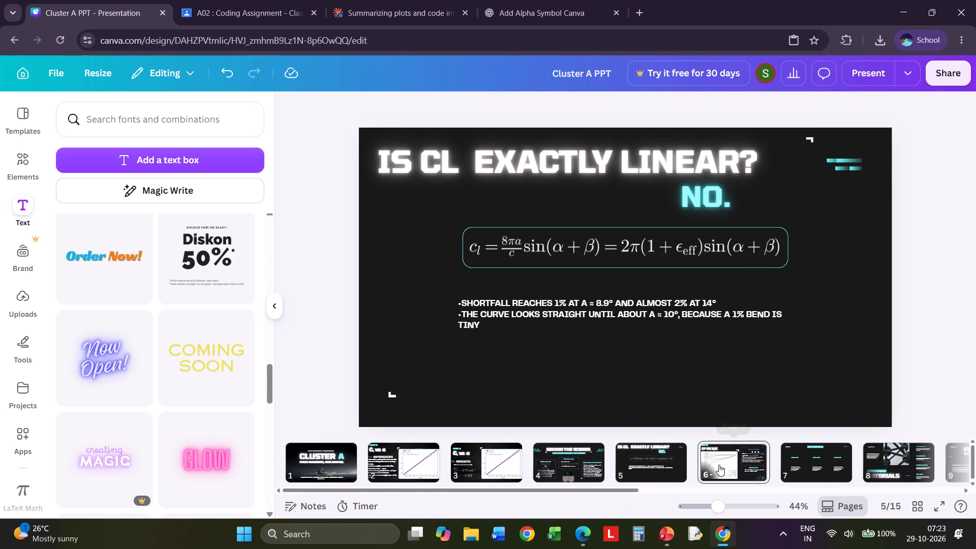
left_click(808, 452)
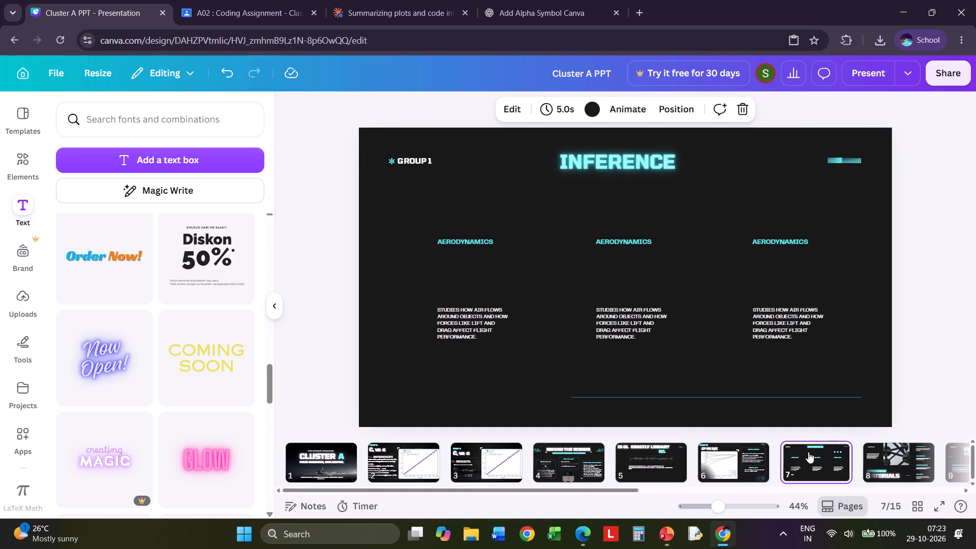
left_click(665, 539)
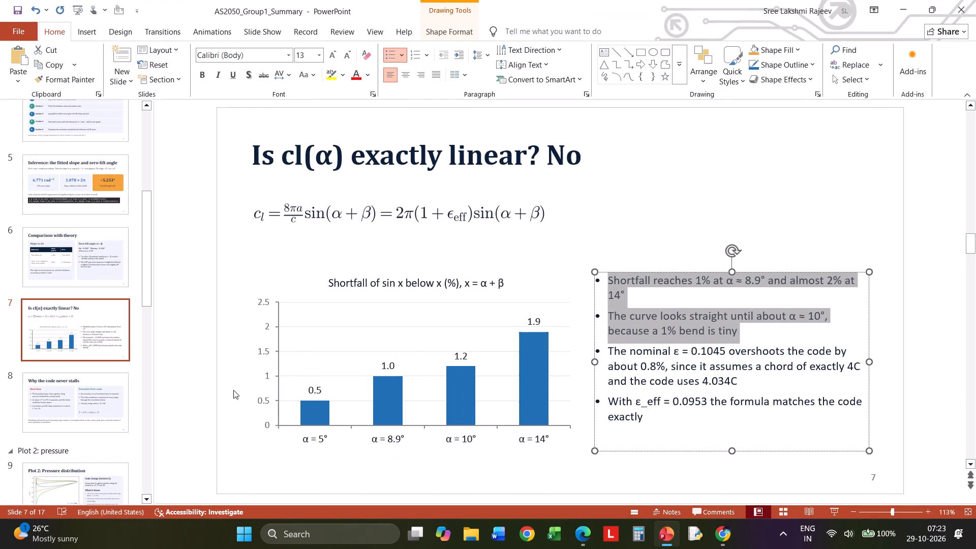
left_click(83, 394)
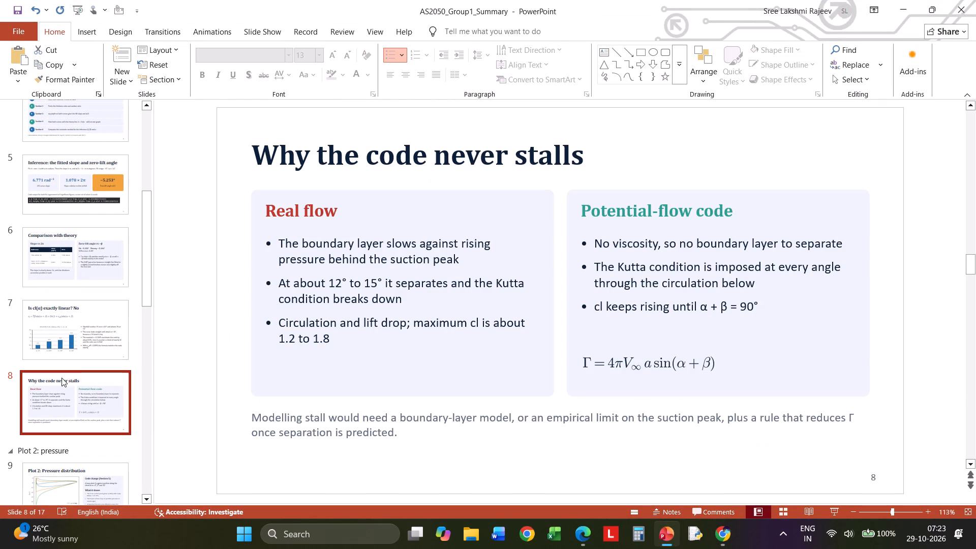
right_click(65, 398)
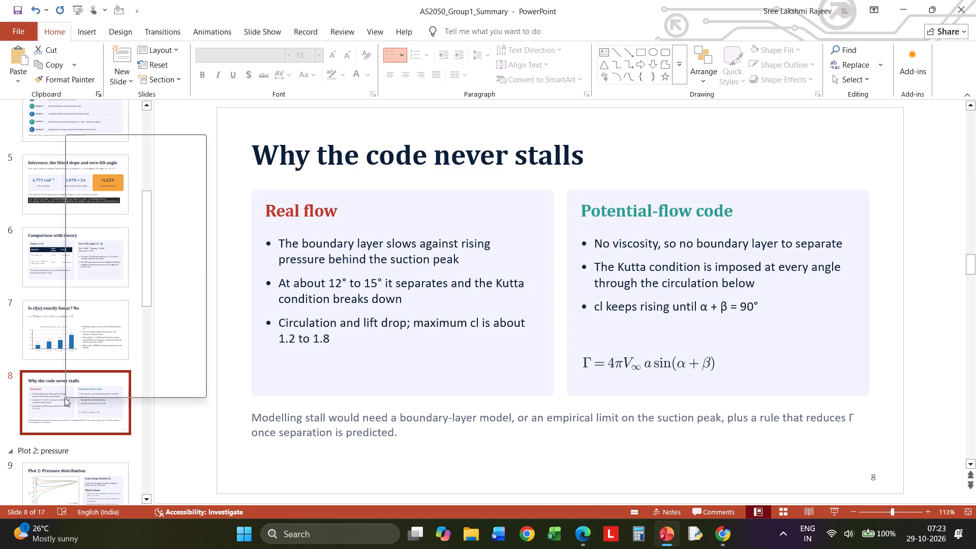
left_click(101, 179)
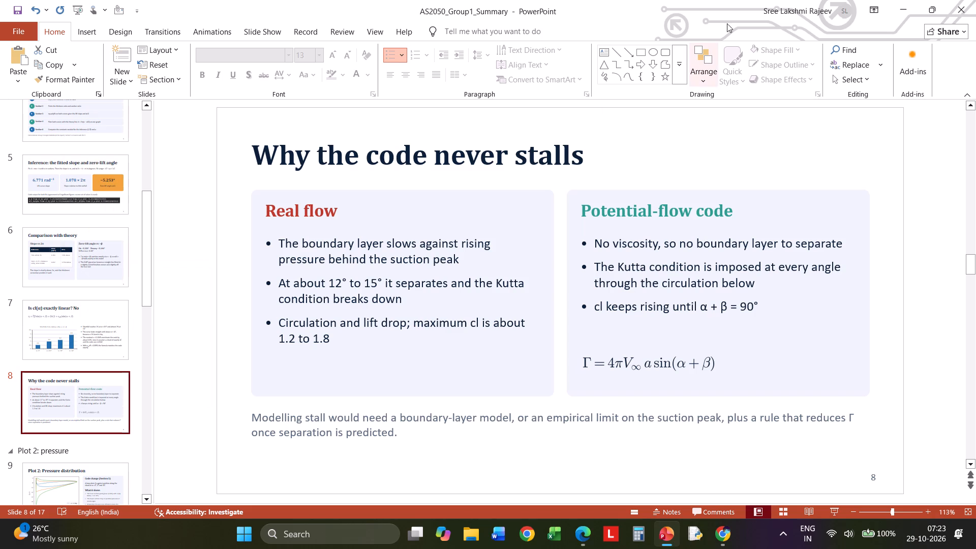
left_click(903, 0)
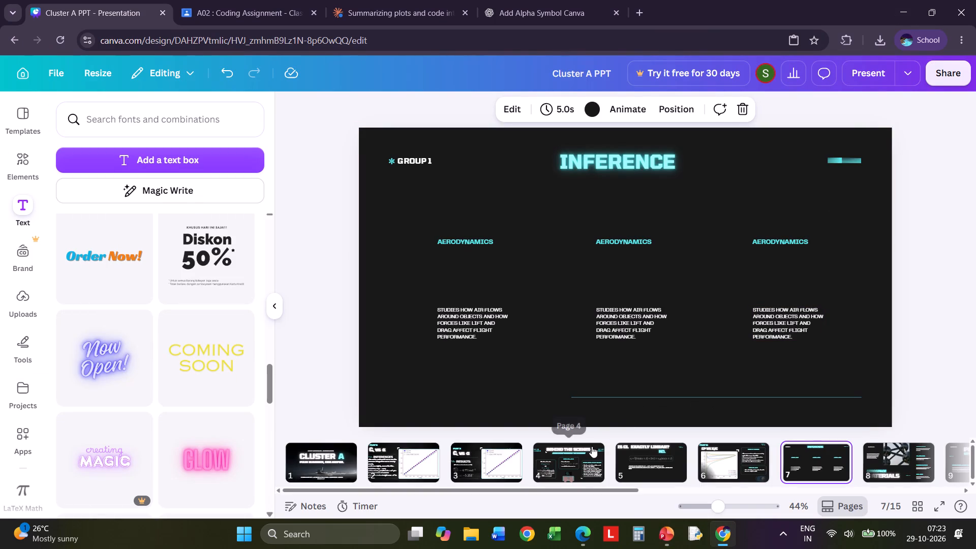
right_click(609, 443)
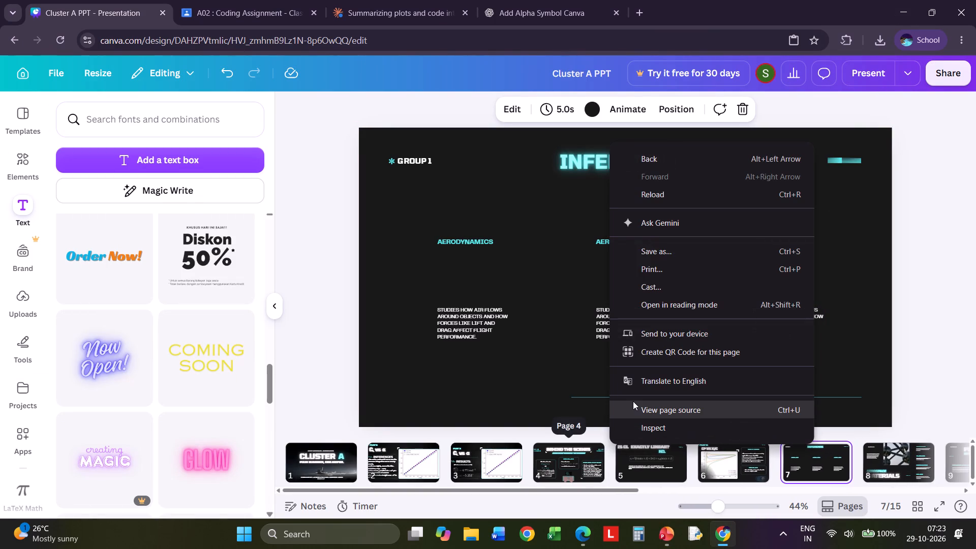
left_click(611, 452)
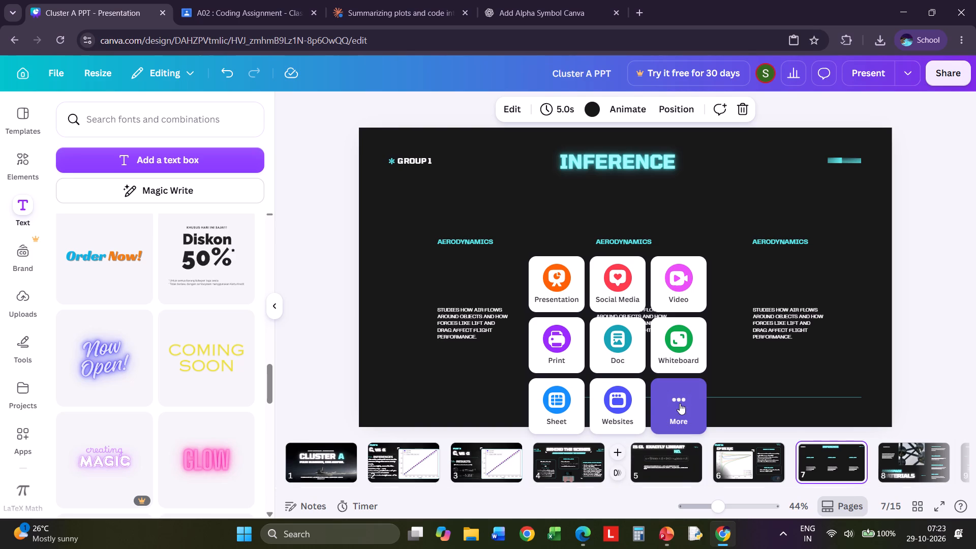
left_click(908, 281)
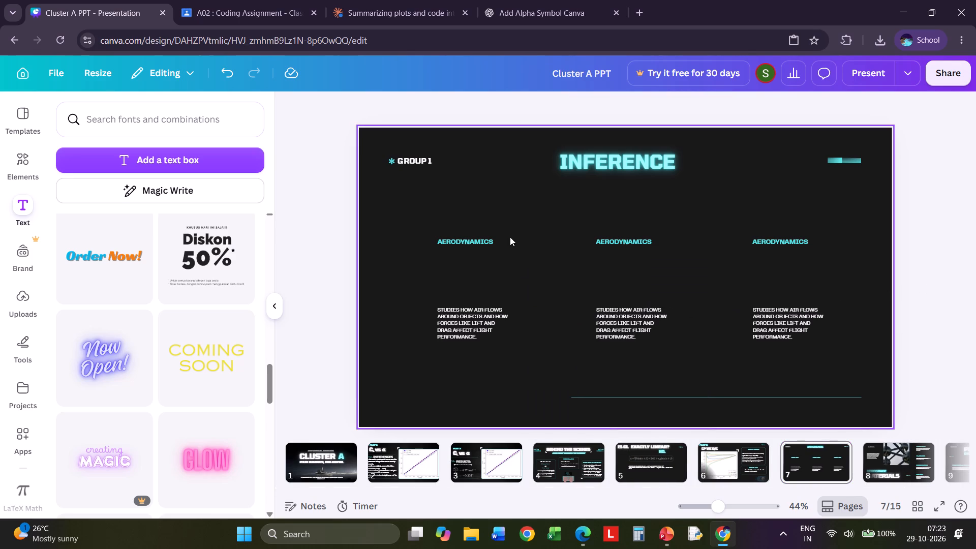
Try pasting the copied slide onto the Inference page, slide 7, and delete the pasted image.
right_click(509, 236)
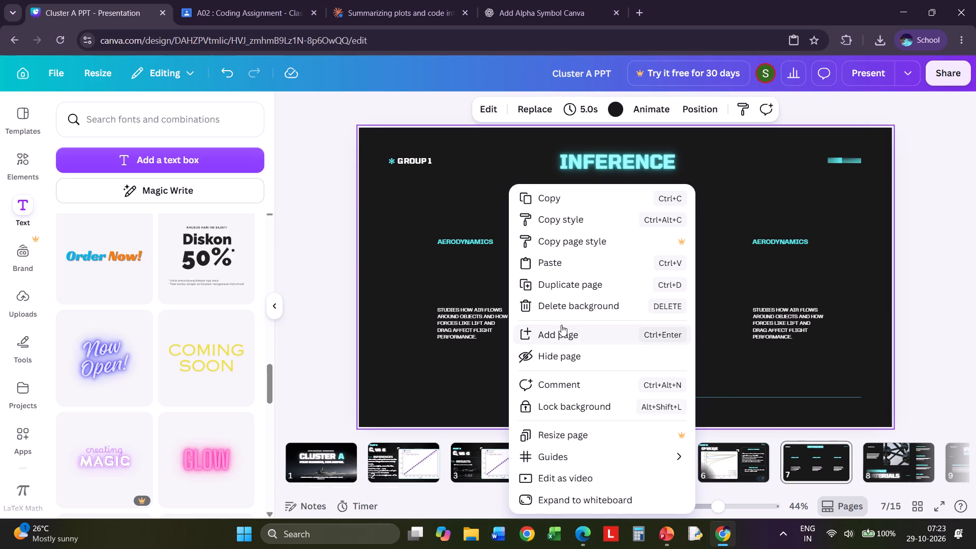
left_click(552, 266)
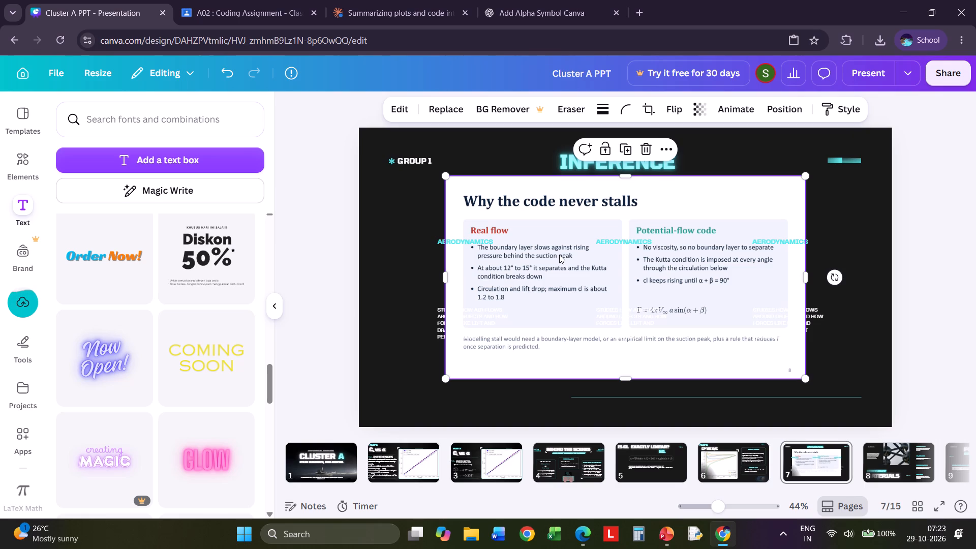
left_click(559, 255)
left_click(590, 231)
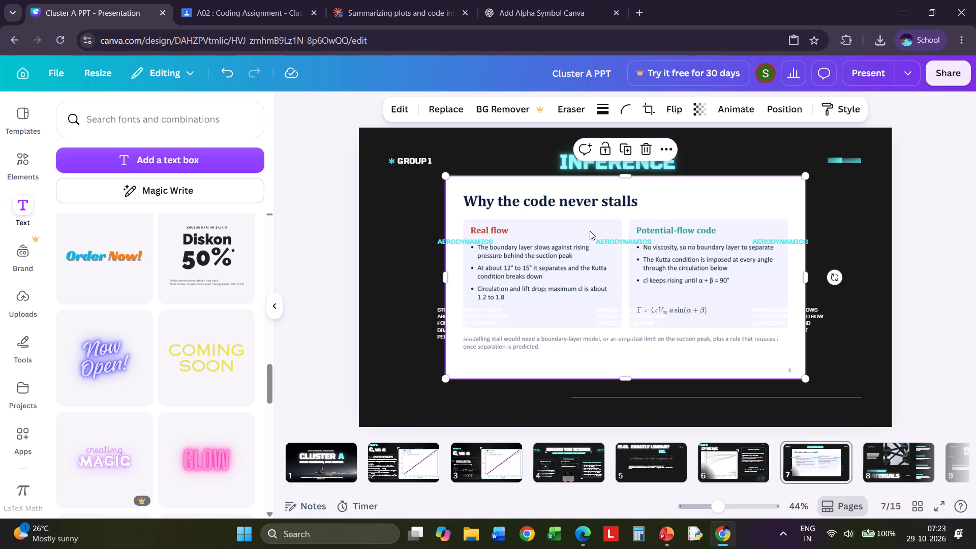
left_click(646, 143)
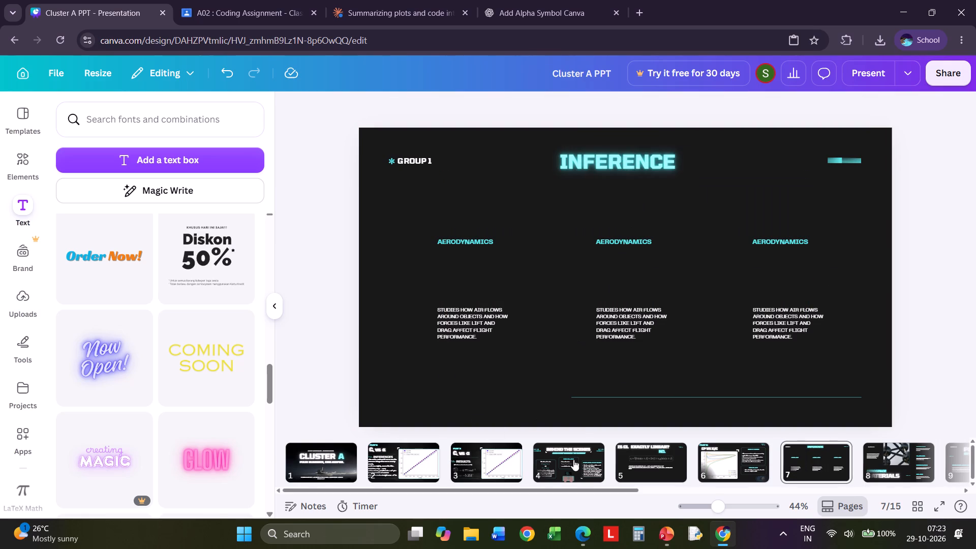
left_click(573, 459)
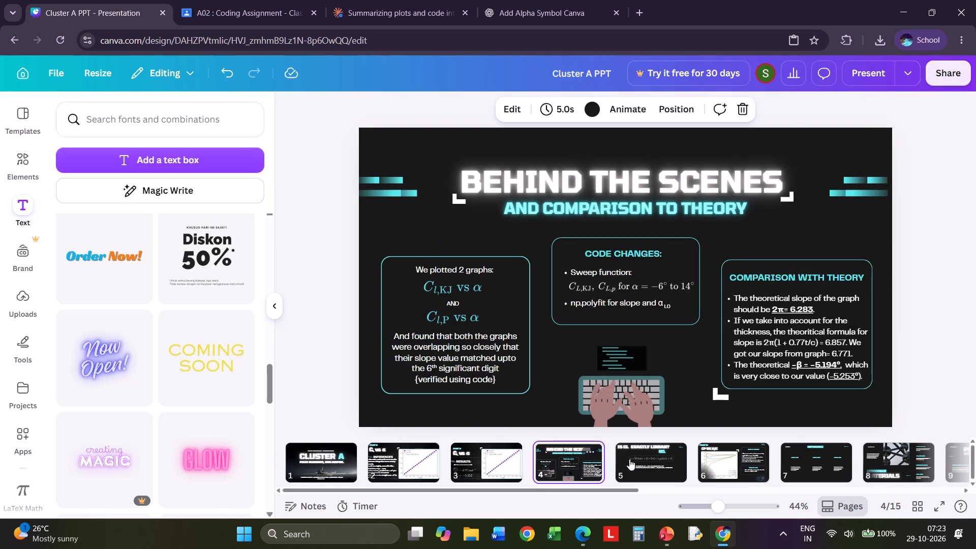
left_click(654, 457)
left_click(729, 459)
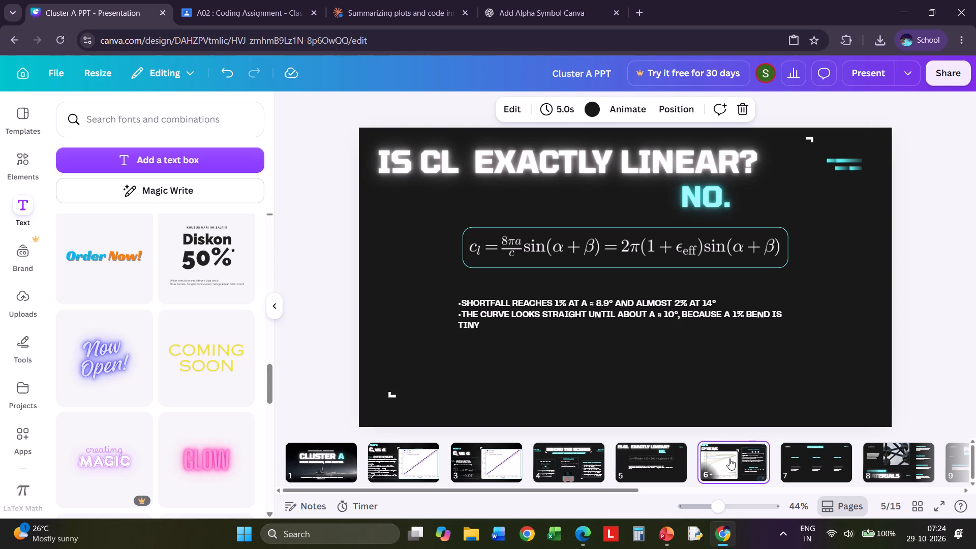
left_click(661, 534)
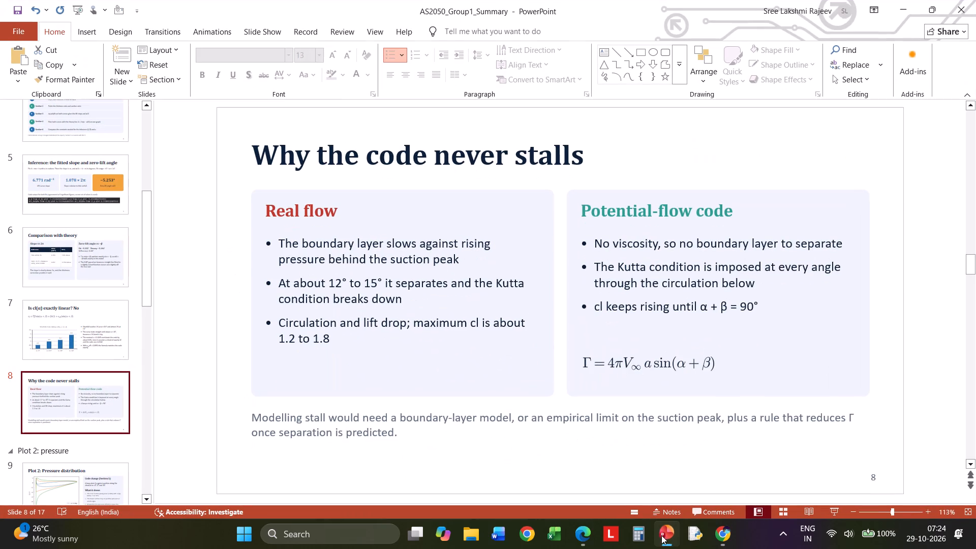
scroll(113, 418, "down", 5)
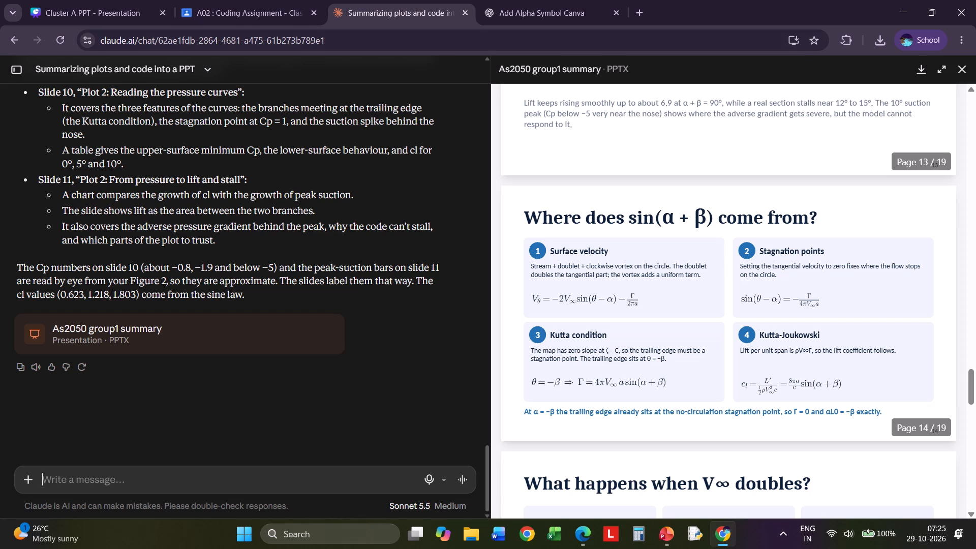
Return to the Cluster A PPT in Canva and try to download all pages as PPTX, checking the other options for premium content.
left_click(20, 0)
left_click(58, 0)
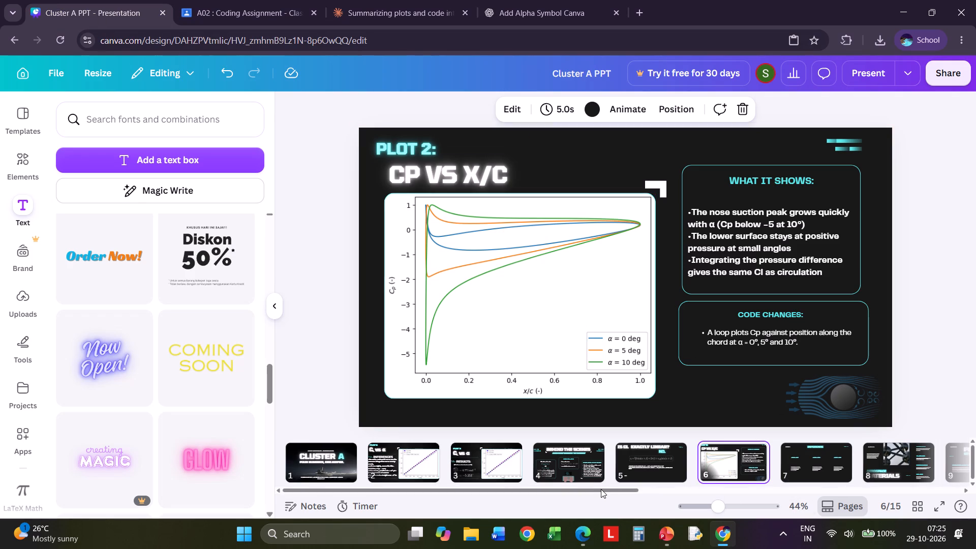
left_click_drag(601, 489, 906, 485)
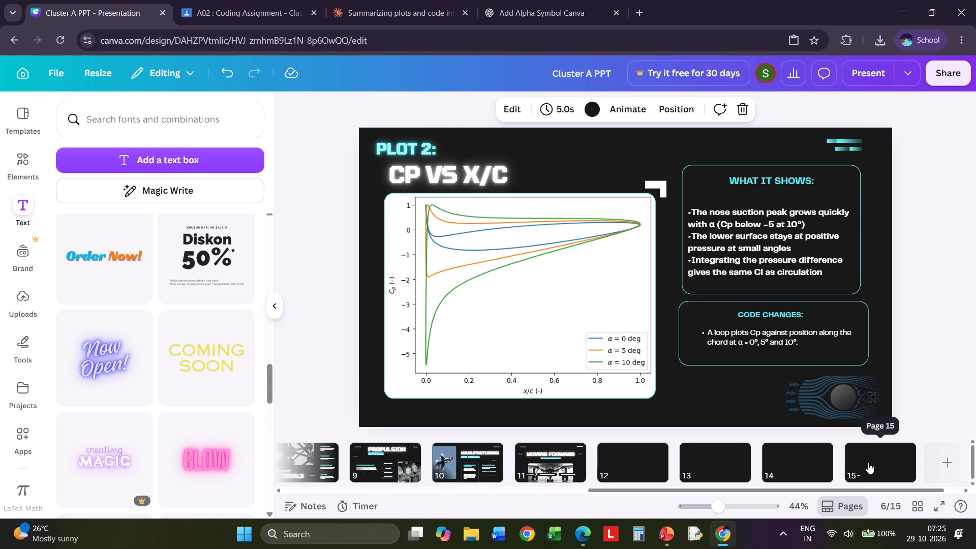
left_click(947, 79)
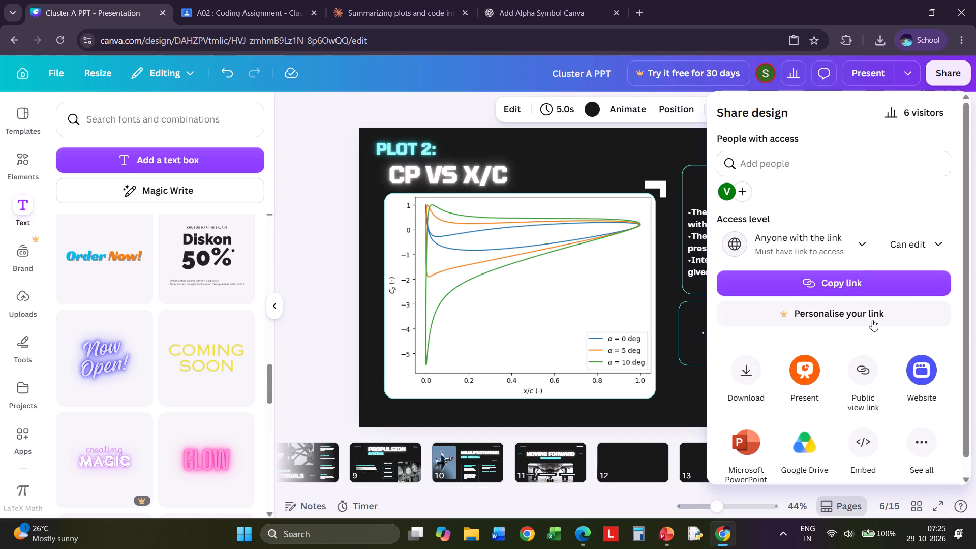
scroll(746, 389, "down", 2)
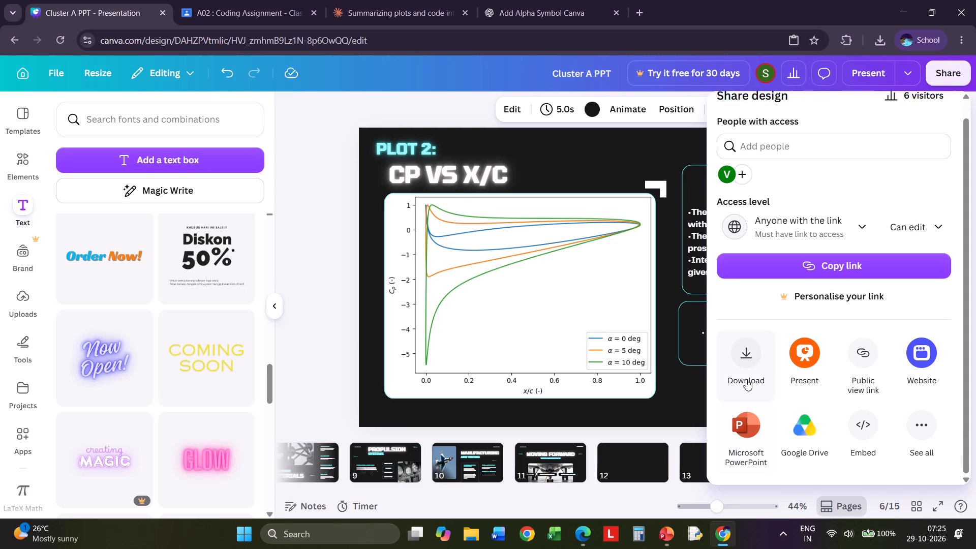
left_click(746, 379)
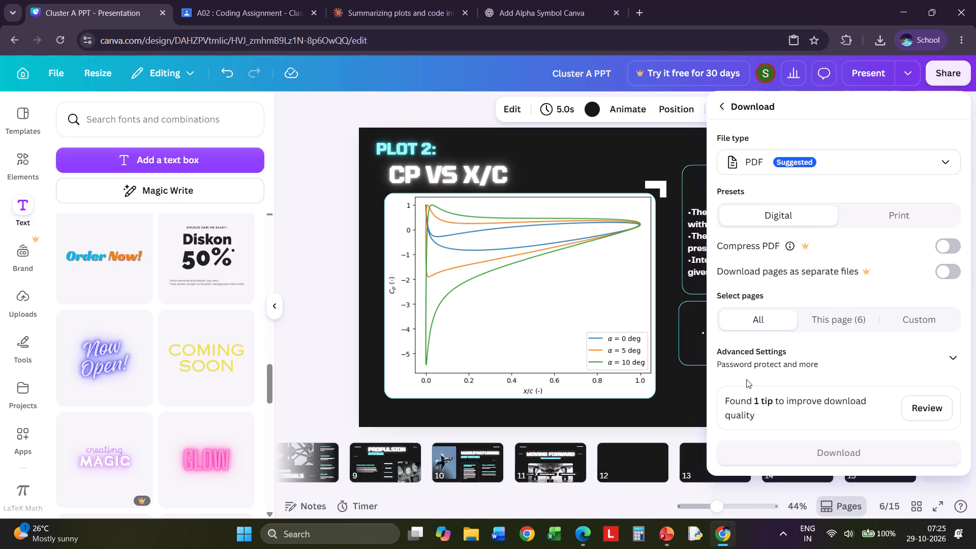
left_click(805, 162)
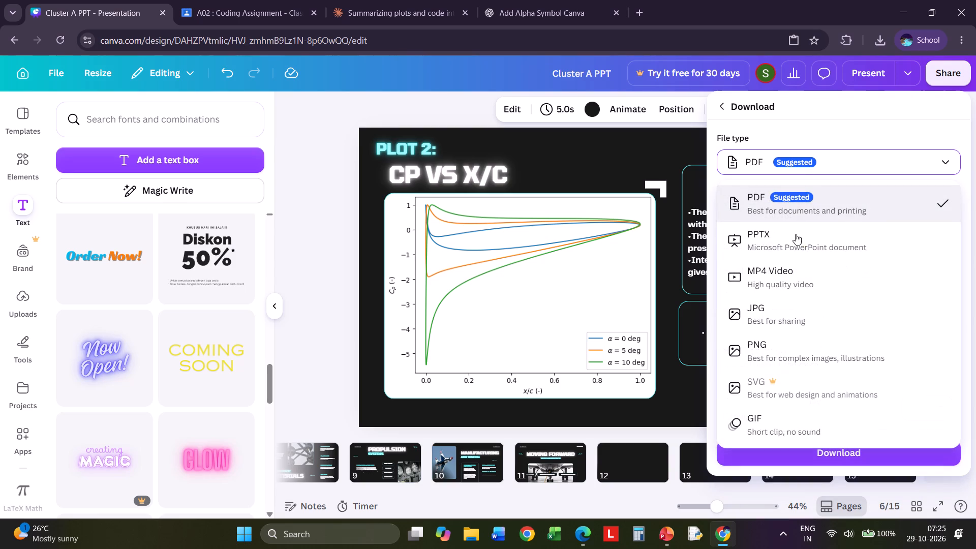
left_click(795, 240)
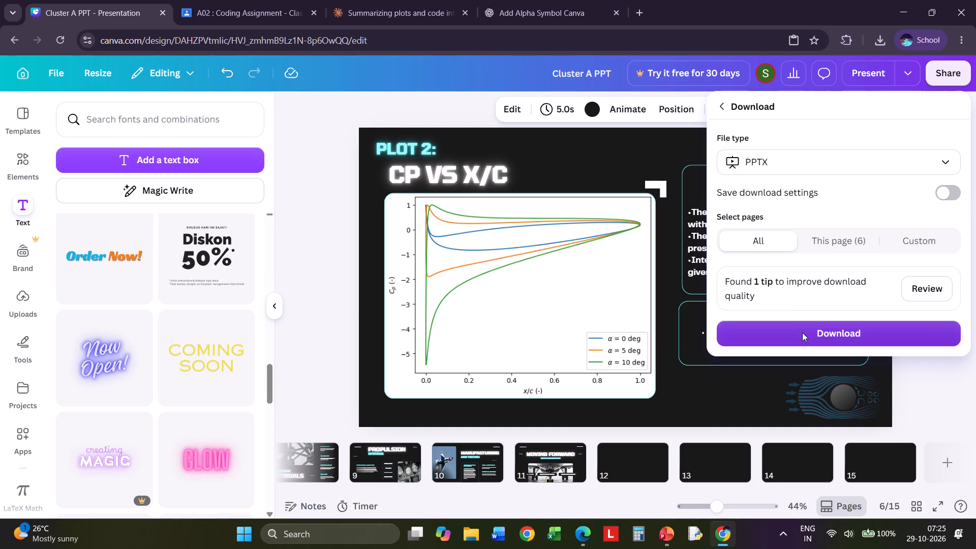
left_click(802, 332)
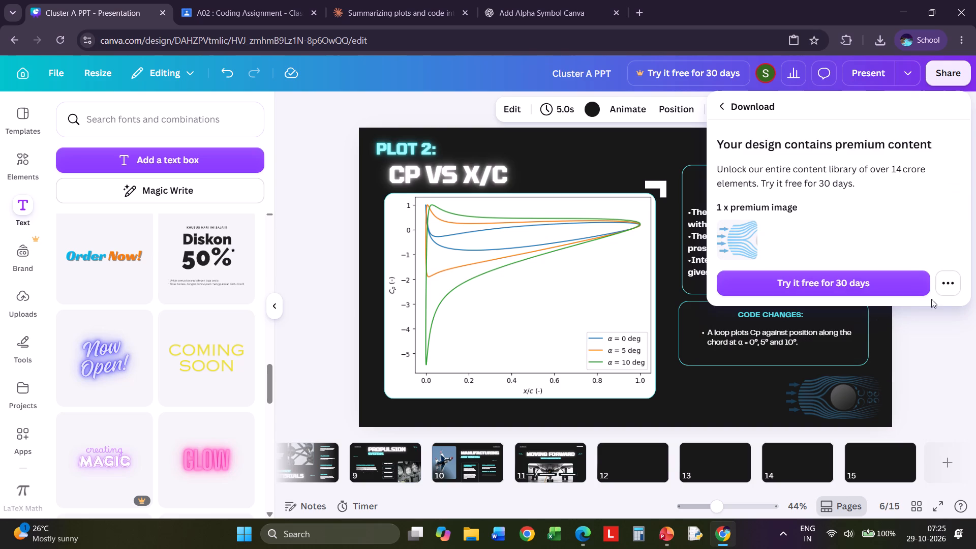
left_click(942, 285)
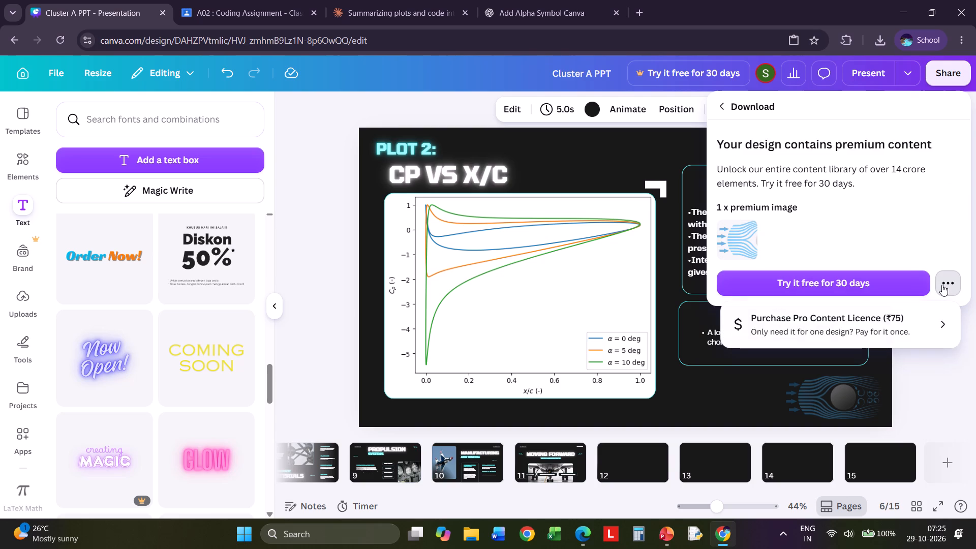
left_click(942, 285)
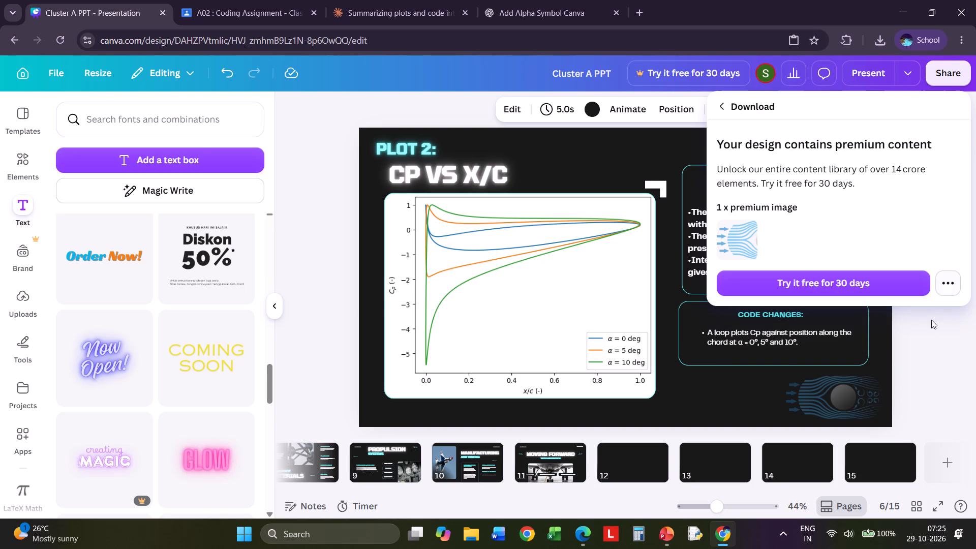
double_click(924, 343)
Delete the premium image of airflow around a sphere from the Plot 2 slide, page 6.
left_click(873, 389)
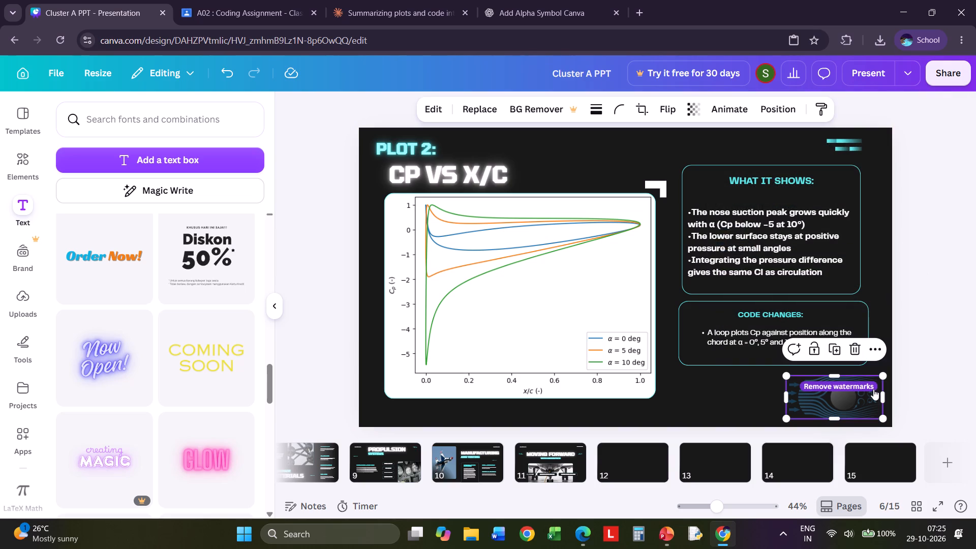
left_click(903, 348)
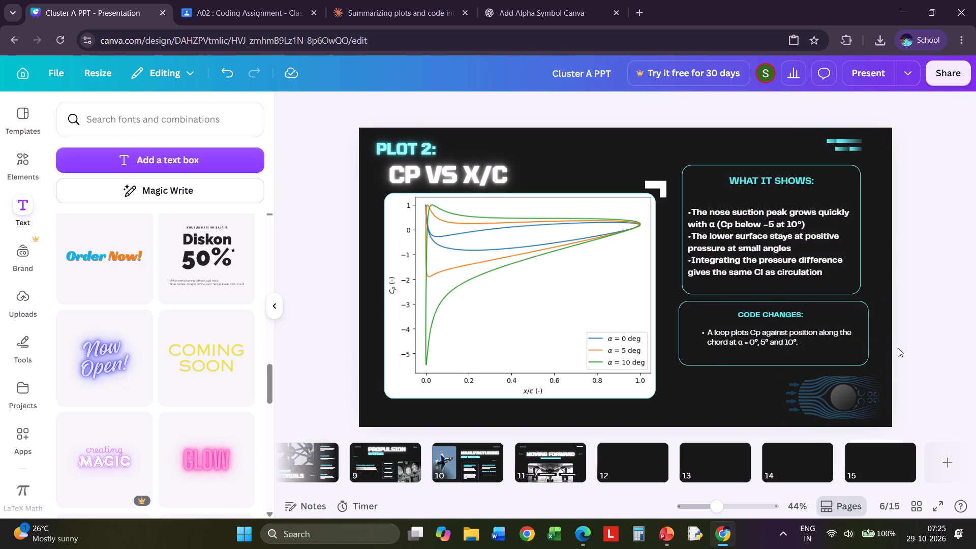
left_click(853, 394)
right_click(853, 394)
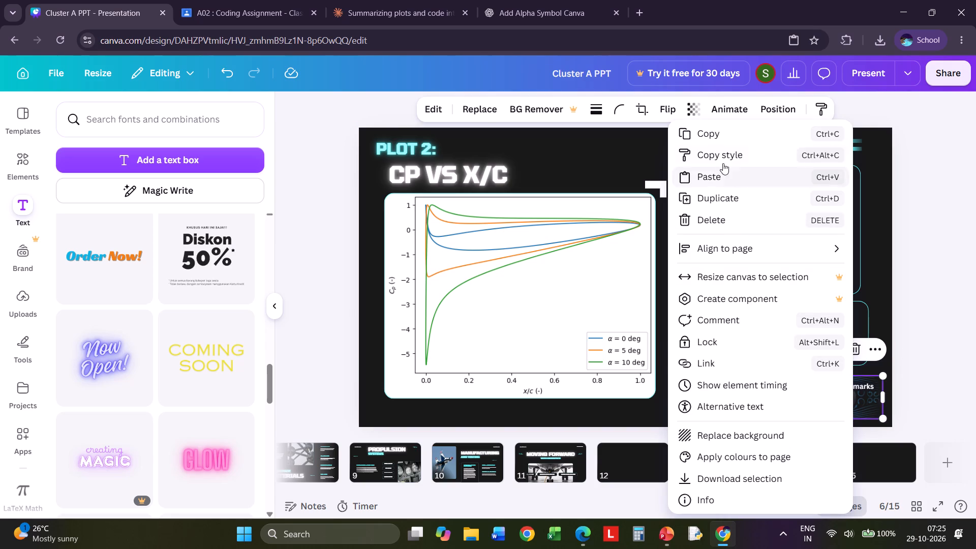
left_click(721, 221)
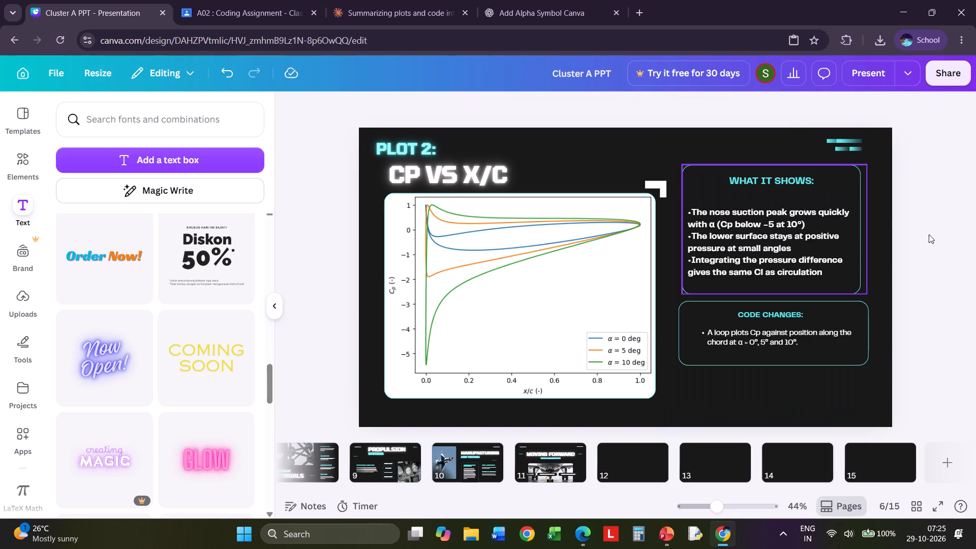
left_click(929, 234)
Download all pages of the Cluster A PPT as a PPTX file.
left_click(933, 78)
left_click(750, 383)
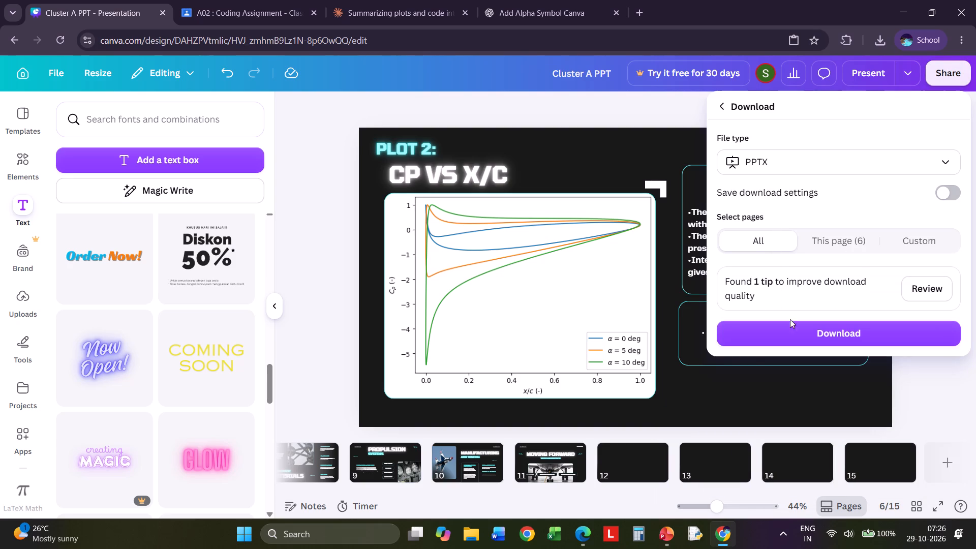
left_click(797, 331)
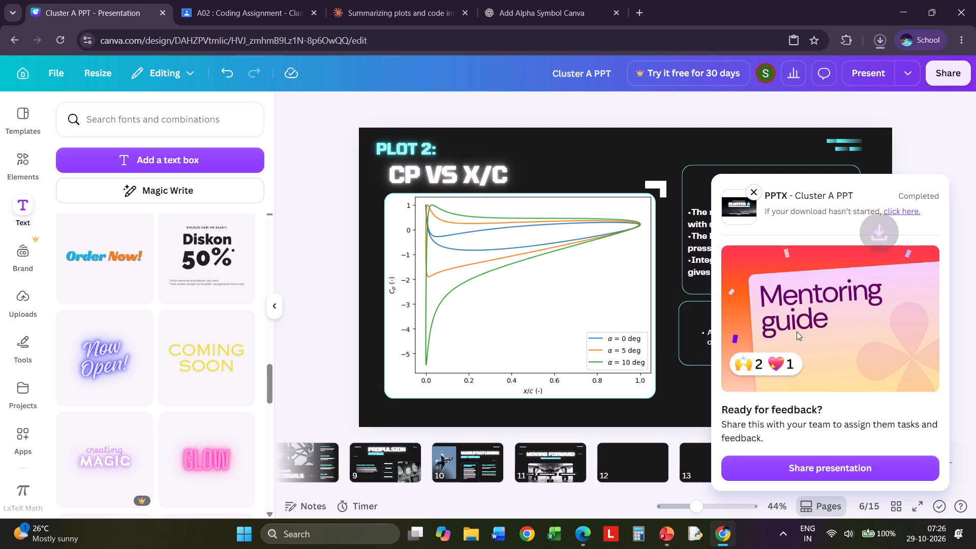
left_click(303, 135)
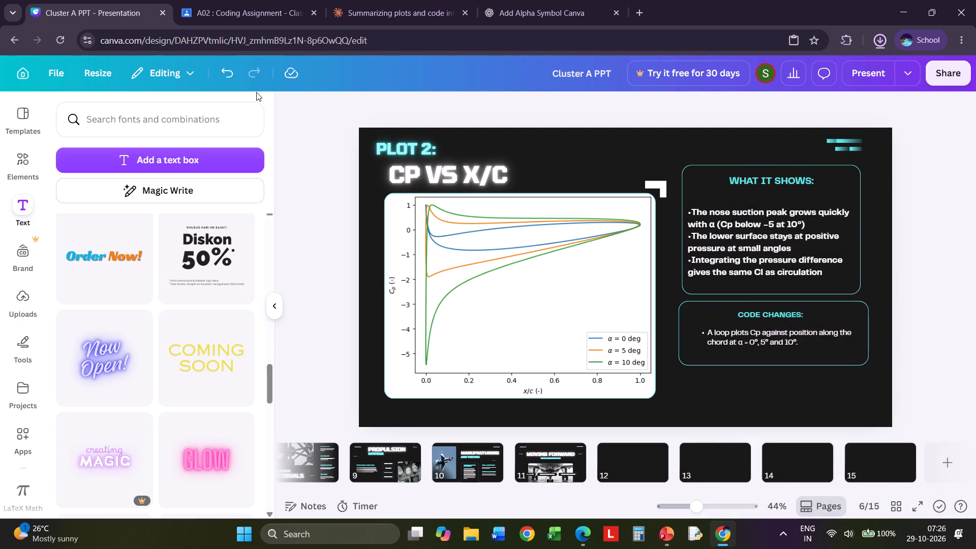
Undo the deletion of the airflow image on the Plot 2 slide.
left_click(224, 62)
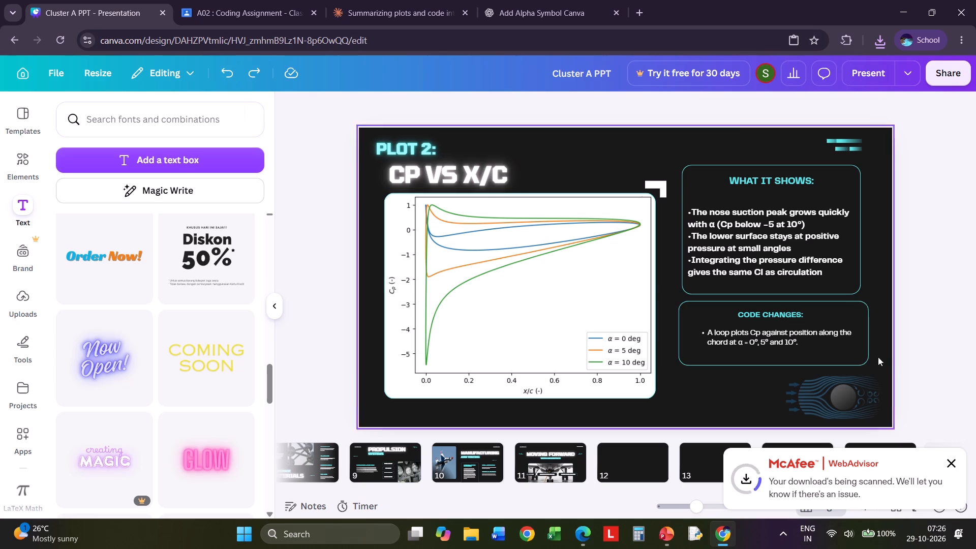
Open the downloaded Cluster A PPT.pptx in PowerPoint.
left_click(876, 40)
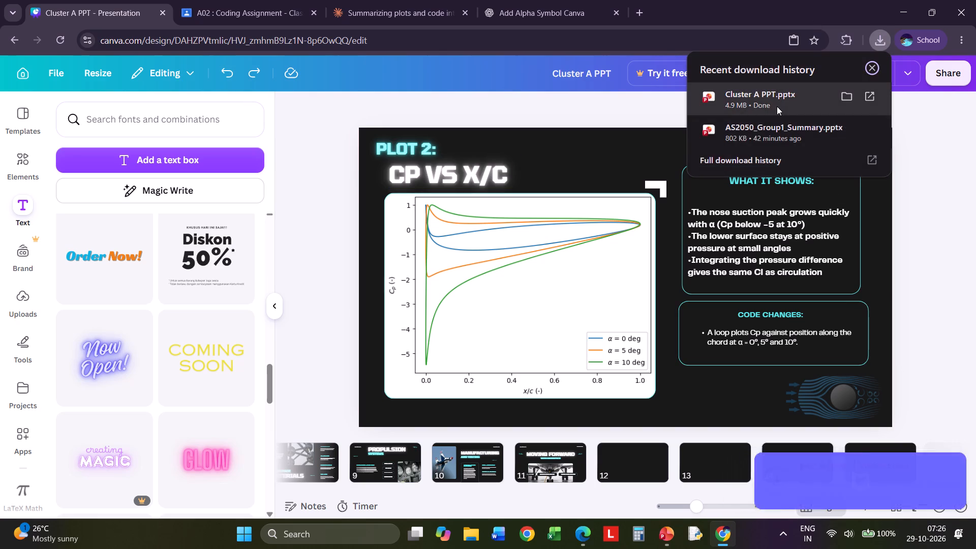
left_click(777, 106)
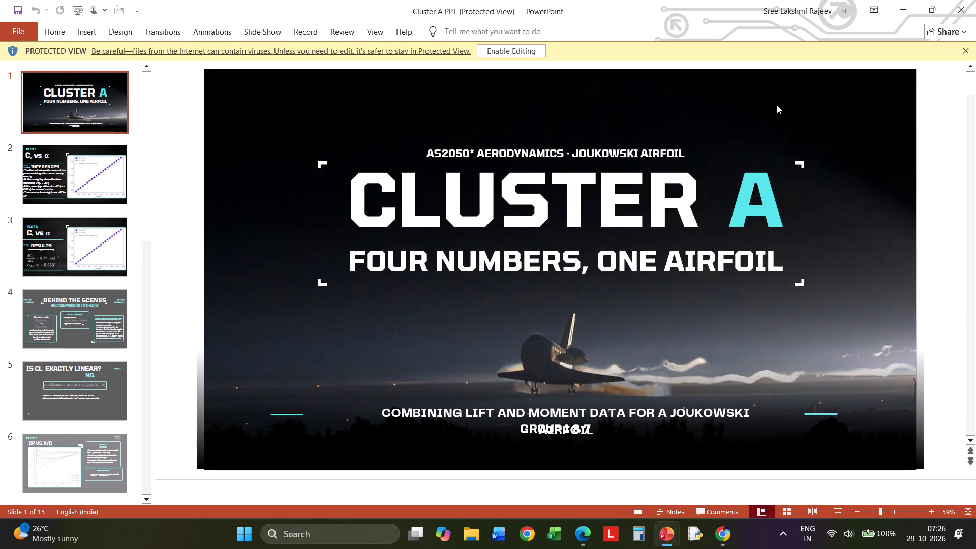
Enable editing for the Cluster A PPT presentation.
left_click(504, 53)
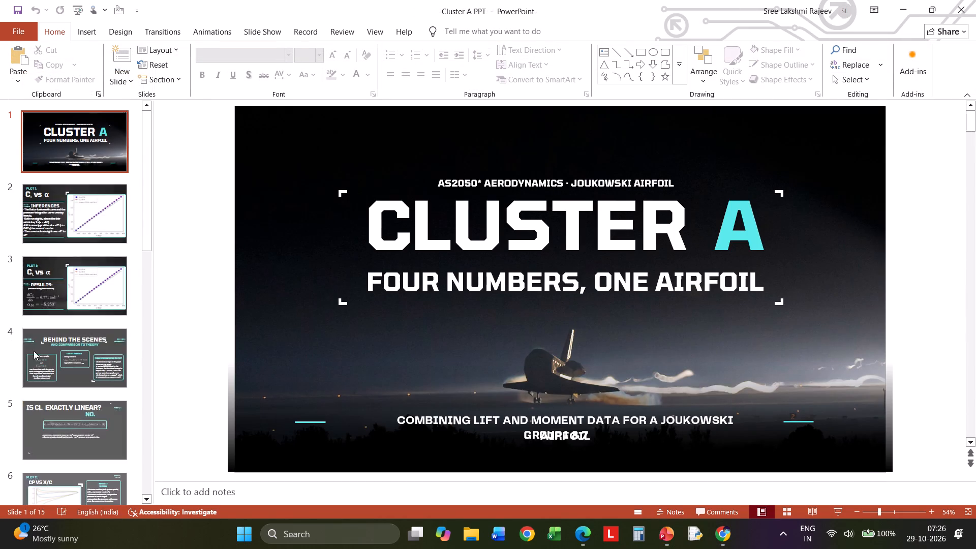
Skim through all the slides of the Cluster A PPT deck to check how the exported pages came across.
scroll(74, 290, "down", 4)
left_click(83, 197)
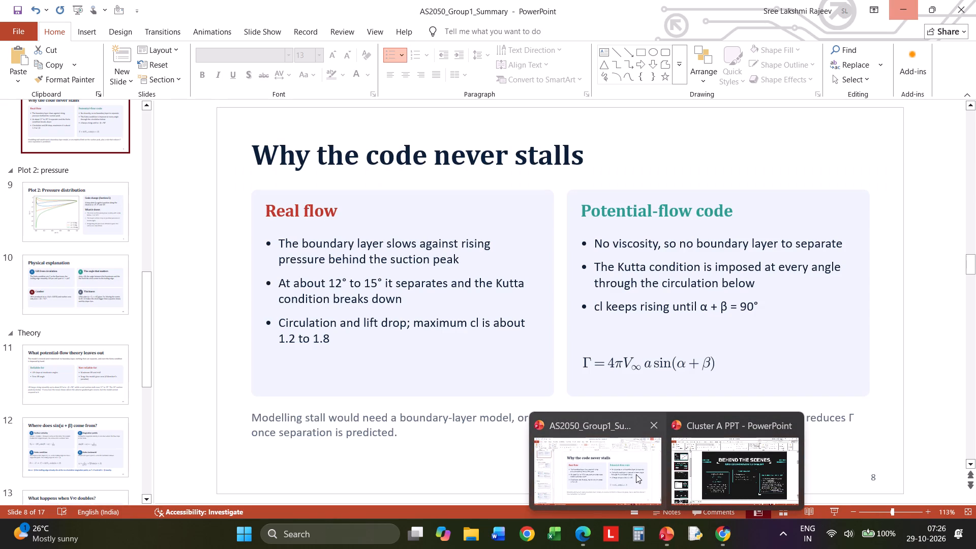
left_click(734, 471)
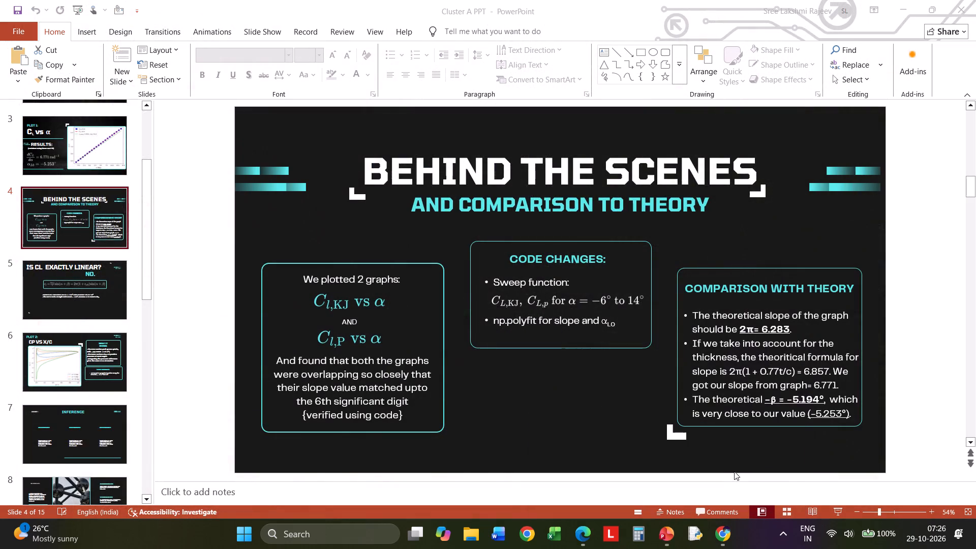
scroll(44, 340, "down", 16)
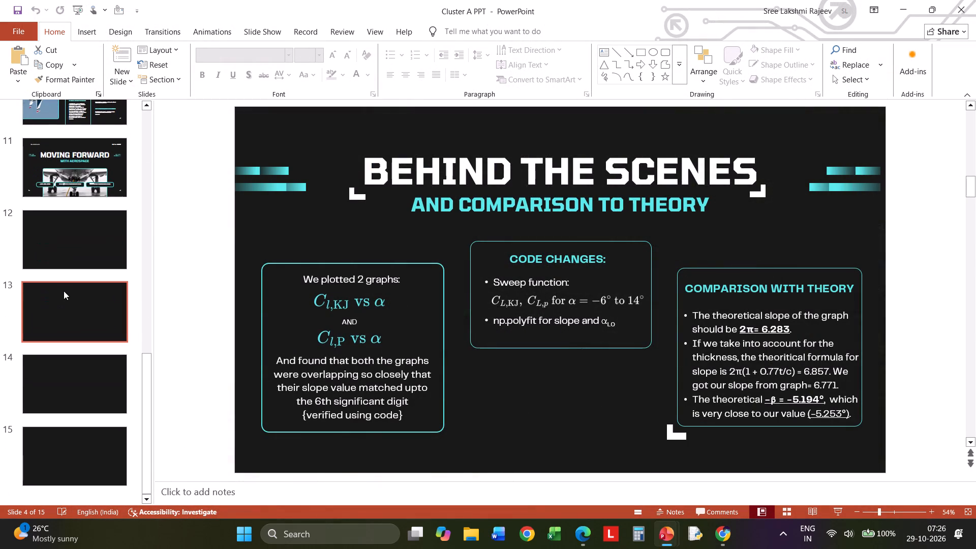
scroll(64, 291, "down", 5)
scroll(76, 321, "up", 9)
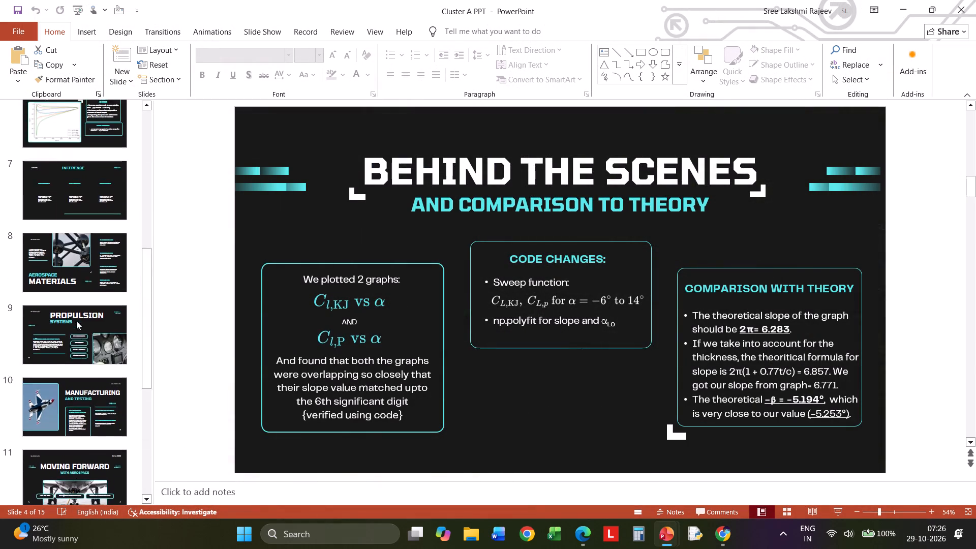
scroll(76, 321, "up", 20)
Review slides 1 to 6 individually, checking their text, equations, plots and graphics, and return to the Behind the Scenes slide.
left_click(72, 133)
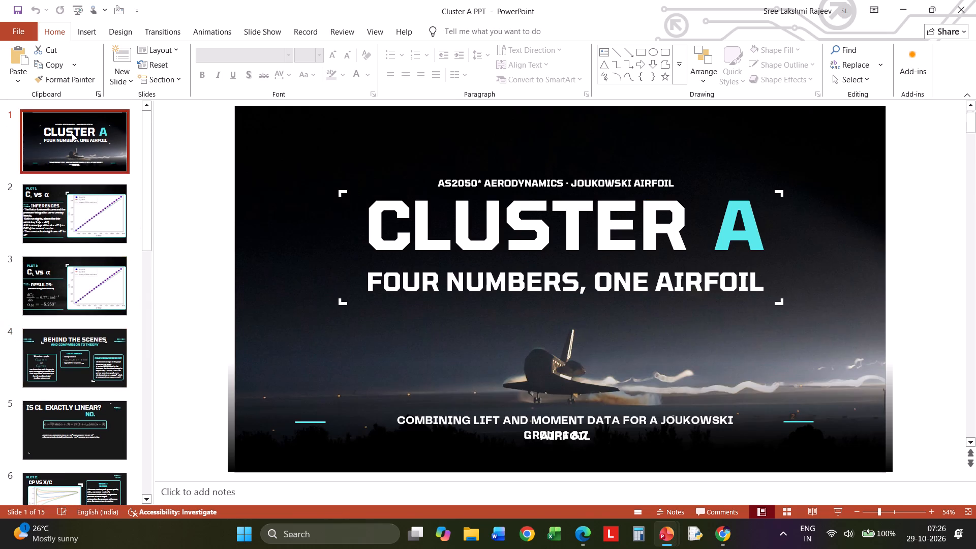
left_click(80, 222)
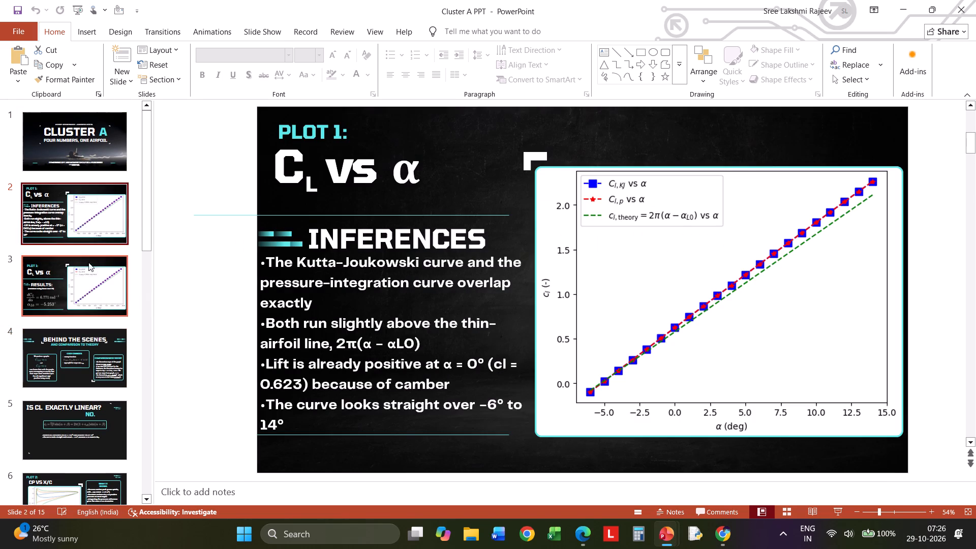
left_click(90, 271)
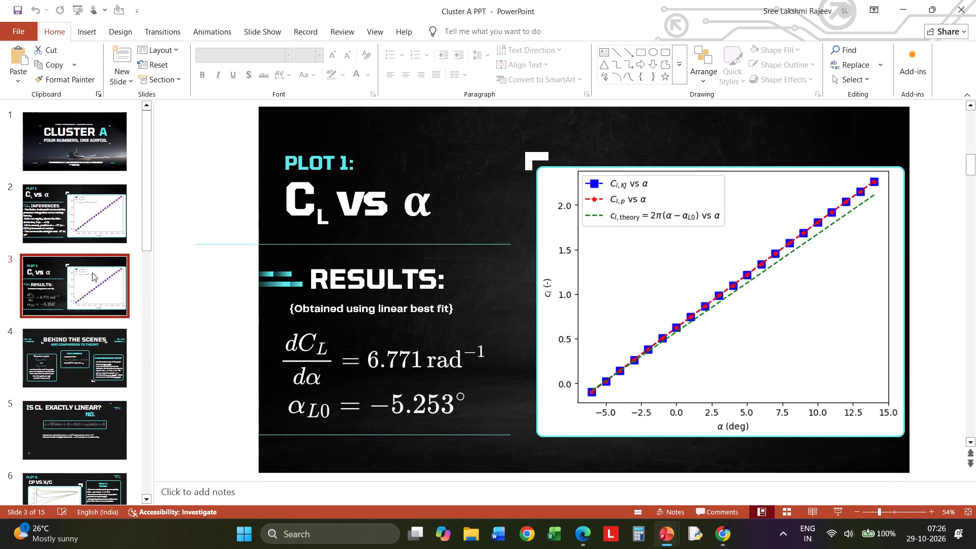
left_click(93, 354)
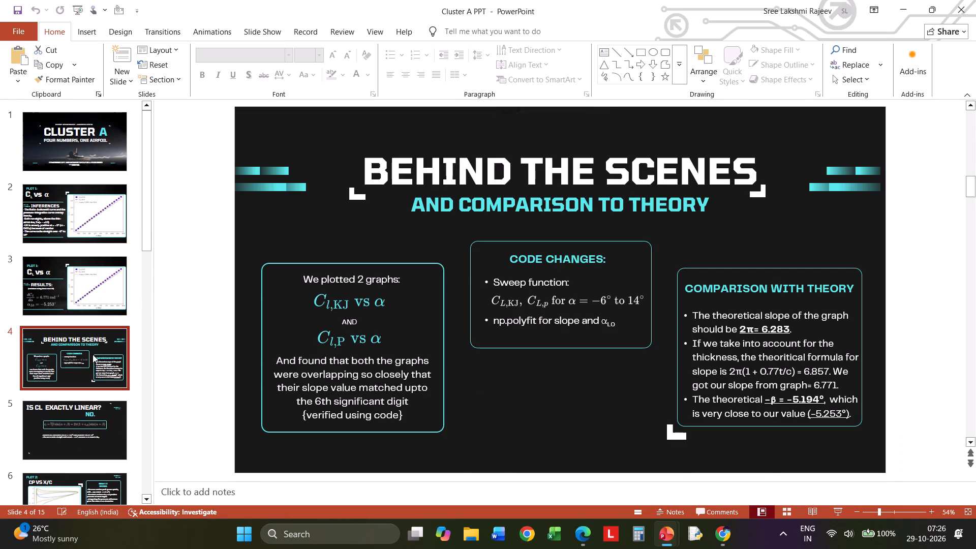
scroll(93, 354, "down", 1)
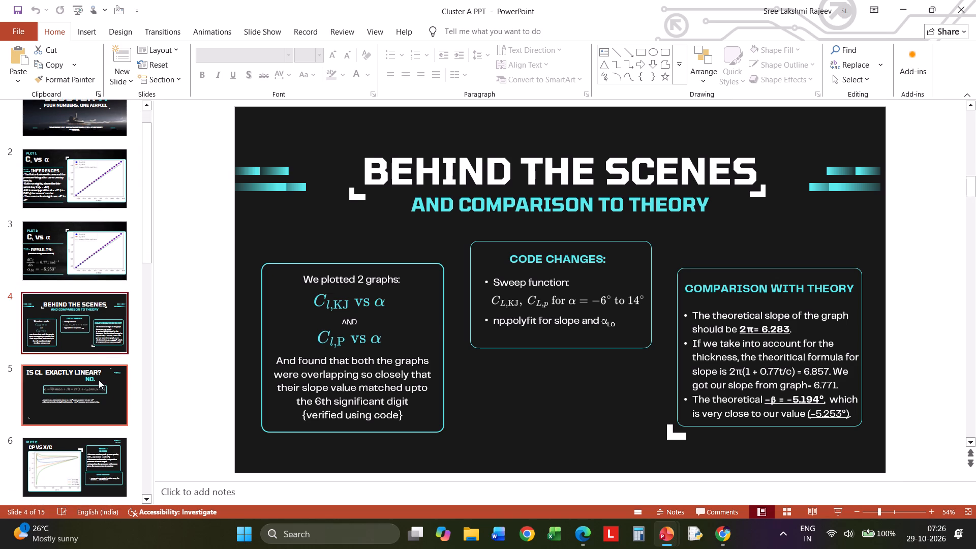
left_click(99, 388)
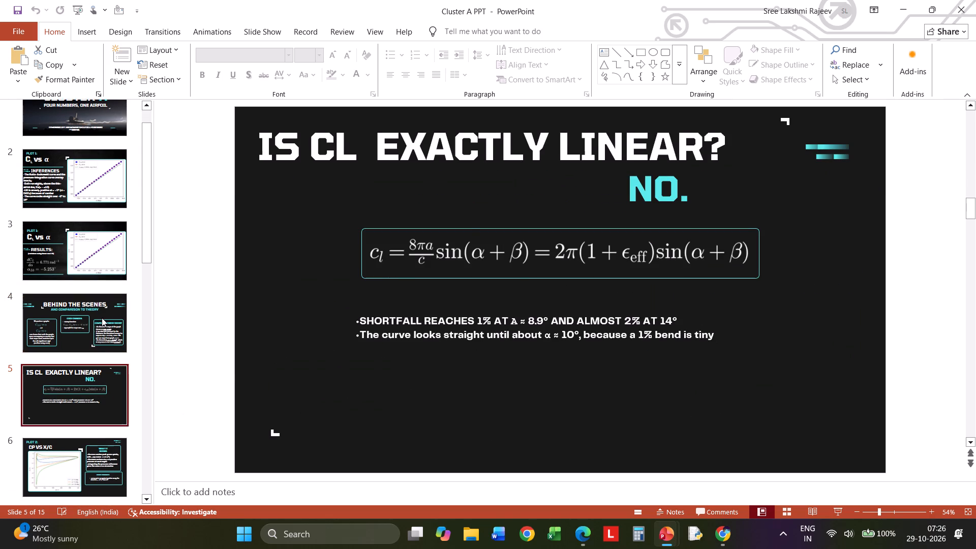
left_click(102, 318)
left_click(74, 476)
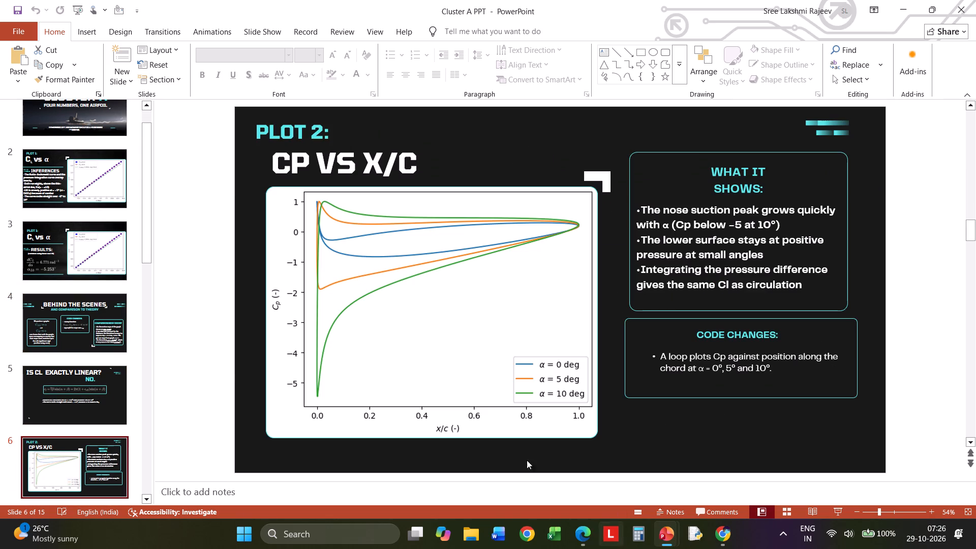
scroll(80, 283, "up", 2)
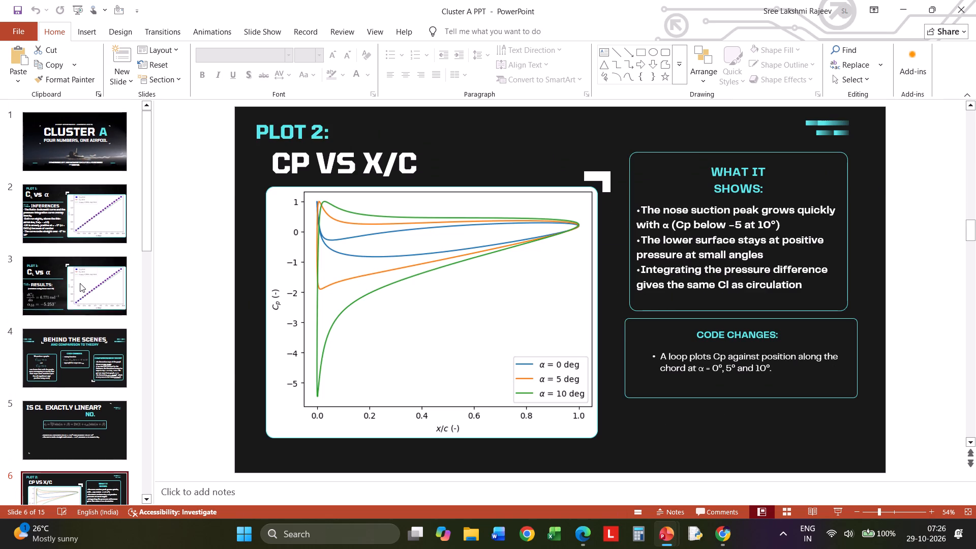
left_click(86, 351)
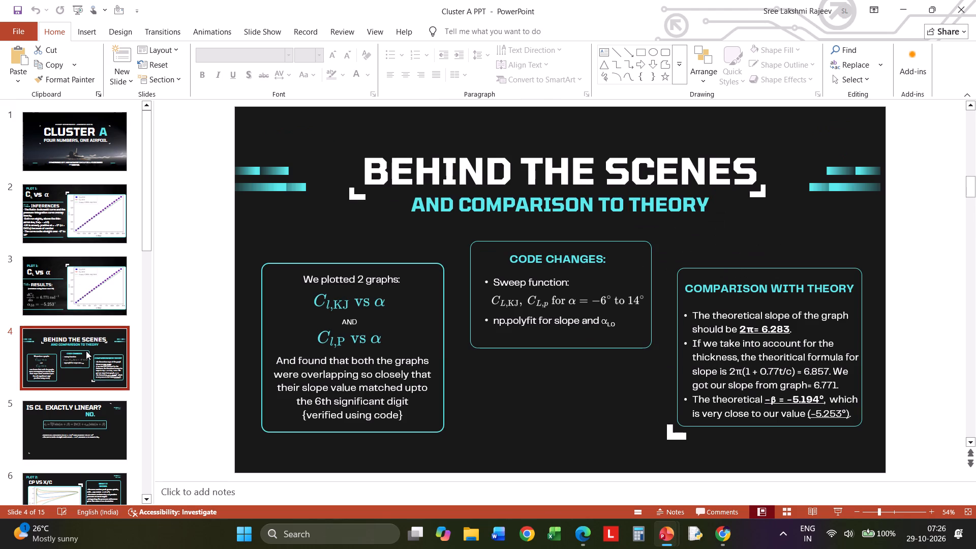
scroll(86, 351, "down", 4)
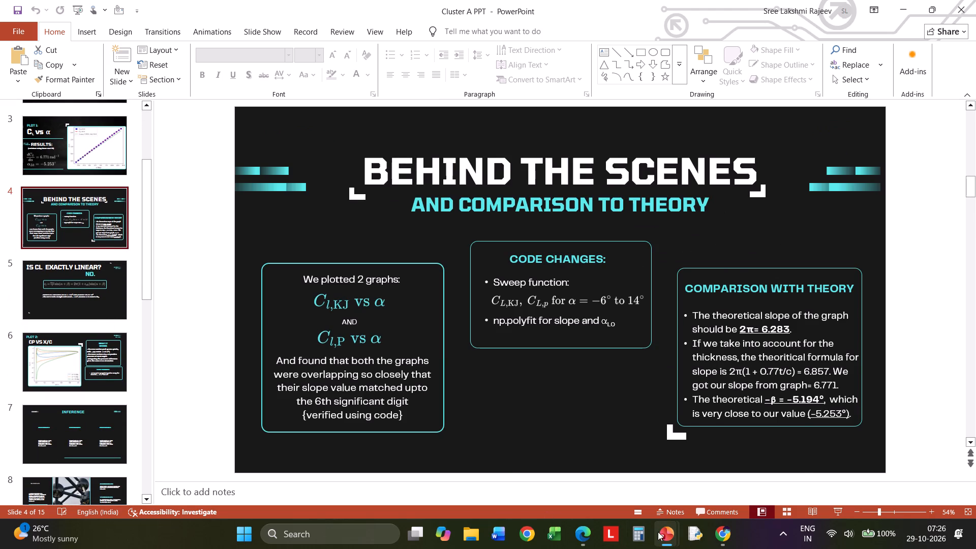
Switch to the Cluster A PPT deck in Canva in Chrome and bring its earlier page thumbnails into view.
left_click(715, 534)
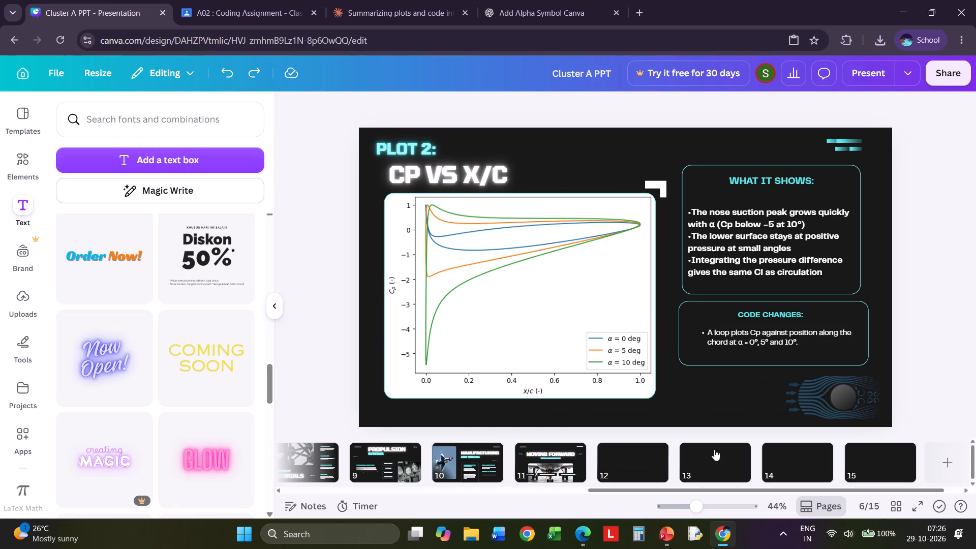
left_click_drag(613, 492, 441, 493)
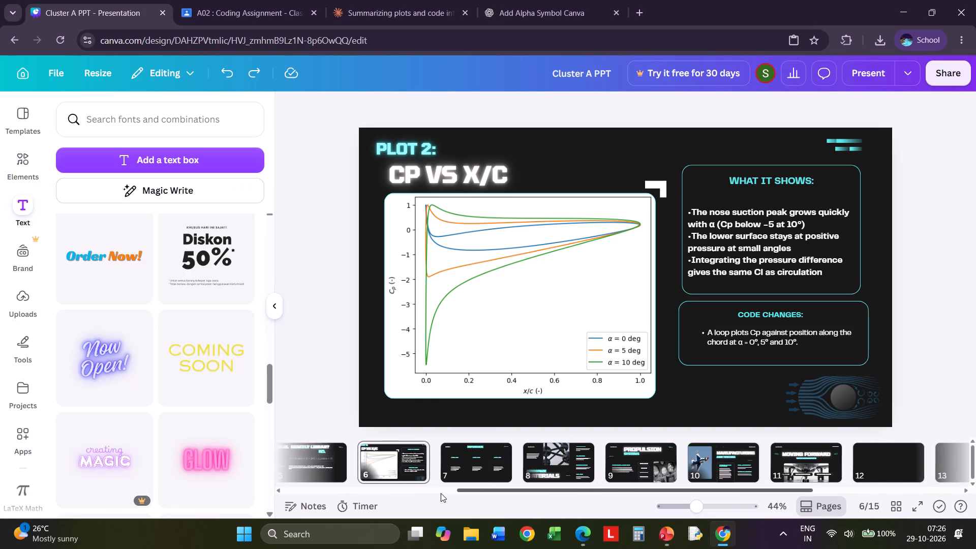
left_click_drag(441, 493, 439, 493)
left_click(439, 493)
left_click_drag(451, 484, 368, 498)
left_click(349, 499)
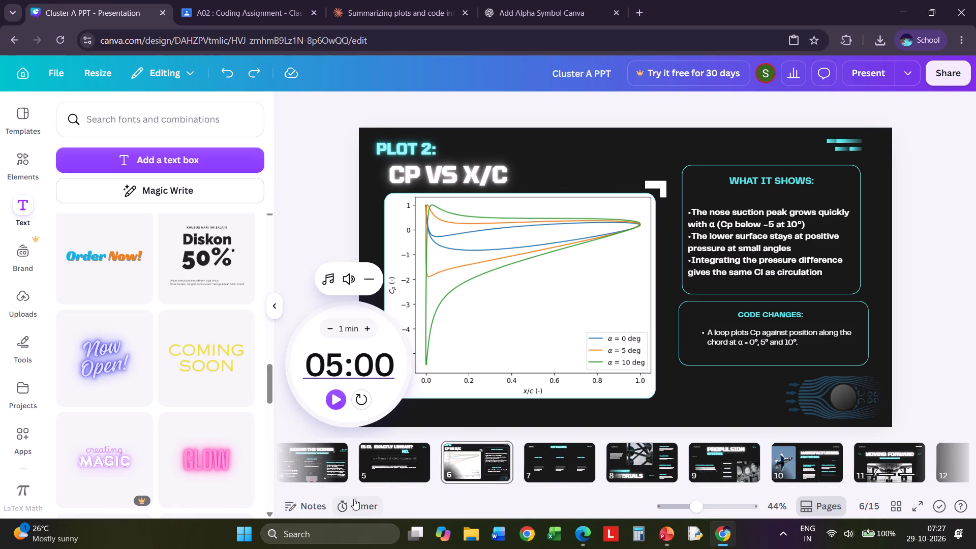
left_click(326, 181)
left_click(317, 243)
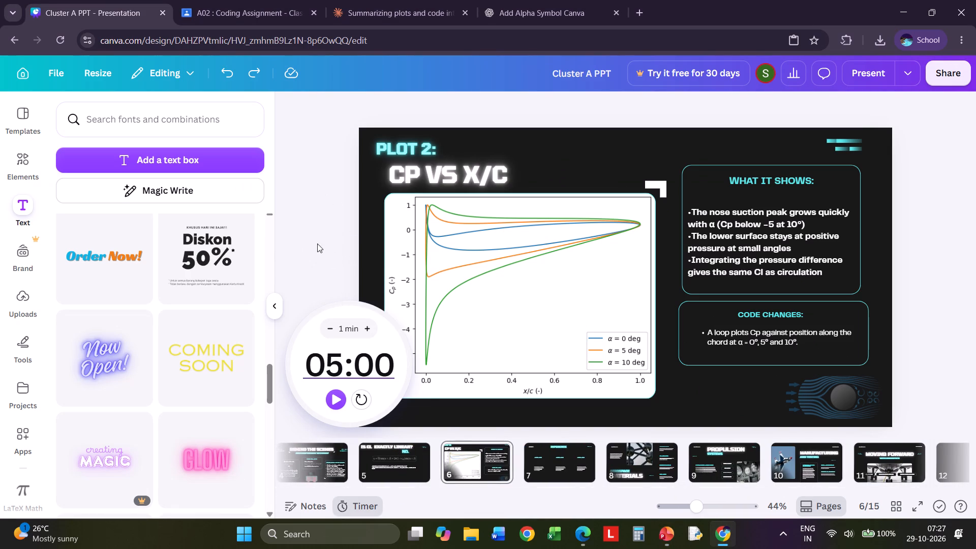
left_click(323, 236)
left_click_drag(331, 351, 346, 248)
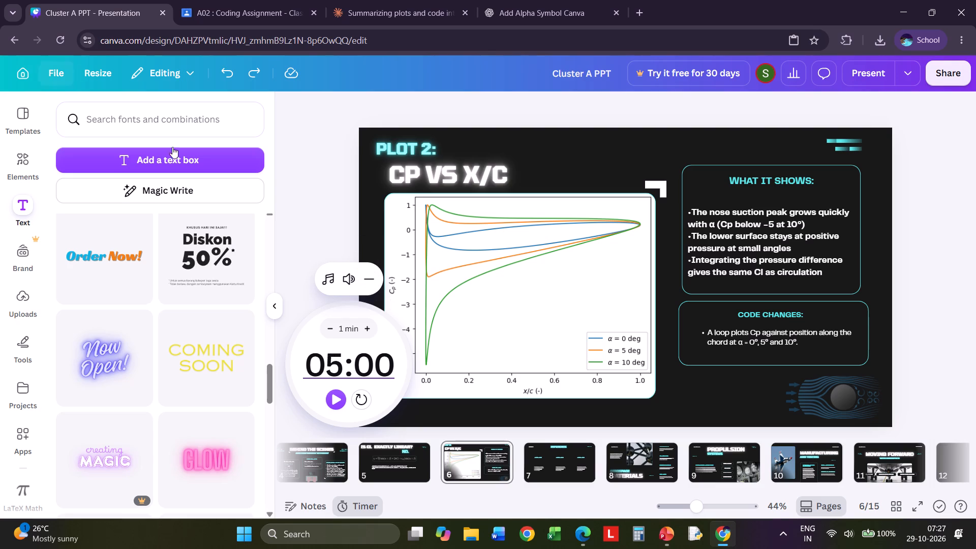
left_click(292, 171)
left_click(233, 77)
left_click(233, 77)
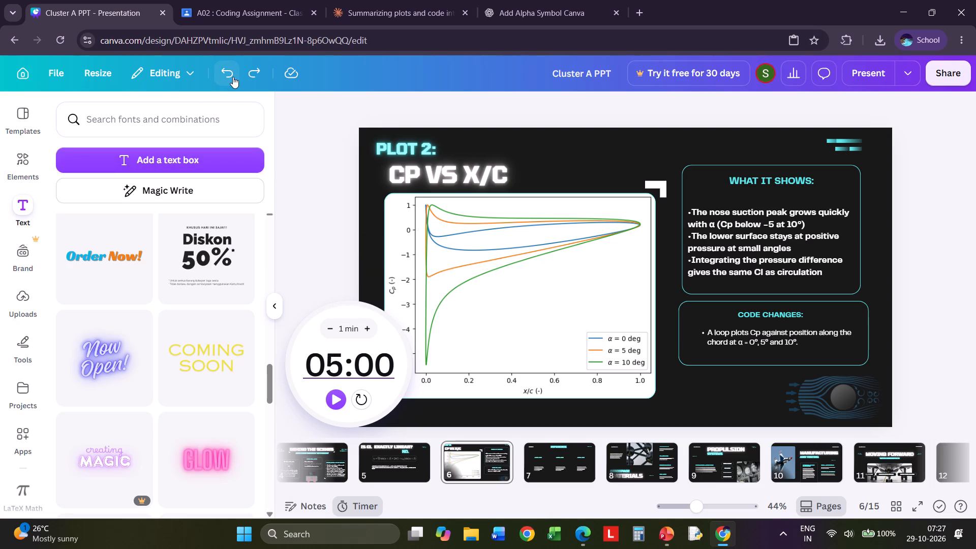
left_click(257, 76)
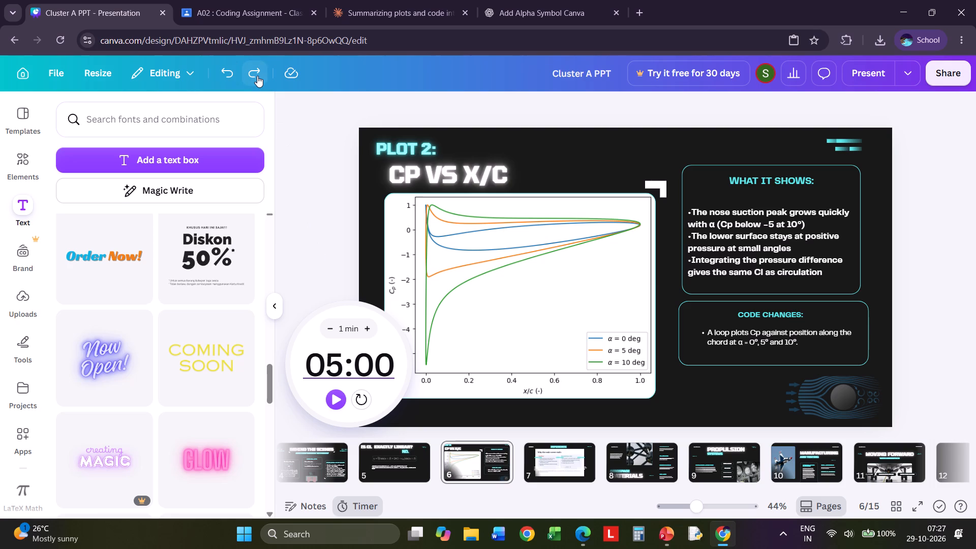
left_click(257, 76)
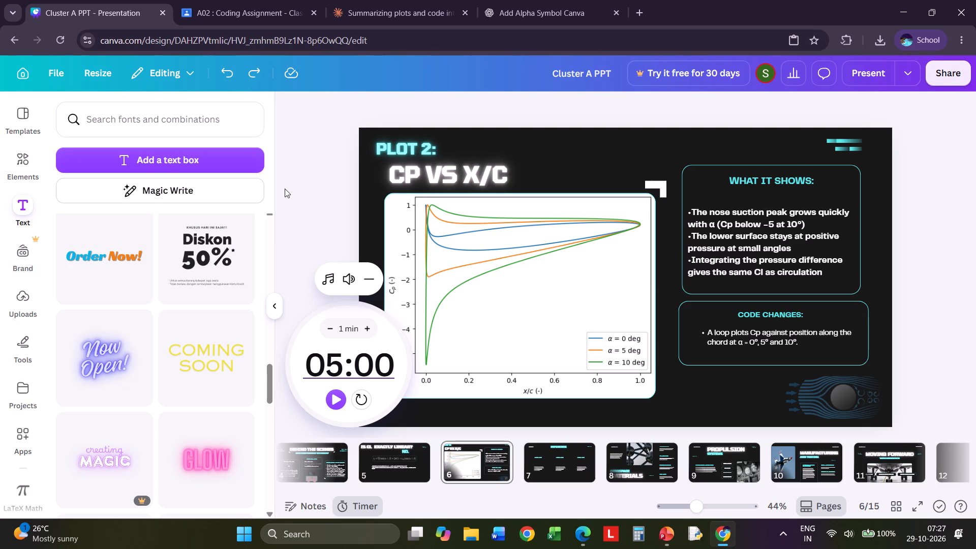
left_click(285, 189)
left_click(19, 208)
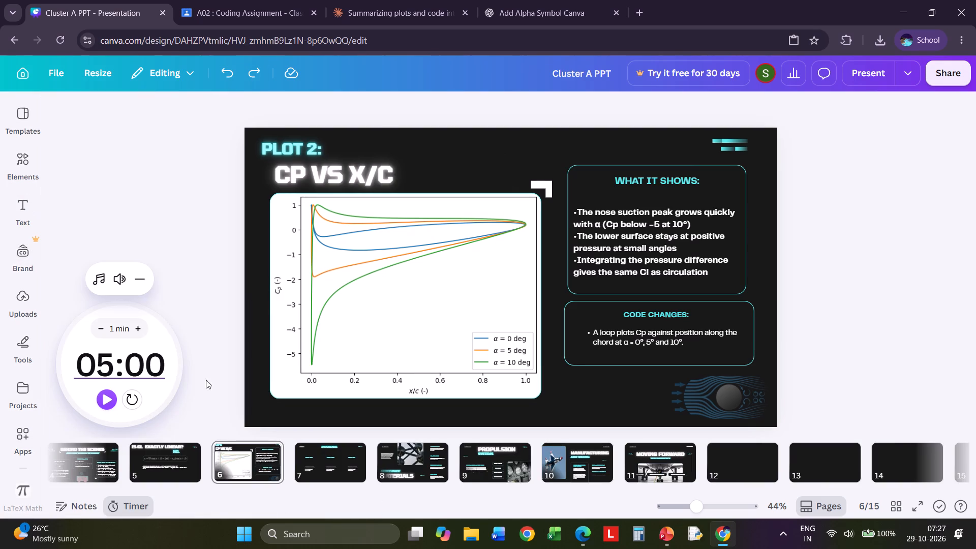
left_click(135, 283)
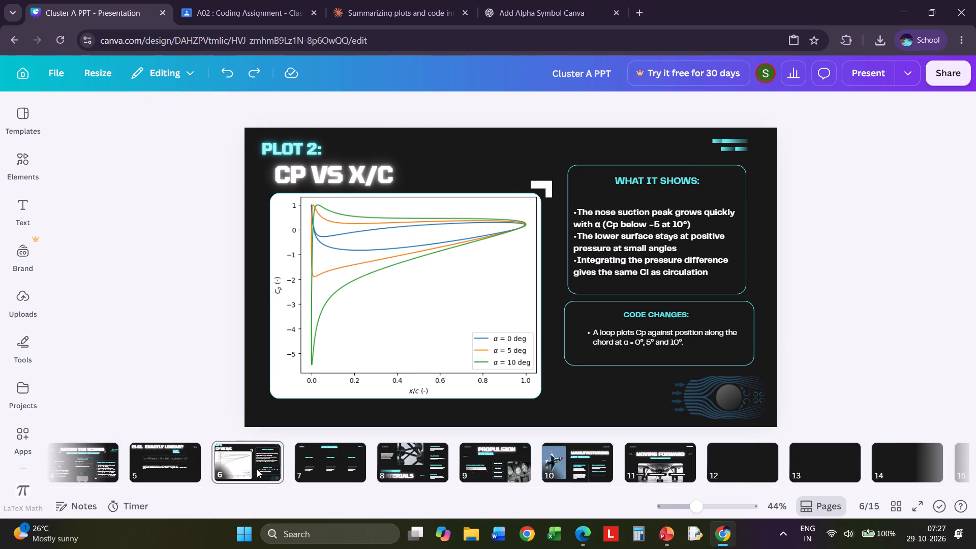
On page 4, Behind the Scenes, move the typing-hands keyboard graphic slightly up and centre it beneath the Code Changes box.
left_click_drag(532, 487, 272, 494)
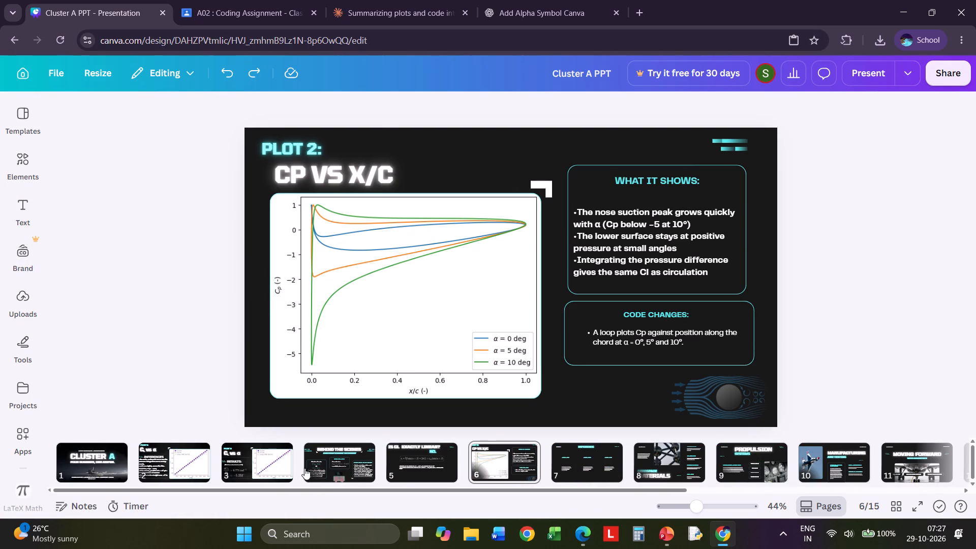
left_click(363, 460)
left_click(510, 373)
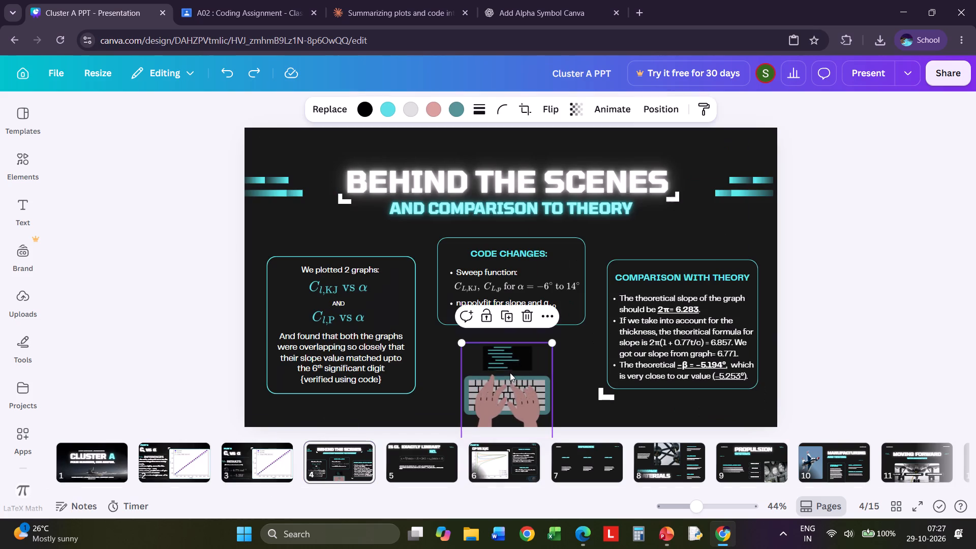
left_click_drag(510, 373, 513, 364)
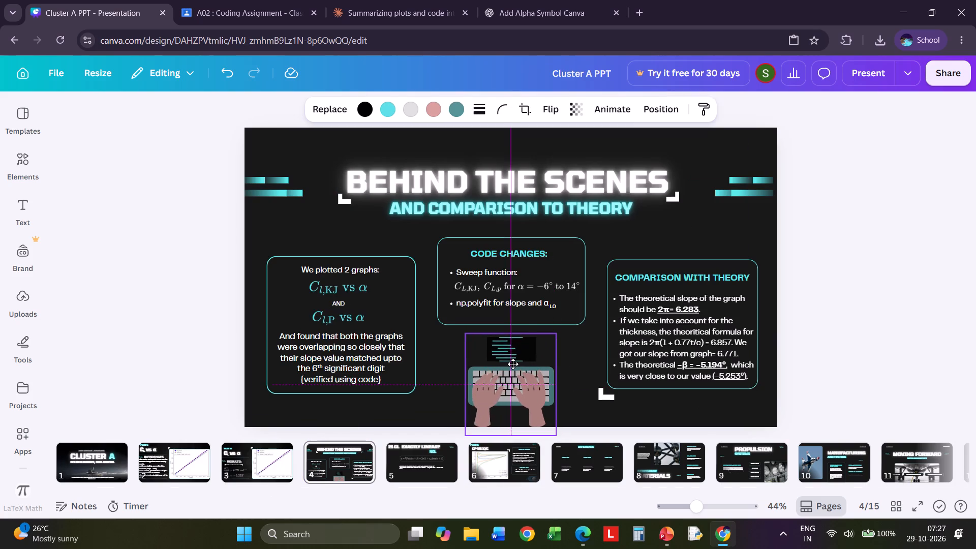
left_click_drag(513, 364, 513, 361)
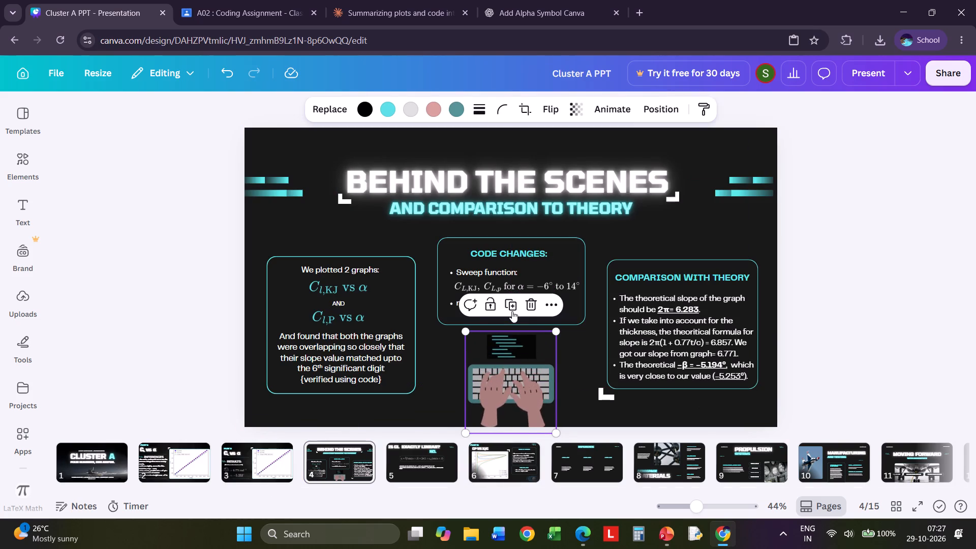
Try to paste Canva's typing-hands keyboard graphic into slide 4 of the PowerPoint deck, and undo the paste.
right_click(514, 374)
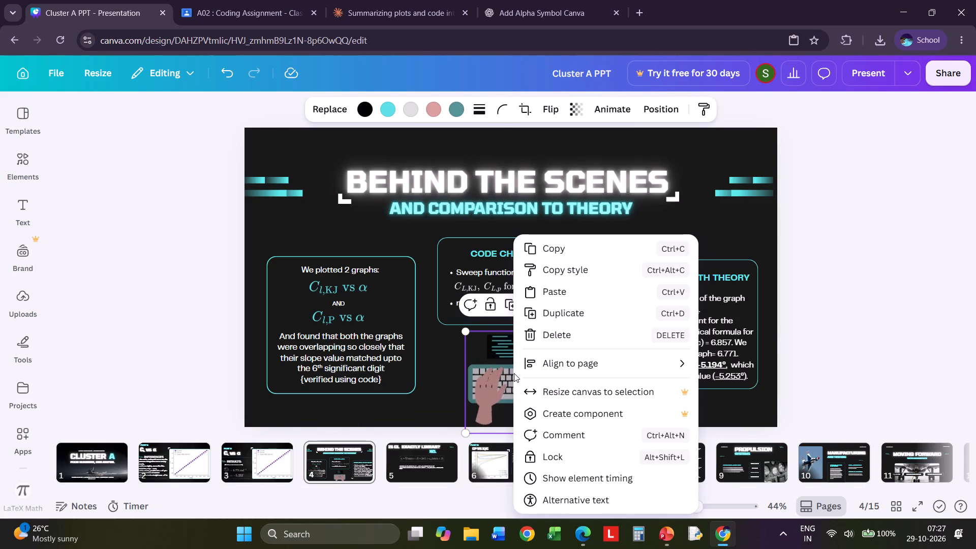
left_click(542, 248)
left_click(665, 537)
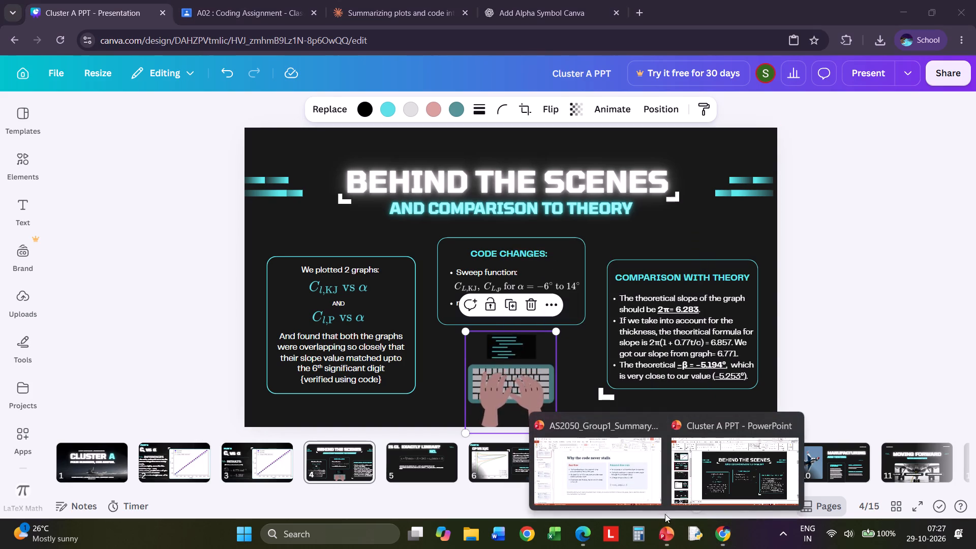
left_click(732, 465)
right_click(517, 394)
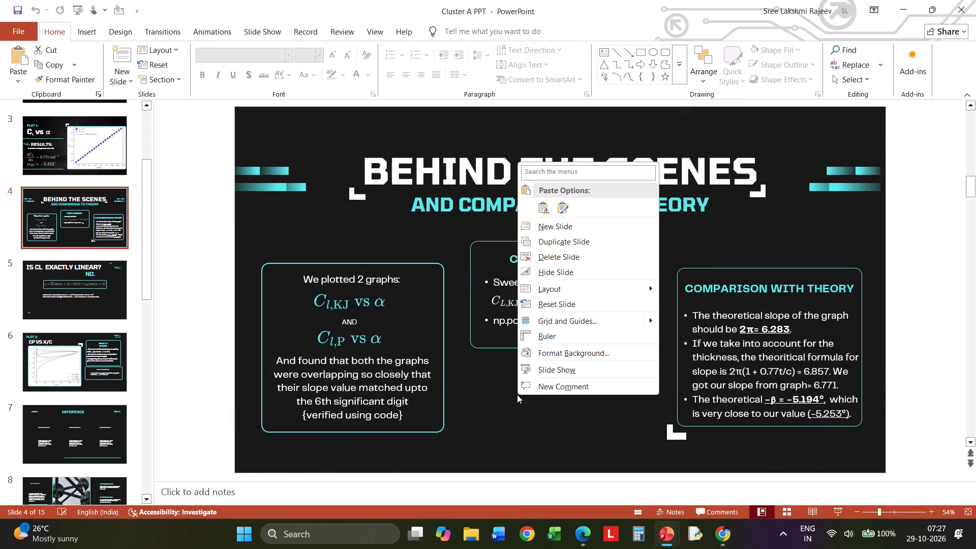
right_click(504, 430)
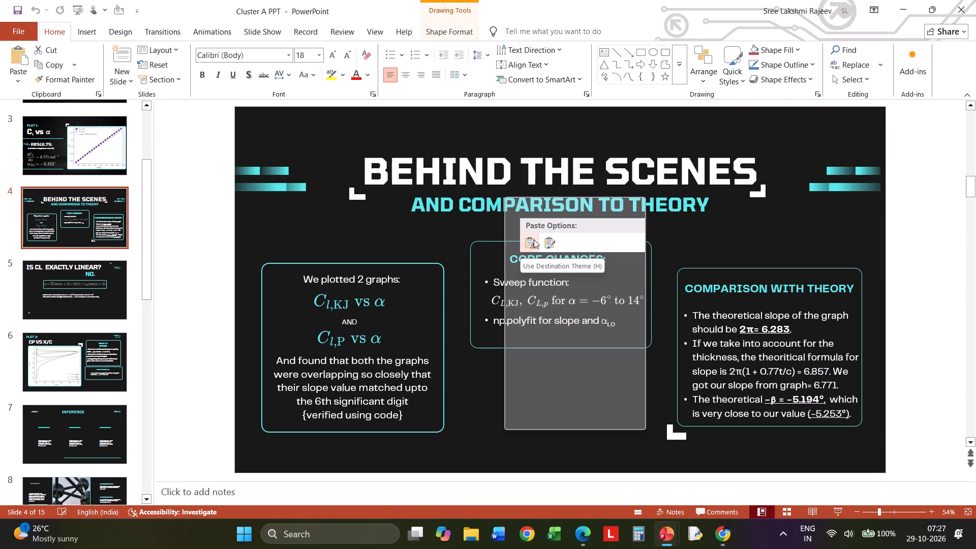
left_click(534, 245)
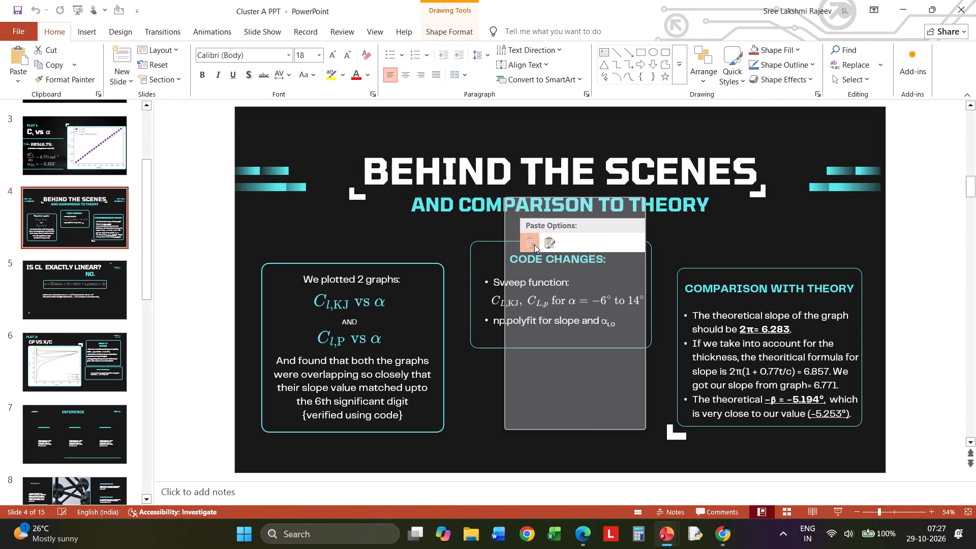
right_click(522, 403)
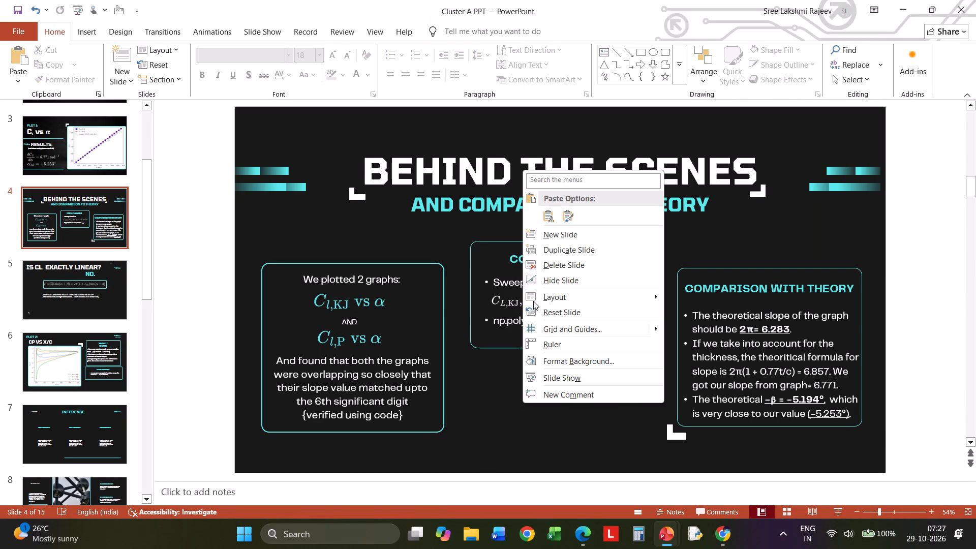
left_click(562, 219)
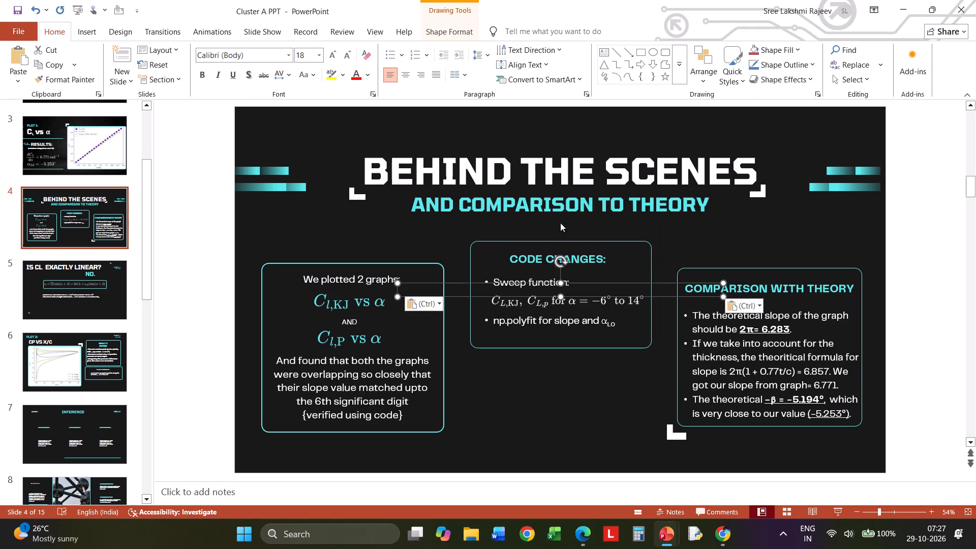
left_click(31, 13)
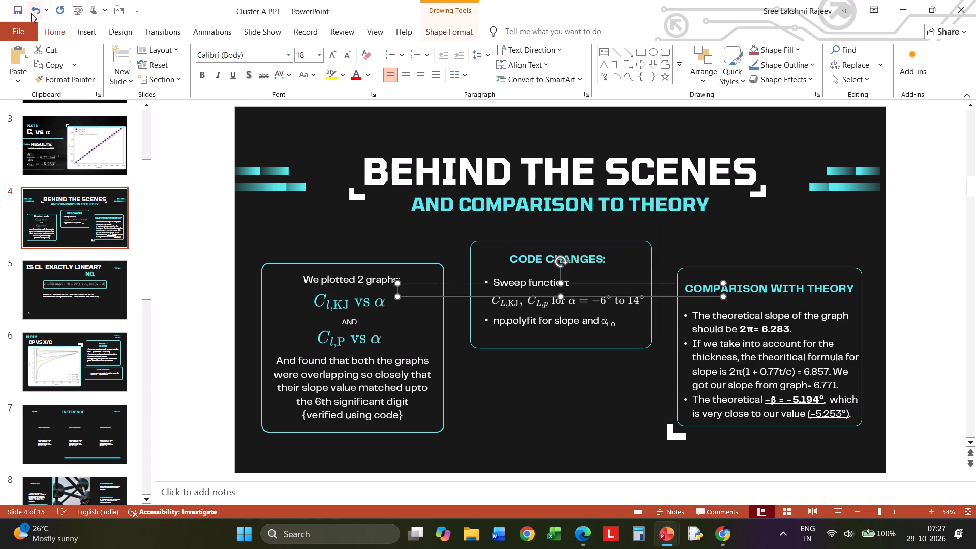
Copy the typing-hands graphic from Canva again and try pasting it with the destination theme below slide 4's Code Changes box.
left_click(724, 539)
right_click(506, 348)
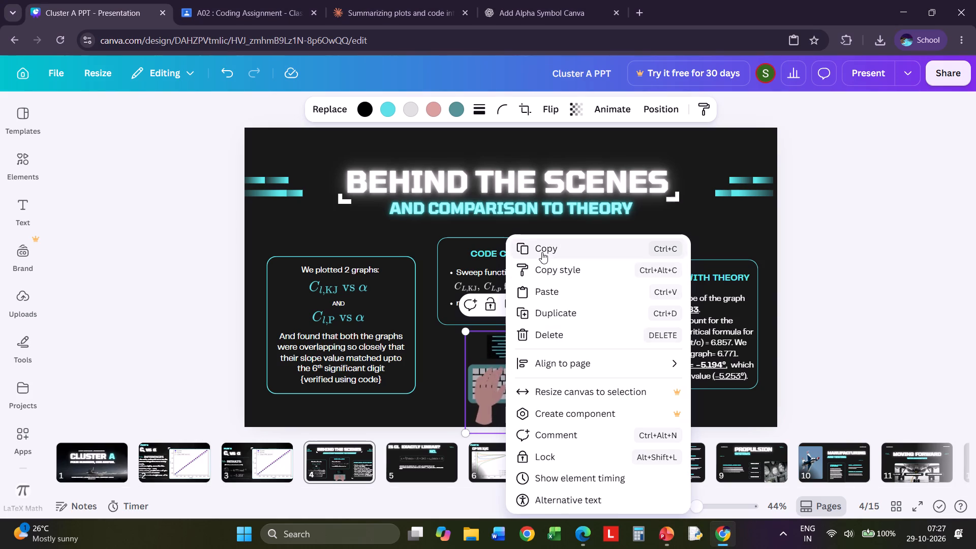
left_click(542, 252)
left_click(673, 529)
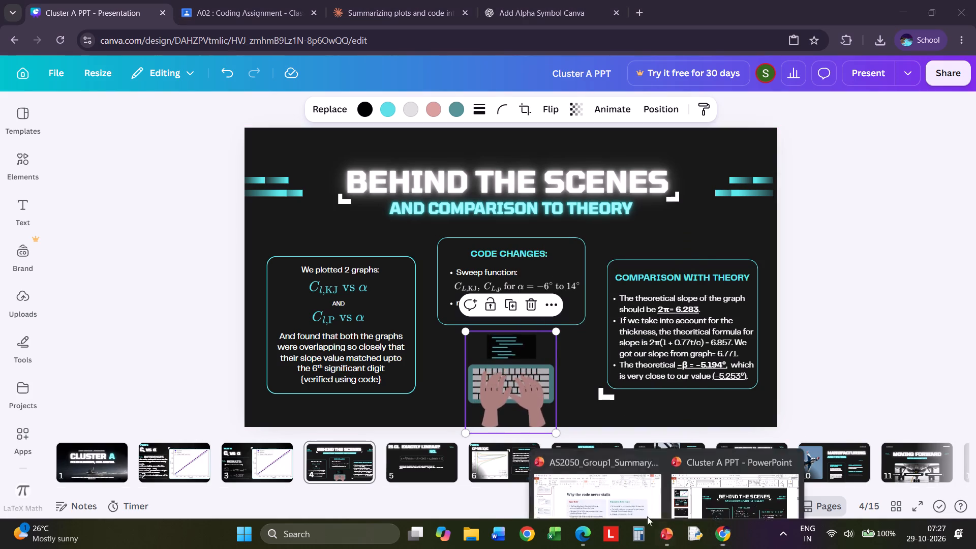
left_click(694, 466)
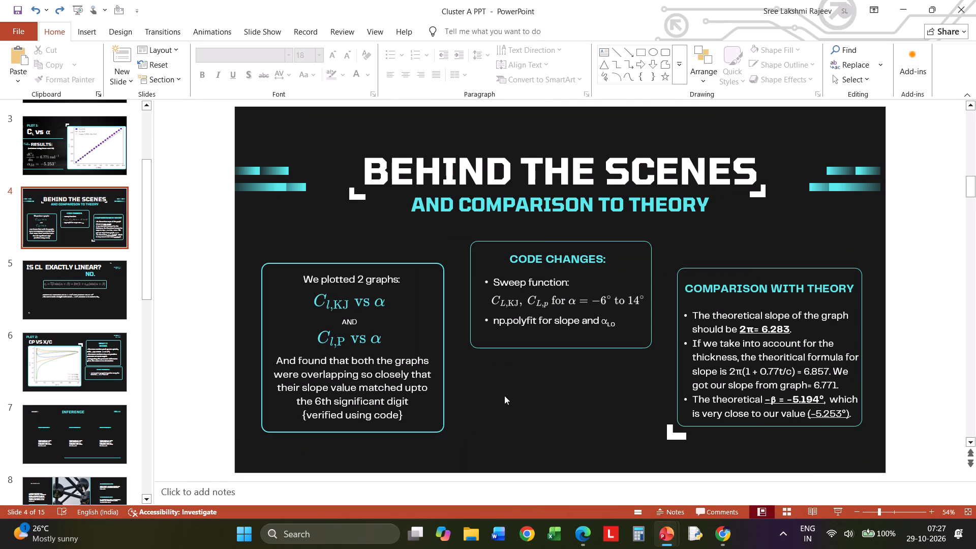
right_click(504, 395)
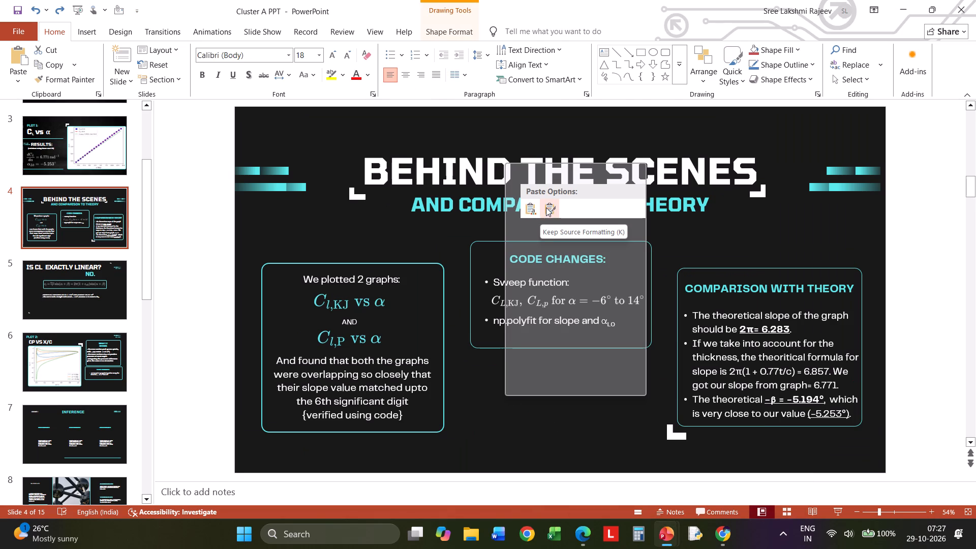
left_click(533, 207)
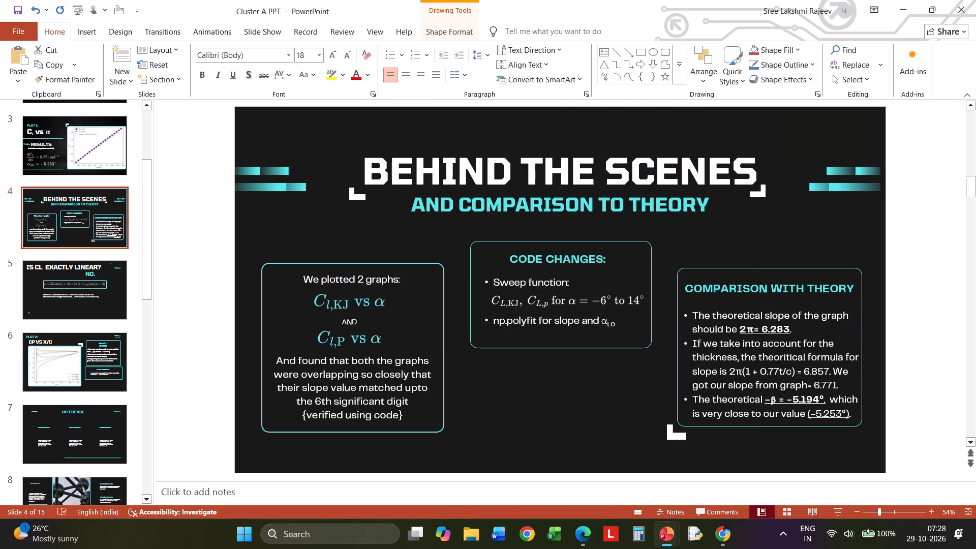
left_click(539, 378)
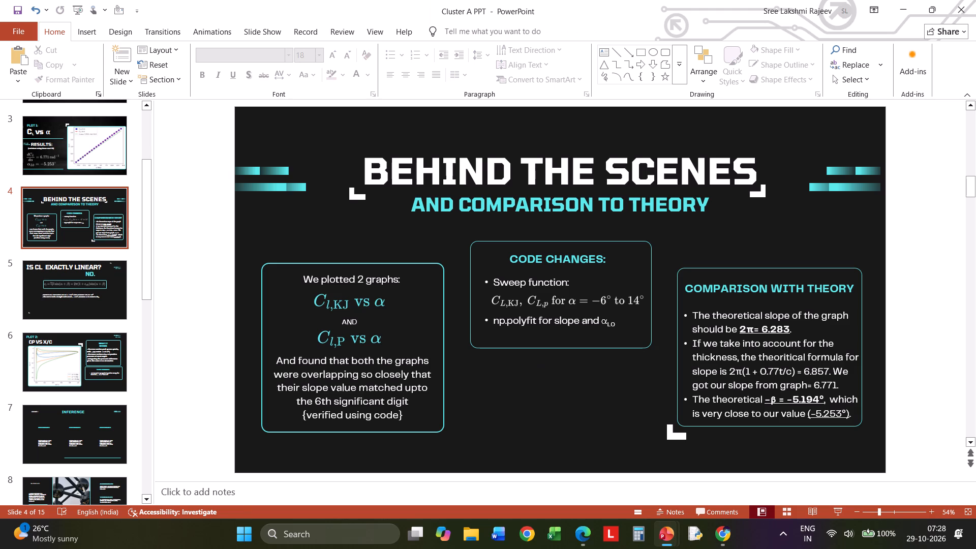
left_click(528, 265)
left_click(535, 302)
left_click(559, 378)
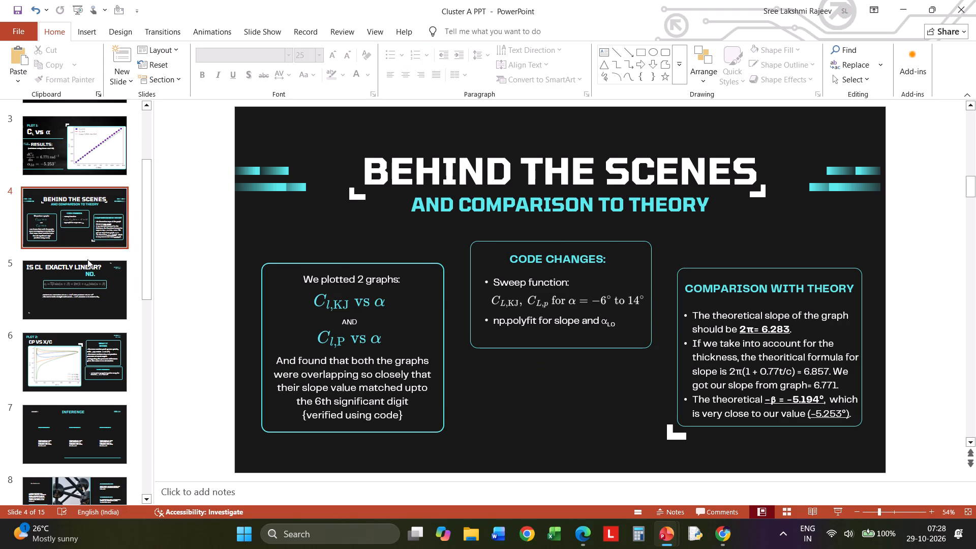
Check slides 5 to 7 of the Cluster A PPT deck and return to the Plot 2 CP vs X/C slide.
left_click(87, 277)
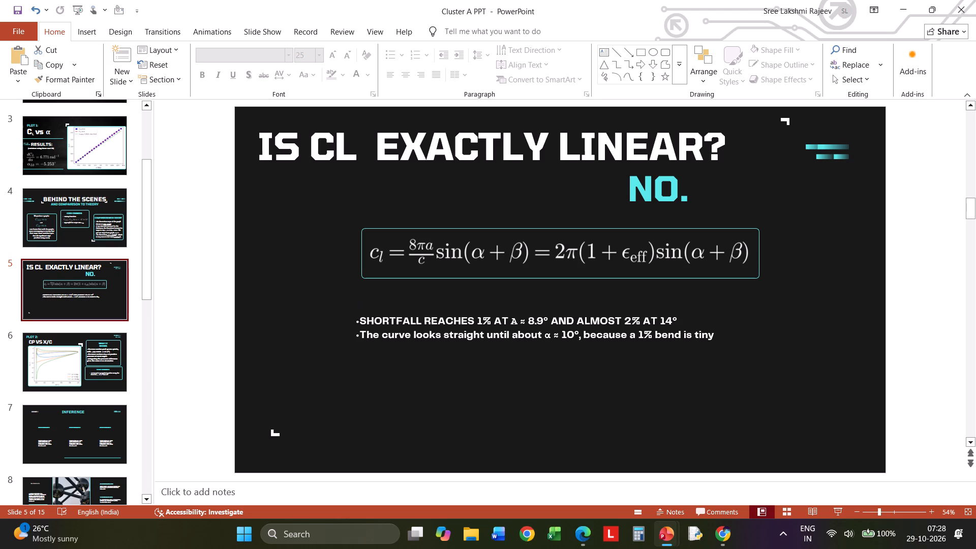
left_click(708, 335)
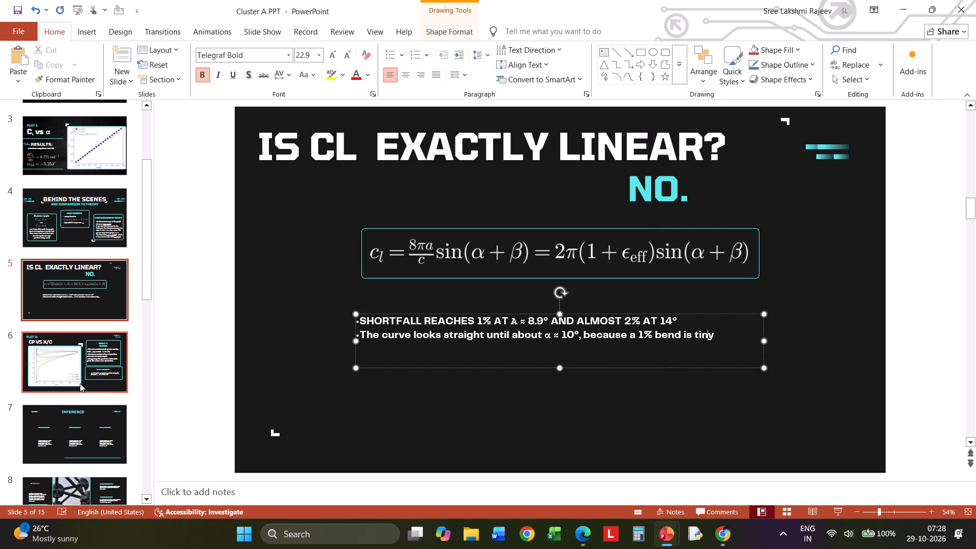
left_click(80, 383)
scroll(127, 393, "down", 1)
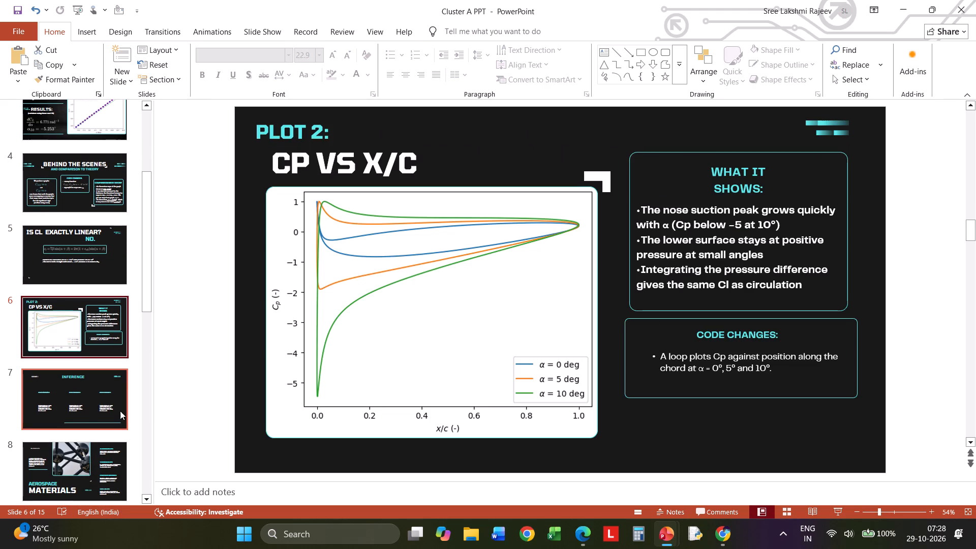
left_click(120, 411)
left_click(56, 331)
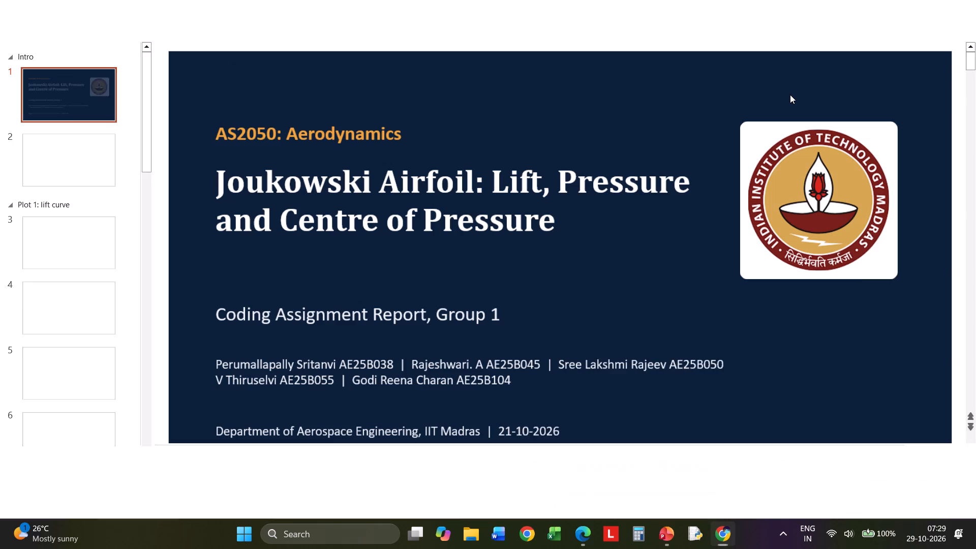
Arrange the Cluster A PPT and AS2050_Group1_Summary (1) presentations side by side.
left_click(920, 11)
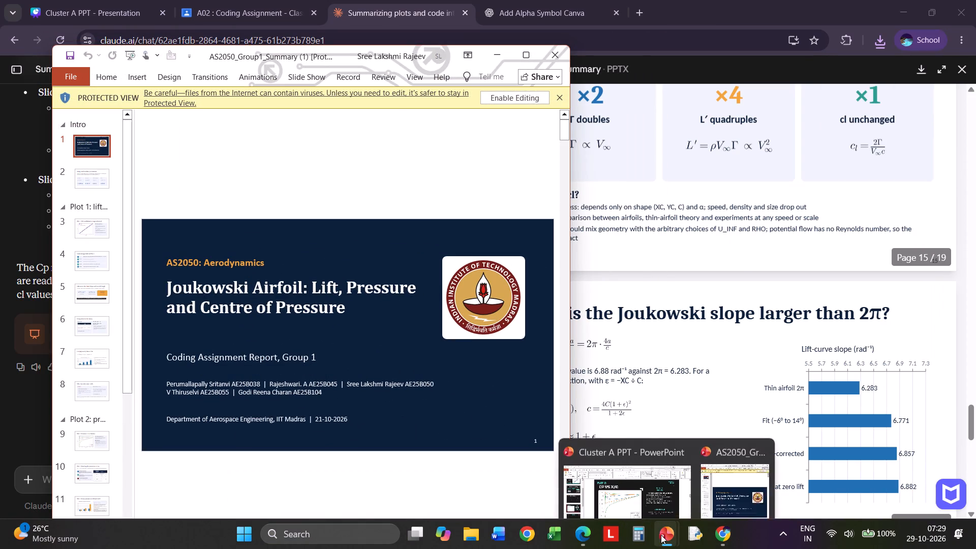
left_click(656, 442)
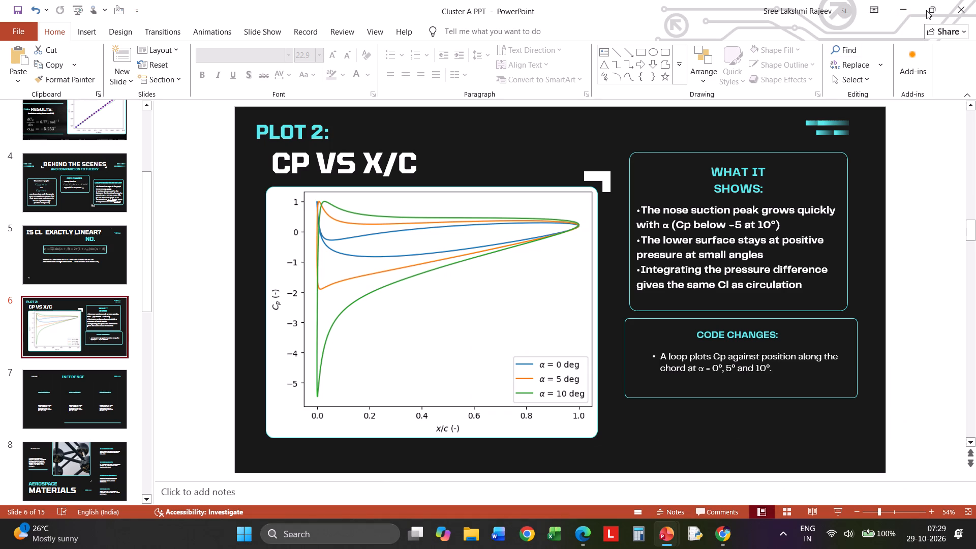
left_click(926, 10)
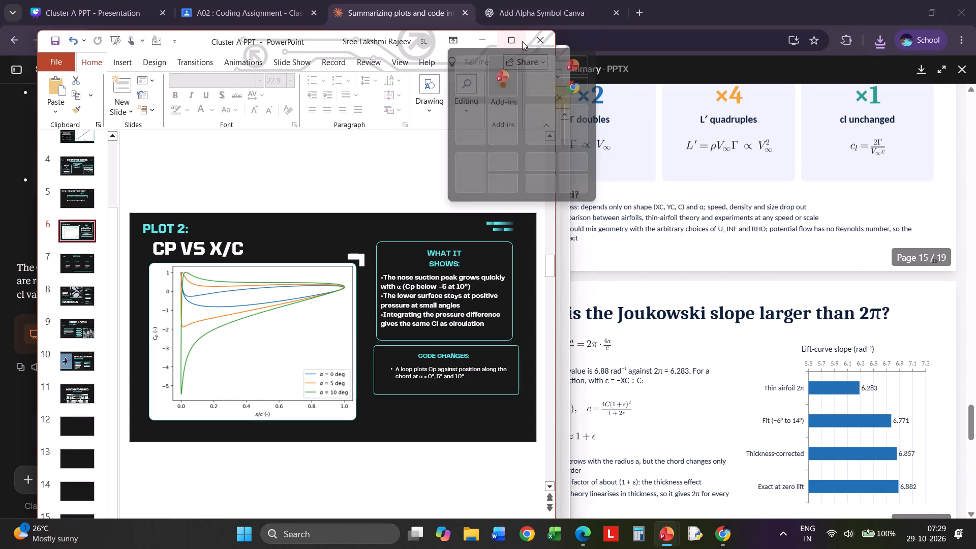
left_click(510, 69)
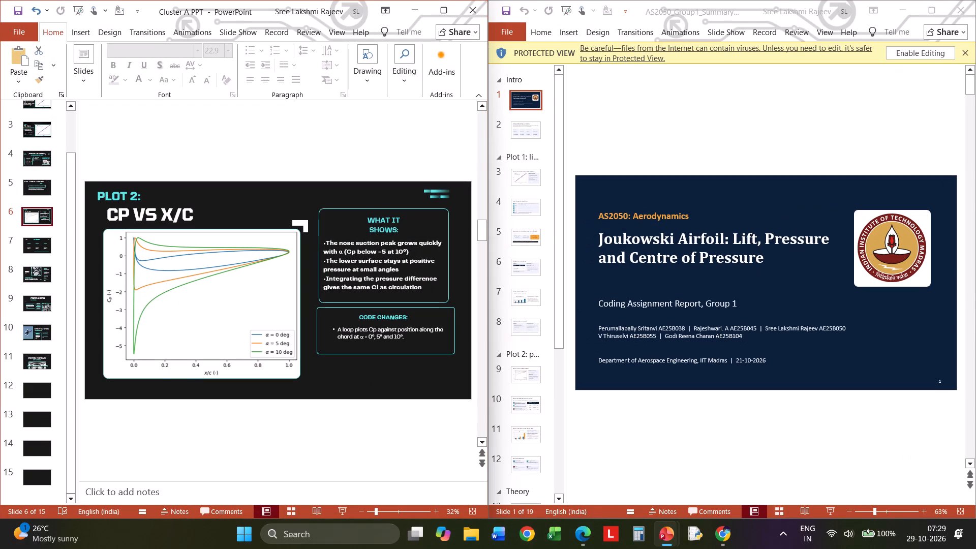
Compare the Cluster A deck's Plot 1 inferences on slide 2 with slides 2 and 3 of the Group 1 summary.
scroll(297, 376, "up", 5)
scroll(145, 321, "up", 3)
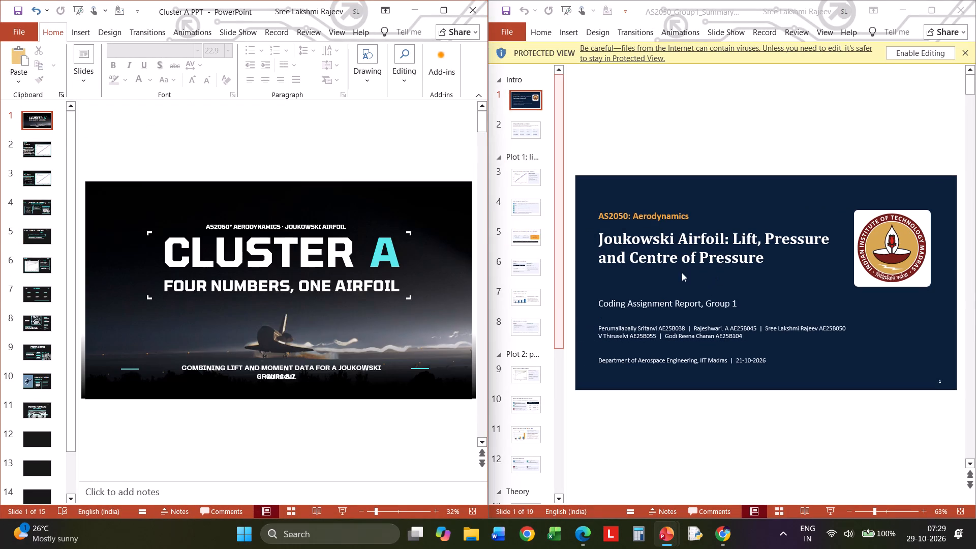
left_click(36, 141)
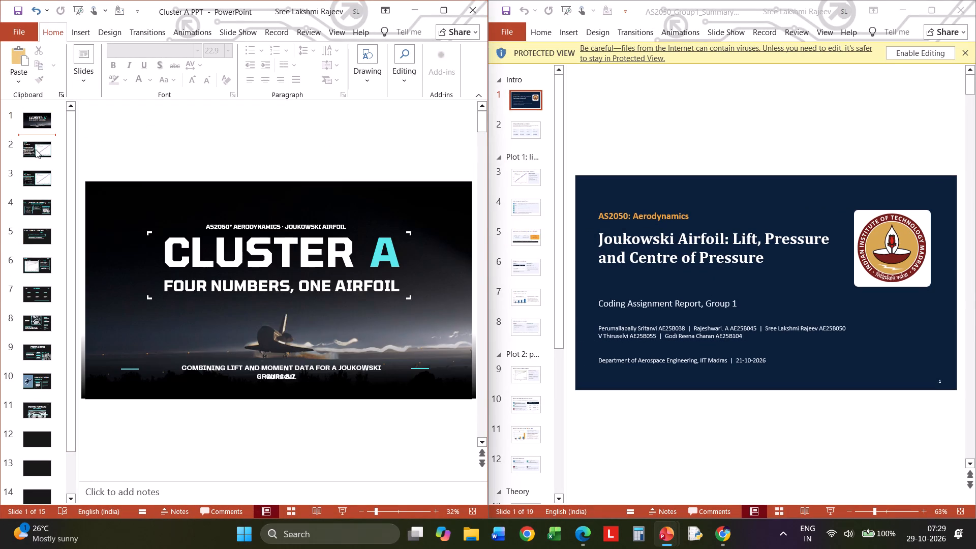
left_click(37, 151)
left_click(524, 120)
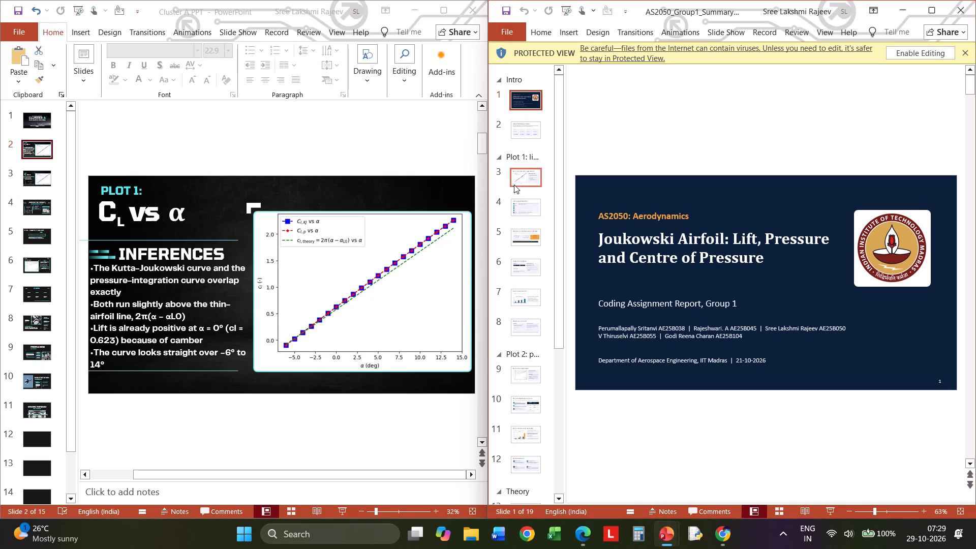
left_click(515, 127)
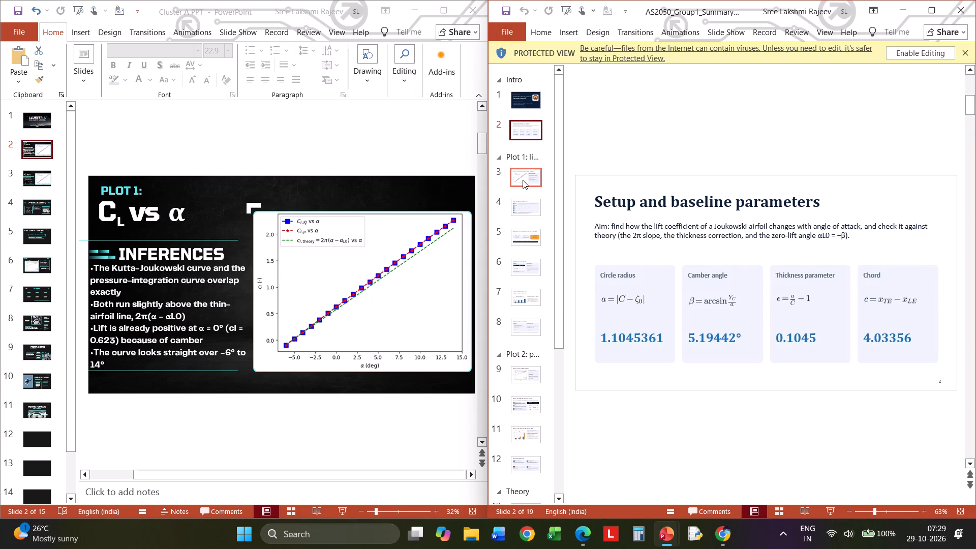
left_click(522, 180)
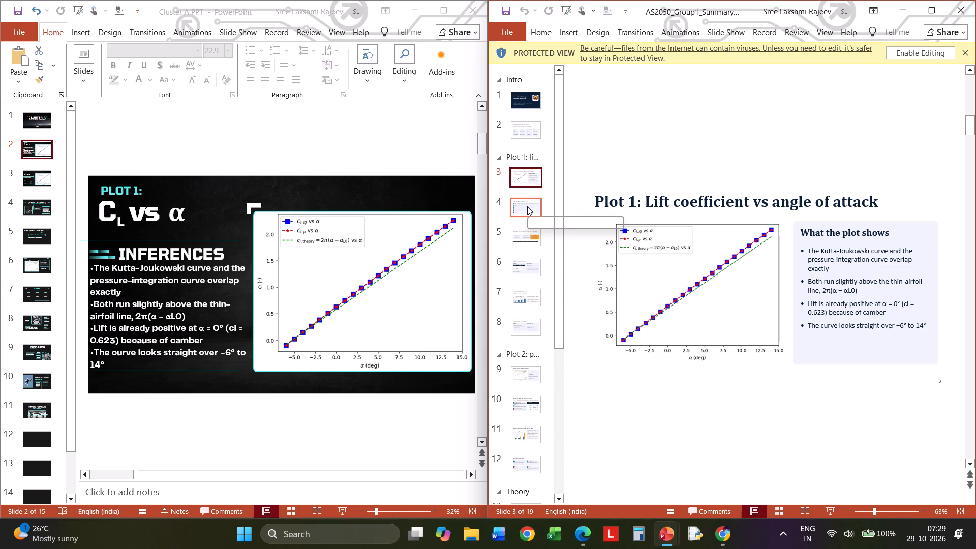
left_click(190, 288)
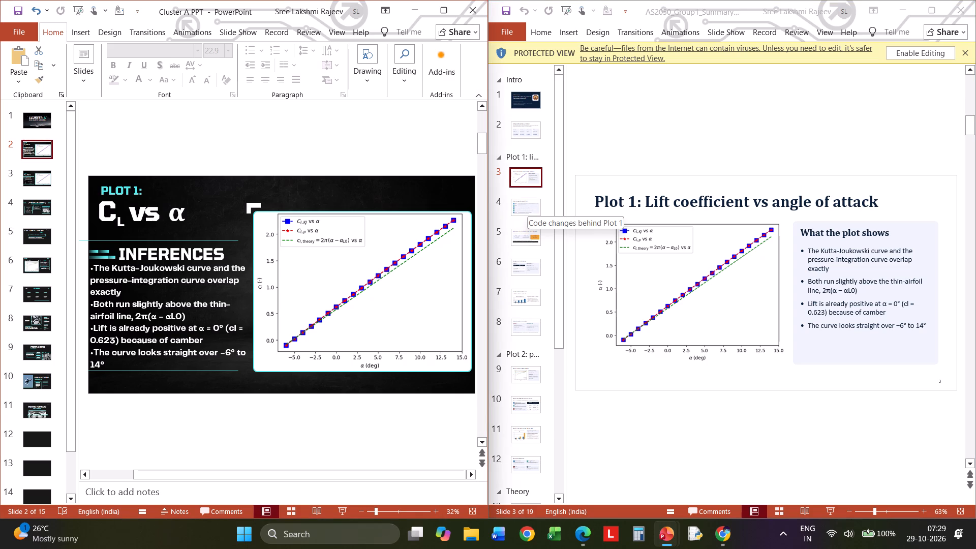
left_click(267, 435)
left_click(159, 301)
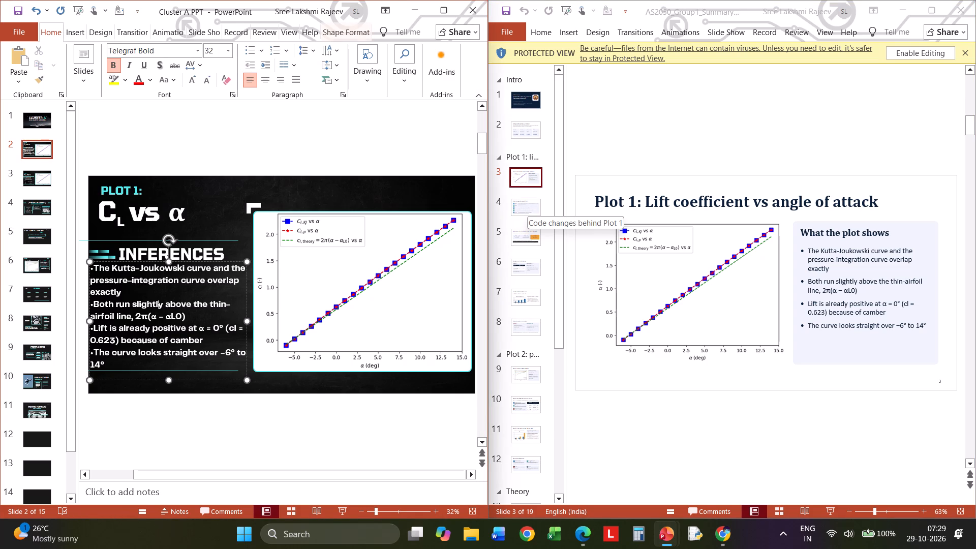
left_click(192, 457)
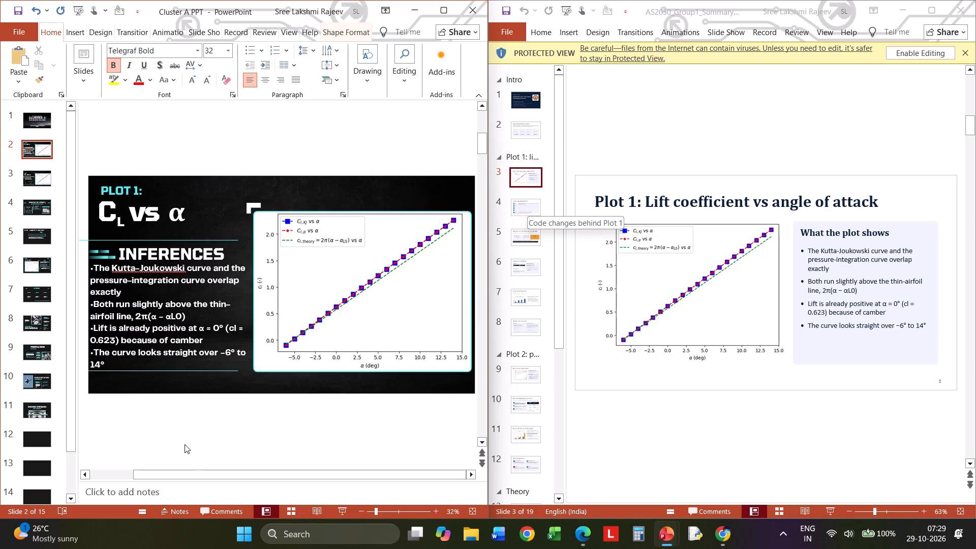
Review Cluster A slides 2 to 6, covering the Plot 1 inferences and results, code changes, linearity and Plot 2, and return to slide 2.
left_click(46, 179)
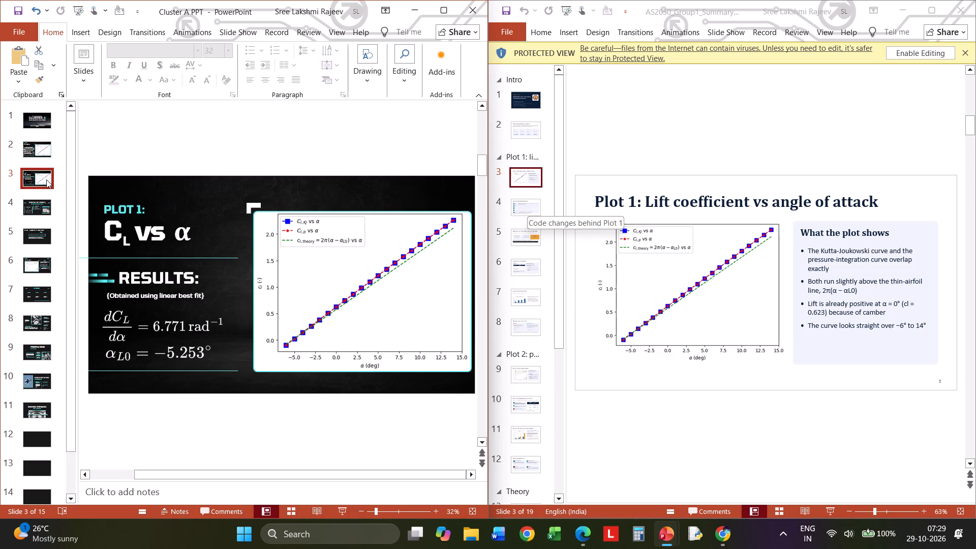
left_click(41, 215)
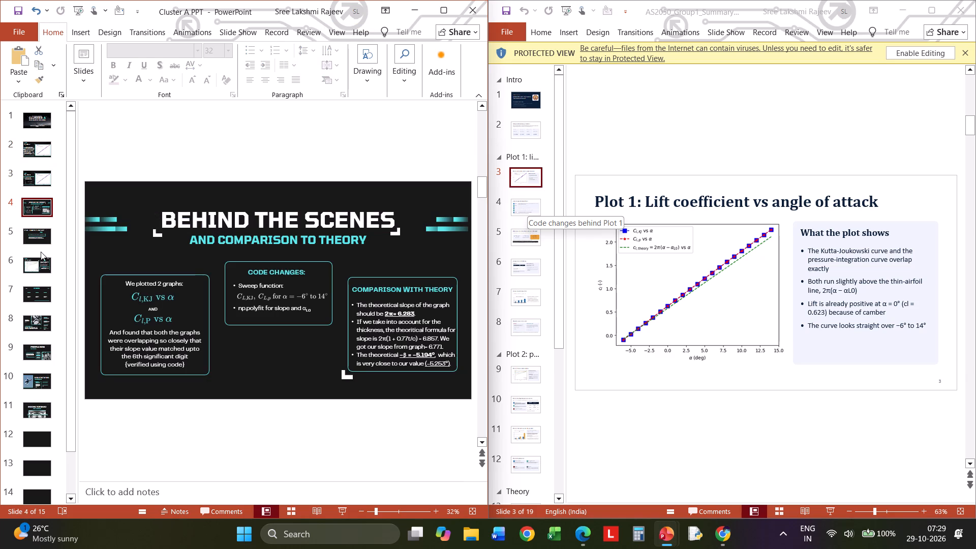
left_click(41, 237)
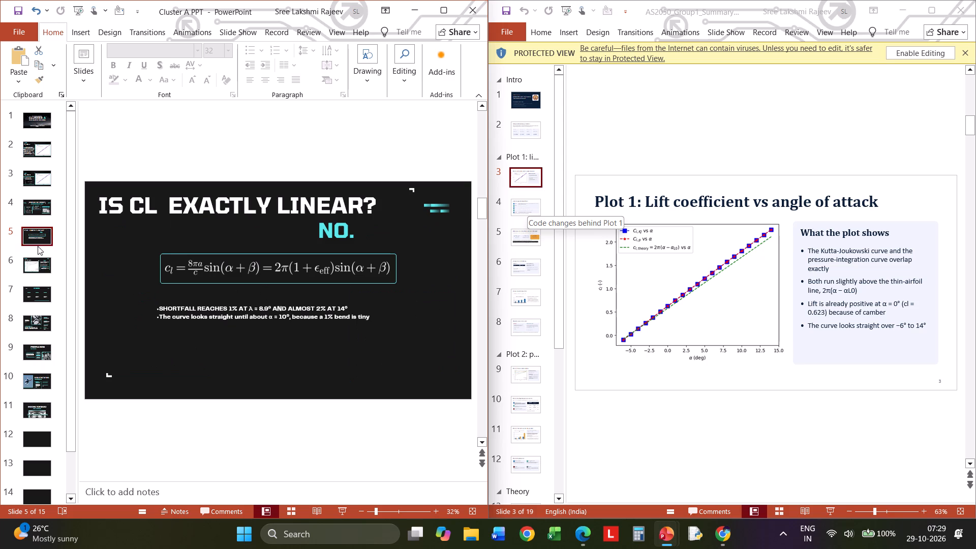
left_click(35, 263)
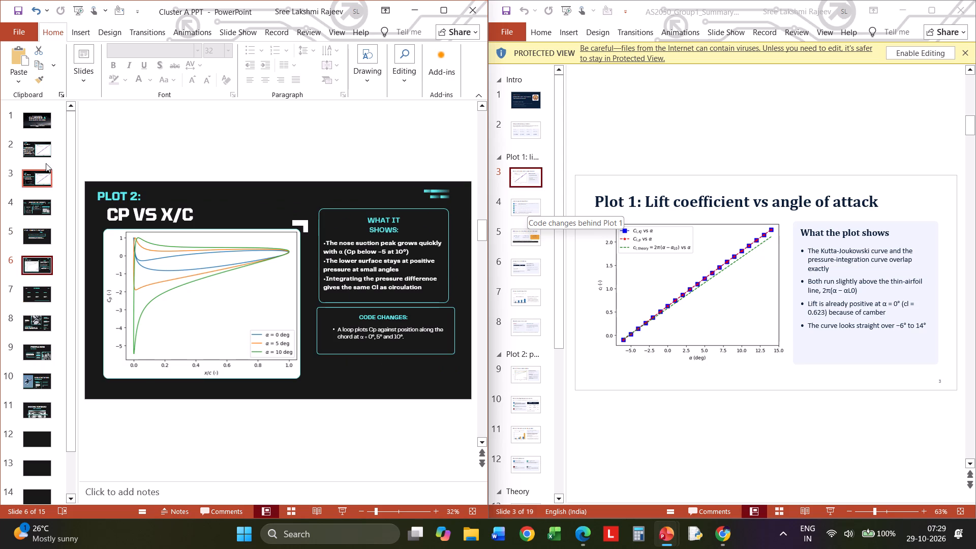
left_click(35, 176)
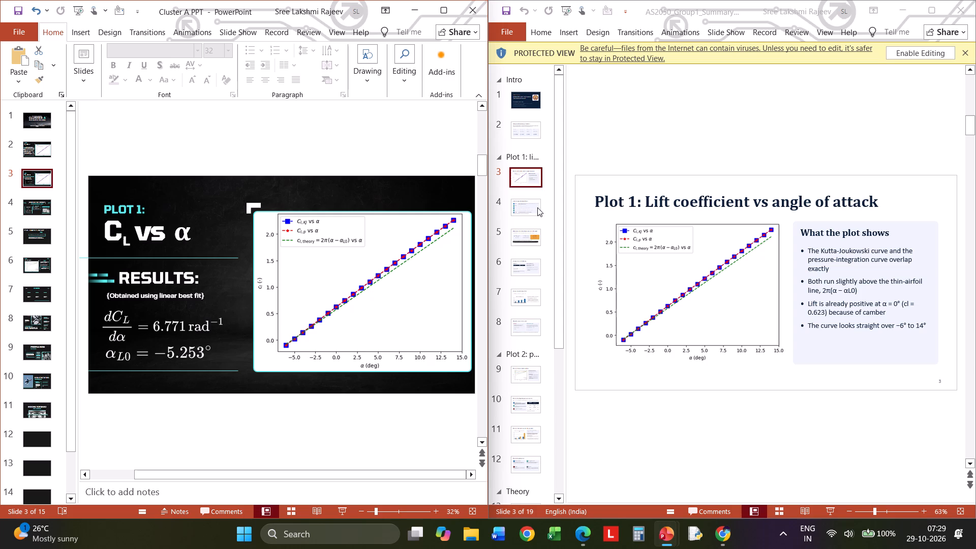
left_click(42, 209)
left_click(37, 155)
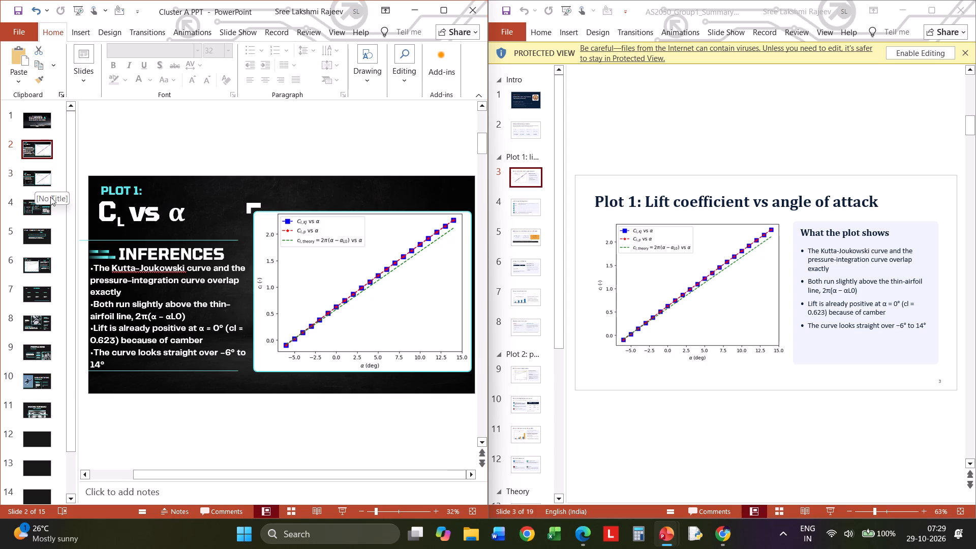
left_click(34, 169)
left_click(33, 178)
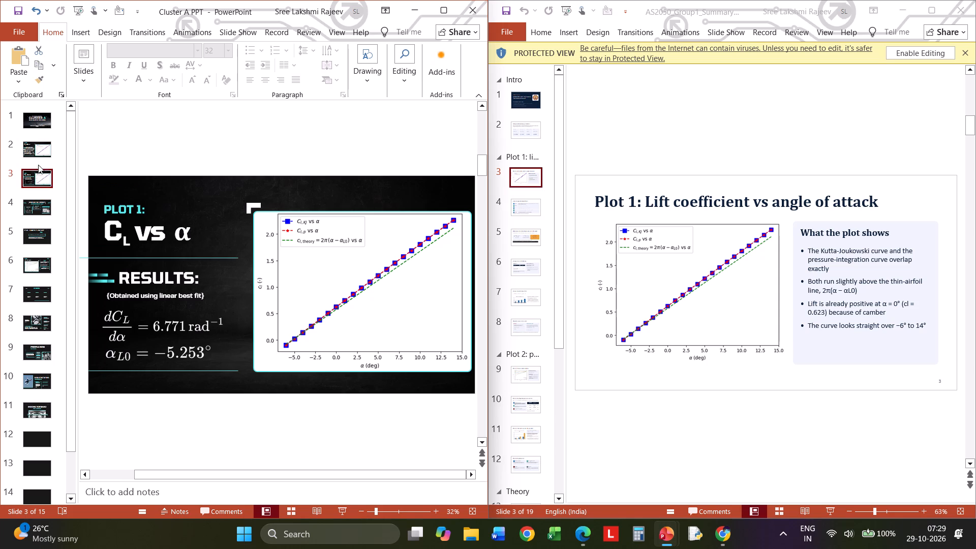
left_click(40, 151)
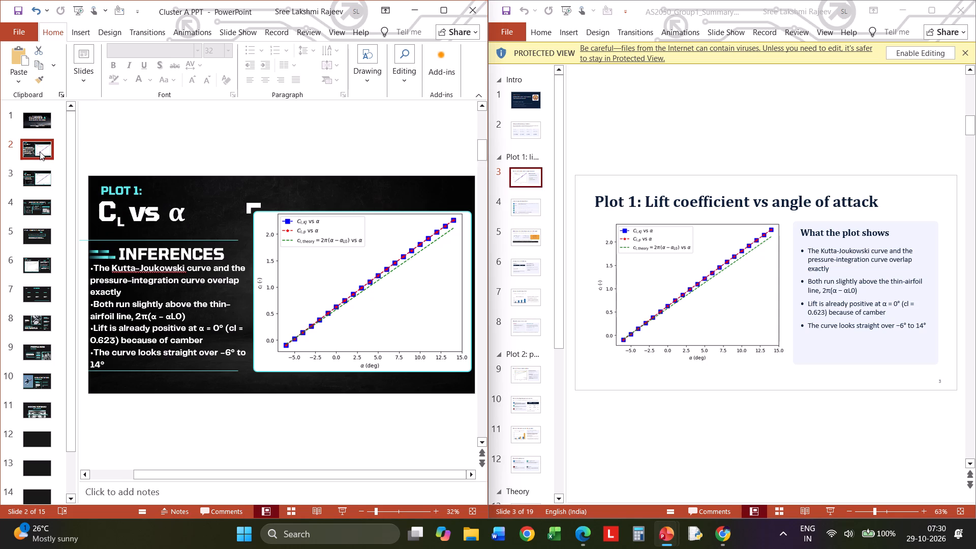
left_click(40, 180)
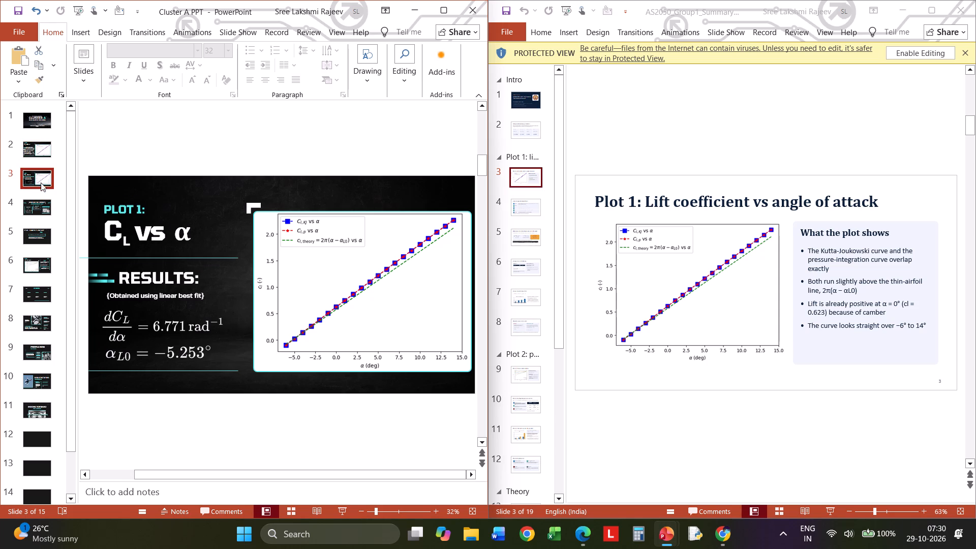
left_click(39, 211)
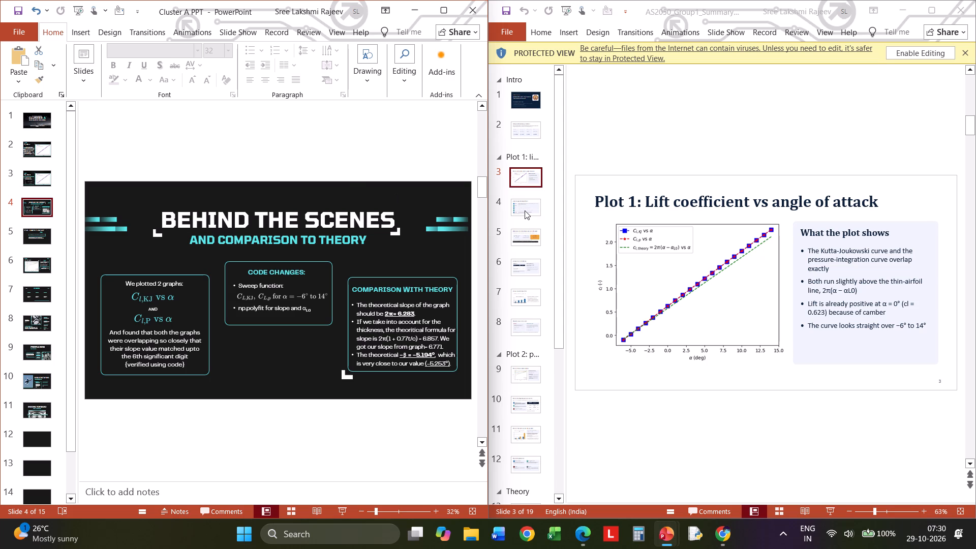
left_click(25, 145)
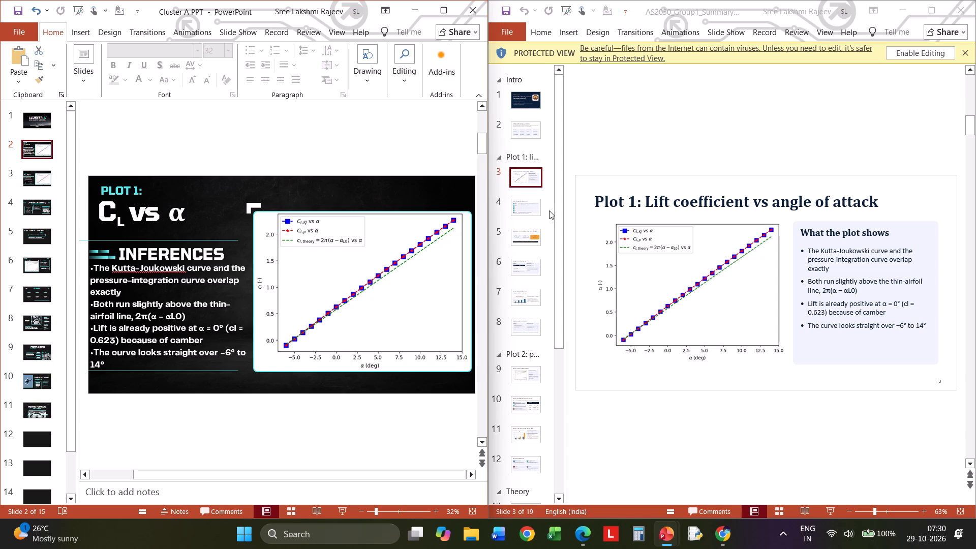
Compare Group 1 summary slides 4 to 8 with the Cluster A deck's Behind the Scenes slide and its Cl linearity slide.
left_click(520, 197)
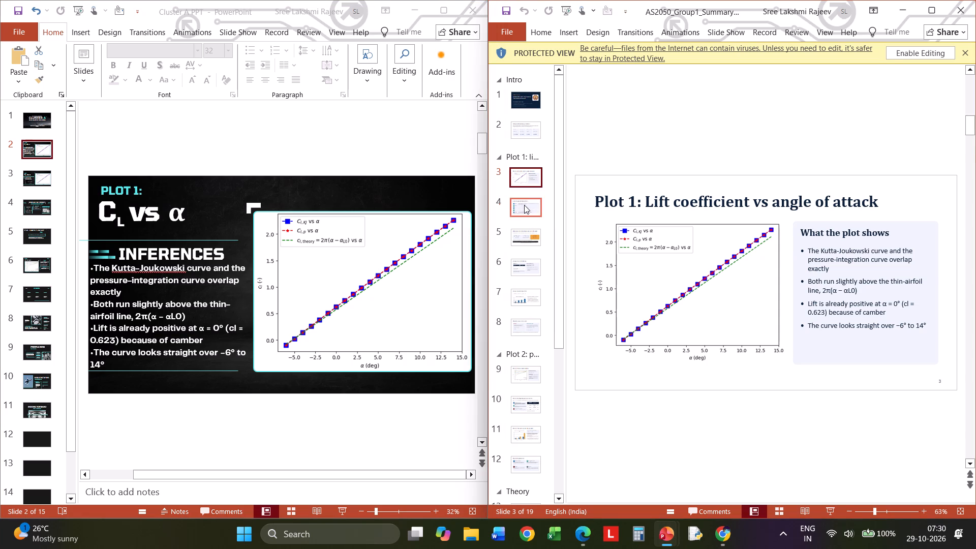
left_click(524, 205)
left_click(24, 176)
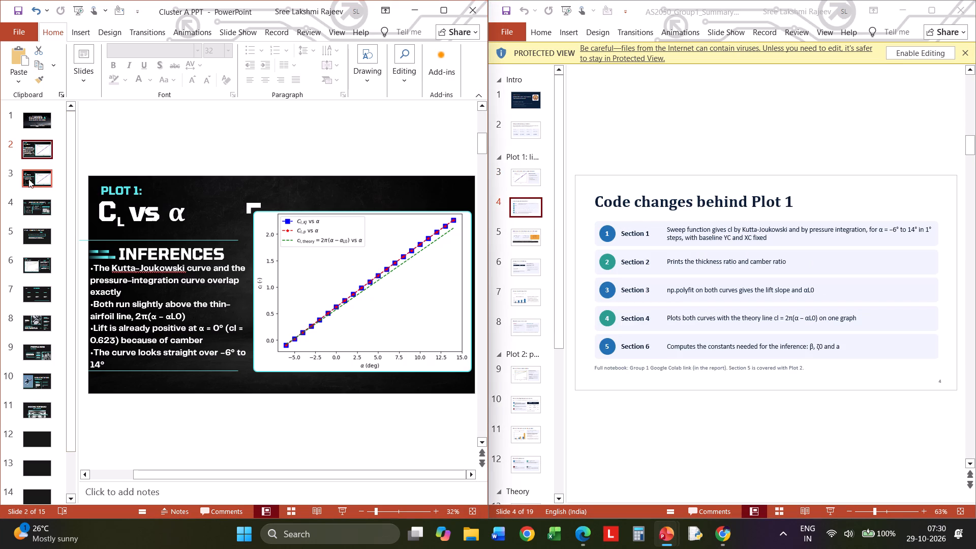
left_click(40, 211)
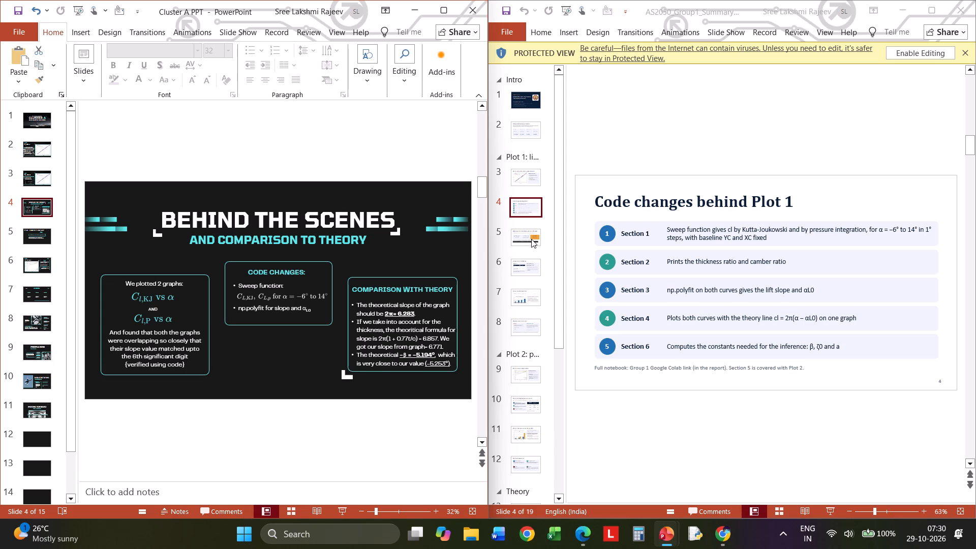
left_click(531, 239)
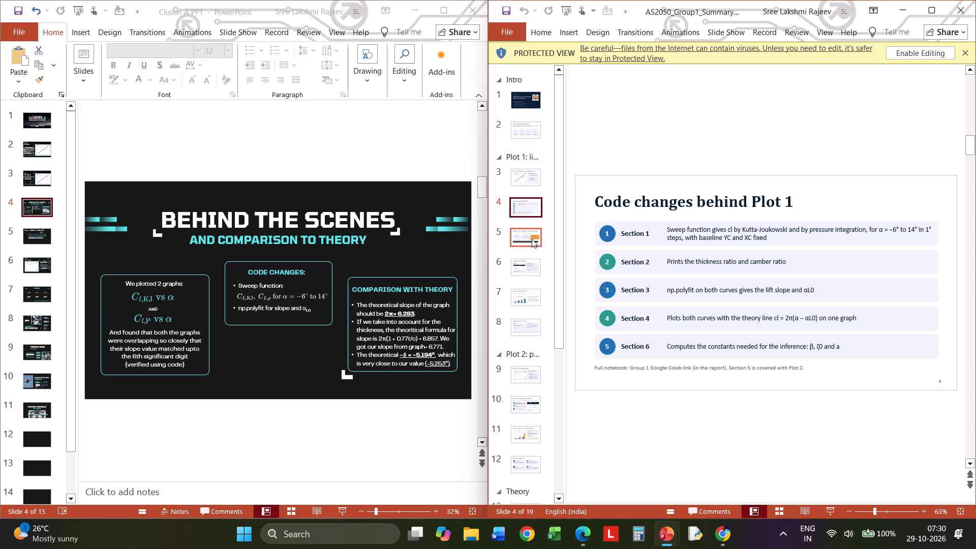
left_click(532, 236)
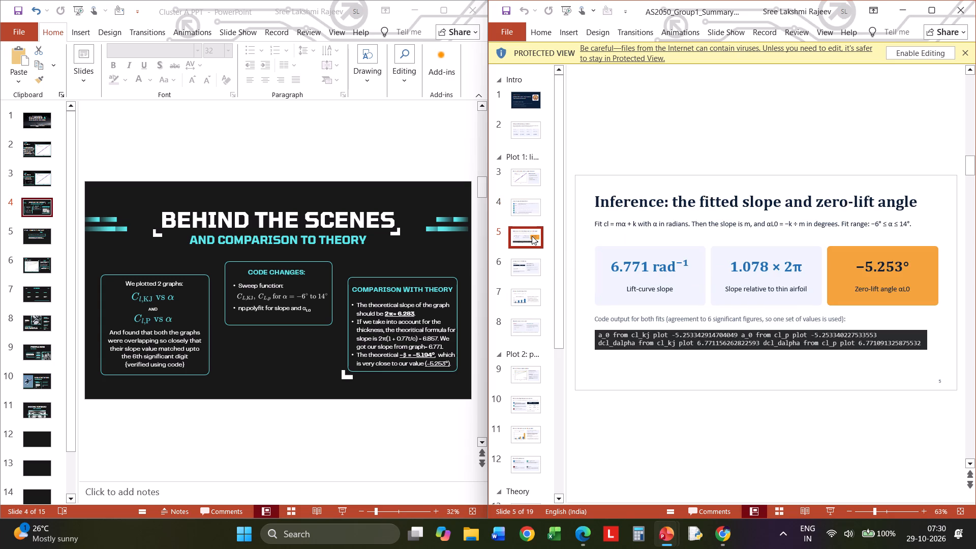
left_click(530, 272)
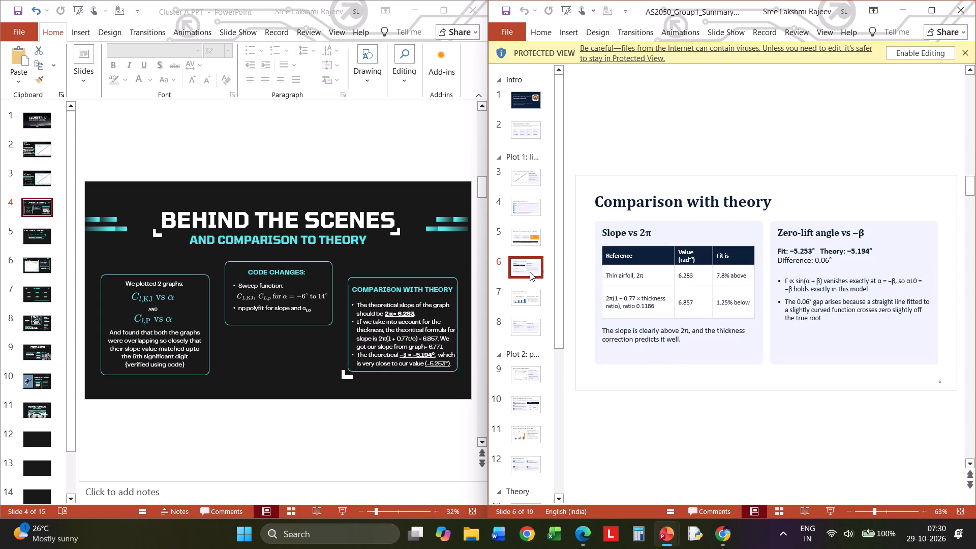
left_click(535, 236)
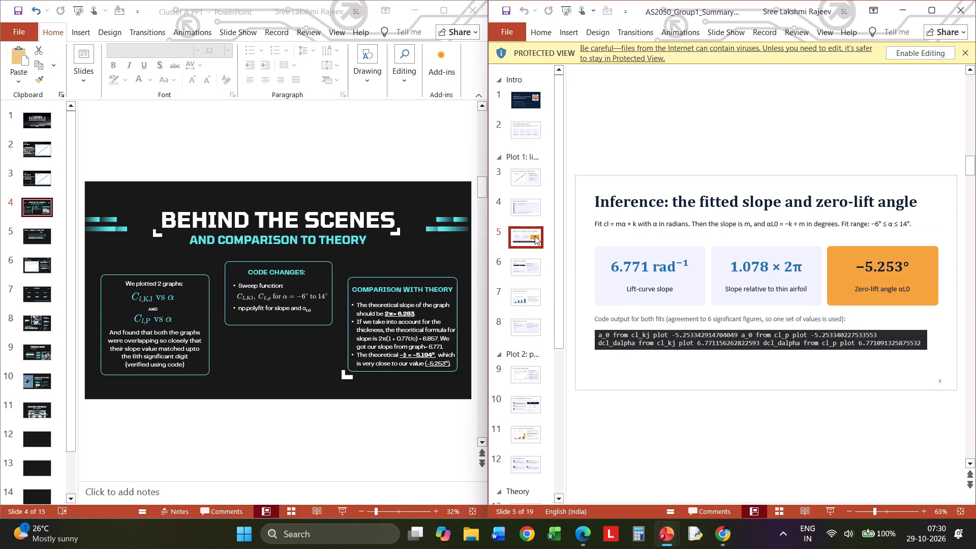
left_click(528, 265)
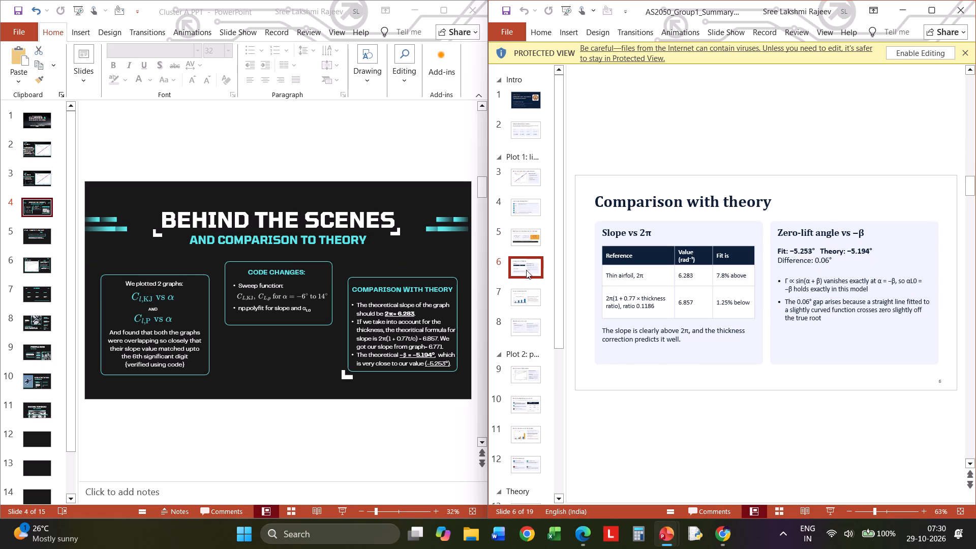
left_click(528, 299)
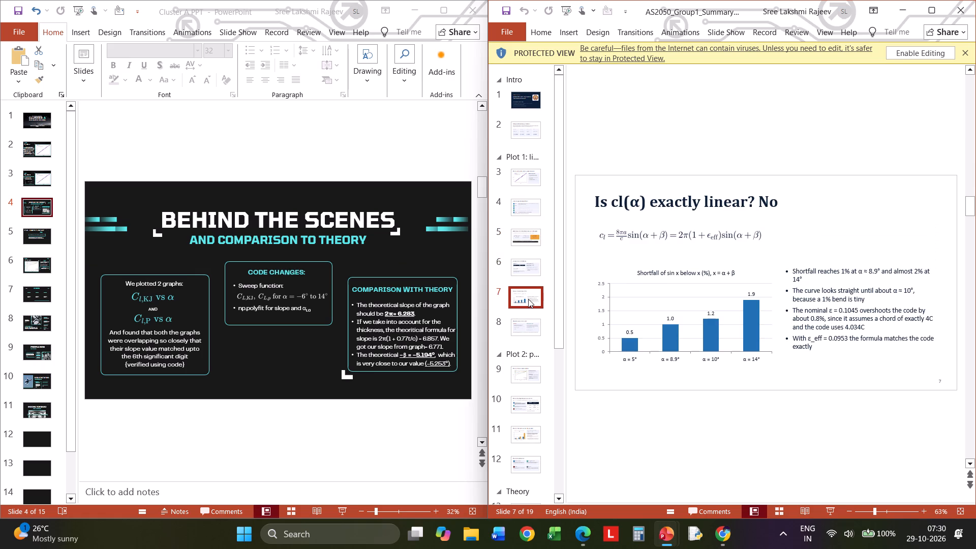
left_click(34, 236)
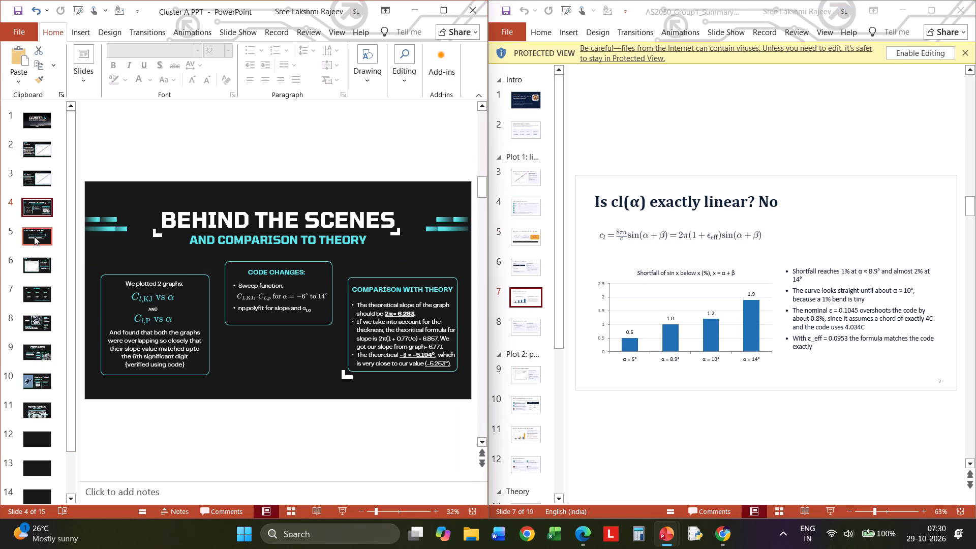
left_click(37, 234)
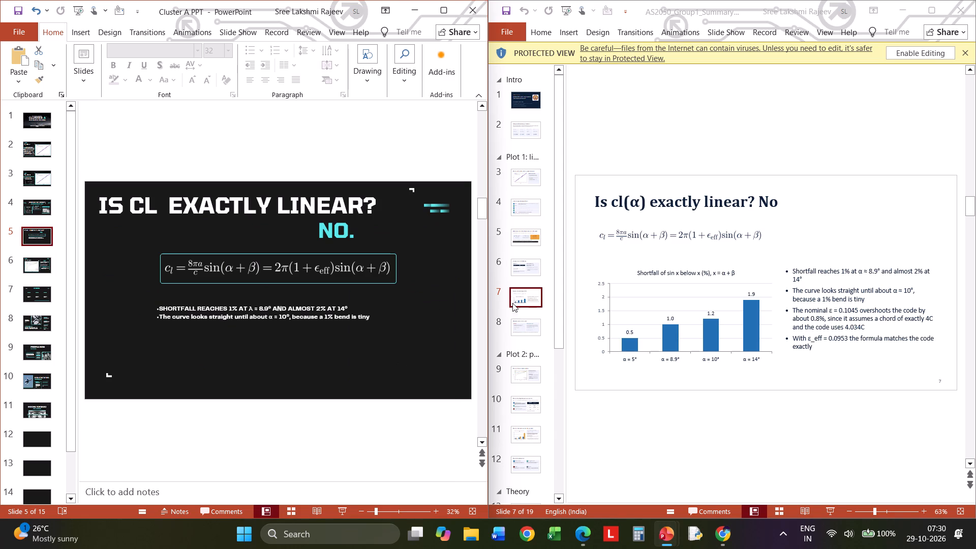
left_click(524, 329)
left_click(524, 329)
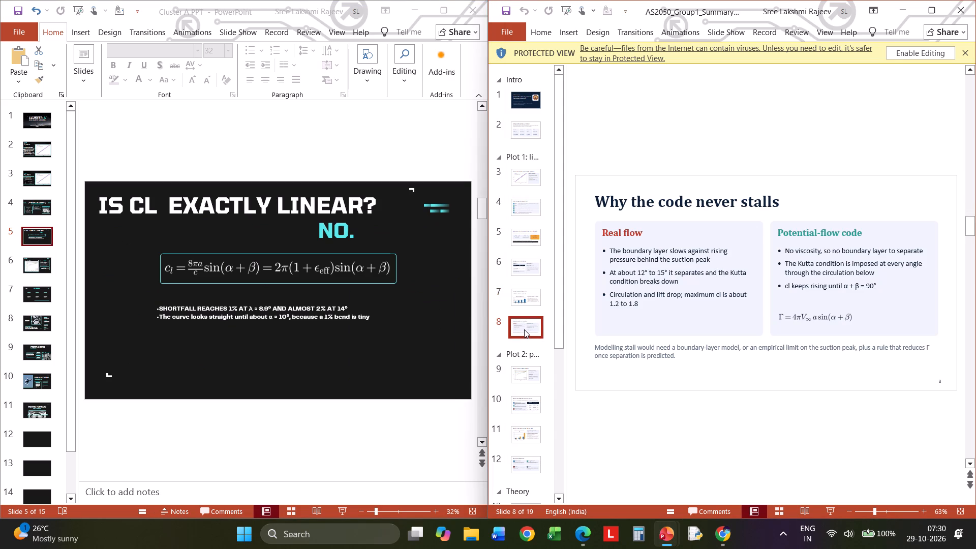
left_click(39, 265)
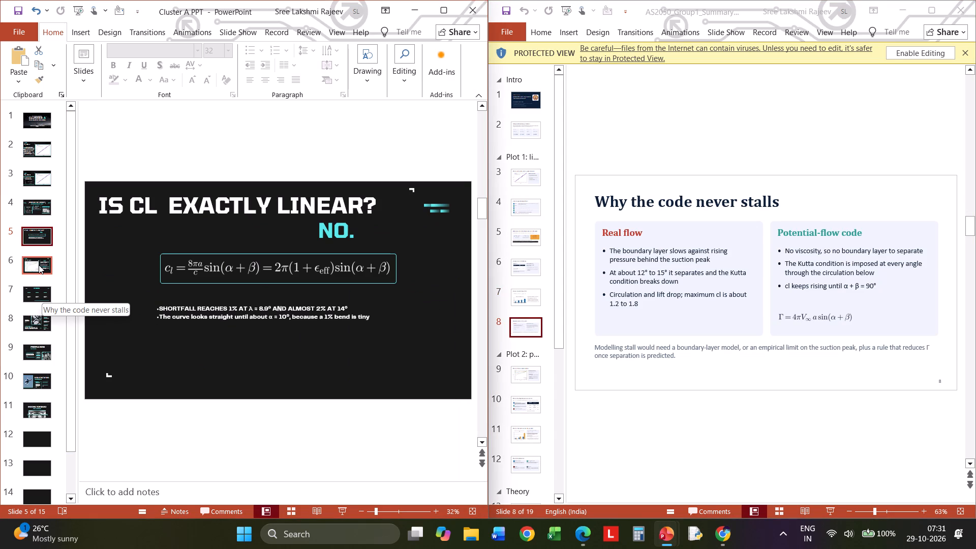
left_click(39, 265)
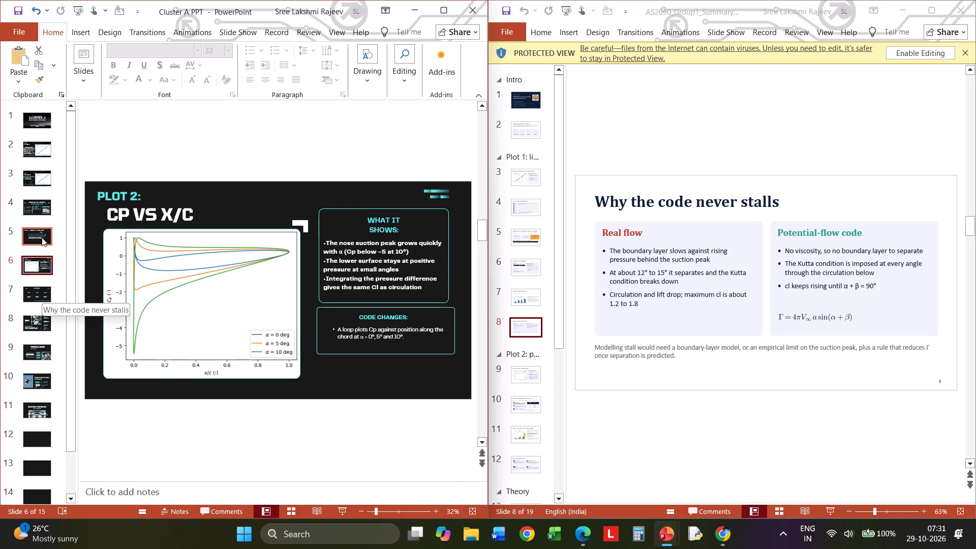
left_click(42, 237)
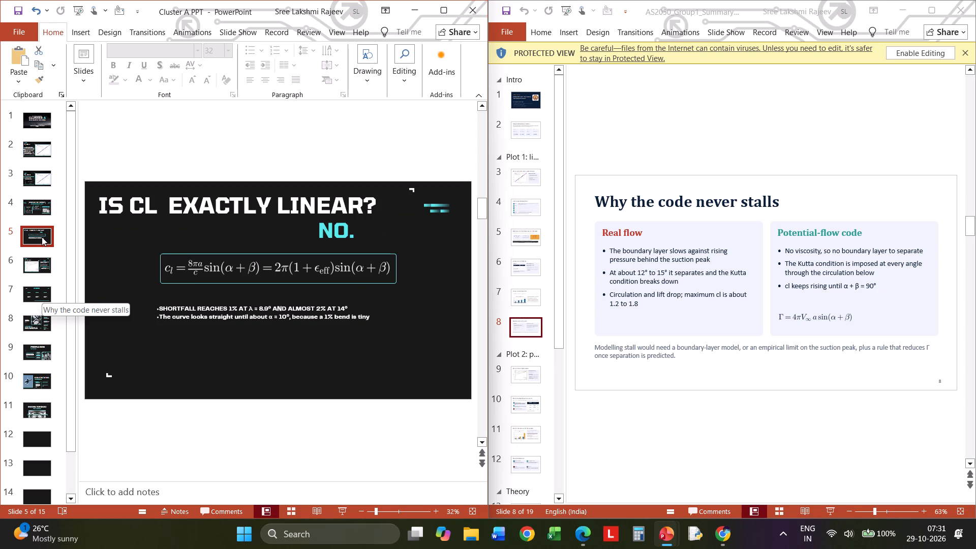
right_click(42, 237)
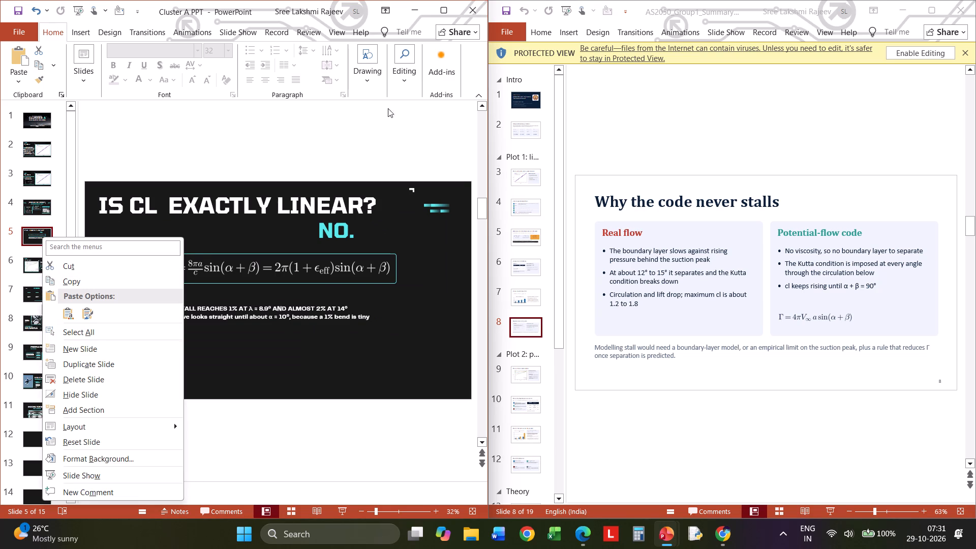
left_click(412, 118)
Close the Cluster A PowerPoint file and place the Cluster A PPT design in Canva beside the Group 1 summary.
left_click(466, 4)
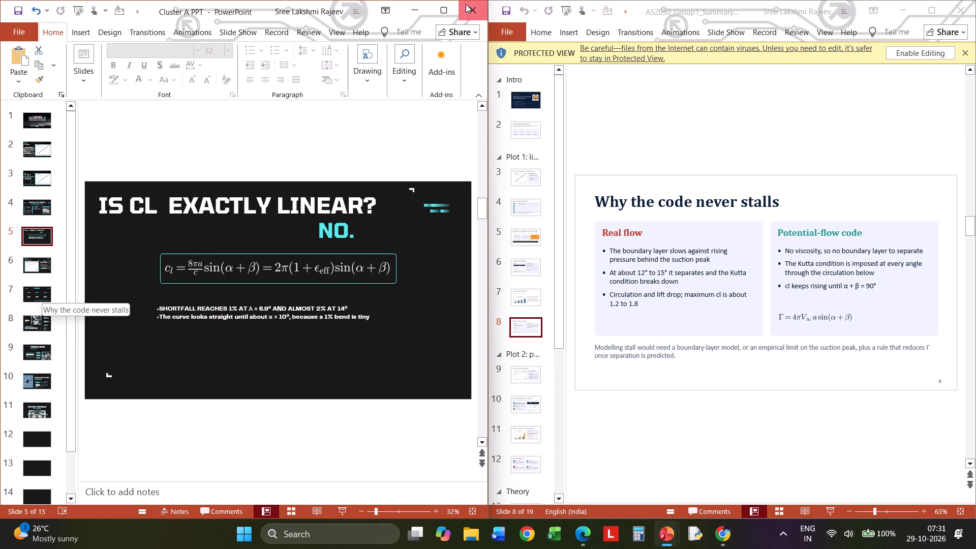
left_click(275, 354)
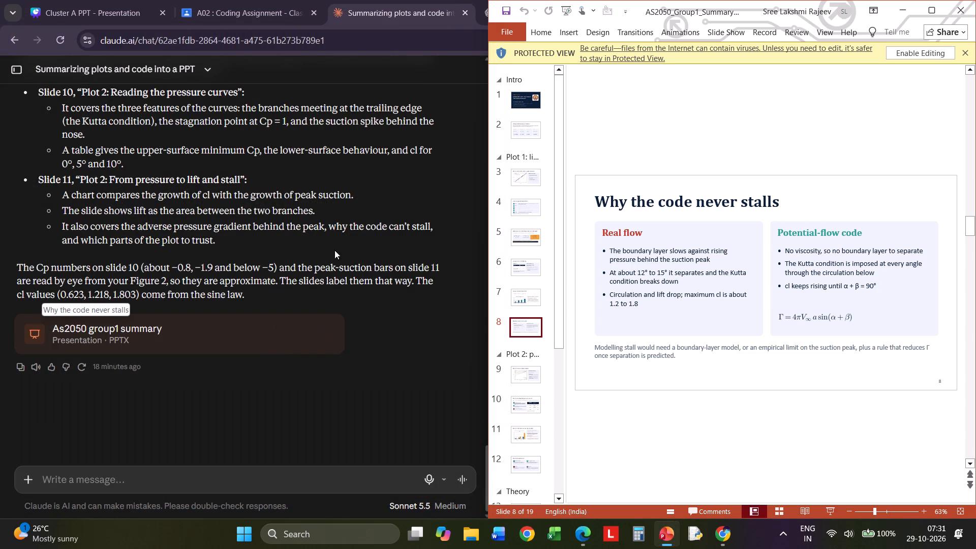
left_click(76, 0)
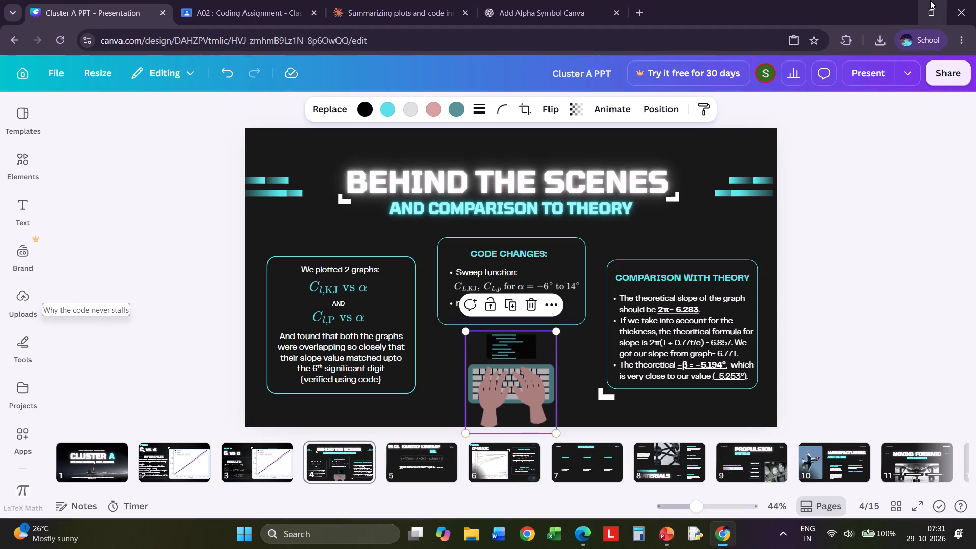
left_click(898, 45)
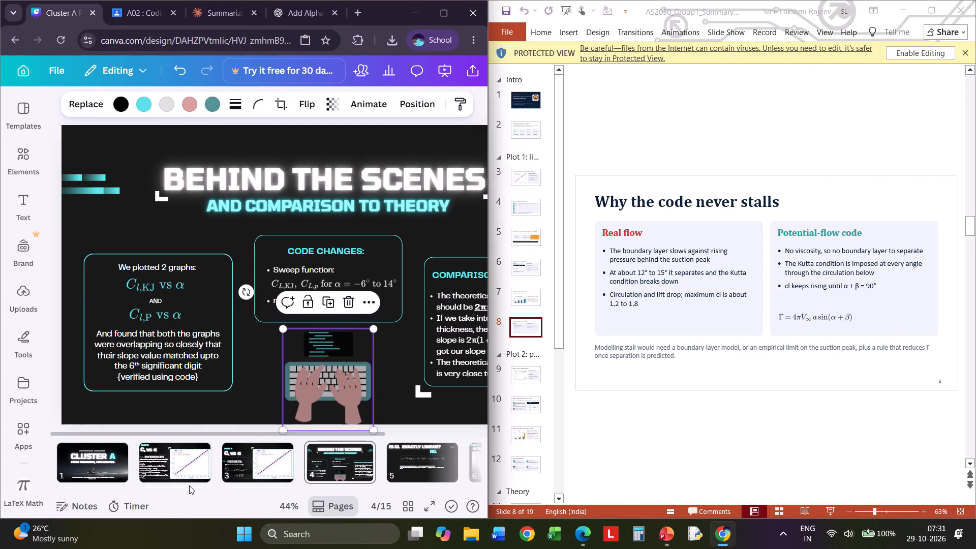
Duplicate the "Is Cl exactly linear?" slide in the Canva deck and open the copy as slide 6.
left_click_drag(174, 489, 245, 486)
left_click(193, 462)
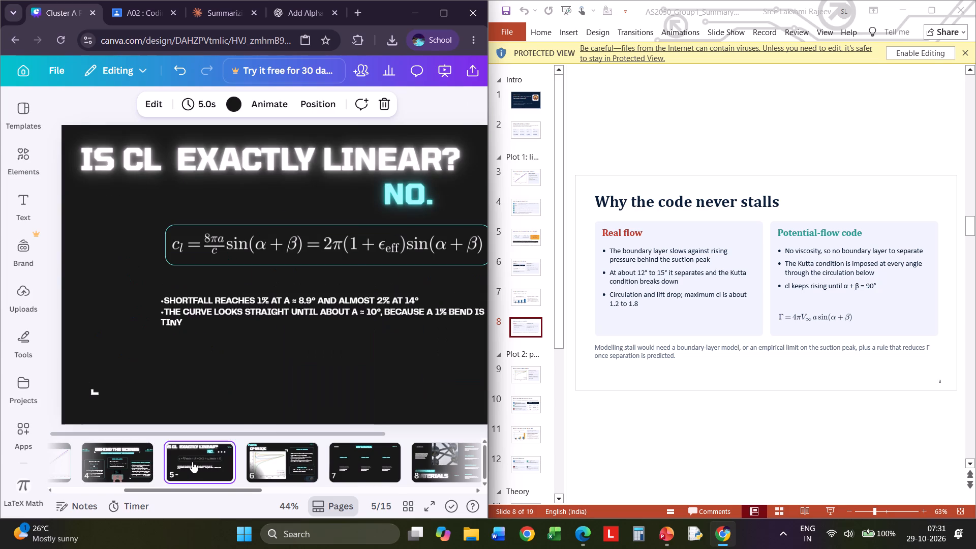
right_click(192, 460)
left_click(245, 185)
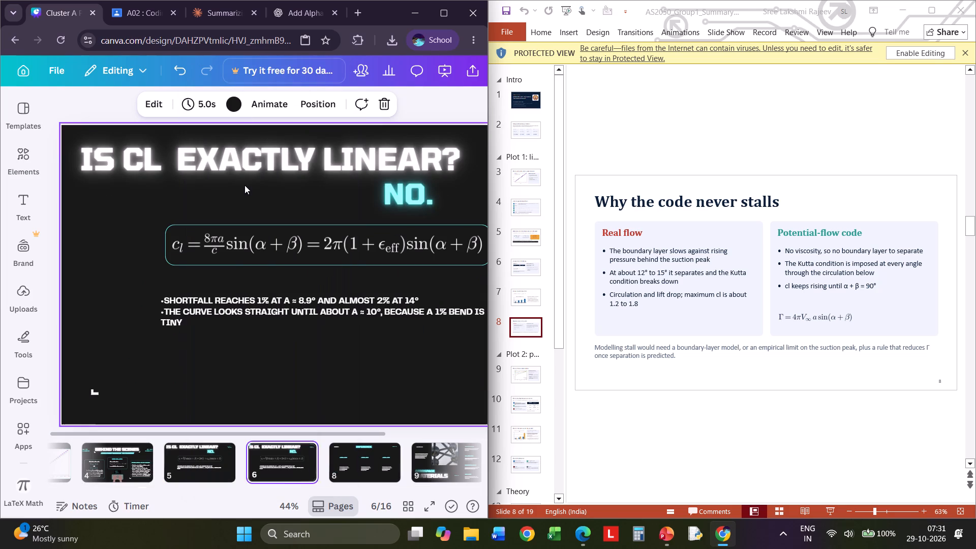
left_click(273, 454)
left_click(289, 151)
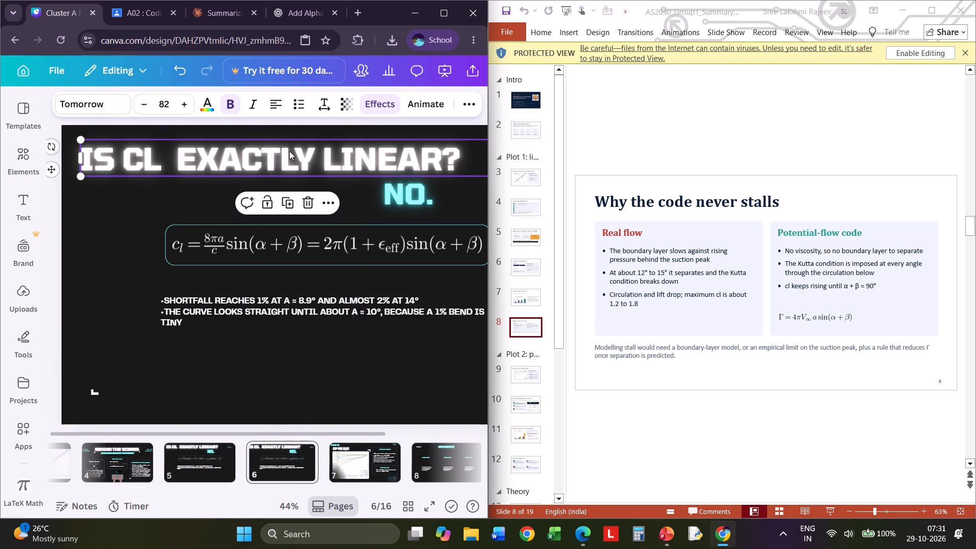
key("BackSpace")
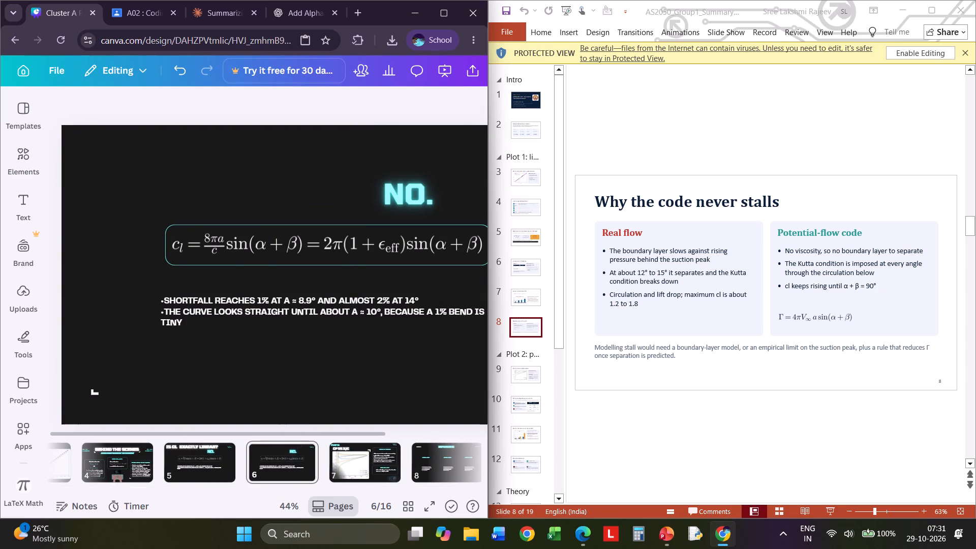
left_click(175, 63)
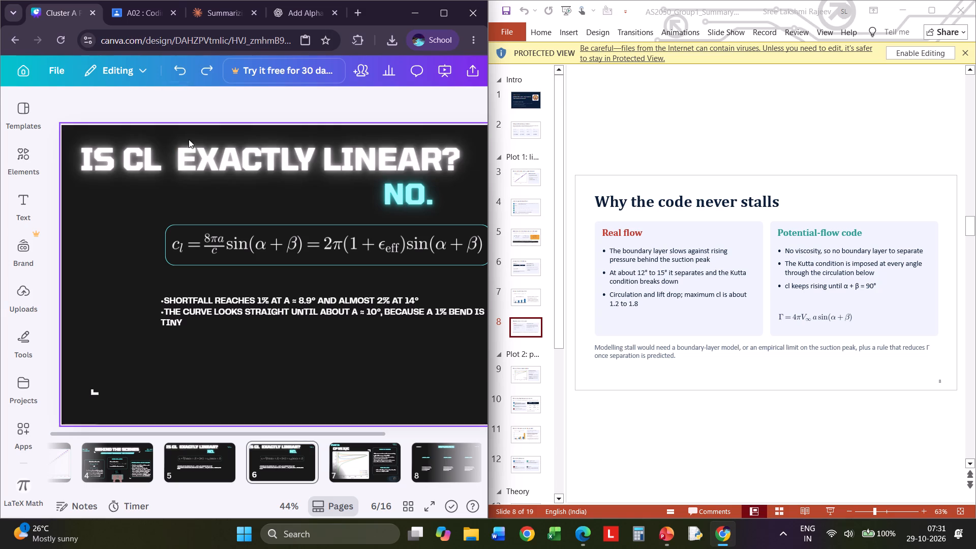
Replace the title text on slide 6 with "WHY THE CODE NEVER STALLS".
left_click(192, 150)
left_click(225, 157)
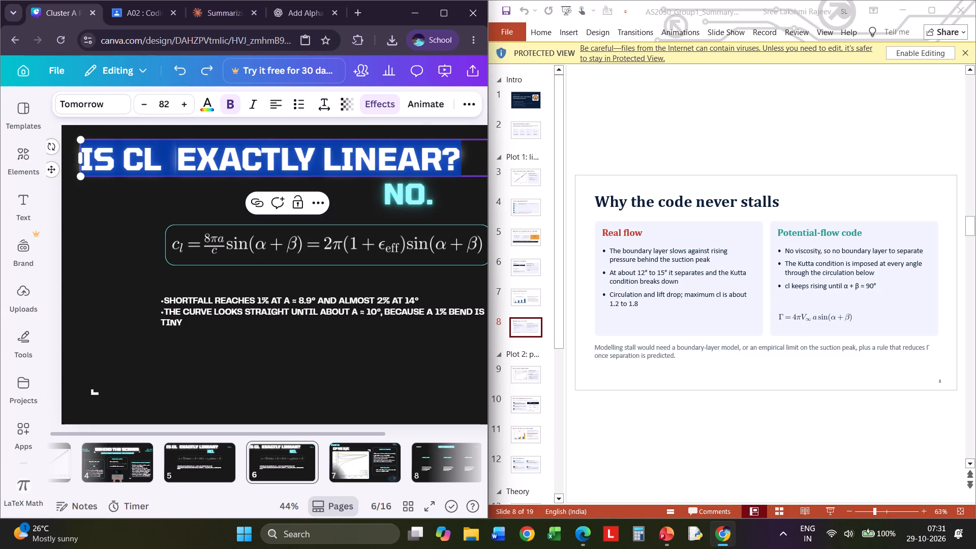
key("BackSpace")
type("WHY")
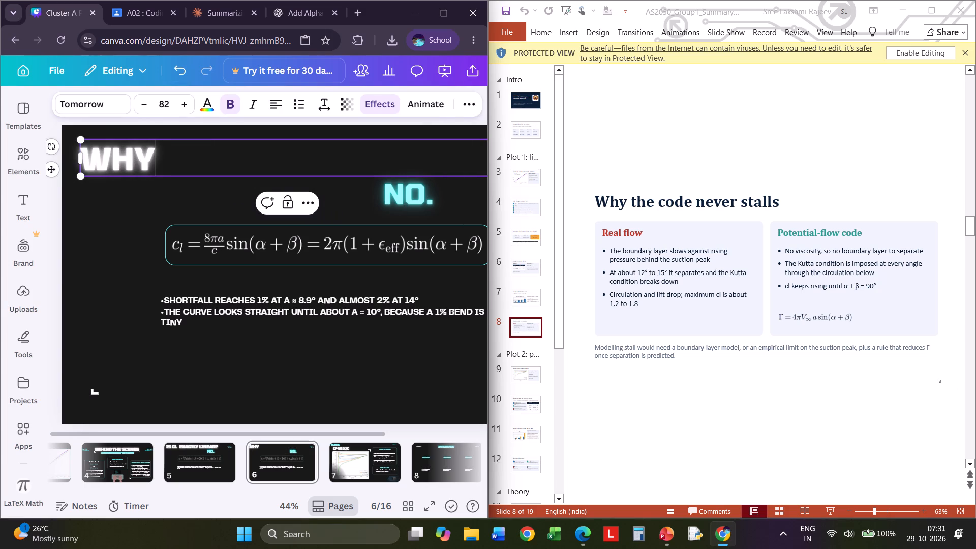
key("space")
type("THE CODE NEVER STALLS")
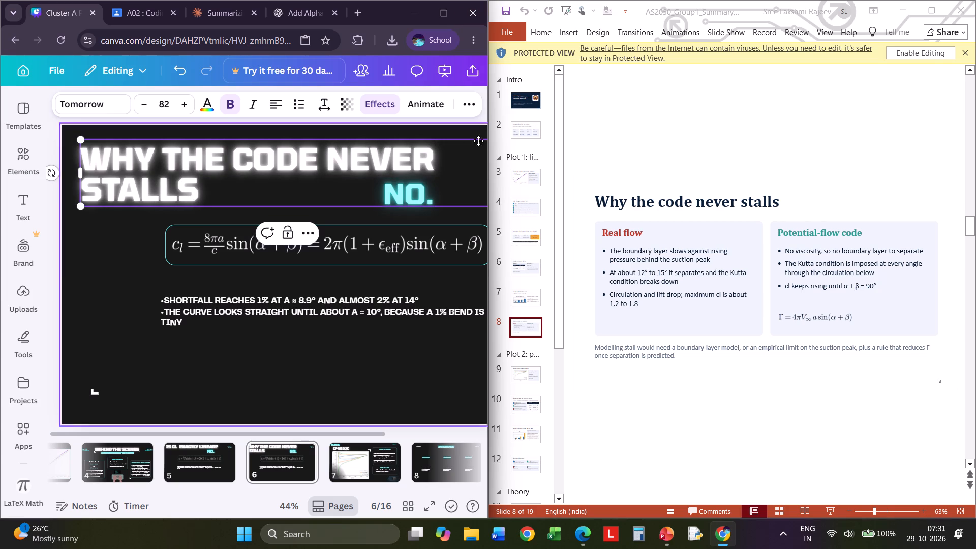
left_click(466, 131)
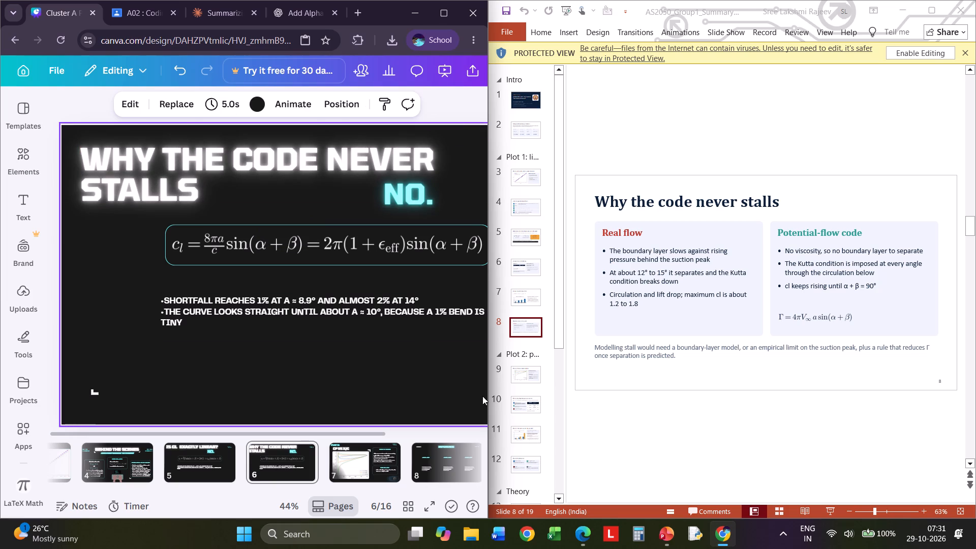
Widen the Canva window beside the Group 1 summary until nearly the whole slide width fits.
left_click_drag(491, 396, 550, 390)
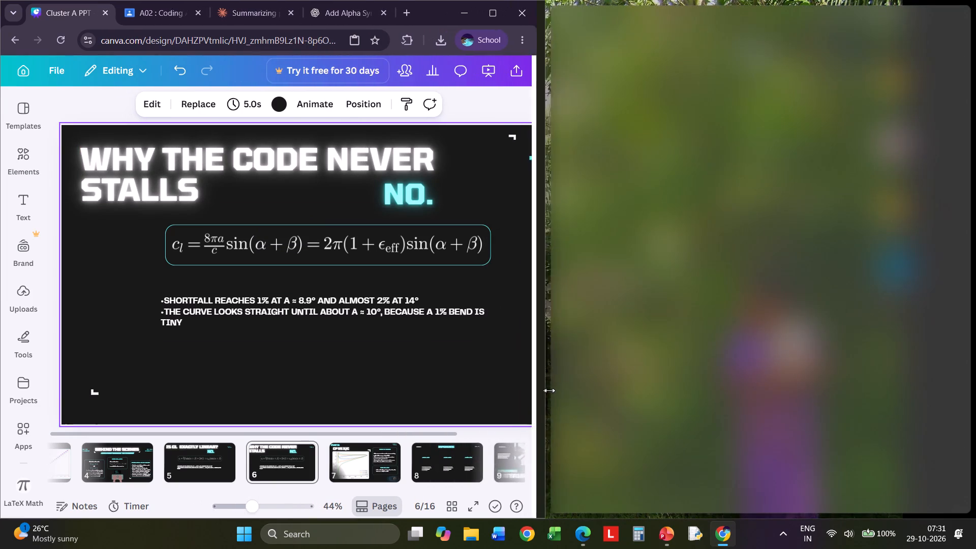
left_click_drag(550, 390, 621, 385)
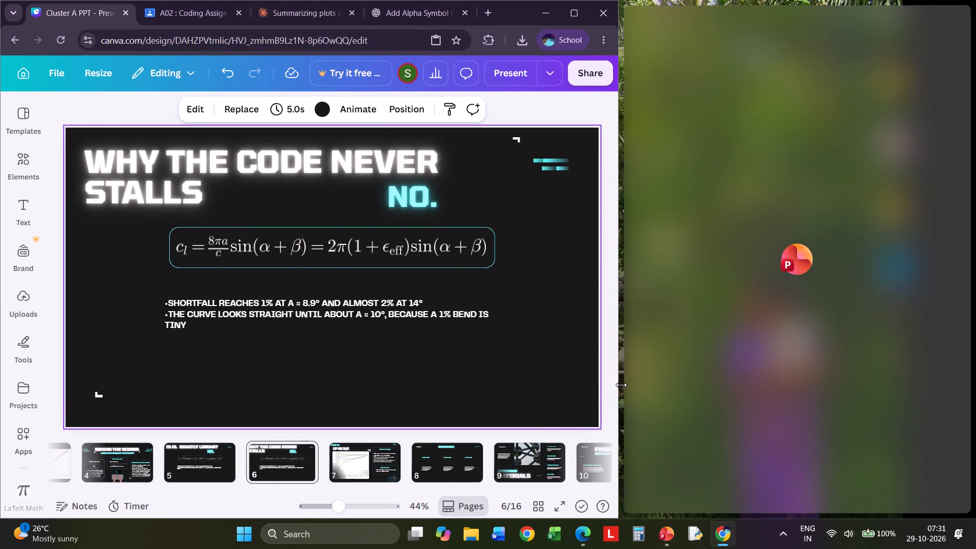
left_click_drag(621, 385, 599, 384)
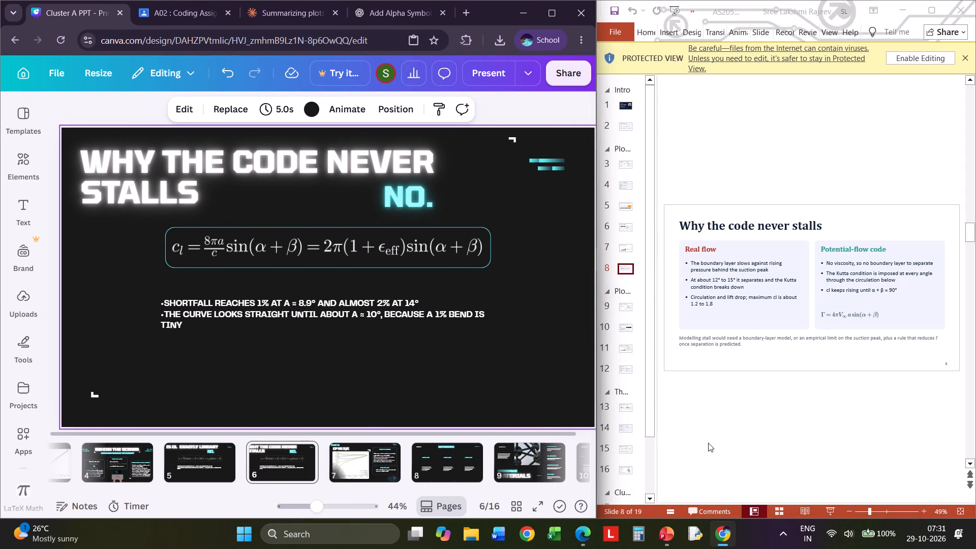
left_click(717, 442)
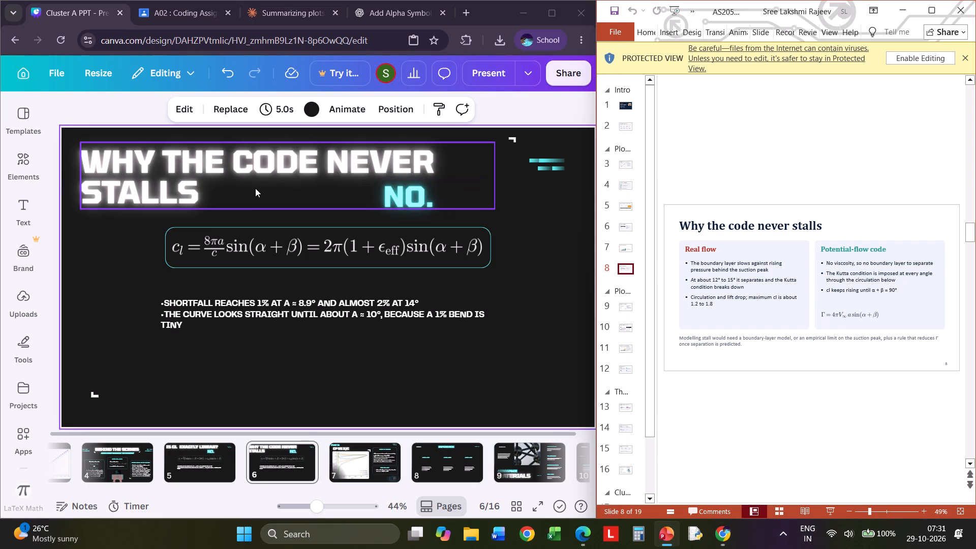
Delete the "NO." text from slide 6.
left_click(406, 200)
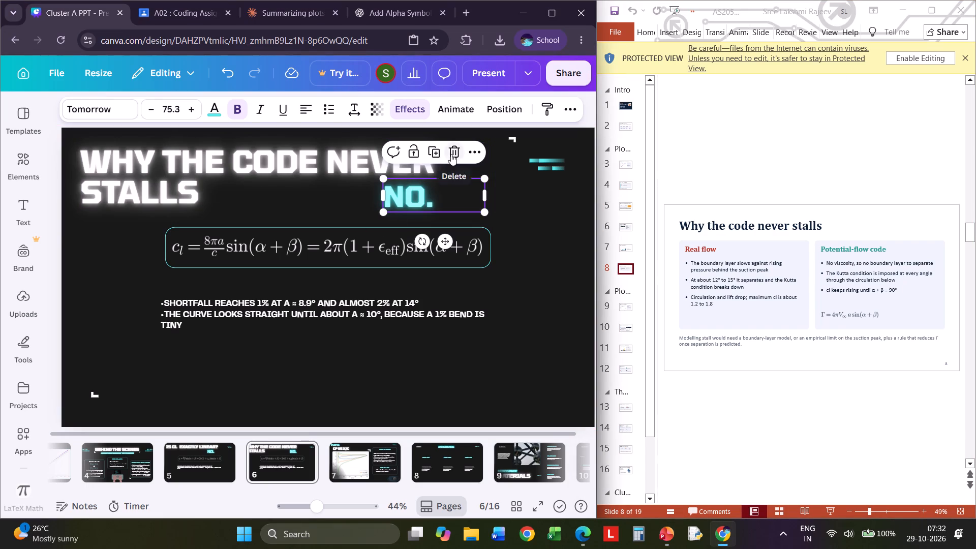
left_click(451, 154)
Fit slide 6's title on one line by widening its text box to about 1,556 and setting the font size to 73.
left_click(396, 185)
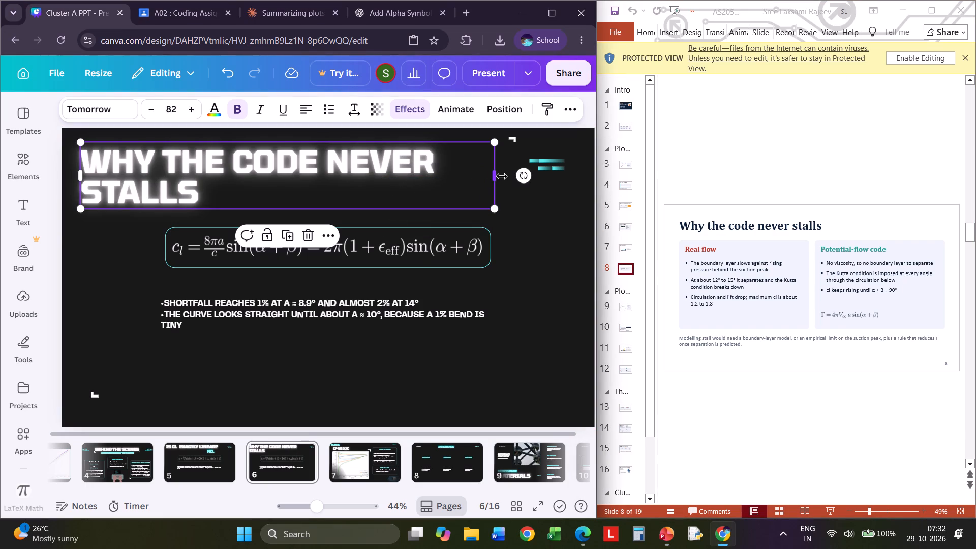
left_click(152, 111)
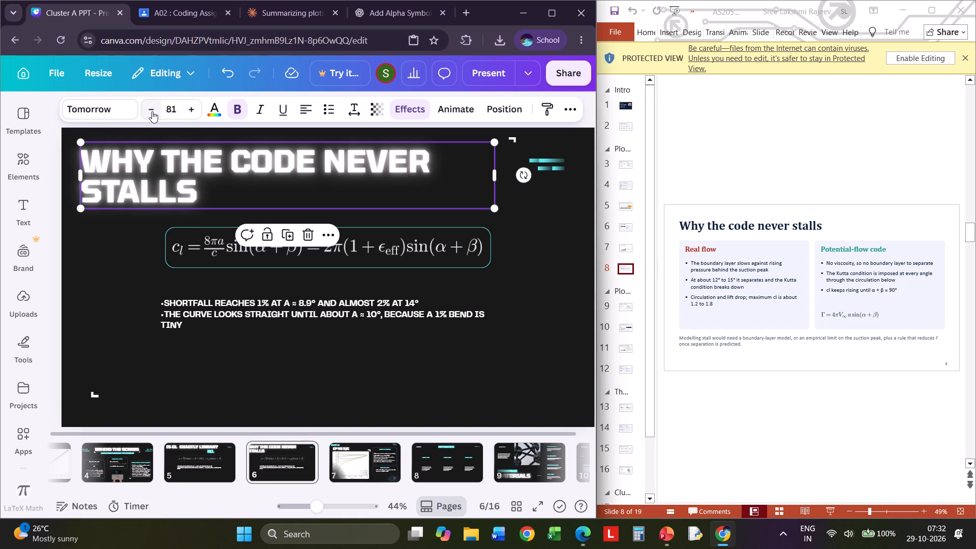
left_click(152, 111)
double_click(152, 111)
left_click(152, 111)
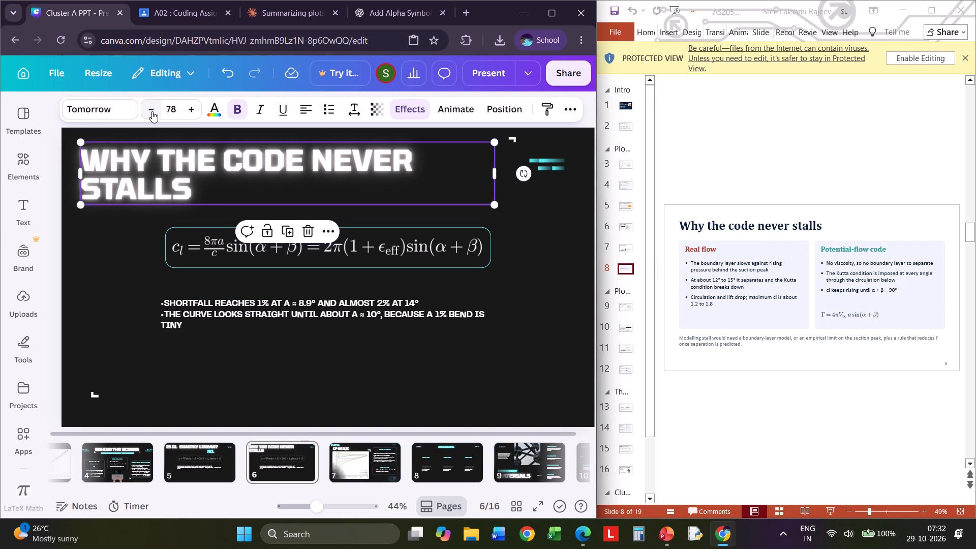
left_click(152, 111)
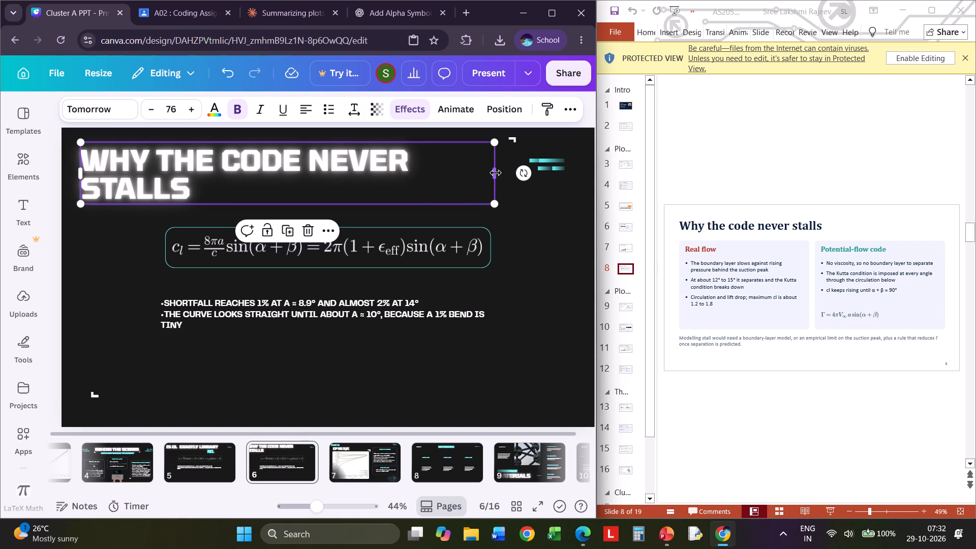
left_click_drag(496, 173, 513, 171)
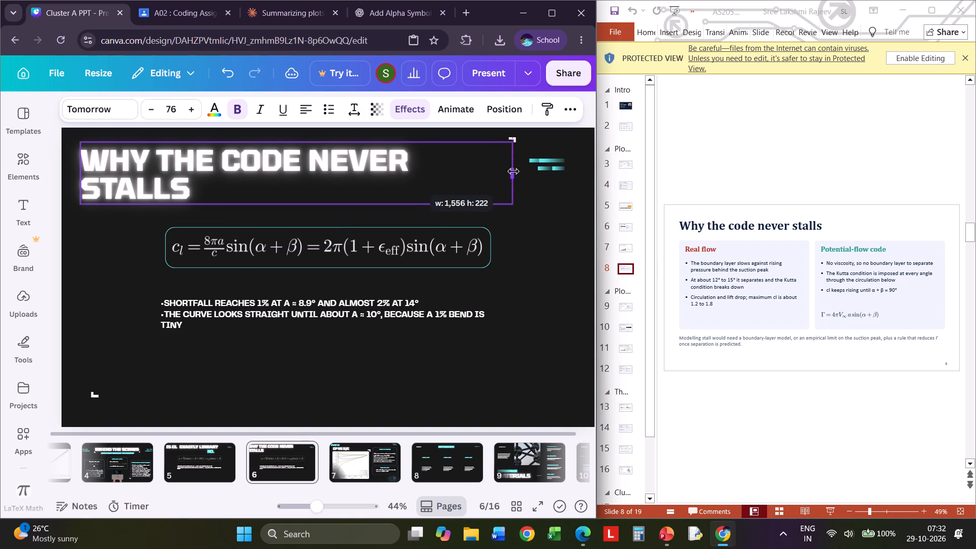
left_click(155, 110)
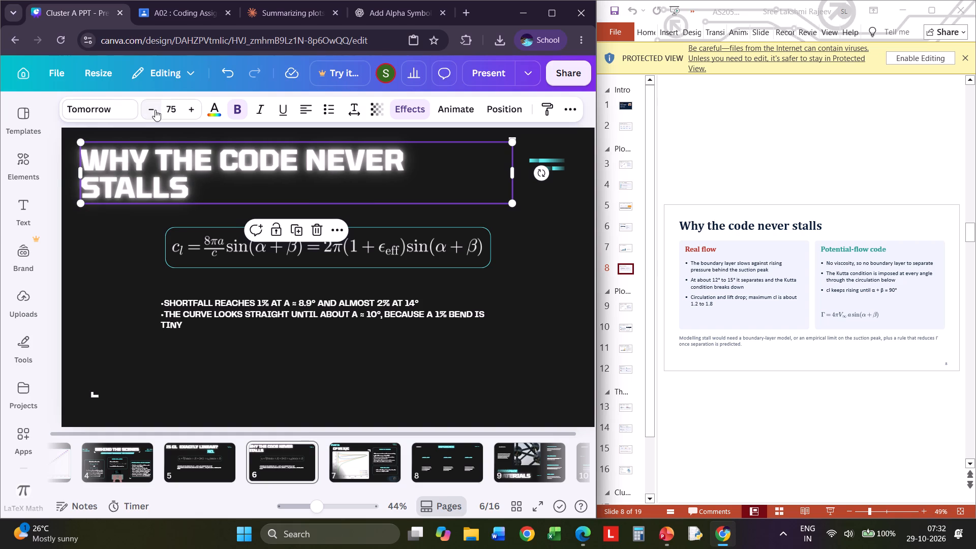
left_click(155, 109)
left_click(155, 109)
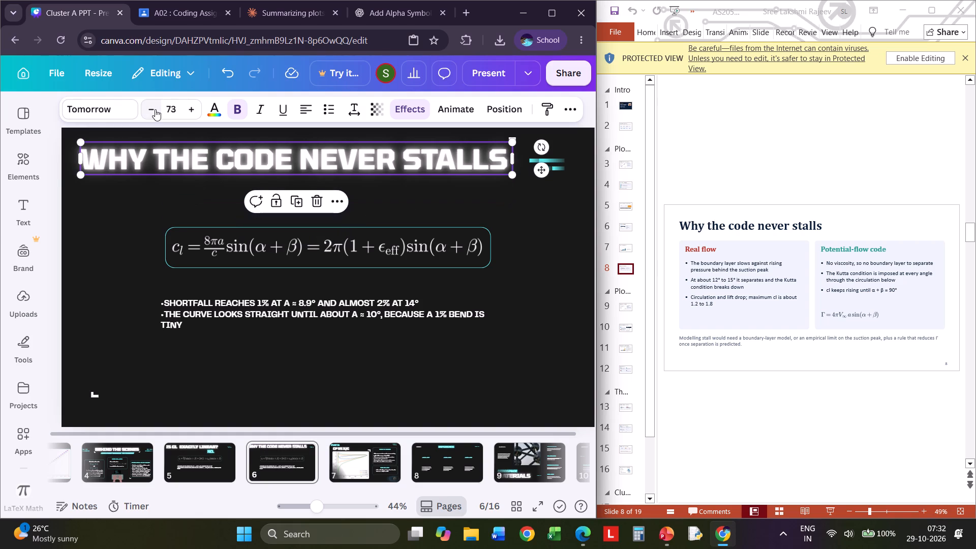
left_click(535, 249)
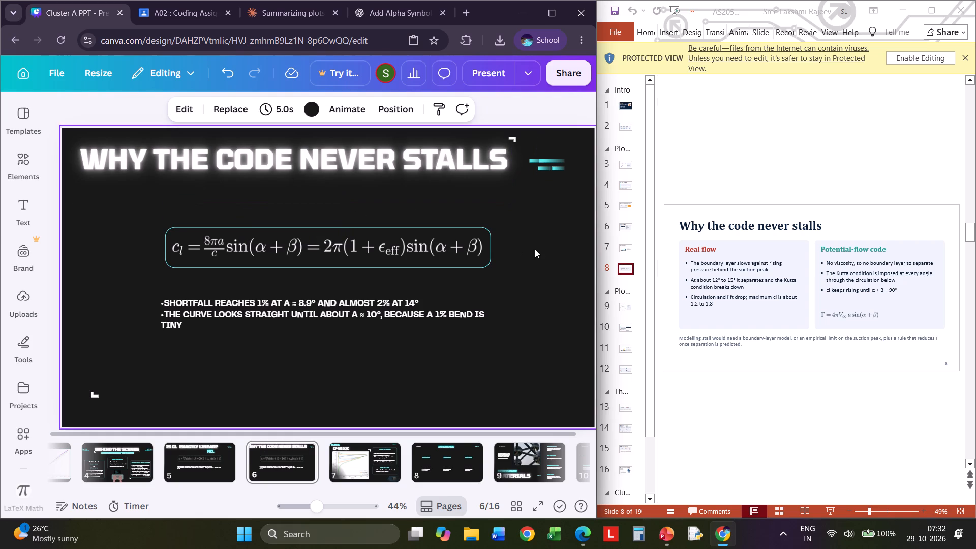
Delete the boxed cl equation from slide 6 and move the two-bullet text up beneath the title.
left_click(390, 246)
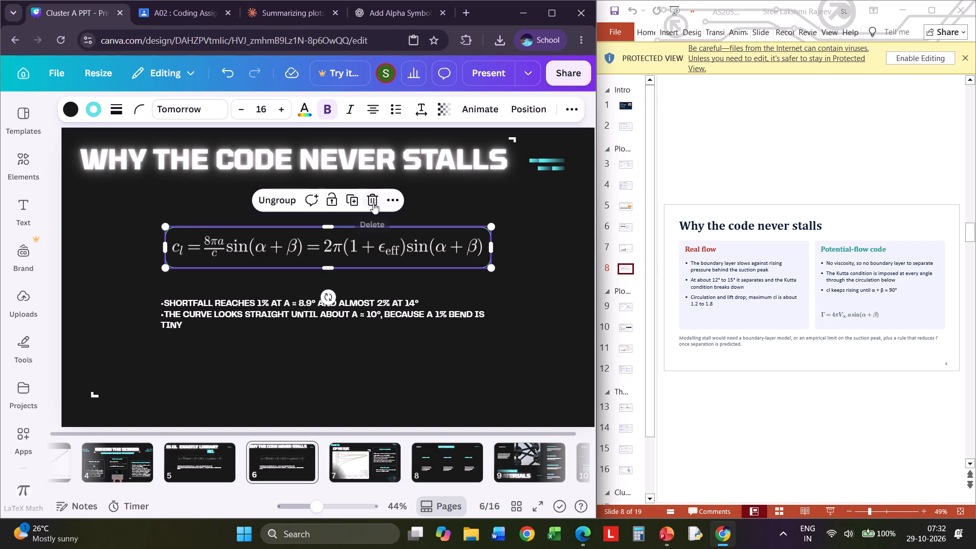
left_click(373, 201)
left_click_drag(370, 314, 303, 213)
Review the Canva deck's opening slides 1 to 6, including the linearity slide and the stall slide, to check their content and order.
left_click(215, 465)
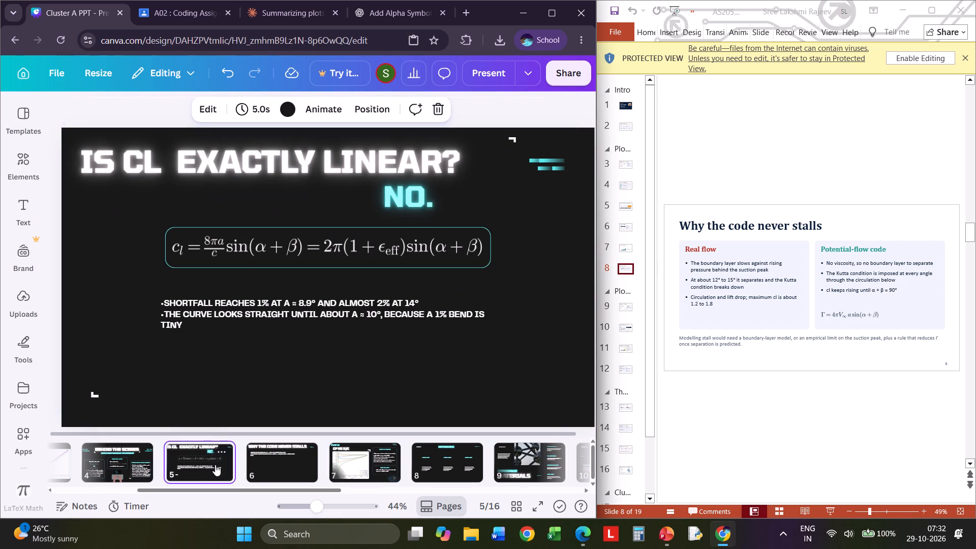
left_click(264, 455)
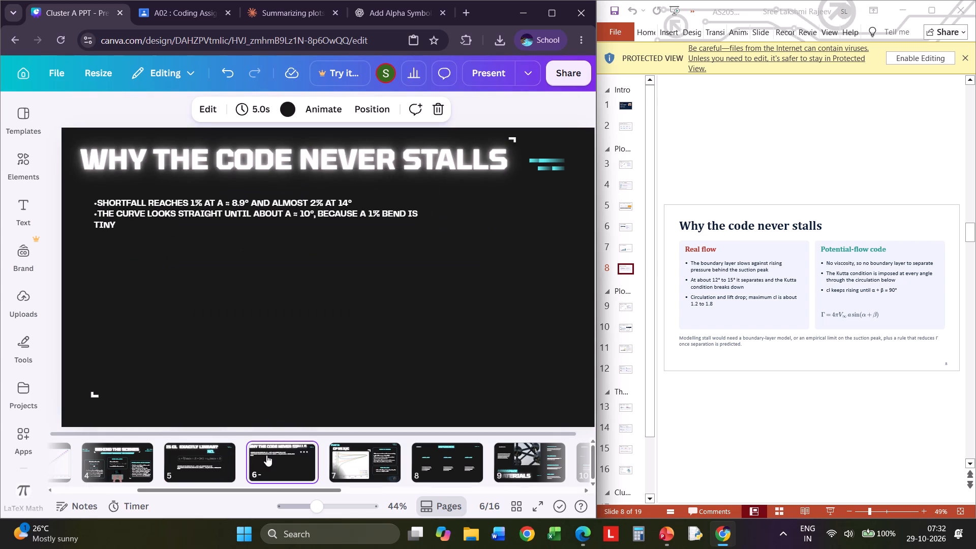
left_click(198, 461)
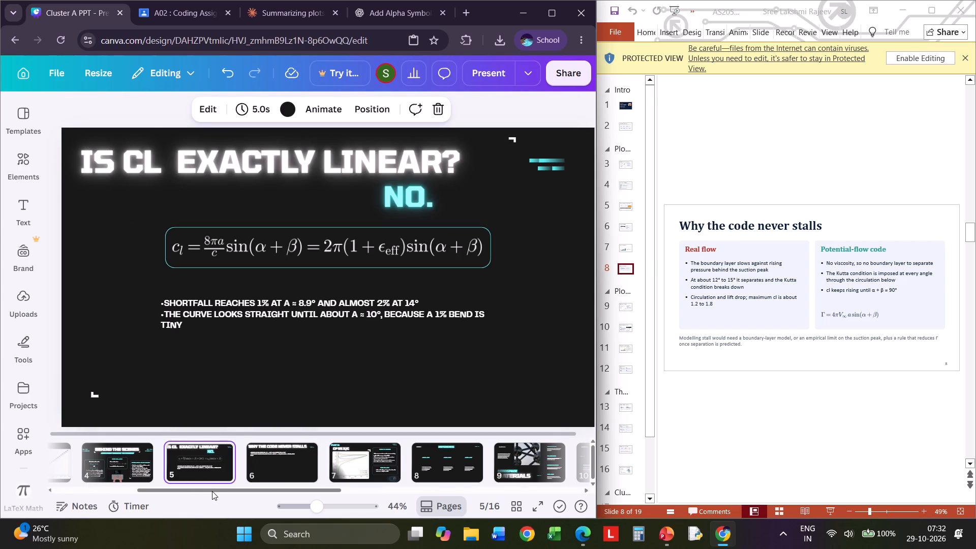
left_click_drag(212, 491, 119, 497)
left_click(86, 466)
left_click(213, 457)
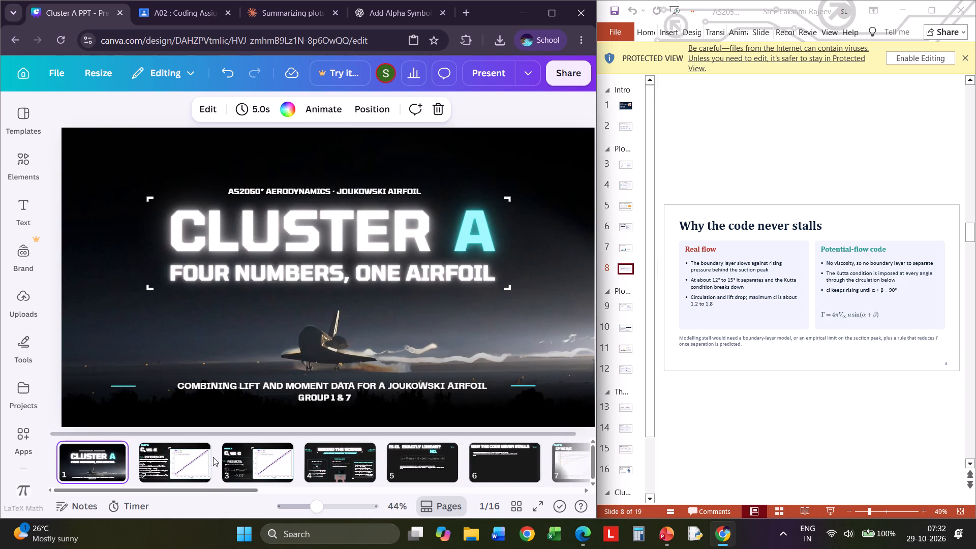
left_click(179, 461)
left_click(252, 460)
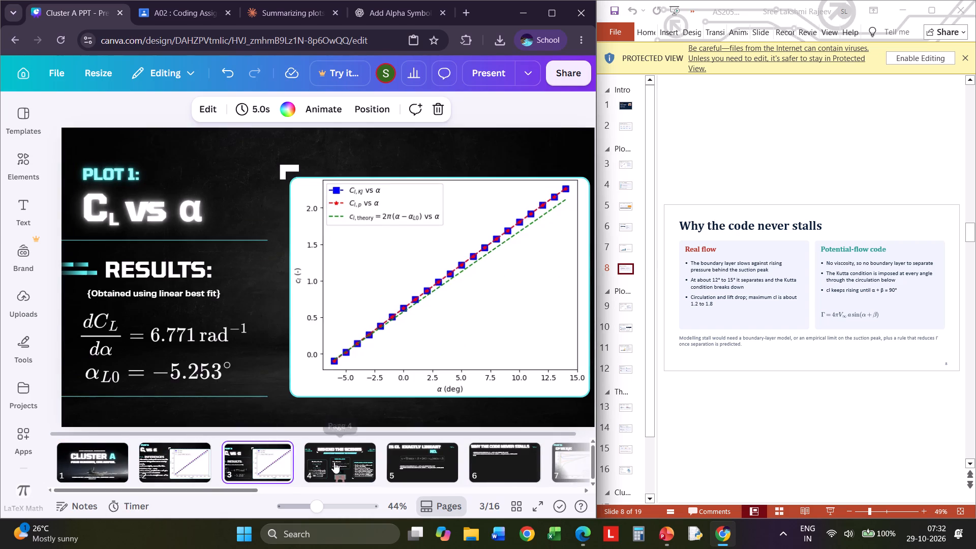
left_click(334, 462)
left_click(434, 465)
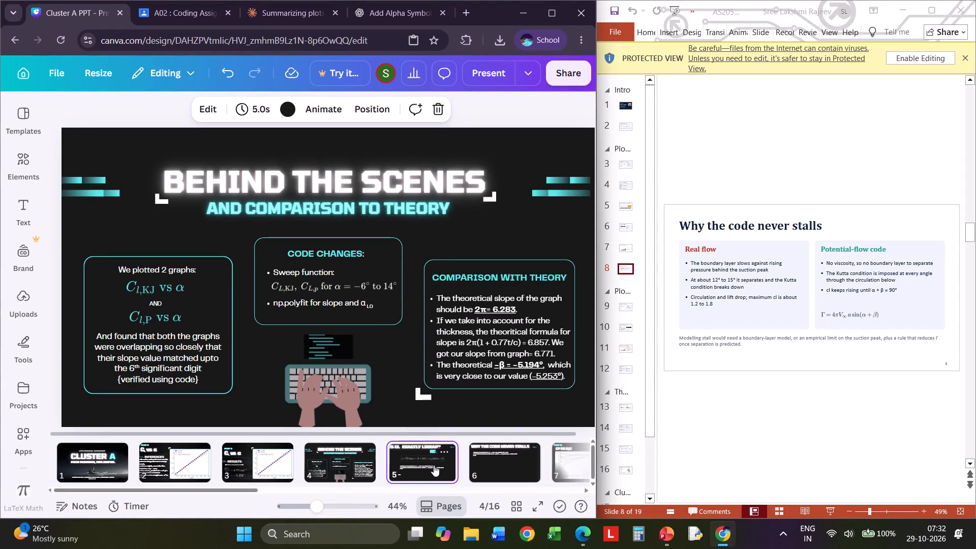
left_click_drag(232, 489, 314, 490)
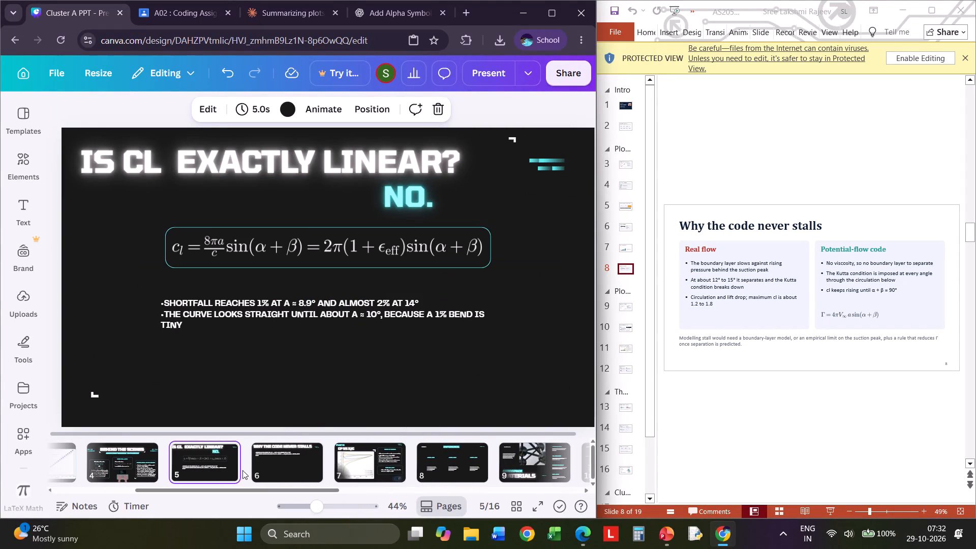
left_click(287, 462)
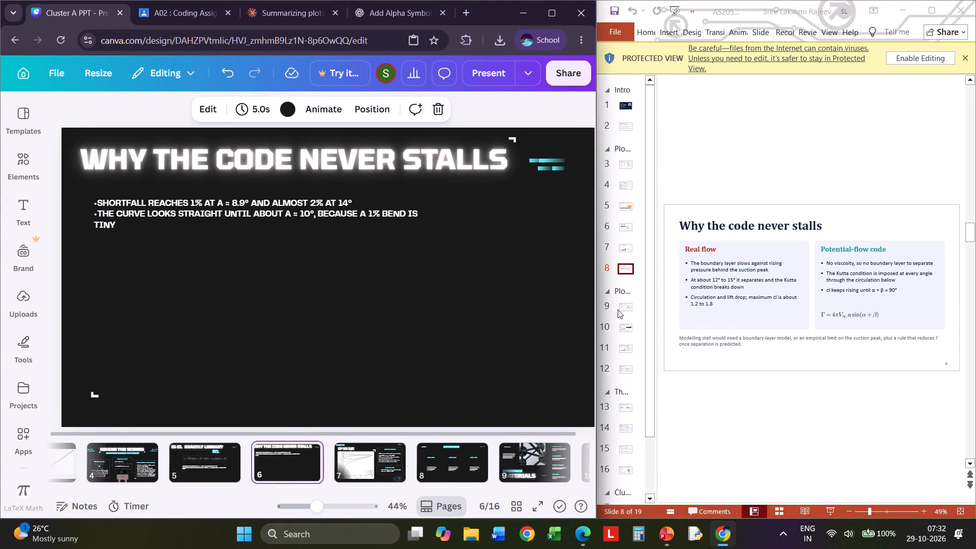
Compare the Group 1 summary's Plot 2 slides 9 and 10 in PowerPoint with the Canva deck's "CP VS X/C" slide 7.
left_click(627, 305)
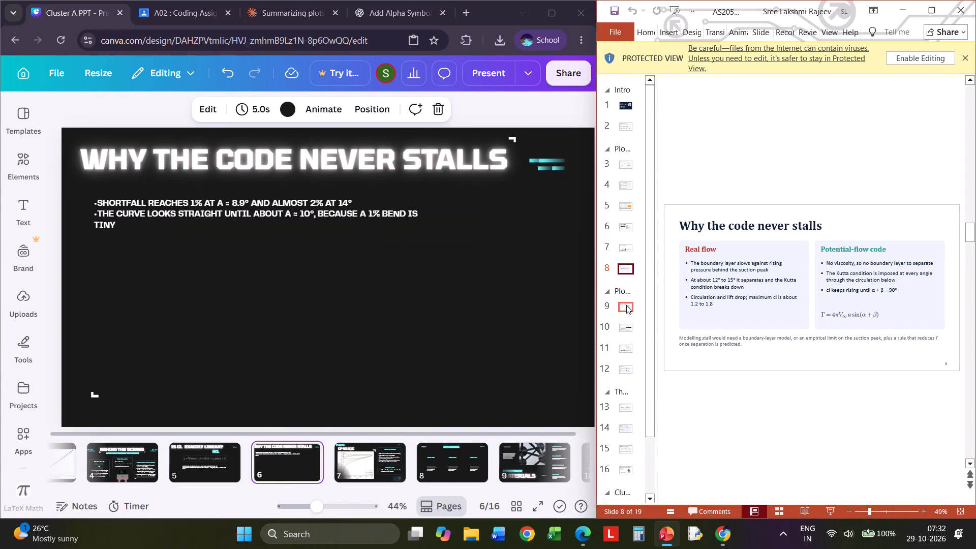
left_click(626, 306)
left_click(622, 330)
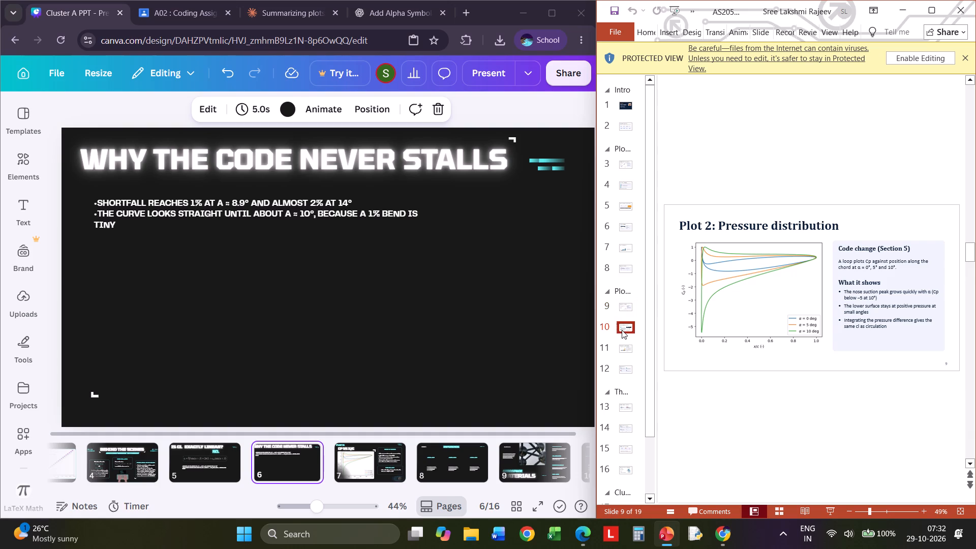
left_click(362, 463)
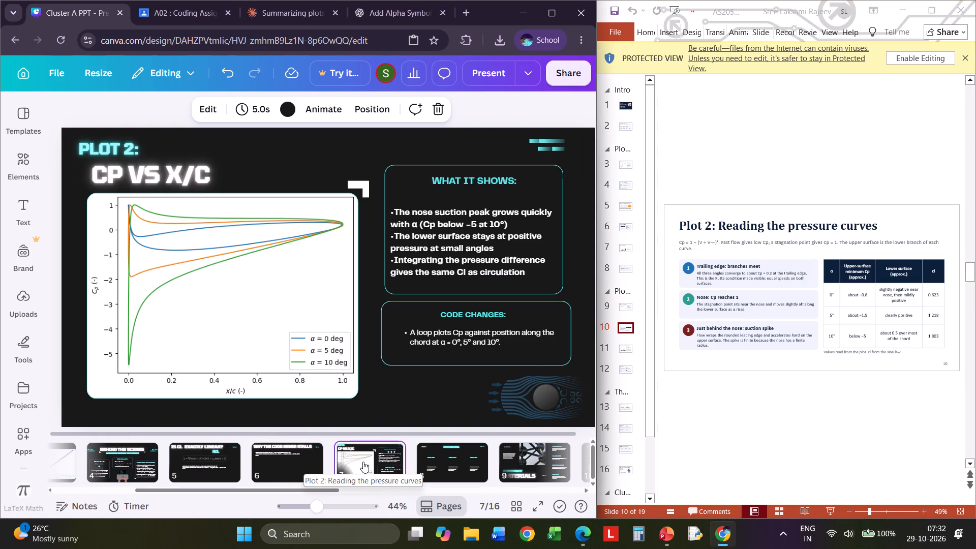
left_click_drag(266, 487, 269, 490)
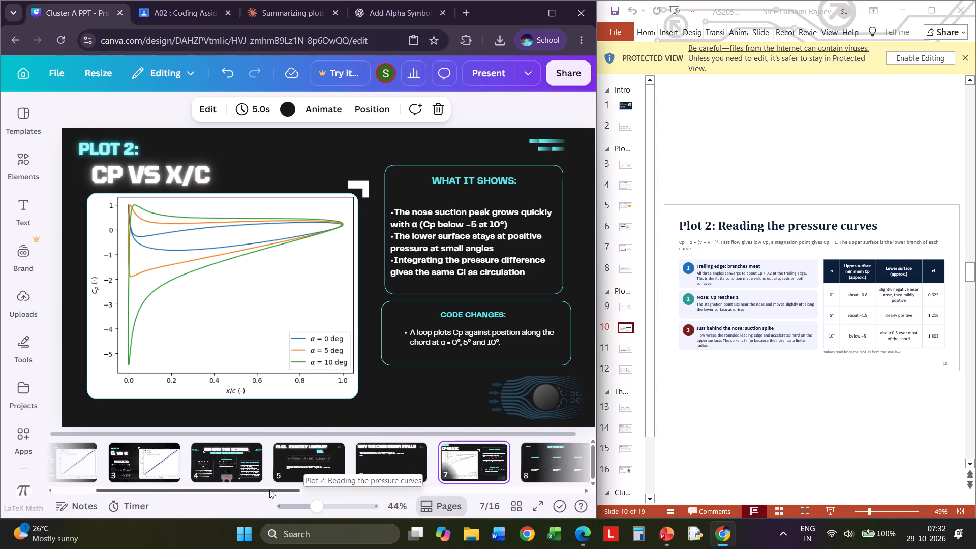
left_click_drag(269, 490, 305, 490)
left_click(306, 490)
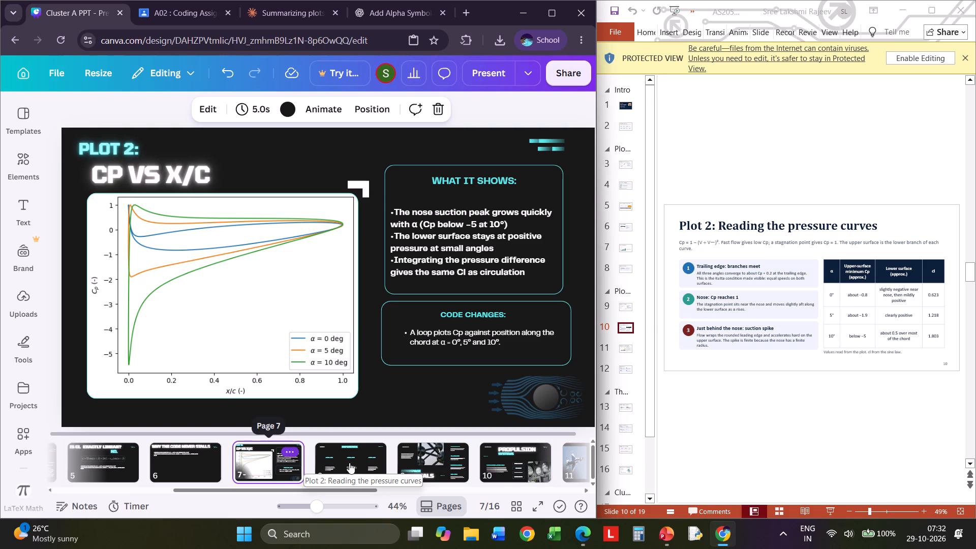
left_click(625, 307)
left_click(630, 308)
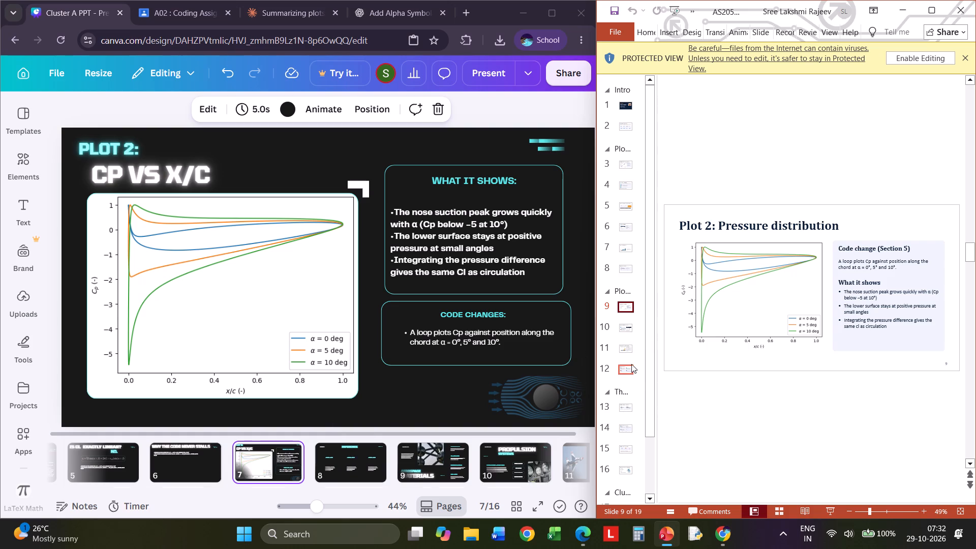
left_click(621, 331)
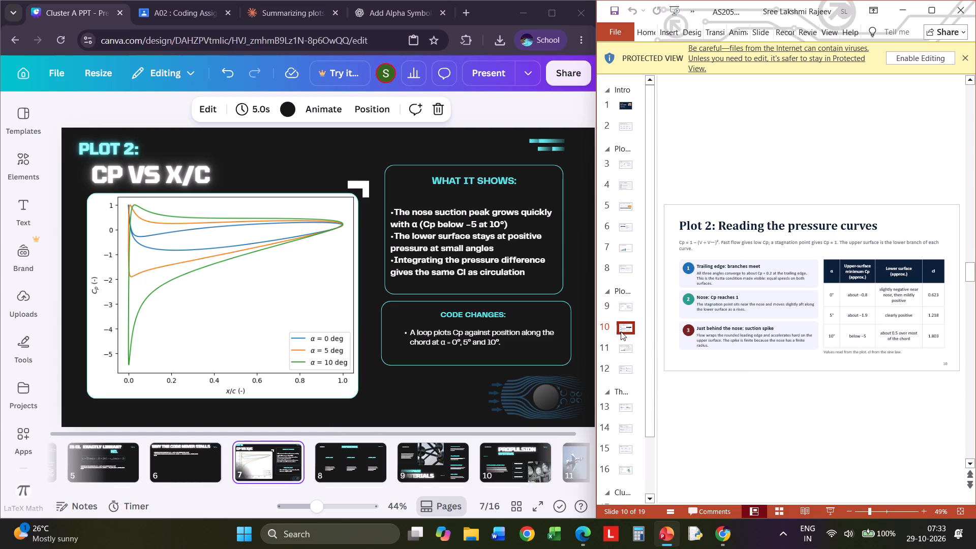
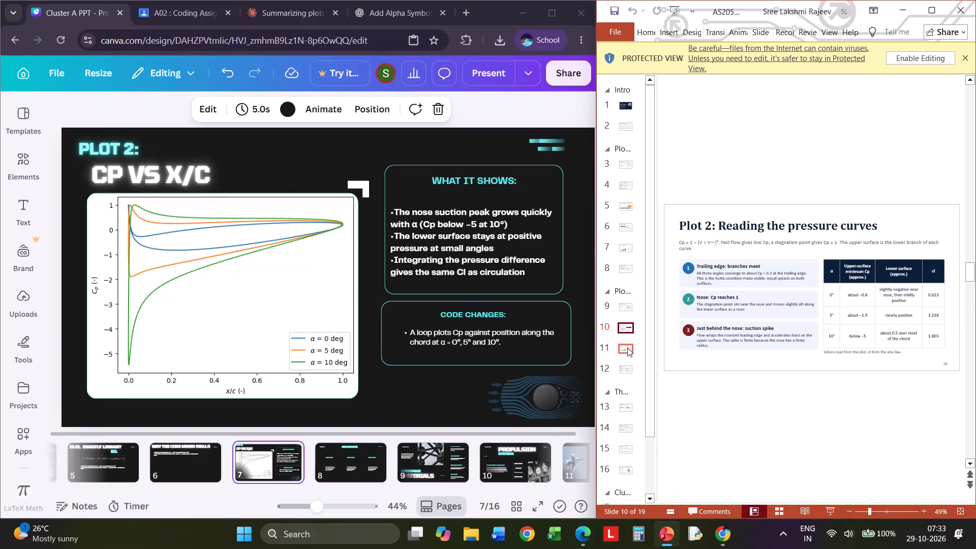
Widen the Group 1 summary's PowerPoint window and examine slides 9 to 12, covering Plot 2 and the physical explanation.
left_click(627, 348)
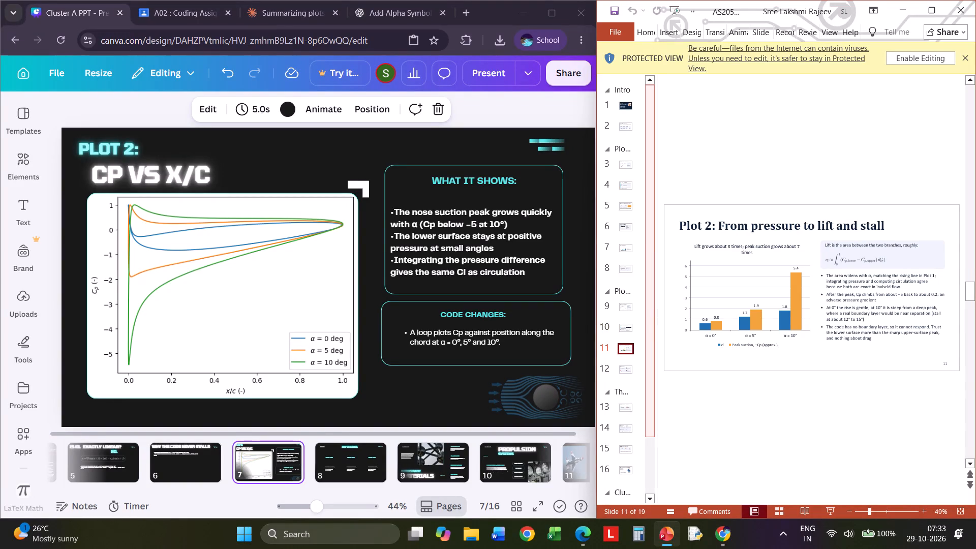
left_click_drag(596, 233, 588, 233)
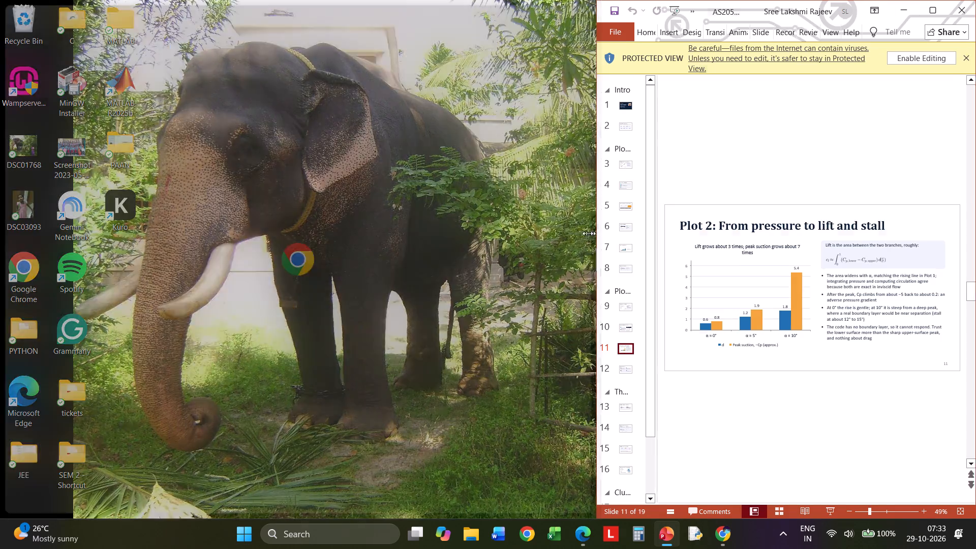
left_click_drag(588, 233, 414, 251)
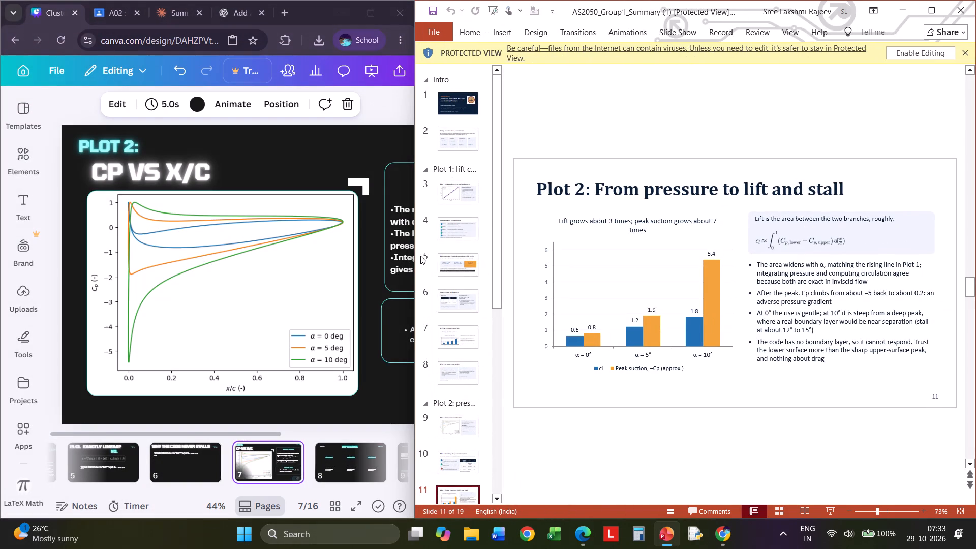
left_click(415, 272)
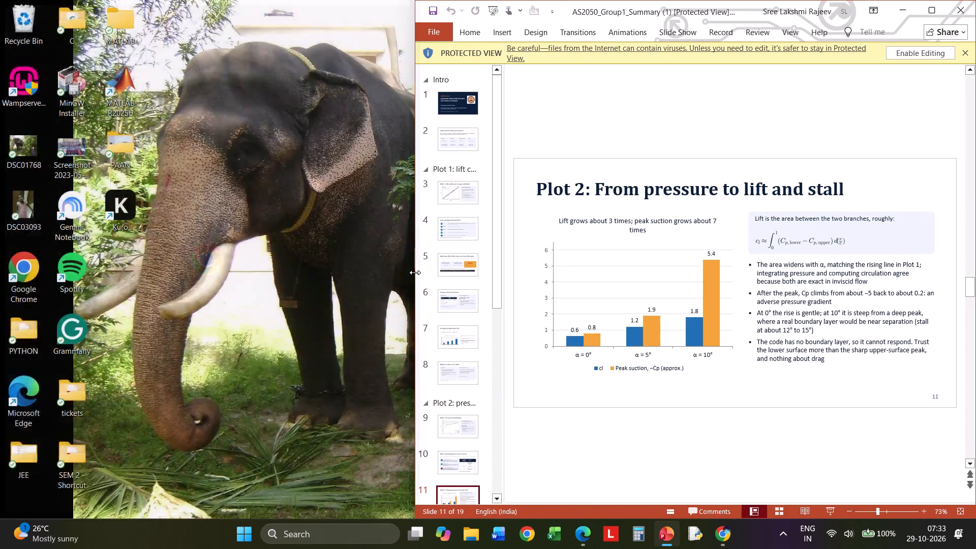
left_click_drag(414, 273, 348, 282)
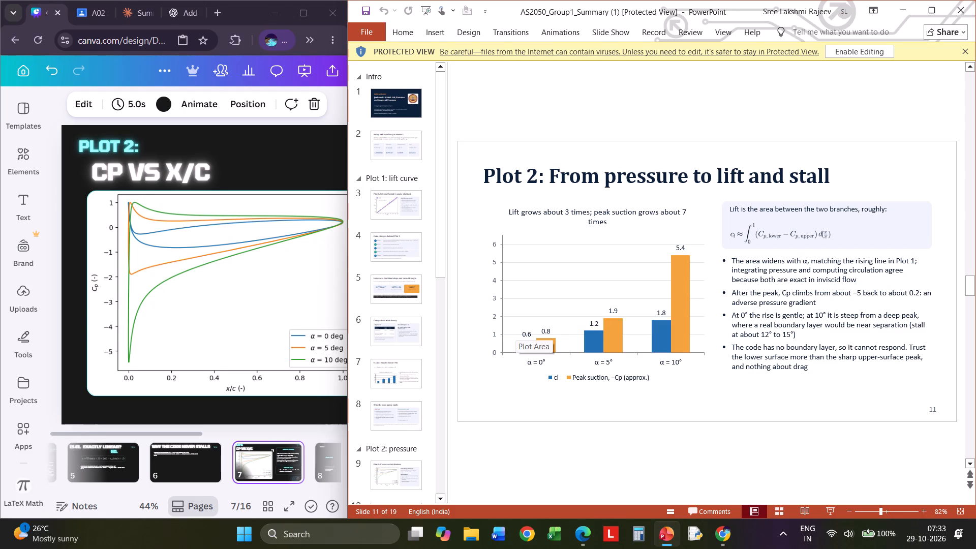
scroll(400, 400, "down", 3)
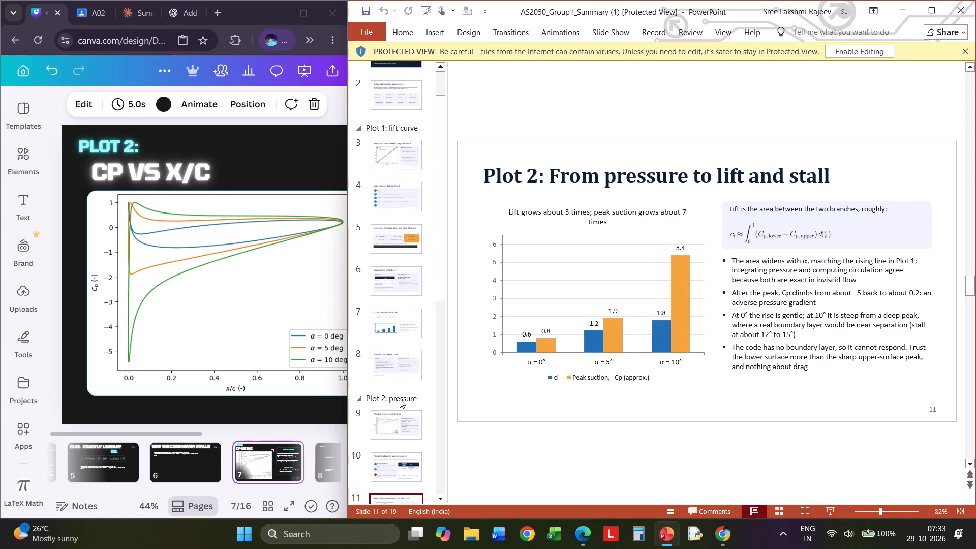
scroll(403, 302, "down", 5)
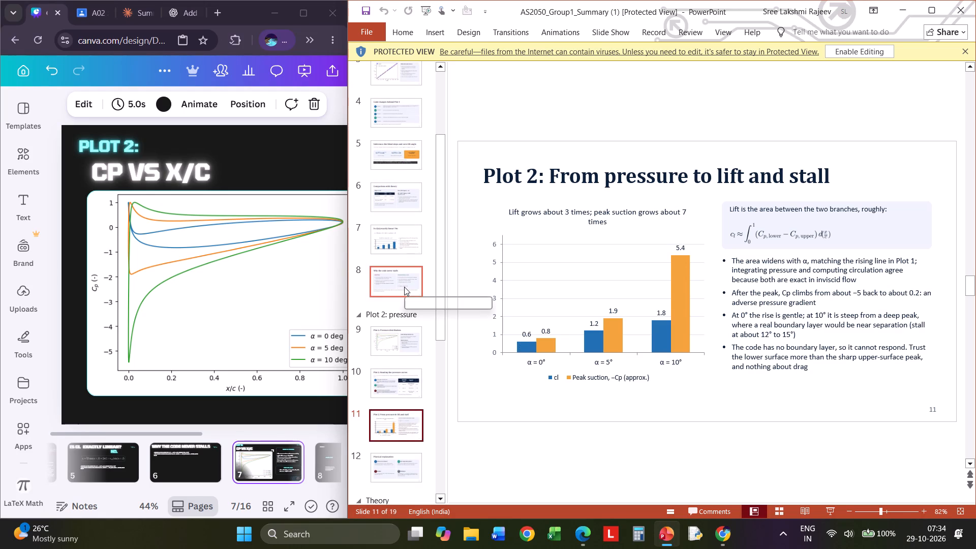
scroll(404, 287, "down", 2)
left_click(405, 306)
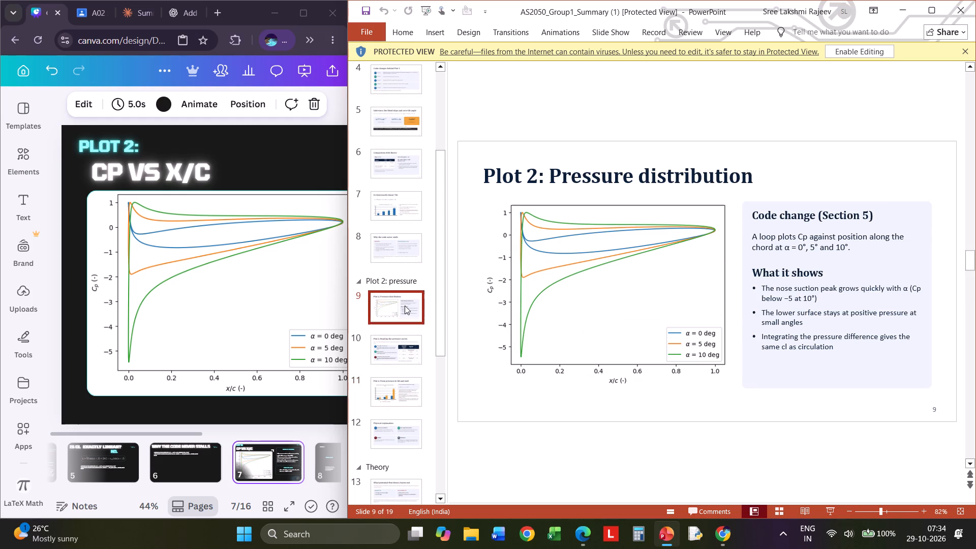
left_click(390, 347)
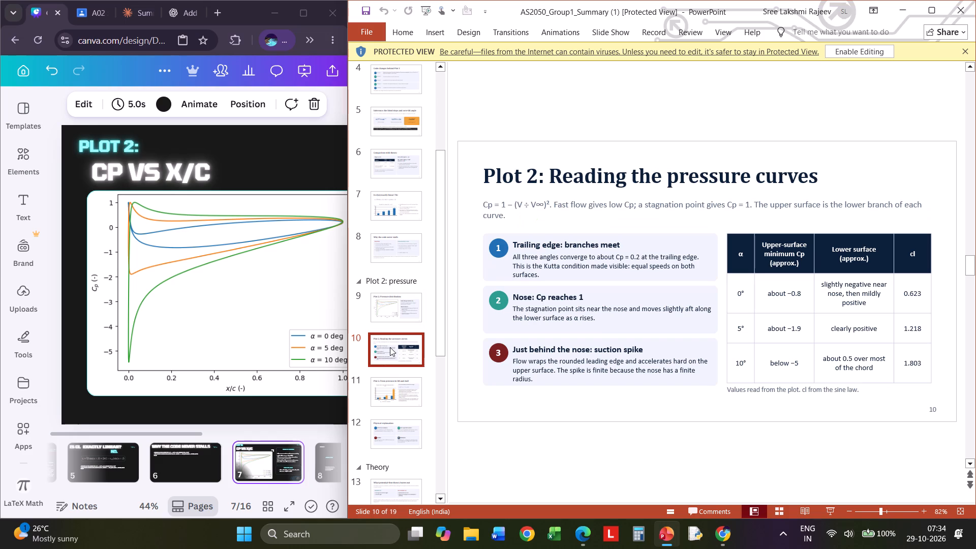
left_click(386, 385)
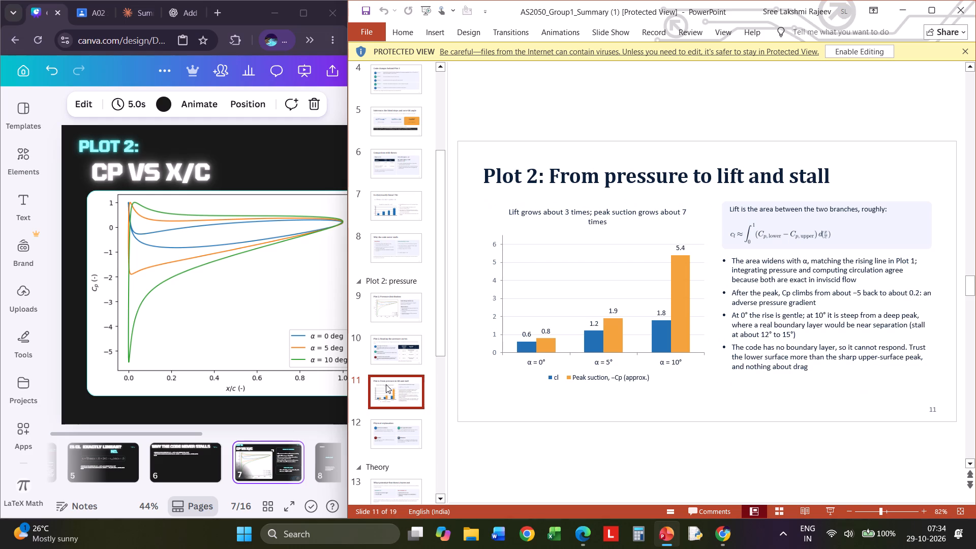
scroll(386, 384, "down", 2)
left_click(384, 398)
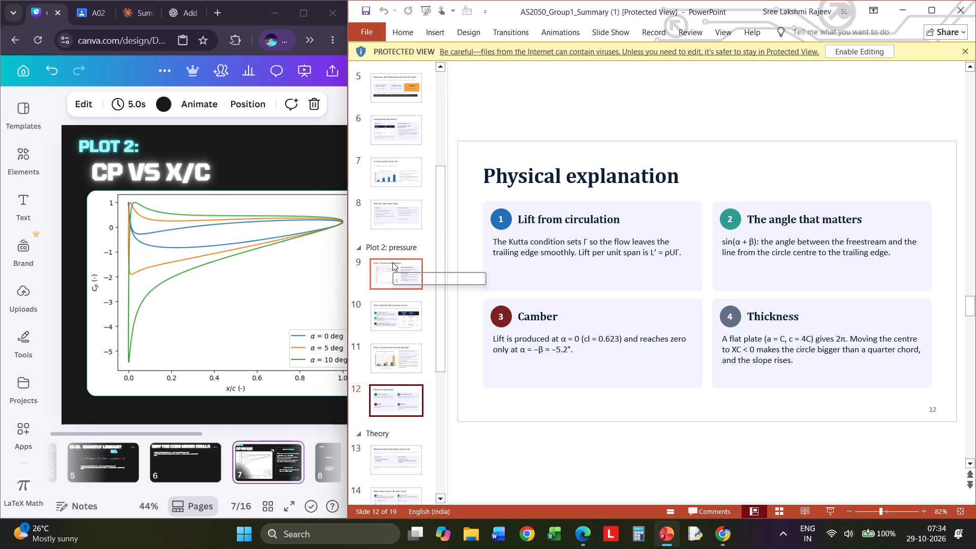
scroll(392, 262, "down", 2)
left_click(394, 278)
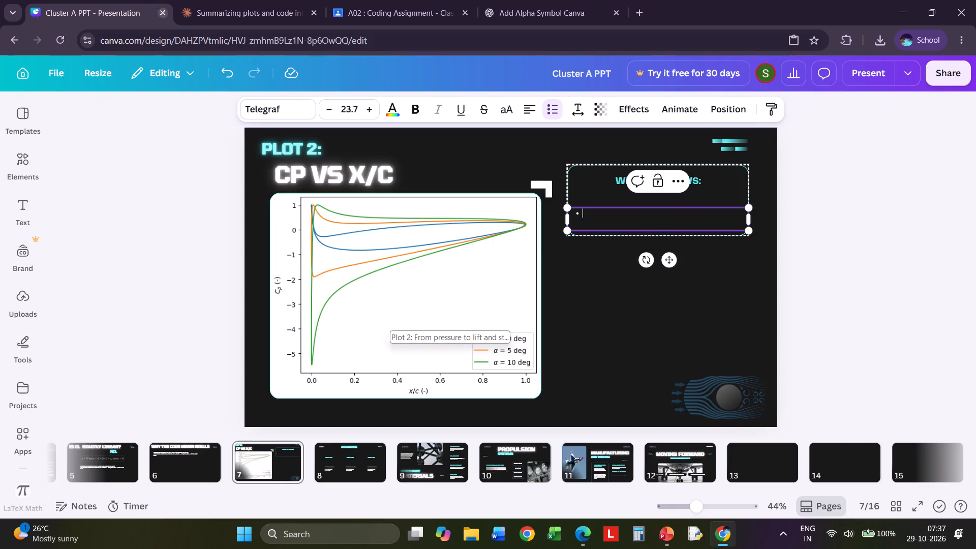
right_click(593, 218)
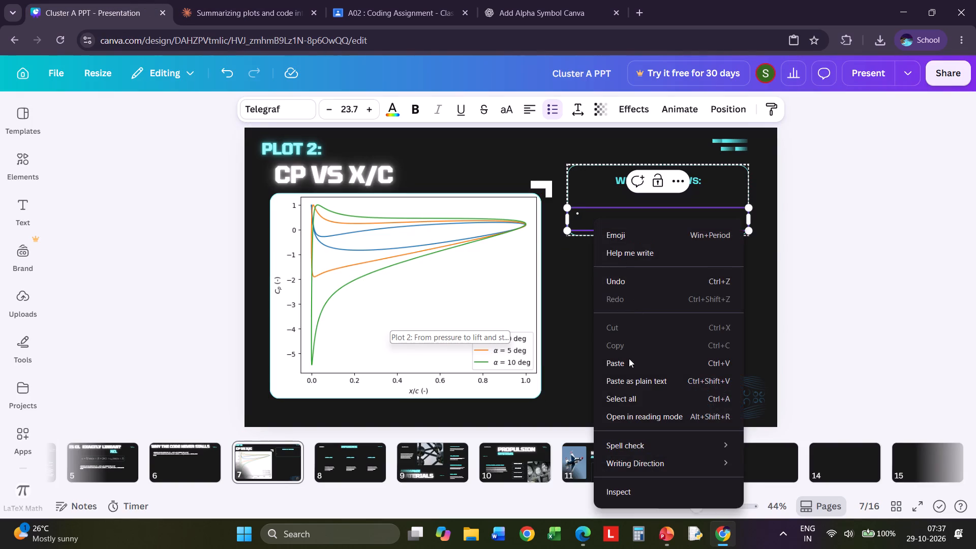
left_click(625, 368)
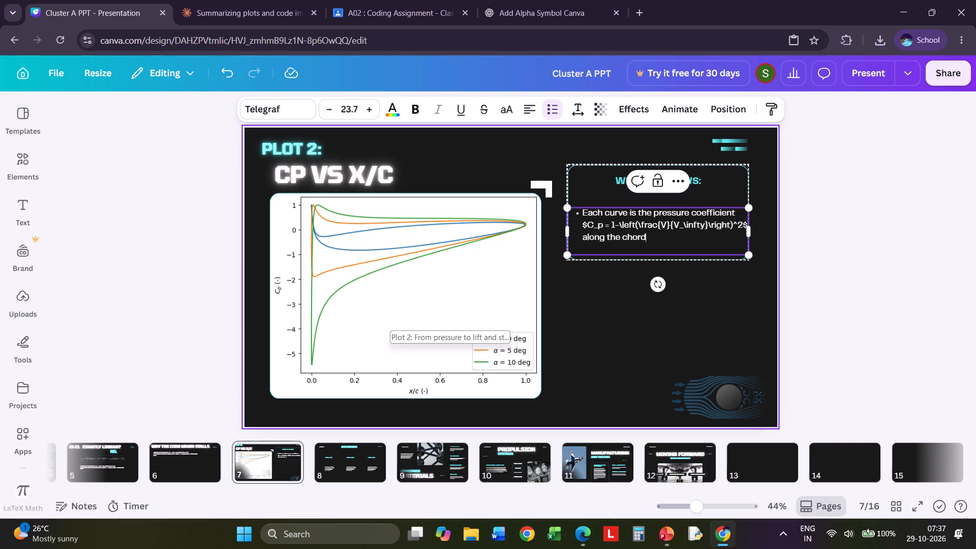
Copy the $C_p = 1-\left(\frac{V}{V_\infty}\right)^2$ code from the bullet into a new LaTeX Math formula, continuing without purchasing a license.
left_click_drag(584, 225, 664, 225)
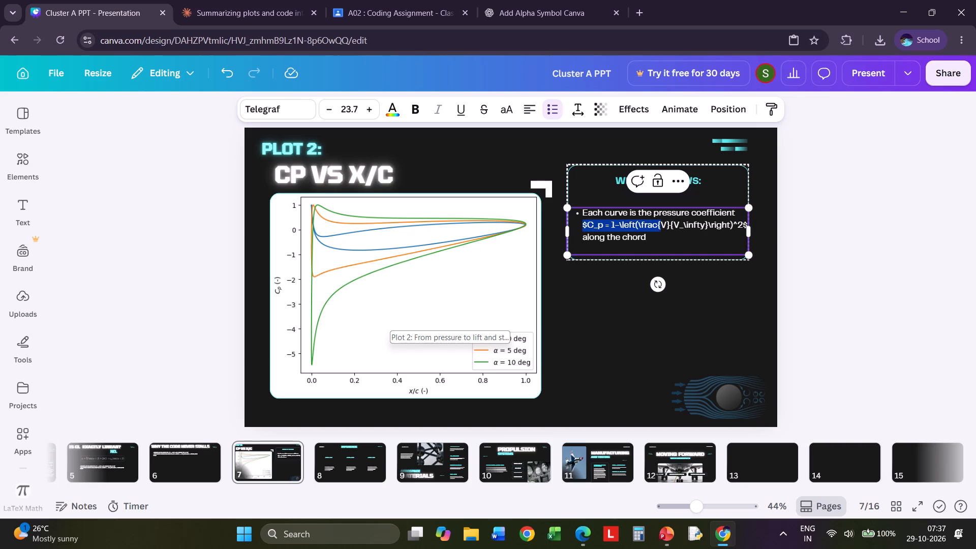
left_click_drag(664, 225, 746, 225)
right_click(729, 225)
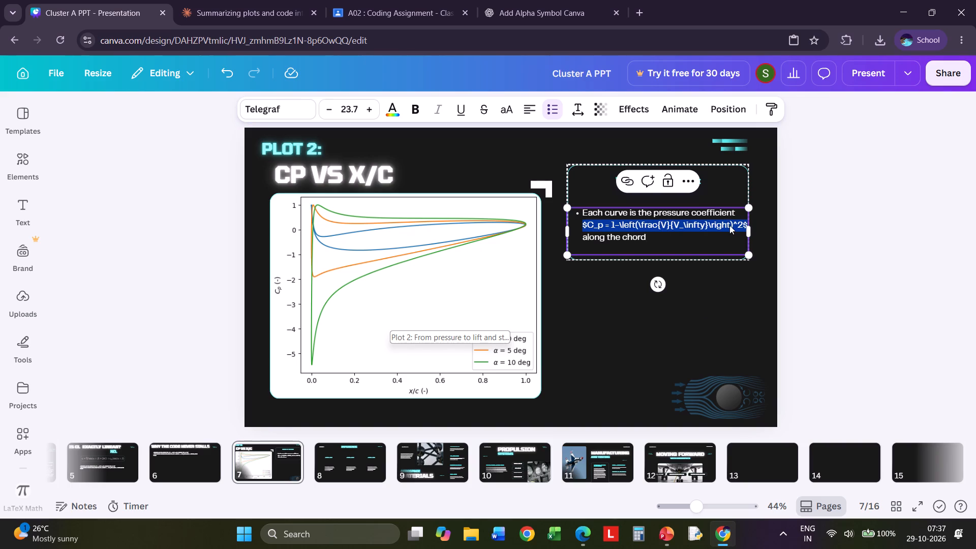
left_click(454, 276)
left_click(19, 492)
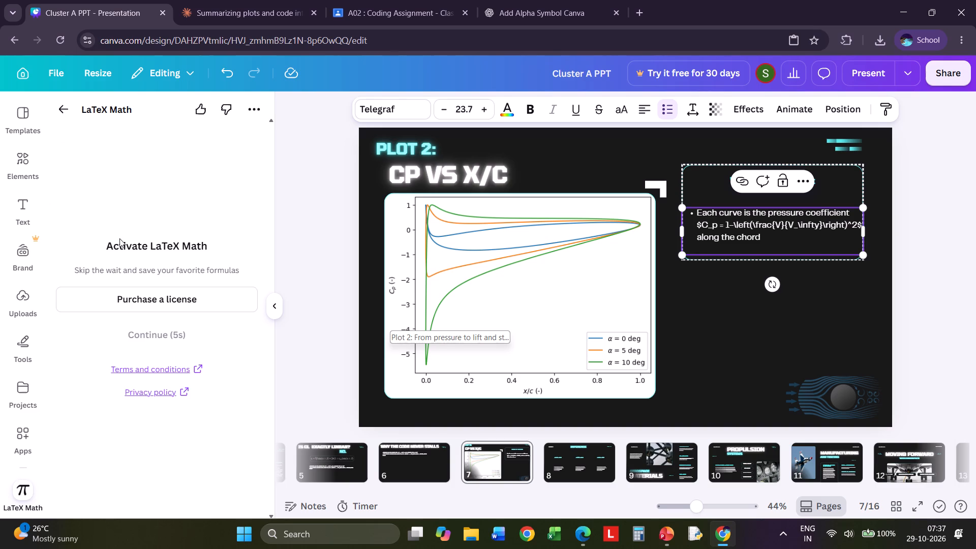
scroll(19, 483, "down", 2)
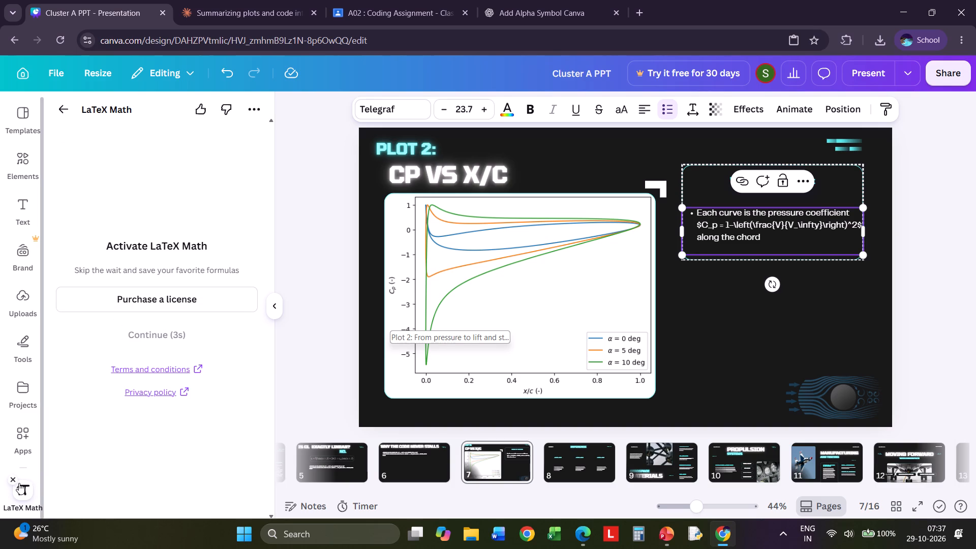
left_click(148, 338)
right_click(127, 223)
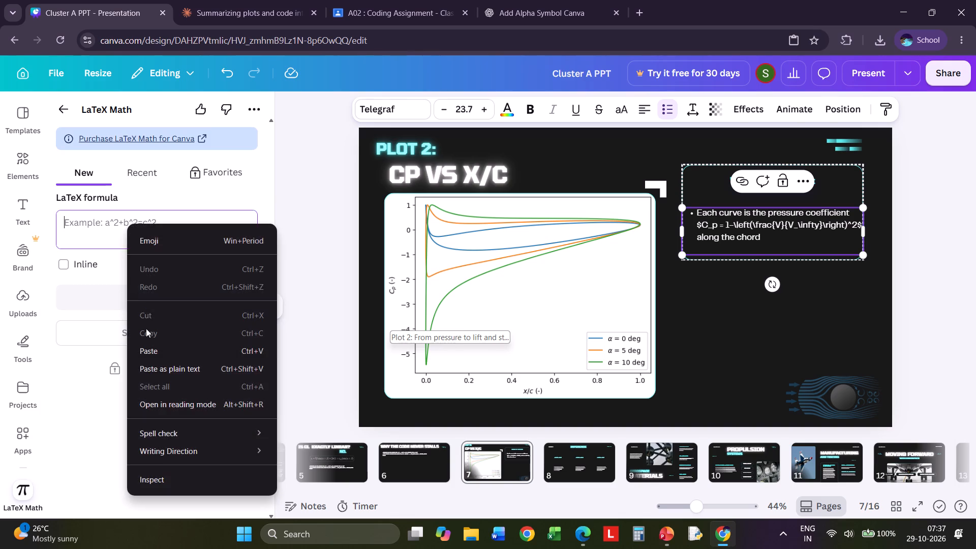
left_click(154, 355)
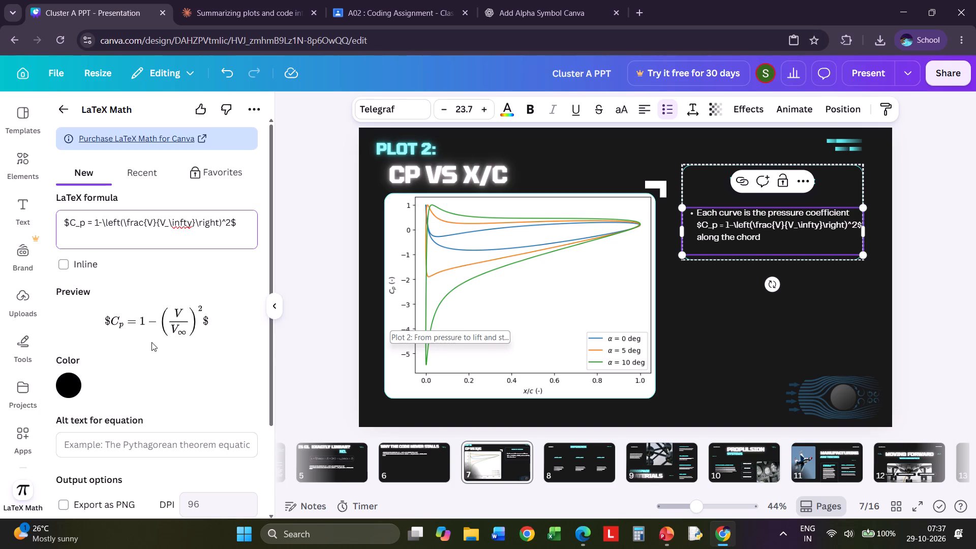
Remove the opening and closing dollar signs from the LaTeX formula, leaving C_p = 1-\left(\frac{V}{V_\infty}\right)^2.
left_click(67, 223)
left_click(70, 223)
key("BackSpace")
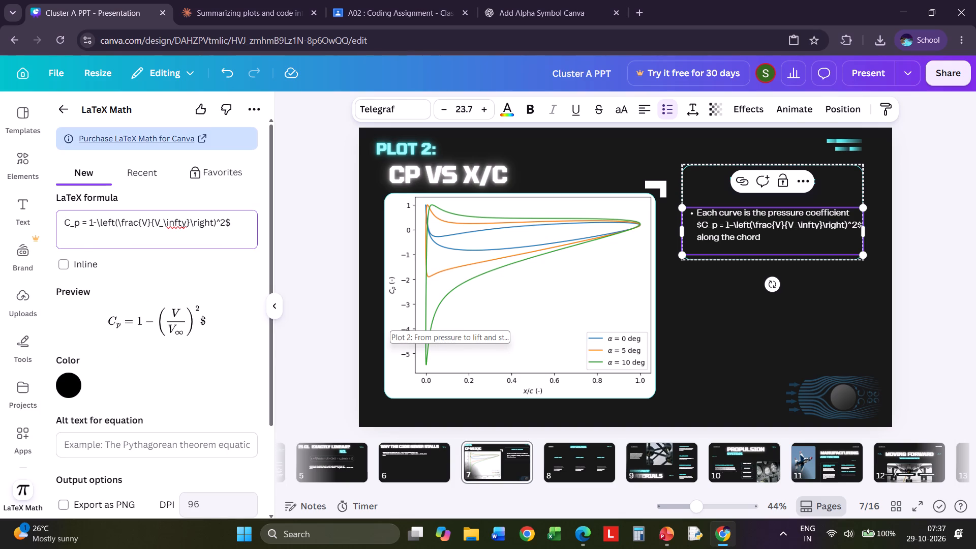
left_click(236, 222)
key("BackSpace")
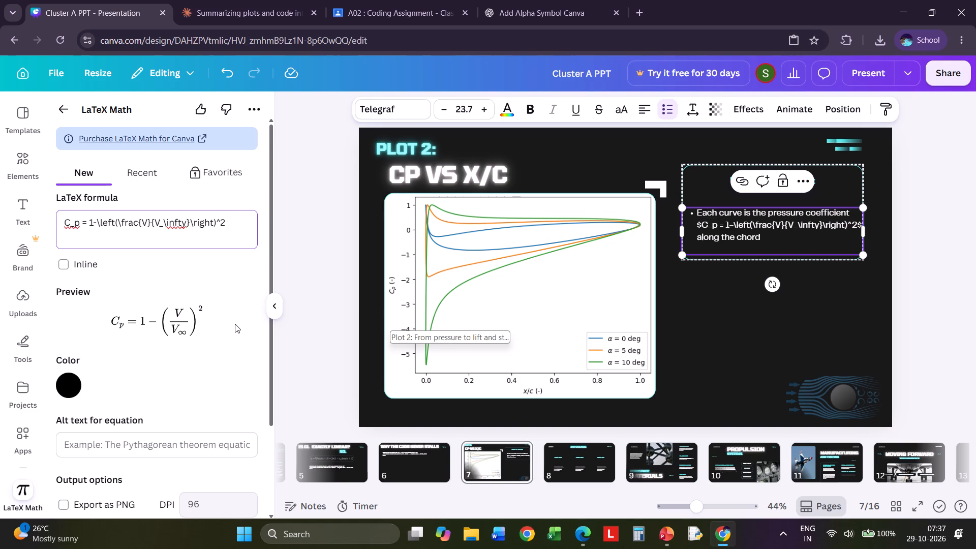
Set the LaTeX equation's color to white.
left_click(77, 387)
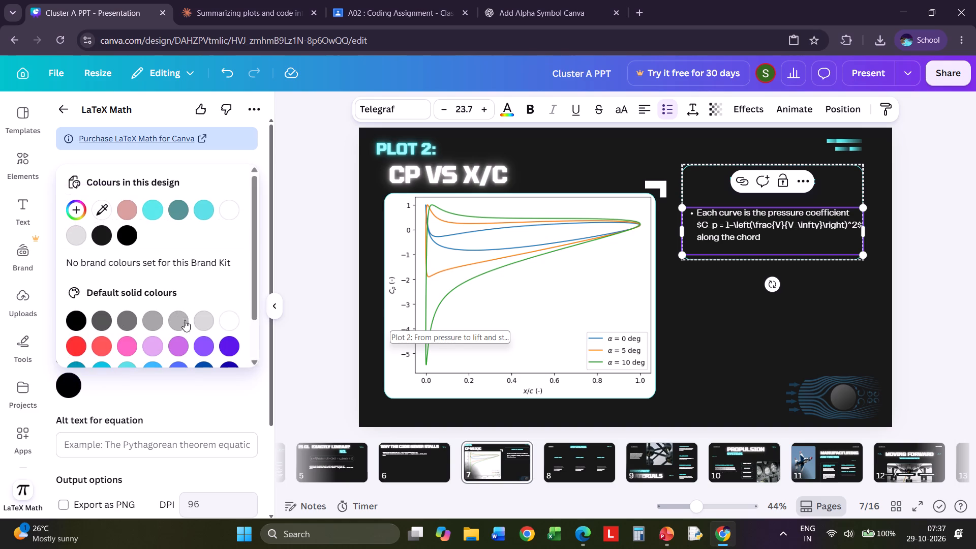
left_click(233, 314)
left_click(173, 392)
scroll(173, 392, "down", 2)
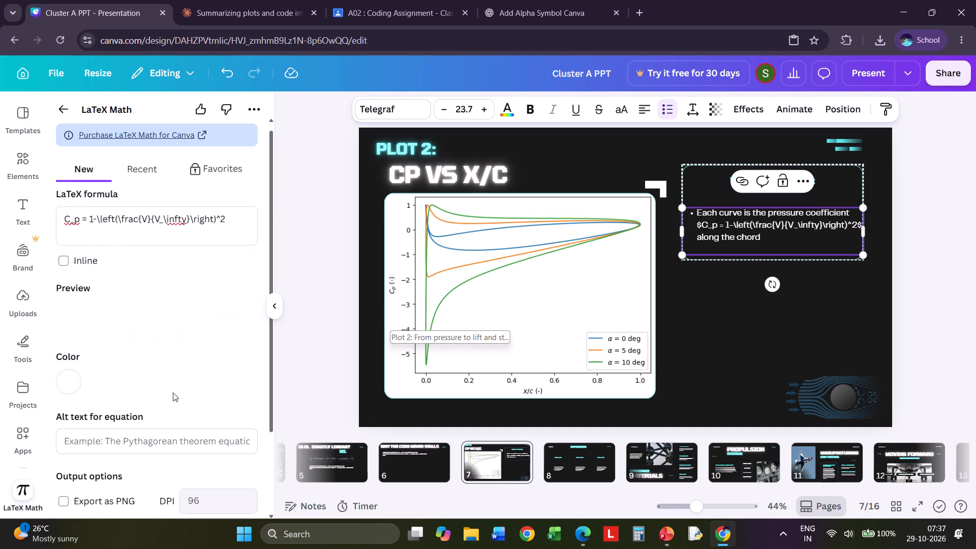
Add the white C_p equation to the Plot 2 slide, shrink it to text size and place it just below the "What it shows" box.
left_click(159, 423)
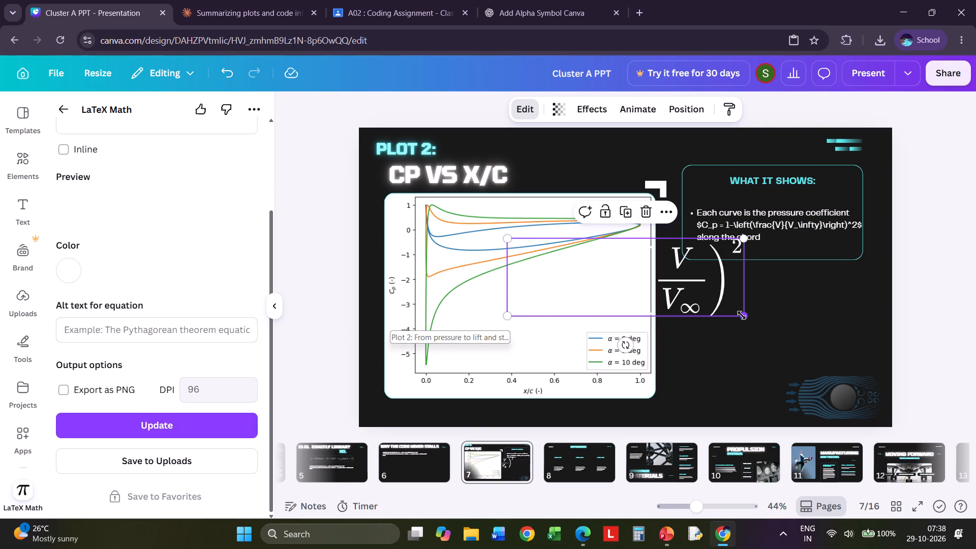
left_click_drag(742, 315, 631, 253)
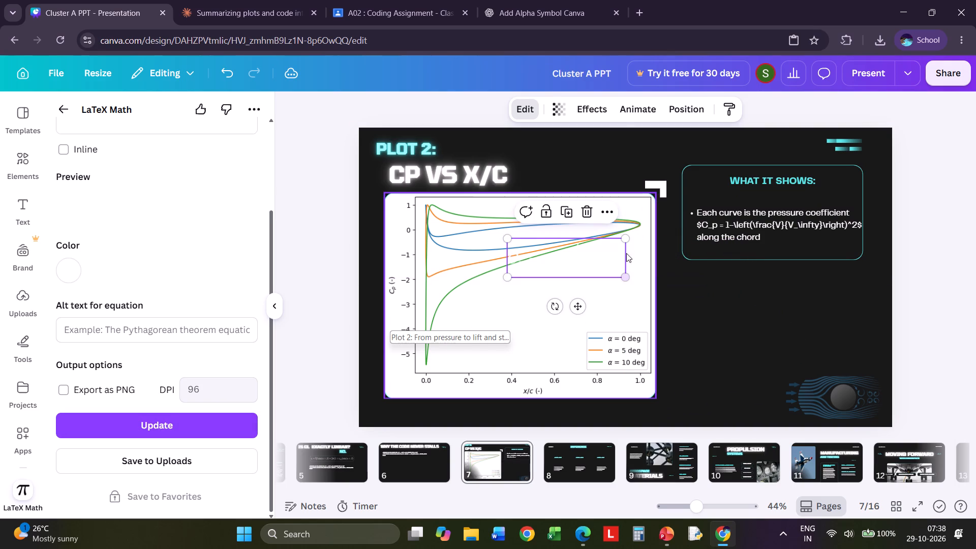
left_click_drag(573, 253, 753, 282)
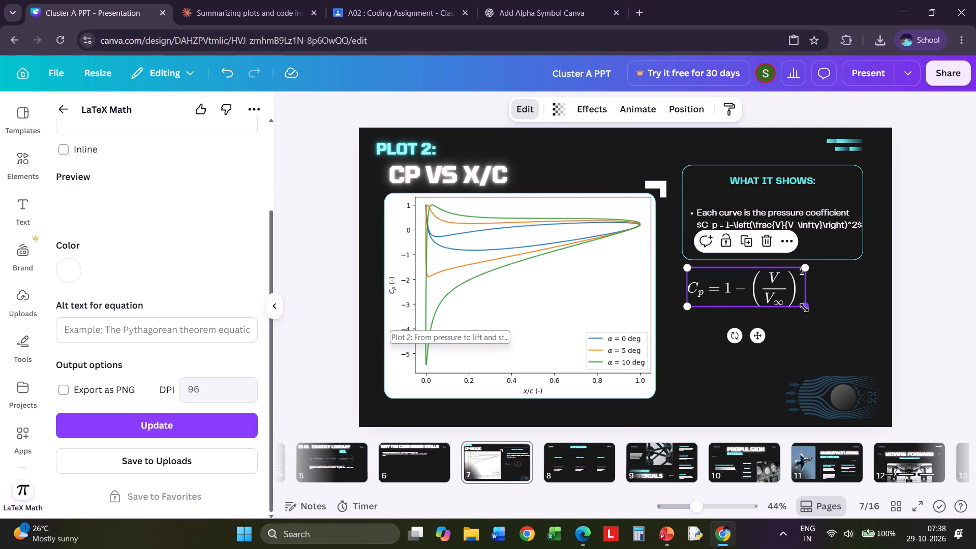
left_click_drag(805, 306, 766, 285)
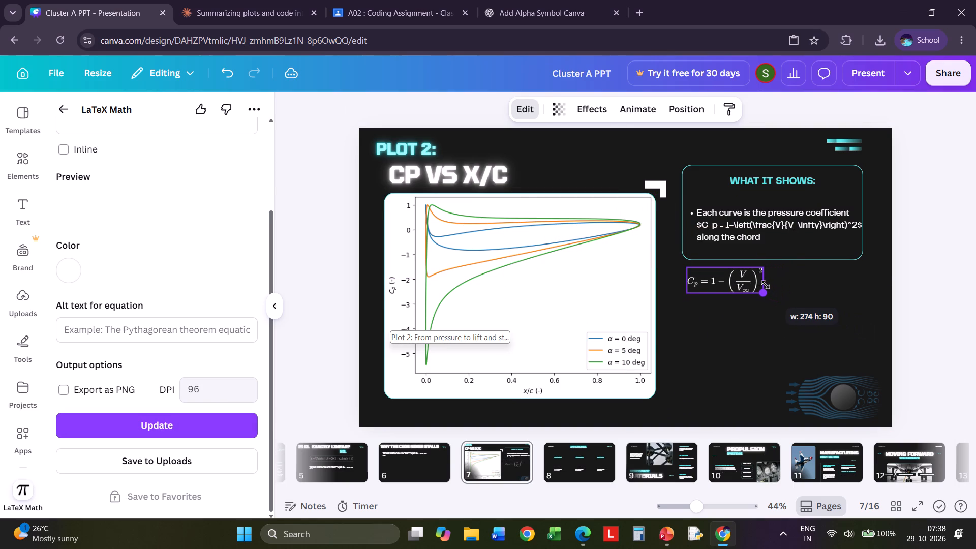
left_click_drag(766, 285, 759, 282)
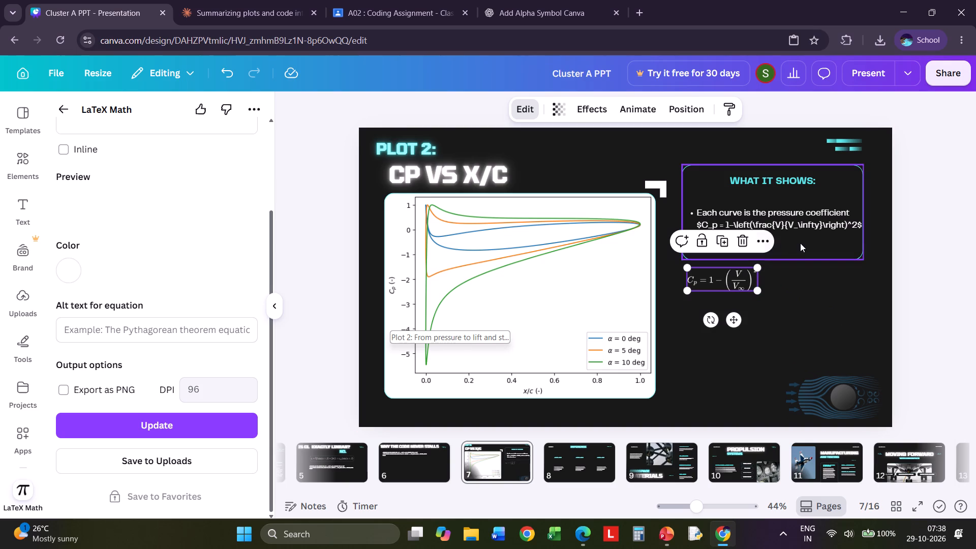
Delete the raw $C_p = 1-\left(\frac{V}{V_\infty}\right)^2$ code from the "What it shows" bullet.
left_click(800, 243)
left_click(702, 224)
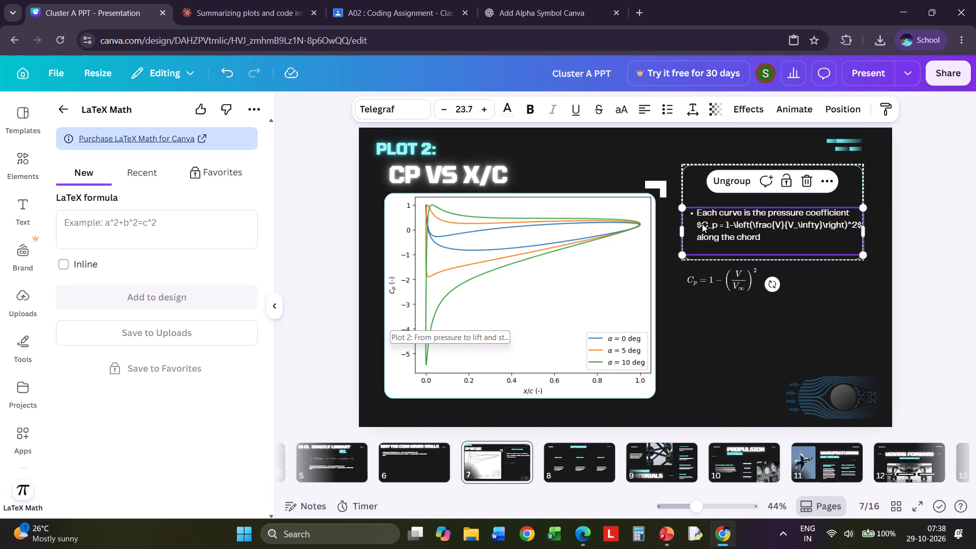
left_click(693, 228)
left_click(697, 226)
left_click_drag(697, 226, 826, 232)
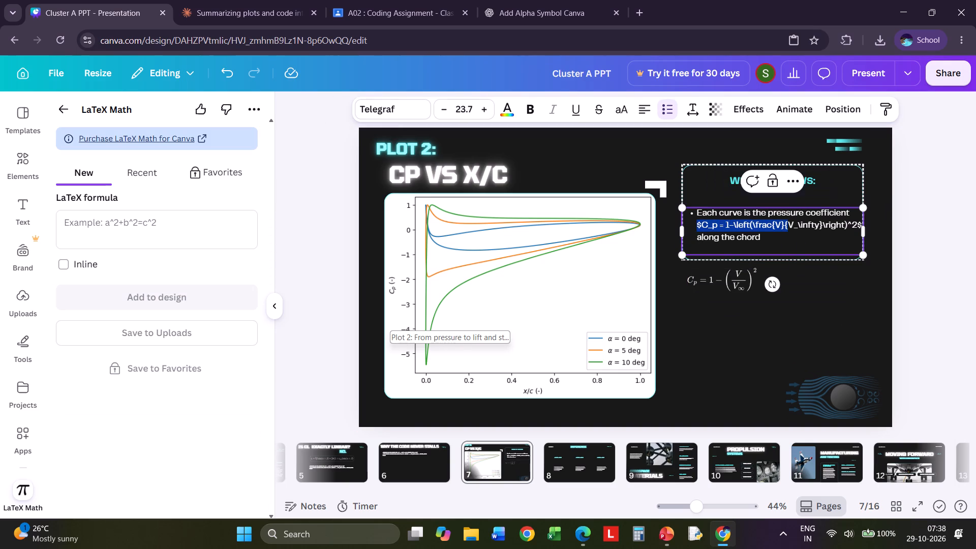
left_click_drag(826, 232, 860, 227)
key("BackSpace")
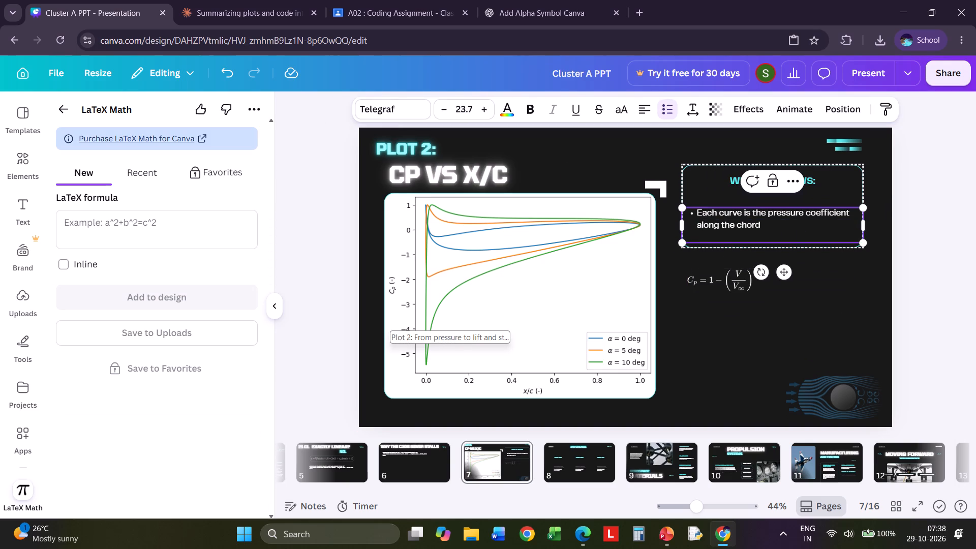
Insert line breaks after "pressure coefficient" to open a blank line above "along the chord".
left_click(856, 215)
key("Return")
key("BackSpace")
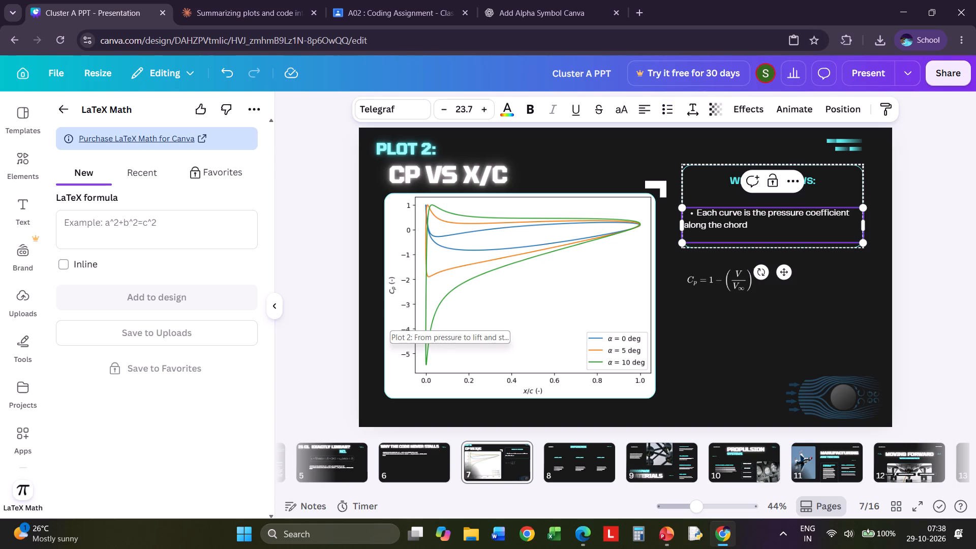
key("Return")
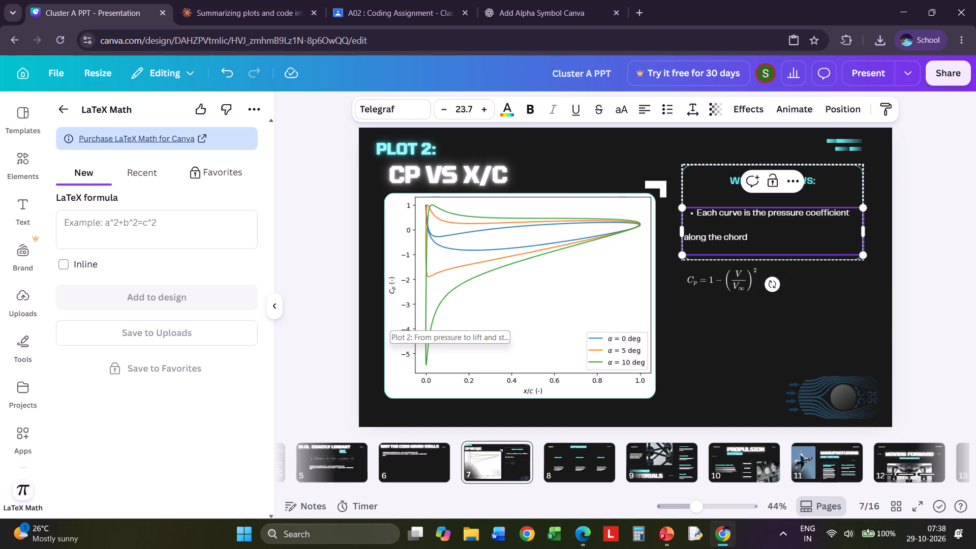
Move the C_p equation into the box, directly under the start of "Each curve is the pressure coefficient".
left_click(728, 275)
left_click_drag(729, 275, 744, 251)
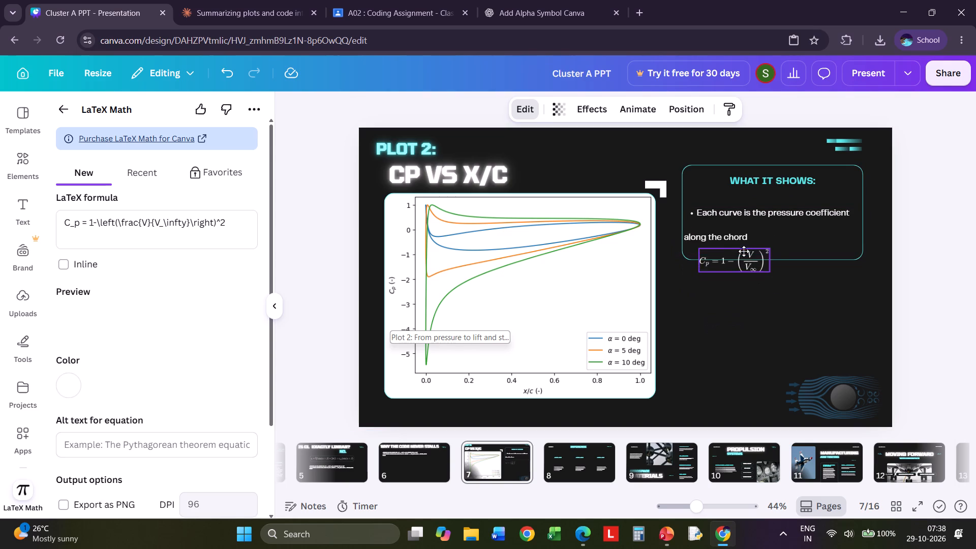
left_click_drag(744, 251, 770, 223)
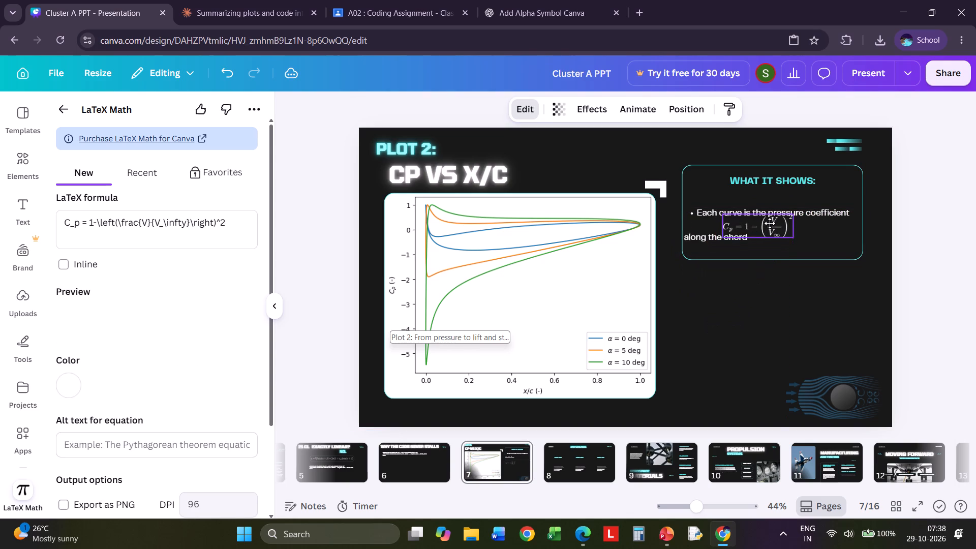
left_click_drag(770, 223, 738, 219)
Remove the line breaks before "along the chord" and pad it with spaces so the phrase sits just after the equation.
left_click(716, 239)
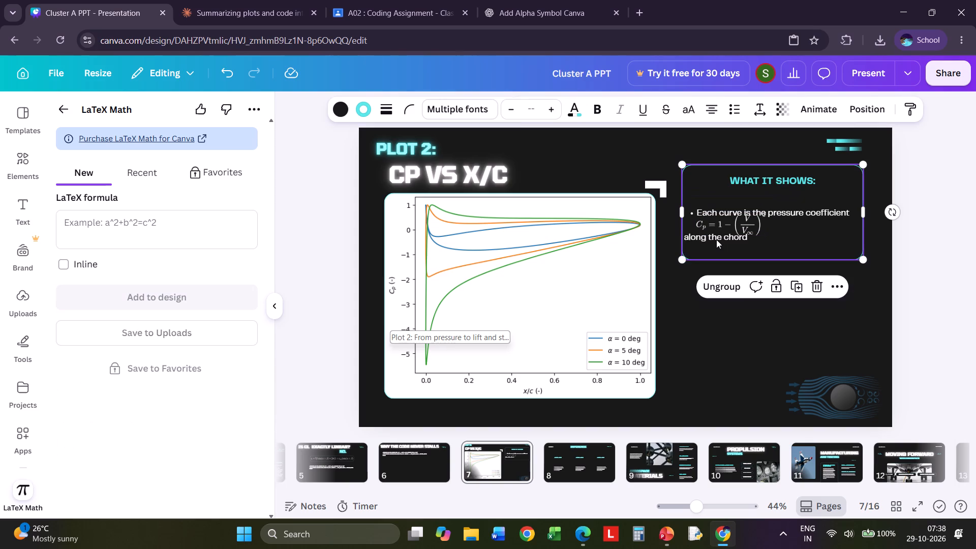
left_click(684, 233)
left_click(687, 235)
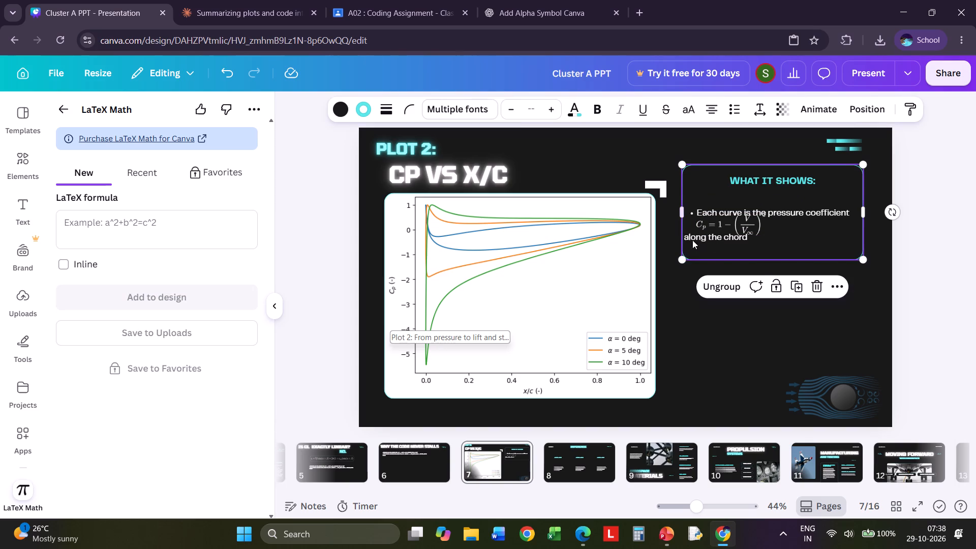
left_click(691, 234)
left_click(692, 236)
left_click(695, 236)
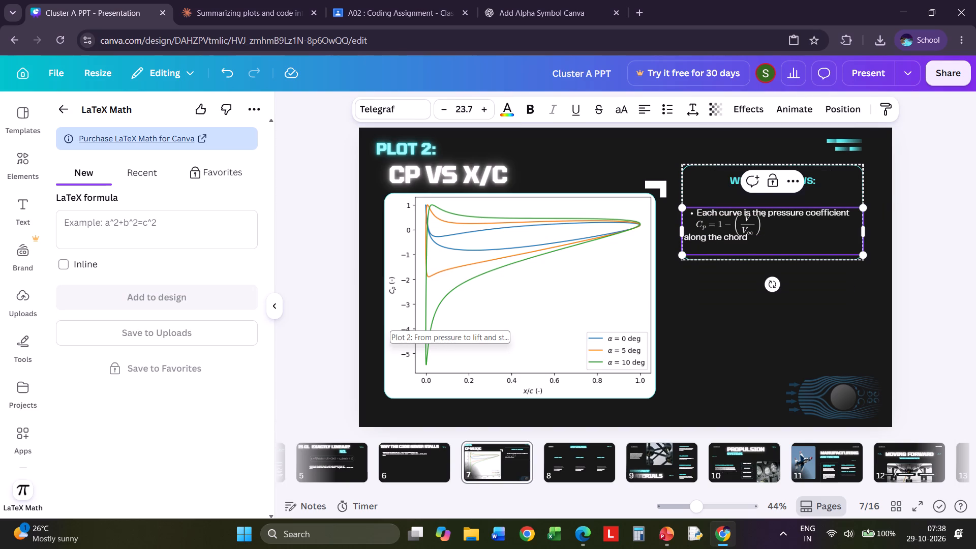
left_click(686, 237)
key("BackSpace")
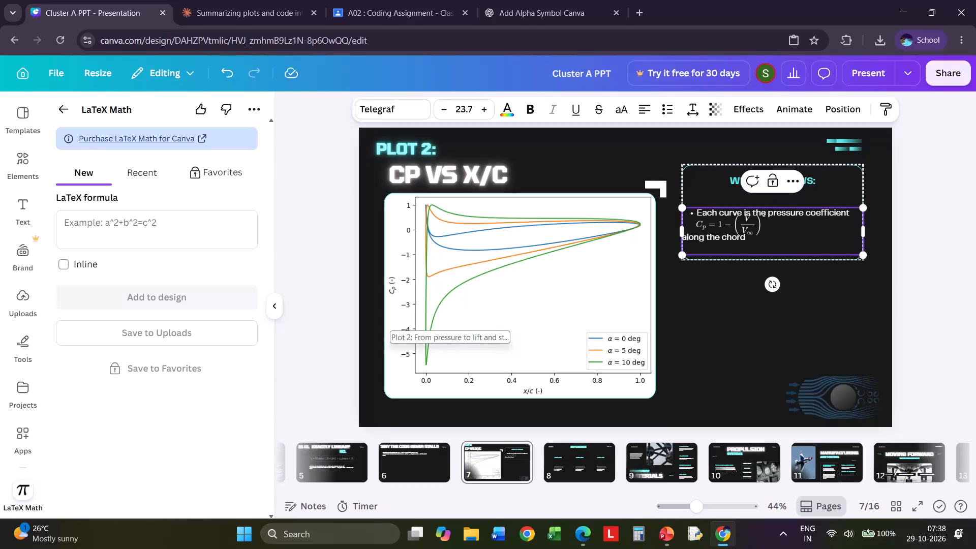
key("BackSpace")
key("space")
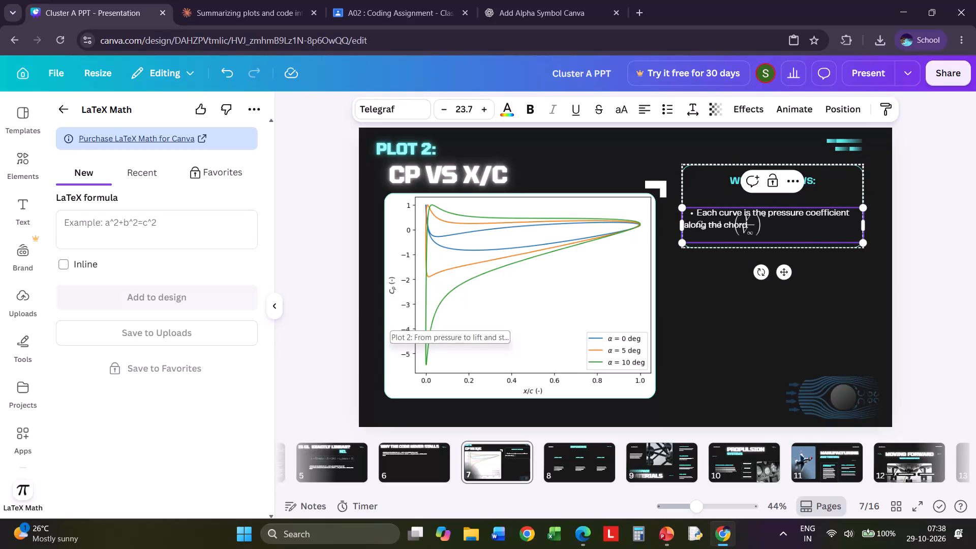
key("space")
key("space")
key("space")
key("space")
key("space")
key("space")
key("space")
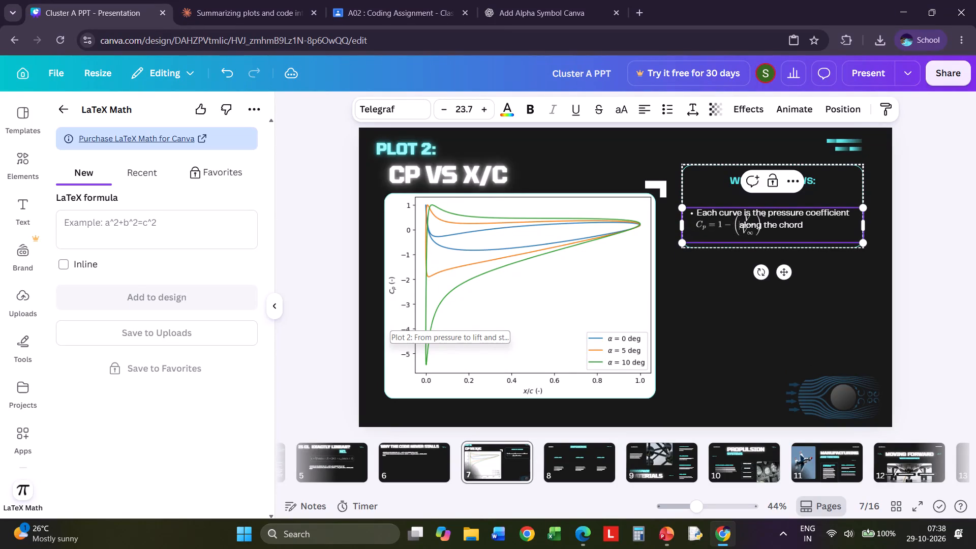
key("space")
key("space")
key("space")
key("space")
key("space")
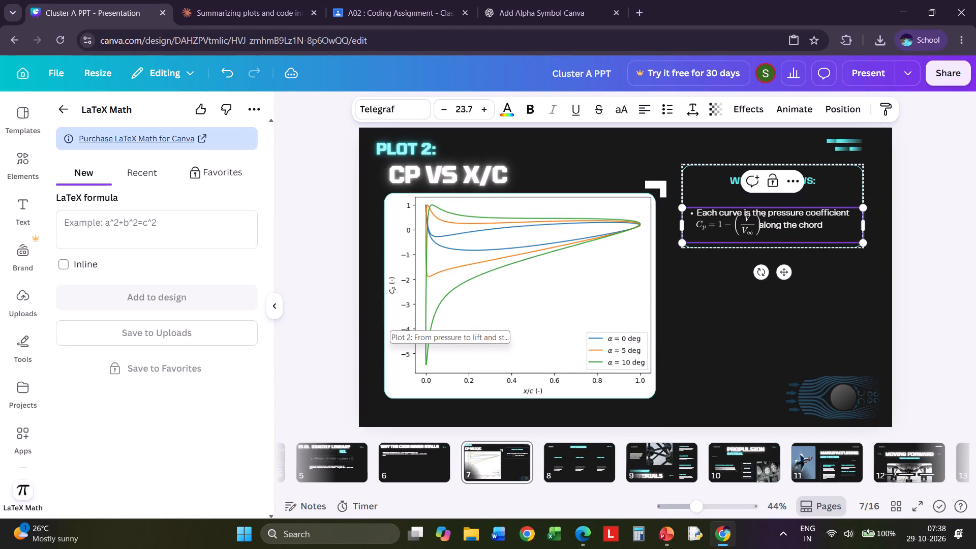
key("space")
key("space")
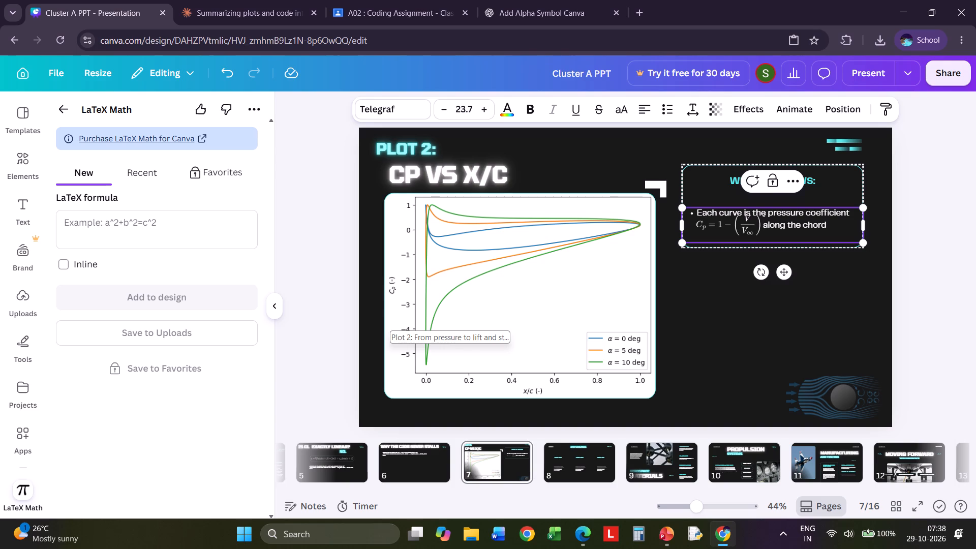
Add a full stop after "along the chord" in the "What it shows" bullet.
left_click(832, 227)
left_click(751, 228)
left_click(833, 298)
left_click(830, 225)
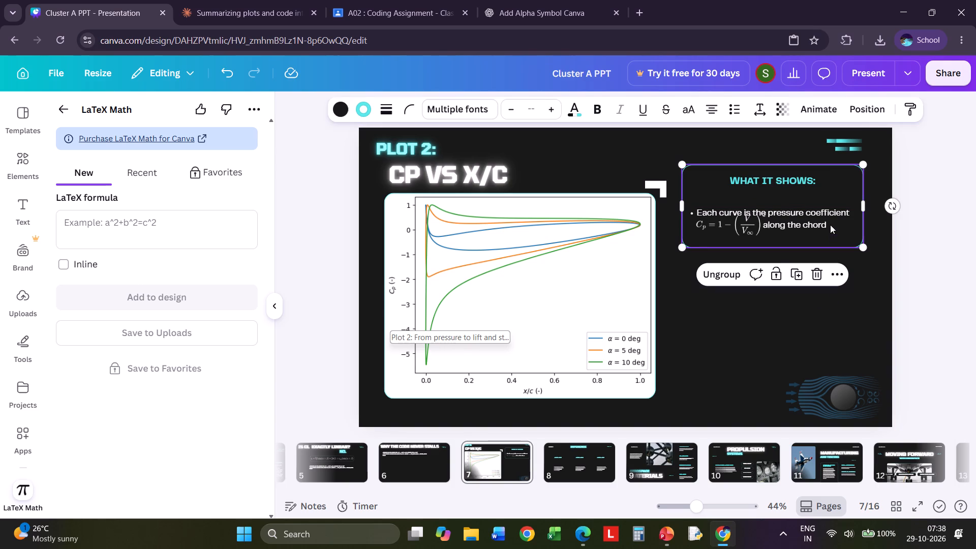
left_click(826, 224)
double_click(828, 223)
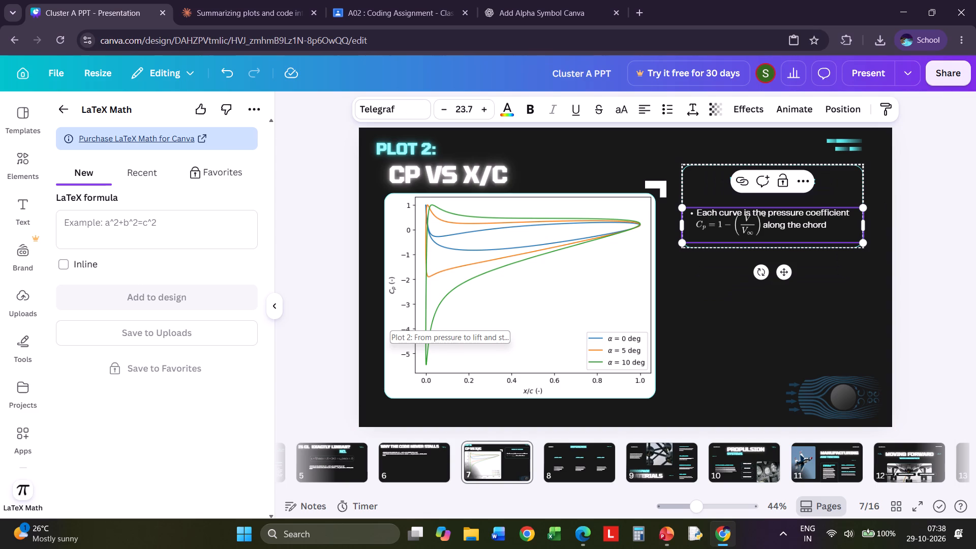
left_click(826, 225)
left_click(828, 225)
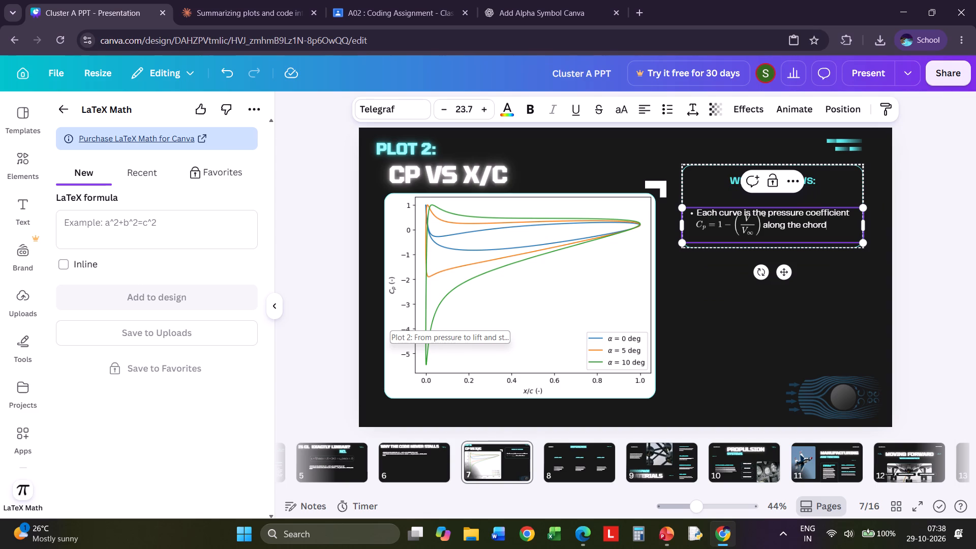
key("period")
Nudge the C_p equation slightly down and to the left so it clears the bullet's first line and "along the chord.".
left_click(733, 225)
left_click(828, 320)
left_click_drag(746, 222, 743, 224)
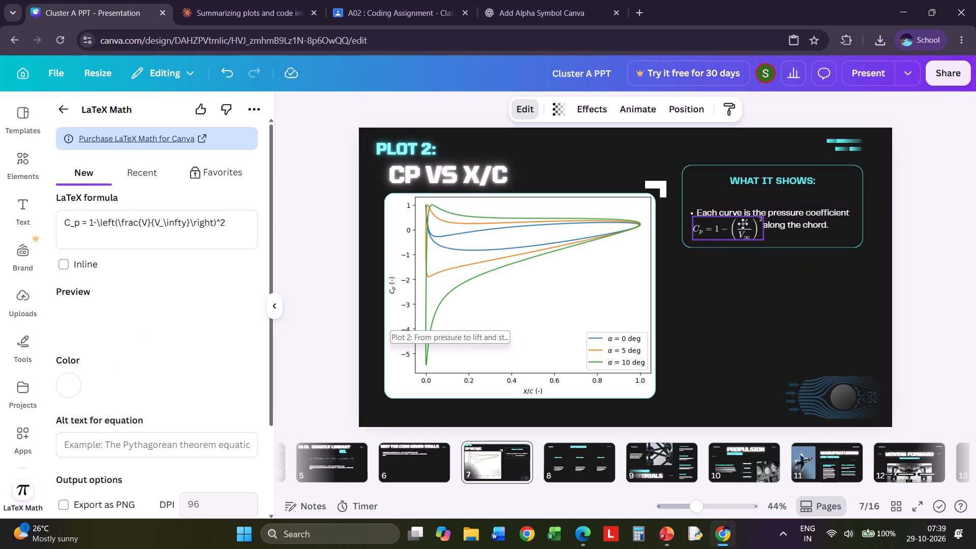
left_click_drag(743, 224, 741, 226)
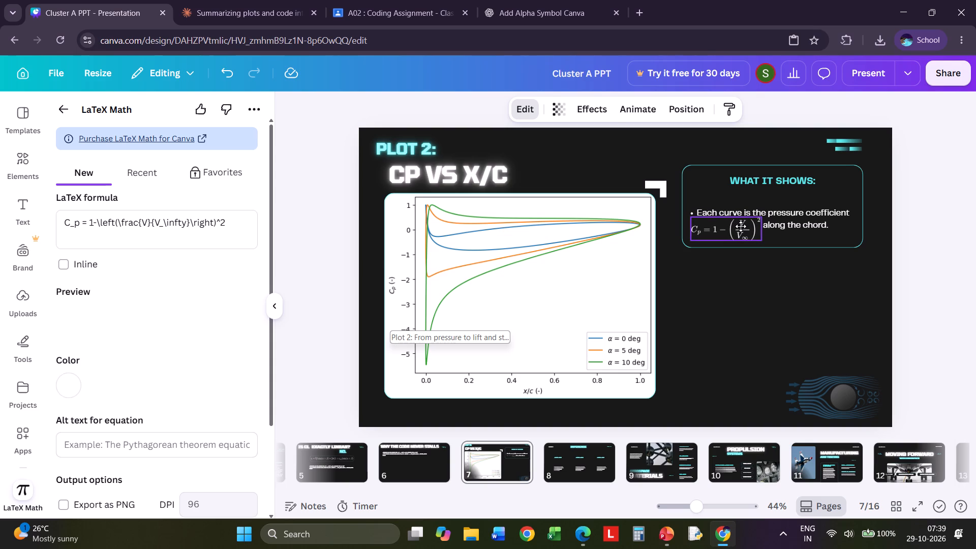
left_click_drag(741, 226, 740, 226)
left_click(808, 291)
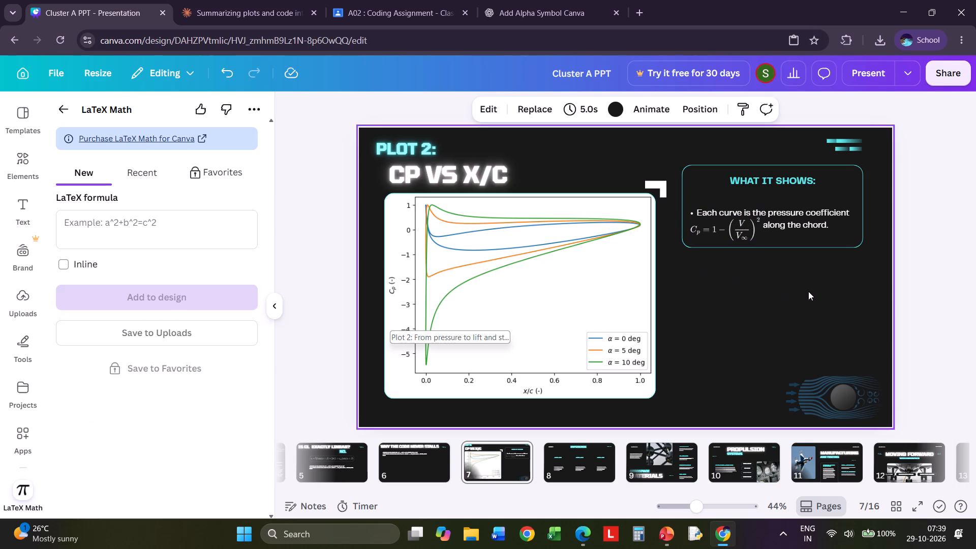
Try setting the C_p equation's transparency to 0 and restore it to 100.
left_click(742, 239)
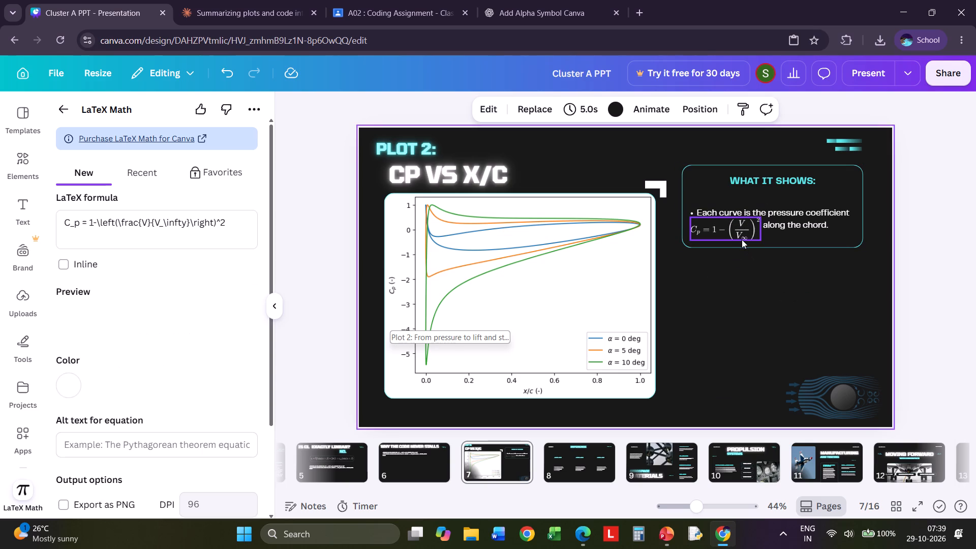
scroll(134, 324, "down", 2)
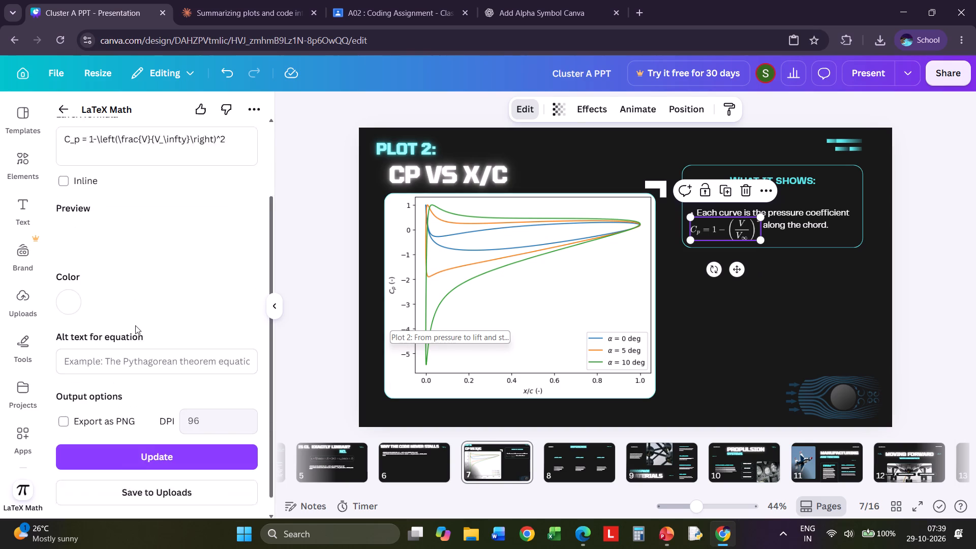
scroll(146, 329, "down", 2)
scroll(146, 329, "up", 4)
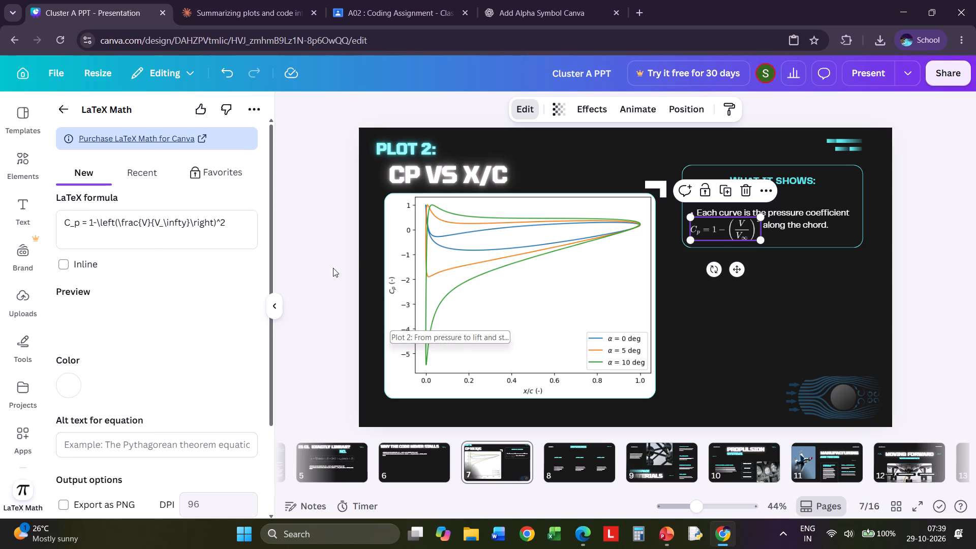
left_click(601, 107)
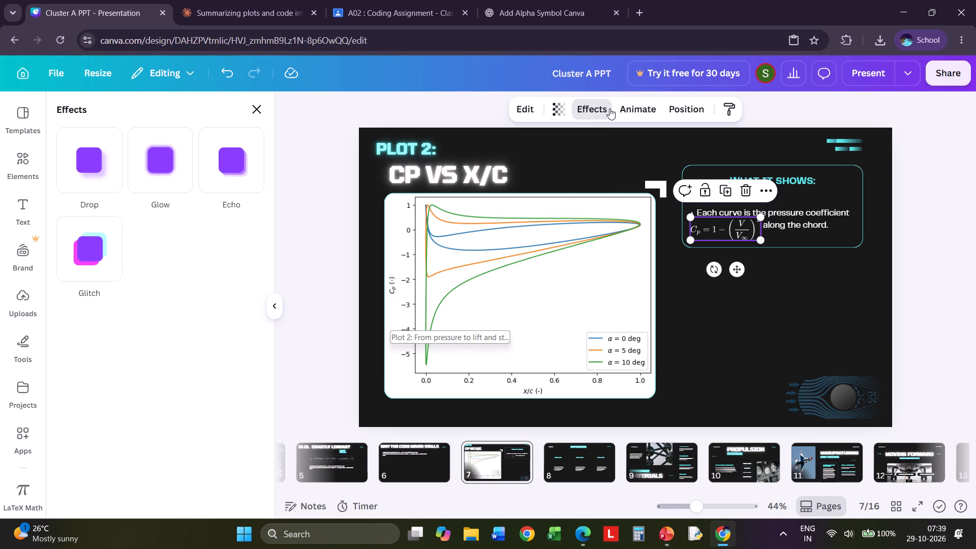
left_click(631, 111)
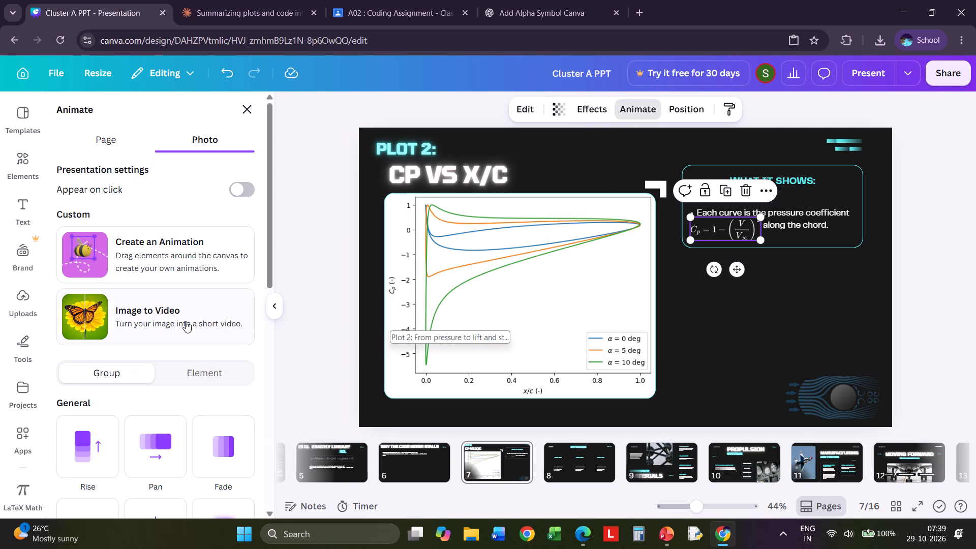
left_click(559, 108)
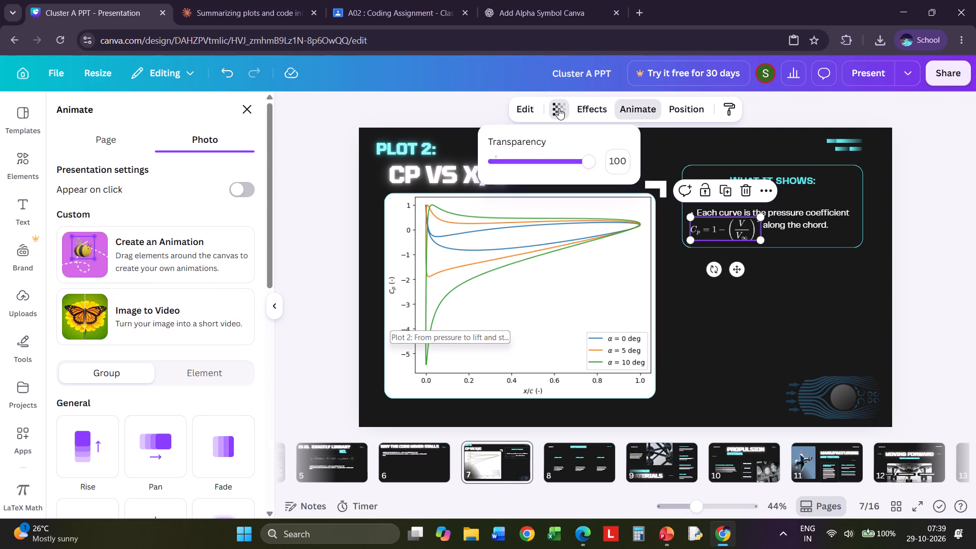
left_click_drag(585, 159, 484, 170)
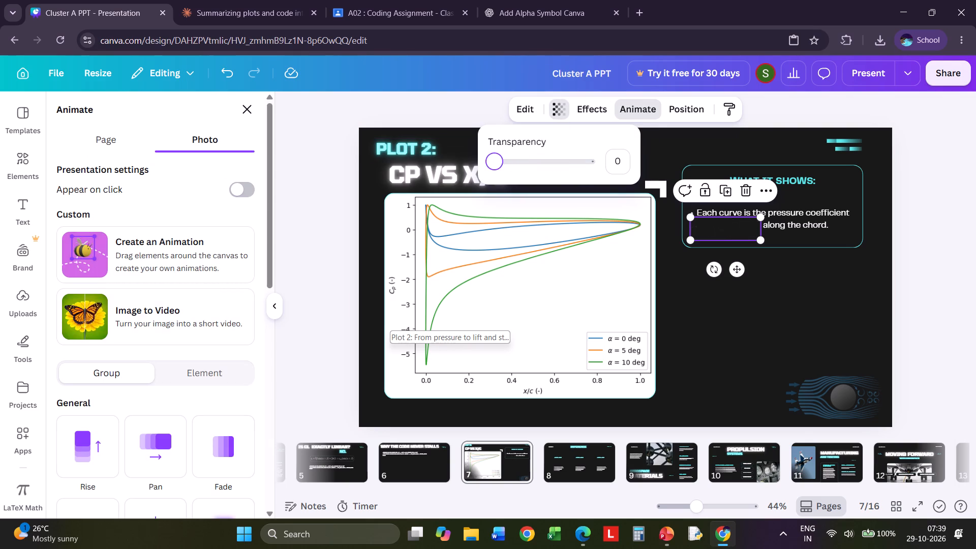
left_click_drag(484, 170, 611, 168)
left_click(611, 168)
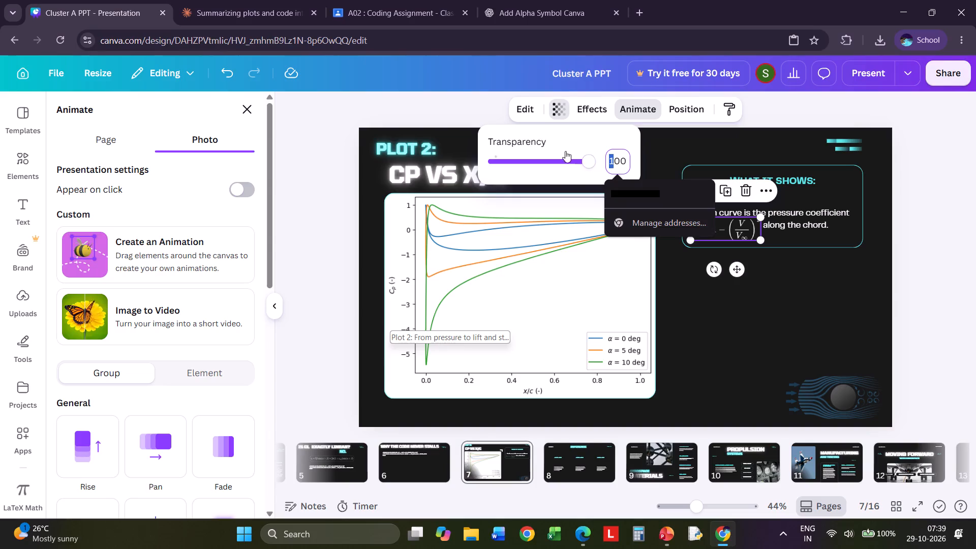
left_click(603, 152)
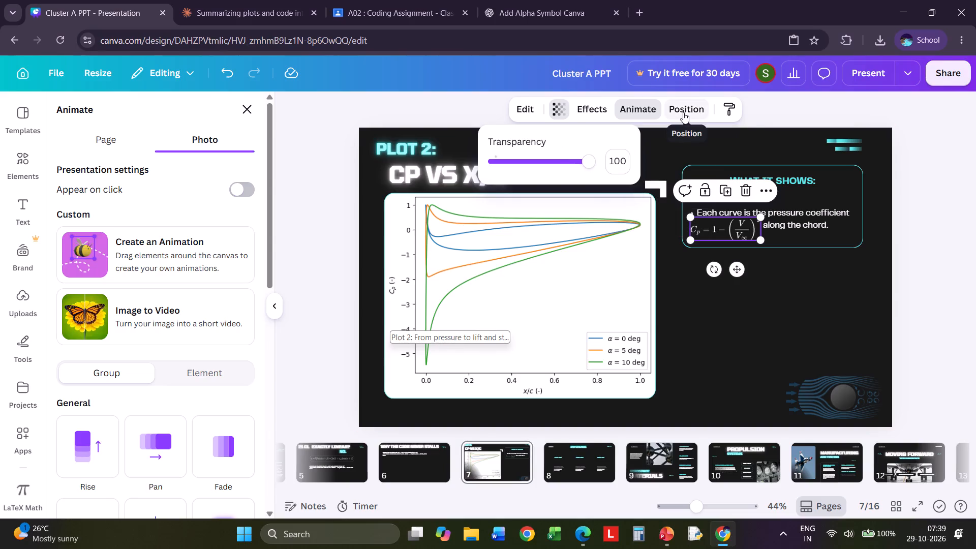
Examine the C_p equation's LaTeX settings, including its colour and output options.
left_click(519, 105)
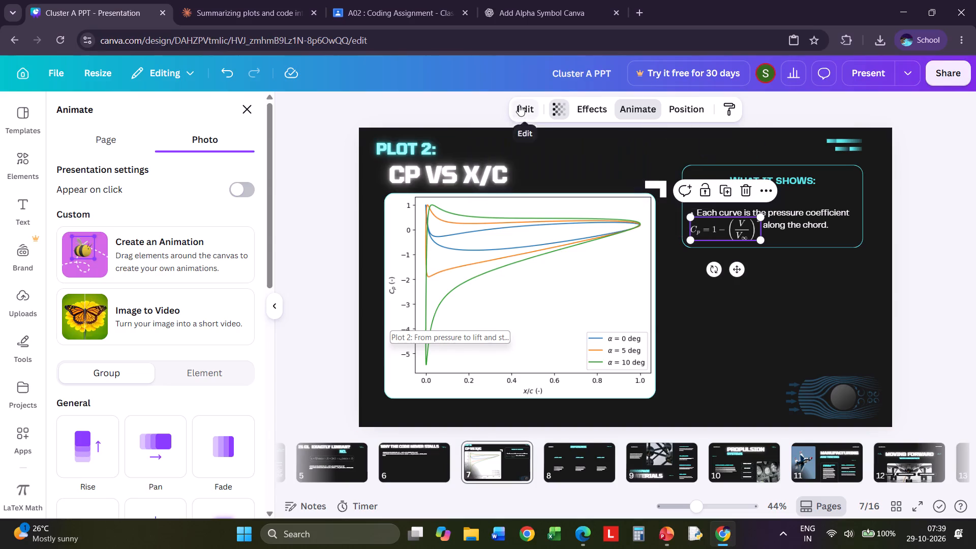
scroll(166, 316, "down", 2)
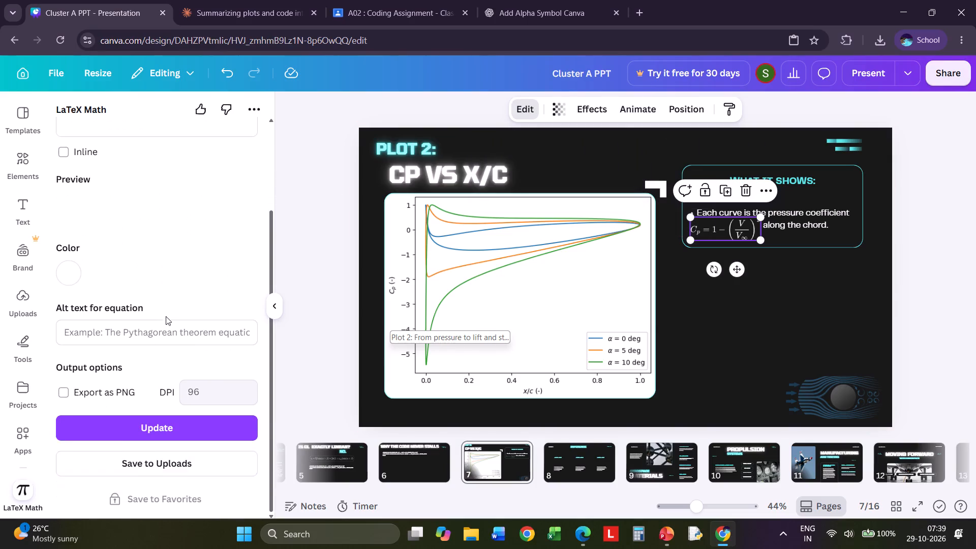
left_click(176, 248)
scroll(178, 252, "down", 1)
scroll(180, 307, "up", 4)
scroll(180, 312, "down", 2)
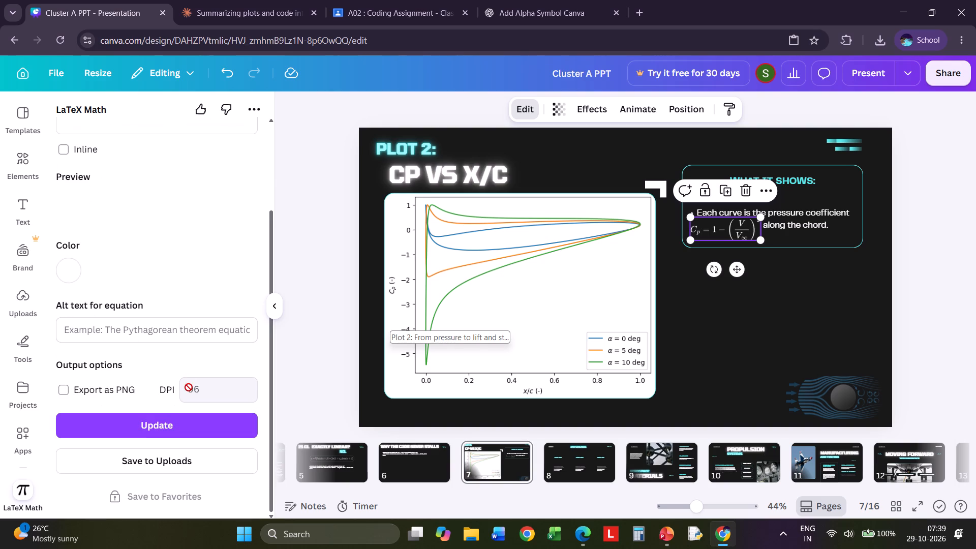
scroll(169, 351, "up", 3)
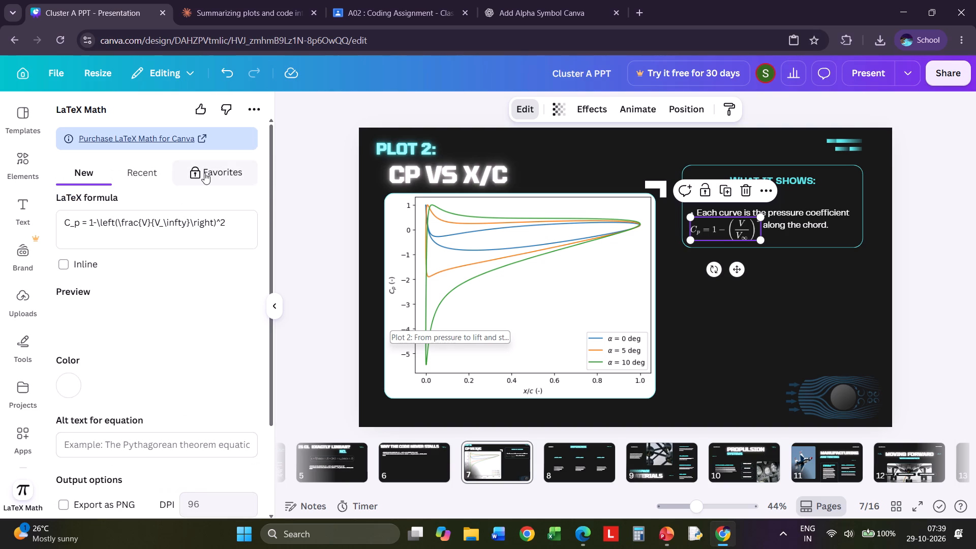
left_click(318, 149)
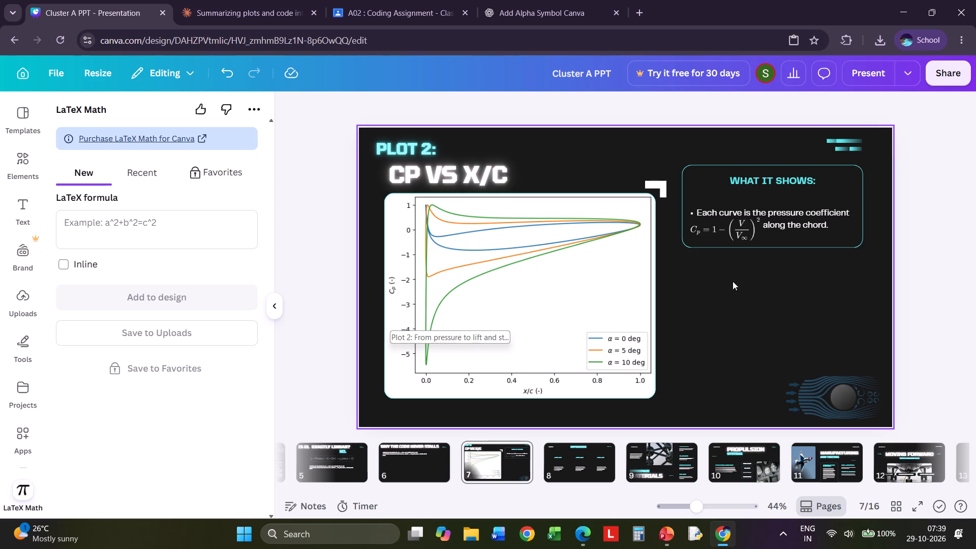
Review the deck's other slides, including Is CL Exactly Linear, Behind the Scenes and Propulsion Systems, and return to the Plot 2 slide.
left_click(575, 461)
left_click(467, 464)
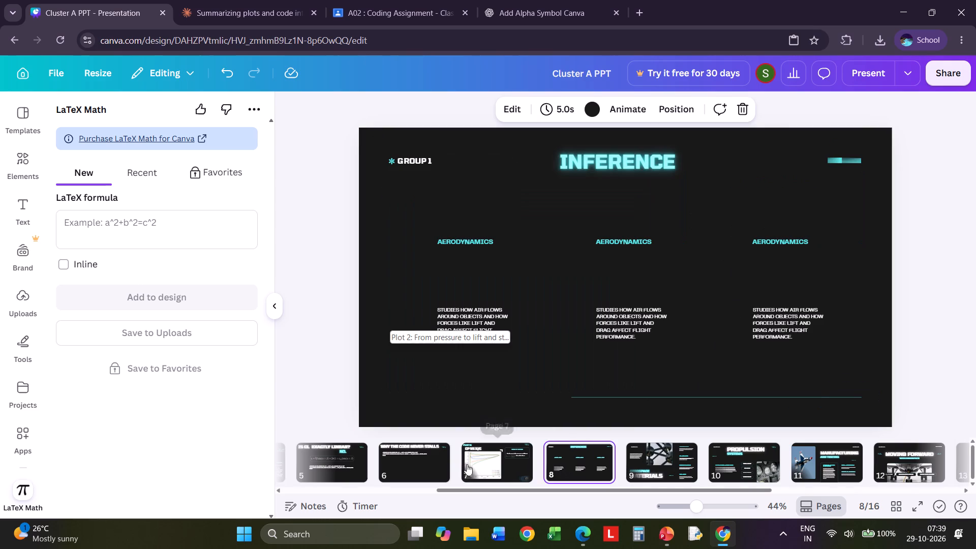
left_click(421, 464)
left_click(377, 471)
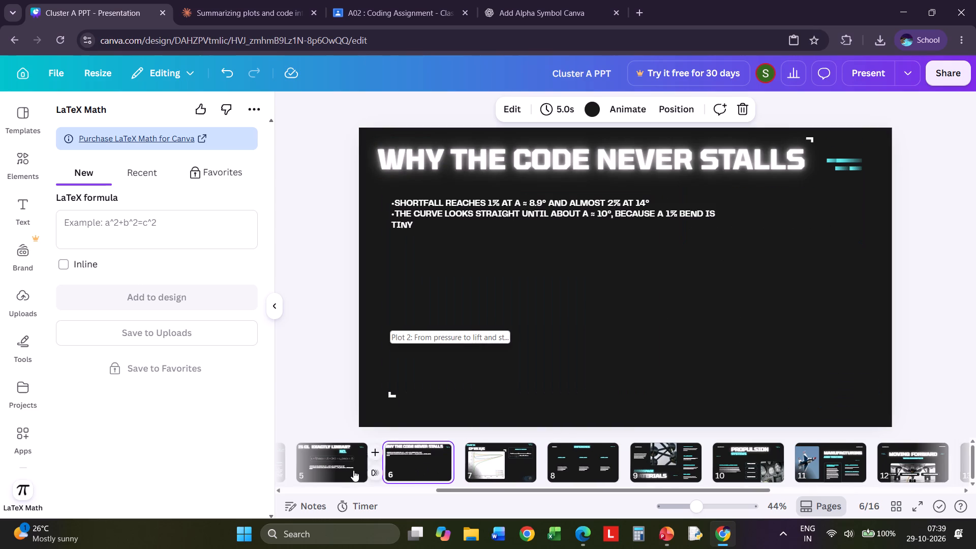
left_click(353, 470)
scroll(353, 470, "down", 5)
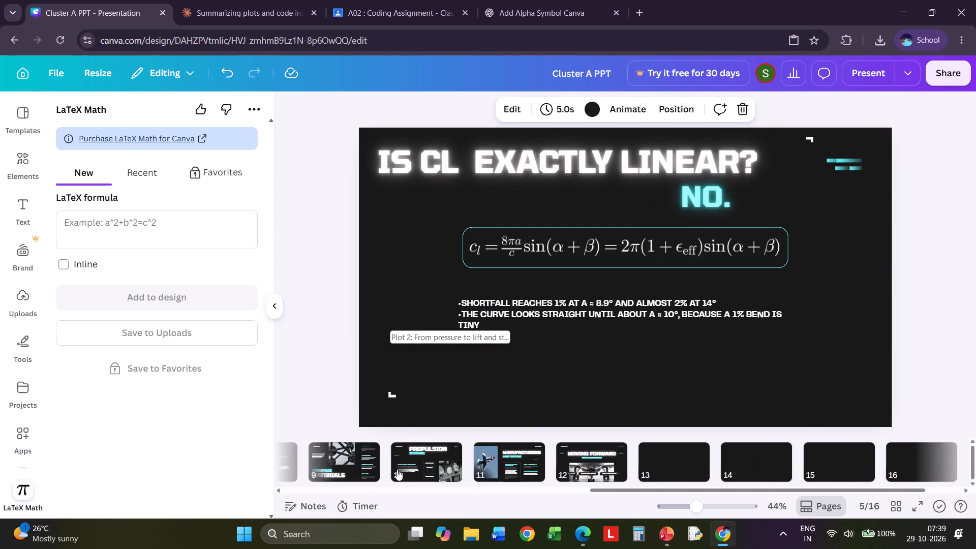
left_click(434, 459)
scroll(434, 459, "down", 4)
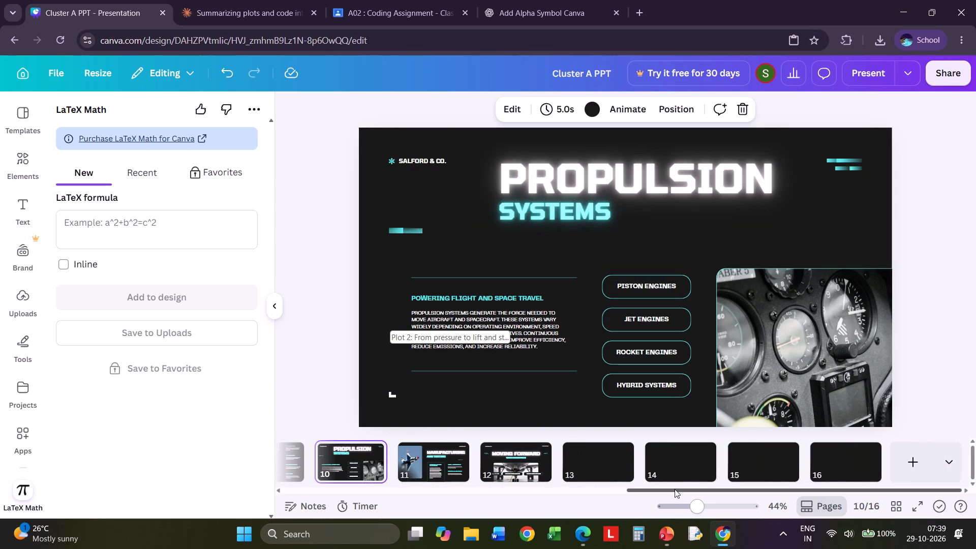
left_click_drag(673, 489, 347, 515)
left_click(513, 465)
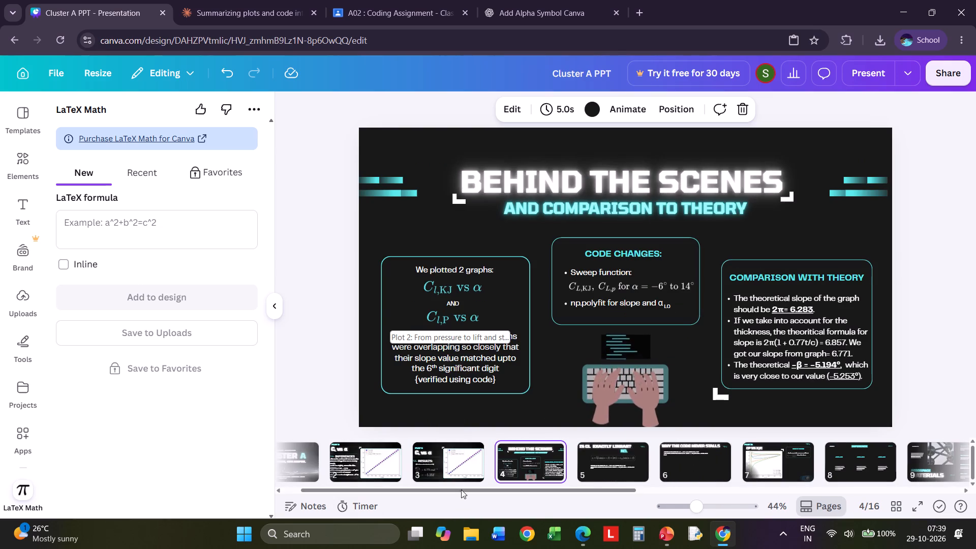
left_click_drag(413, 490, 647, 482)
left_click(542, 453)
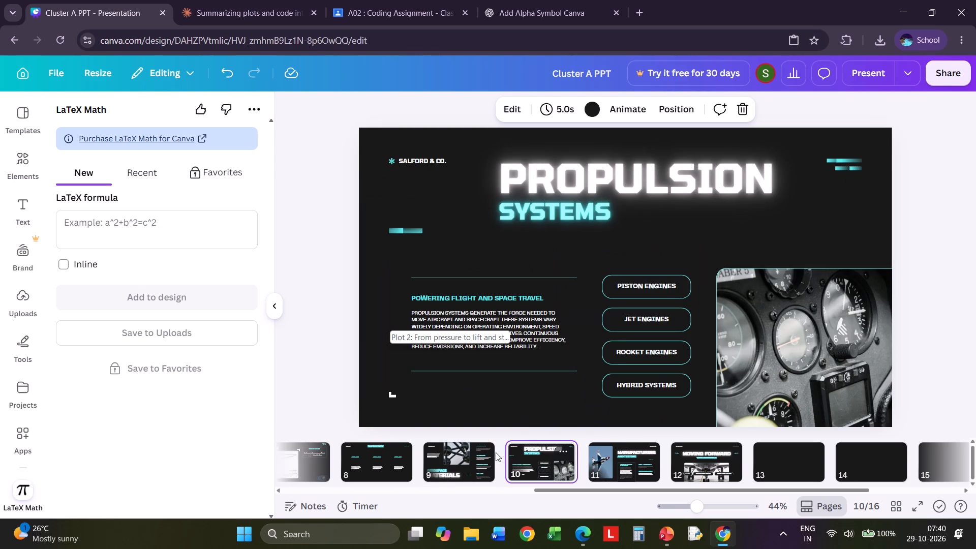
left_click(376, 453)
left_click(346, 460)
left_click(310, 465)
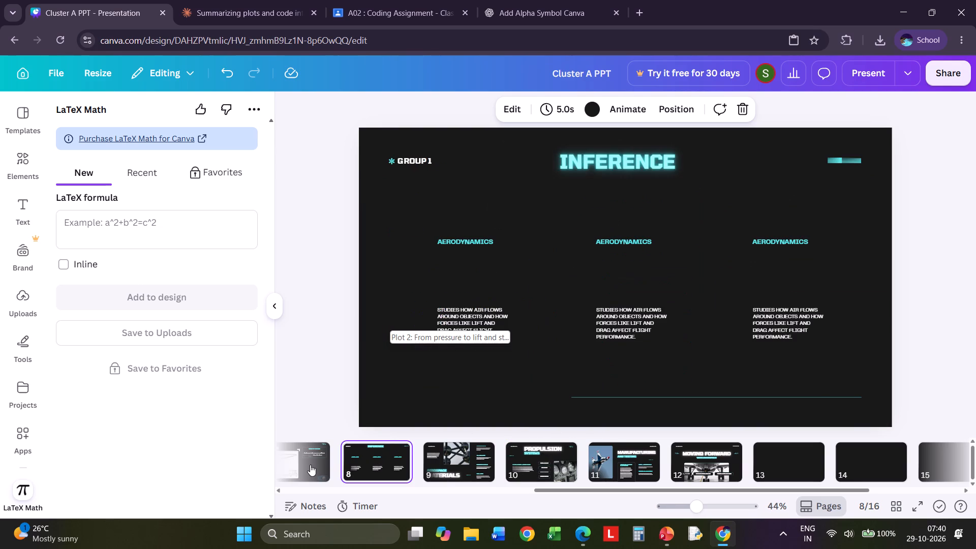
Recolour the C_p equation in the "What it shows" box from the default solid colours to light turquoise and update it.
left_click(720, 233)
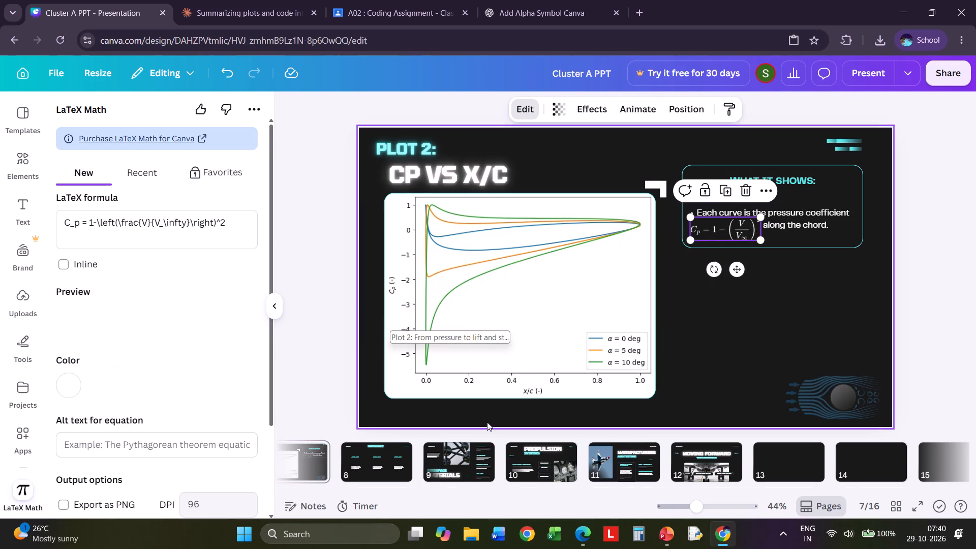
left_click(79, 379)
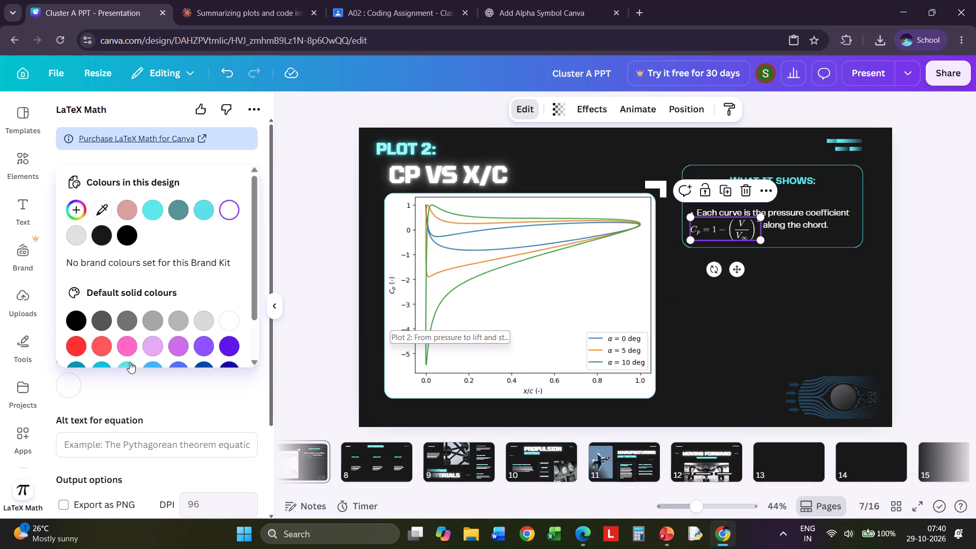
scroll(154, 281, "down", 1)
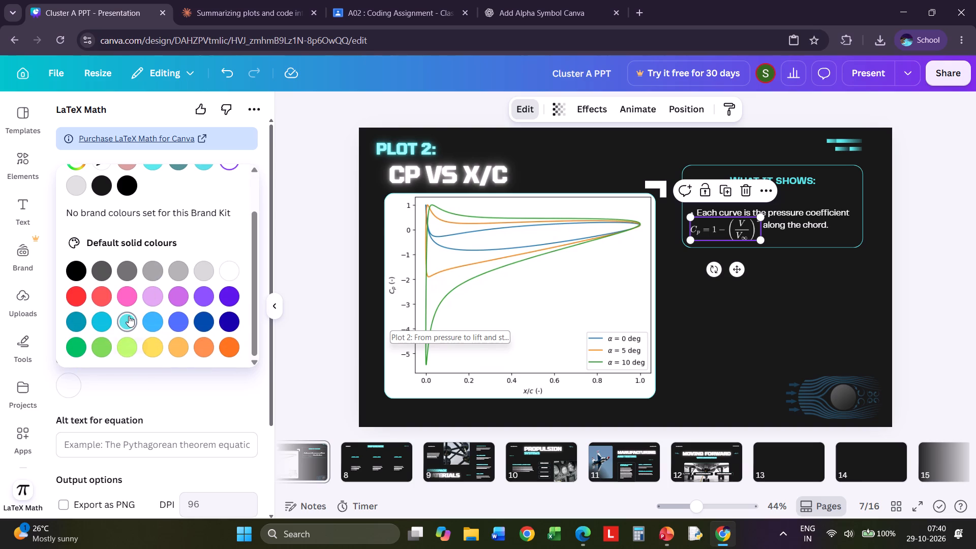
left_click(129, 316)
scroll(181, 399, "down", 1)
left_click(178, 392)
scroll(178, 392, "down", 2)
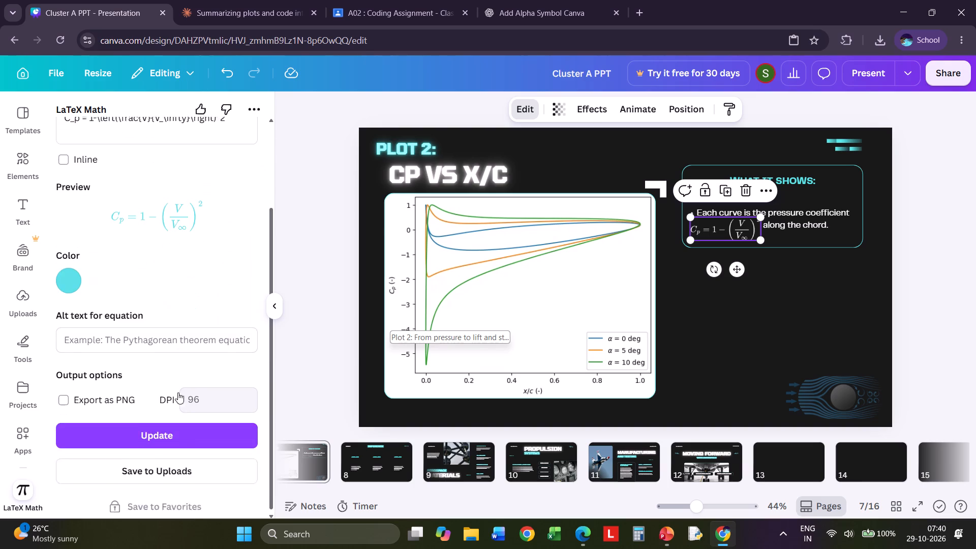
left_click(188, 428)
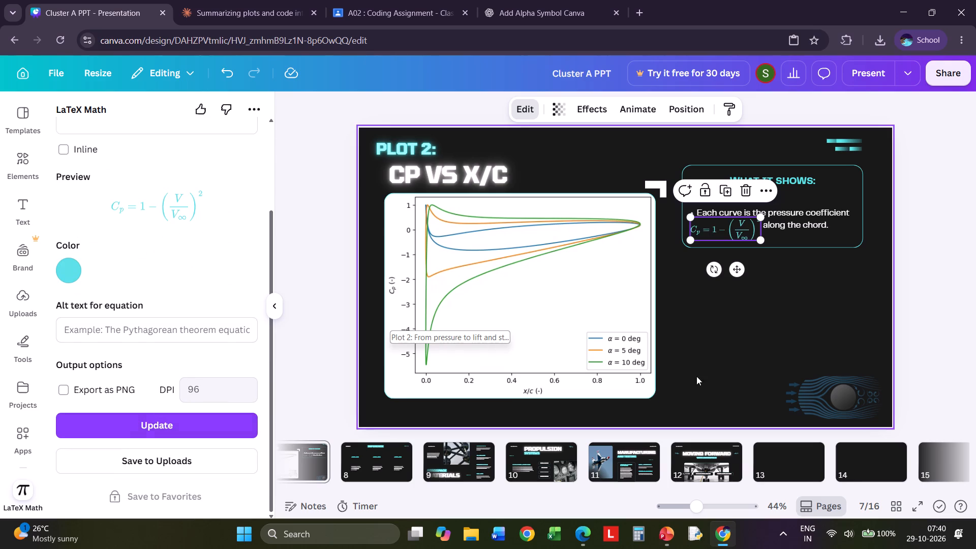
left_click(708, 349)
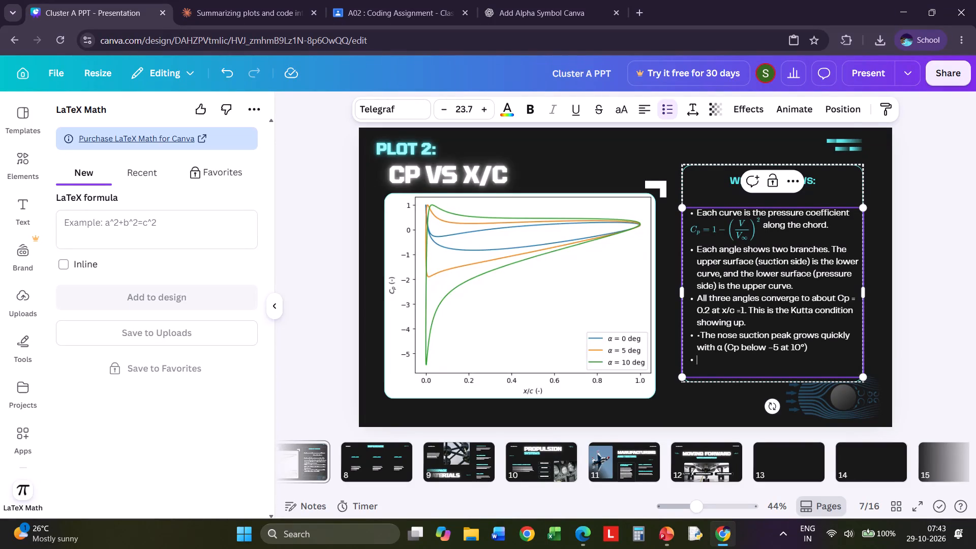
Delete the stray extra bullet character before "The nose suction peak" in the pasted bullet.
left_click(703, 333)
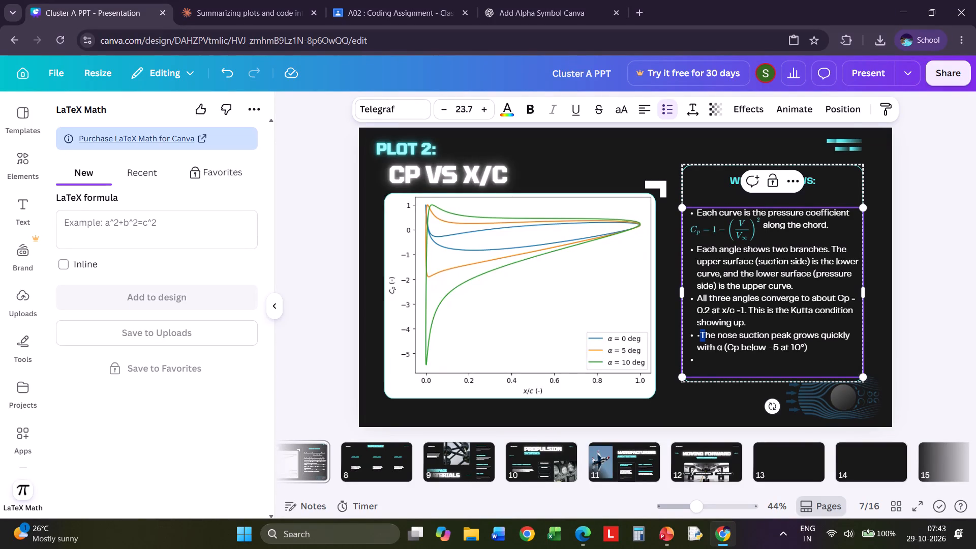
left_click(701, 334)
key("BackSpace")
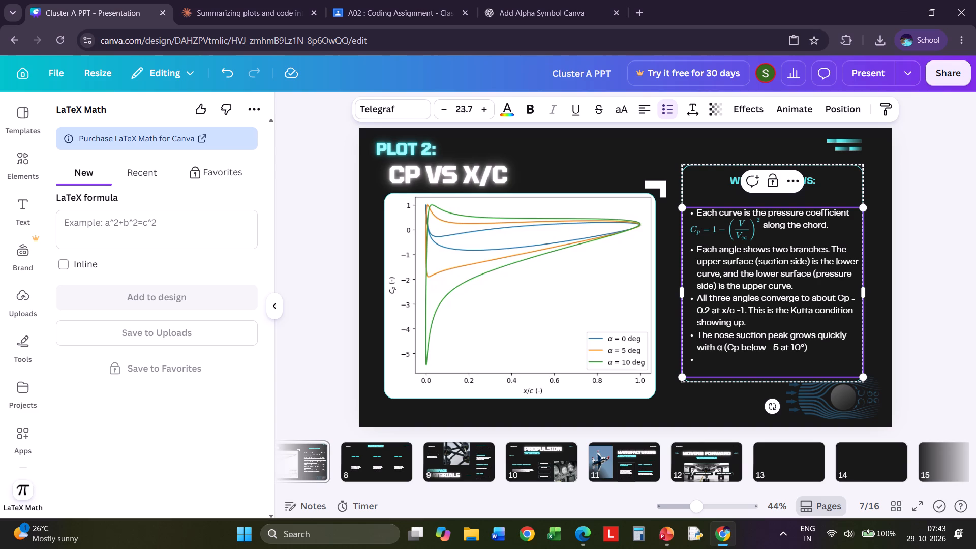
Move the bullet text block up inside the box, closer to the "What it shows:" heading.
left_click(902, 202)
left_click(797, 234)
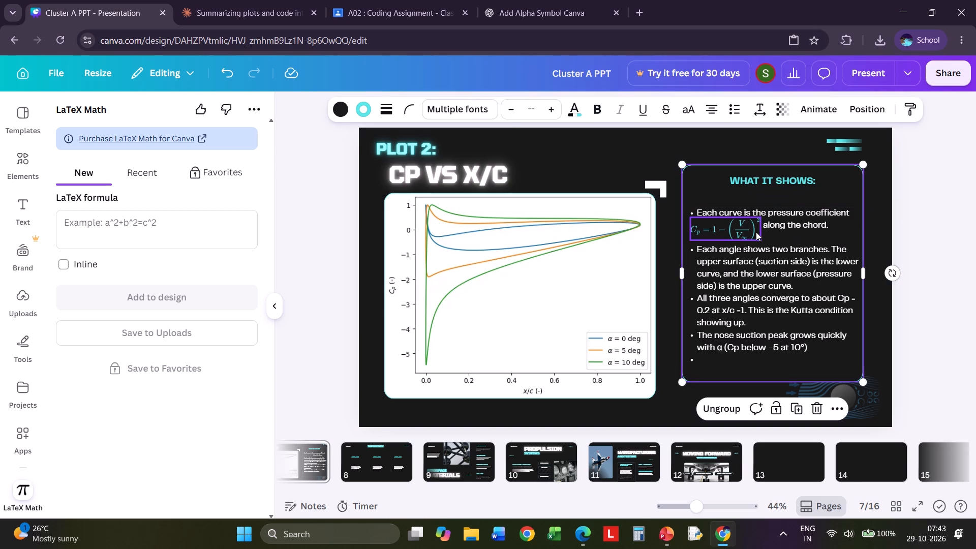
left_click(755, 231)
left_click(795, 235)
left_click(784, 286)
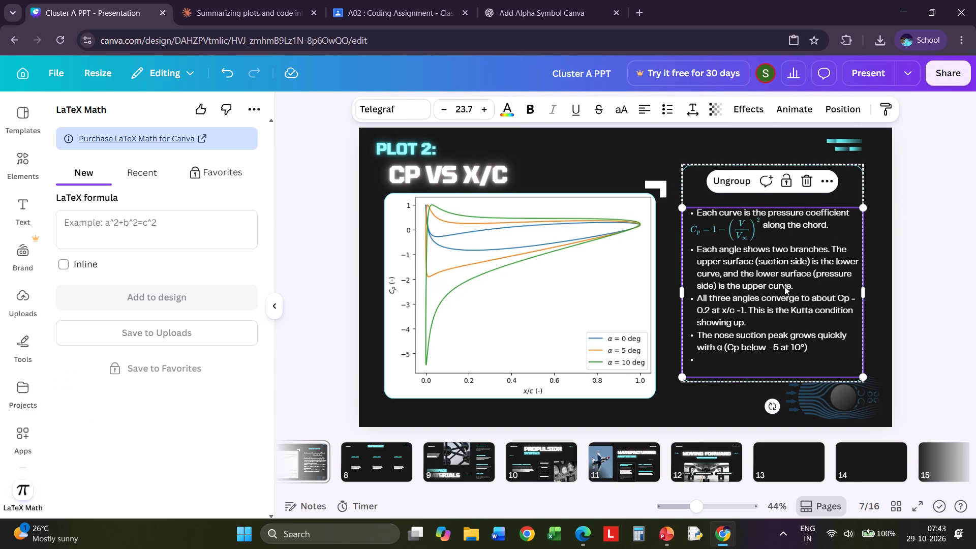
left_click_drag(784, 286, 784, 276)
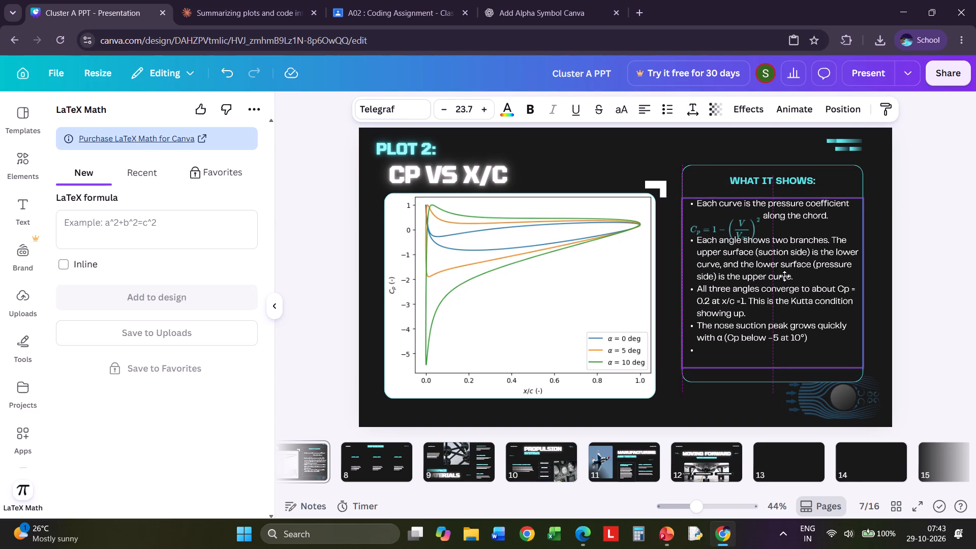
left_click_drag(784, 276, 784, 271)
left_click(891, 273)
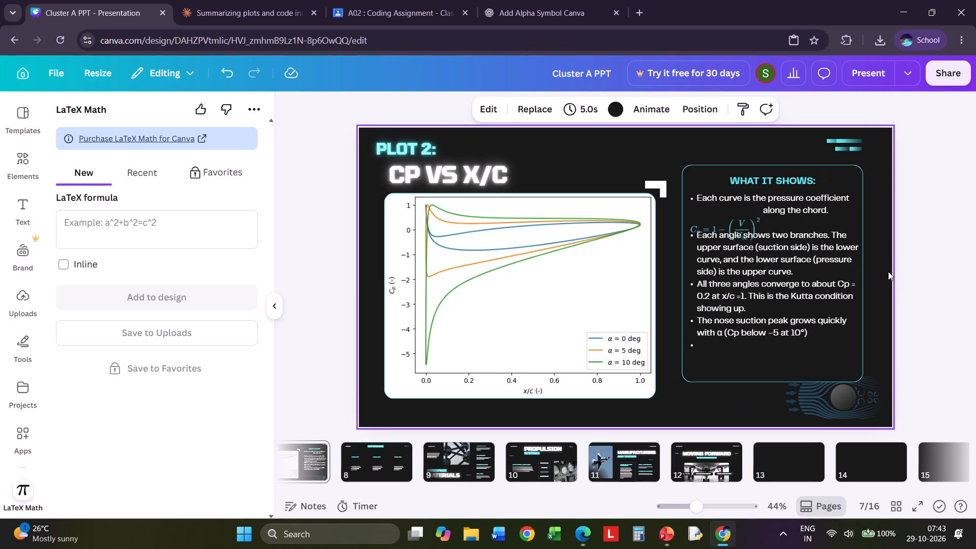
Move the pressure coefficient equation up to sit in the first bullet's gap before "along the chord.".
left_click(743, 227)
left_click_drag(743, 227, 741, 217)
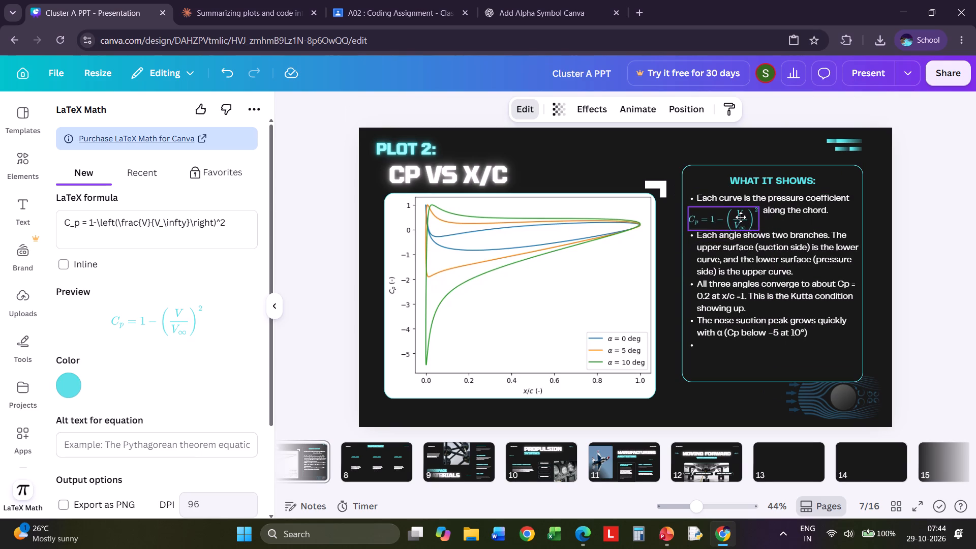
left_click_drag(741, 217, 745, 212)
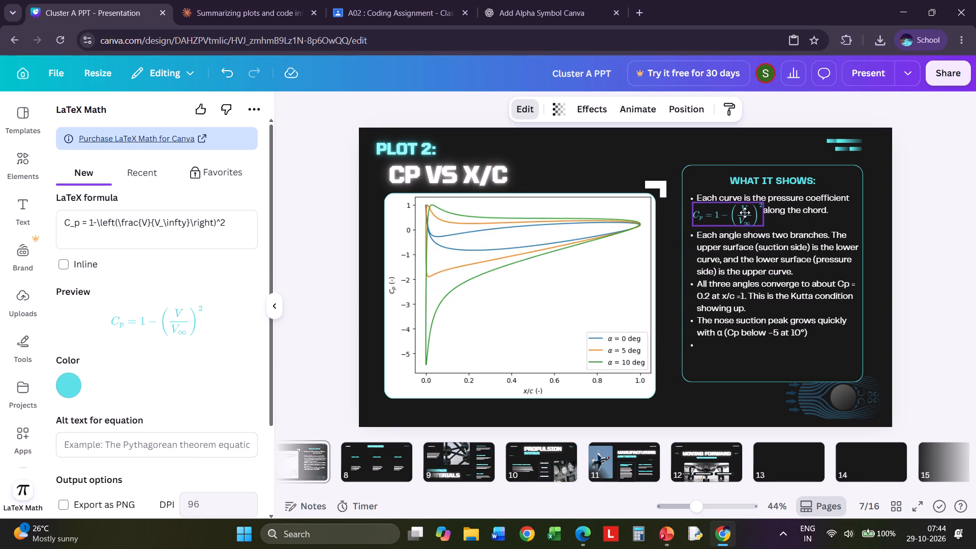
left_click_drag(745, 212, 743, 212)
left_click(872, 221)
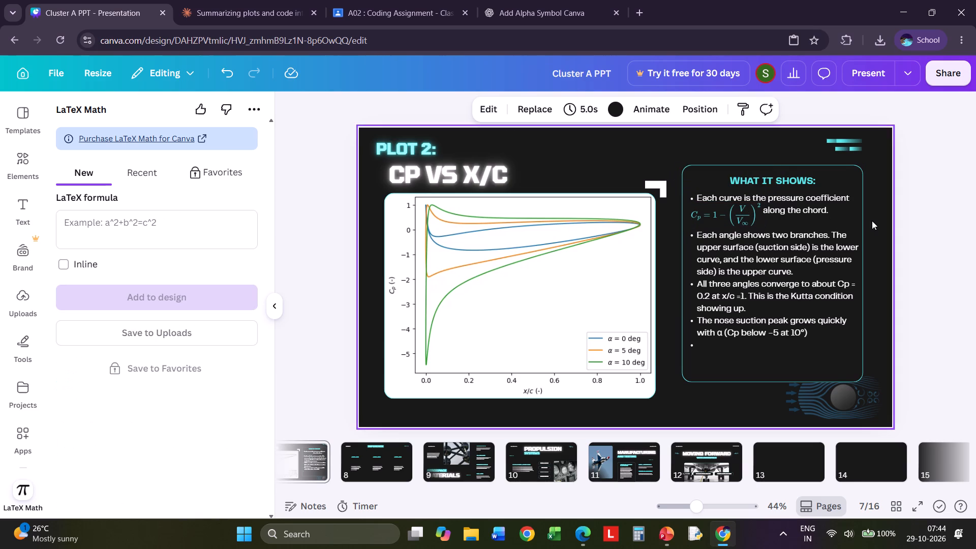
Scale the "What it shows:" box down slightly from its lower corner, and widen it a little toward the slide's edge.
left_click(806, 375)
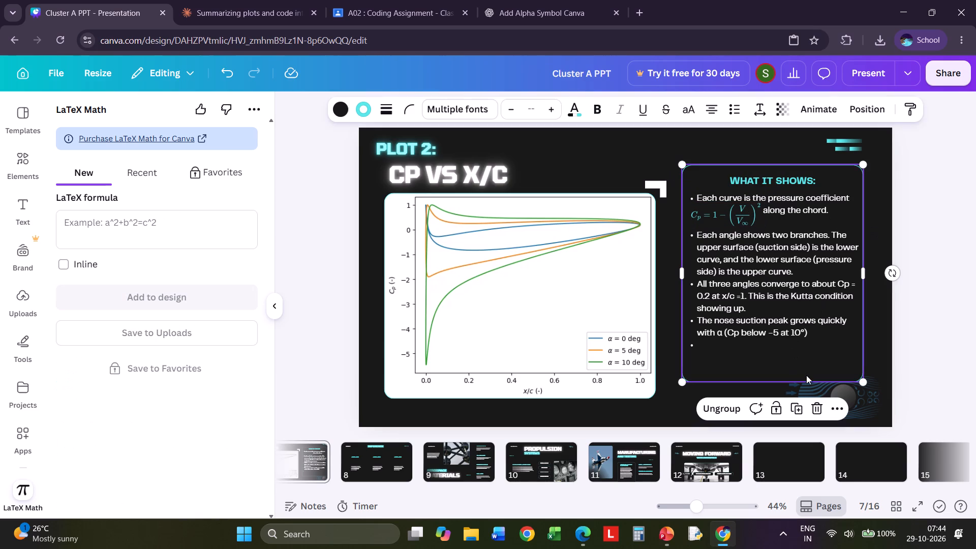
left_click_drag(861, 380, 860, 375)
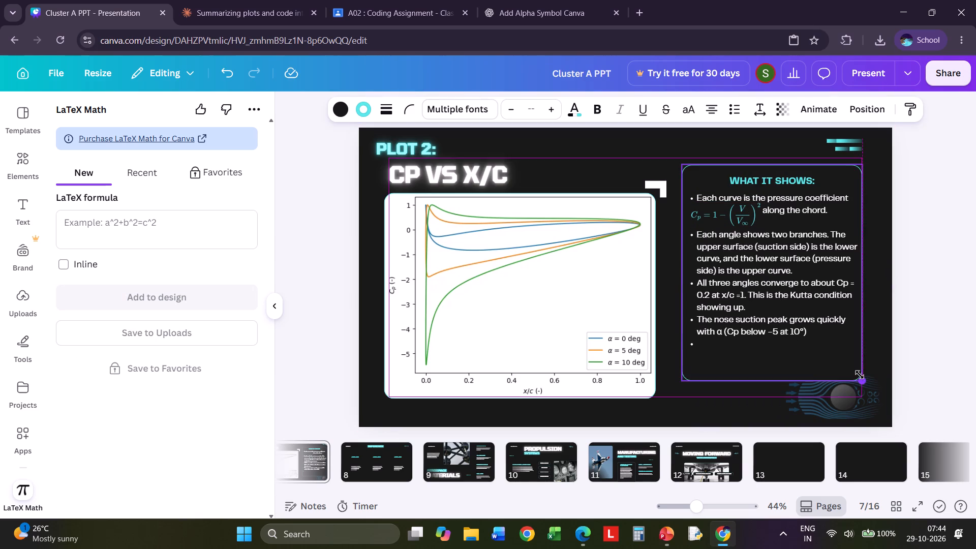
left_click_drag(860, 375, 856, 365)
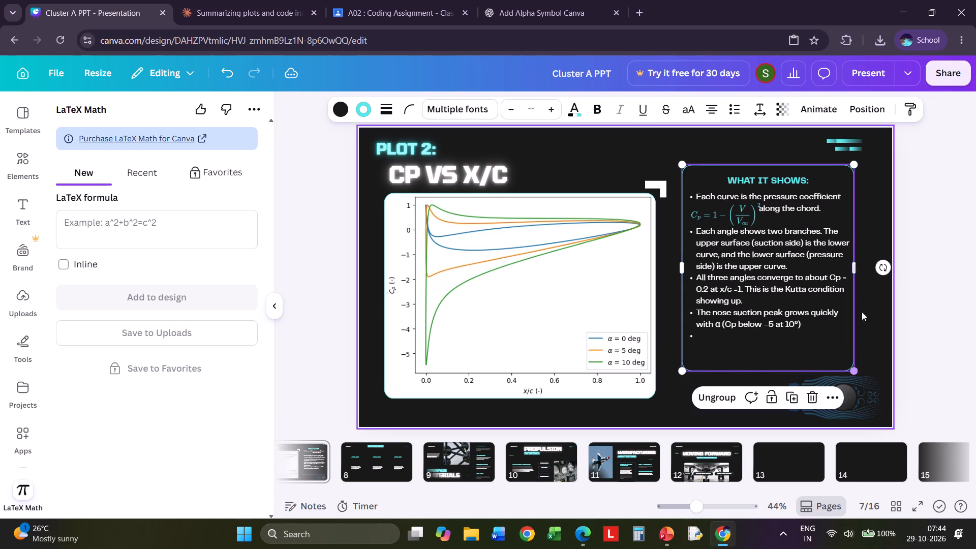
left_click_drag(856, 269, 868, 267)
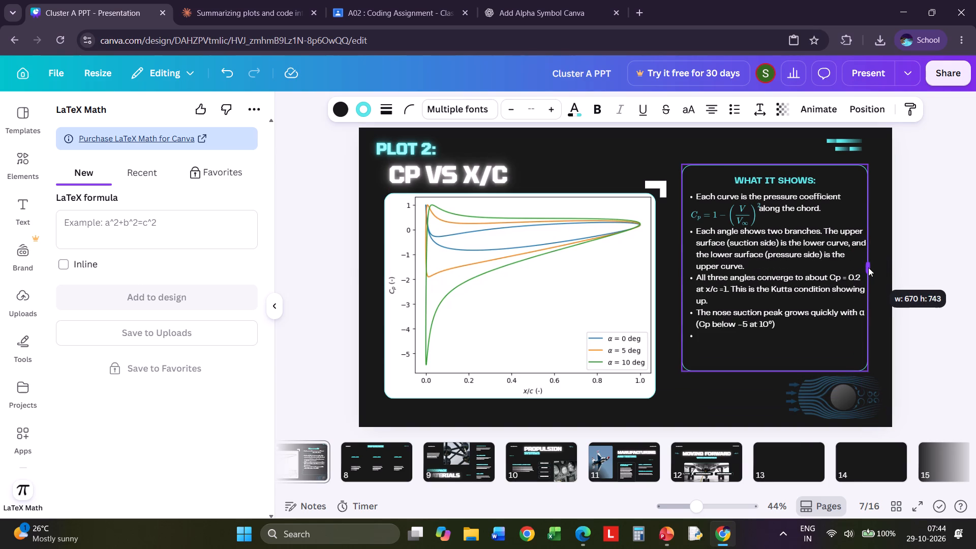
left_click_drag(868, 267, 864, 267)
left_click(919, 214)
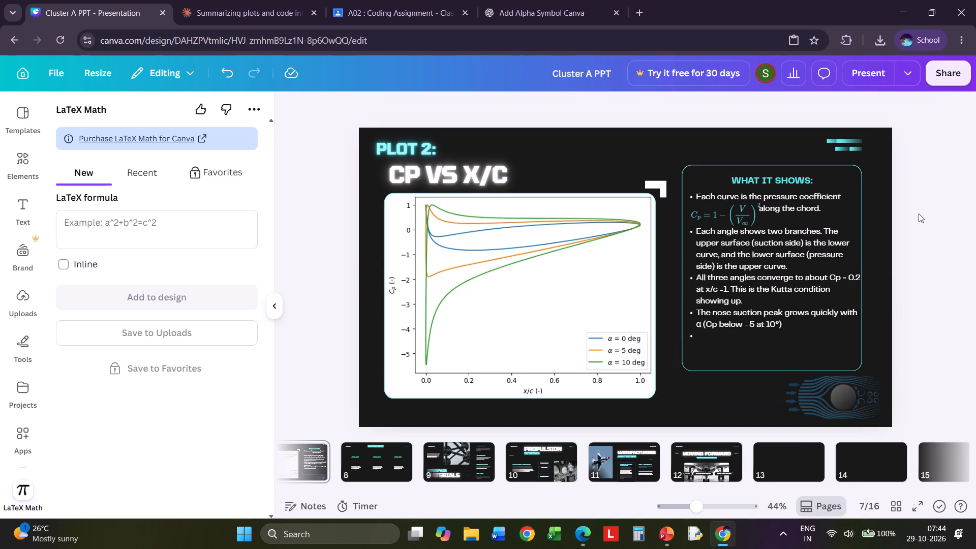
Nudge the pressure coefficient equation slightly left, away from "along the chord.".
left_click(708, 339)
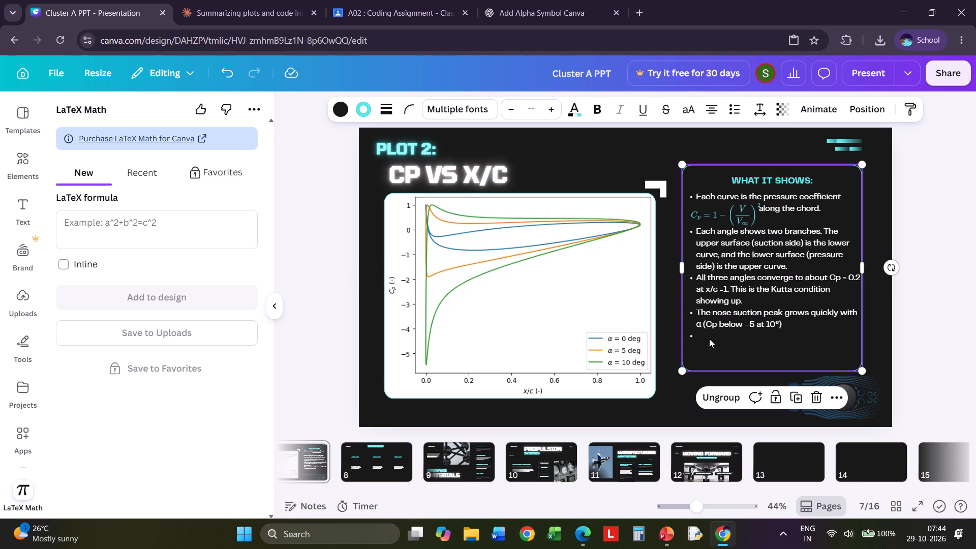
left_click(742, 209)
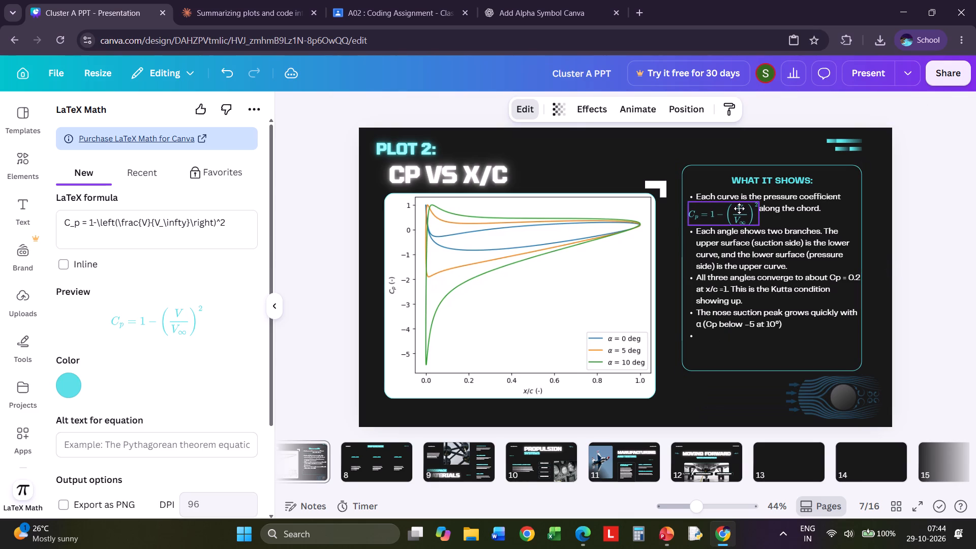
left_click(931, 217)
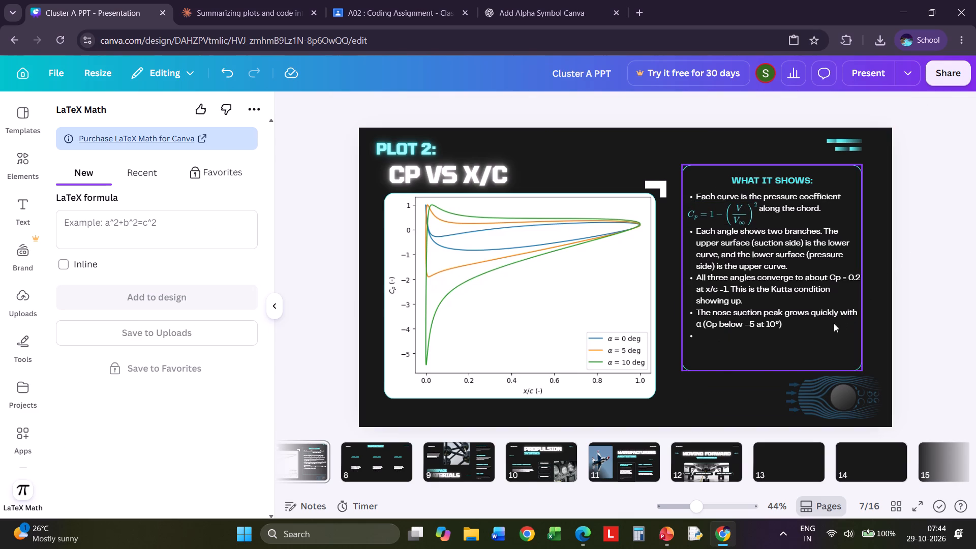
Copy the bullet "Integrating the pressure difference gives the same cl as circulation" from PowerPoint's Plot 2 slide into the empty last bullet in Canva.
left_click(703, 342)
left_click(703, 339)
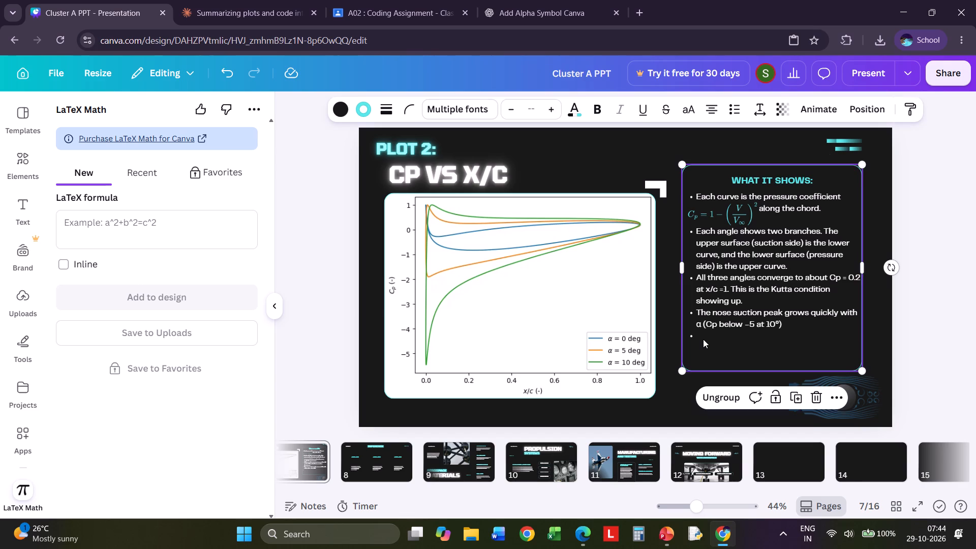
left_click(700, 339)
left_click(700, 339)
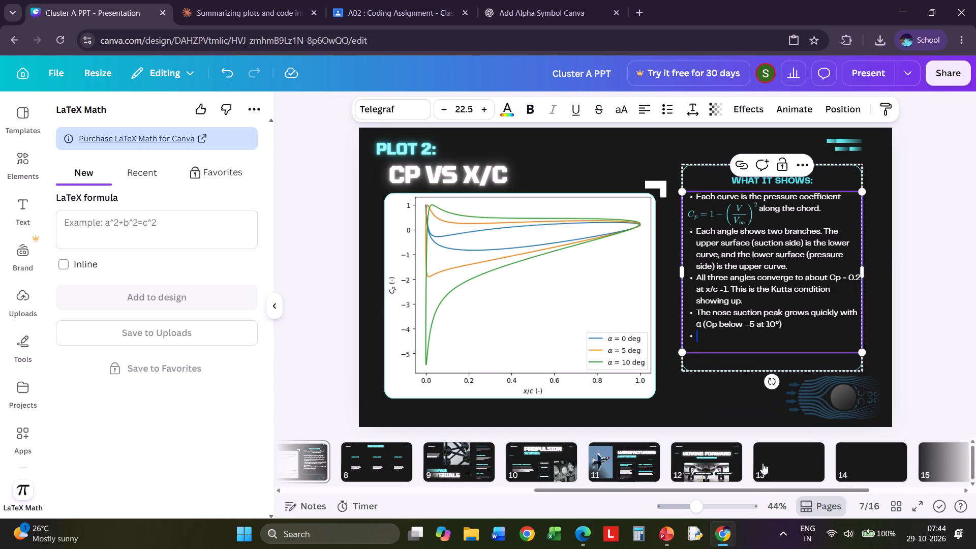
left_click(702, 341)
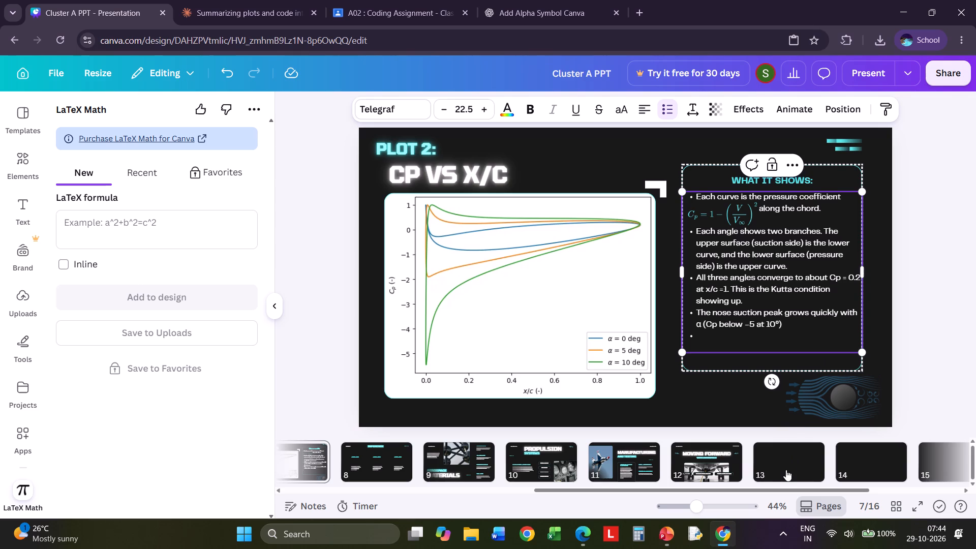
left_click(672, 537)
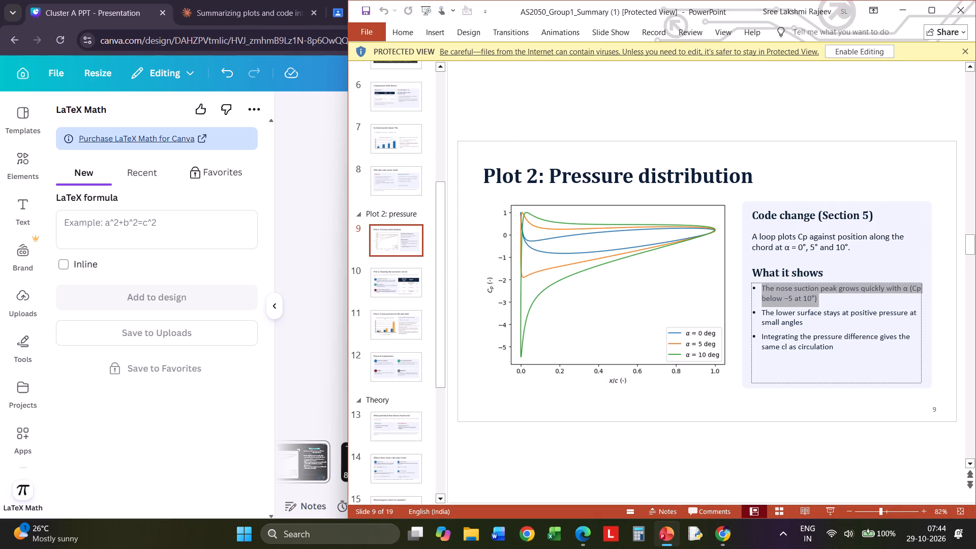
left_click(830, 347)
left_click_drag(840, 346, 765, 341)
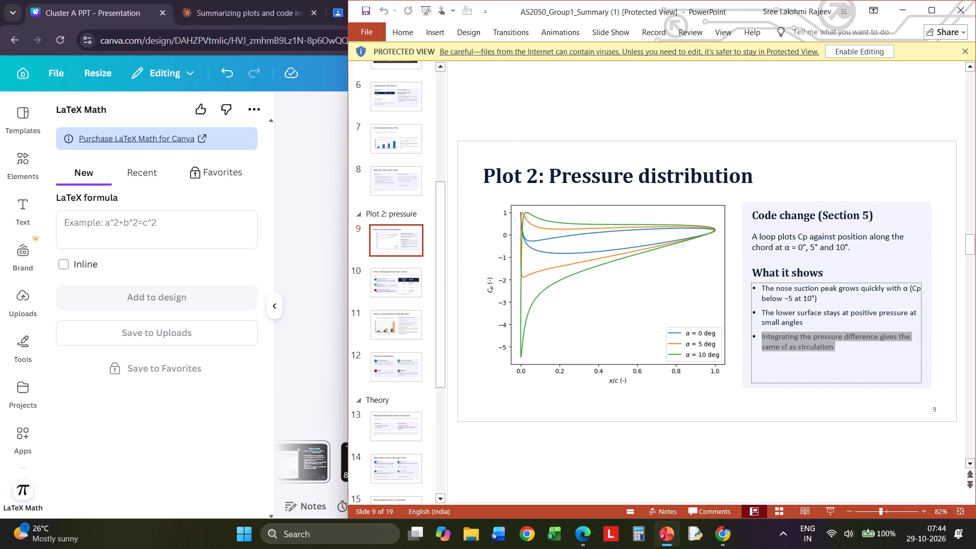
left_click_drag(765, 341, 762, 339)
left_click(762, 338)
left_click_drag(762, 338, 823, 344)
right_click(819, 344)
left_click(853, 108)
left_click(907, 6)
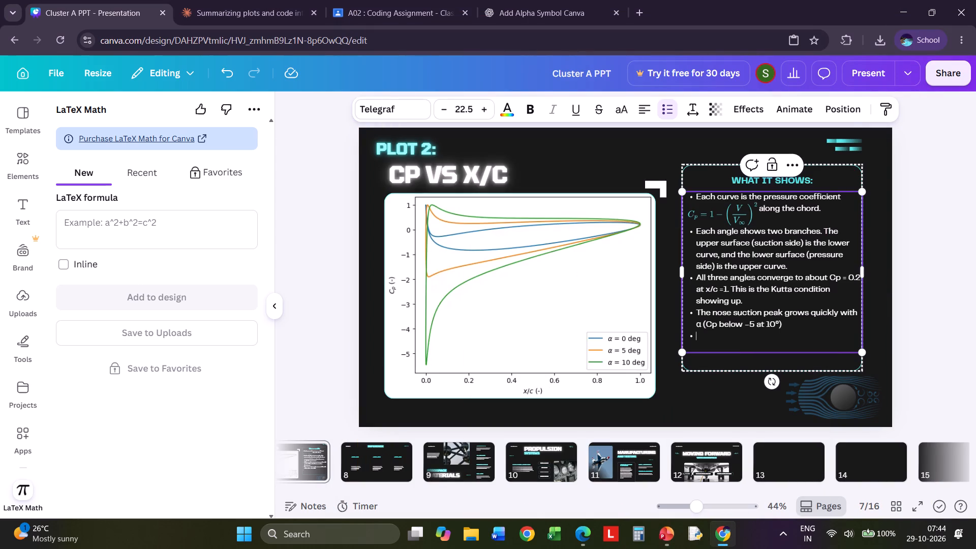
right_click(704, 337)
left_click(734, 197)
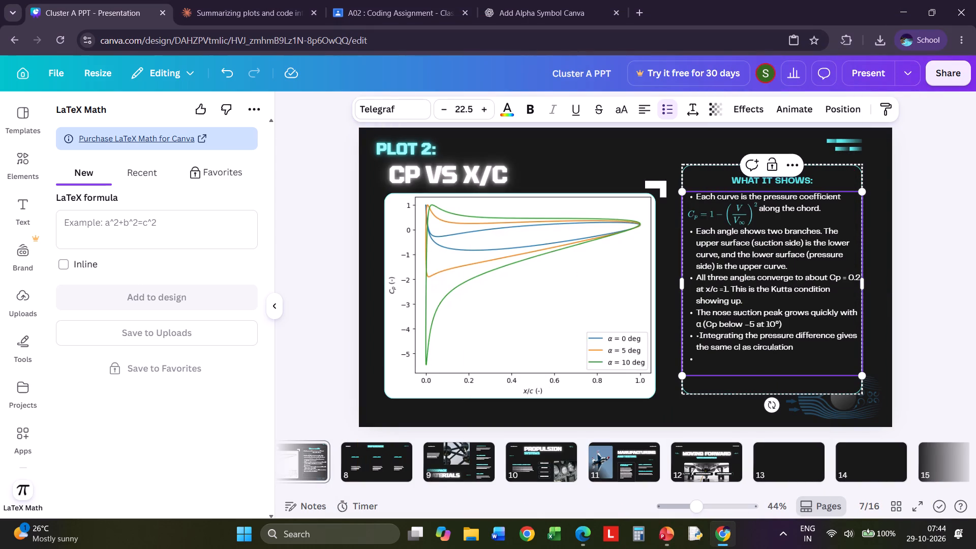
Delete the trailing empty bullet and the stray bullet character before "Integrating the pressure difference".
key("BackSpace")
key("BackSpace")
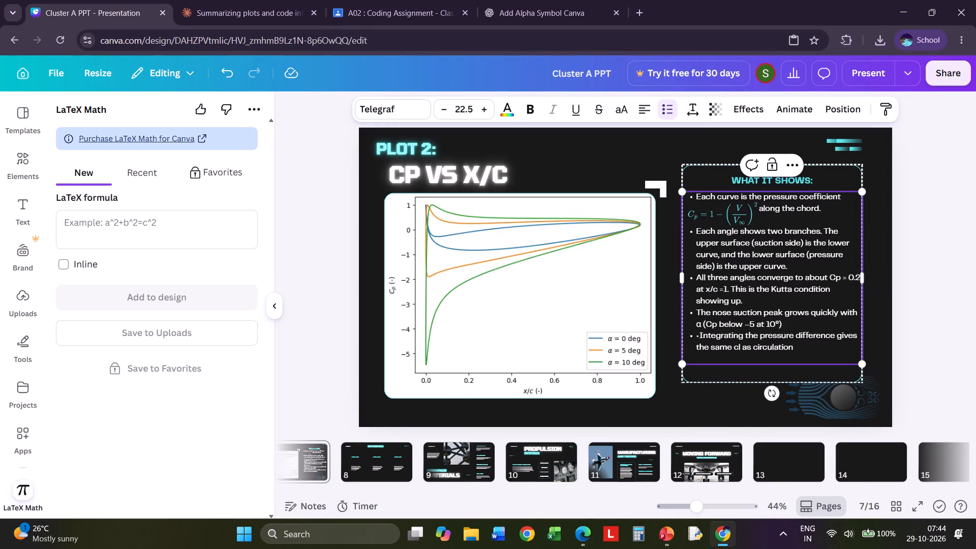
left_click(699, 334)
key("BackSpace")
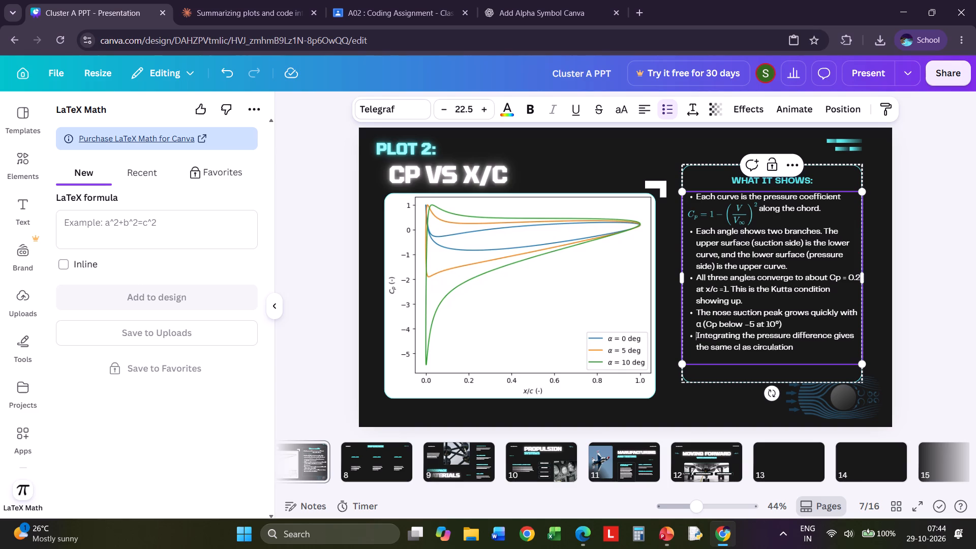
left_click(920, 285)
Widen the "What it shows:" box further toward the slide's right edge so the bullets wrap onto fewer lines.
left_click(830, 291)
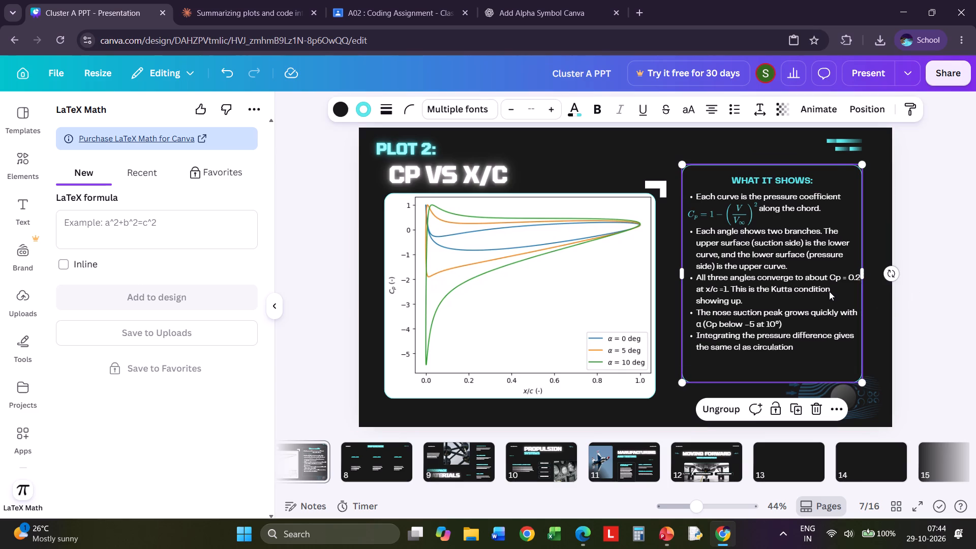
left_click(788, 284)
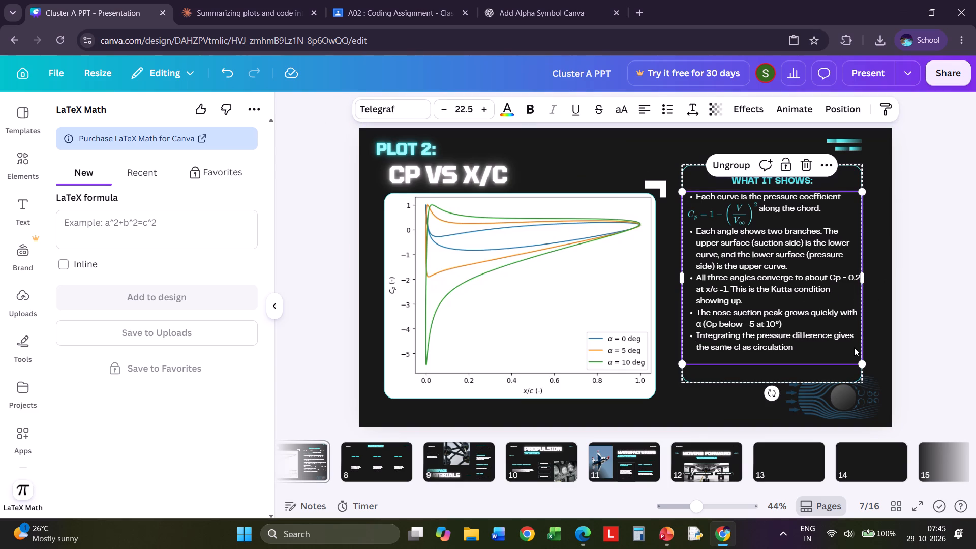
left_click(884, 309)
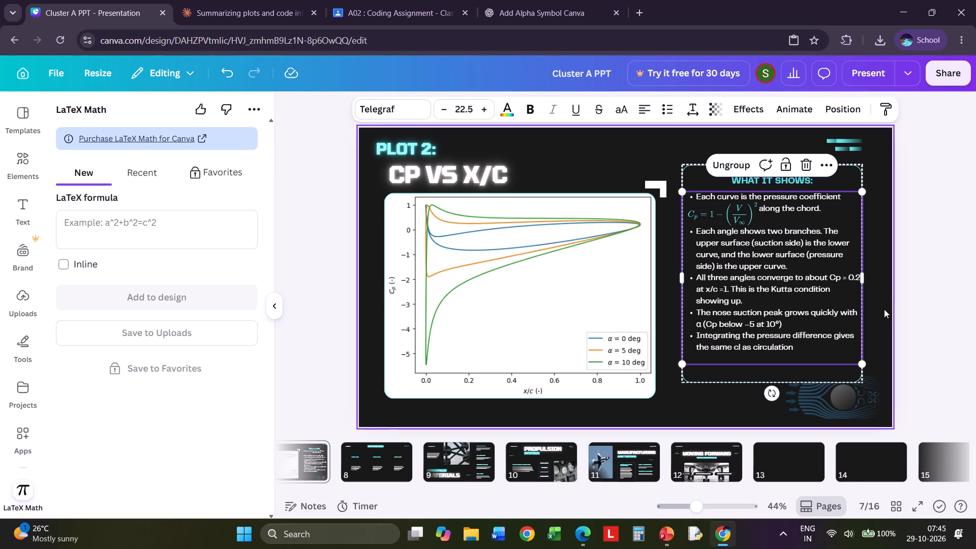
left_click(859, 296)
left_click_drag(864, 274, 891, 274)
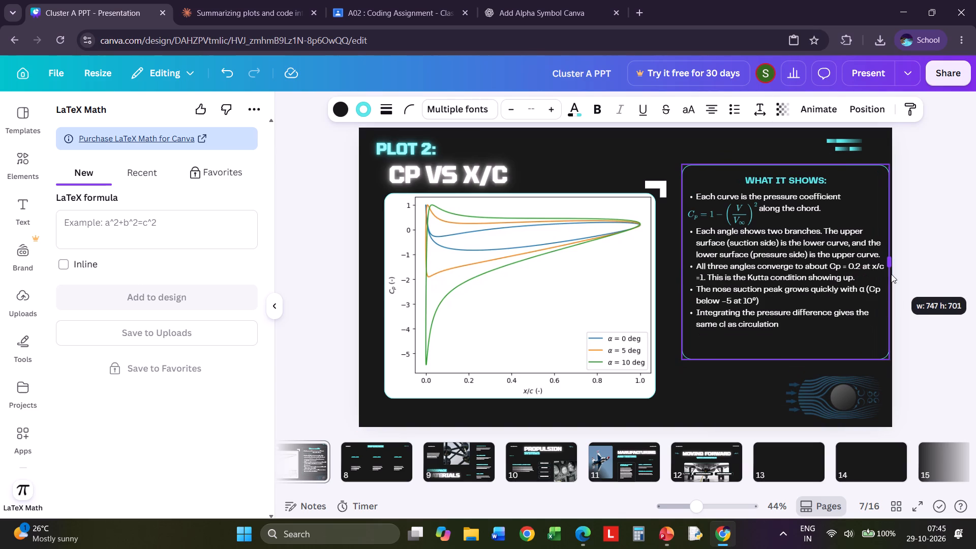
left_click_drag(891, 274, 887, 275)
Increase the font size of the explanation bullets to 24.5.
left_click(786, 332)
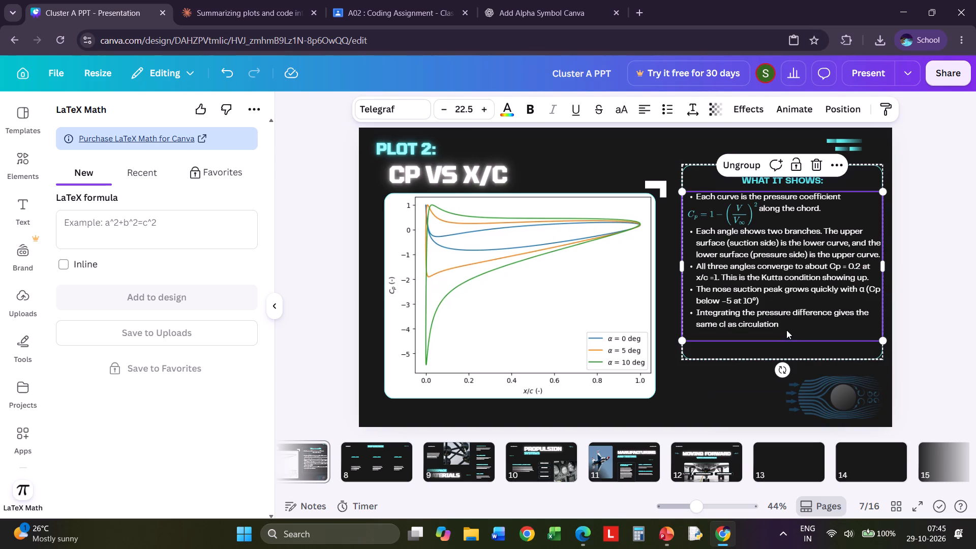
left_click(482, 105)
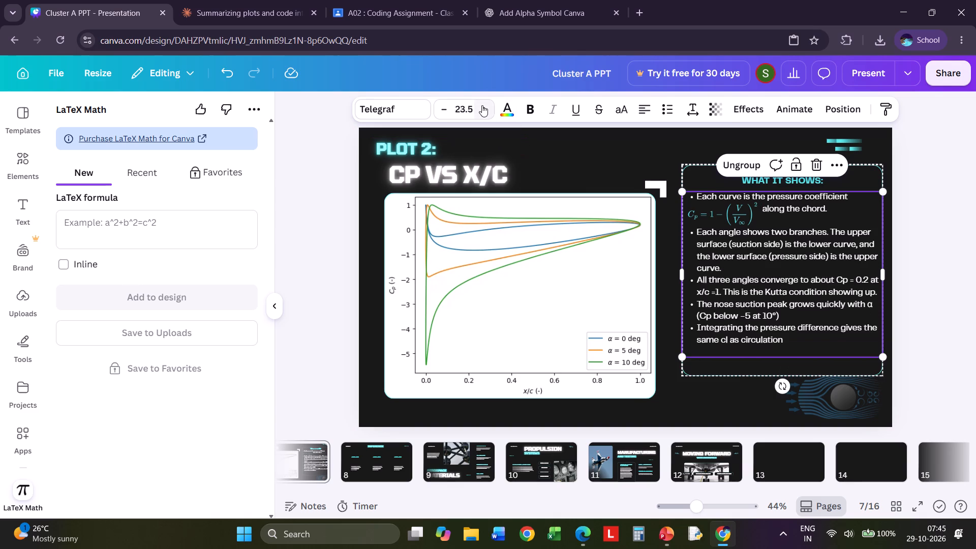
left_click(481, 105)
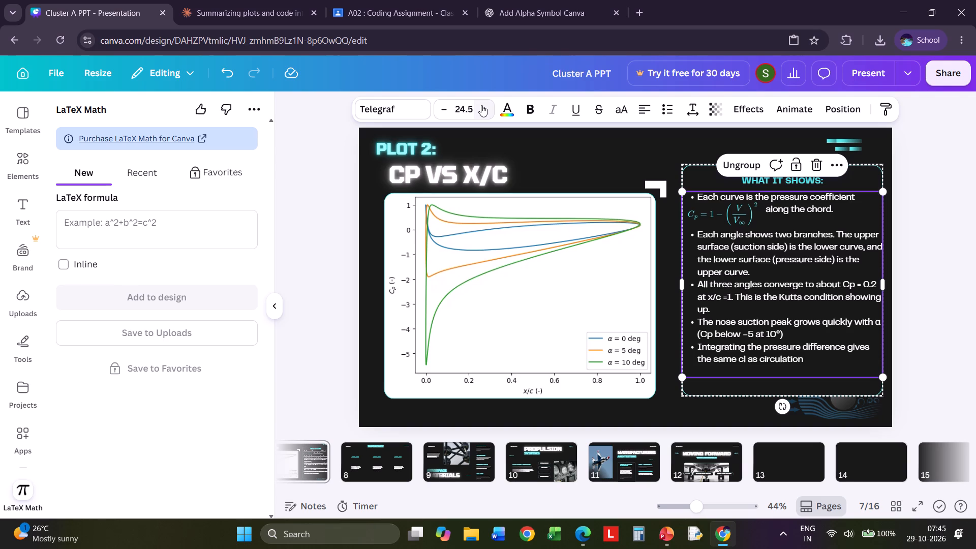
left_click(918, 153)
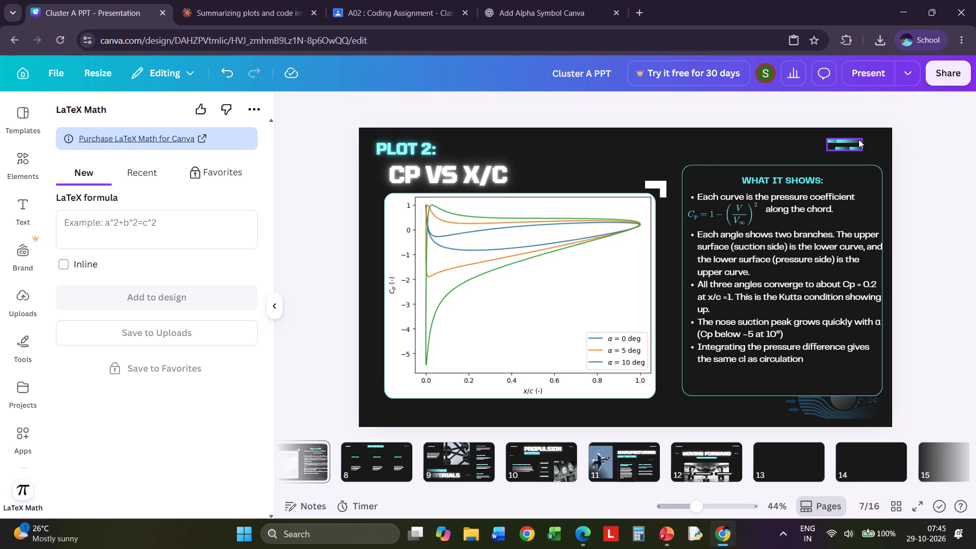
Move the cylinder flow illustration from below the explanation box to the space above the plot, beside the slide title.
left_click_drag(831, 409, 693, 238)
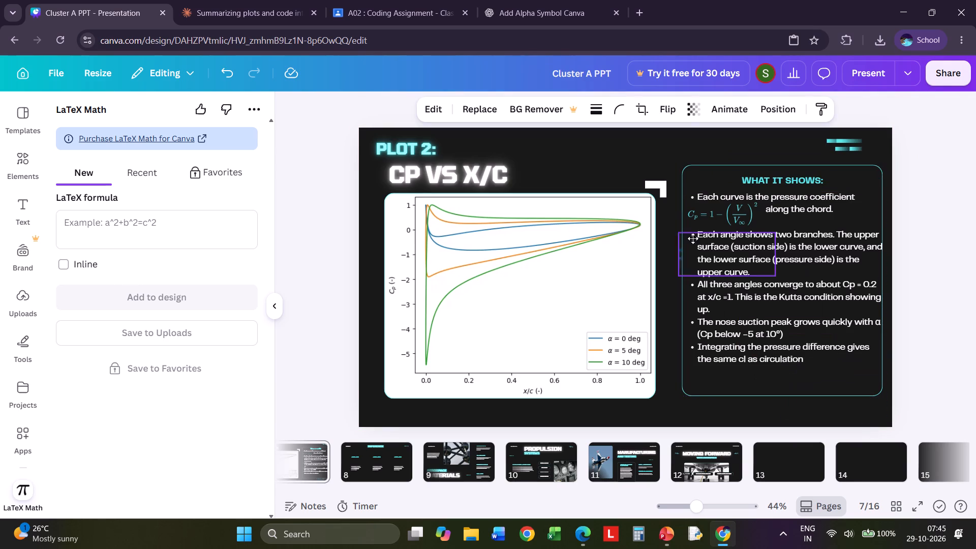
left_click_drag(693, 238, 611, 166)
left_click(910, 169)
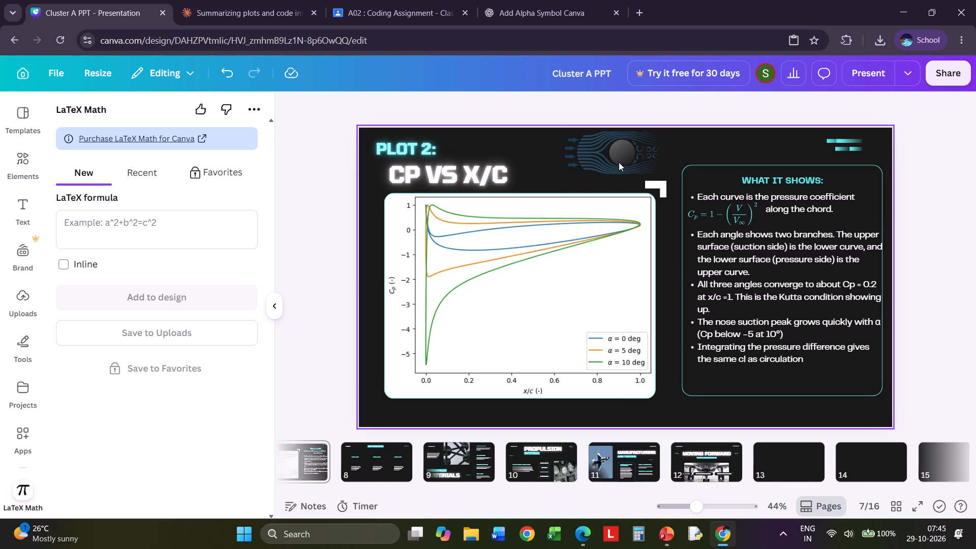
left_click_drag(619, 162, 594, 166)
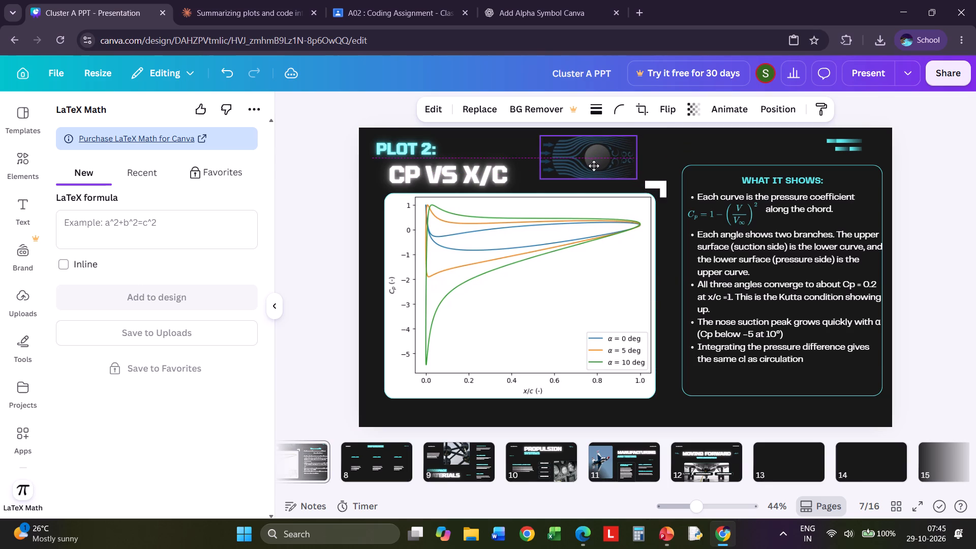
left_click_drag(594, 166, 591, 167)
left_click(687, 140)
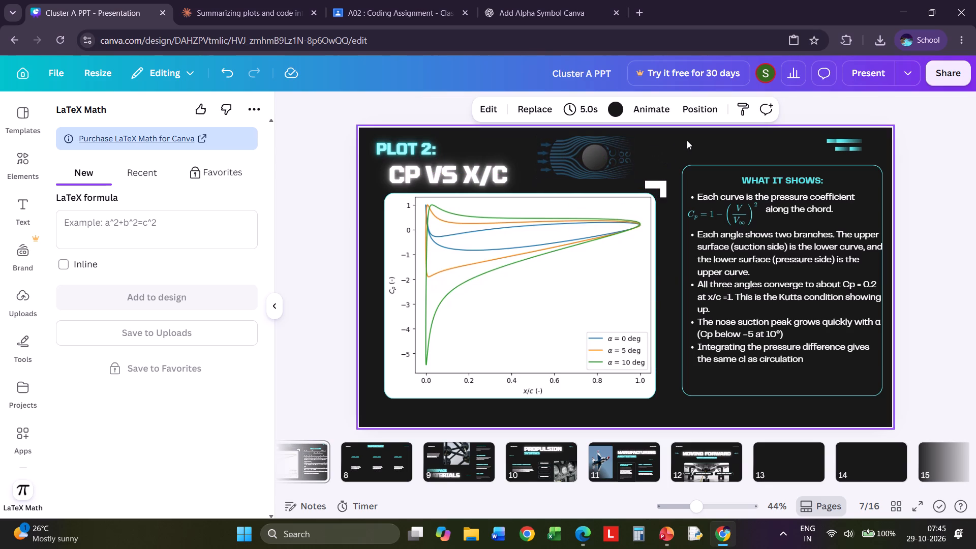
Enlarge the "What it shows:" box slightly outward from its lower-left corner.
left_click(808, 387)
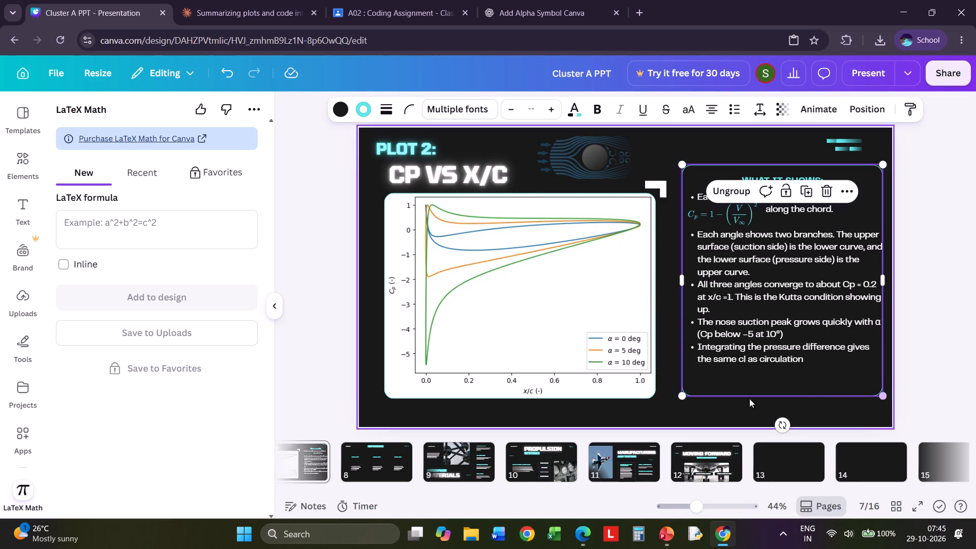
left_click_drag(682, 398, 675, 402)
left_click(779, 385)
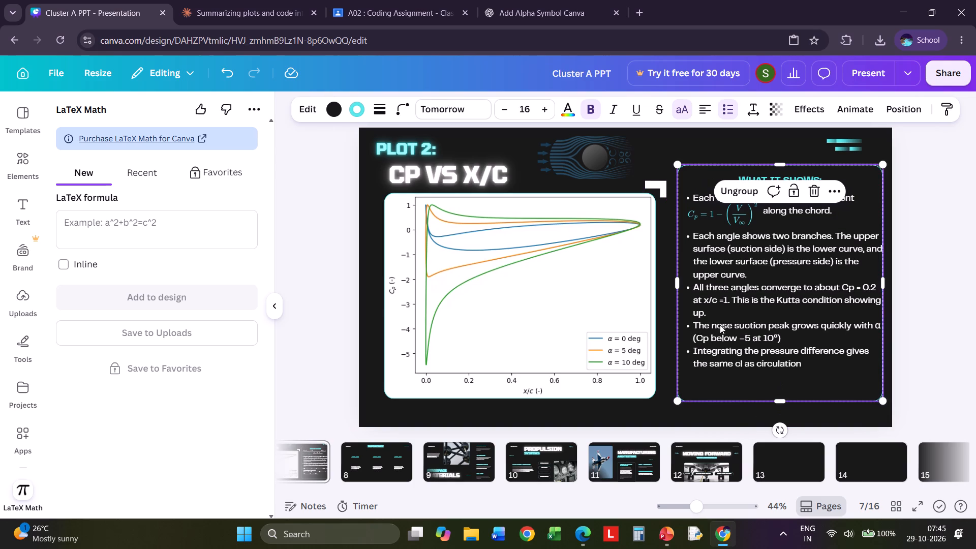
Increase the "What it shows:" heading's font size to 28.8.
left_click(803, 352)
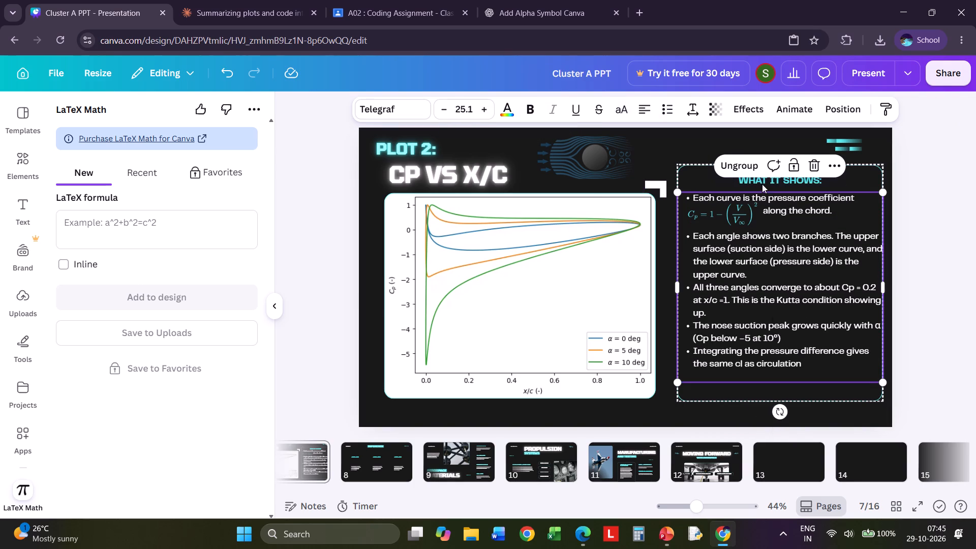
left_click(765, 179)
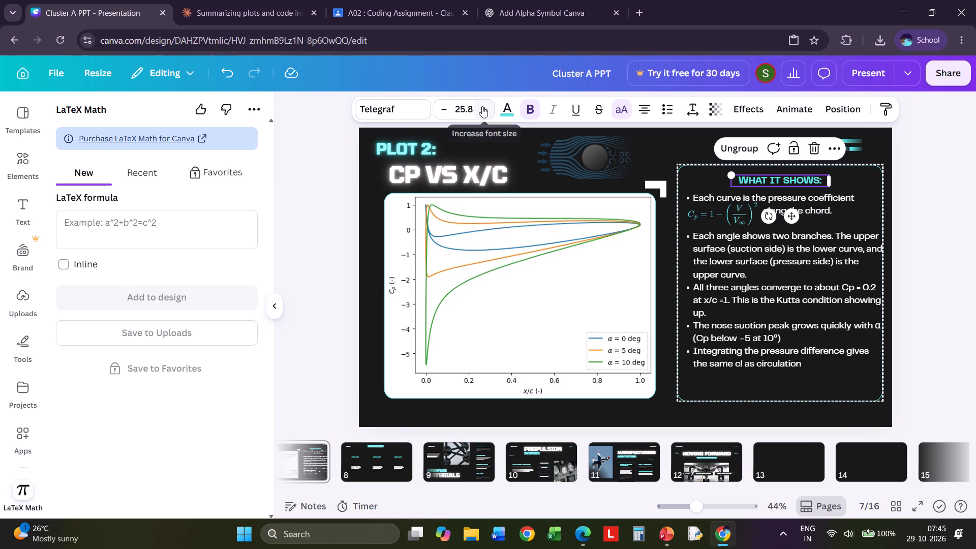
left_click(482, 106)
left_click(482, 106)
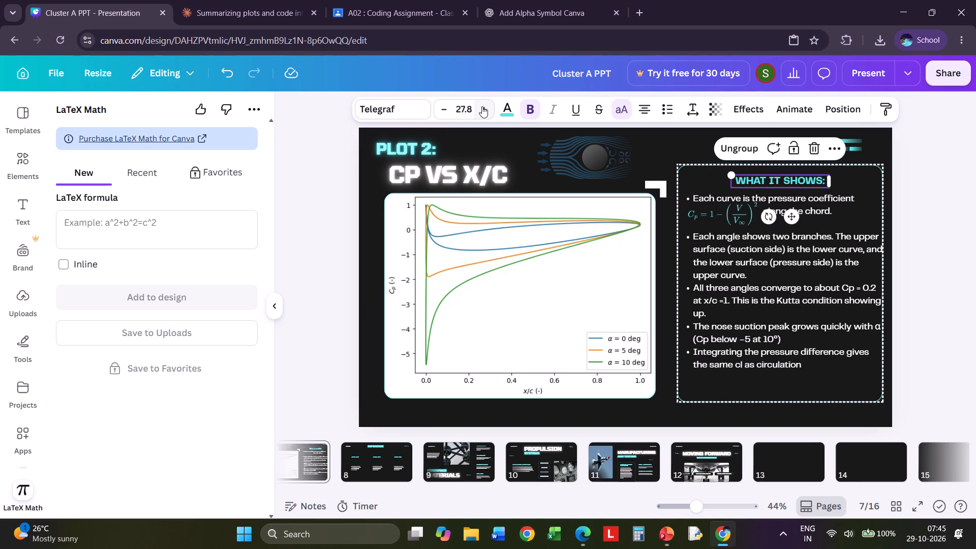
left_click(482, 106)
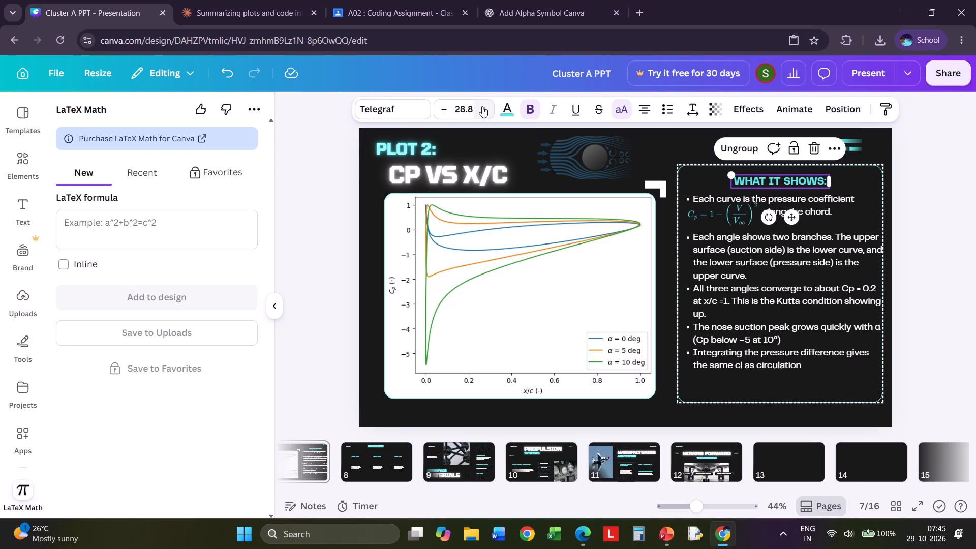
Increase the explanation bullets' font size to 26.1.
left_click(761, 319)
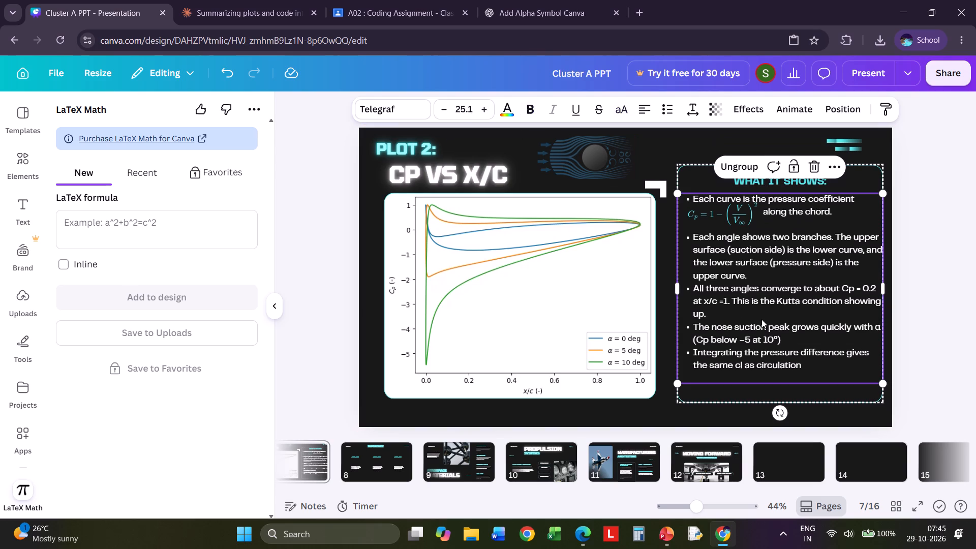
left_click(484, 107)
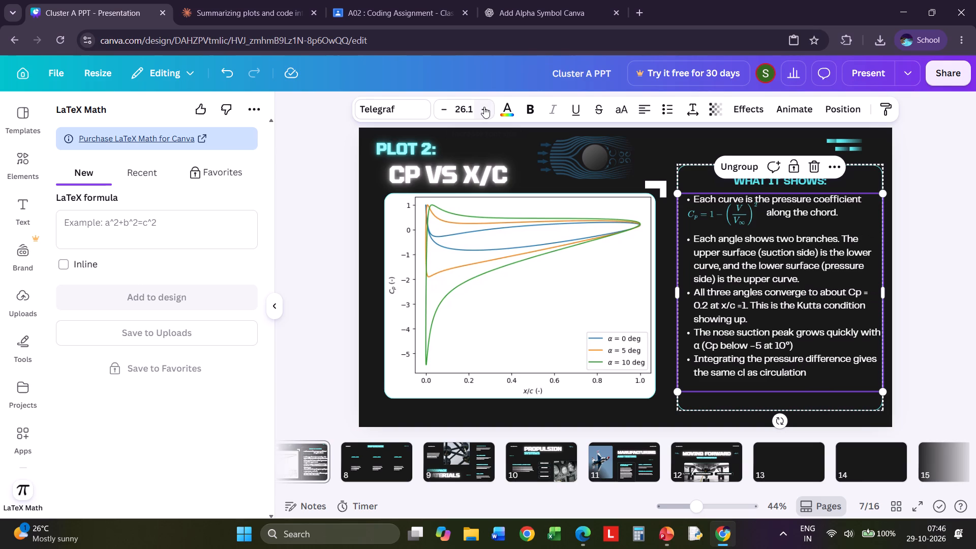
left_click(919, 239)
Nudge the Cp equation slightly down and toward the bullet text so it aligns under the first bullet, before "along the chord.".
left_click_drag(720, 220, 722, 219)
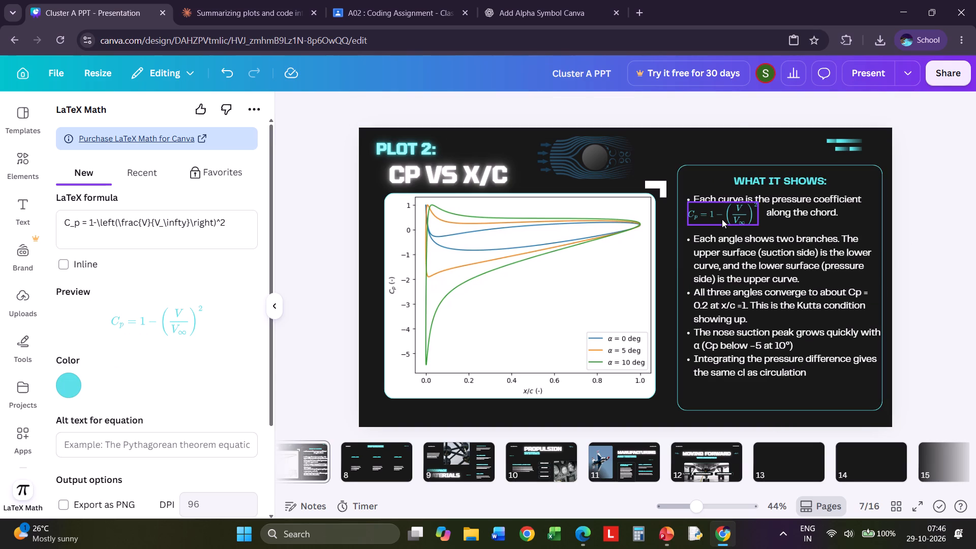
left_click_drag(722, 219, 725, 223)
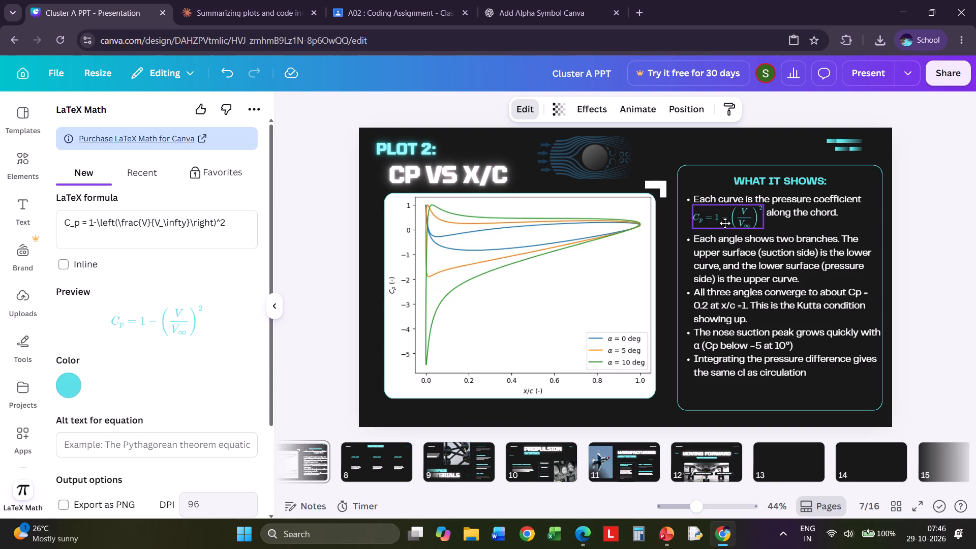
left_click_drag(725, 223, 726, 223)
left_click(961, 221)
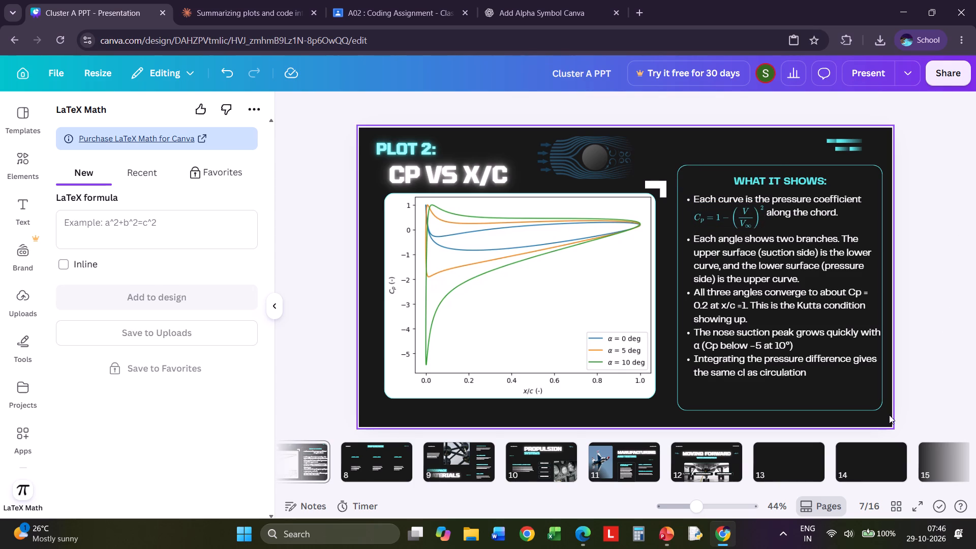
Review the deck's slides in order from the Cluster A title slide through the Inference slide.
left_click_drag(572, 489, 320, 528)
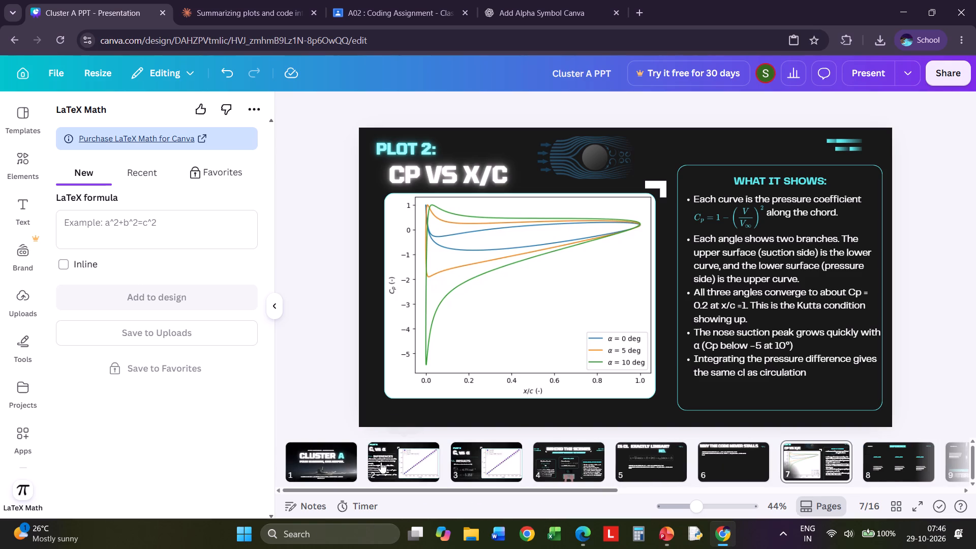
left_click(306, 474)
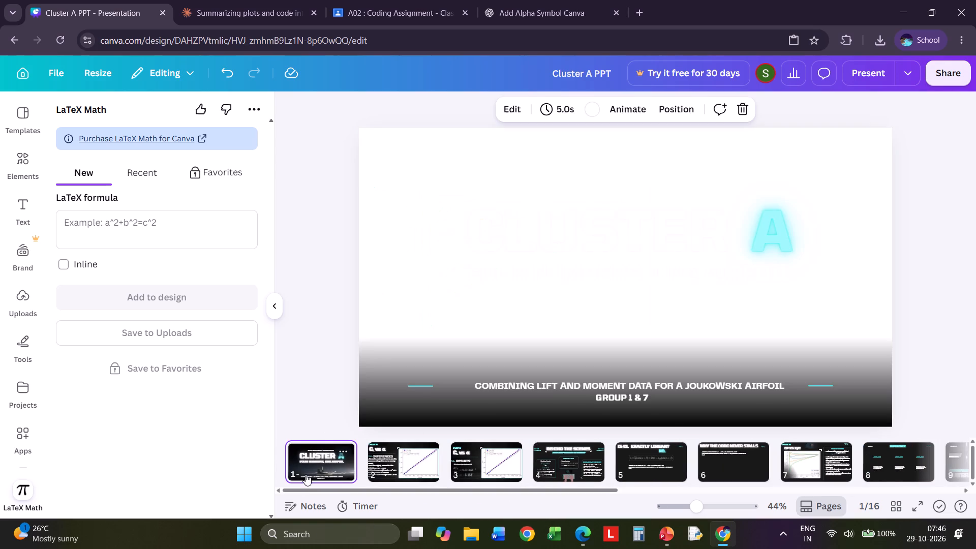
left_click(401, 463)
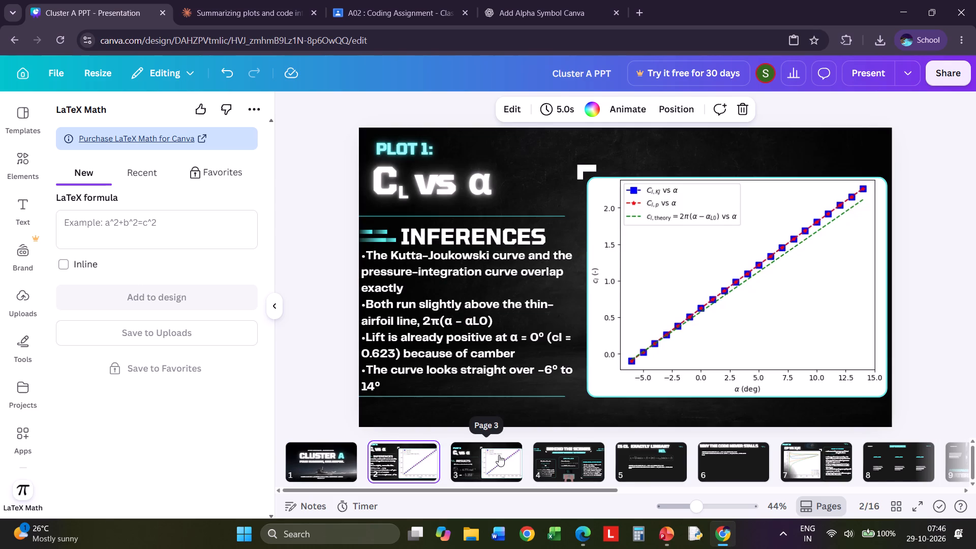
left_click(499, 455)
left_click(562, 454)
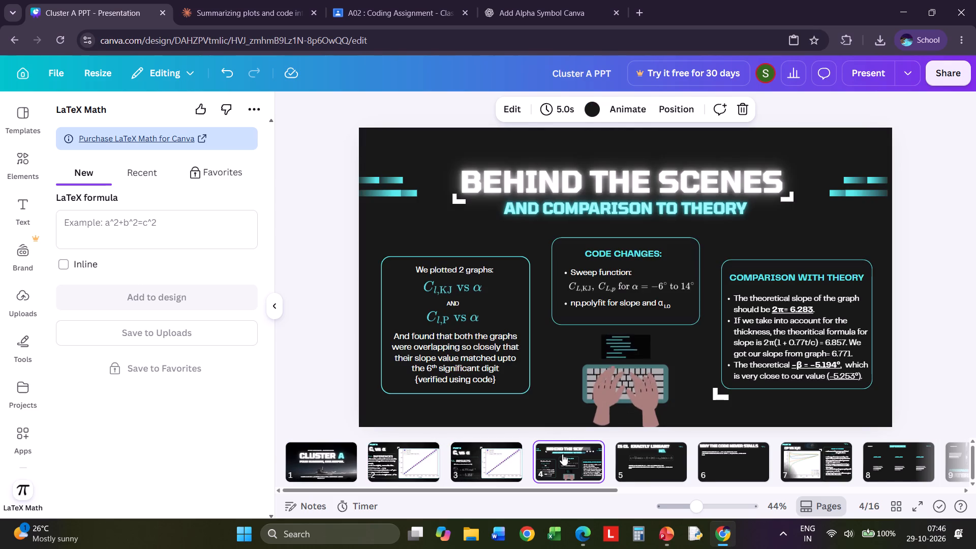
left_click(661, 470)
left_click(744, 453)
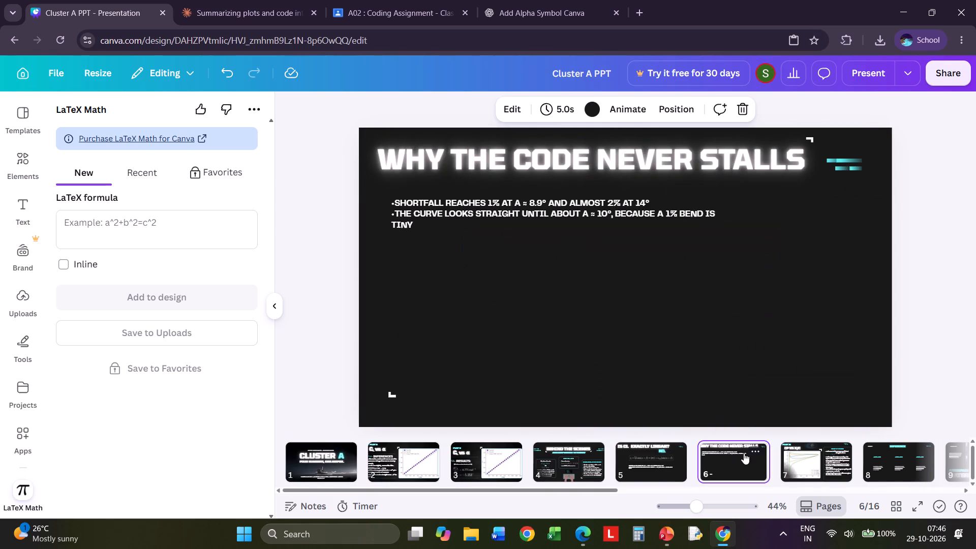
left_click(840, 465)
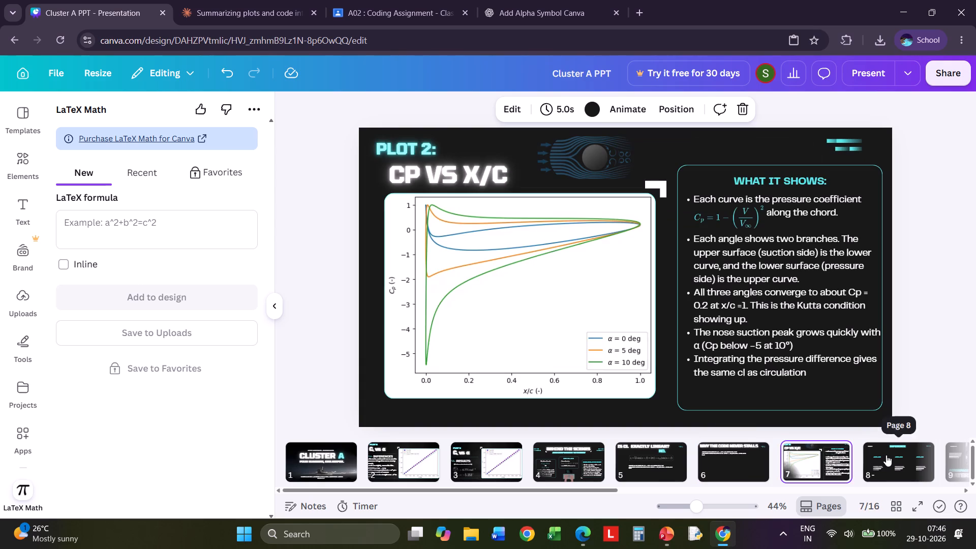
left_click(886, 455)
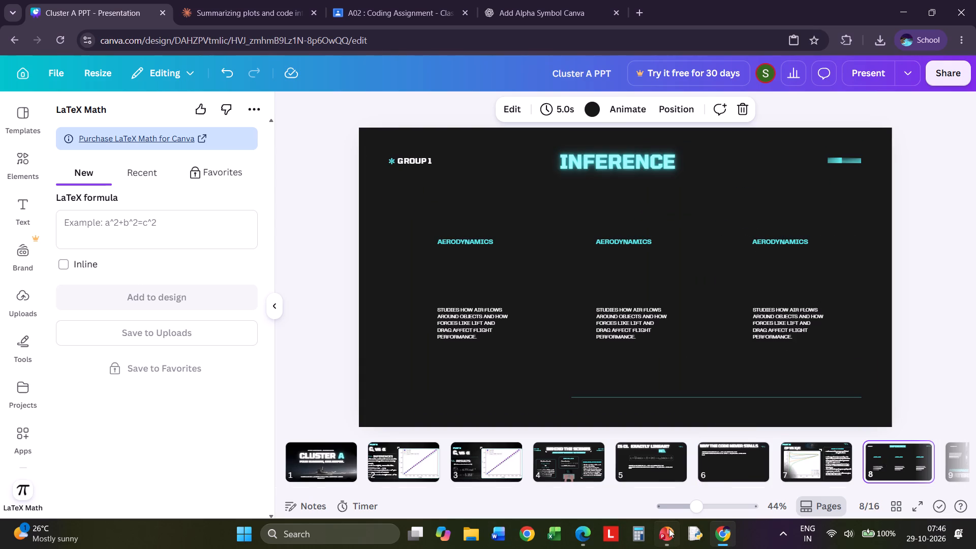
Switch to the summary PowerPoint and examine its remaining Plot 2 and Theory slides, through the Joukowski slope slide.
left_click(667, 530)
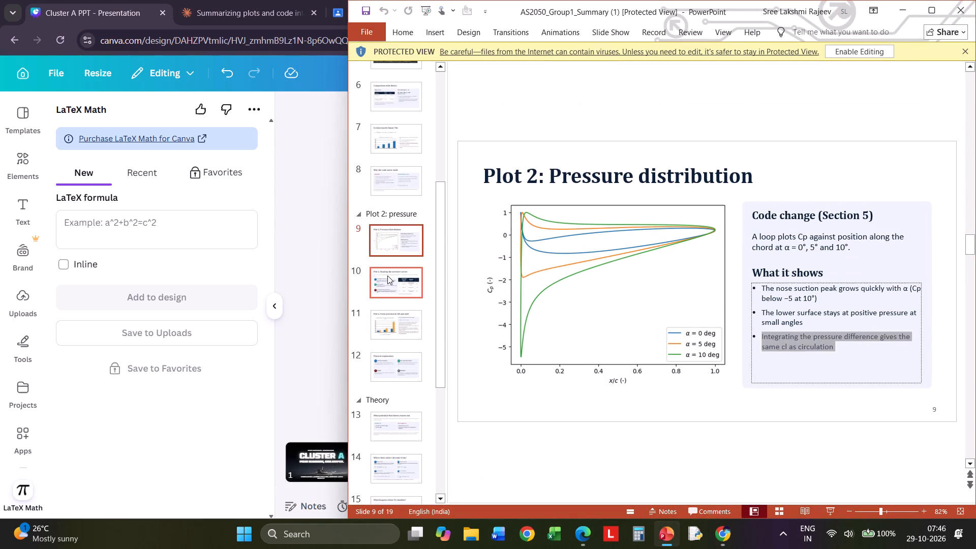
left_click(387, 276)
left_click(399, 329)
left_click(400, 380)
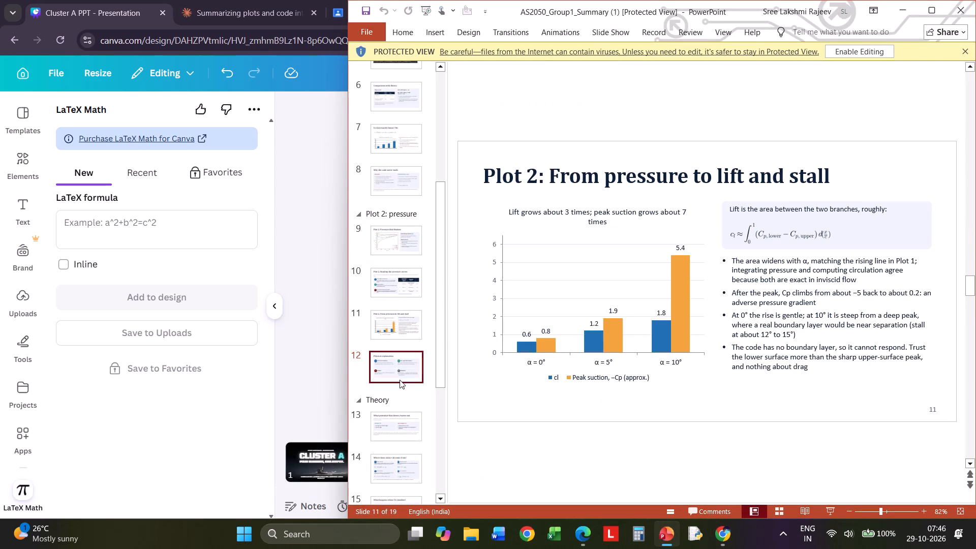
scroll(400, 380, "down", 2)
left_click(392, 391)
scroll(392, 390, "down", 3)
scroll(392, 390, "up", 1)
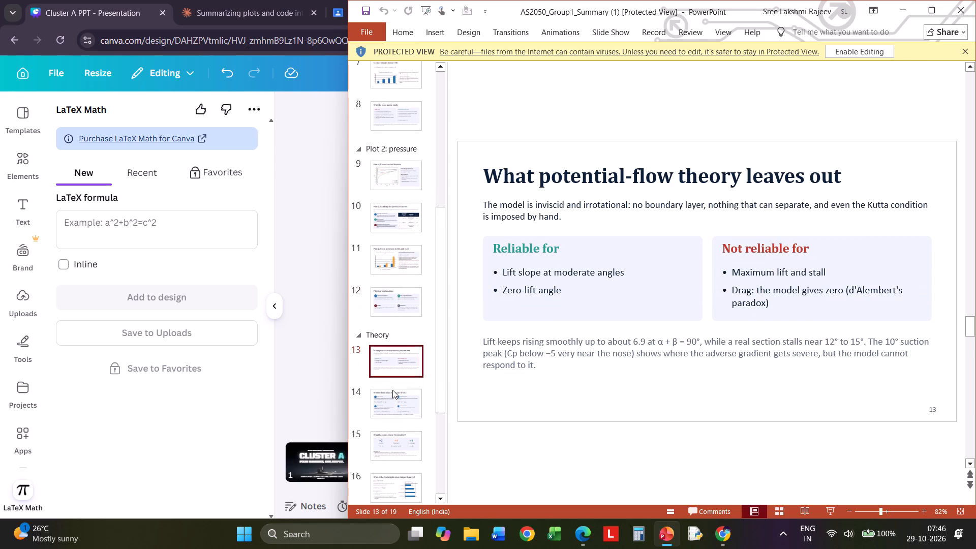
scroll(392, 390, "down", 2)
left_click(401, 367)
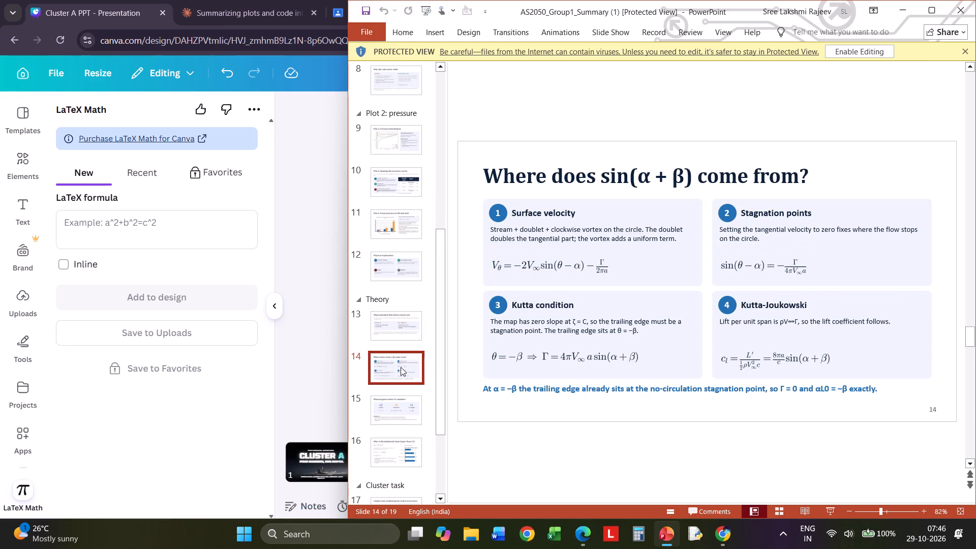
scroll(401, 367, "down", 2)
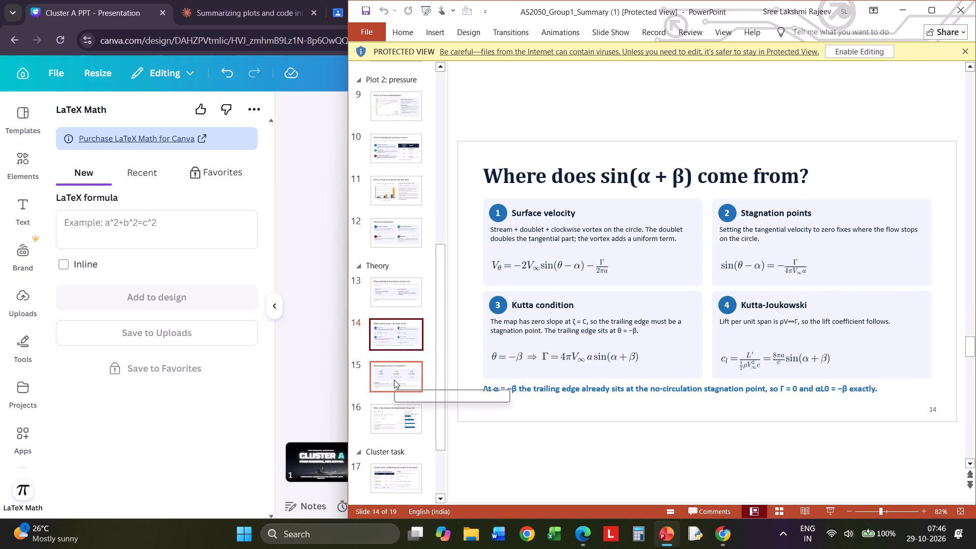
left_click(394, 380)
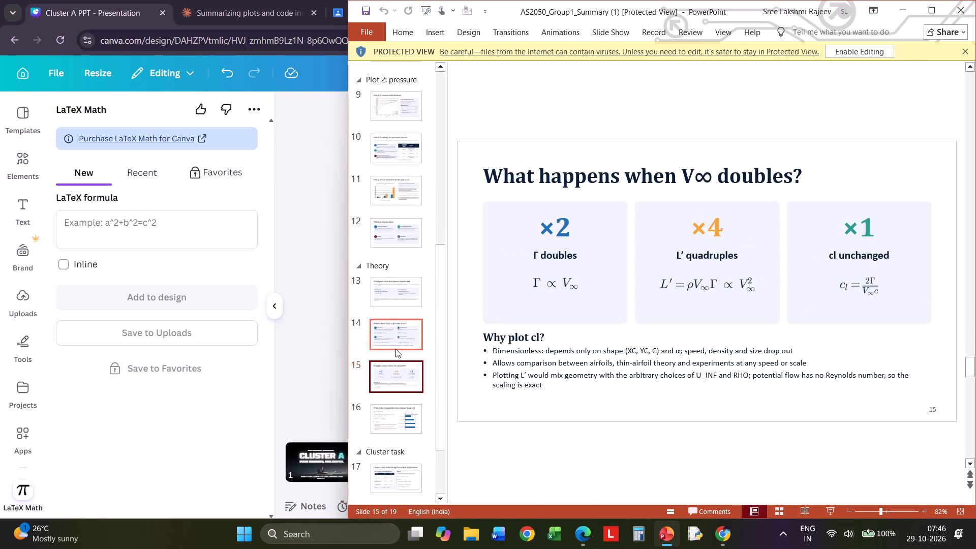
scroll(395, 349, "down", 2)
left_click(389, 395)
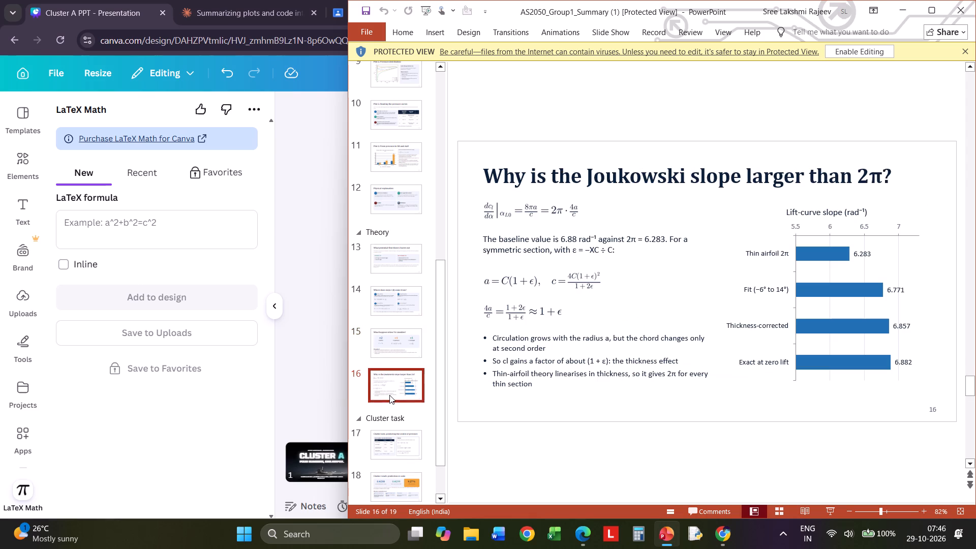
scroll(389, 395, "down", 1)
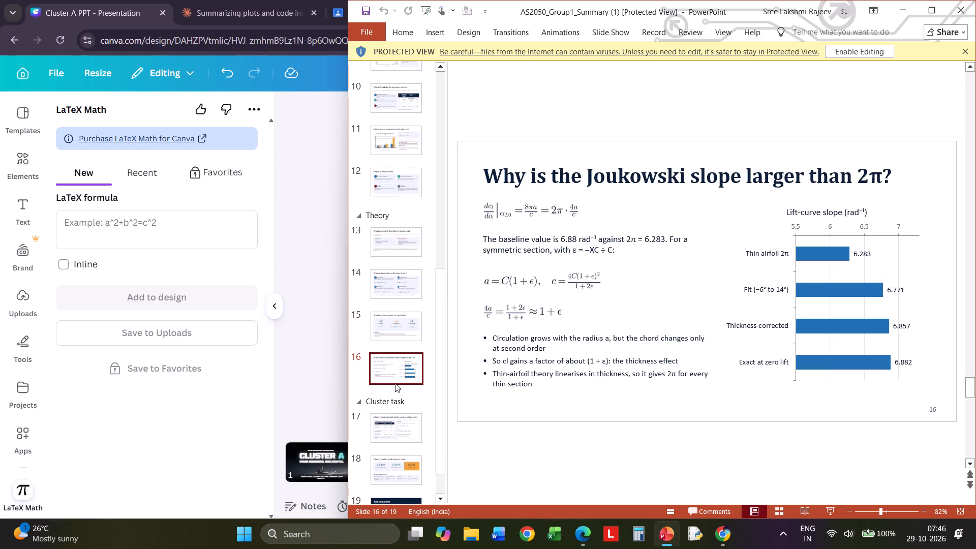
left_click(389, 233)
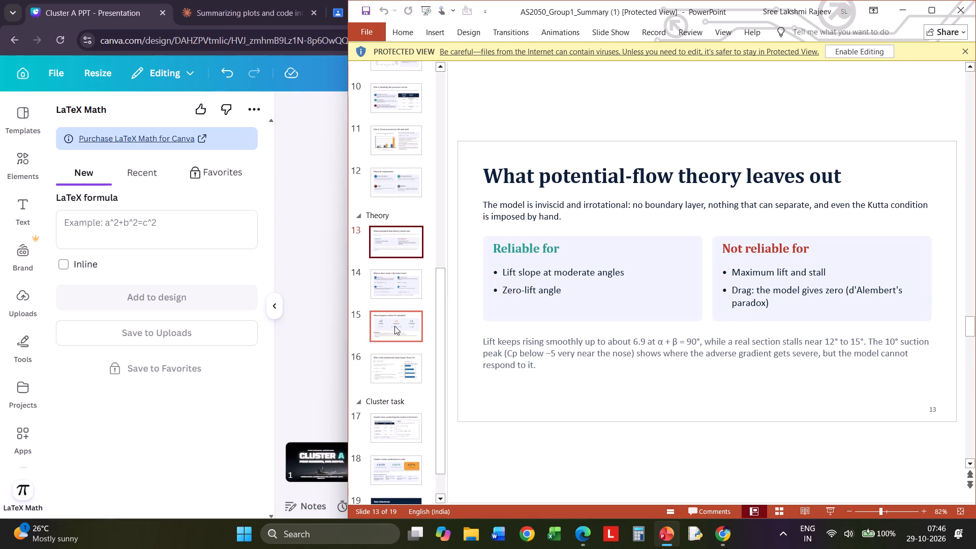
scroll(394, 326, "down", 2)
left_click(394, 334)
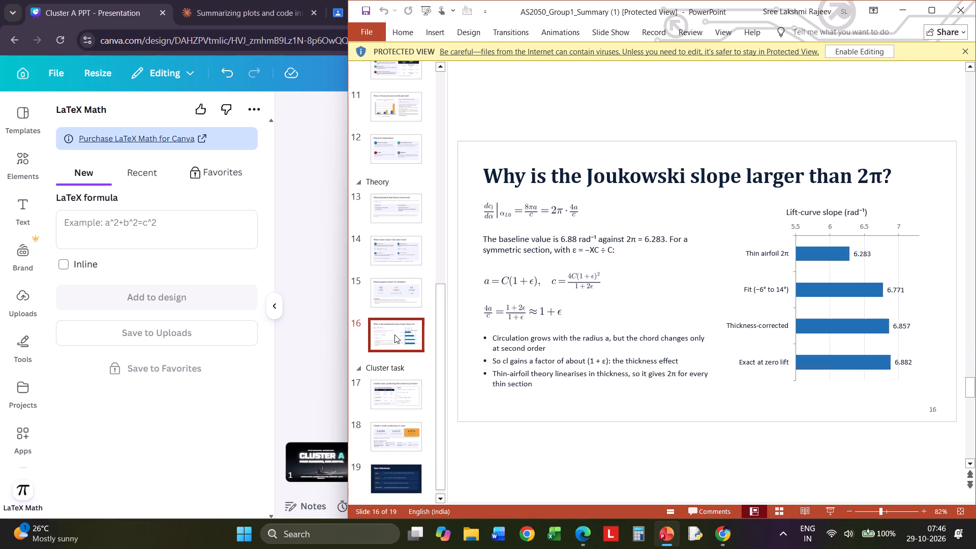
Go back to the Plot 1 lift coefficient slide in the summary PowerPoint to check what the plot shows.
scroll(394, 334, "up", 6)
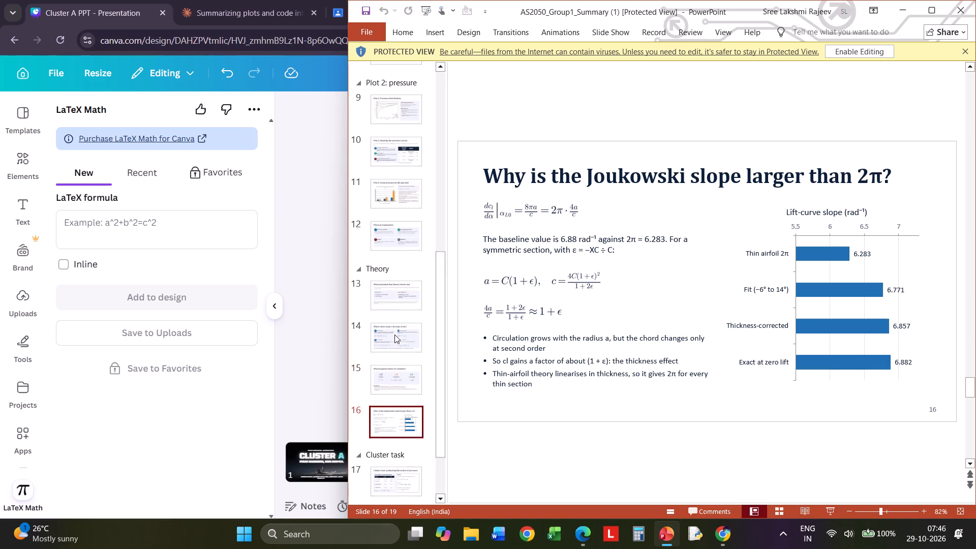
scroll(394, 334, "up", 18)
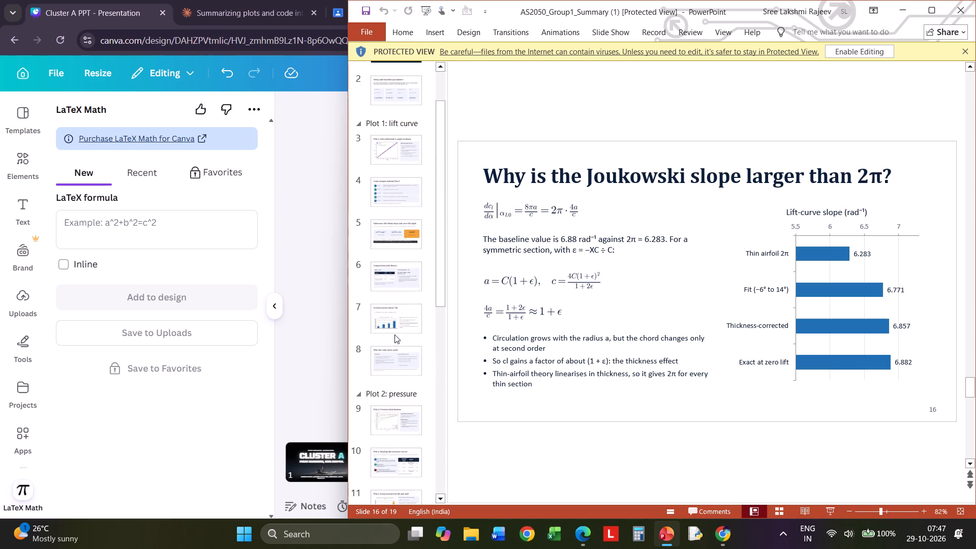
scroll(394, 334, "up", 9)
left_click(390, 211)
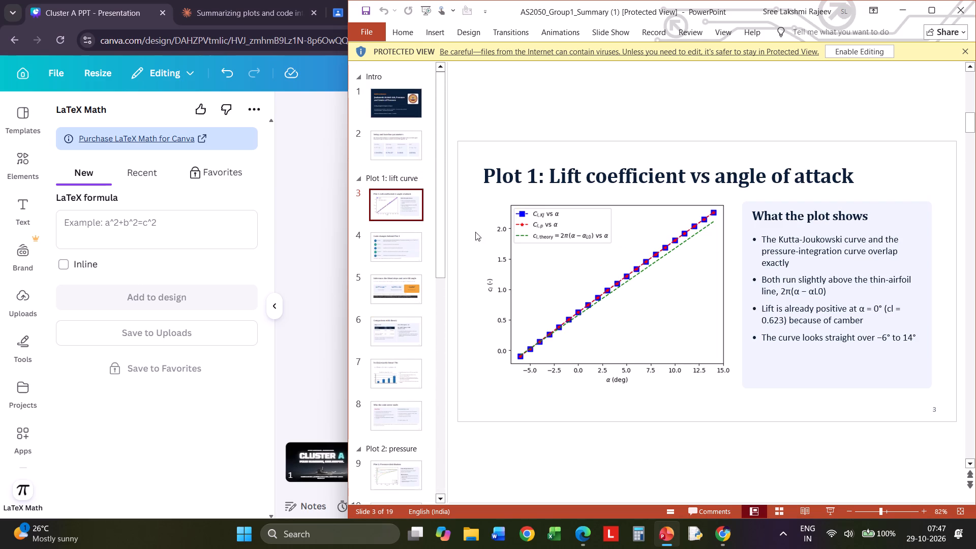
Switch to the report PDF in the browser and read from Setup & Baseline Parameters through the Physical Explanation section.
left_click(323, 171)
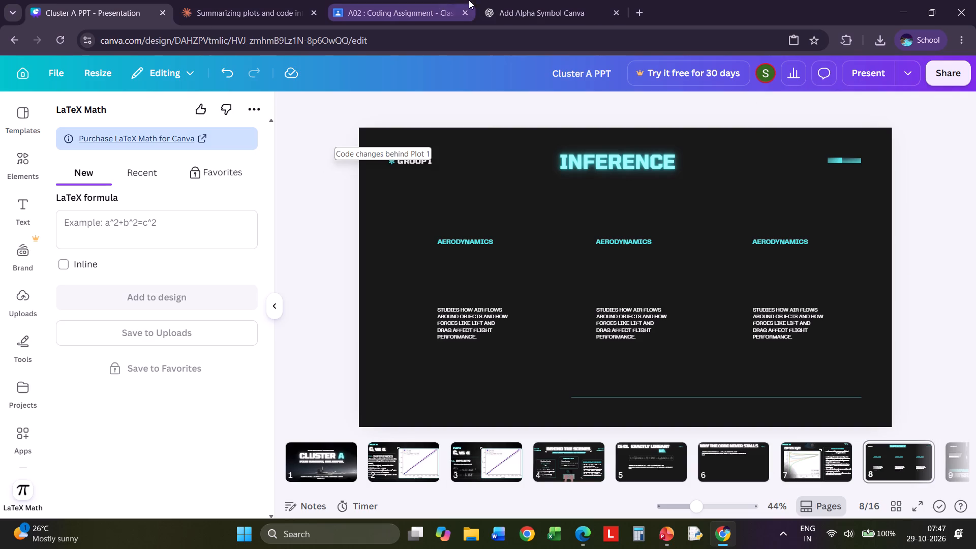
left_click(535, 0)
left_click(368, 0)
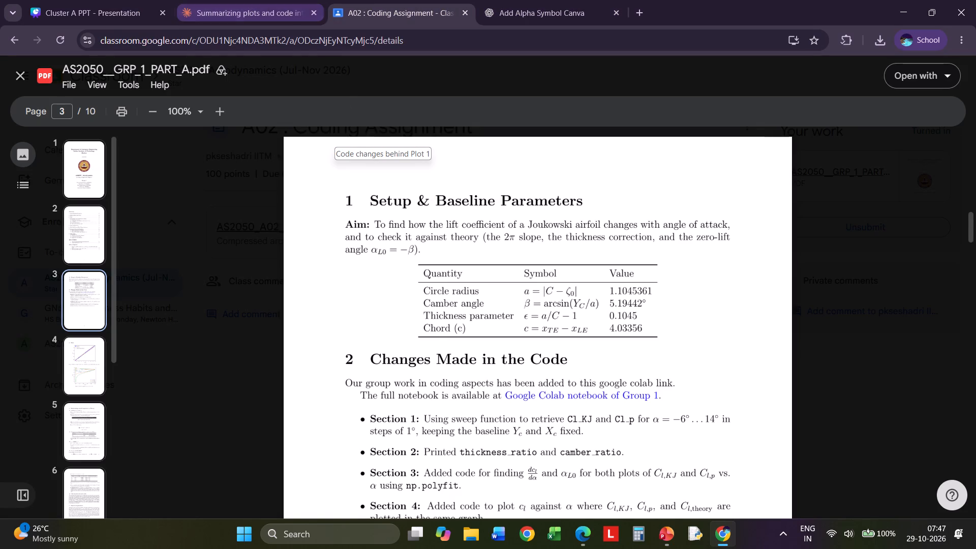
scroll(455, 318, "down", 16)
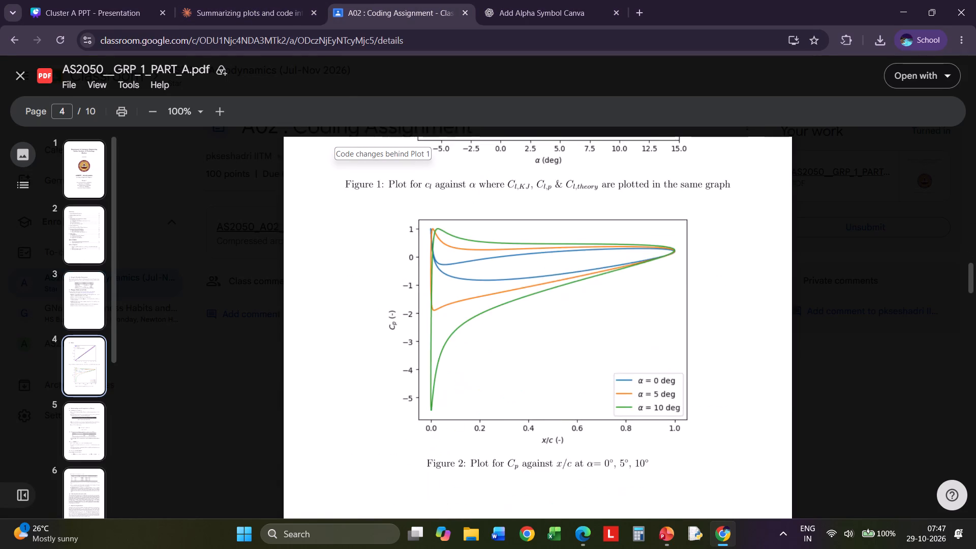
scroll(456, 319, "down", 8)
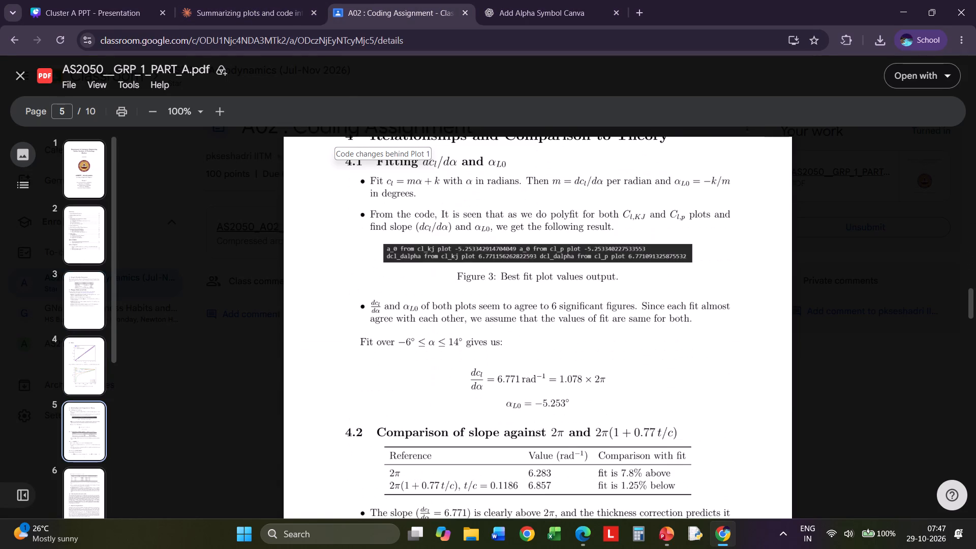
scroll(456, 319, "down", 1)
scroll(456, 319, "up", 3)
scroll(461, 318, "down", 6)
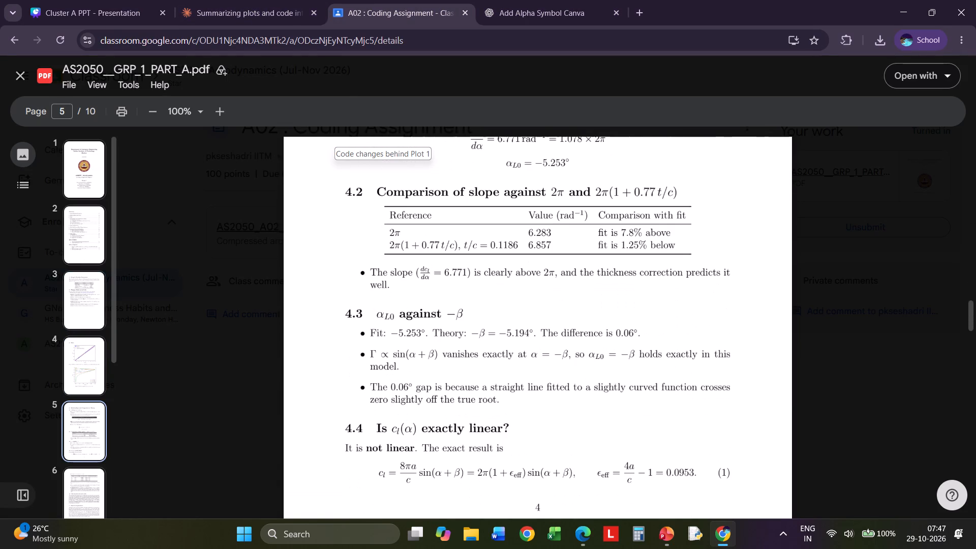
scroll(463, 318, "down", 6)
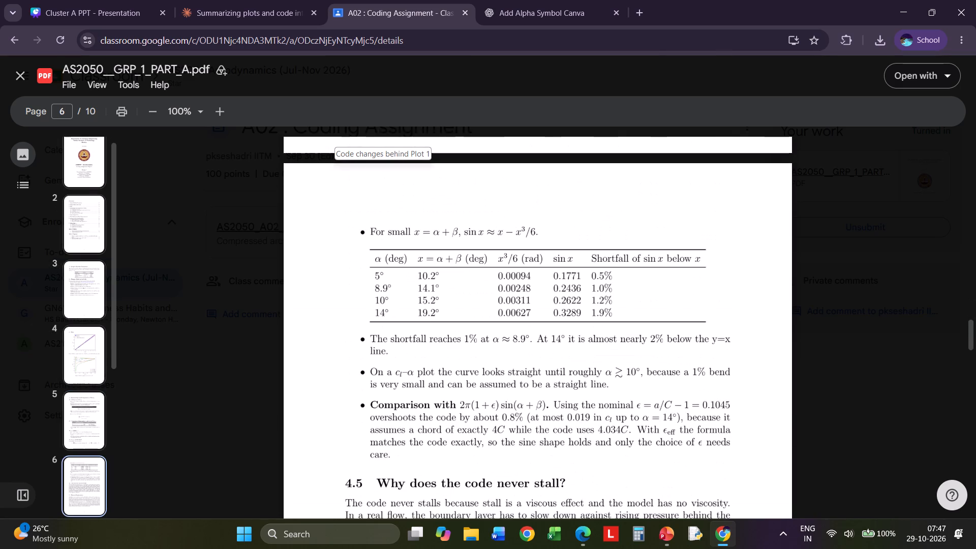
scroll(463, 318, "down", 3)
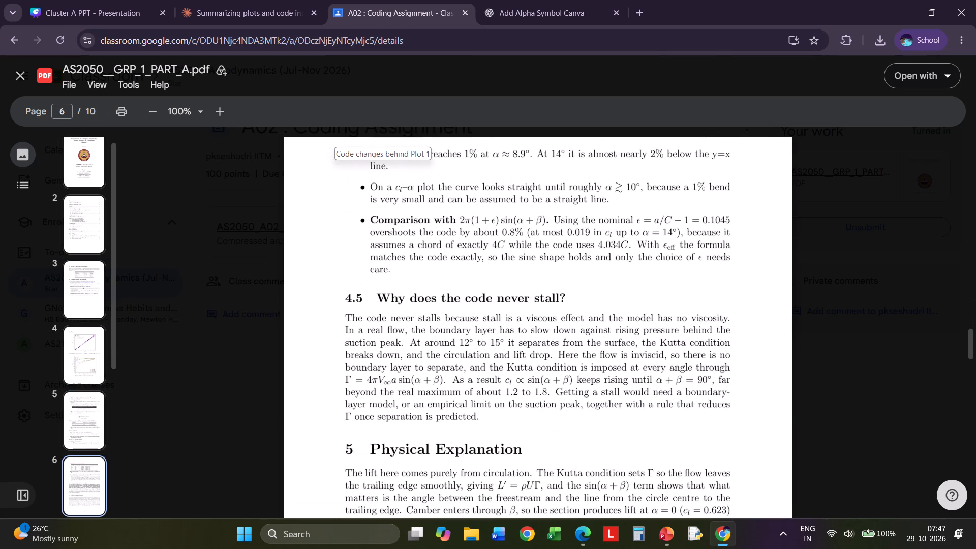
scroll(465, 318, "down", 2)
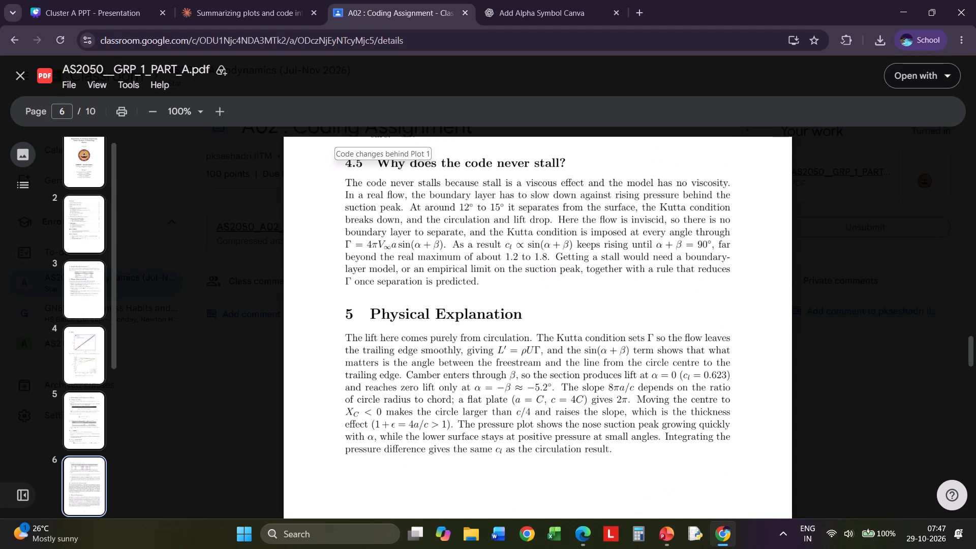
Return to the Canva deck, delete the "Why the code never stalls" slide, and go to the "Is Cl exactly linear?" slide.
left_click(98, 0)
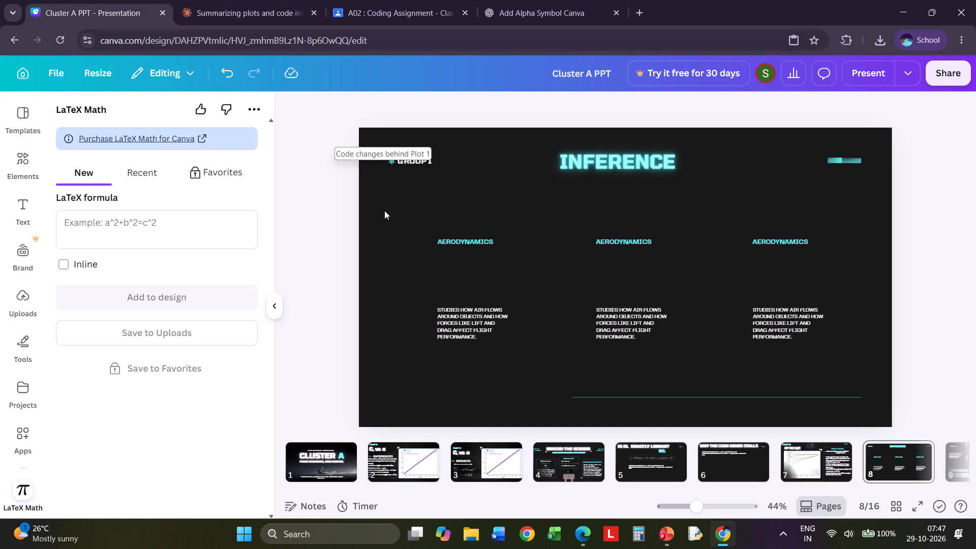
left_click(708, 460)
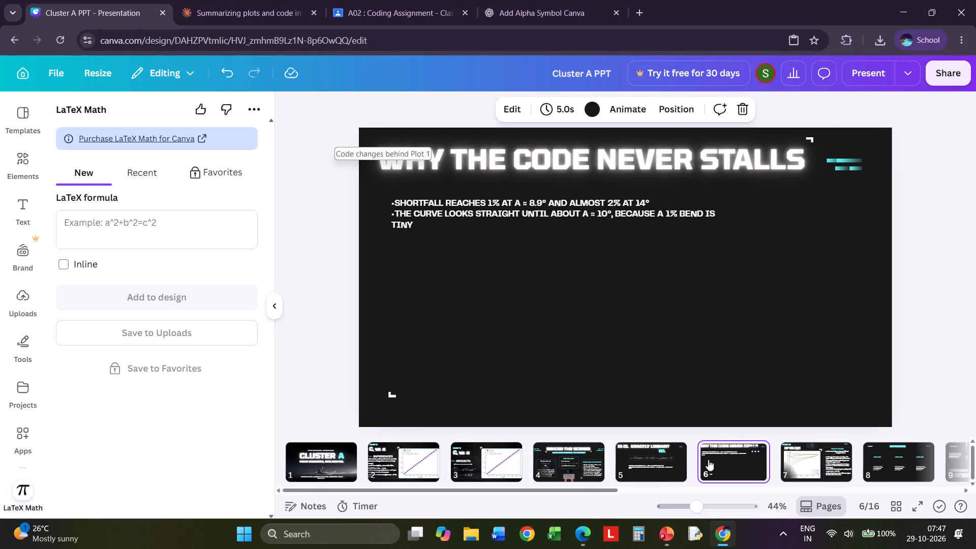
right_click(725, 450)
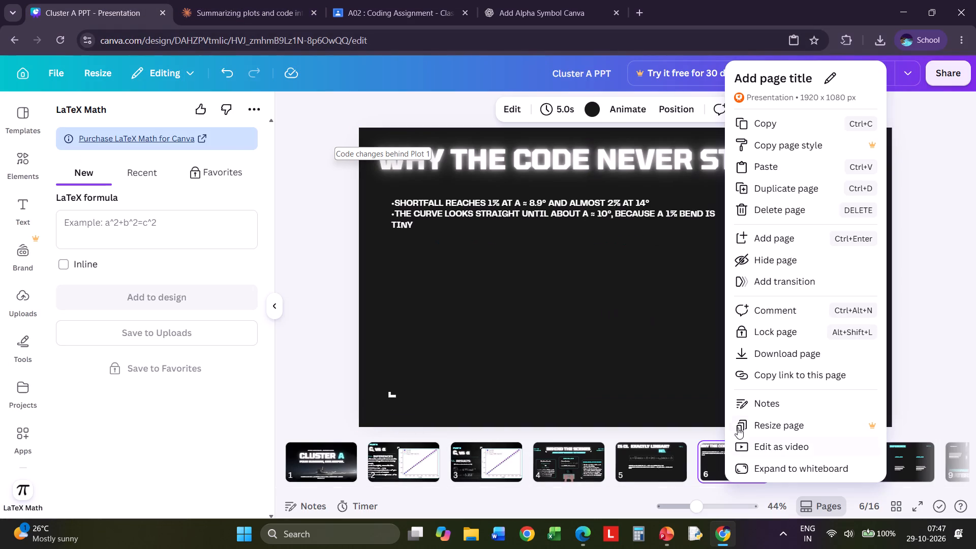
left_click(756, 204)
left_click(640, 449)
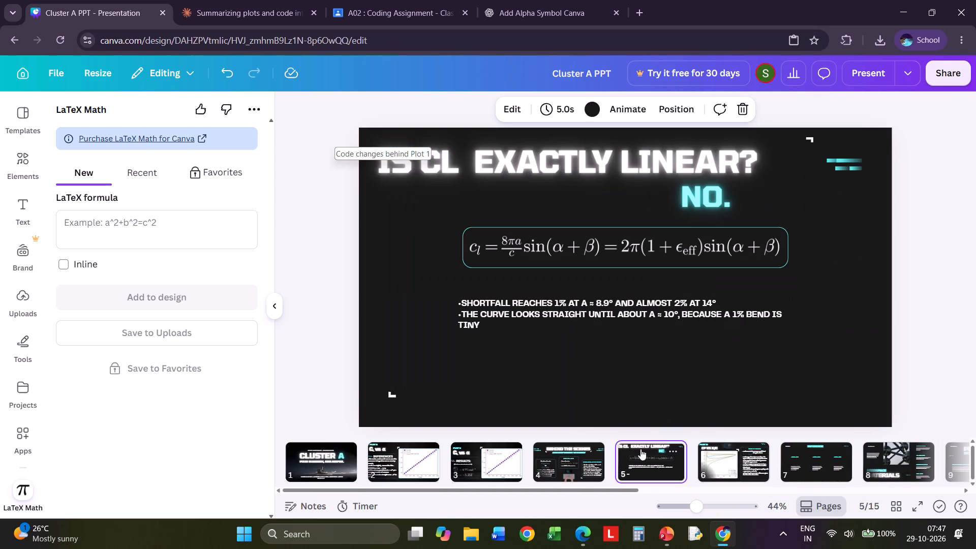
Go back to the report PDF and examine its sections from Physical Explanation to the Cluster Task, then section 7.2 again.
left_click(456, 0)
scroll(535, 350, "down", 3)
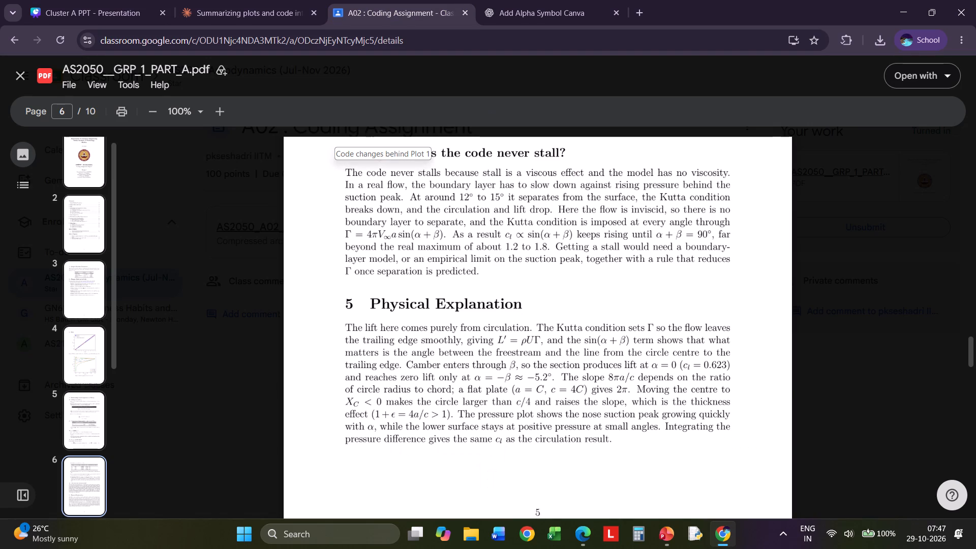
scroll(535, 350, "down", 3)
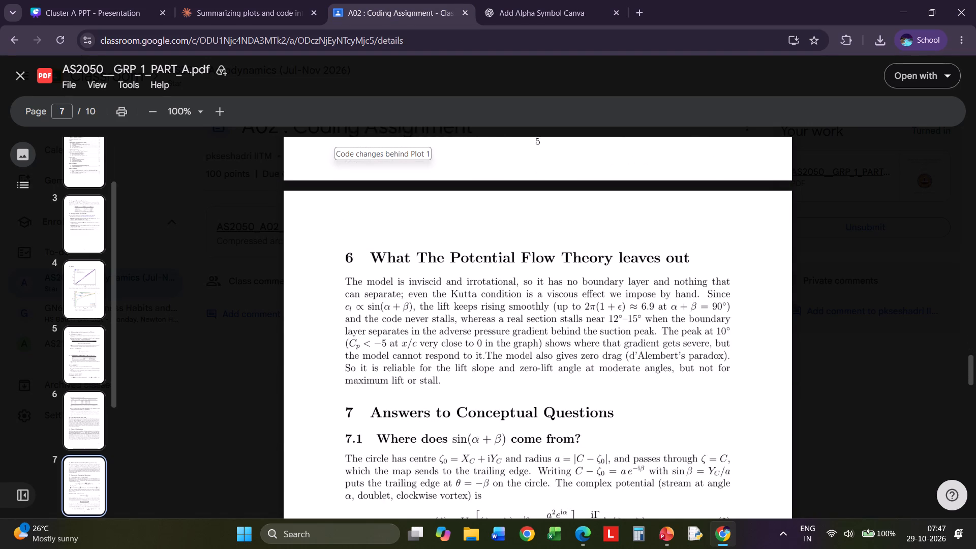
scroll(535, 350, "down", 2)
scroll(535, 350, "up", 4)
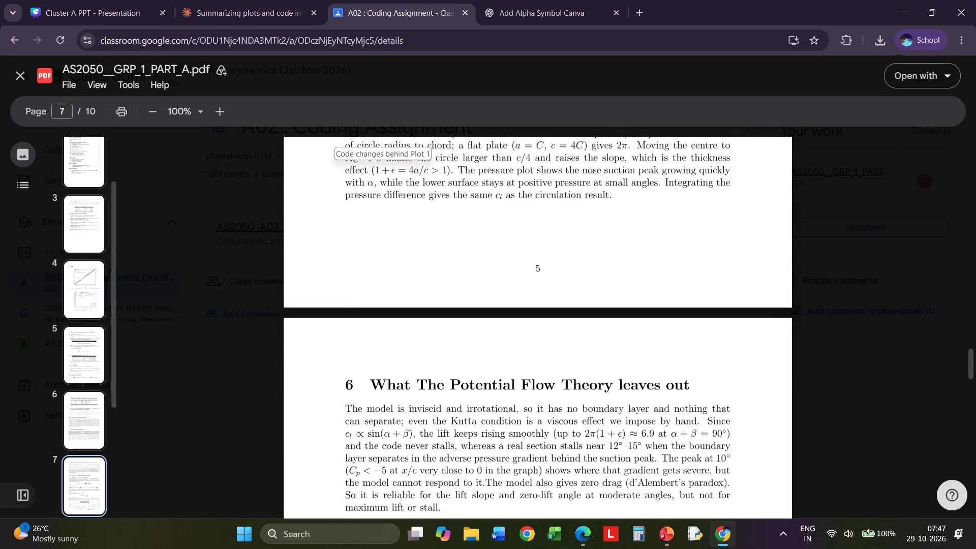
scroll(536, 350, "up", 5)
scroll(536, 350, "down", 5)
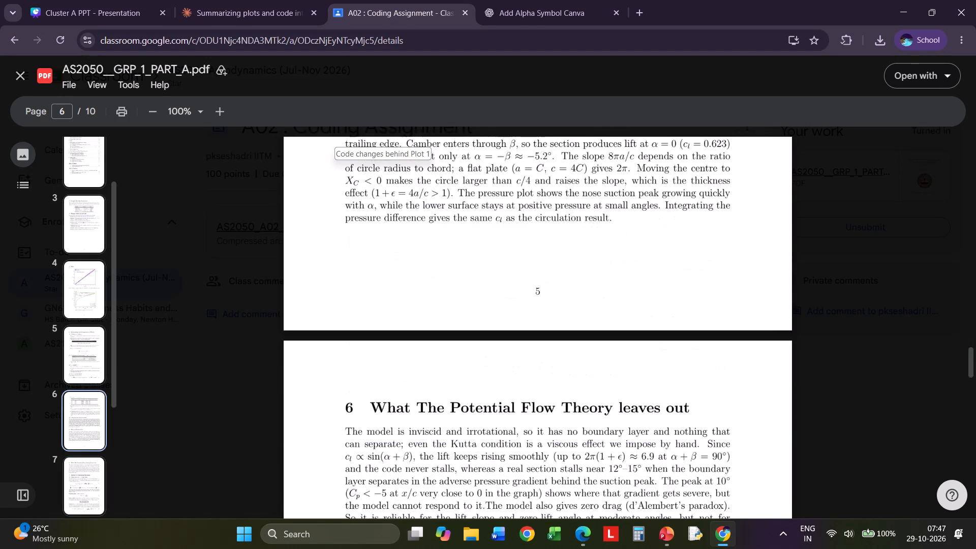
scroll(536, 350, "up", 3)
scroll(536, 350, "down", 4)
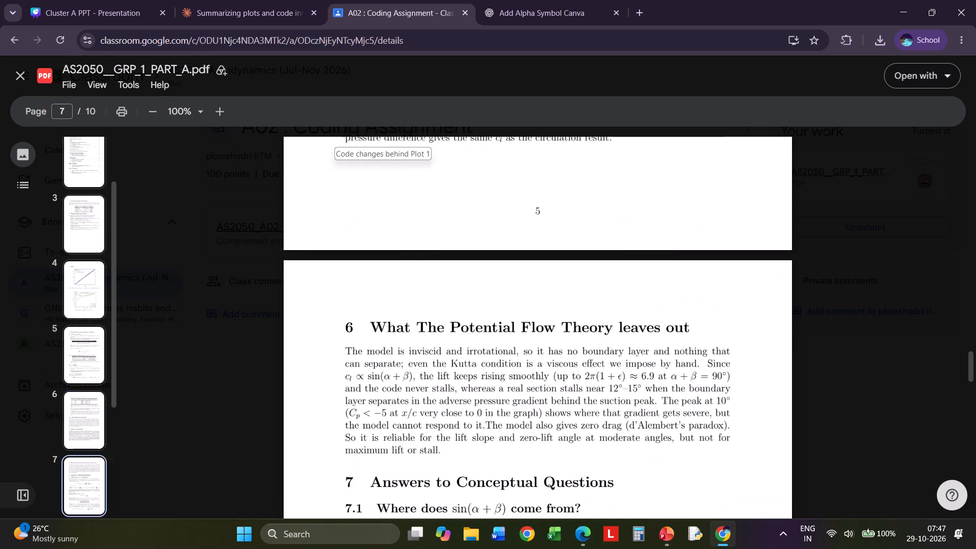
scroll(539, 355, "down", 5)
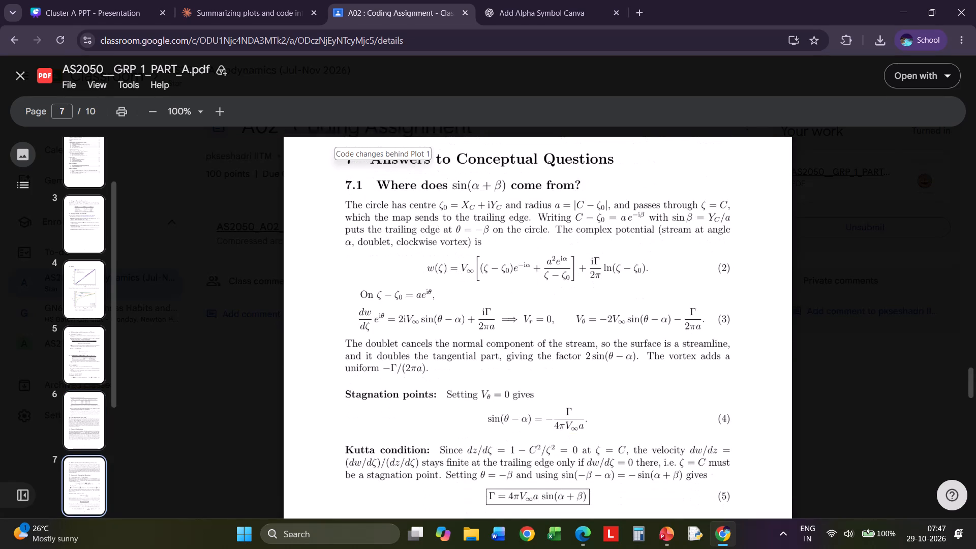
scroll(540, 356, "down", 3)
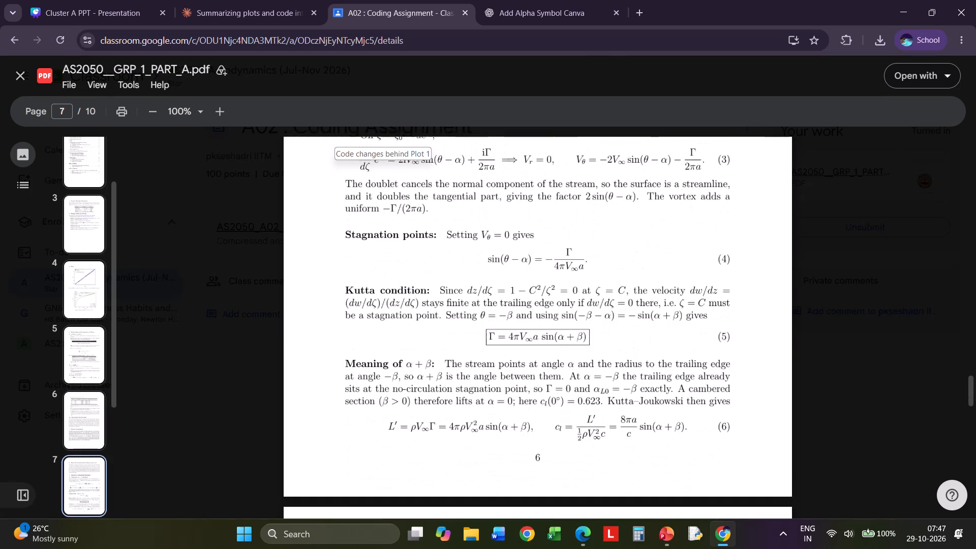
scroll(540, 356, "down", 7)
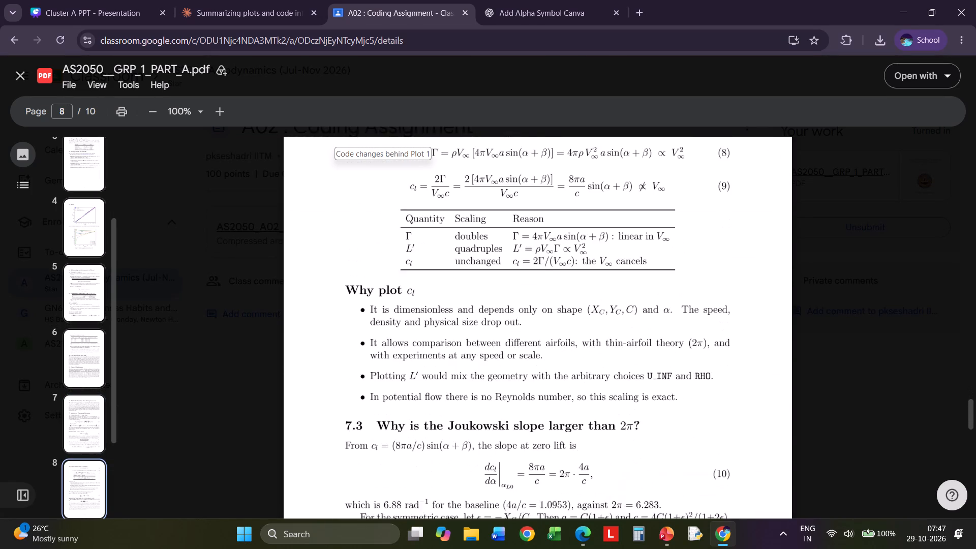
scroll(555, 366, "down", 8)
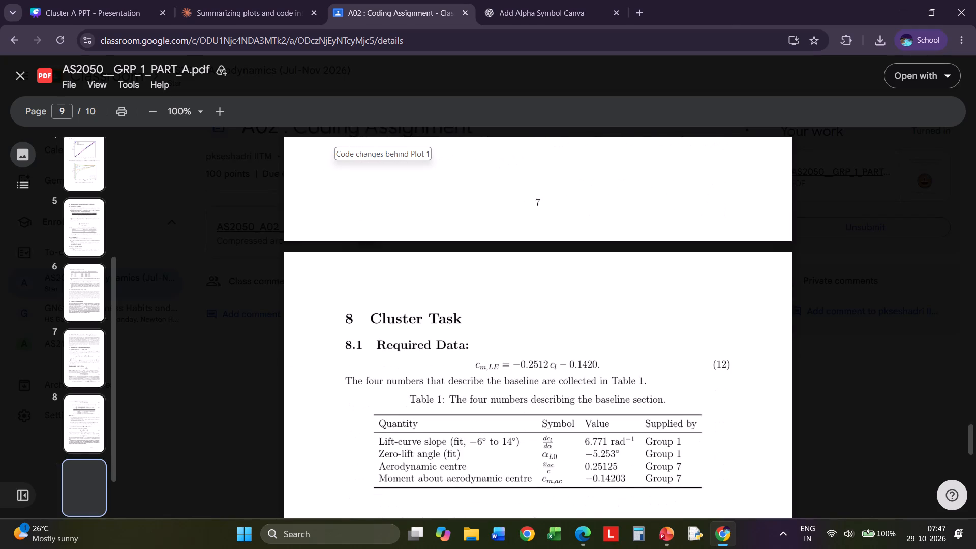
scroll(555, 367, "up", 9)
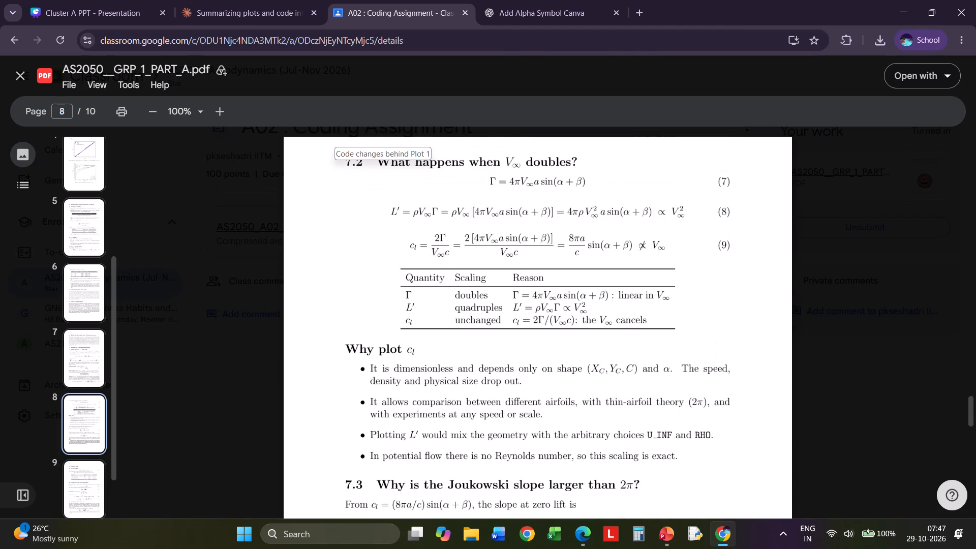
On the deck's "Is Cl exactly linear?" slide, move the bullet text up and left, closer beneath the equation box.
left_click(143, 0)
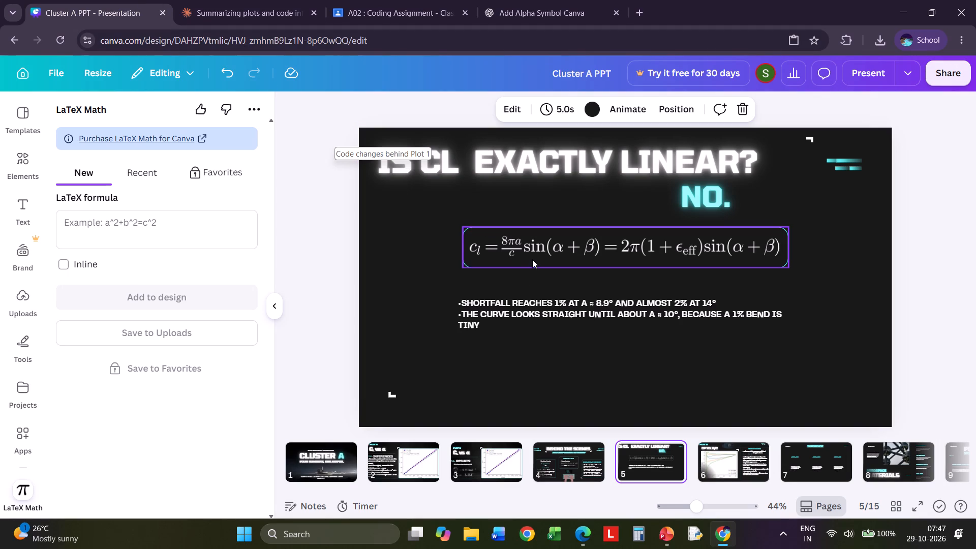
left_click_drag(545, 303, 530, 303)
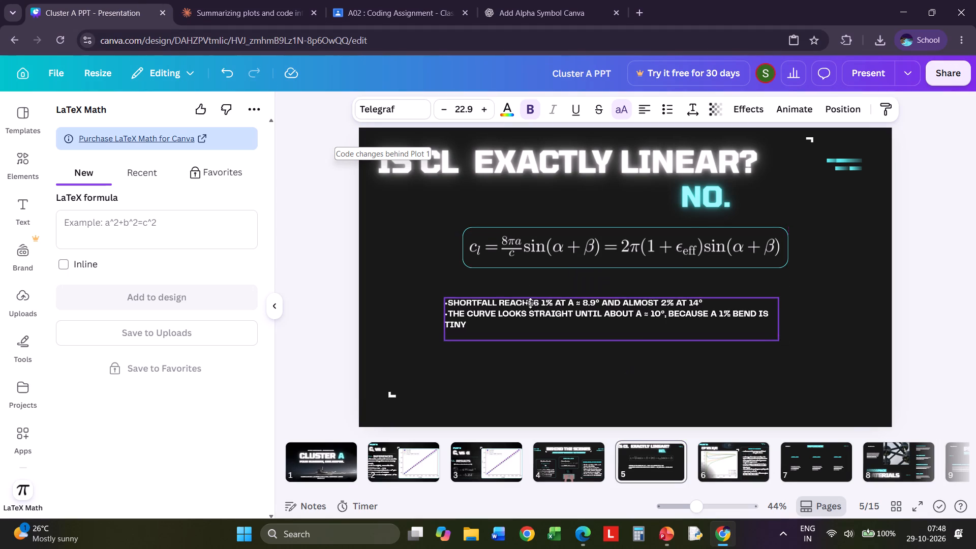
left_click_drag(530, 303, 517, 292)
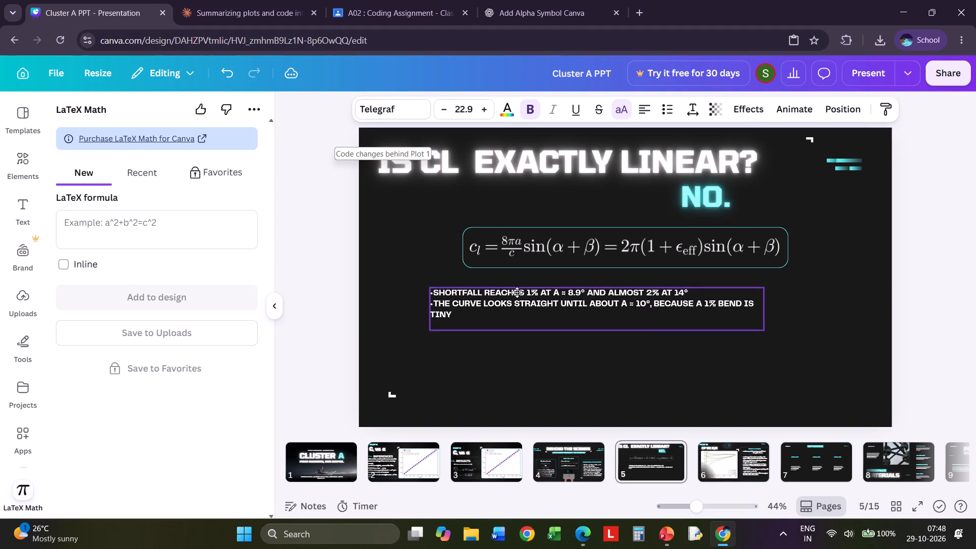
left_click_drag(517, 292, 513, 291)
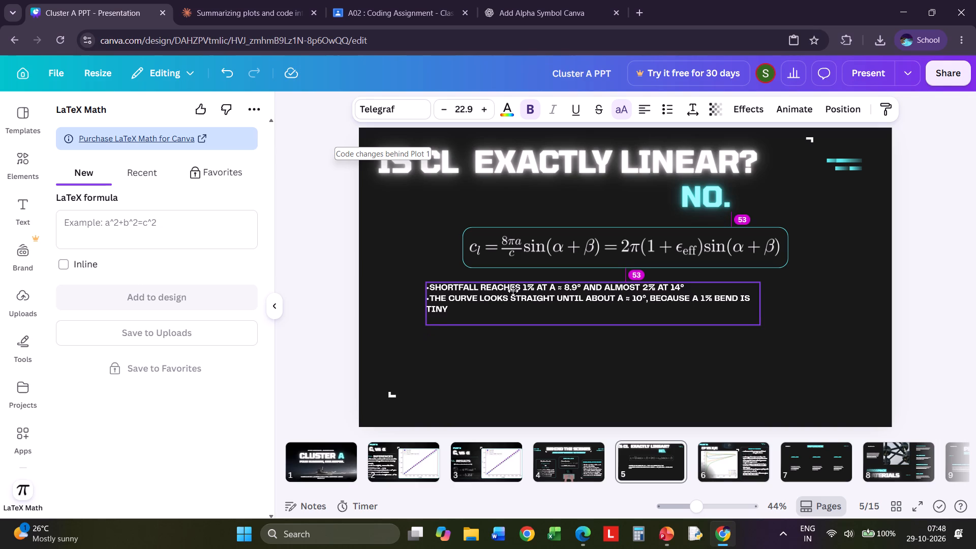
left_click_drag(513, 291, 511, 291)
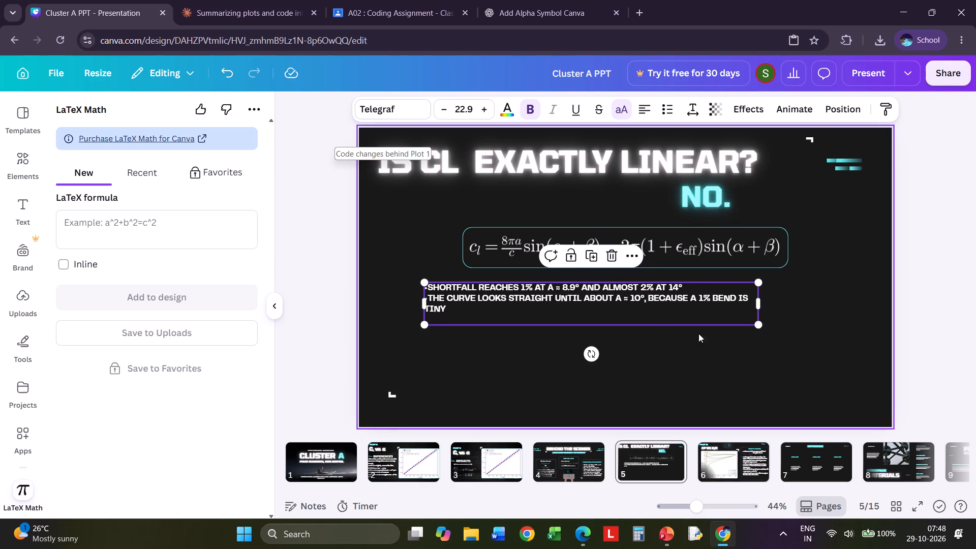
left_click(804, 347)
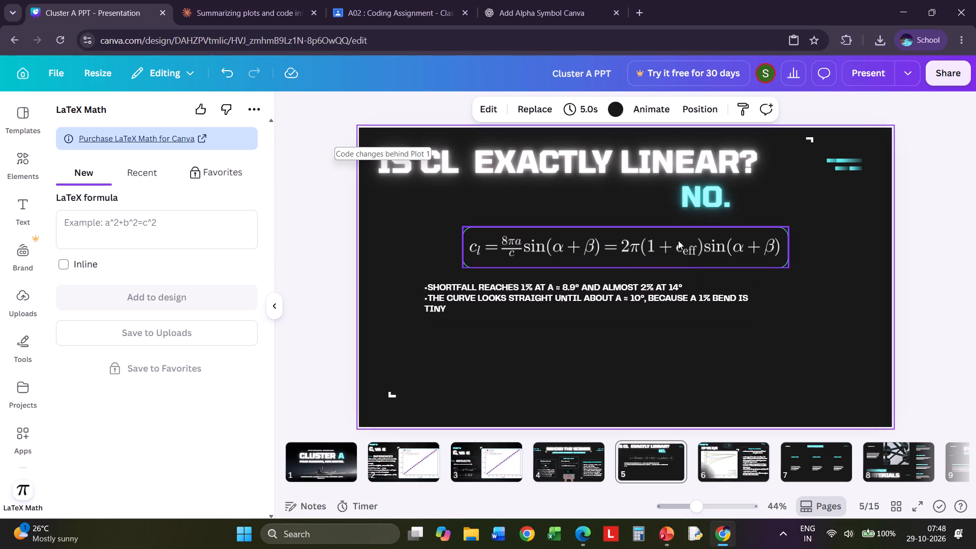
Move the boxed lift coefficient equation left and slightly up so it lines up above the bullet text.
left_click_drag(678, 240, 632, 237)
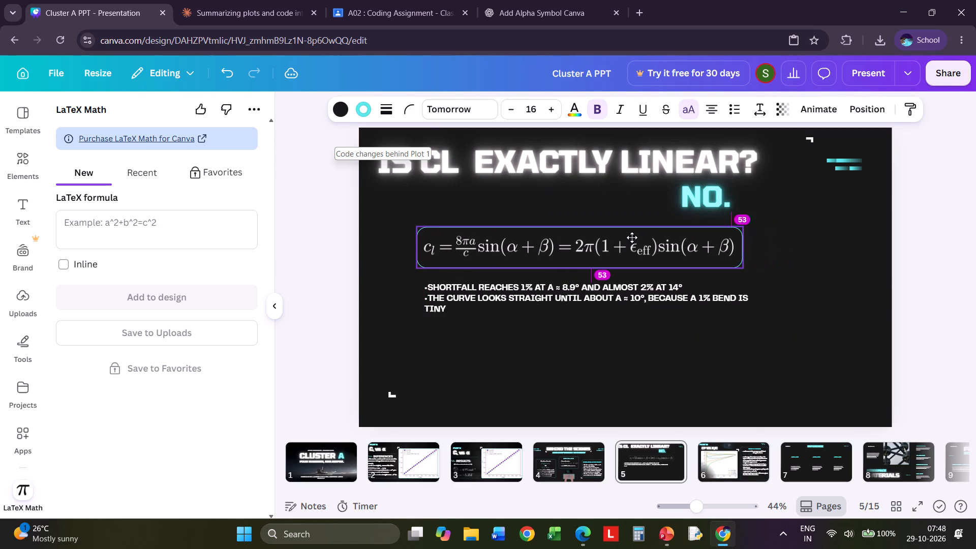
left_click_drag(632, 237, 634, 236)
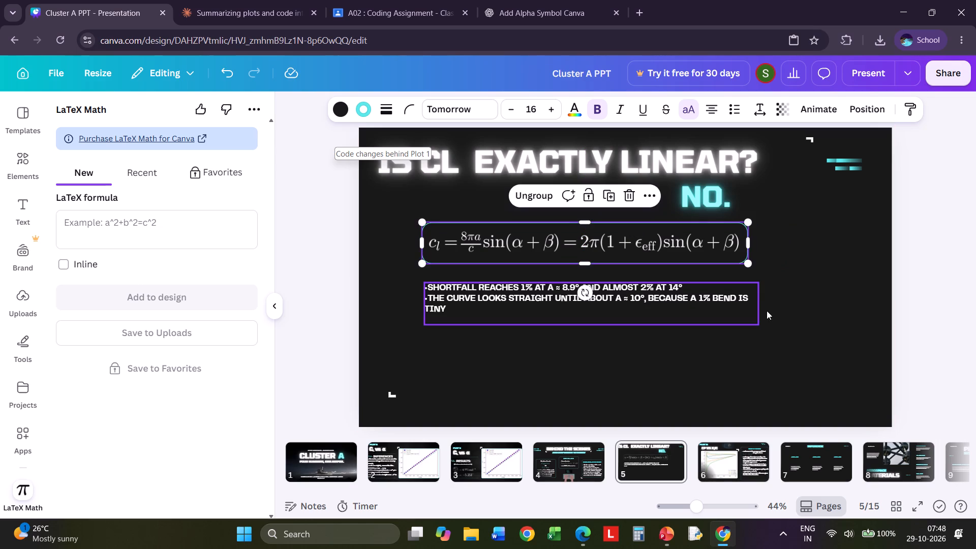
left_click(773, 312)
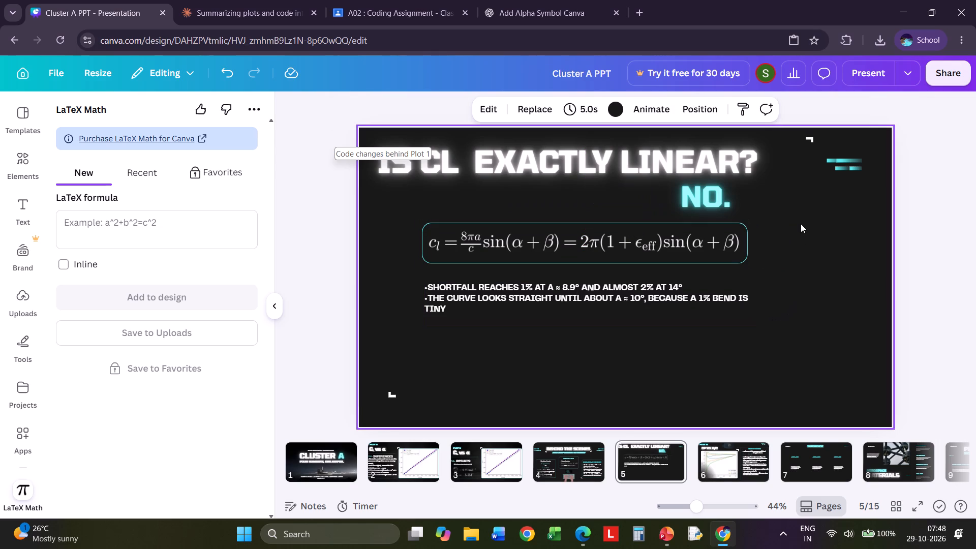
Copy the airflow-around-a-sphere image from the Plot 2 slide onto the "Is Cl exactly linear?" slide and place it in the bottom-right corner.
left_click(731, 455)
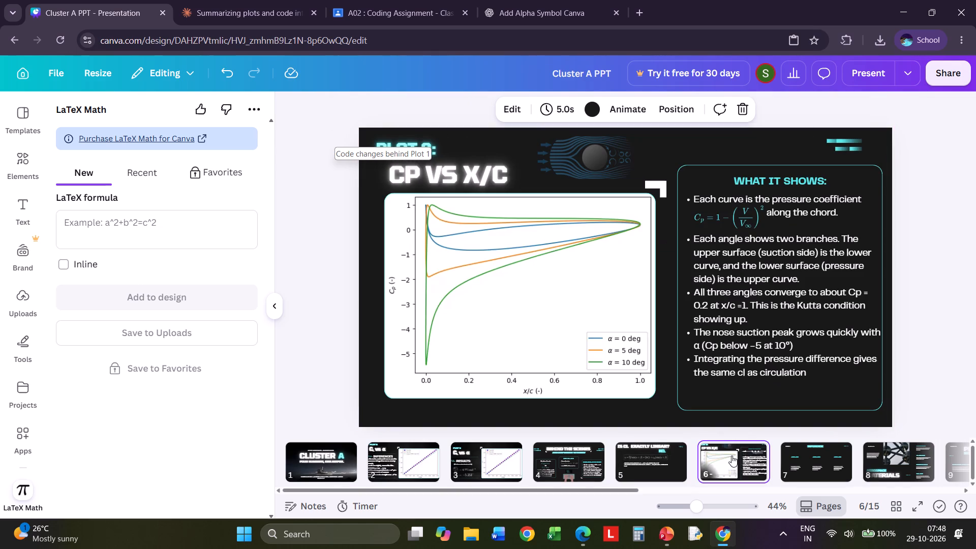
left_click(592, 147)
right_click(593, 158)
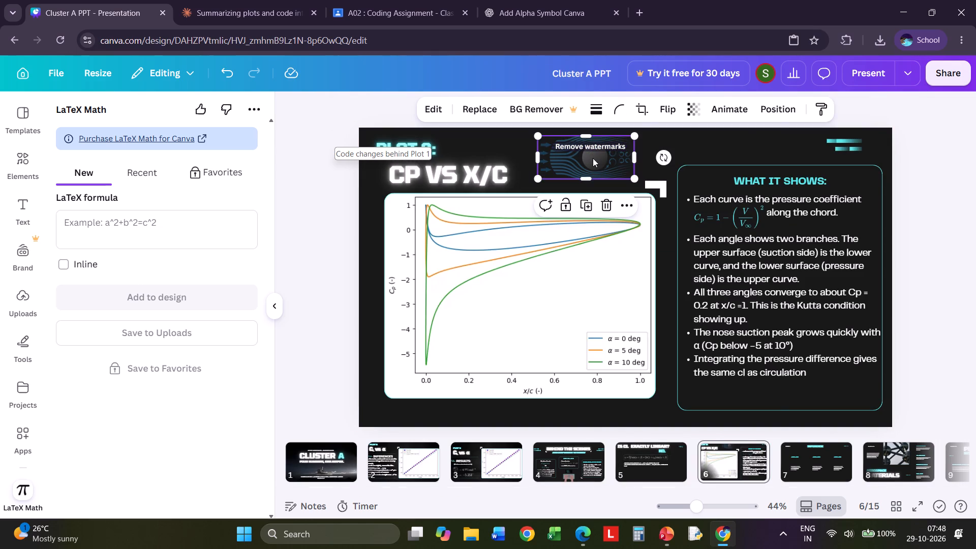
left_click(620, 134)
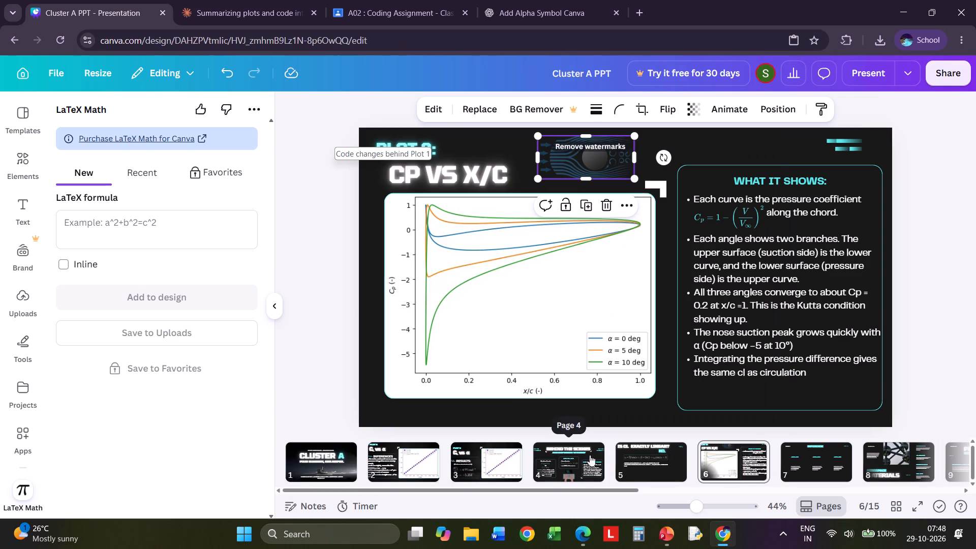
left_click(647, 450)
right_click(811, 260)
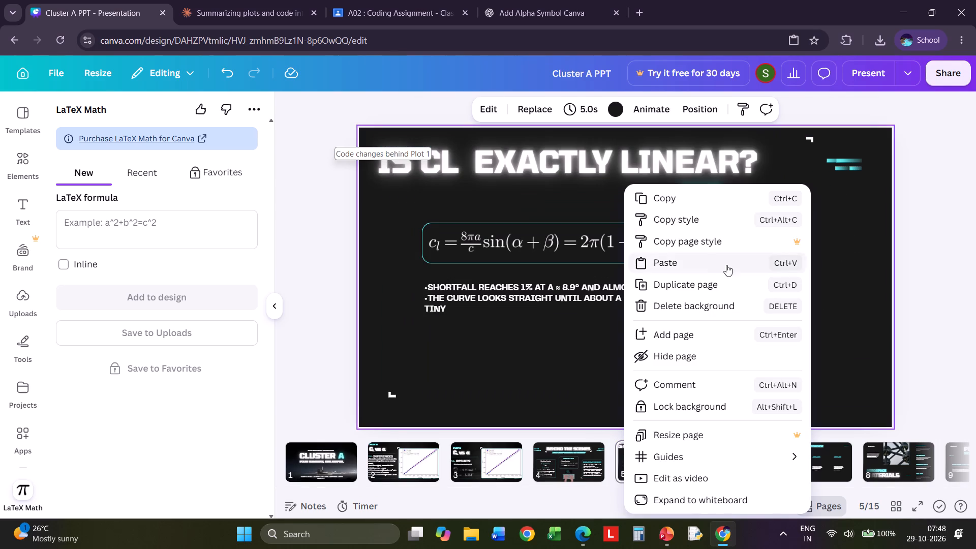
left_click(669, 256)
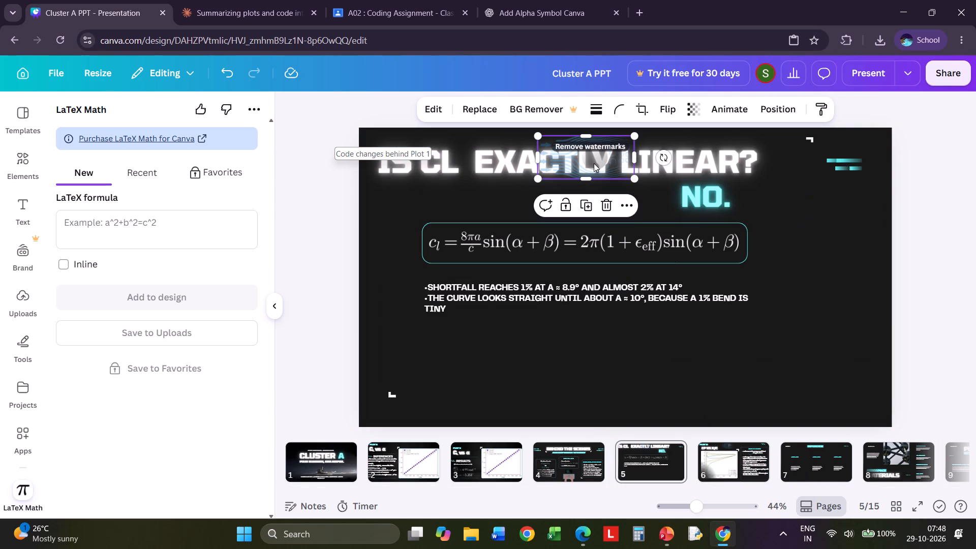
left_click_drag(592, 164, 838, 395)
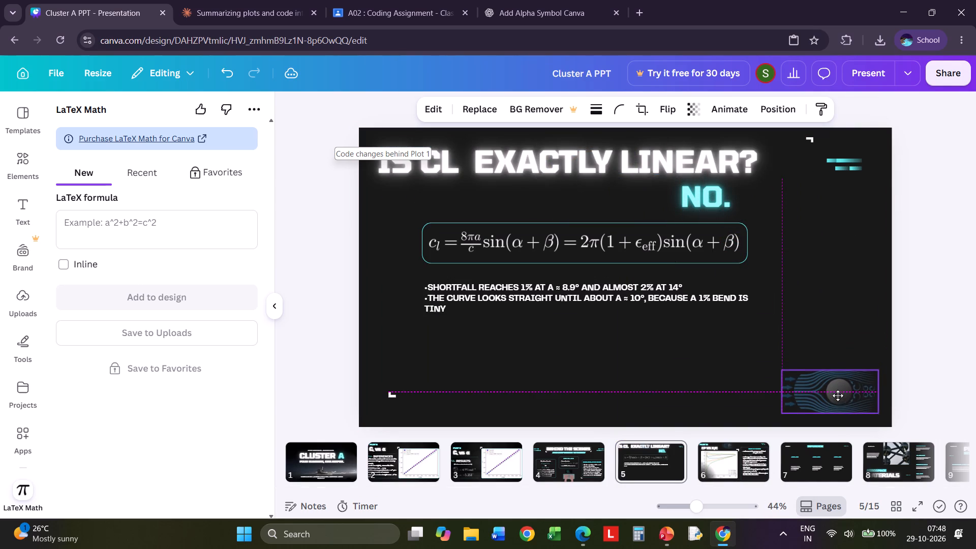
left_click_drag(838, 395, 839, 400)
left_click(848, 404)
left_click(919, 364)
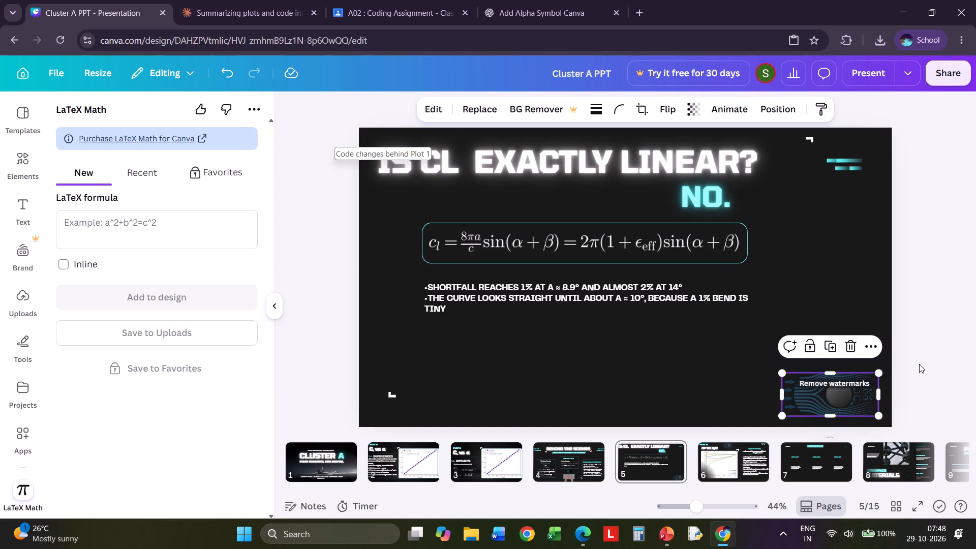
Delete the original airflow image beside the "Cp vs x/c" title on the Plot 2 slide.
left_click(731, 467)
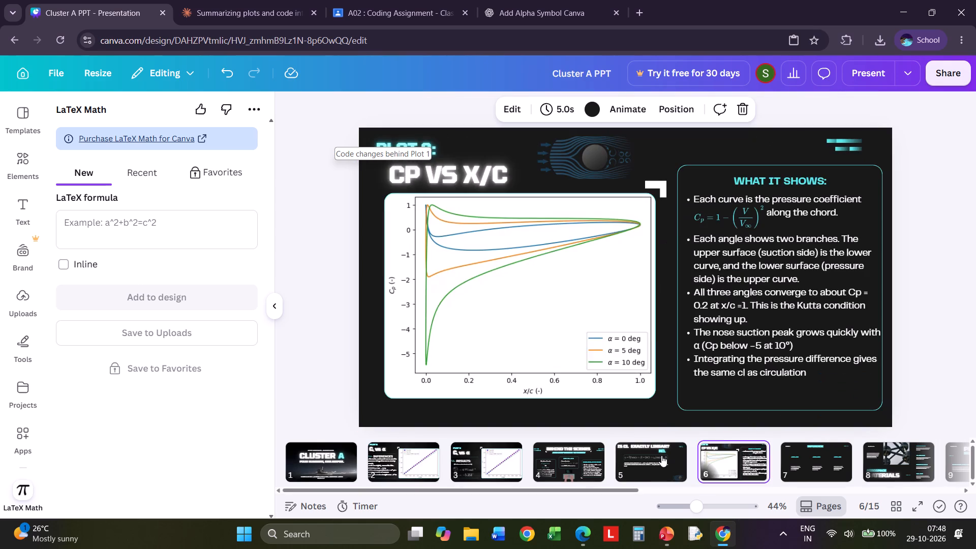
left_click(661, 455)
left_click(716, 461)
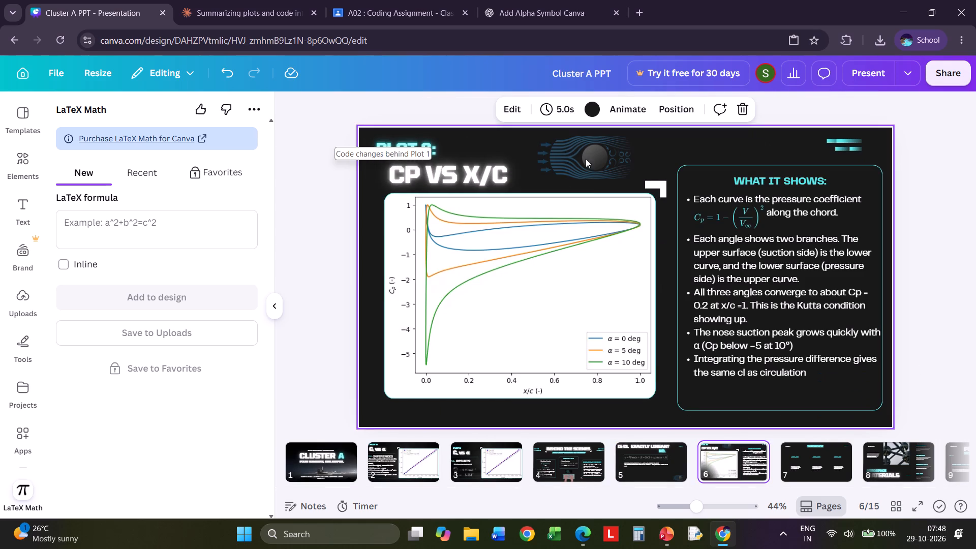
left_click(577, 140)
left_click(606, 198)
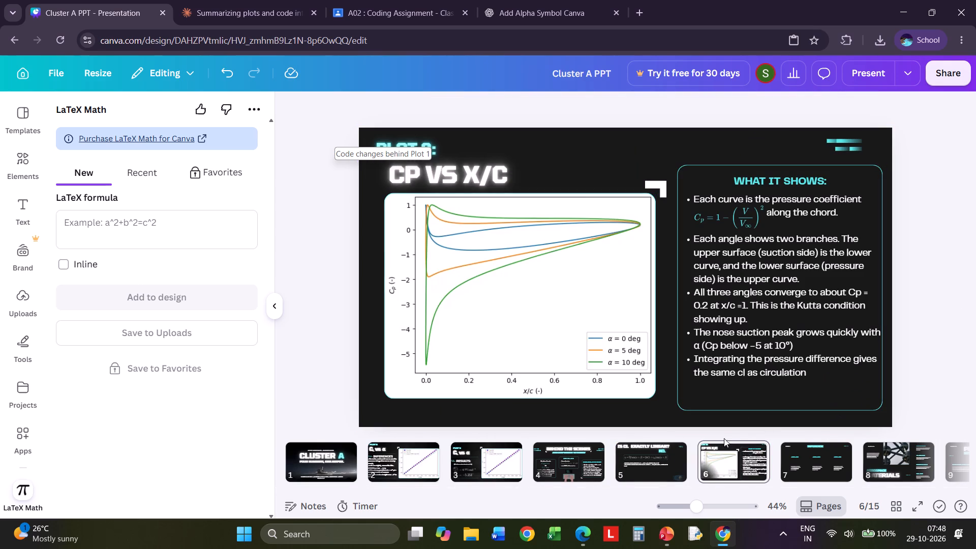
Apply the Ripple animation to the airflow image on the "Is Cl exactly linear?" slide.
left_click(580, 453)
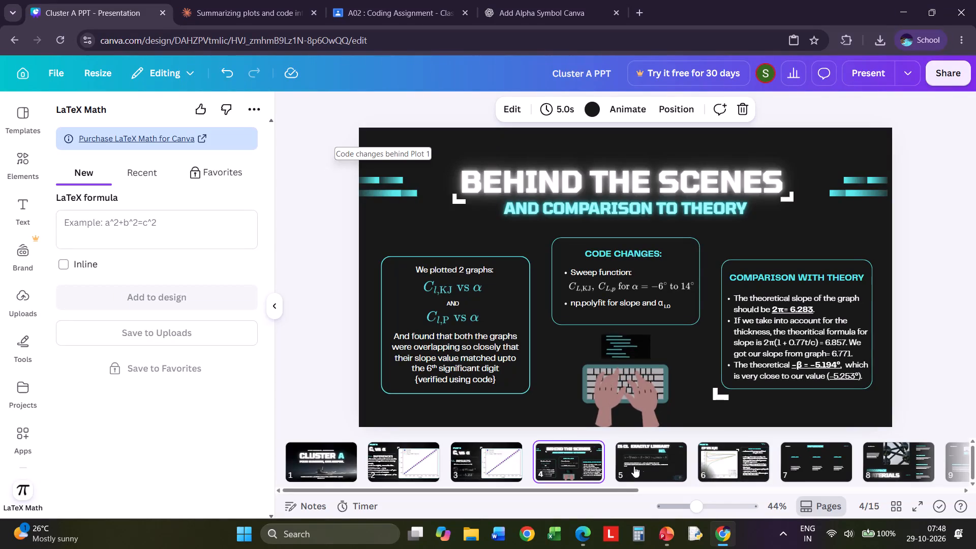
left_click(651, 468)
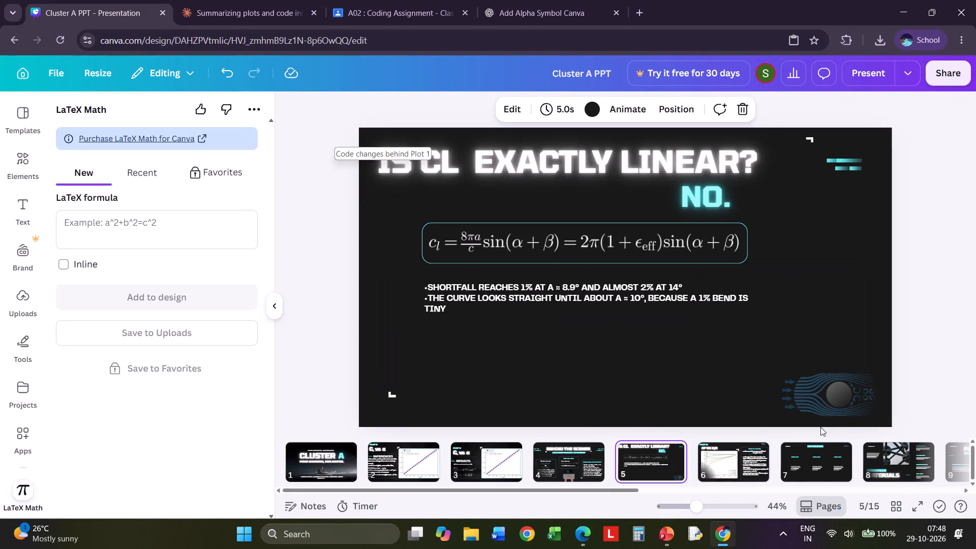
left_click(840, 401)
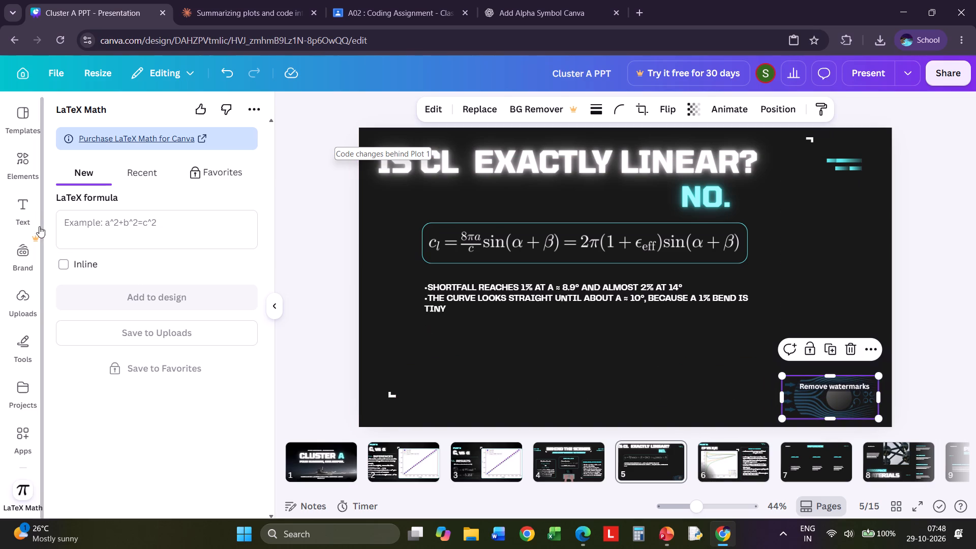
left_click(865, 352)
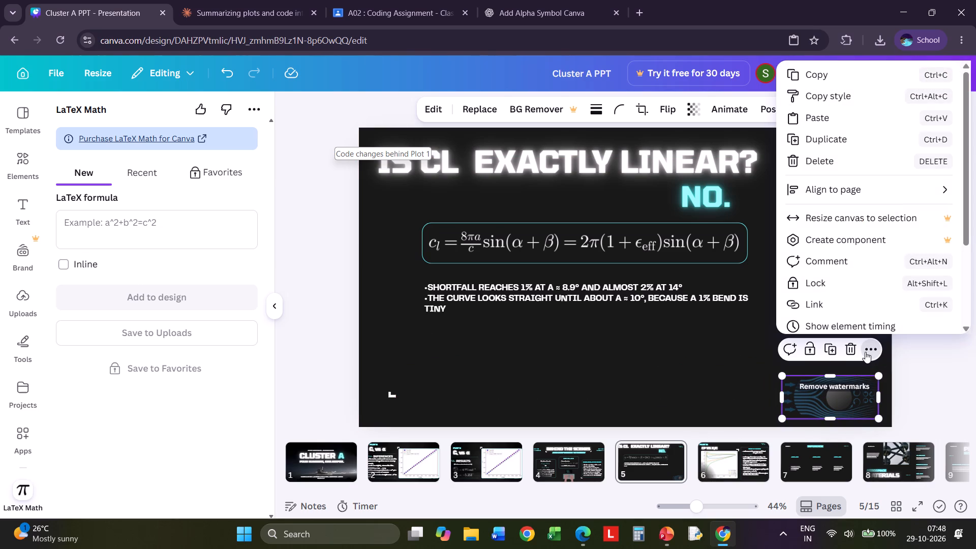
scroll(865, 290, "down", 2)
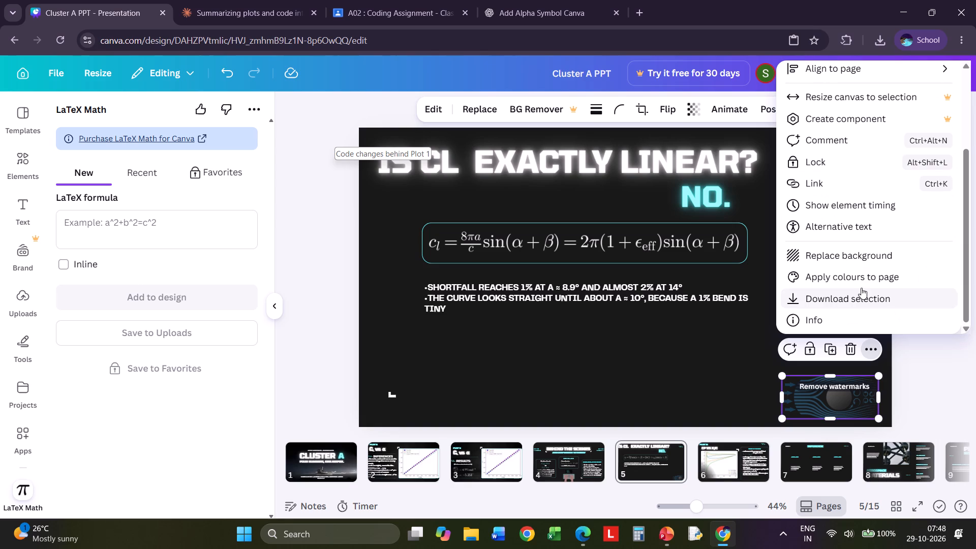
scroll(864, 267, "down", 3)
left_click(936, 373)
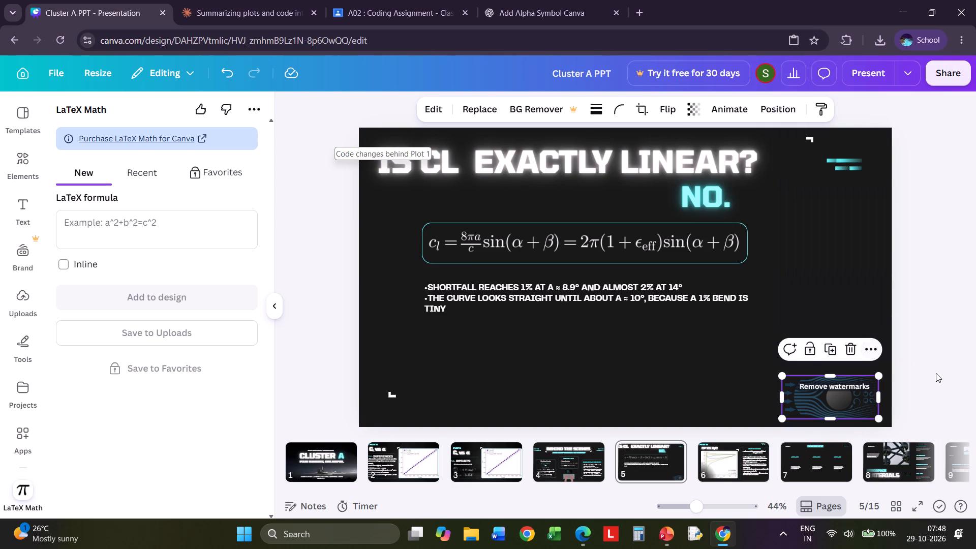
left_click(861, 411)
left_click(715, 106)
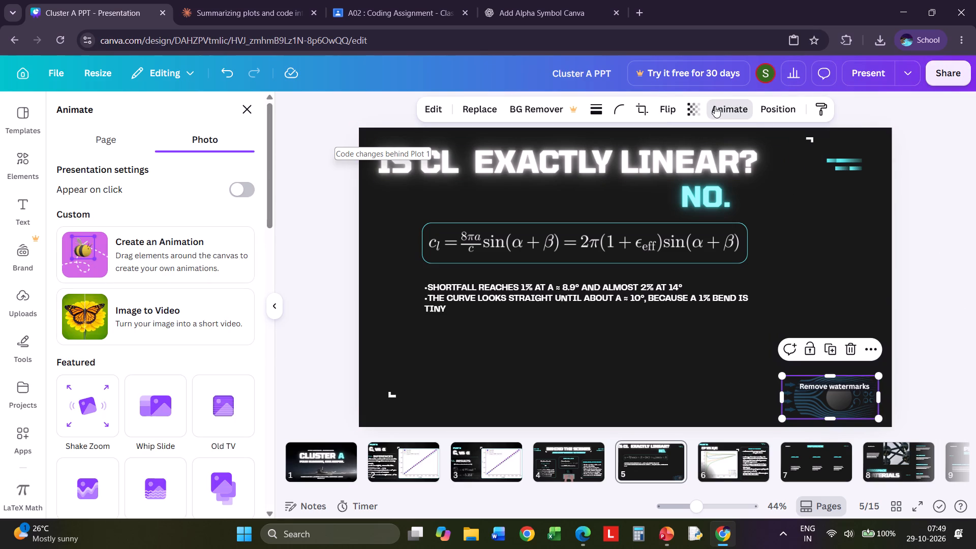
scroll(174, 361, "down", 4)
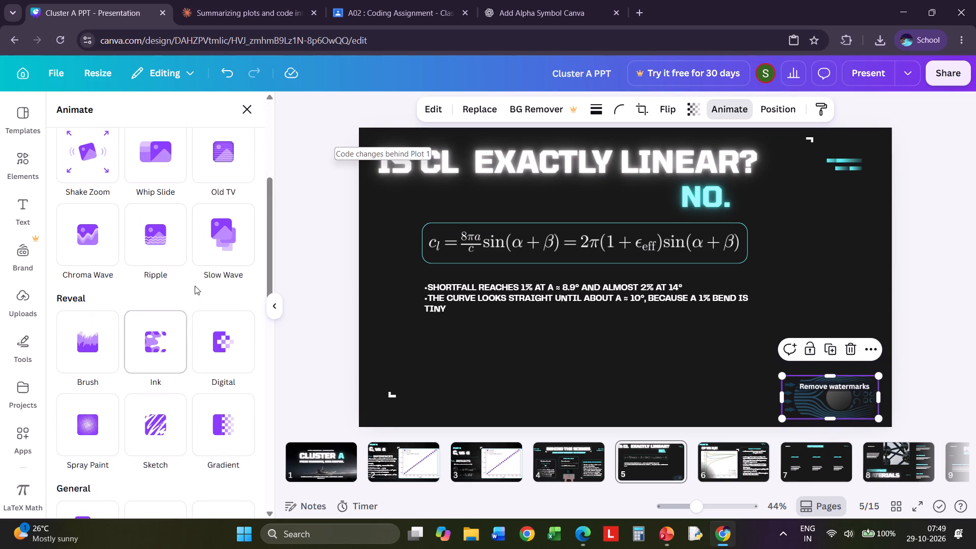
left_click(170, 262)
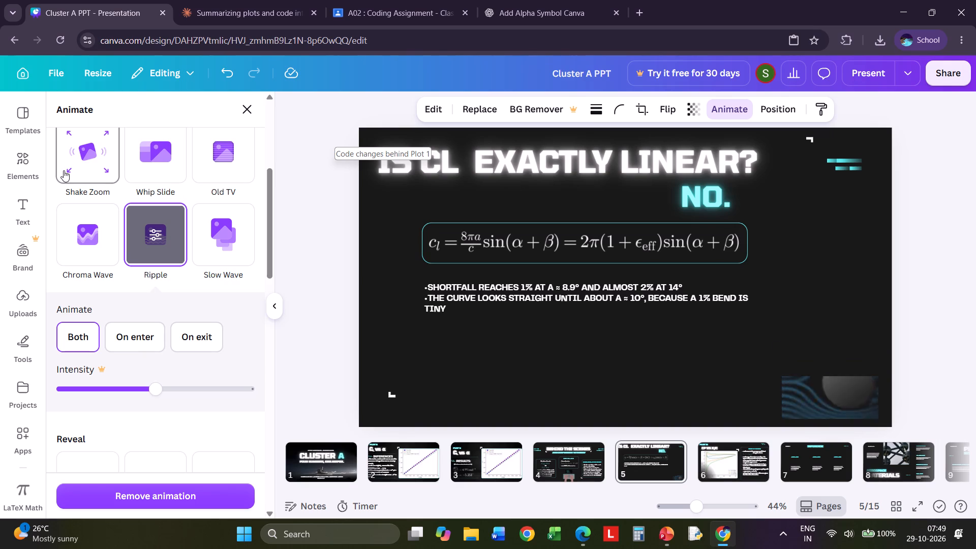
Add the Wiggle add-on effect to the airflow image's animation.
scroll(64, 170, "down", 3)
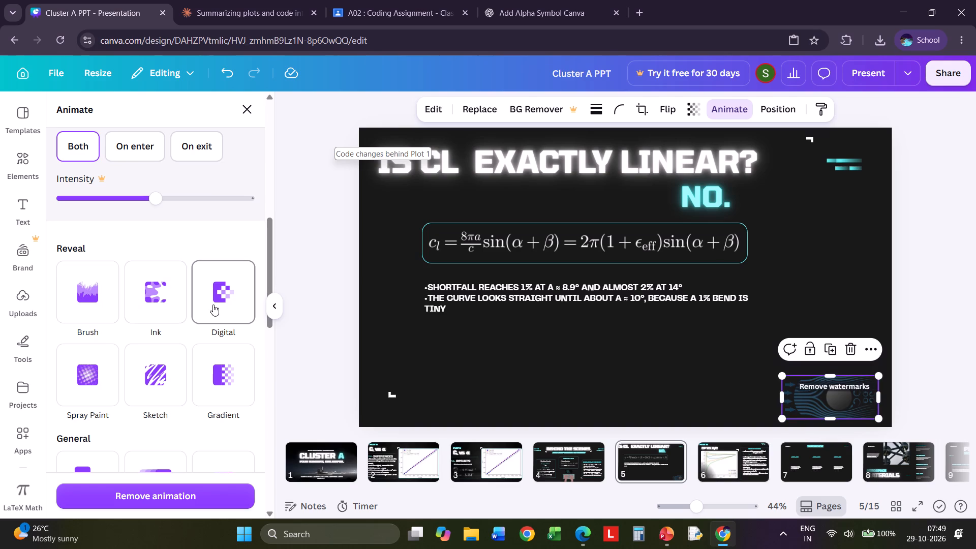
scroll(161, 319, "down", 1)
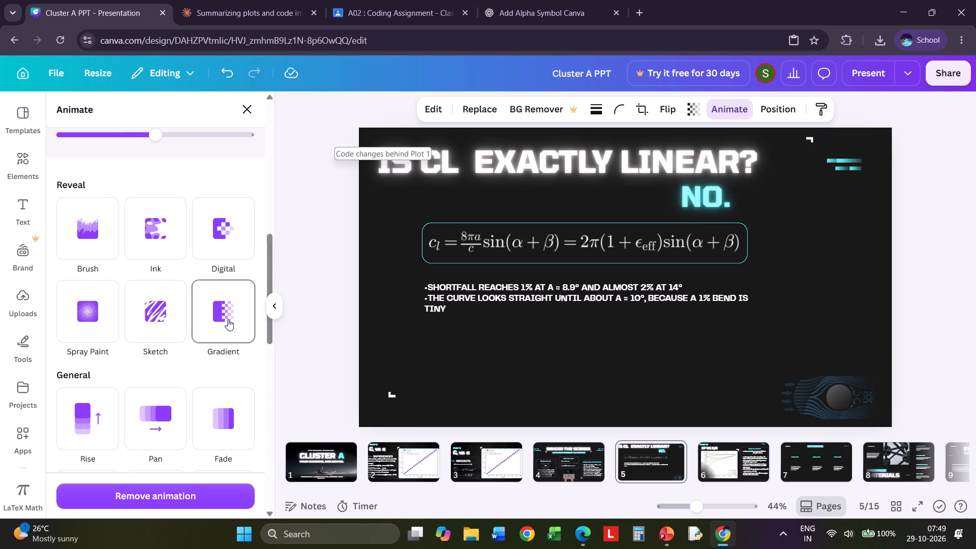
scroll(228, 319, "down", 1)
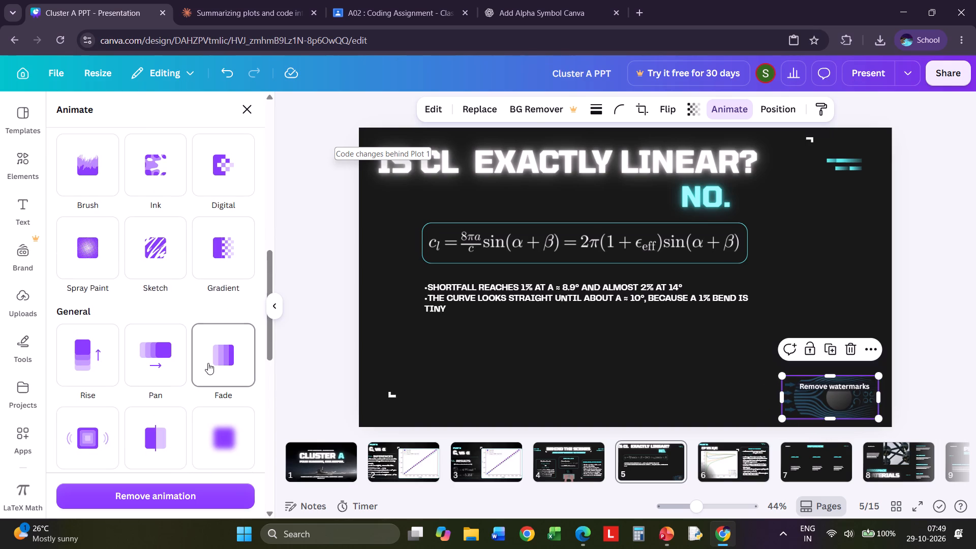
scroll(182, 370, "down", 1)
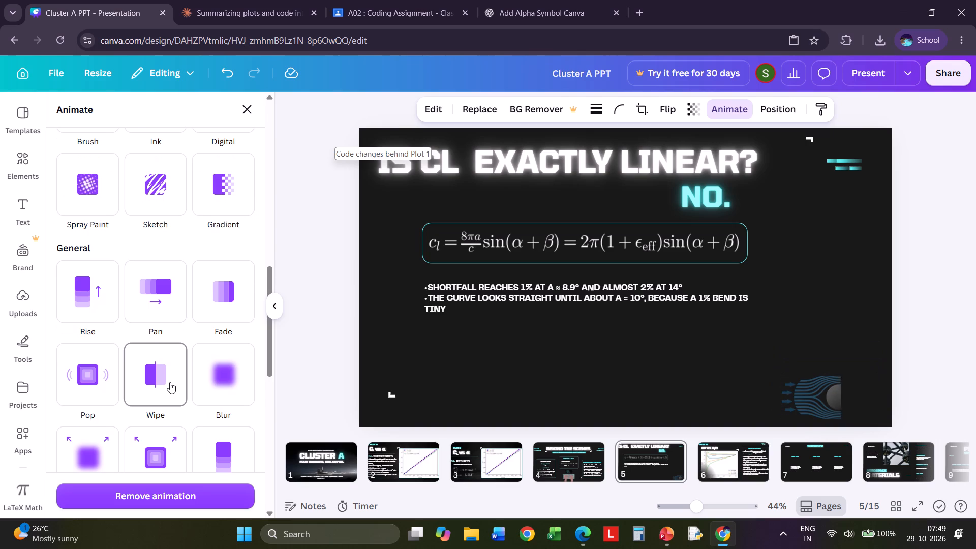
scroll(169, 382, "down", 2)
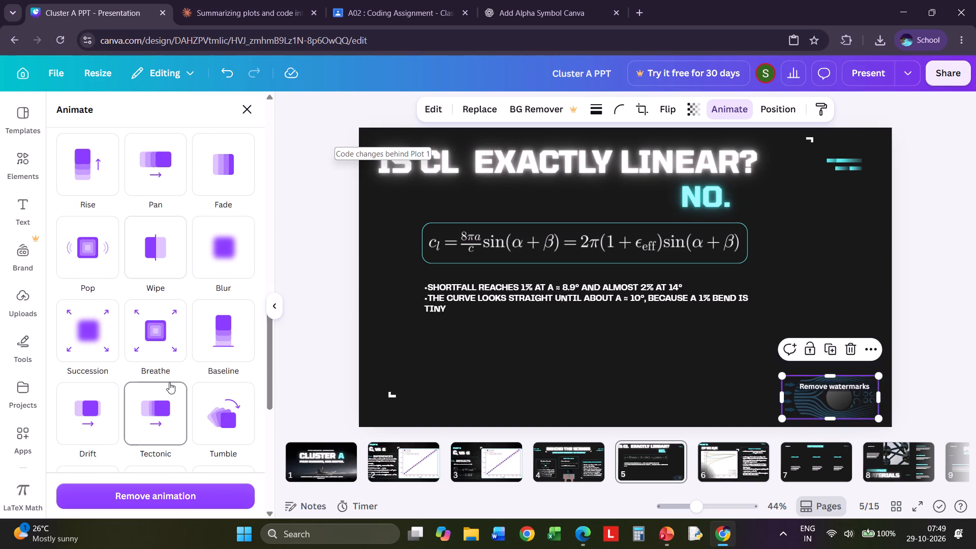
scroll(169, 382, "down", 3)
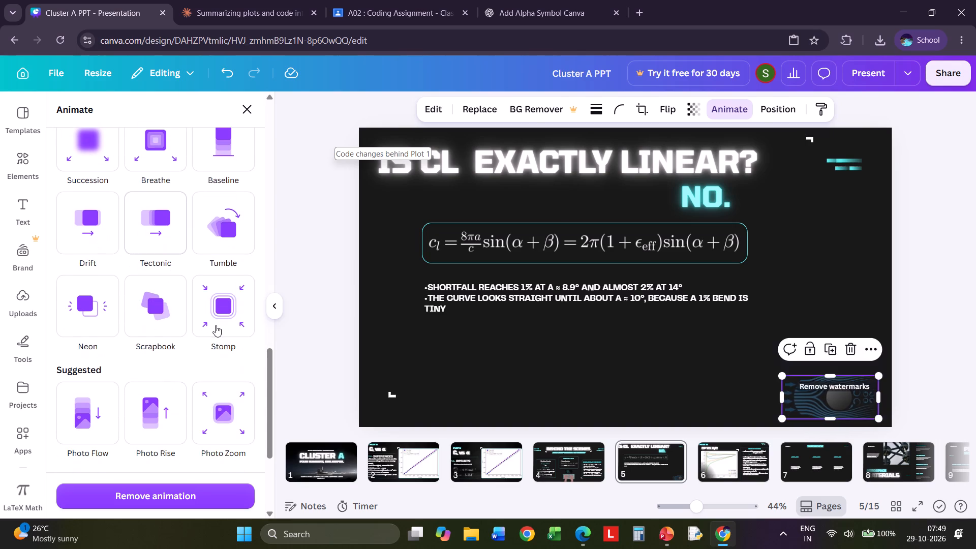
scroll(217, 325, "down", 1)
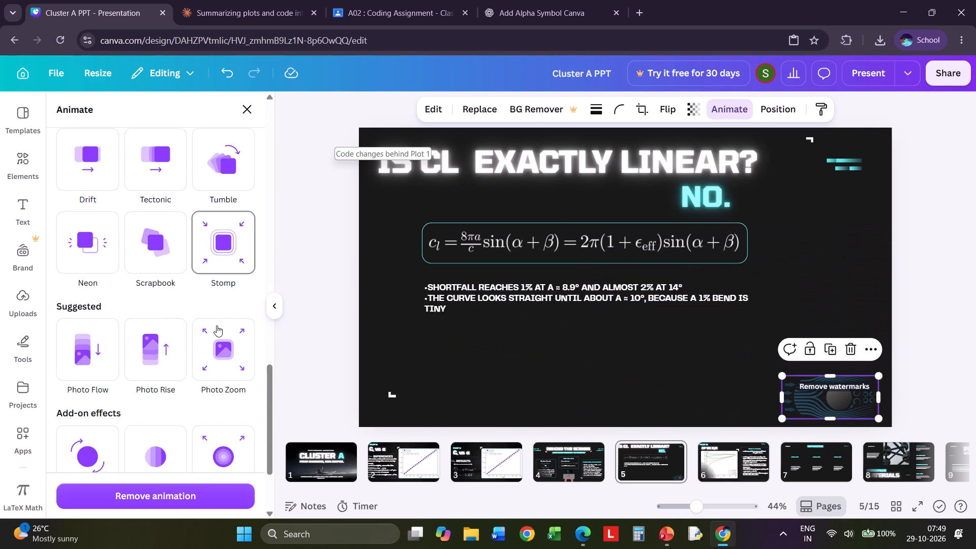
scroll(217, 325, "down", 3)
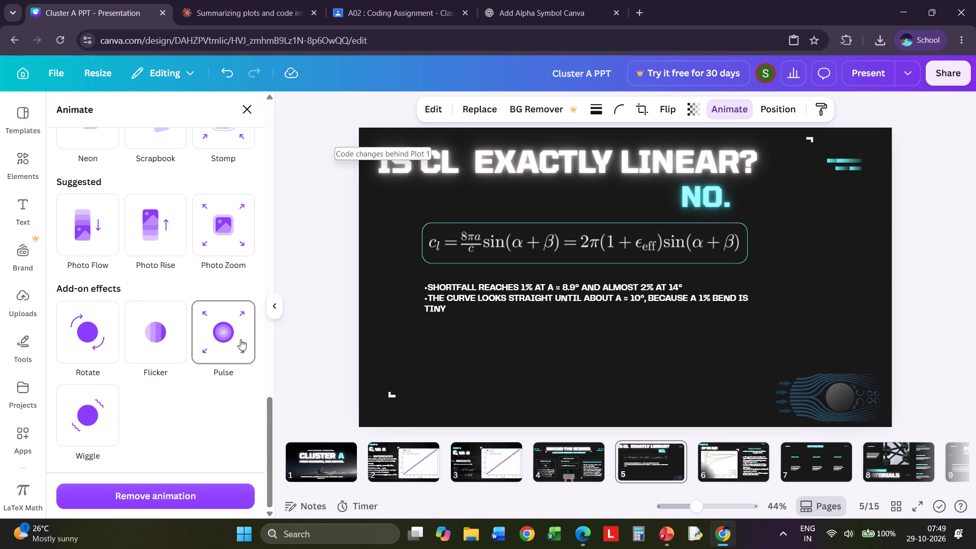
left_click(86, 410)
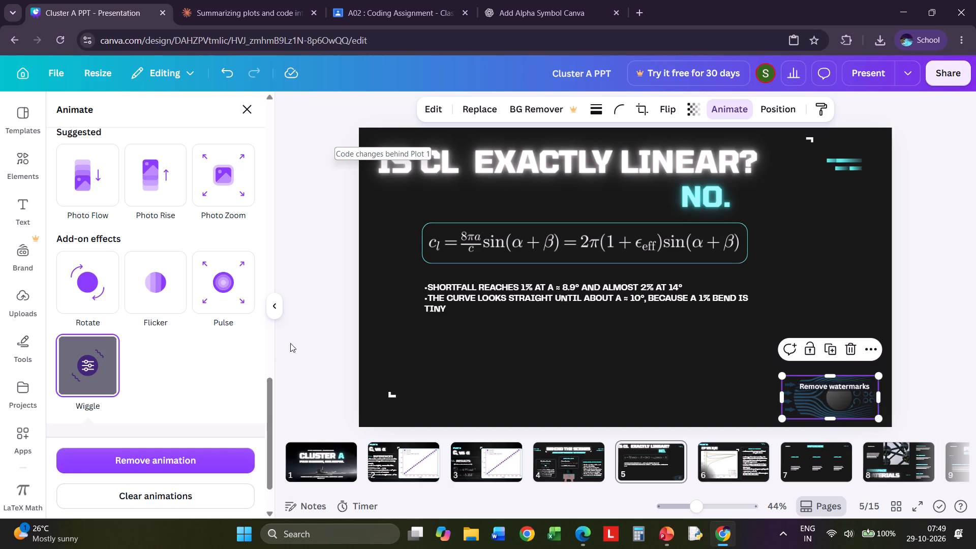
left_click(322, 329)
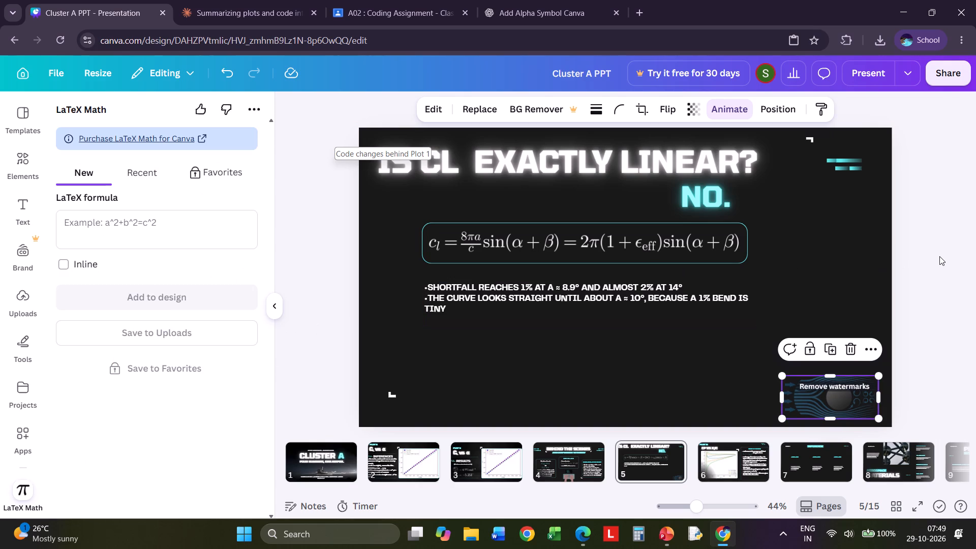
left_click(944, 256)
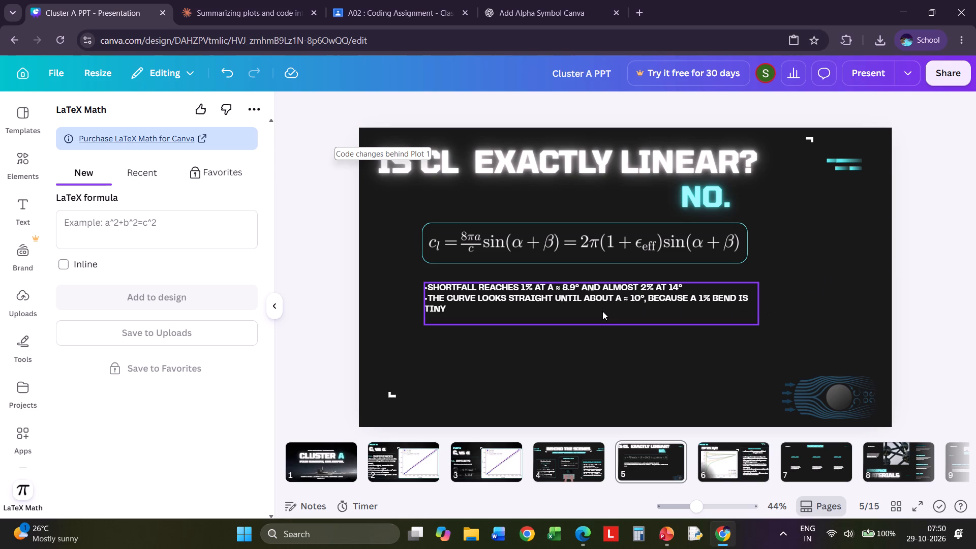
Switch to the report PDF, examine it from section 7.2 through section 8.4, and return to the Canva deck.
left_click(531, 0)
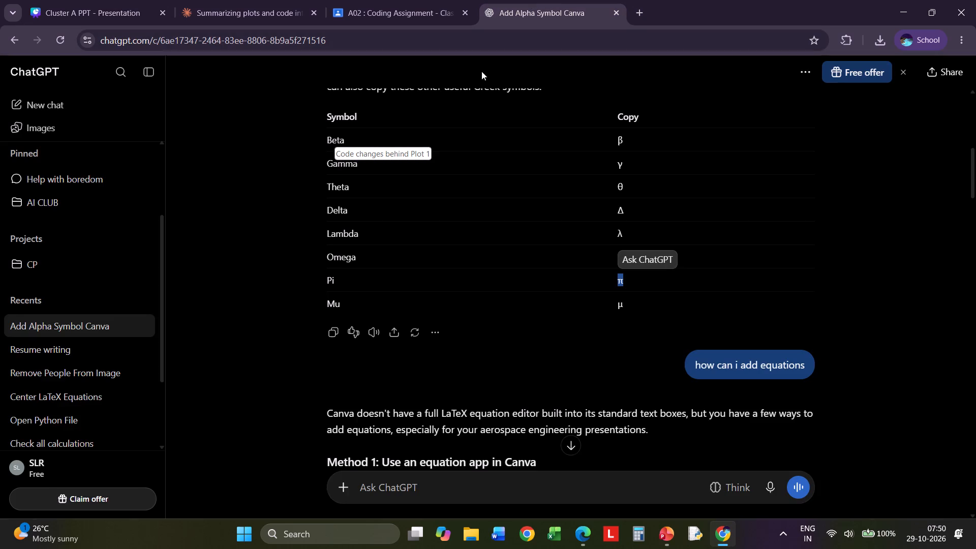
left_click(331, 0)
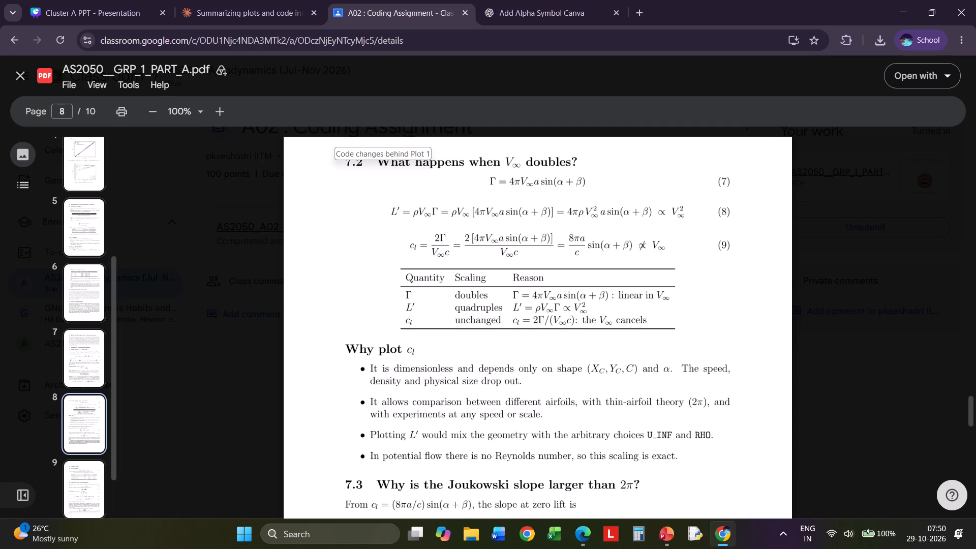
scroll(447, 284, "down", 20)
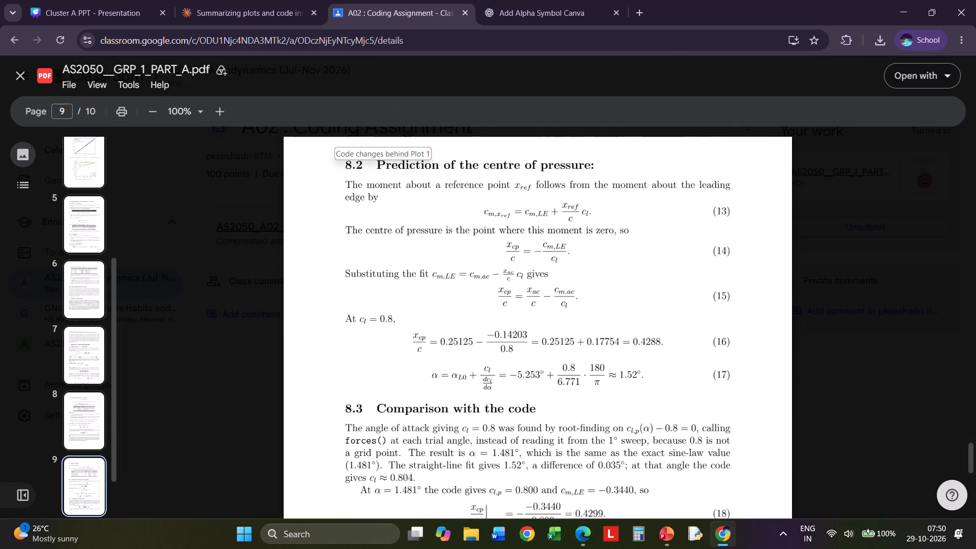
scroll(451, 276, "down", 5)
scroll(451, 276, "up", 3)
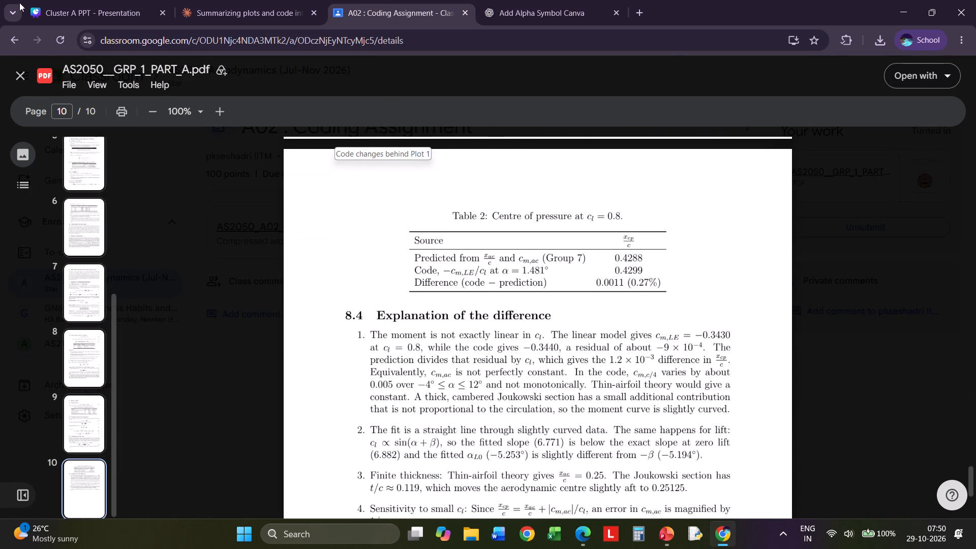
left_click(94, 0)
left_click(344, 242)
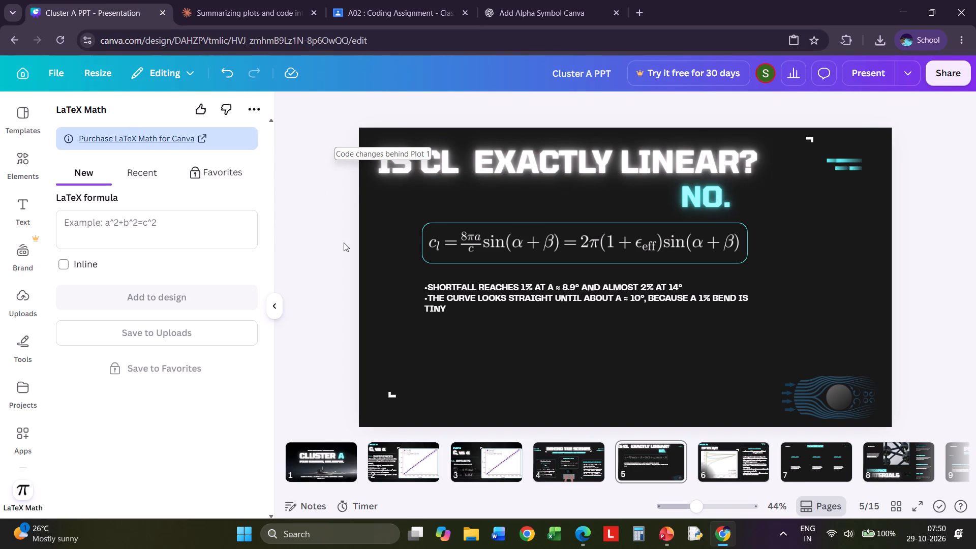
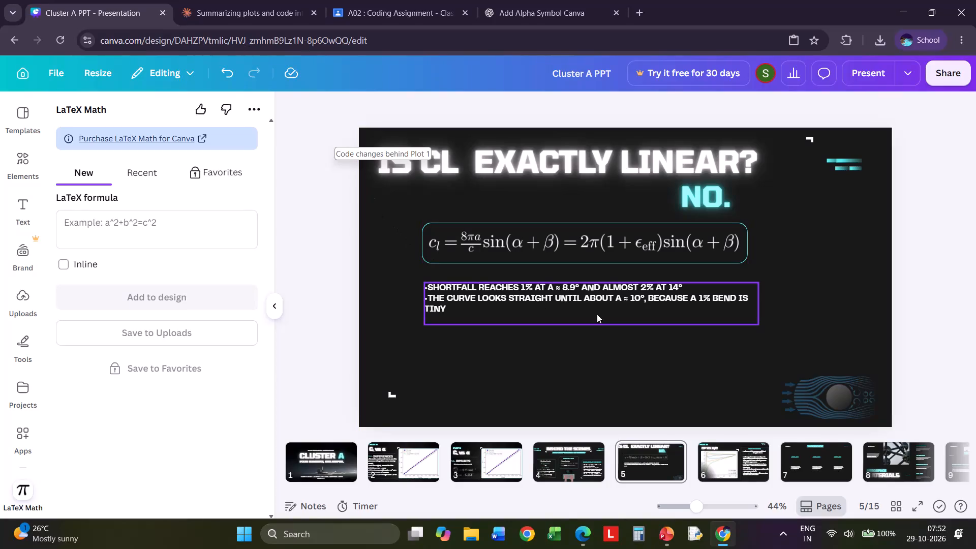
Switch to the report PDF and examine it from section 8.4 back to section 7.1.
left_click(962, 312)
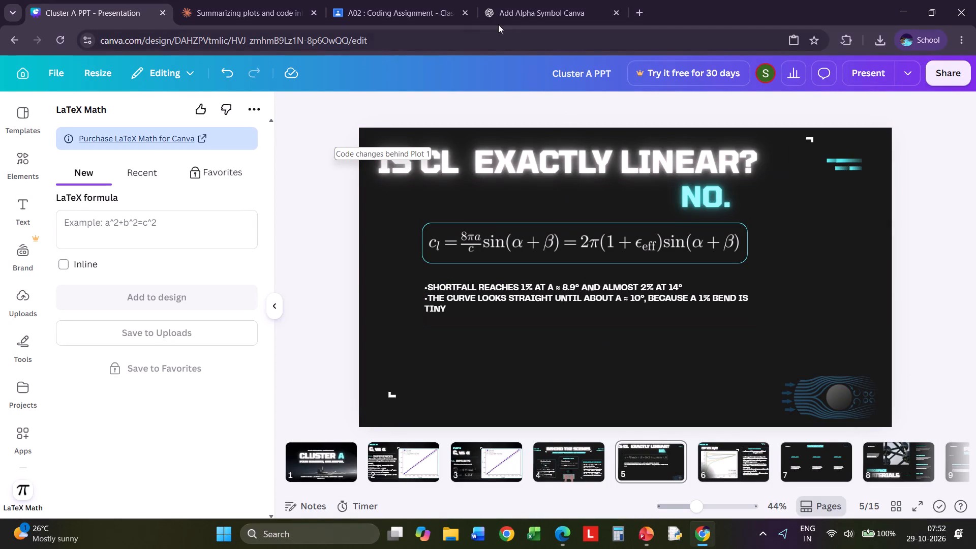
left_click(367, 10)
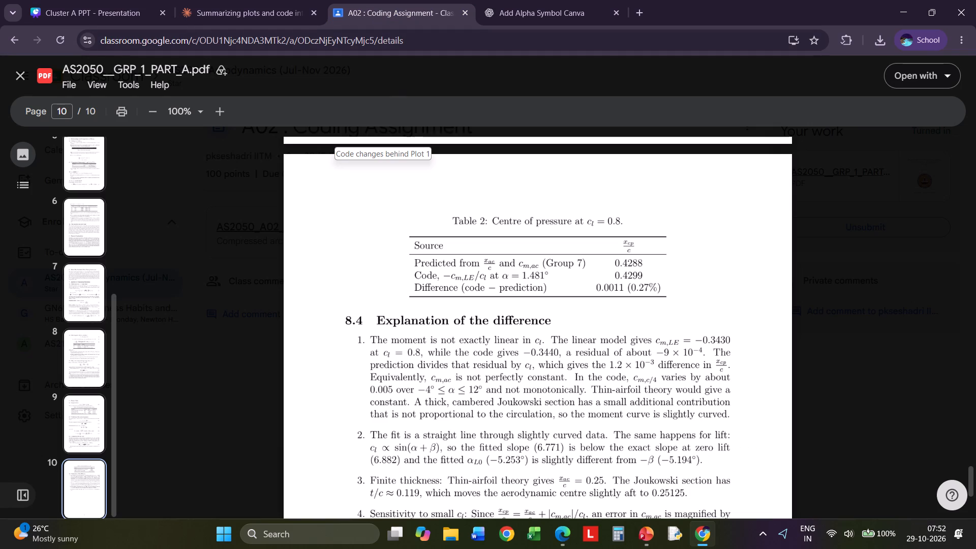
scroll(478, 367, "down", 1)
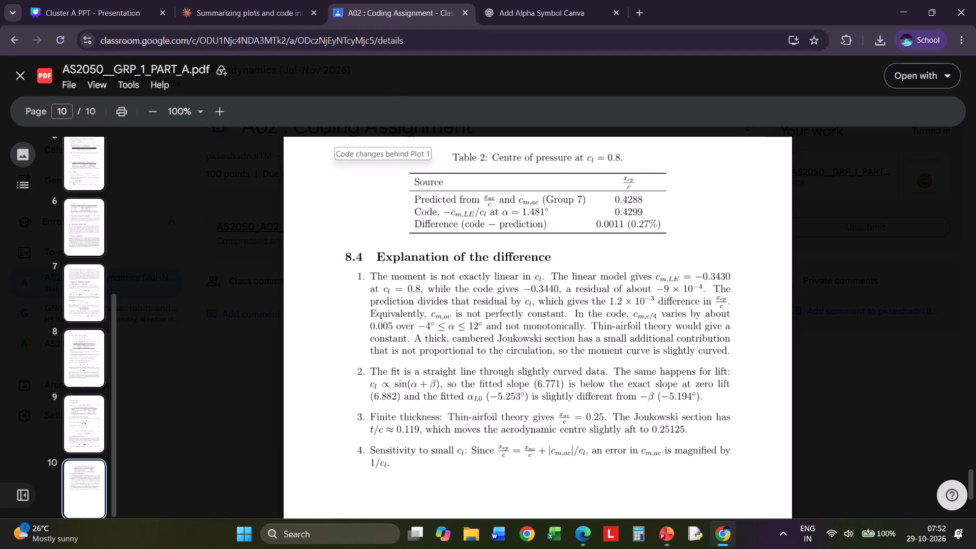
scroll(417, 316, "down", 2)
scroll(428, 302, "up", 5)
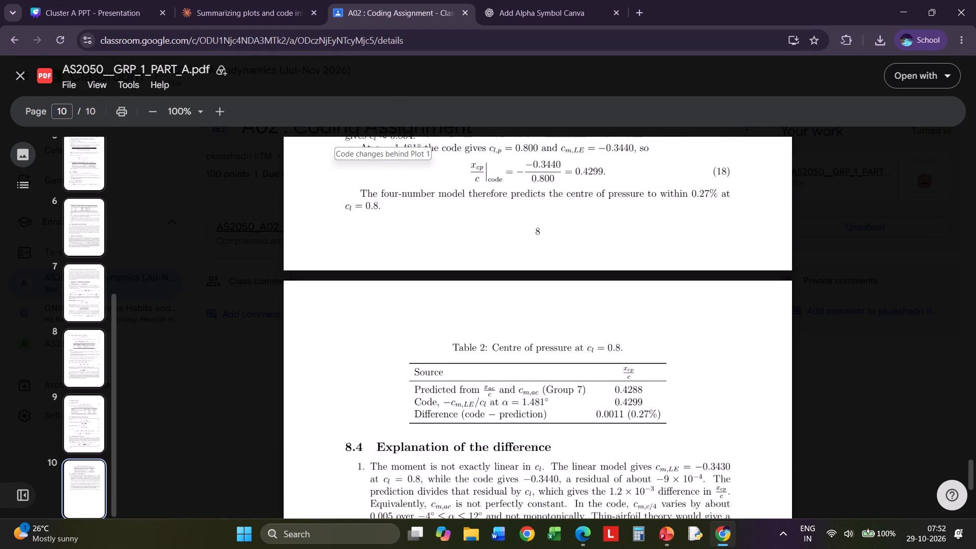
scroll(428, 302, "up", 9)
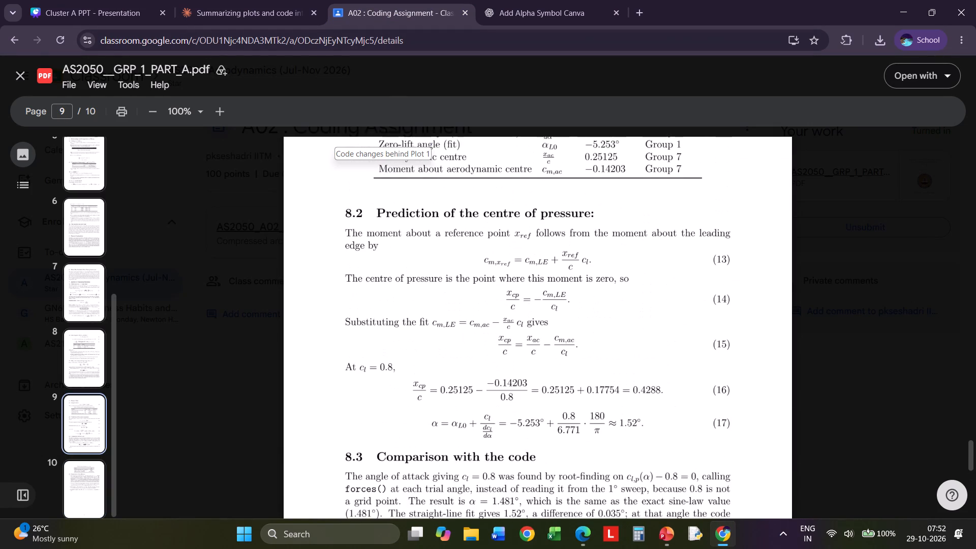
scroll(430, 302, "up", 7)
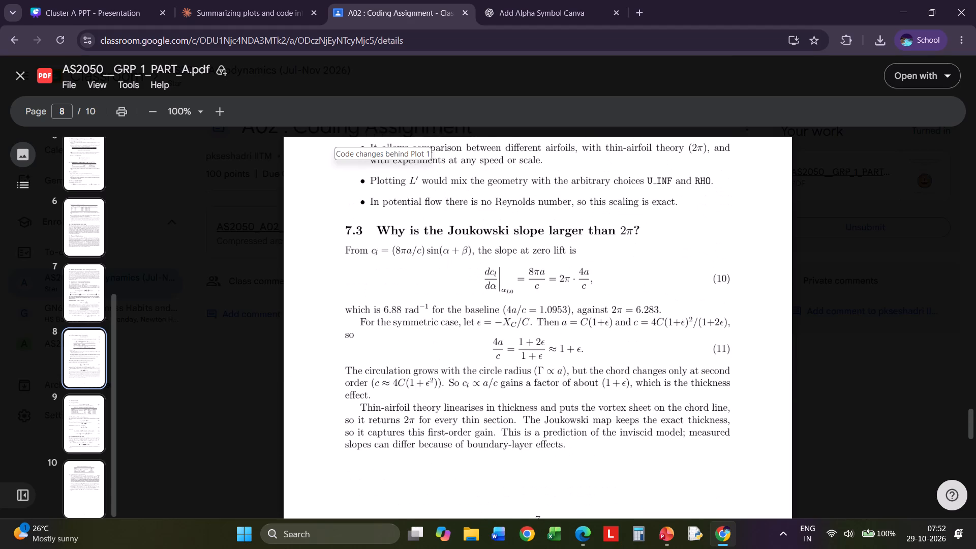
scroll(430, 302, "up", 6)
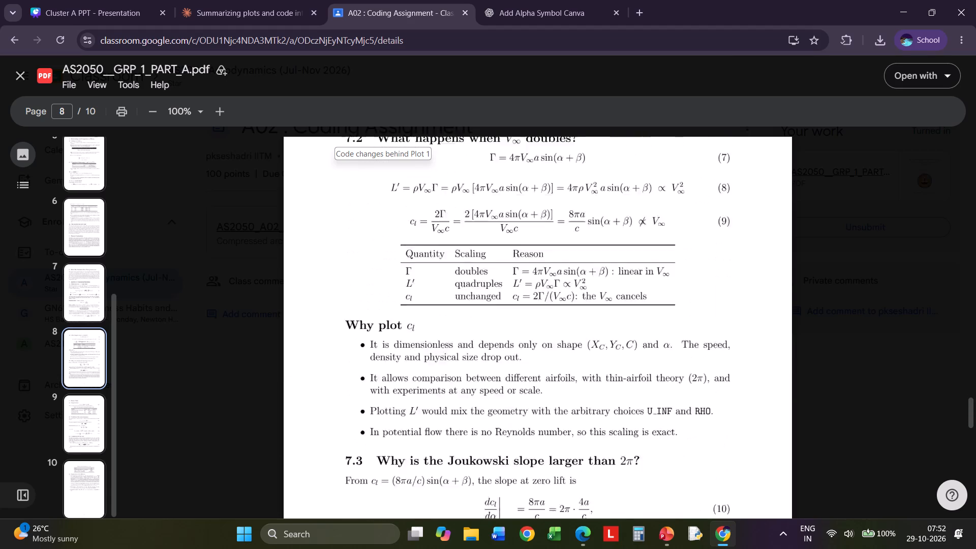
scroll(430, 302, "up", 8)
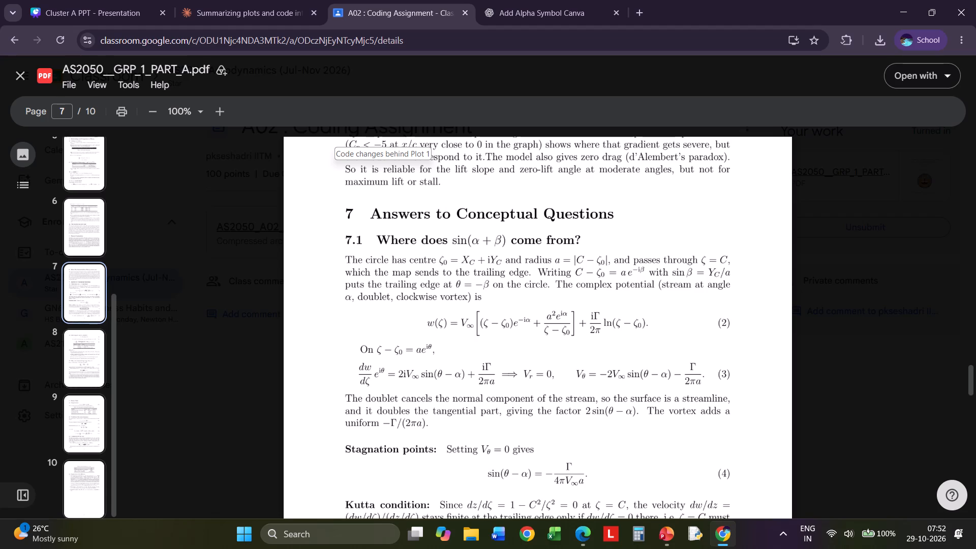
Read the report's conceptual answers in sections 7.1 to 7.3, continuing into section 8, Cluster Task.
scroll(430, 302, "down", 1)
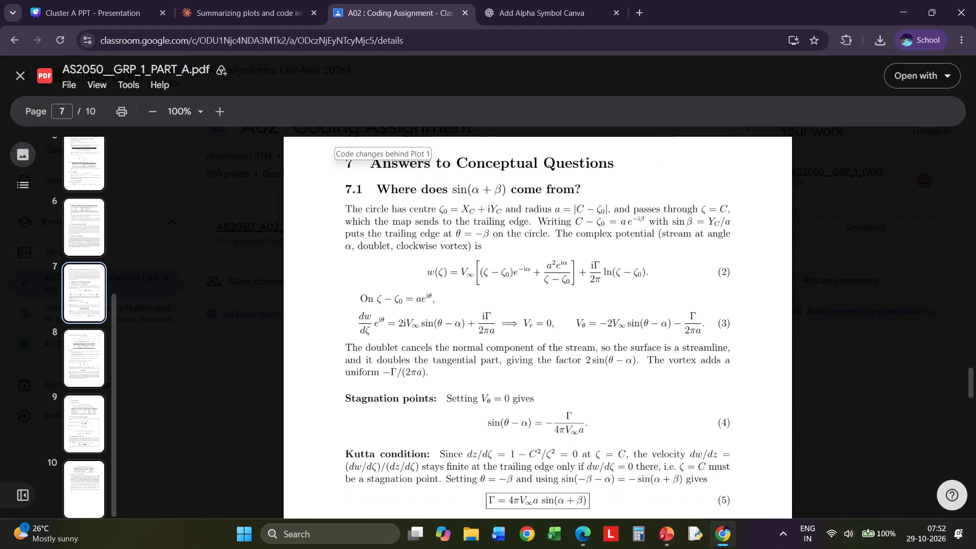
scroll(430, 302, "down", 3)
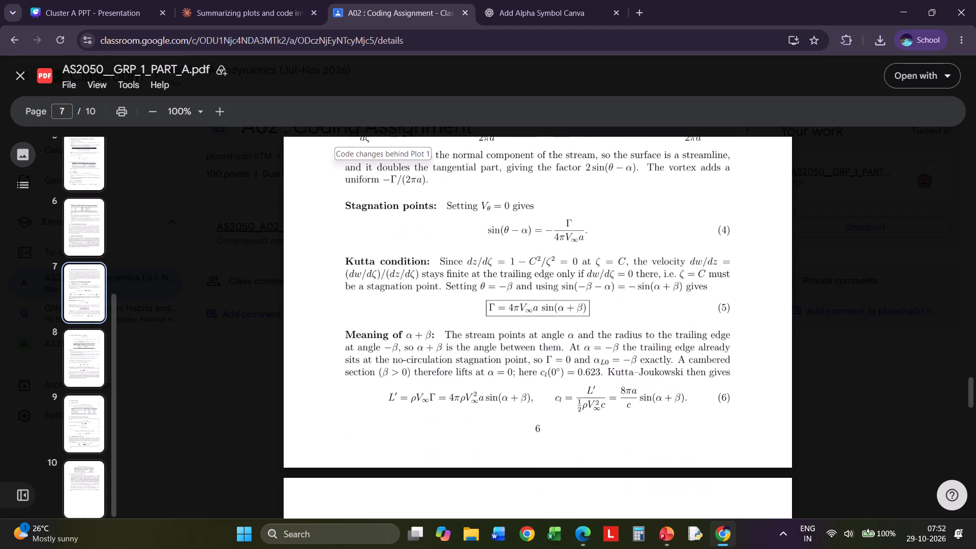
scroll(430, 302, "down", 1)
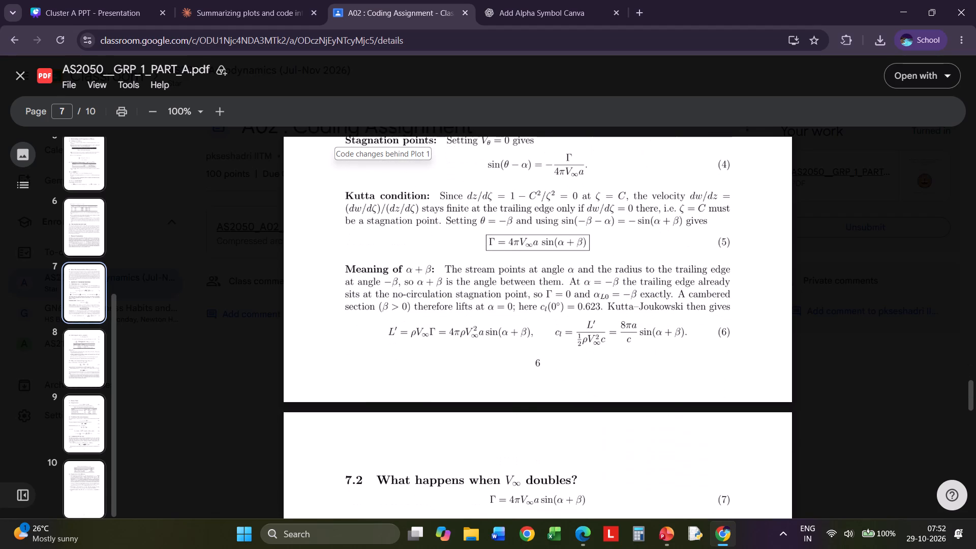
scroll(430, 302, "down", 3)
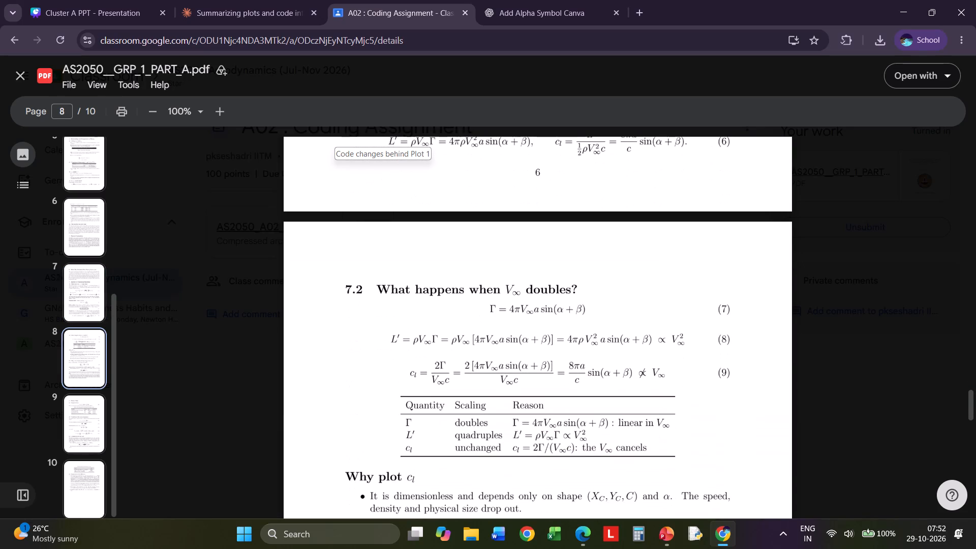
scroll(430, 302, "down", 1)
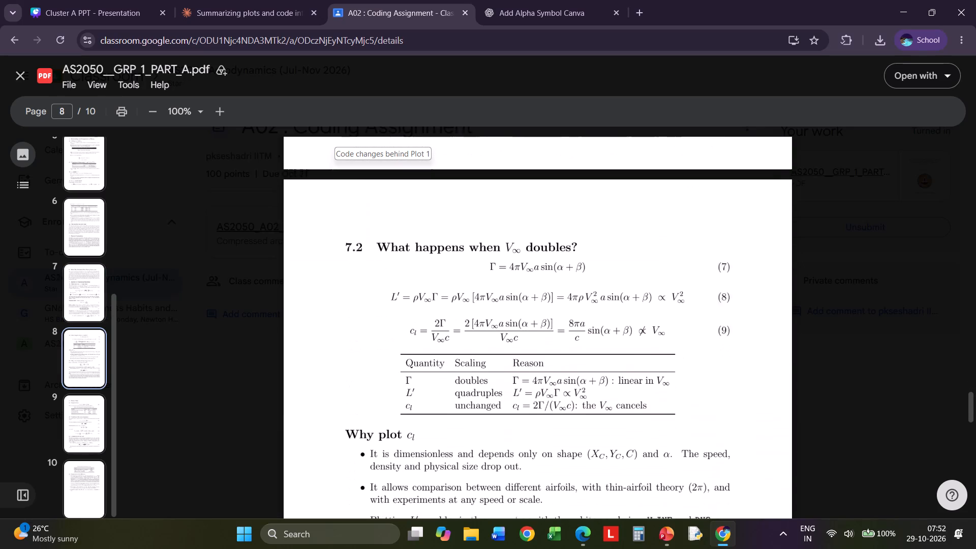
scroll(430, 302, "down", 1)
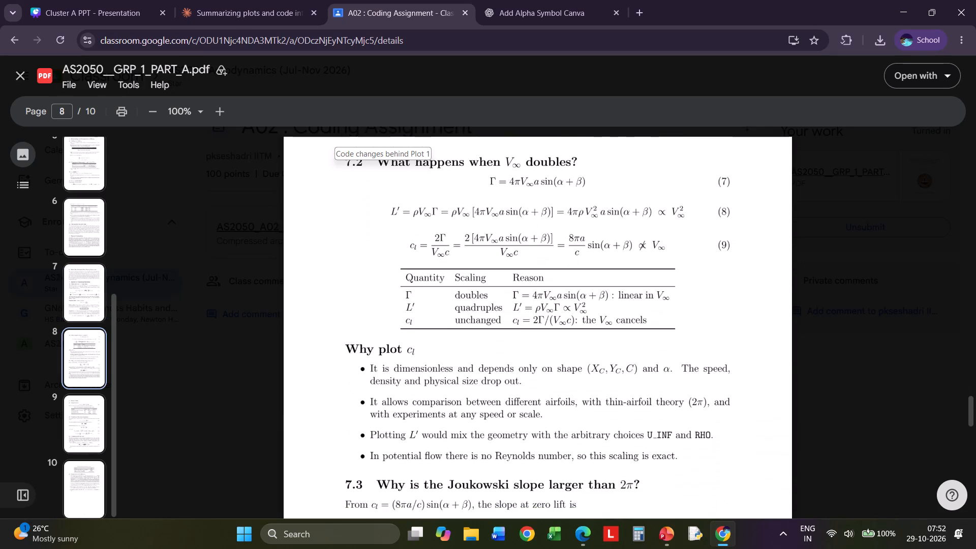
scroll(430, 302, "down", 4)
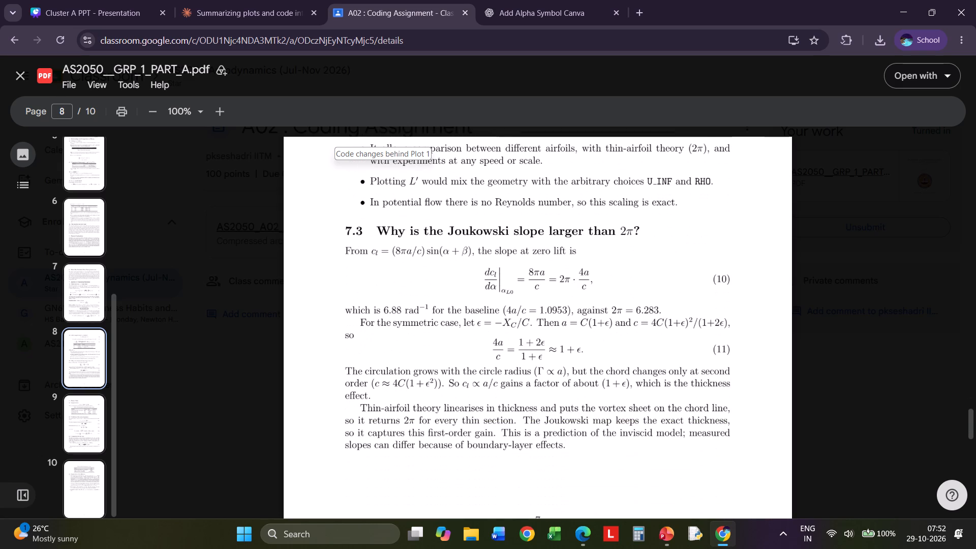
scroll(430, 302, "down", 4)
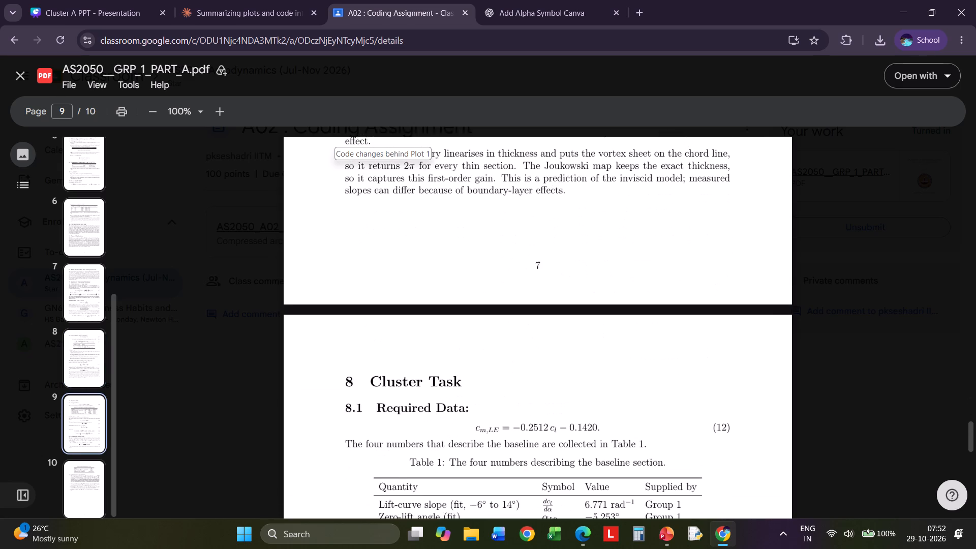
scroll(430, 302, "down", 3)
Return to the Canva deck and review slides 2 to 7, plus the thumbnails of the slides that follow.
left_click(130, 0)
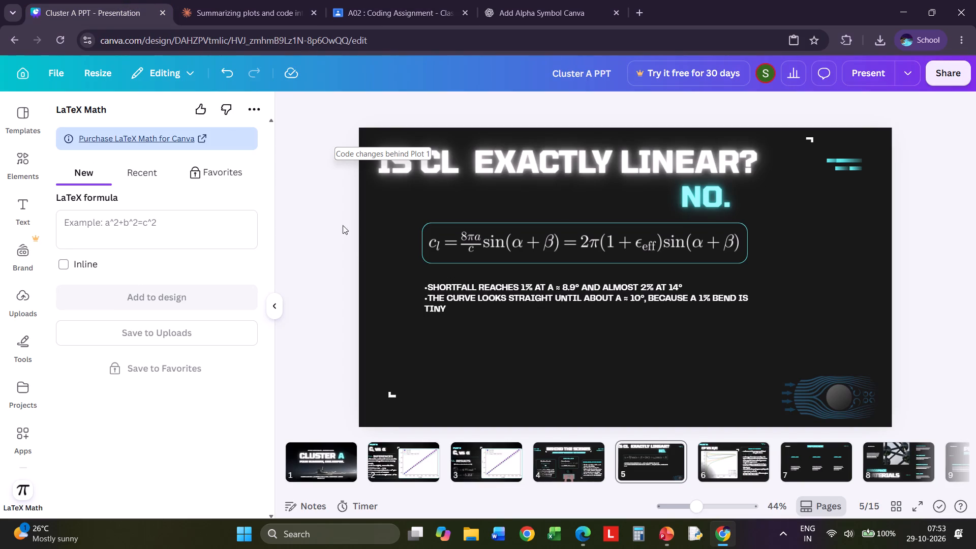
left_click(407, 464)
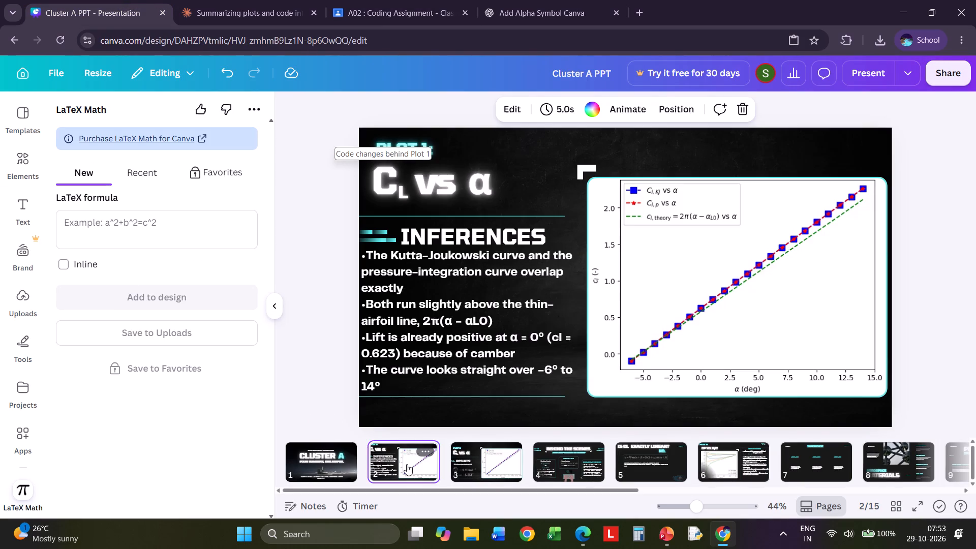
left_click(491, 457)
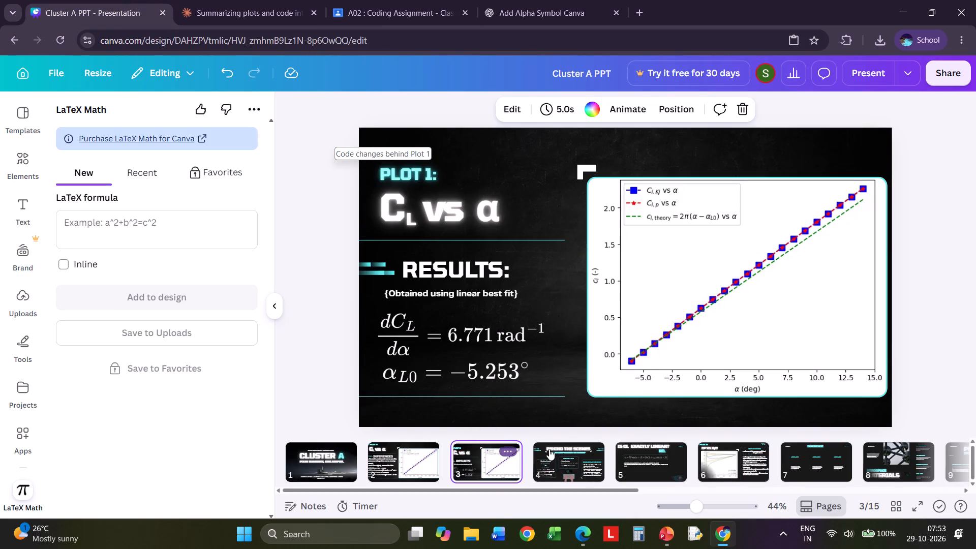
left_click(549, 449)
left_click(653, 446)
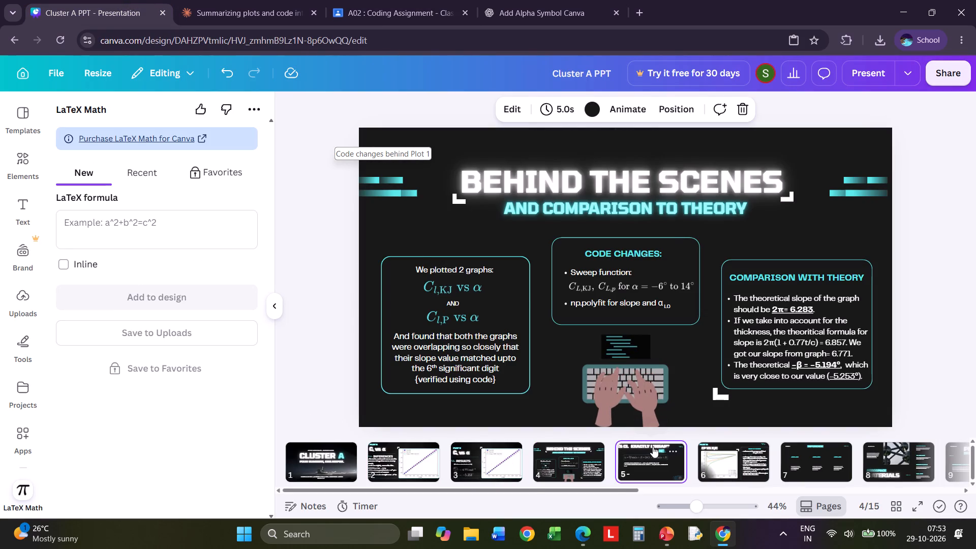
left_click(736, 452)
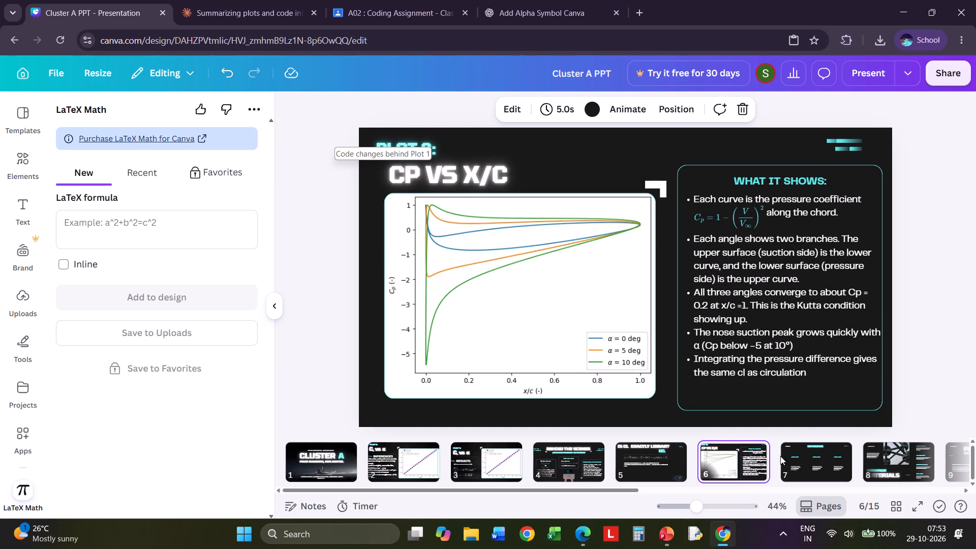
left_click(811, 455)
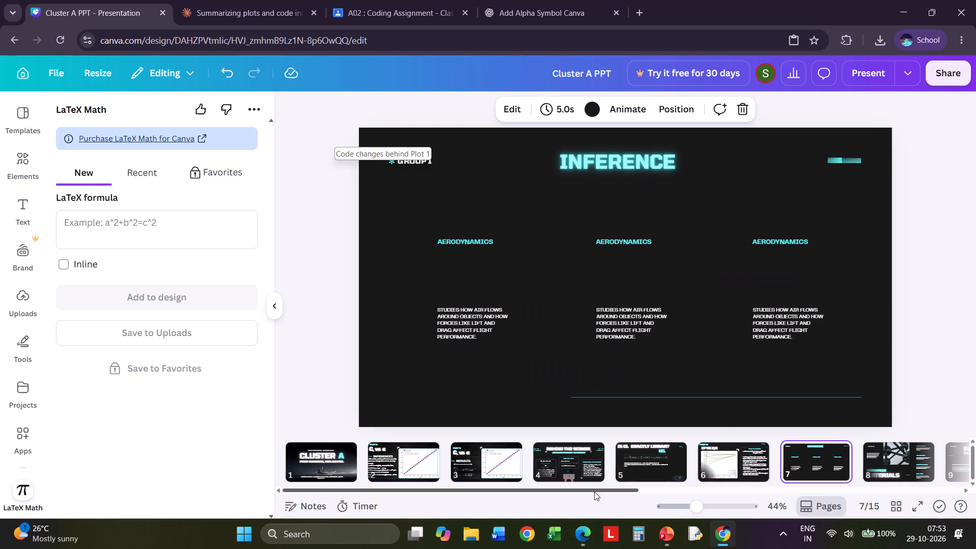
left_click_drag(595, 491, 691, 489)
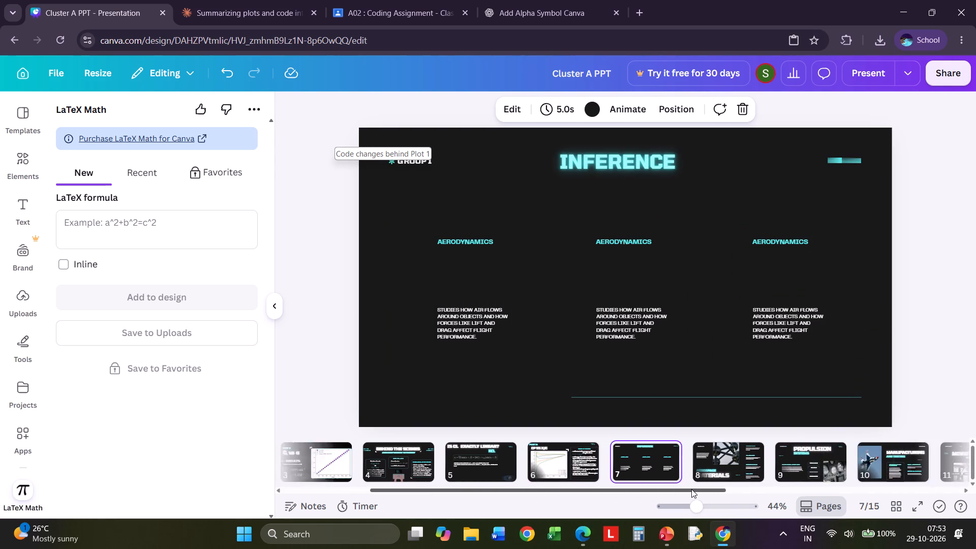
left_click_drag(691, 489, 766, 489)
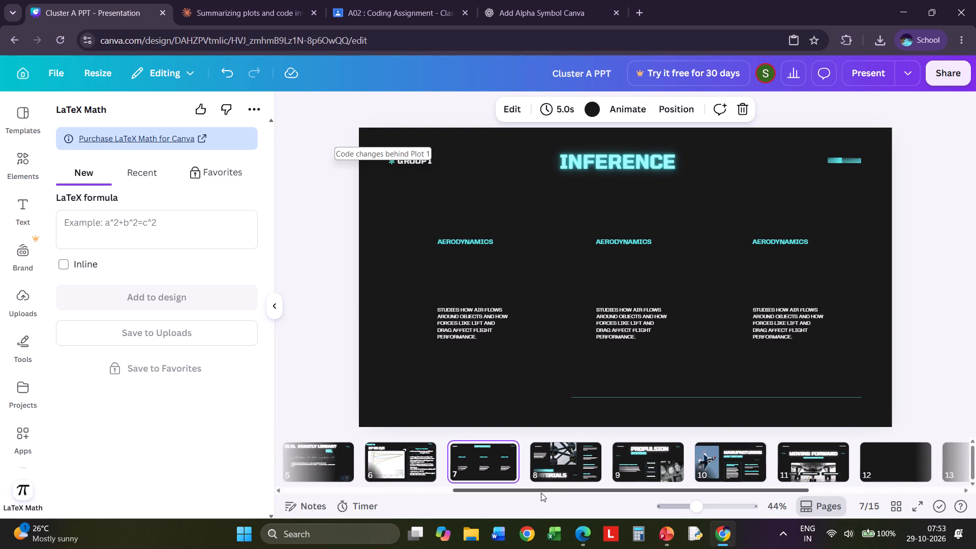
Delete the "Group 1" label and the small star icon beside it on the "Inference" slide.
left_click(406, 457)
left_click(505, 468)
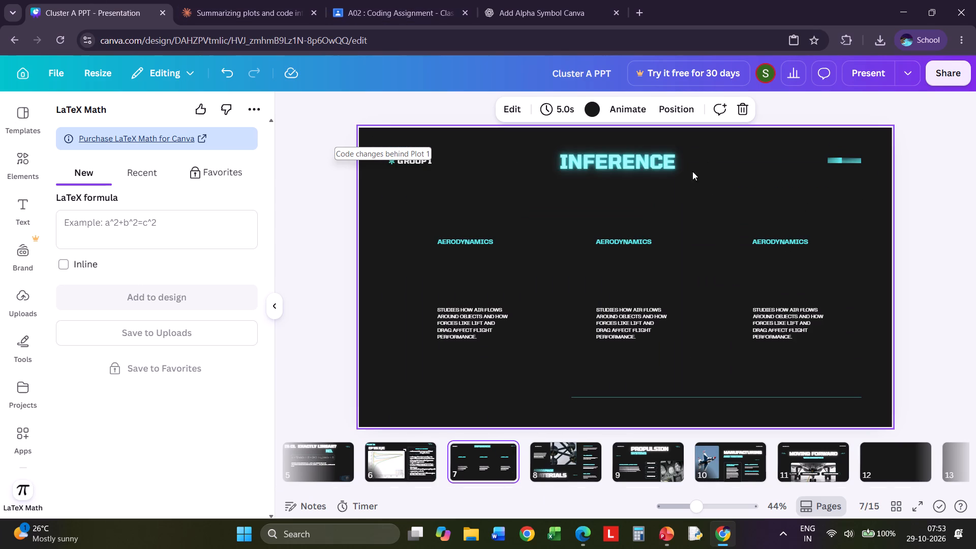
left_click(486, 196)
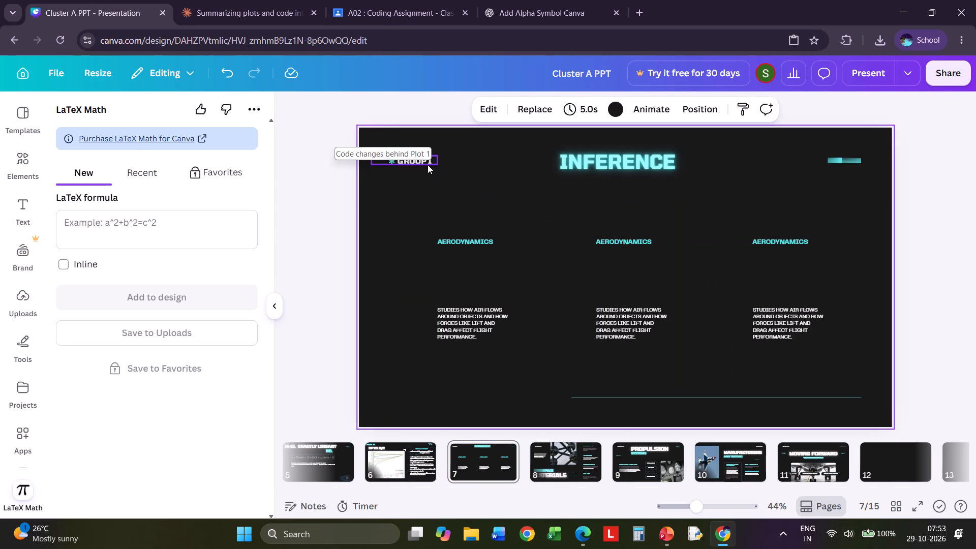
left_click(428, 165)
left_click(425, 189)
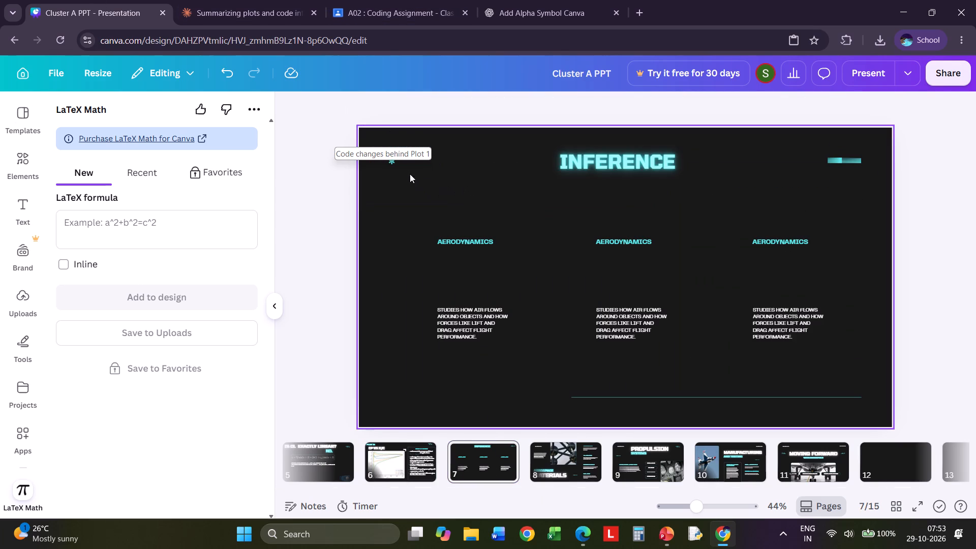
left_click(394, 164)
left_click(409, 191)
left_click(606, 163)
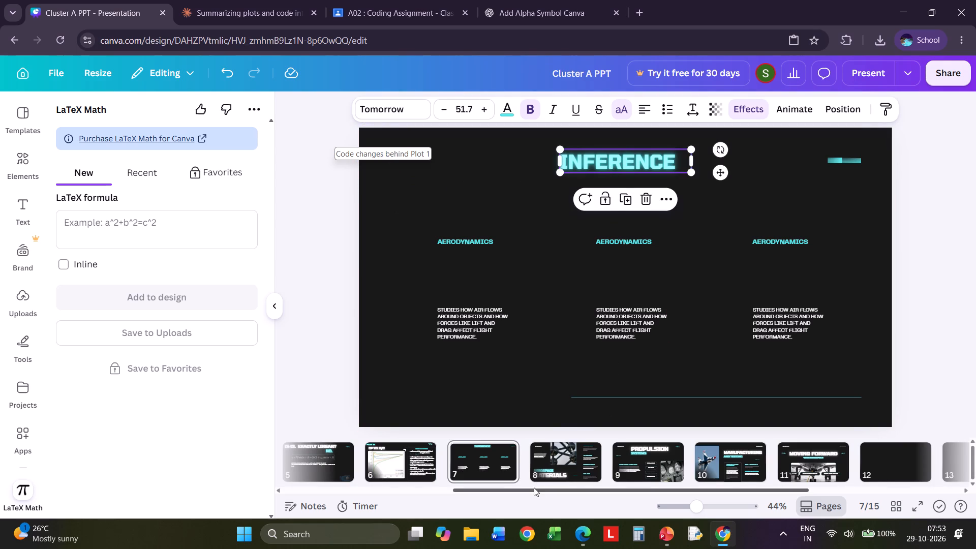
left_click_drag(534, 489, 298, 492)
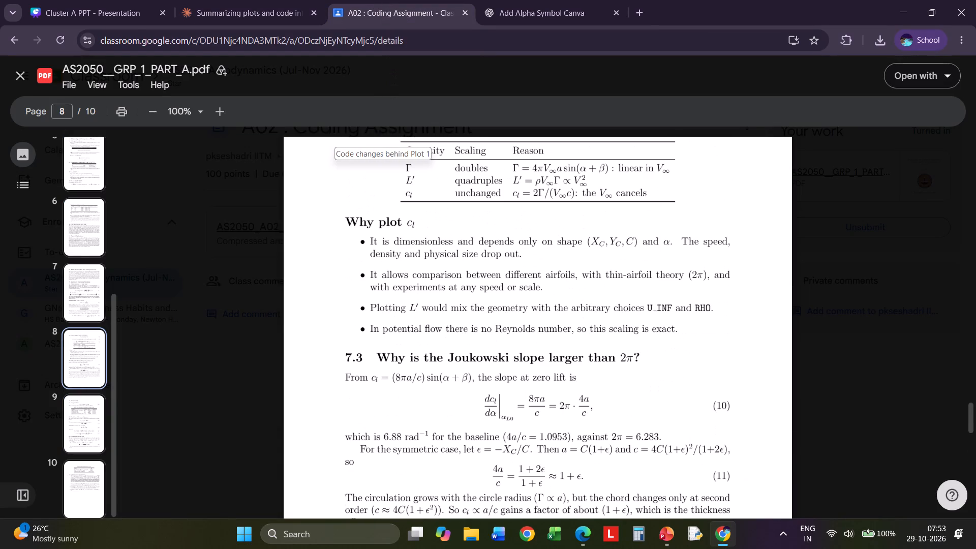
scroll(442, 303, "down", 2)
scroll(442, 303, "up", 5)
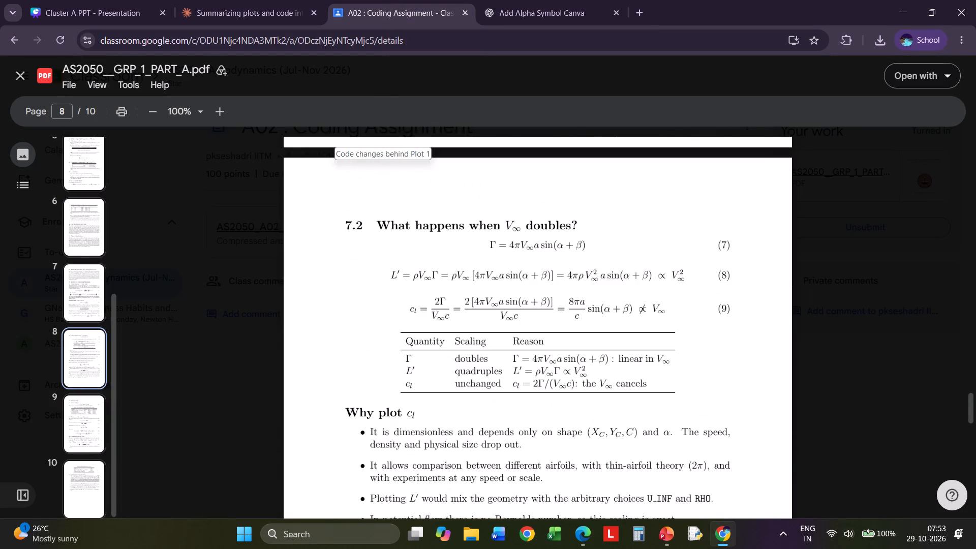
scroll(442, 303, "up", 4)
scroll(442, 303, "down", 3)
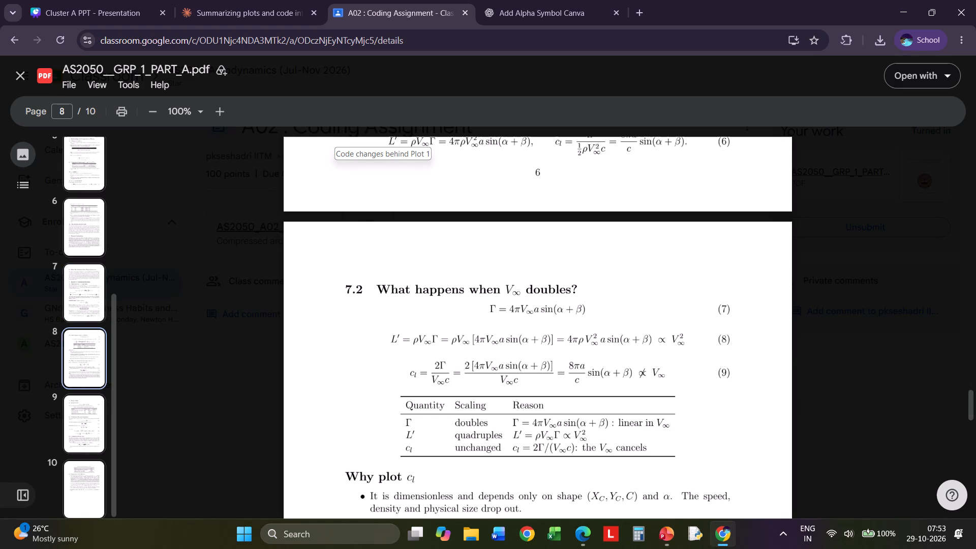
scroll(442, 303, "up", 6)
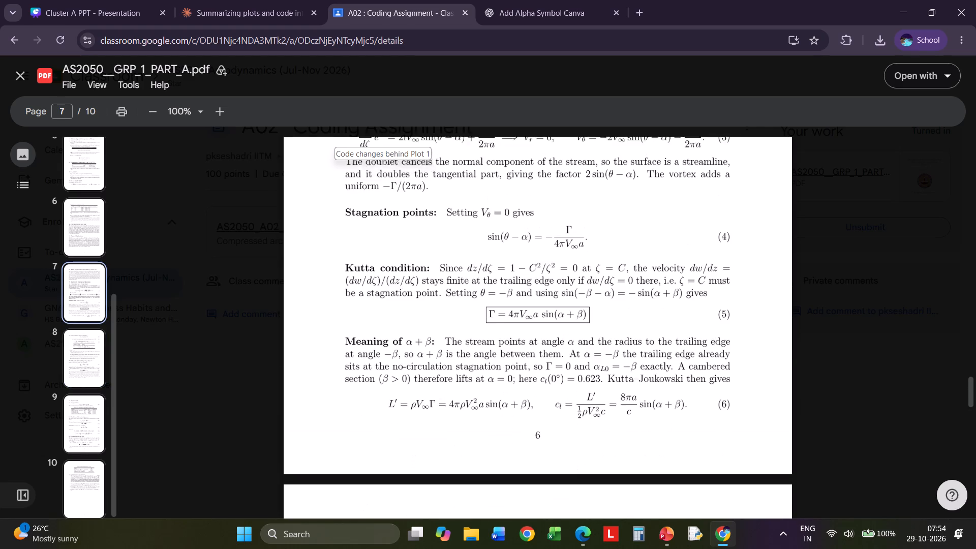
scroll(442, 303, "up", 4)
scroll(442, 303, "down", 2)
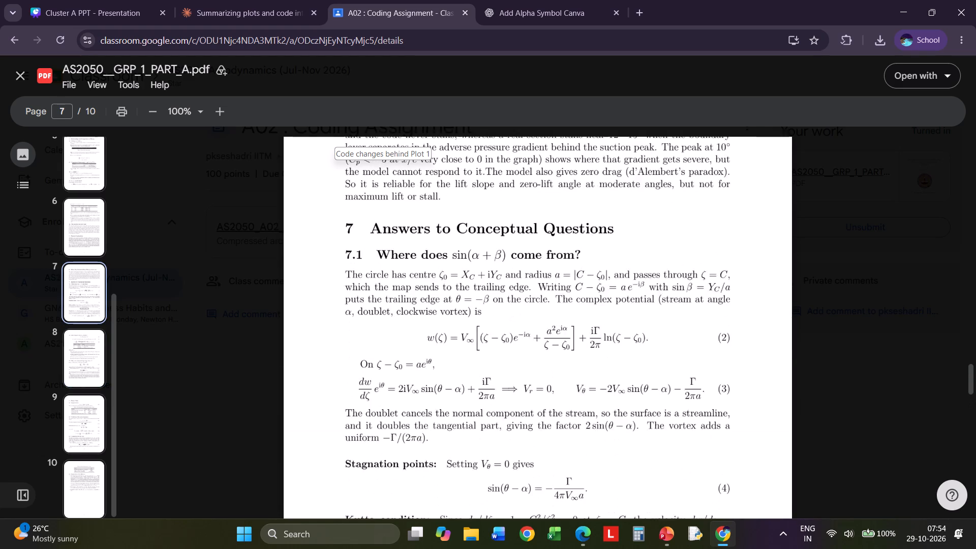
scroll(442, 303, "down", 2)
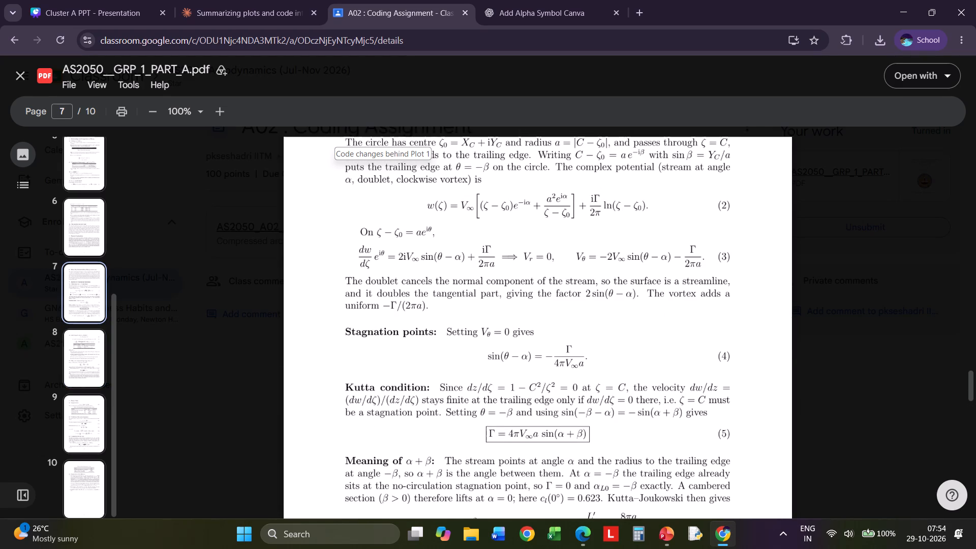
scroll(442, 303, "down", 7)
scroll(442, 304, "up", 5)
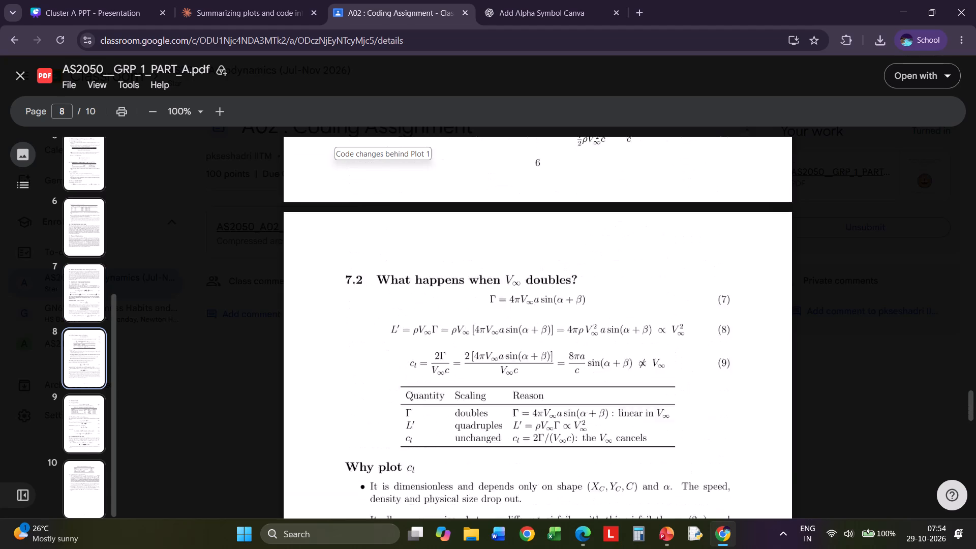
scroll(442, 304, "up", 5)
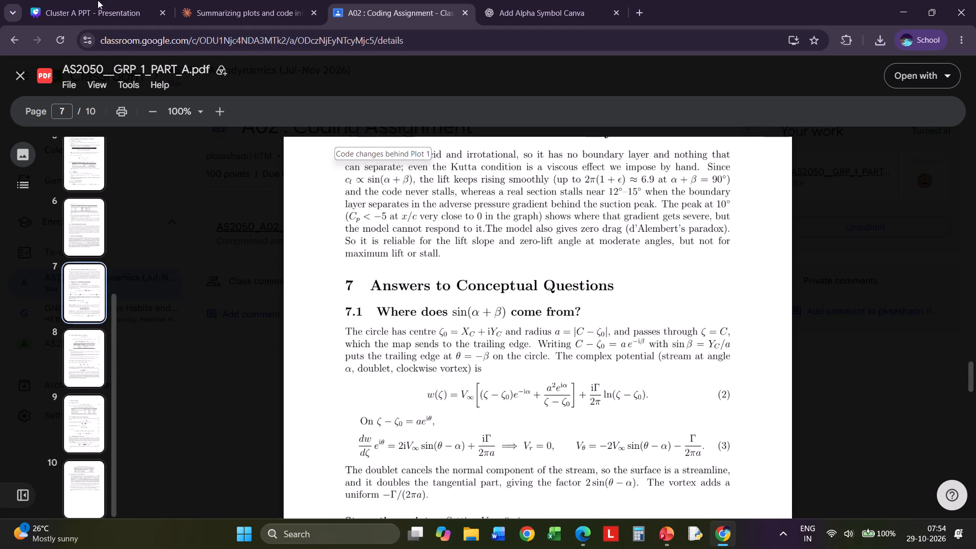
Switch to the Canva deck and review slides 1 to 6, from the title slide to the Plot 2 slide.
left_click(96, 0)
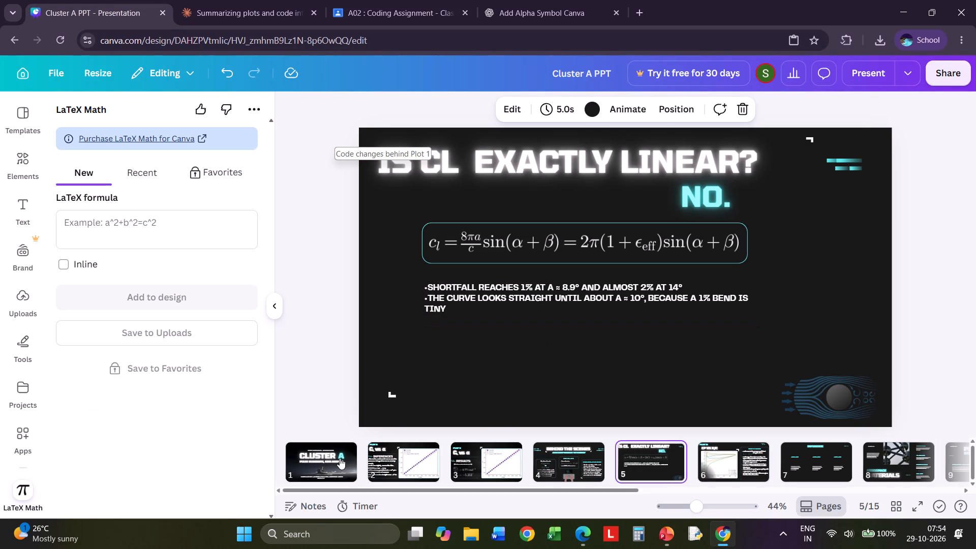
left_click(340, 458)
left_click(409, 454)
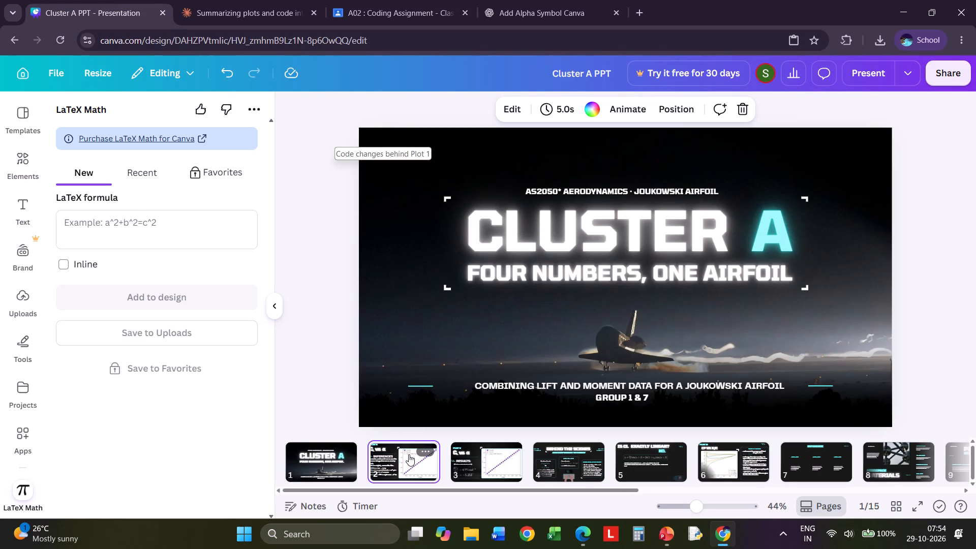
left_click(498, 454)
left_click(552, 459)
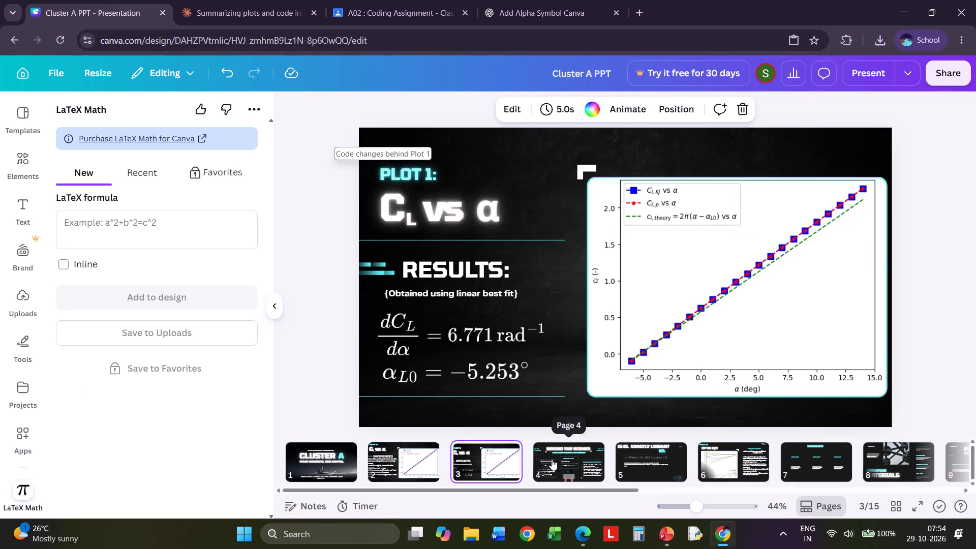
left_click(651, 458)
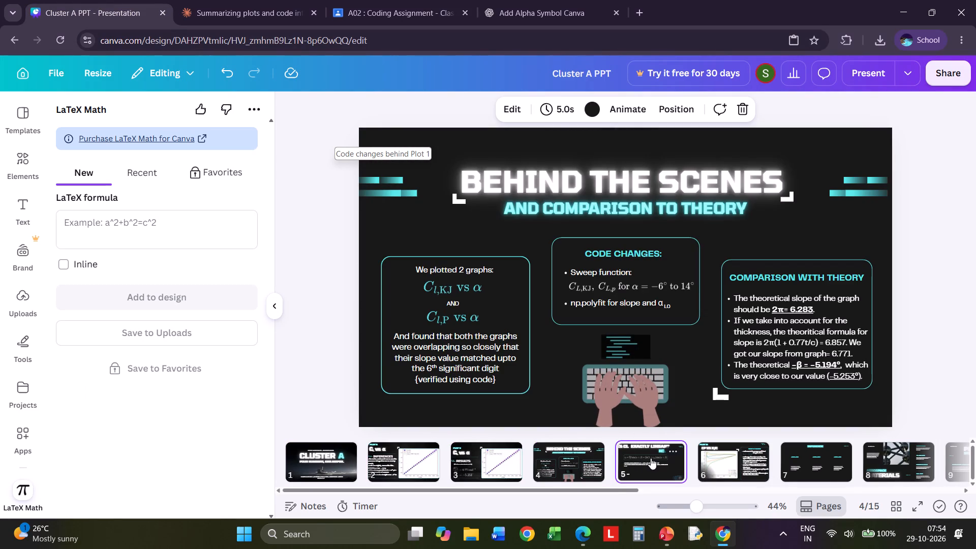
left_click(724, 458)
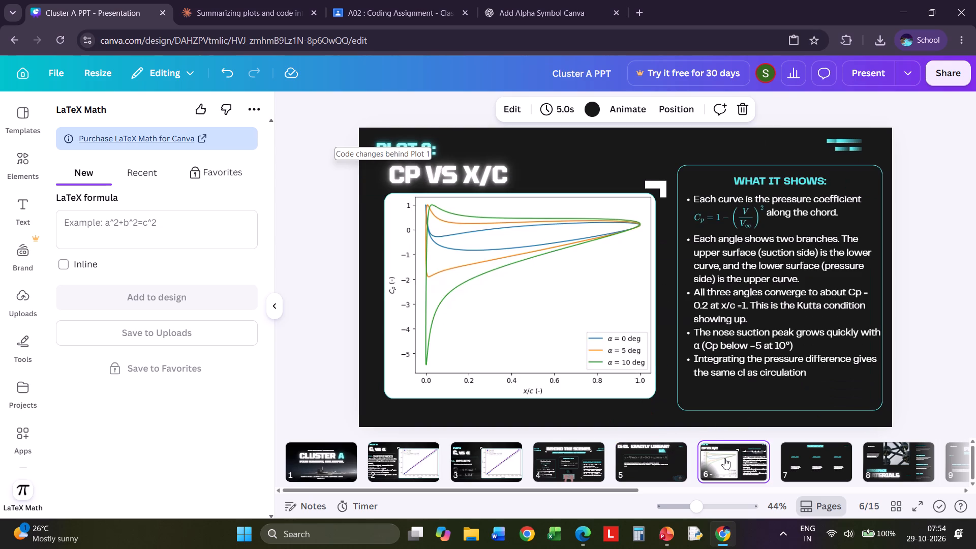
Go back to the report PDF and read sections 4.3 and 4.4 on the zero-lift angle and the linearity of cl.
left_click(374, 0)
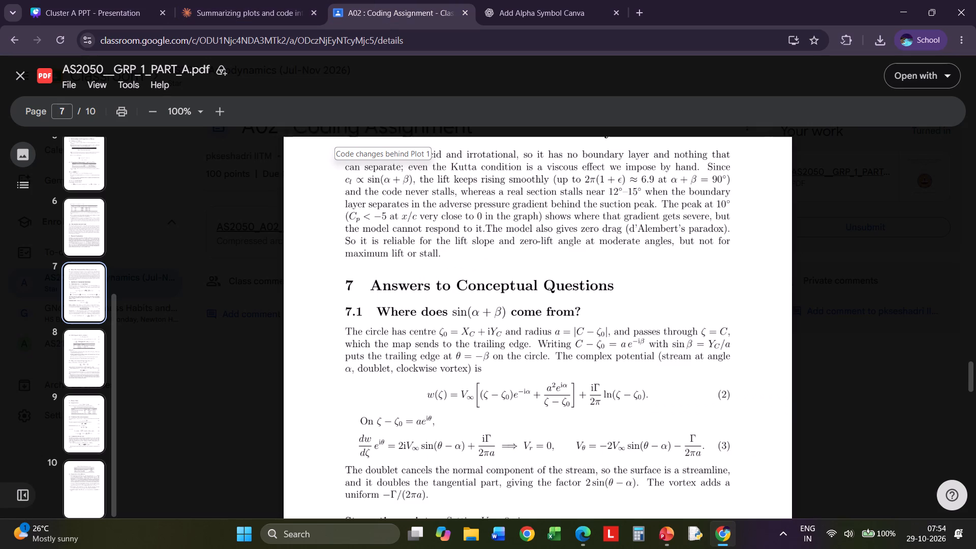
scroll(445, 351, "up", 11)
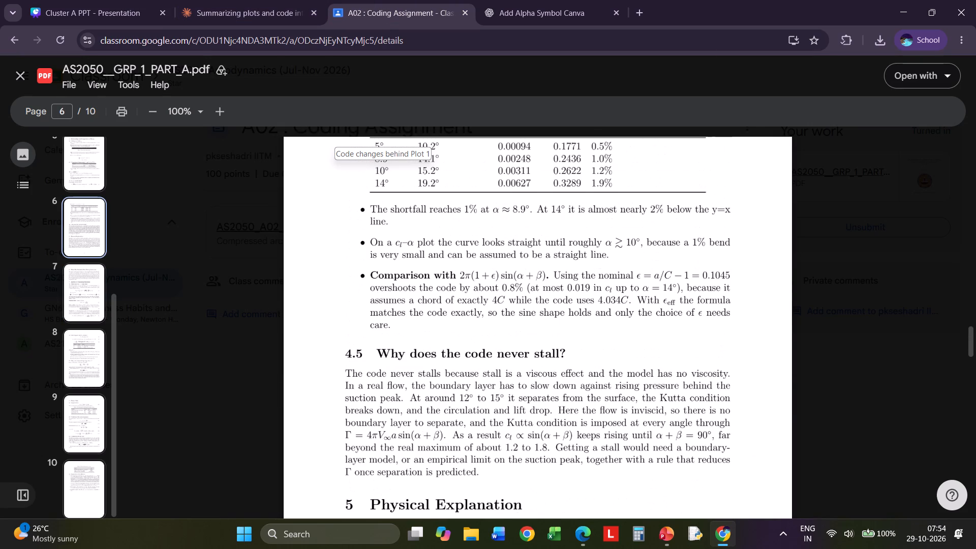
scroll(456, 336, "up", 6)
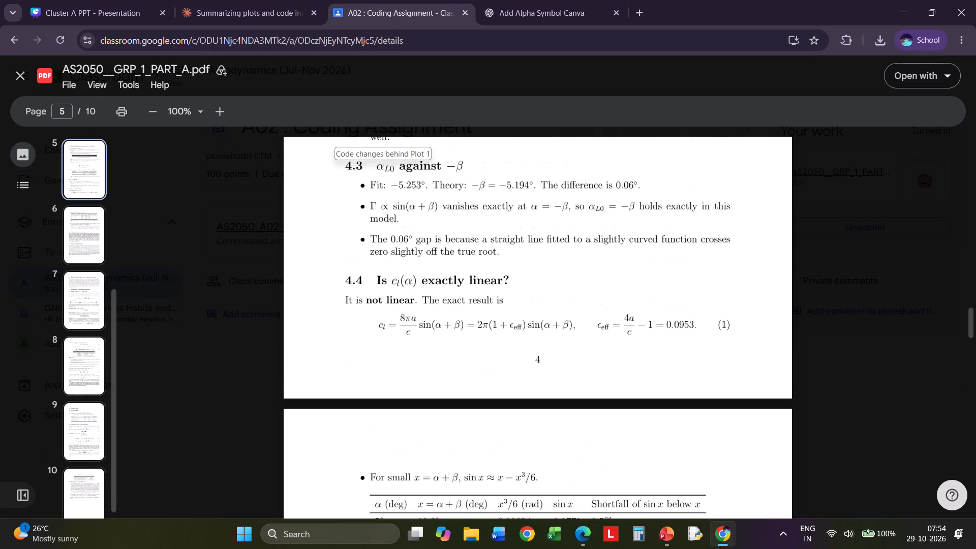
scroll(457, 341, "down", 3)
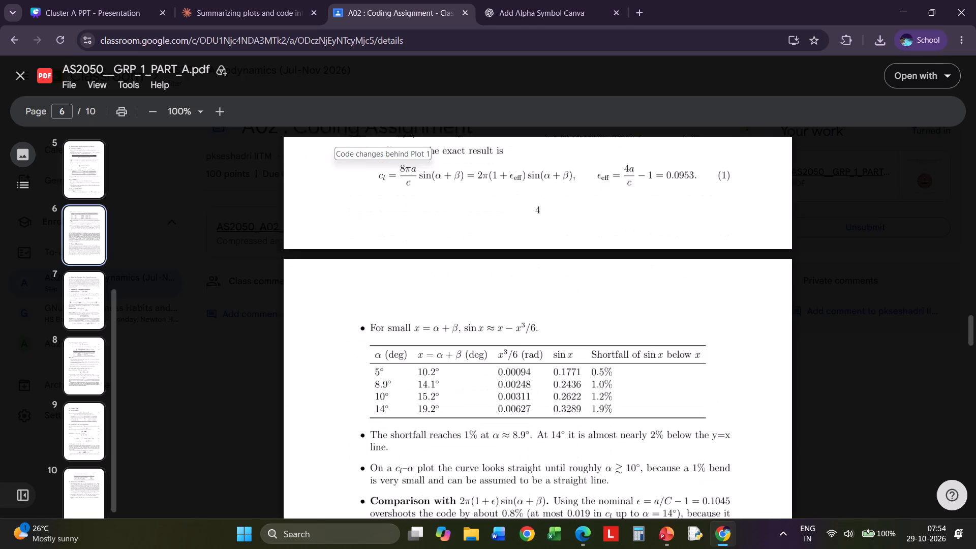
scroll(457, 341, "down", 1)
scroll(457, 341, "up", 1)
scroll(457, 341, "down", 3)
Read on in the report from section 4.5 on stall through sections 5 and 6 to section 7.2.
scroll(457, 341, "down", 2)
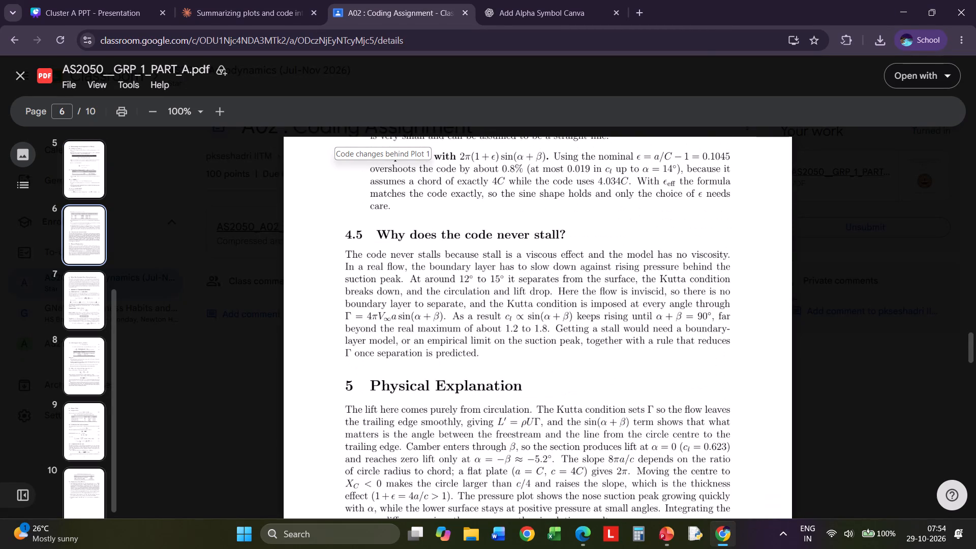
scroll(457, 341, "down", 3)
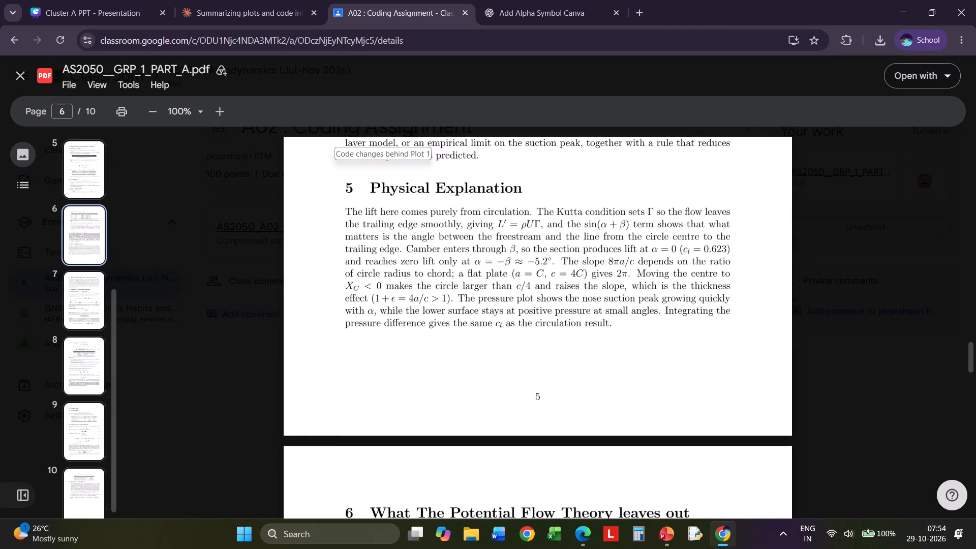
scroll(457, 341, "down", 4)
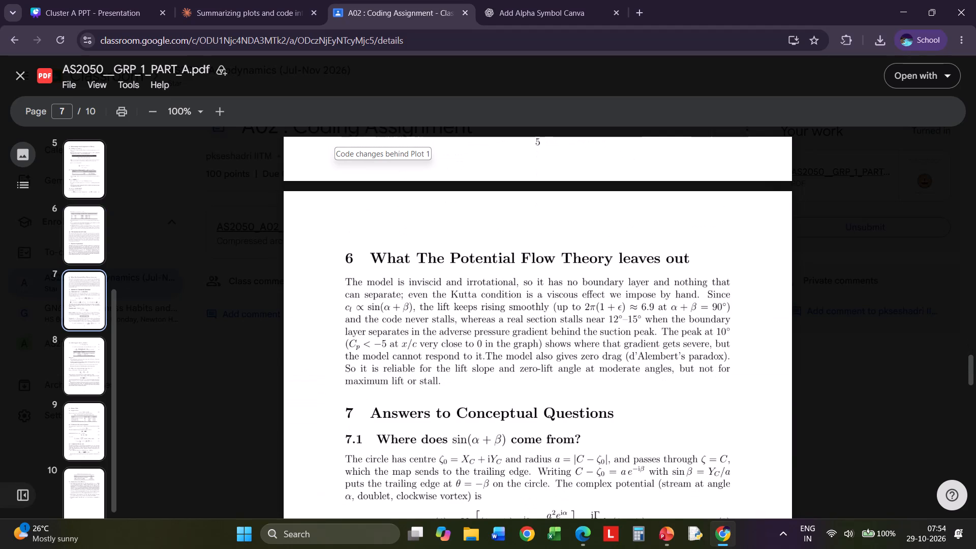
scroll(457, 341, "down", 1)
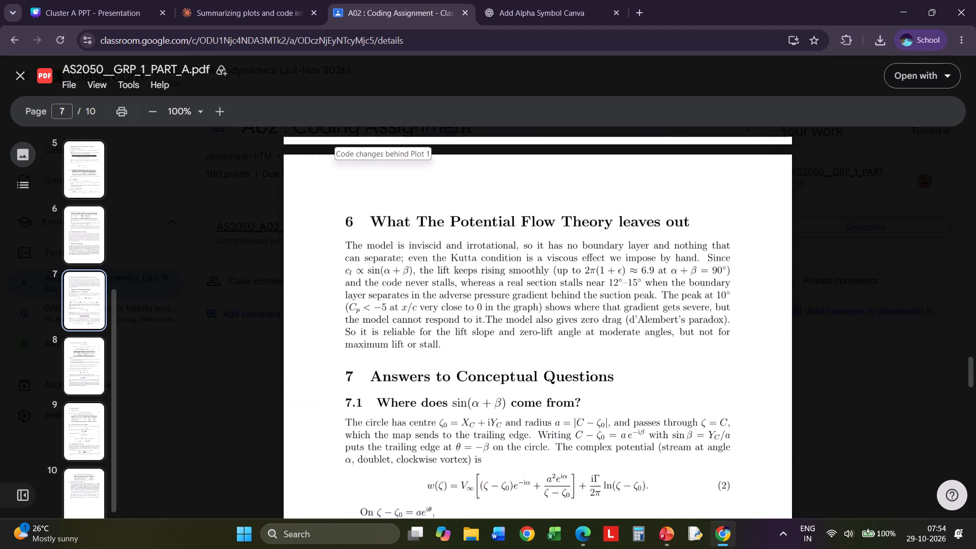
scroll(457, 341, "down", 9)
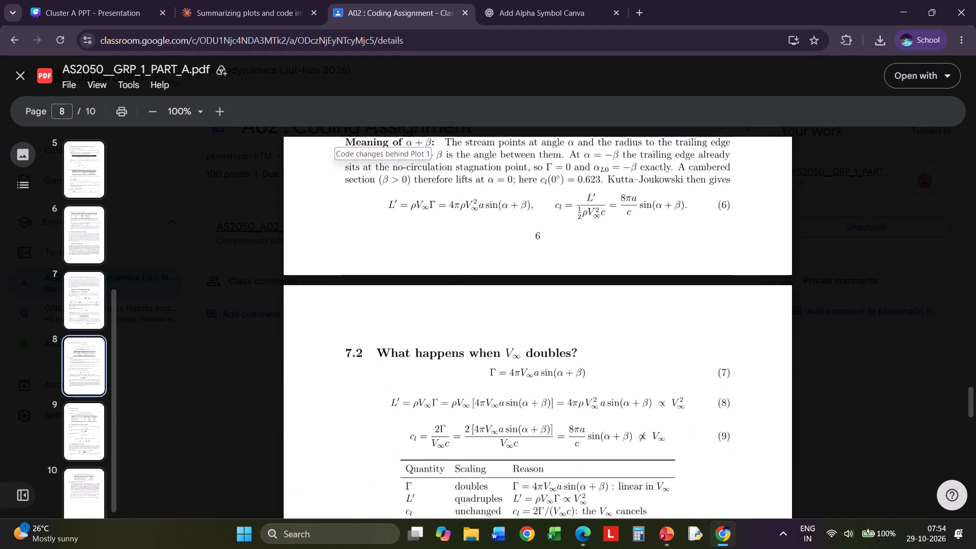
scroll(456, 341, "down", 5)
Switch to the Canva deck and look through the slides from Plot 2 and Inference to the "Moving Forward" slide.
left_click(120, 0)
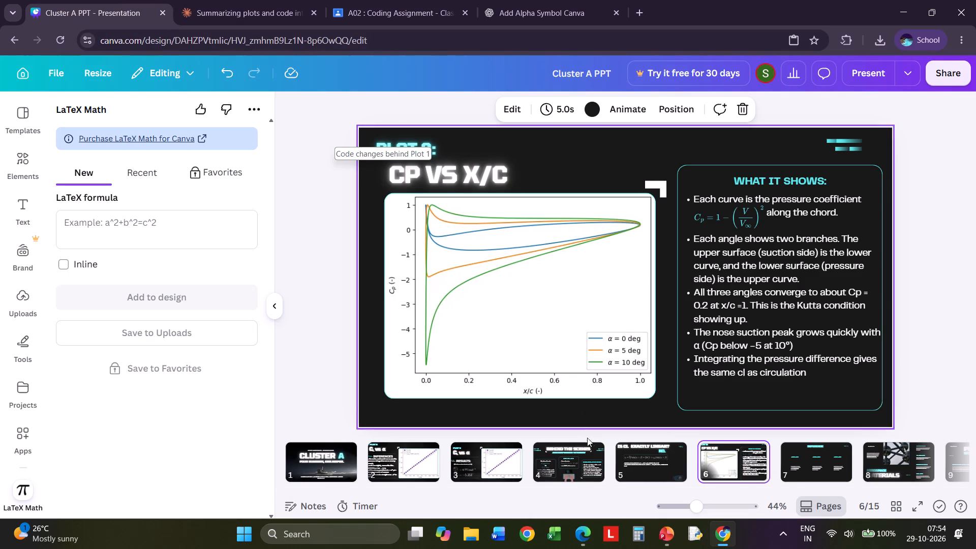
left_click(632, 459)
left_click(738, 455)
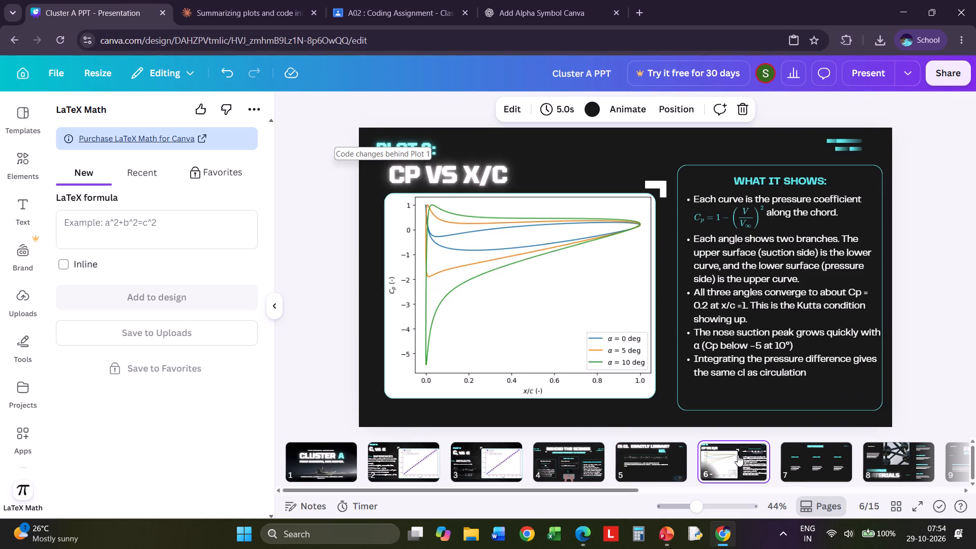
left_click(815, 456)
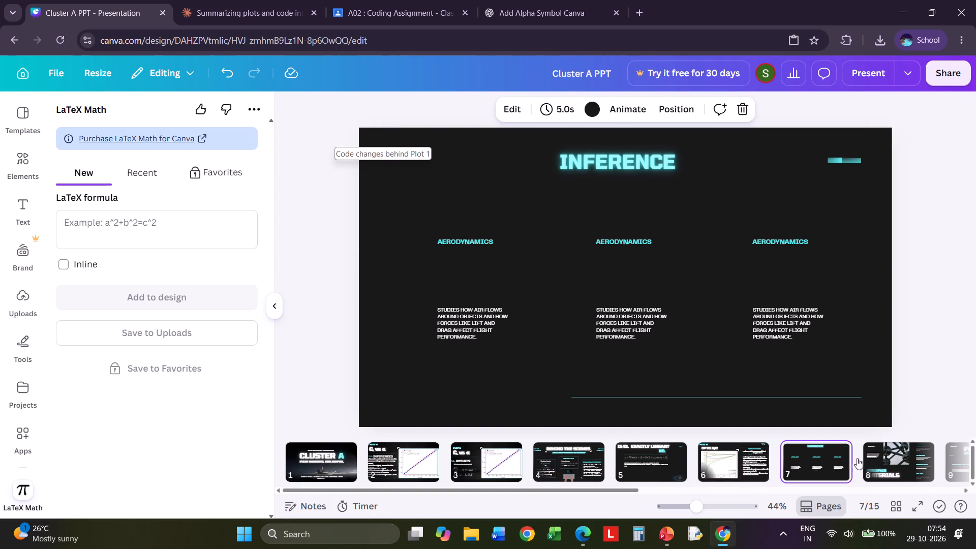
left_click(898, 456)
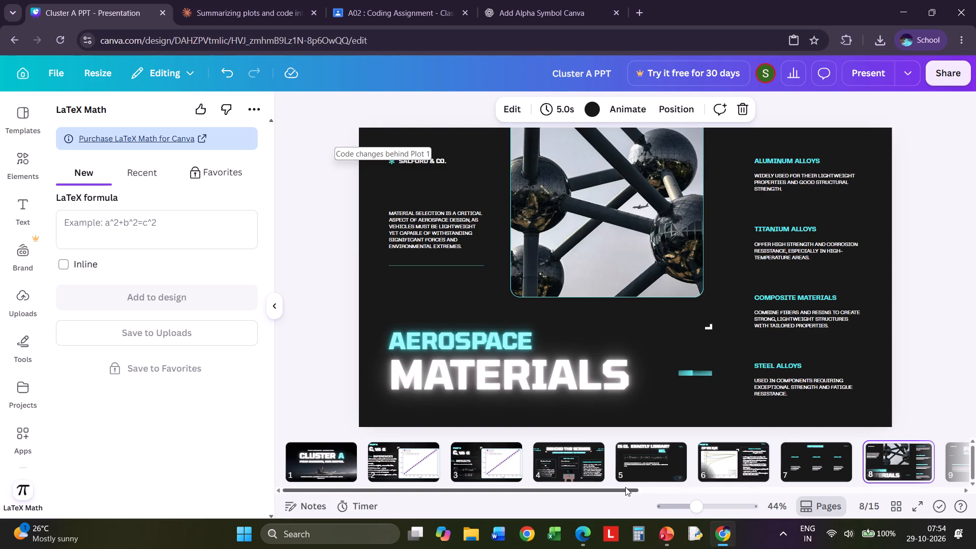
left_click_drag(625, 487, 685, 487)
left_click(764, 484)
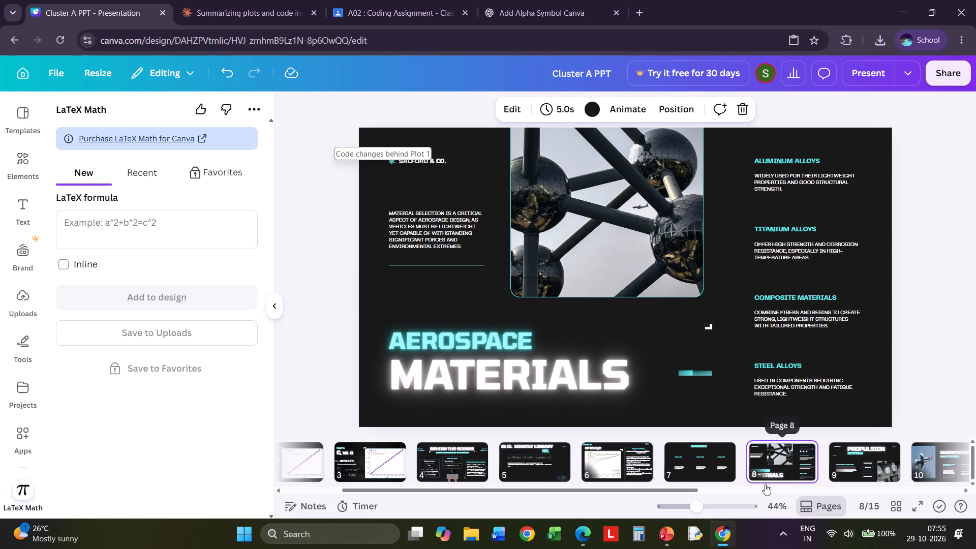
left_click(805, 469)
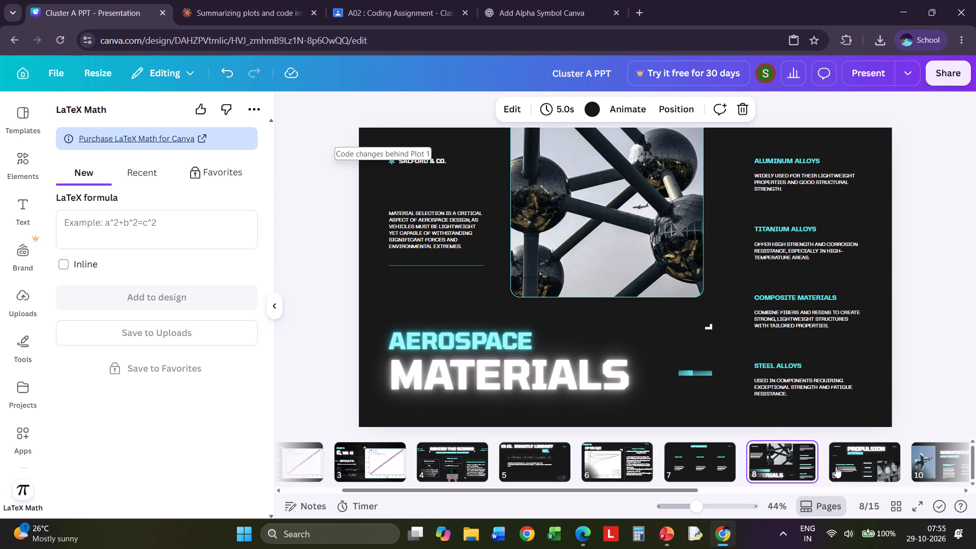
left_click(858, 464)
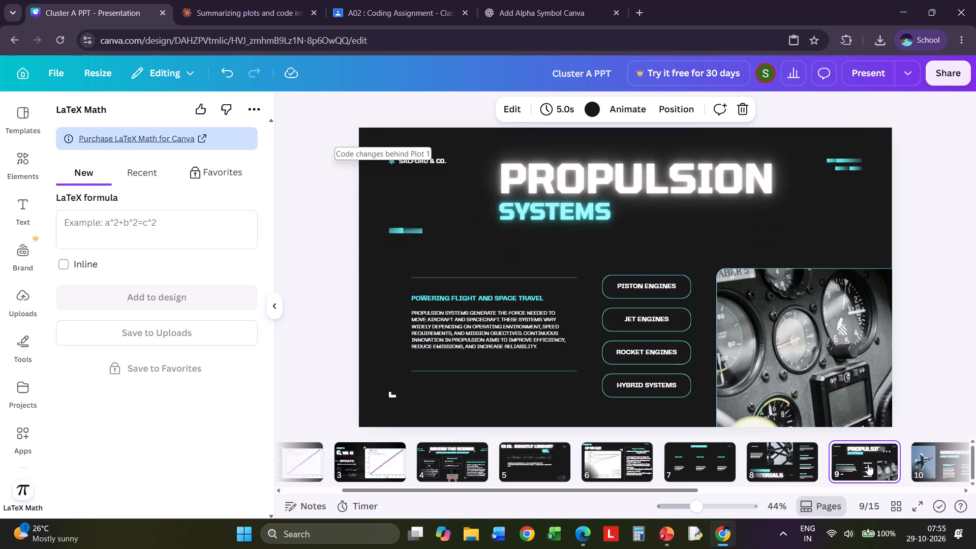
left_click_drag(672, 488, 677, 488)
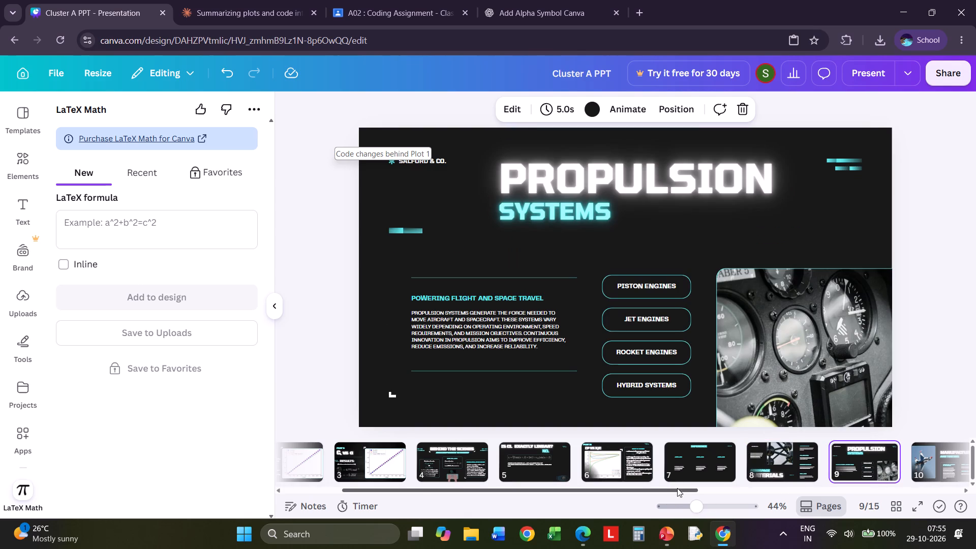
left_click_drag(677, 488, 753, 488)
left_click_drag(815, 485, 827, 485)
left_click(869, 466)
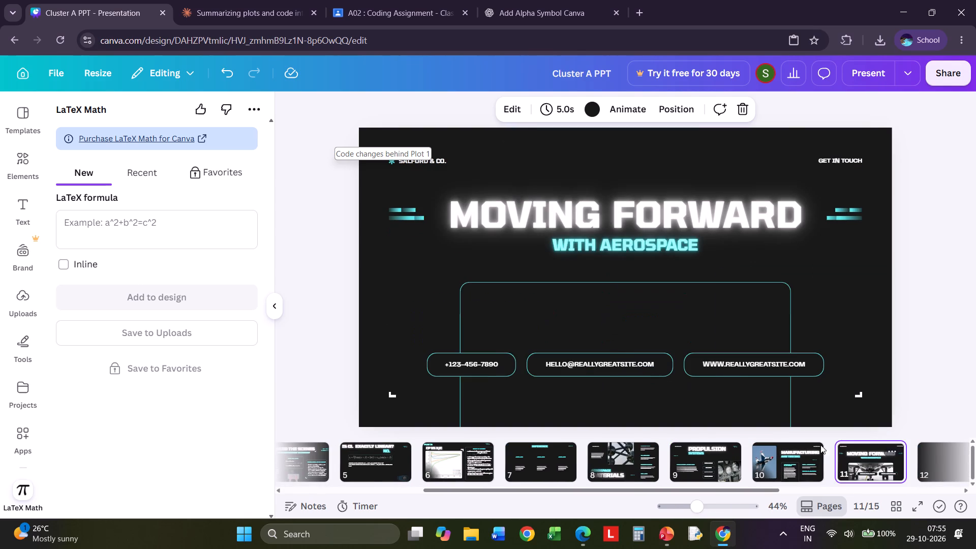
Delete the website address text and its rounded box from the "Moving Forward" slide.
left_click(722, 368)
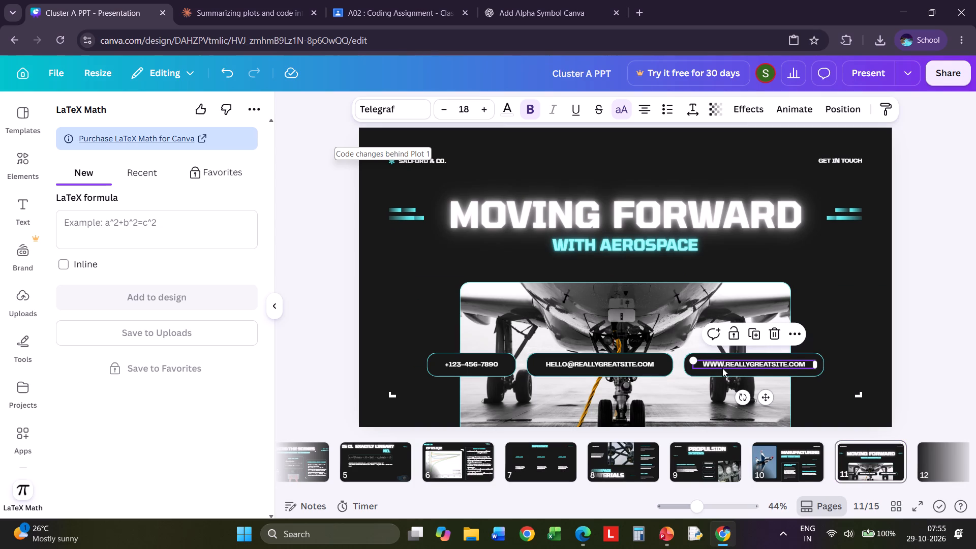
key("7")
left_click(857, 365)
left_click(820, 364)
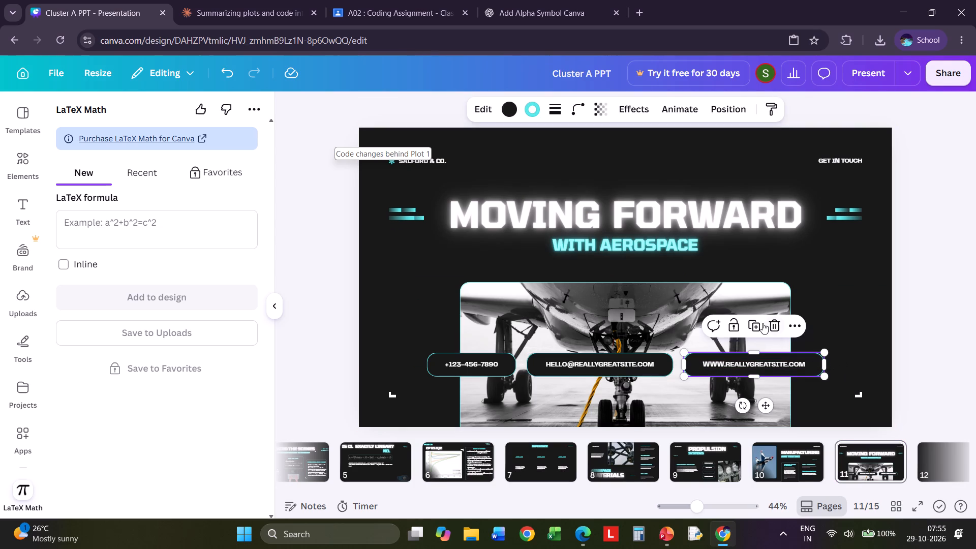
left_click(762, 323)
left_click(776, 329)
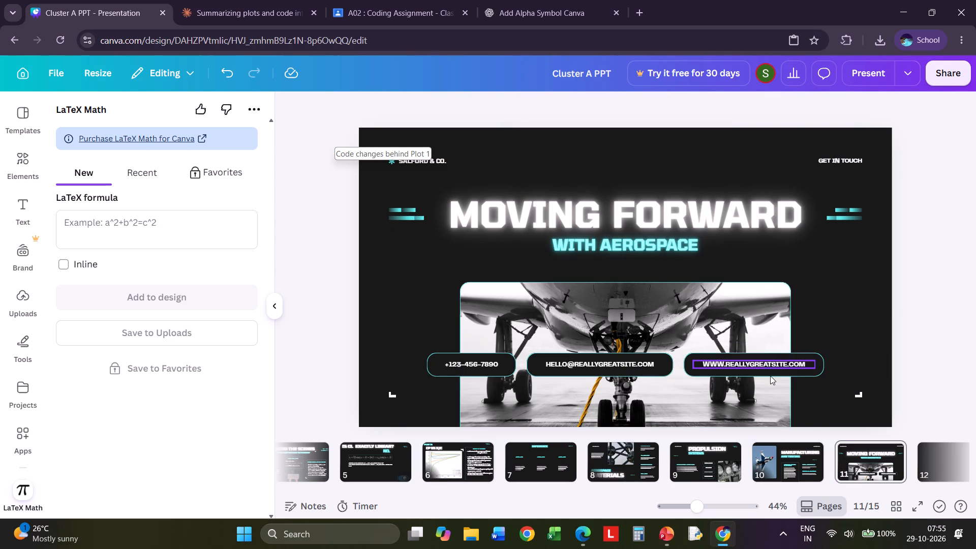
left_click(771, 368)
left_click(778, 335)
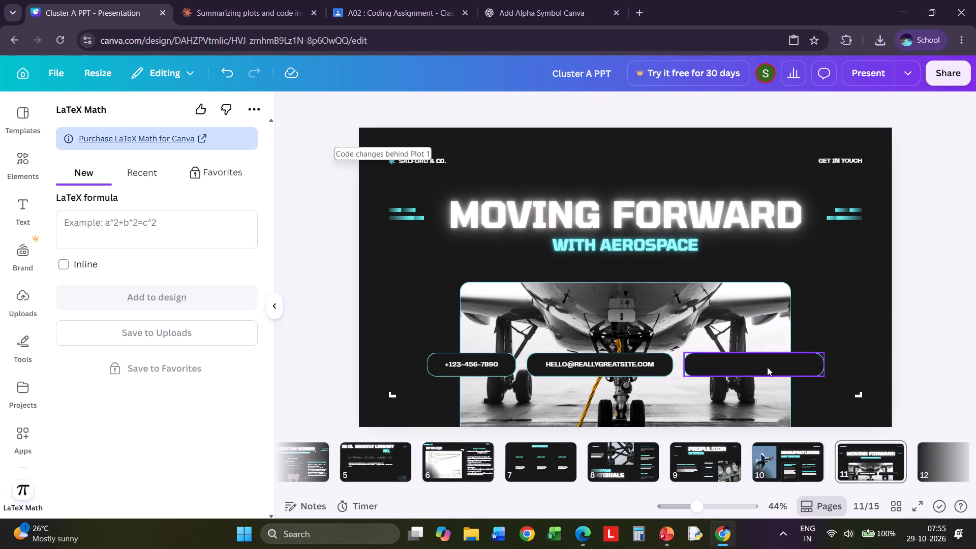
left_click(767, 367)
left_click(774, 325)
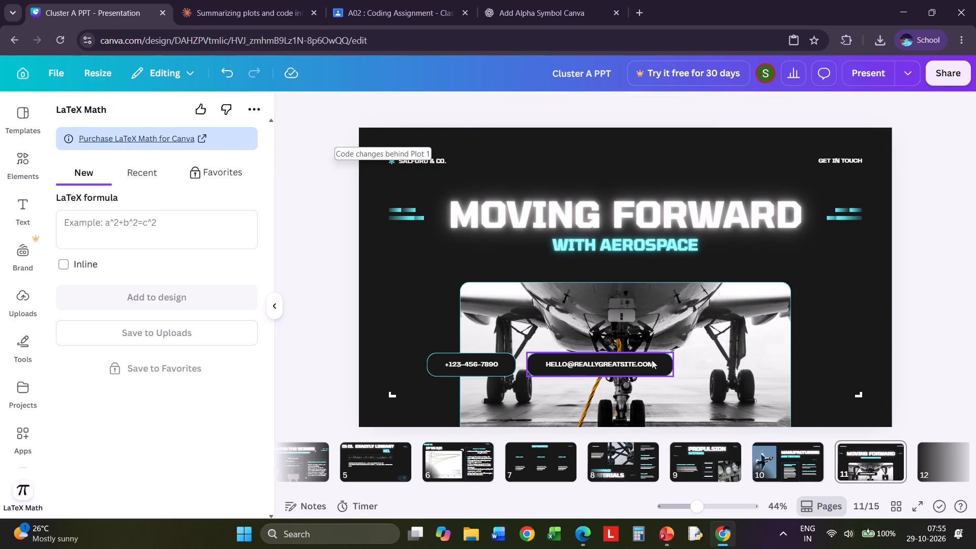
Delete the e-mail and phone placeholder texts and their rounded boxes from the "Moving Forward" slide.
left_click(652, 360)
left_click(619, 324)
left_click(600, 363)
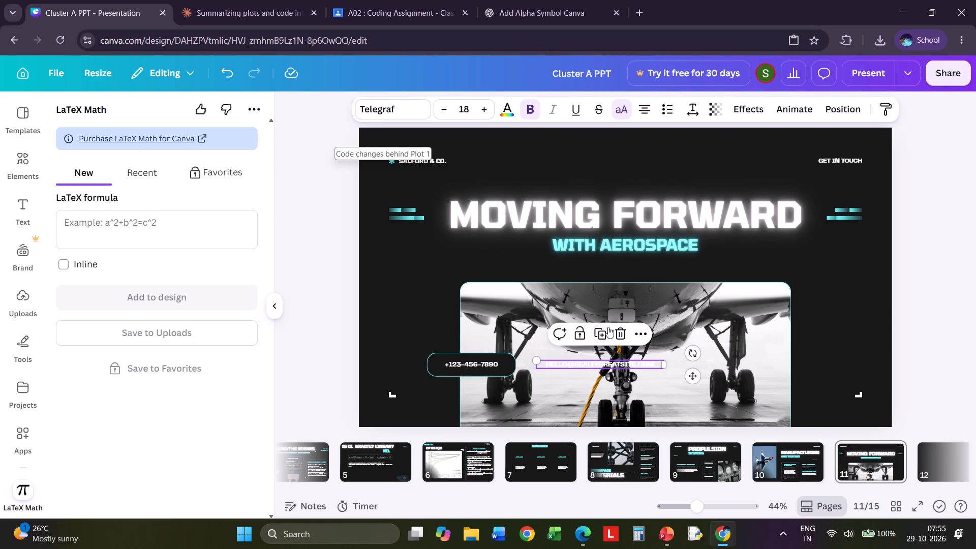
left_click(621, 332)
left_click(494, 360)
left_click(491, 323)
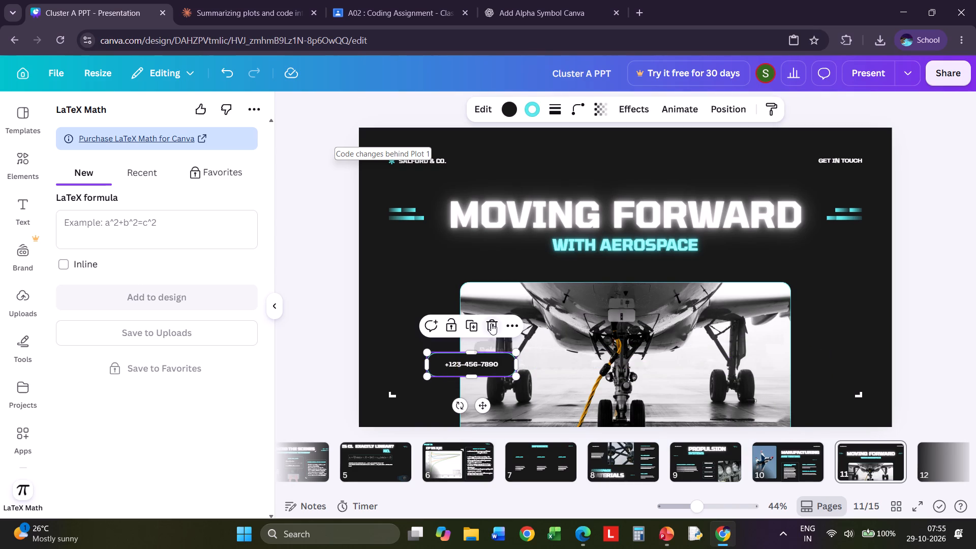
left_click(480, 363)
left_click(495, 330)
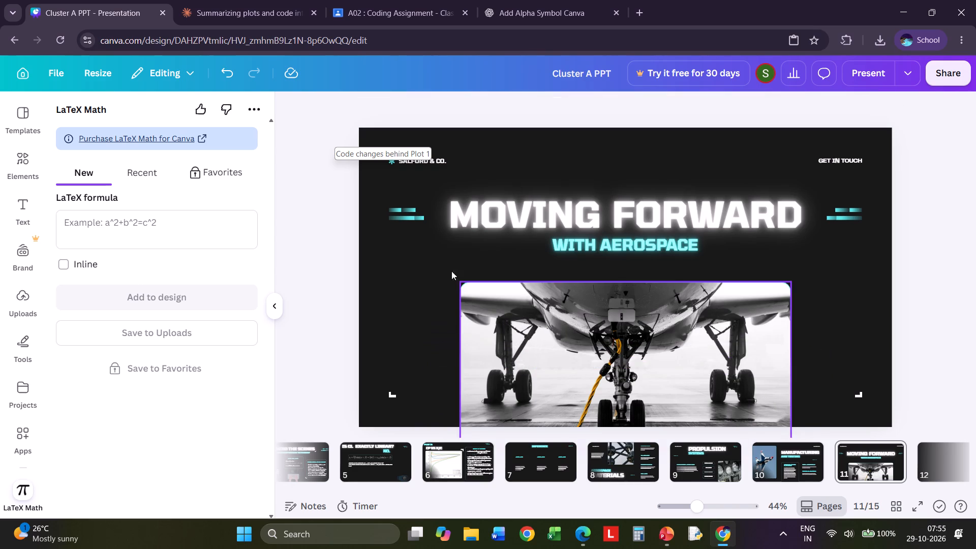
left_click(833, 161)
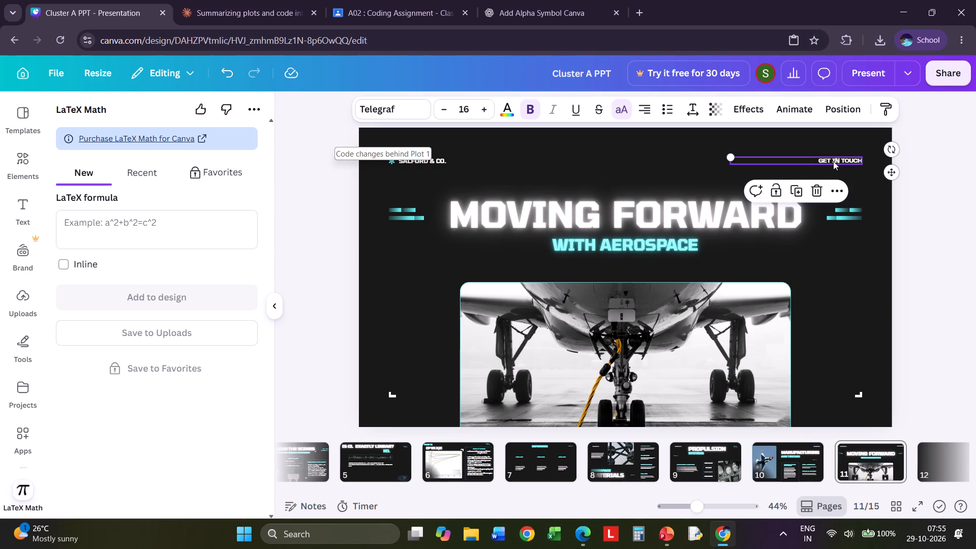
Delete the four blank slides, 12 to 15, at the end of the deck.
left_click_drag(670, 487, 862, 493)
left_click(833, 465)
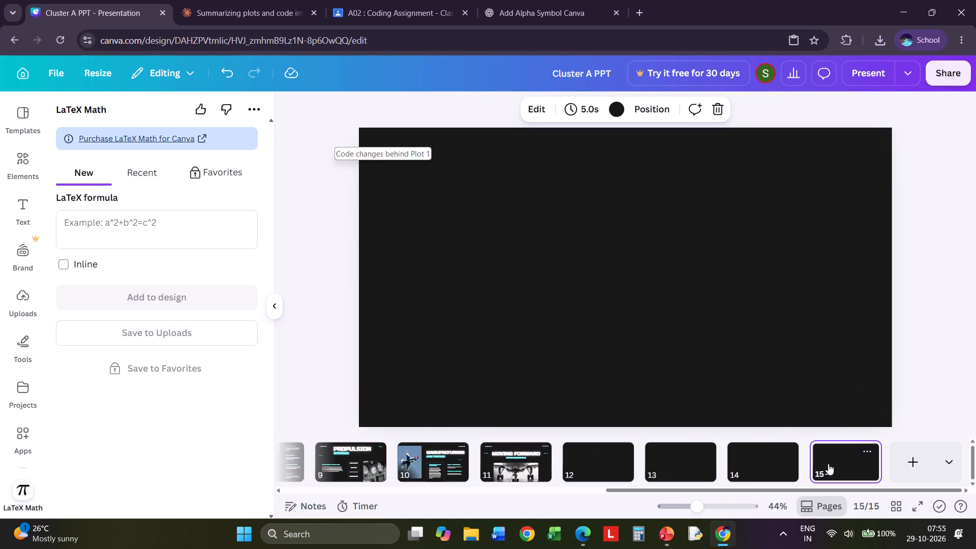
key("Delete")
left_click(767, 454)
key("Delete")
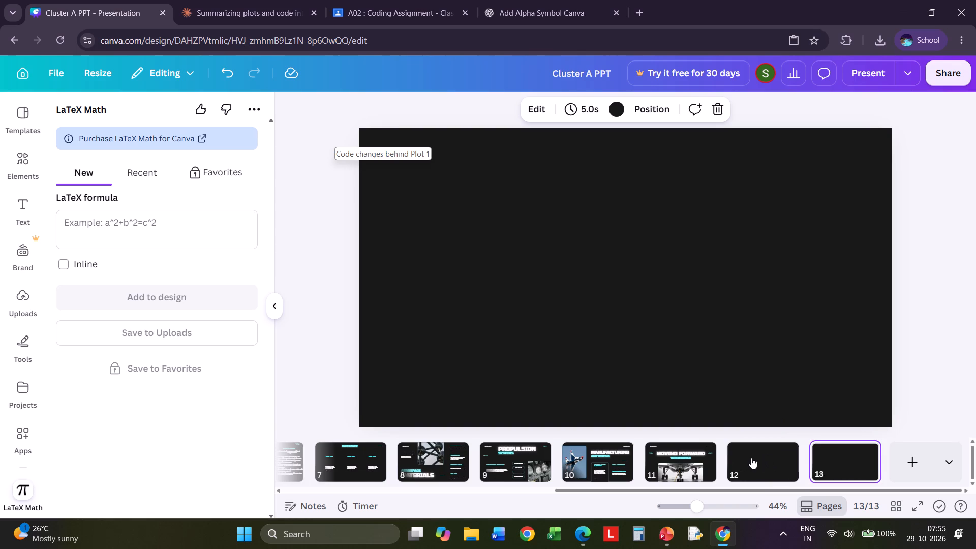
left_click(751, 457)
key("Delete")
left_click(817, 457)
key("Delete")
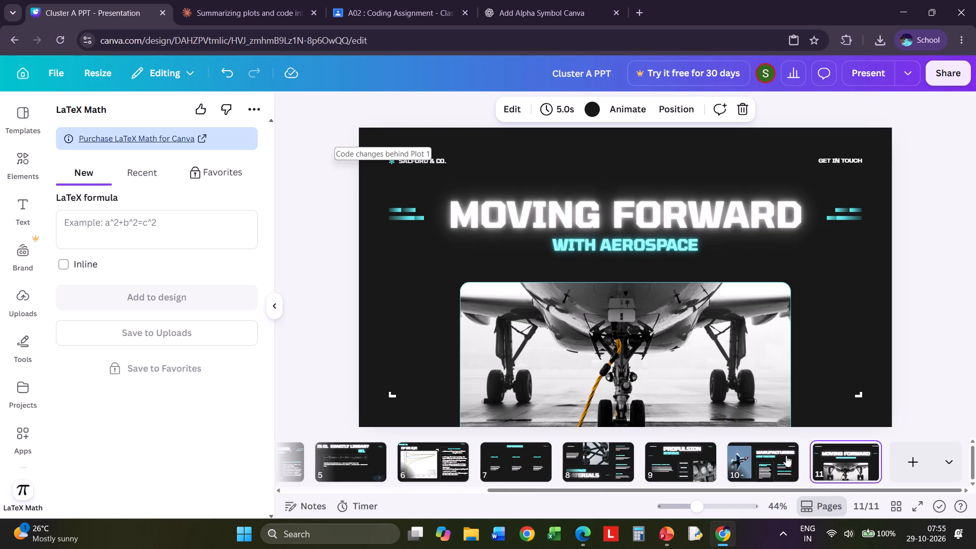
Move the "Moving Forward" slide to position 7, between the Plot 2 and Inference slides.
left_click(849, 464)
left_click_drag(849, 464, 628, 464)
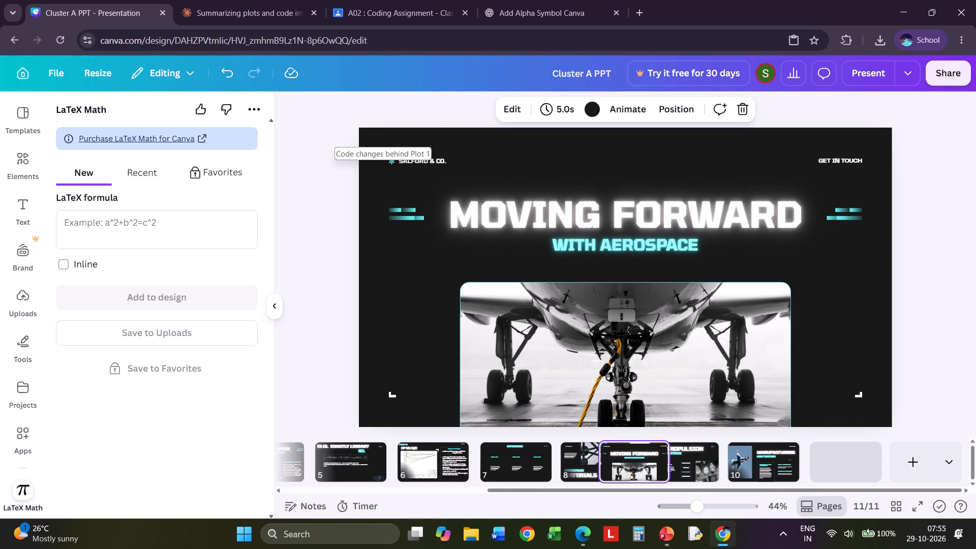
left_click_drag(628, 464, 491, 464)
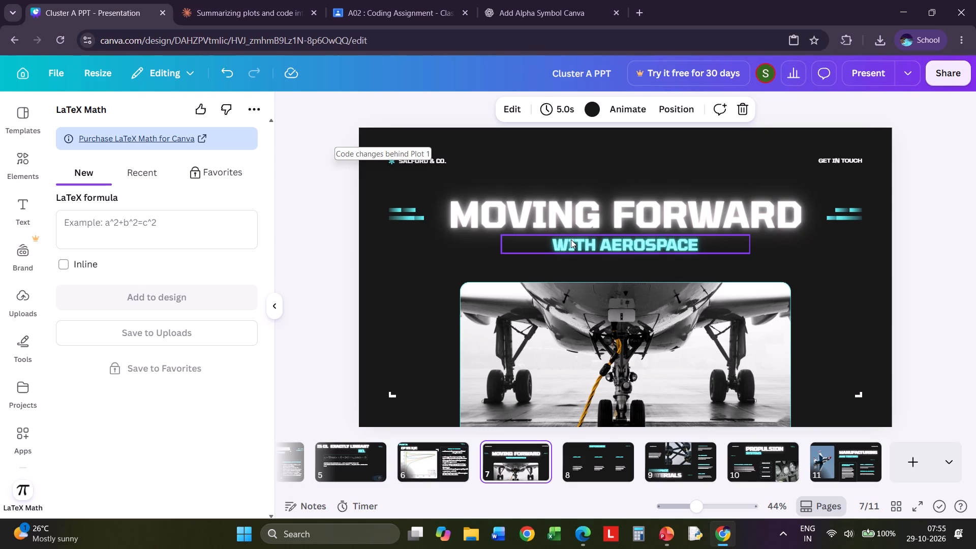
Replace the word "Aerospace" in the "Moving Forward" slide's subtitle with "concept questions".
left_click(645, 251)
left_click(678, 245)
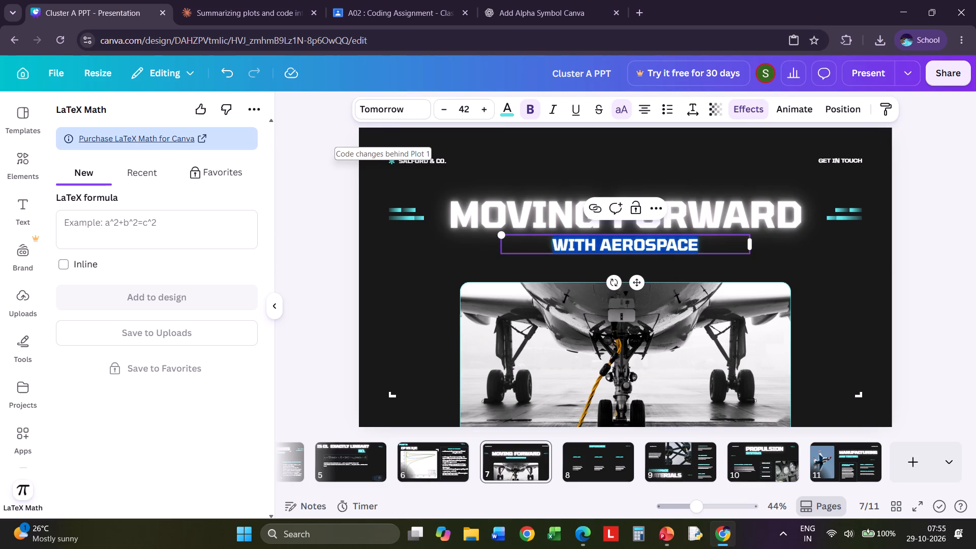
left_click(561, 245)
left_click(698, 245)
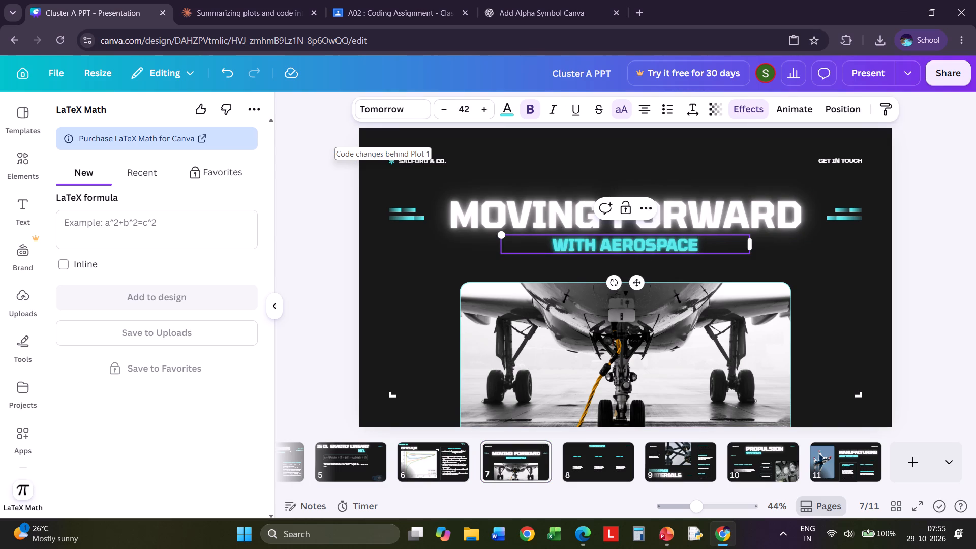
key("BackSpace")
key("BackSpace")
key("BackSpace")
key("BackSpace")
key("BackSpace")
key("BackSpace")
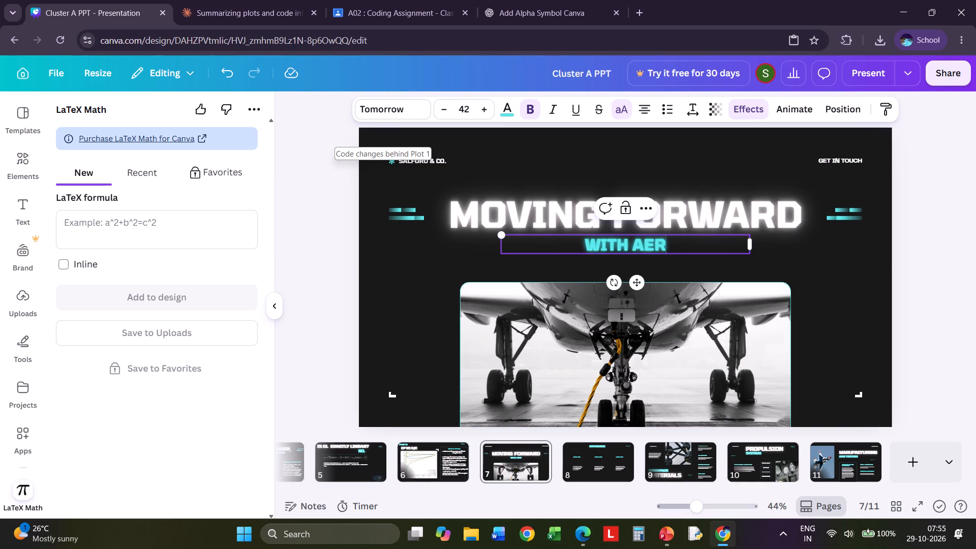
key("BackSpace")
key("BackSpace")
key("BackSpace")
type("concept")
key("space")
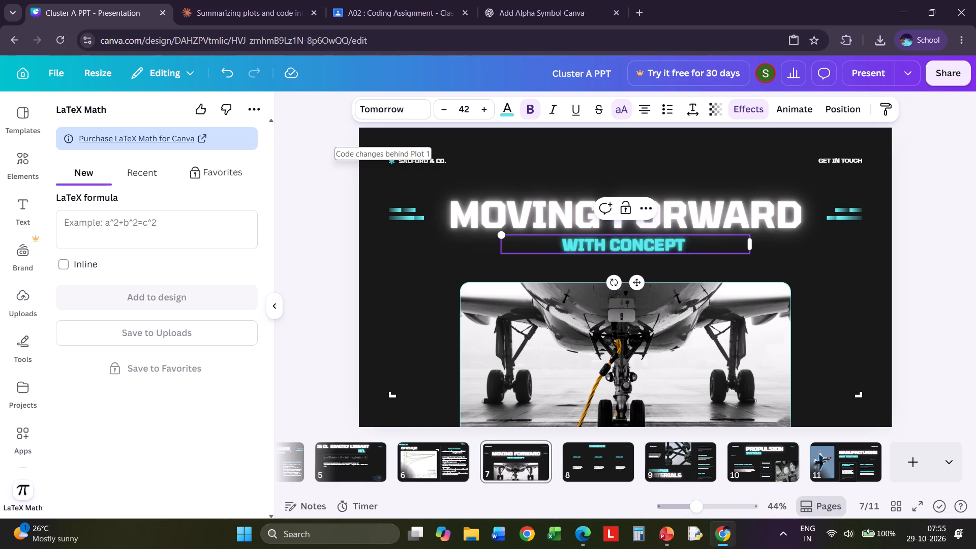
type("questions")
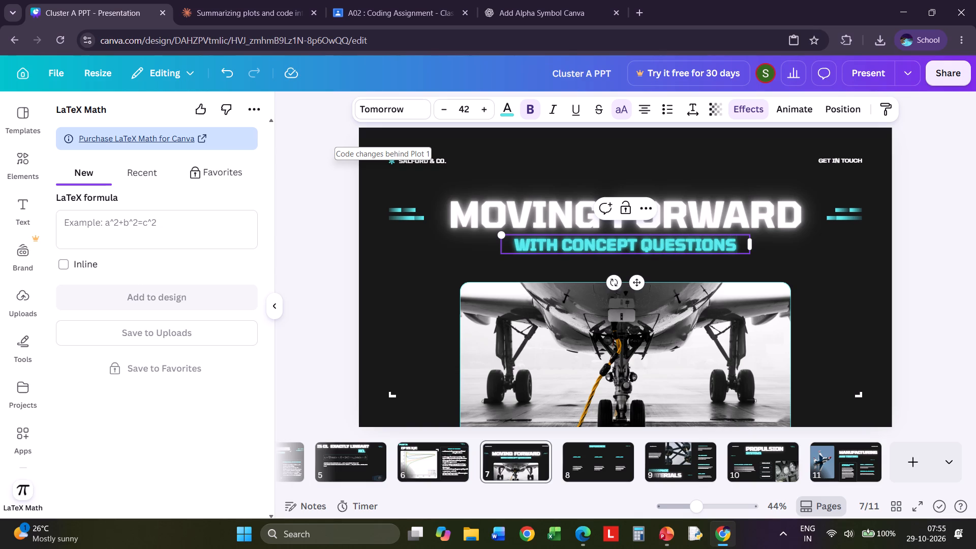
Change the subtitle's opening word "With" to "to", so that it reads "to concept questions".
left_click(562, 245)
key("BackSpace")
key("BackSpace")
key("BackSpace")
key("BackSpace")
key("BackSpace")
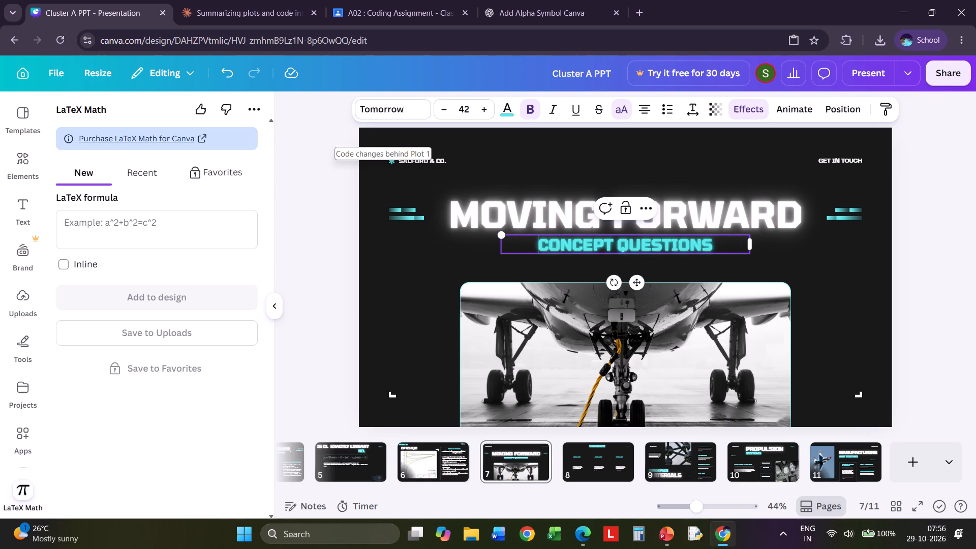
type("to")
key("space")
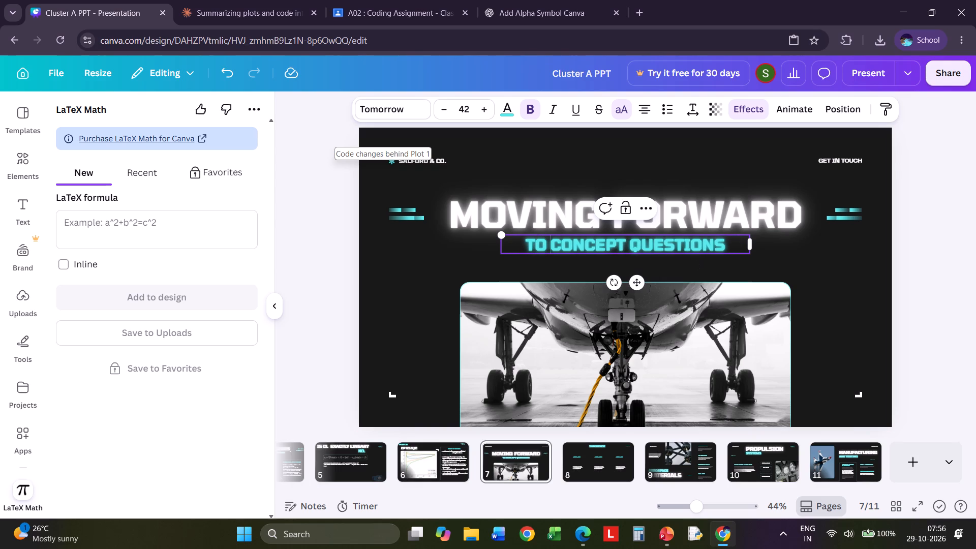
left_click(902, 255)
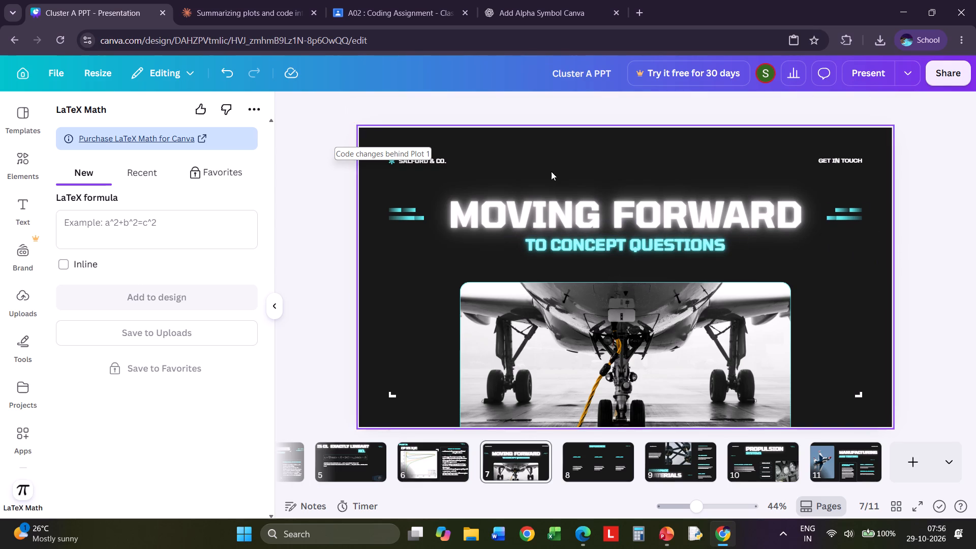
Delete the "Salford & Co." text, the "Get in touch" text and the small star logo from the "Moving Forward" slide.
left_click(432, 161)
left_click(443, 195)
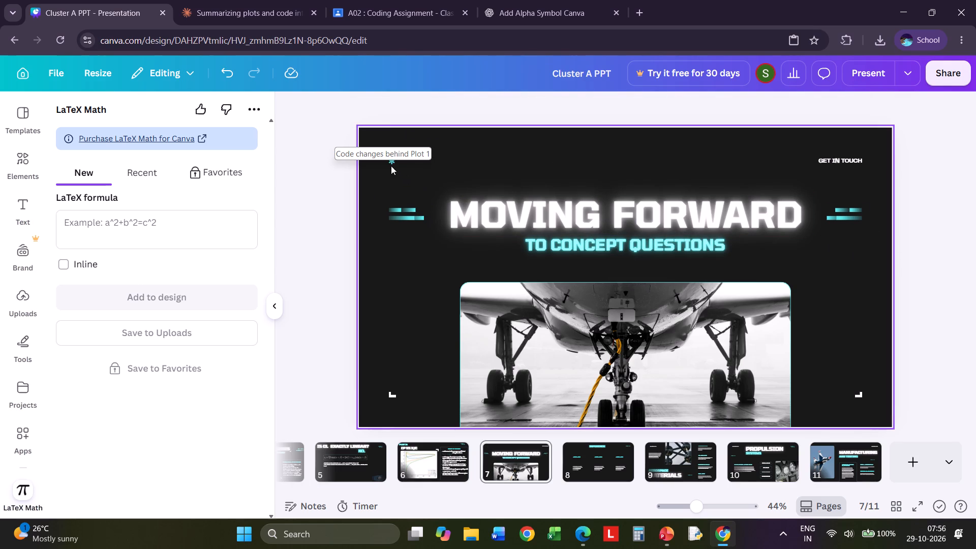
left_click(827, 157)
left_click(817, 181)
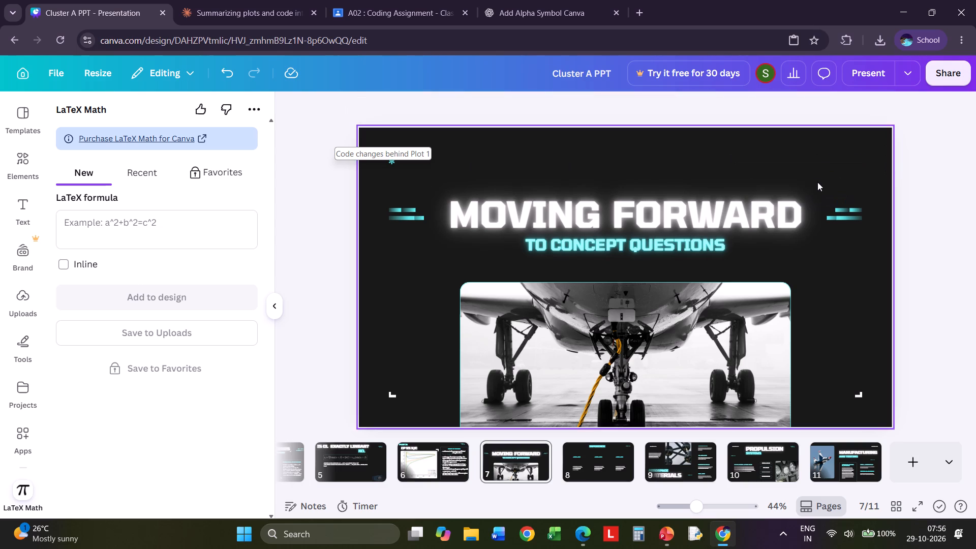
left_click(929, 168)
left_click(394, 164)
left_click(411, 194)
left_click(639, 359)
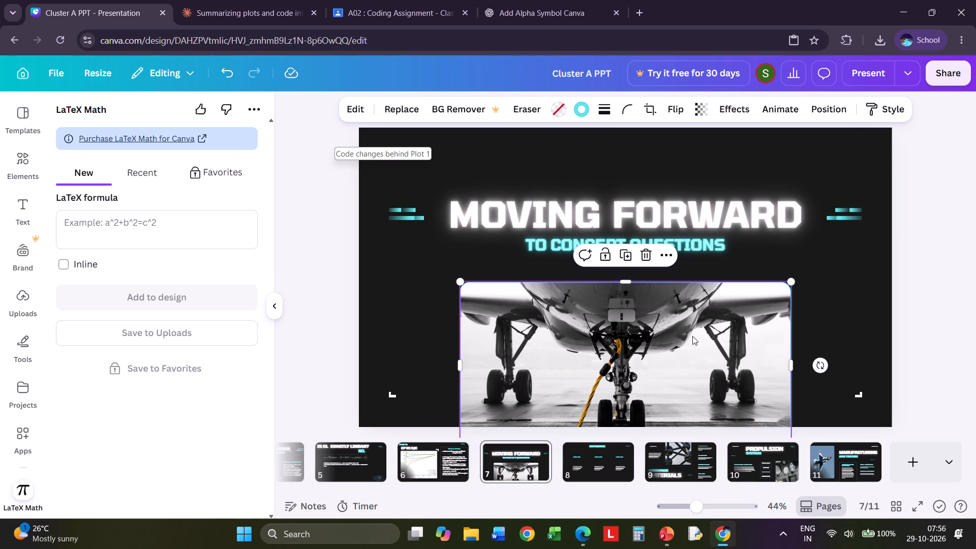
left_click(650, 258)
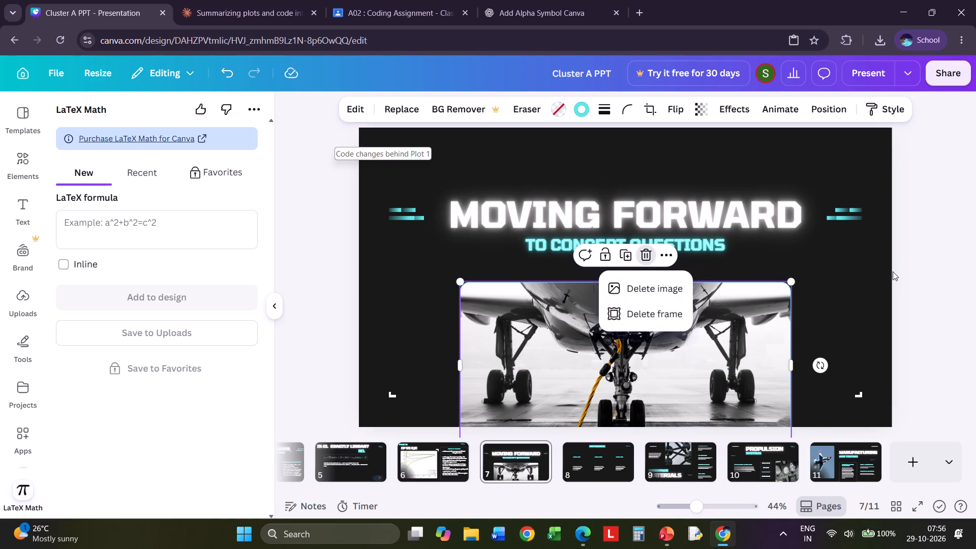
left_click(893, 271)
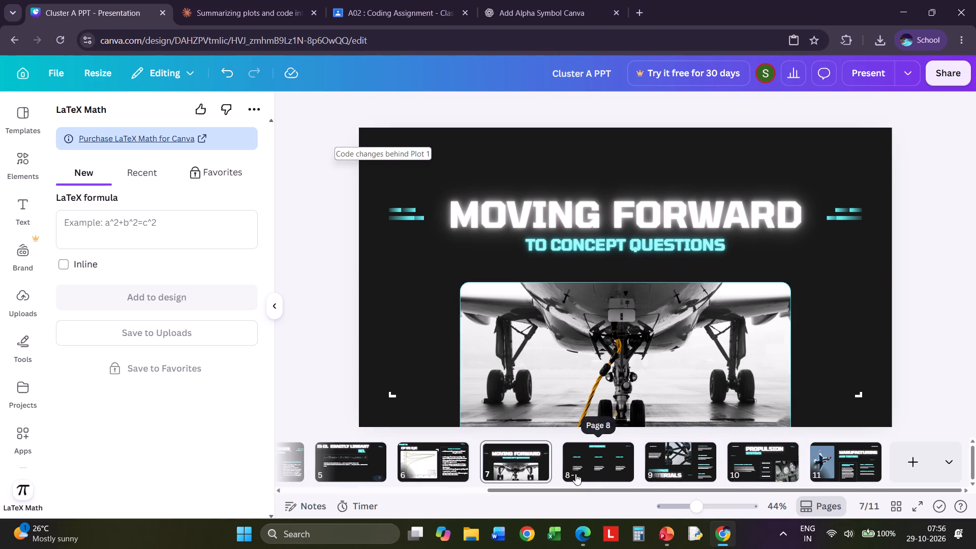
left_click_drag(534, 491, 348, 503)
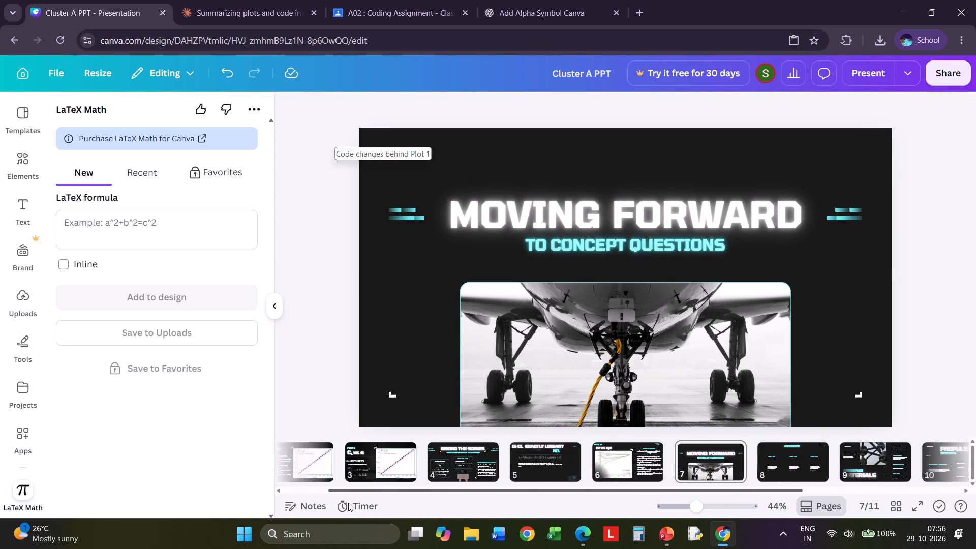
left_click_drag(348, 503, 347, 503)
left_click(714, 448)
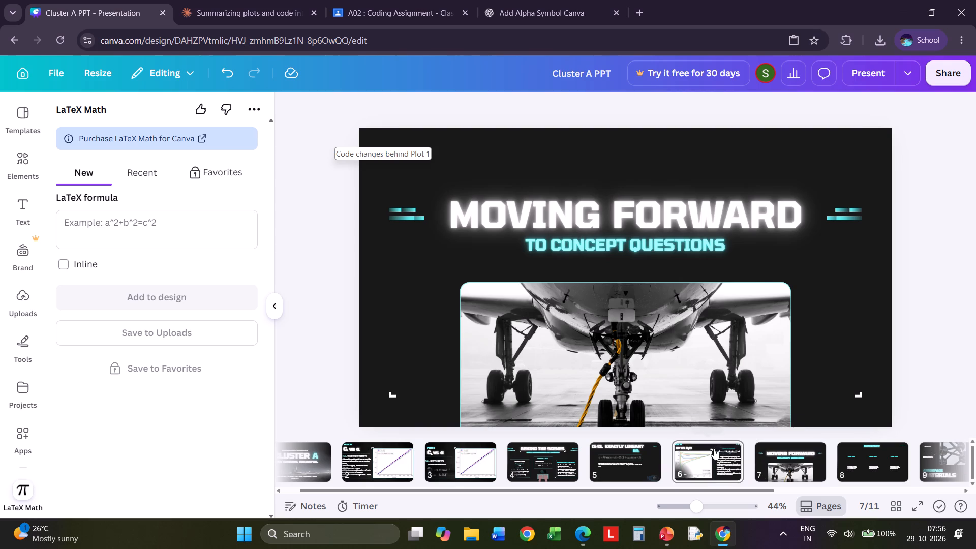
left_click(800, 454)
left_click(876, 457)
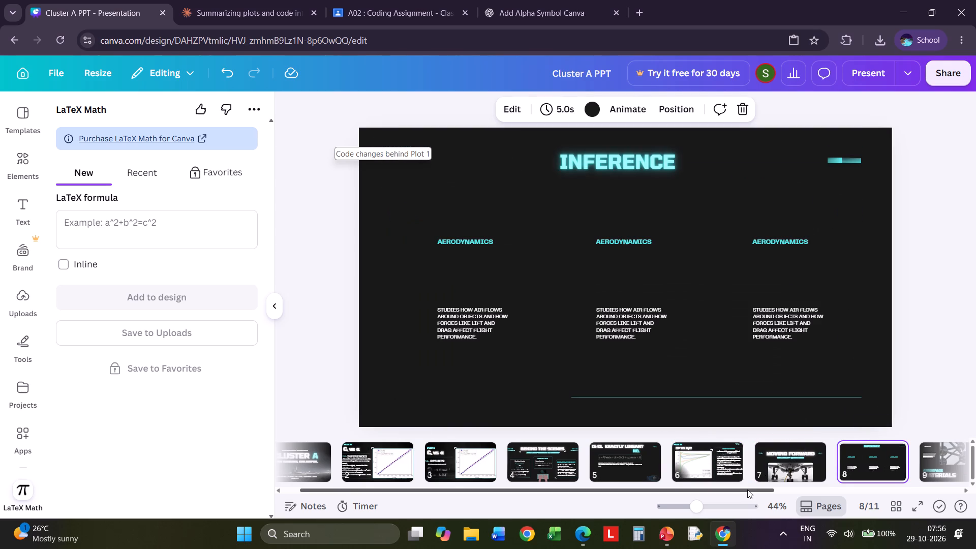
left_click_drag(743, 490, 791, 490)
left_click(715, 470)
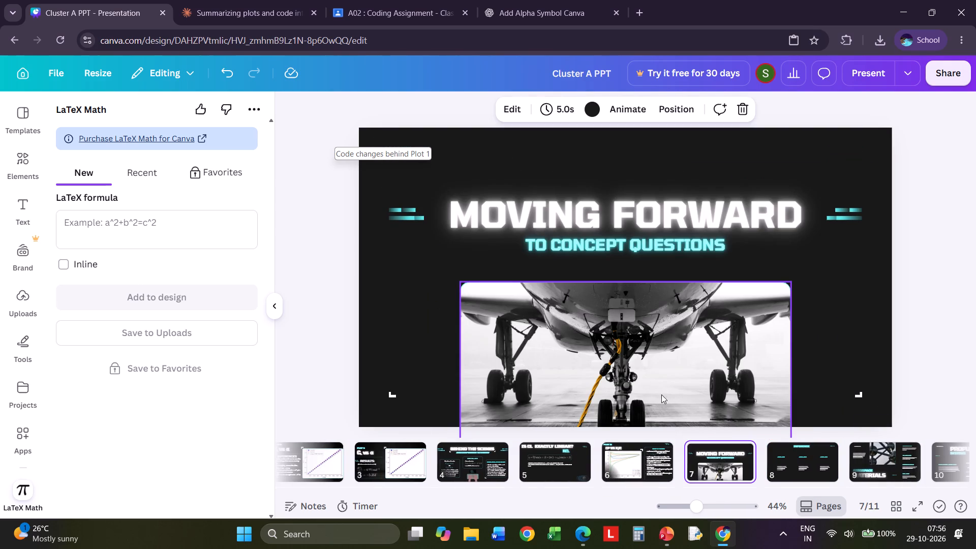
Delete the aircraft landing-gear image from the "Moving Forward" slide, keeping its frame.
left_click(658, 361)
left_click(642, 253)
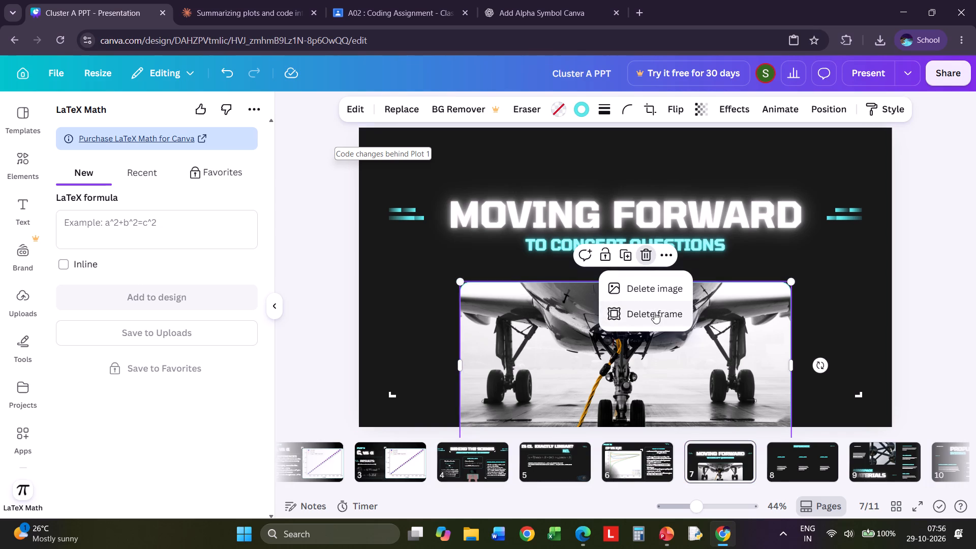
left_click(658, 292)
left_click(898, 273)
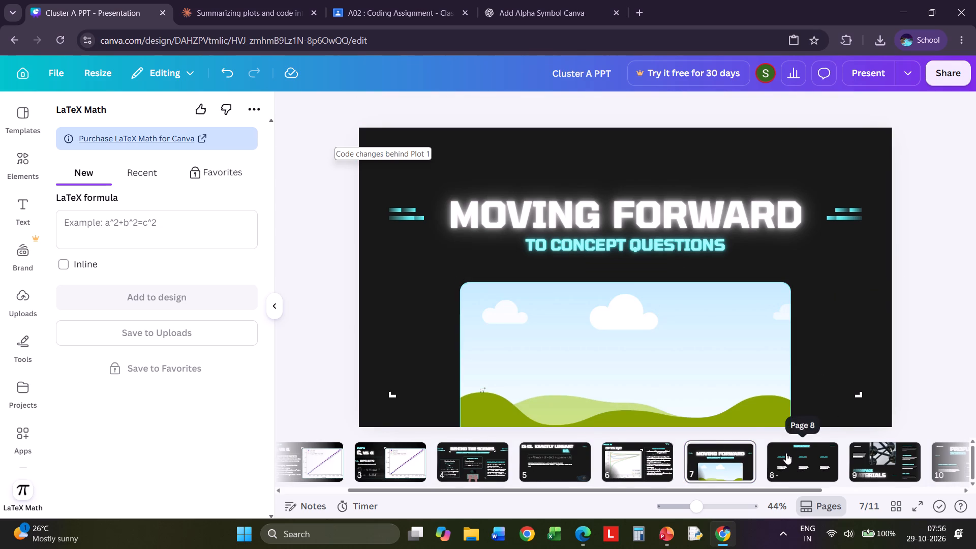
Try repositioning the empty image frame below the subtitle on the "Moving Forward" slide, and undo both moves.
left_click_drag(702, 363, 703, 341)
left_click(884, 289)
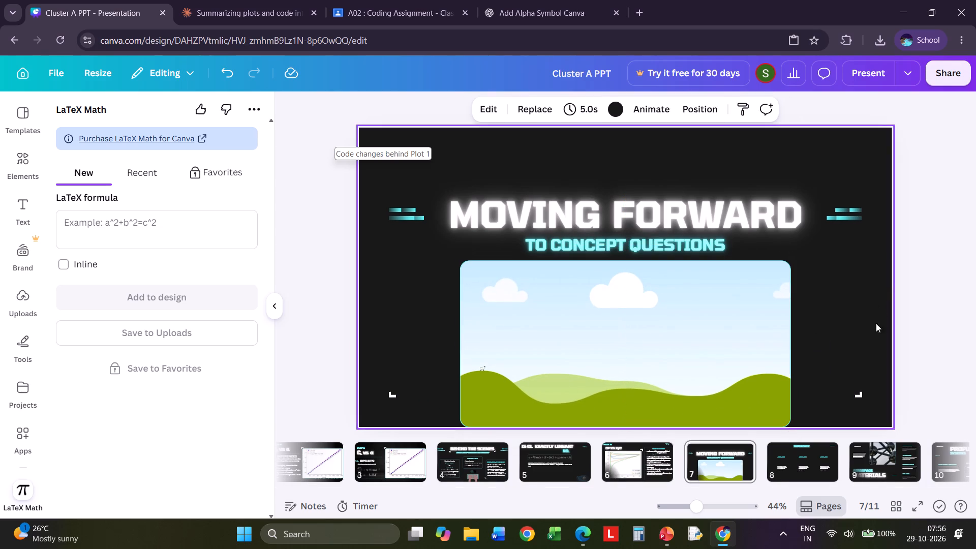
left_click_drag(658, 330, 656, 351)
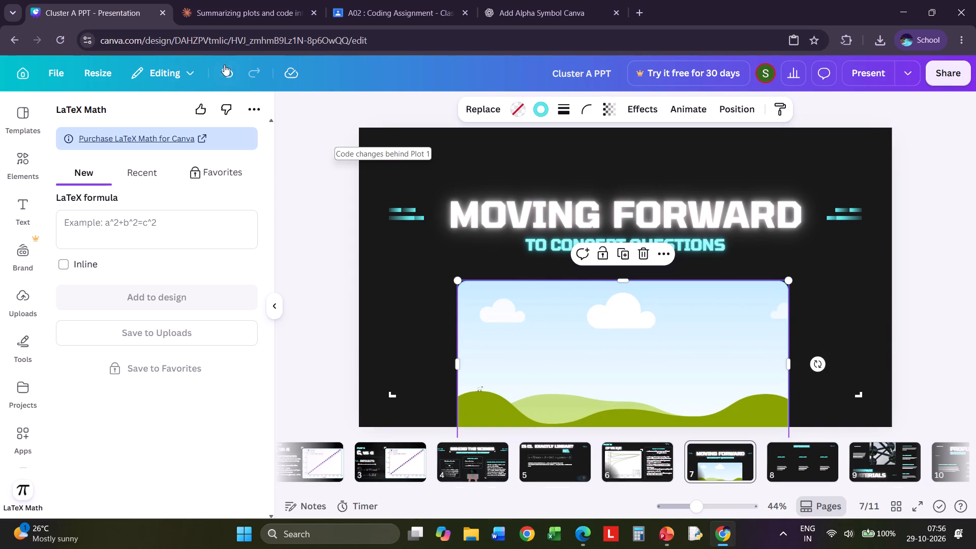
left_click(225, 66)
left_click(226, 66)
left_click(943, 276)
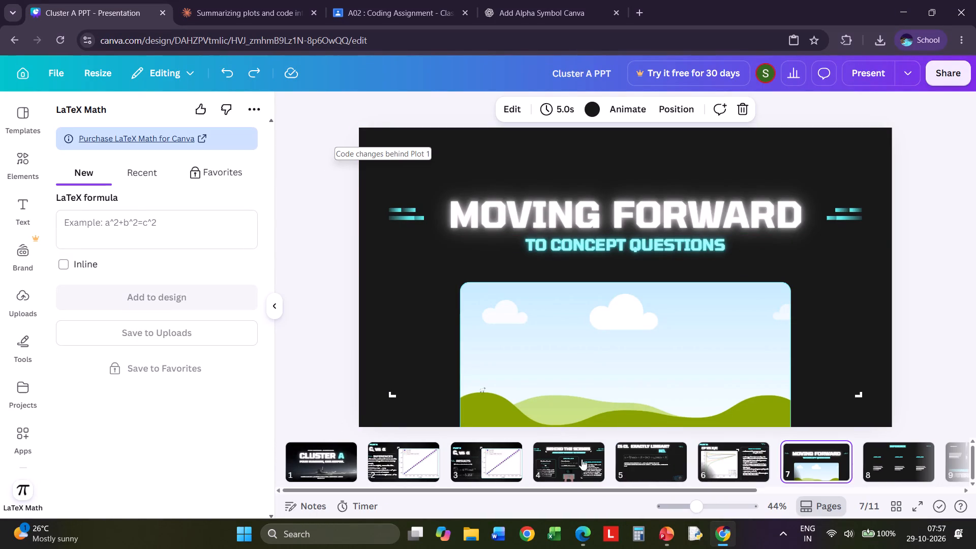
left_click(401, 449)
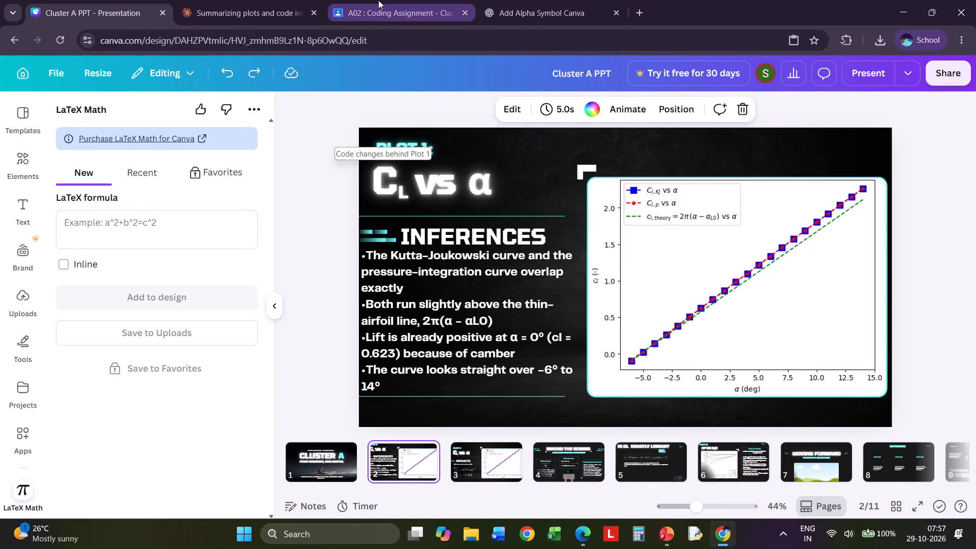
left_click(388, 0)
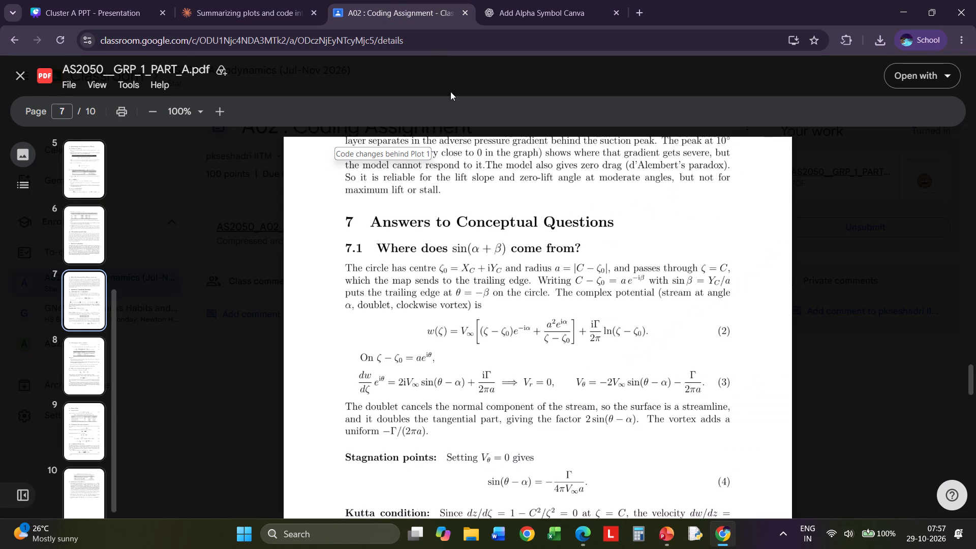
scroll(476, 215, "up", 4)
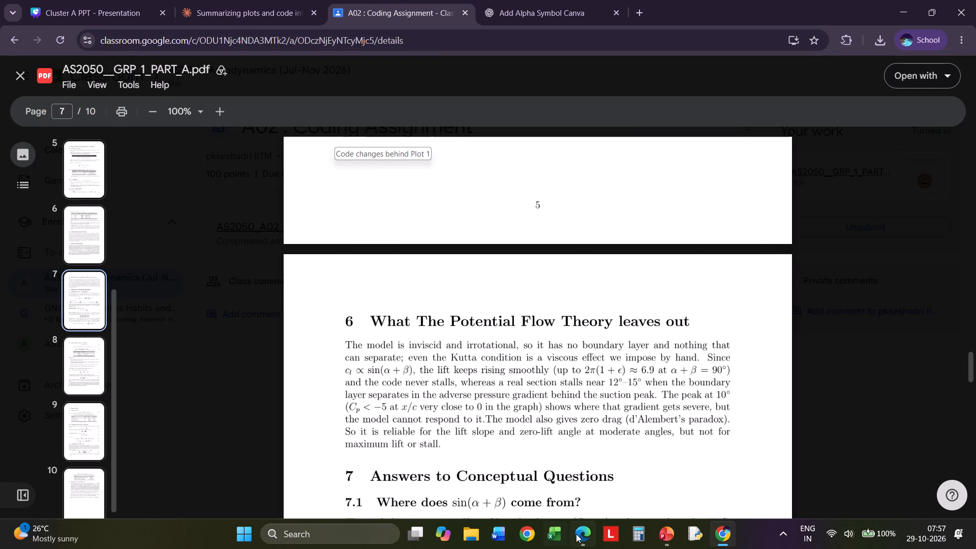
Open the 1_AS2050_A02_PartA_Coding PDF from the a2 folder and read the "Group 1 — Angle of attack" requirements.
left_click(576, 534)
left_click(471, 535)
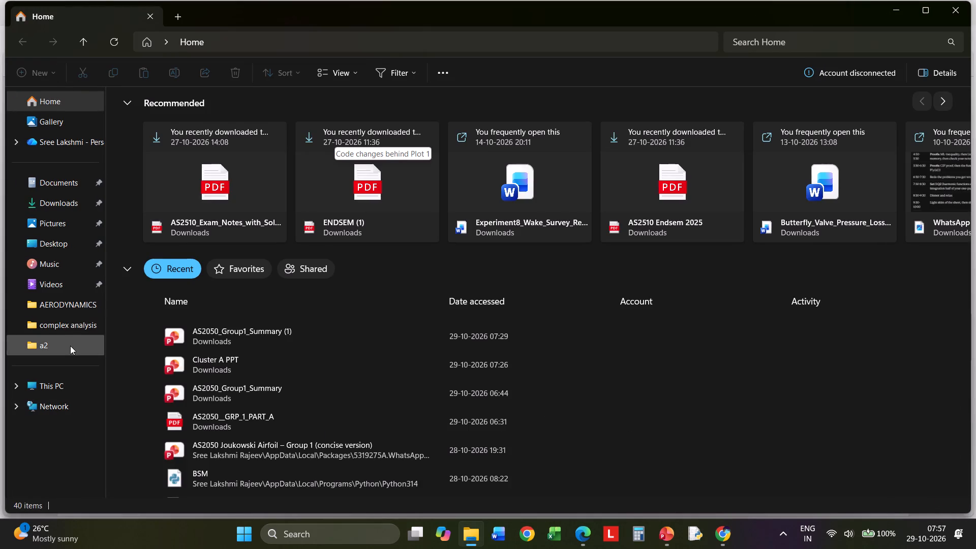
left_click(70, 346)
double_click(161, 172)
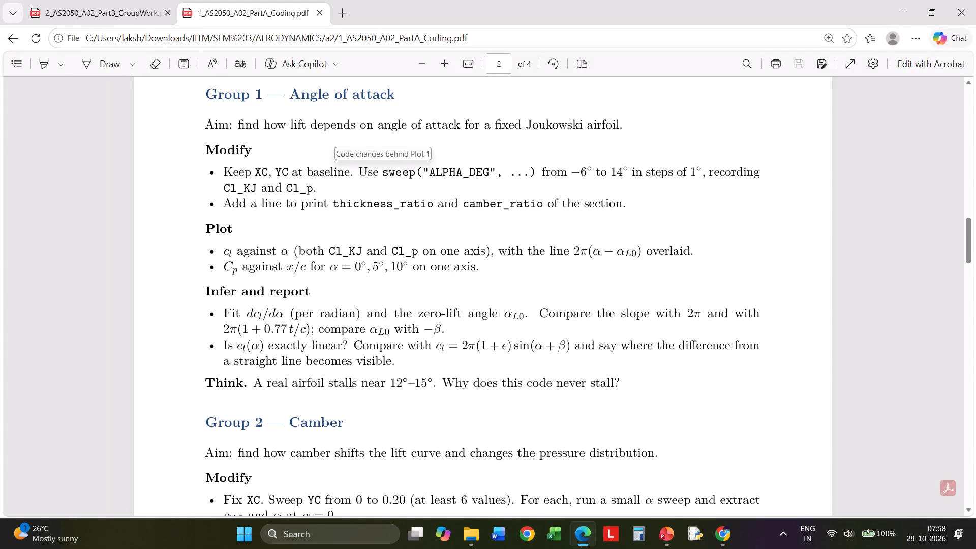
scroll(258, 327, "down", 3)
scroll(258, 327, "up", 3)
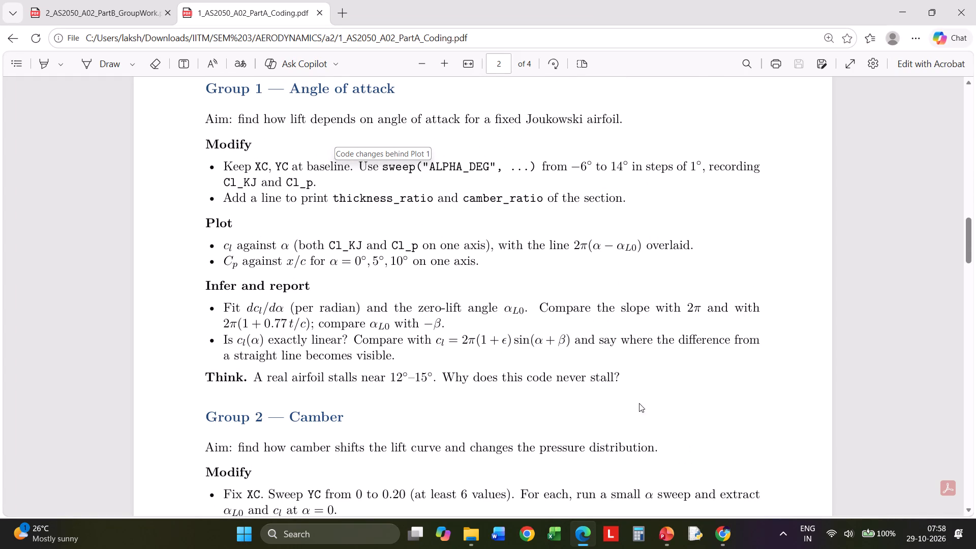
Return to the Cluster A PPT deck and look through the slides from "Moving Forward" to "Aerospace Materials".
left_click(730, 530)
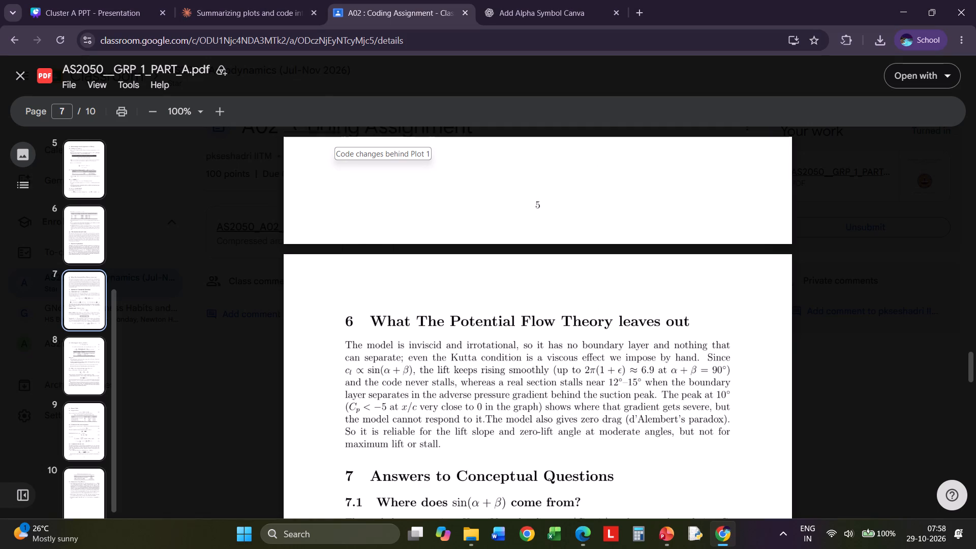
left_click(128, 0)
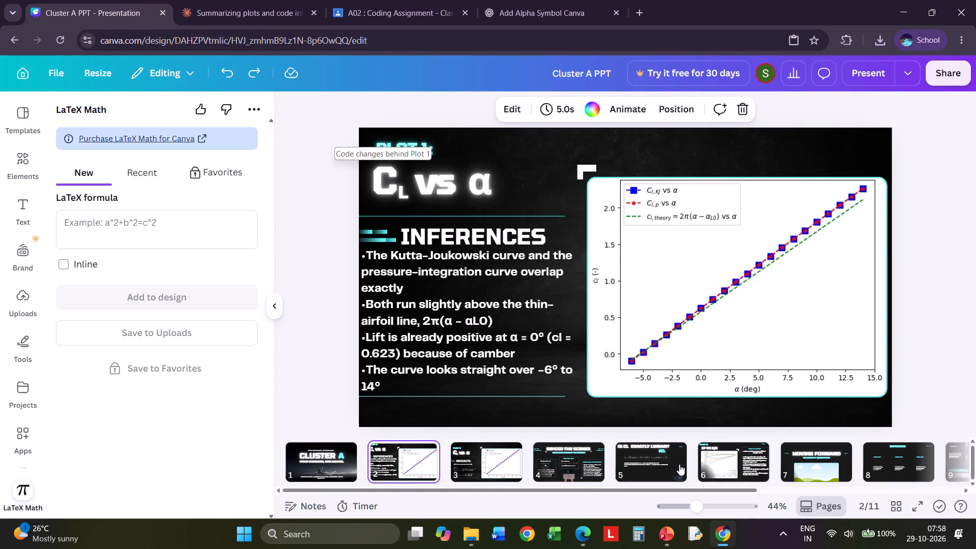
left_click(825, 453)
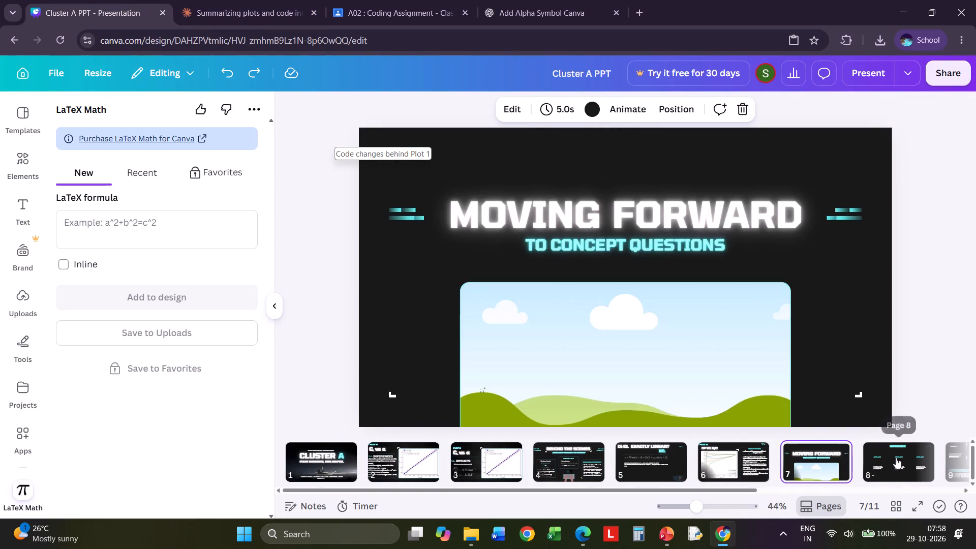
left_click(896, 457)
left_click(801, 459)
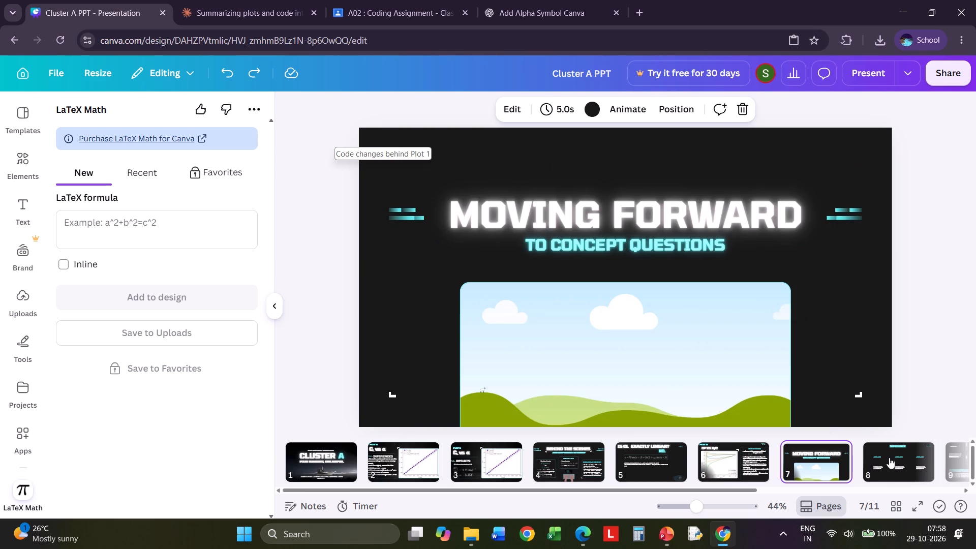
left_click_drag(740, 488, 744, 487)
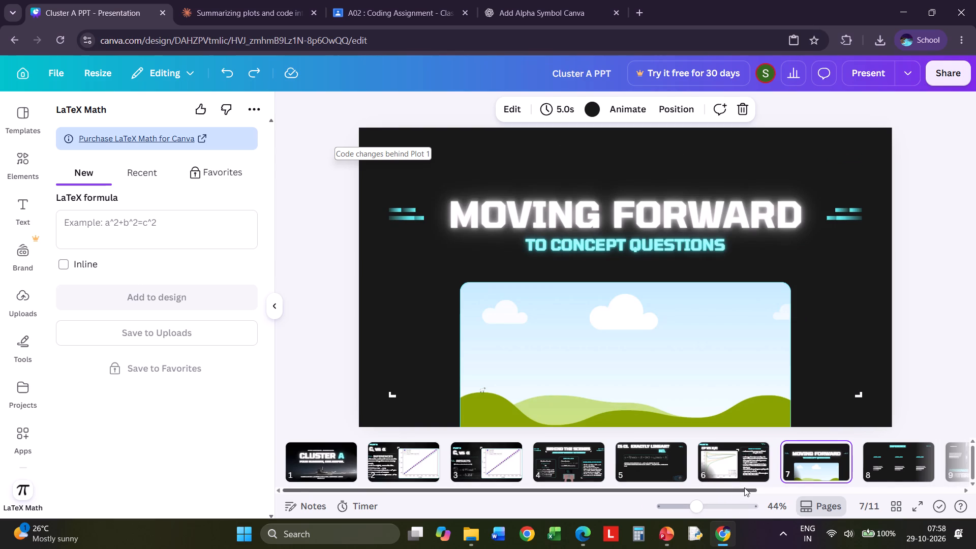
left_click_drag(744, 487, 798, 487)
left_click_drag(831, 486, 916, 485)
left_click(906, 469)
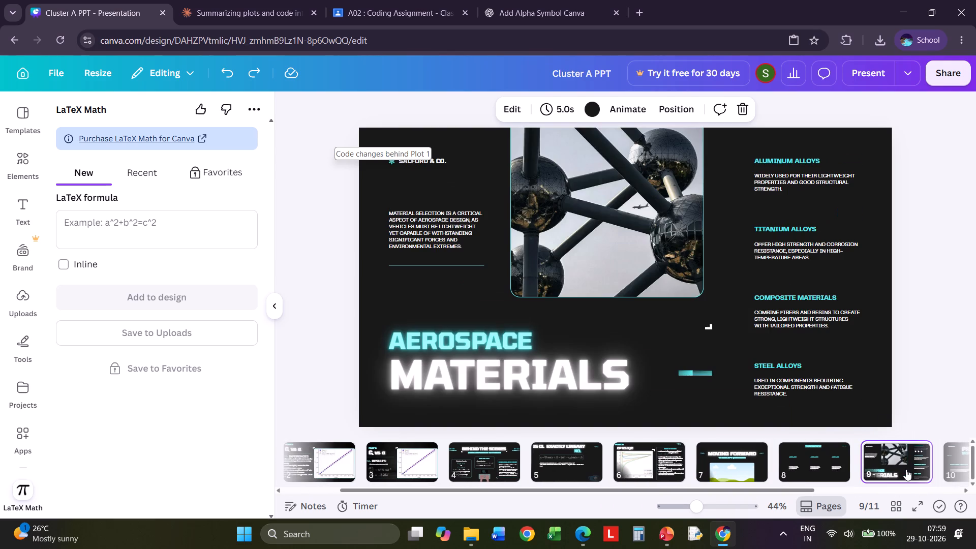
Duplicate the three-column Inference slide and place the copy between the Cp vs x/c plot slide and the "Moving Forward" slide.
left_click(822, 468)
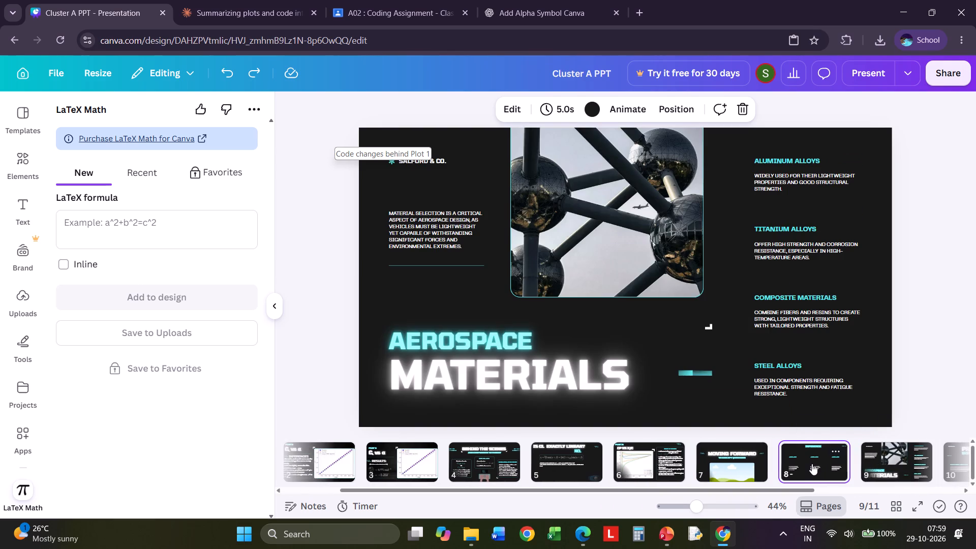
right_click(812, 464)
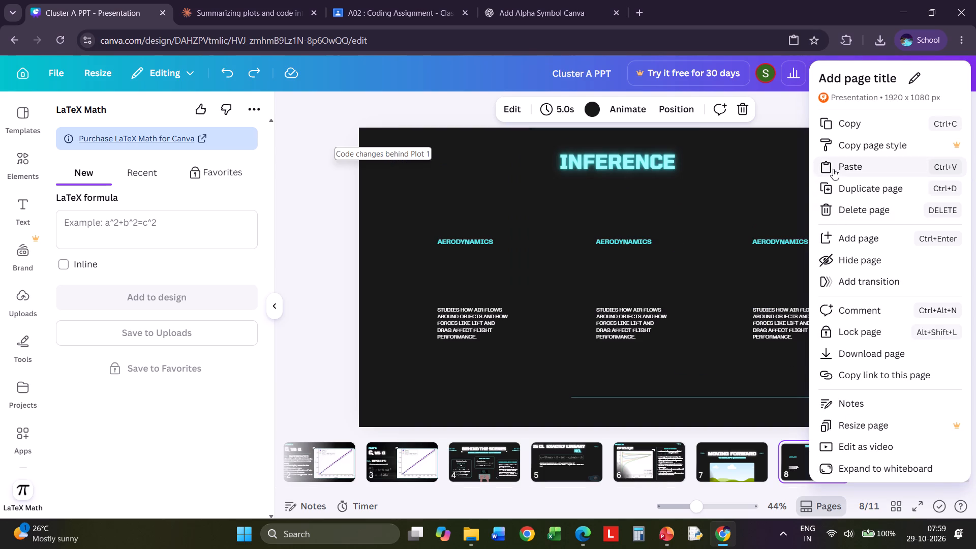
left_click(840, 195)
left_click_drag(892, 463, 611, 457)
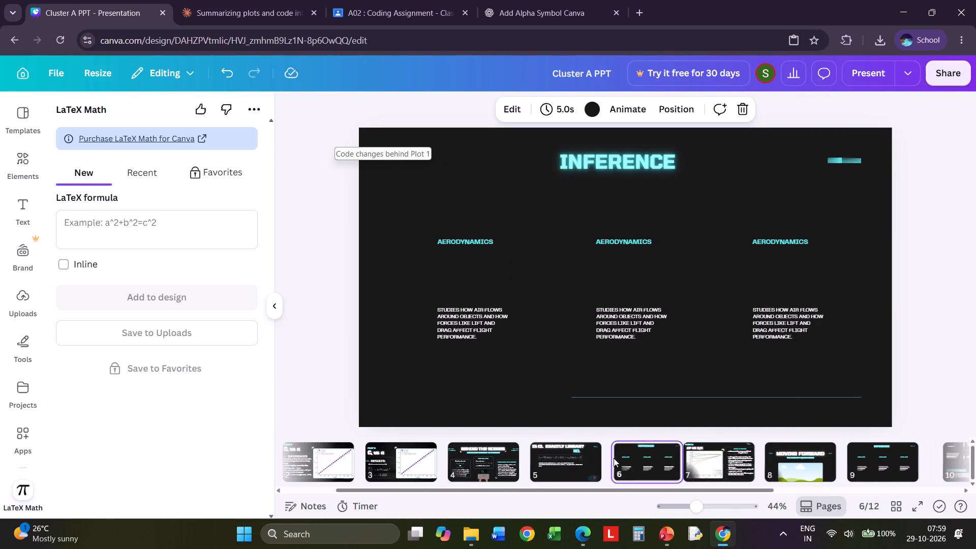
left_click_drag(658, 464, 821, 462)
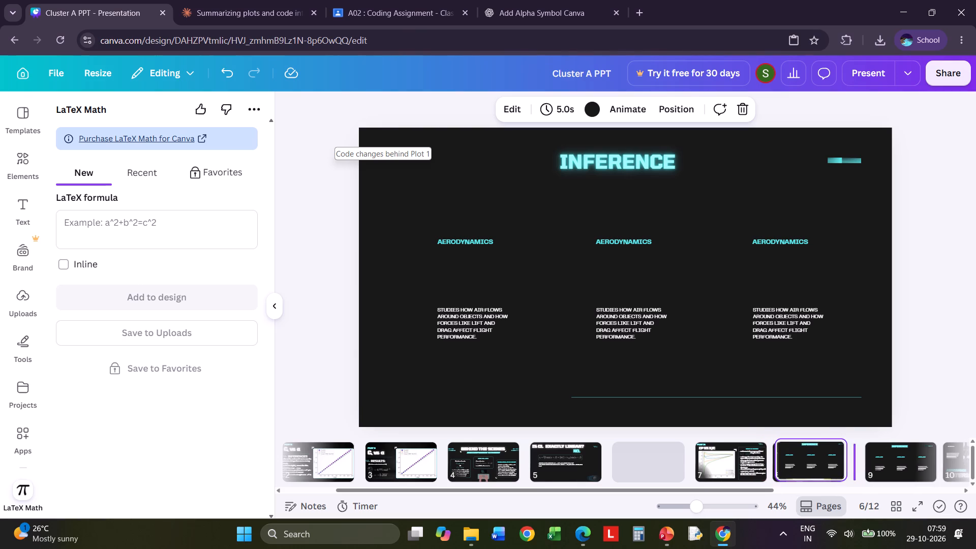
left_click_drag(821, 462, 811, 466)
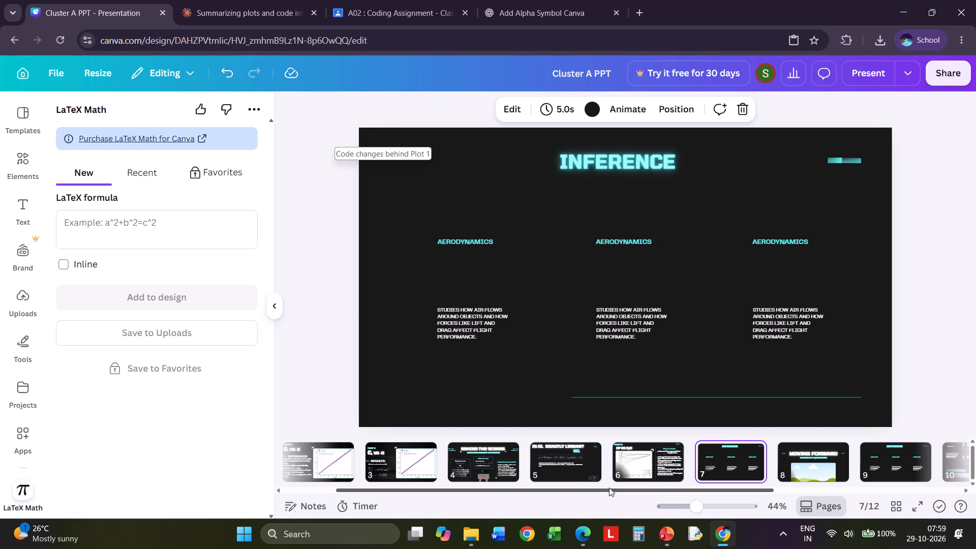
Review the deck from the cover slide through the Plot 1, theory comparison and Plot 2 slides up to the duplicated Inference slide.
left_click_drag(564, 489, 488, 487)
left_click(311, 466)
left_click(414, 461)
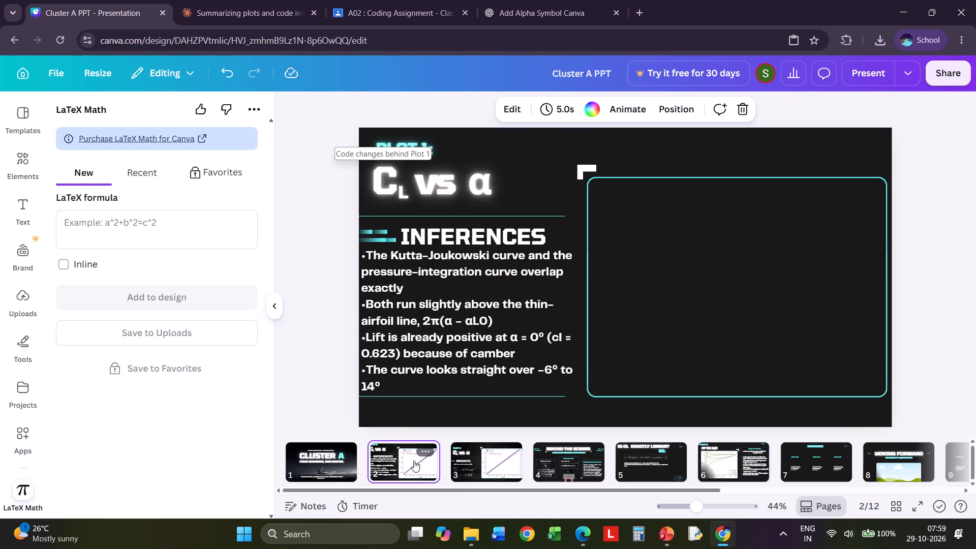
left_click(515, 464)
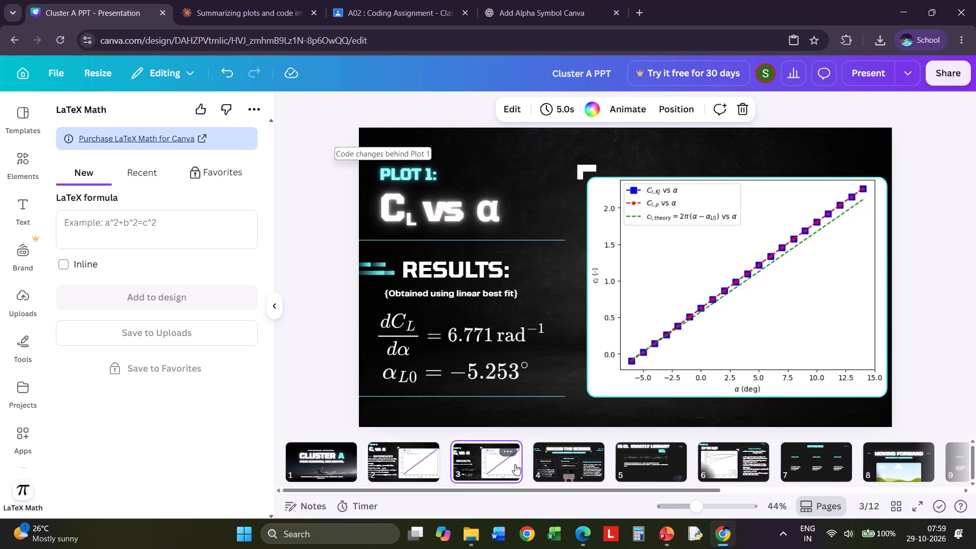
left_click(604, 459)
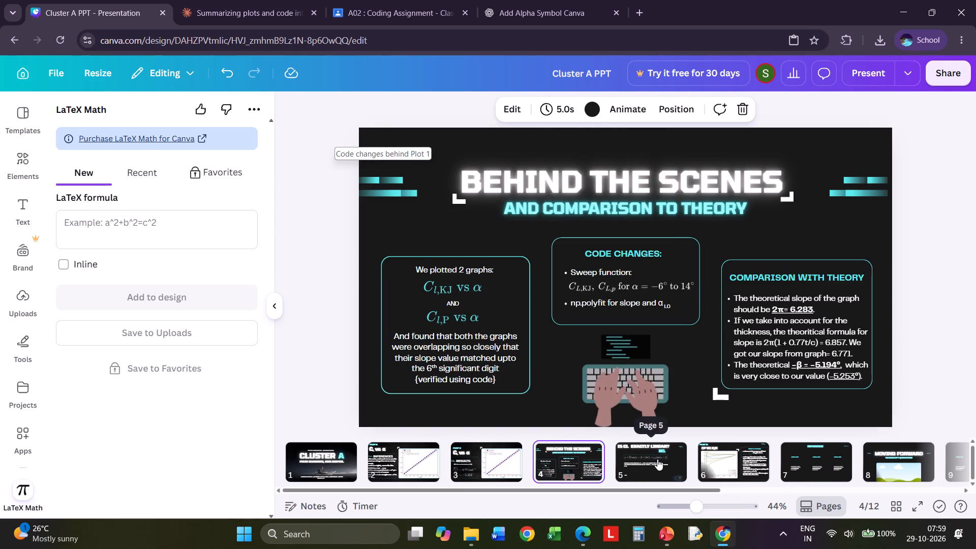
left_click(657, 459)
left_click(736, 459)
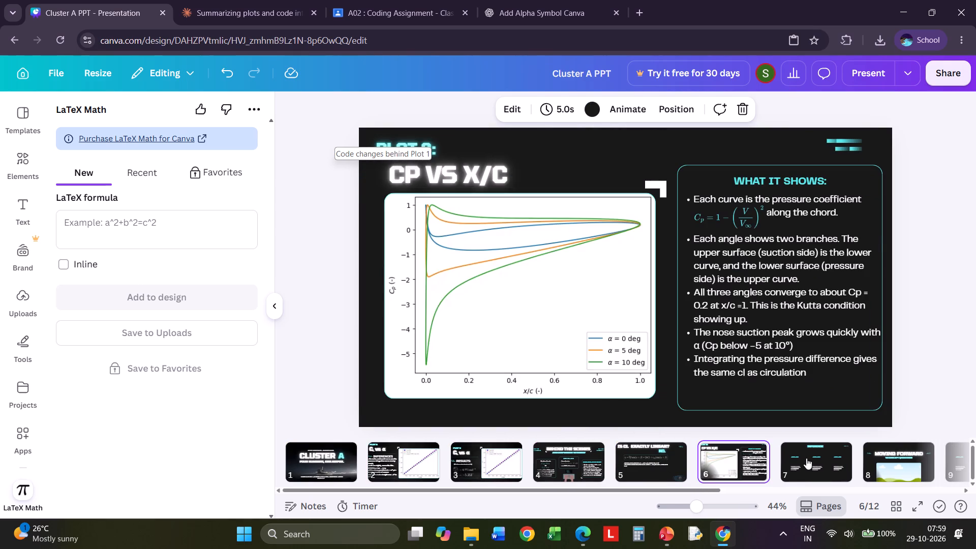
left_click(806, 458)
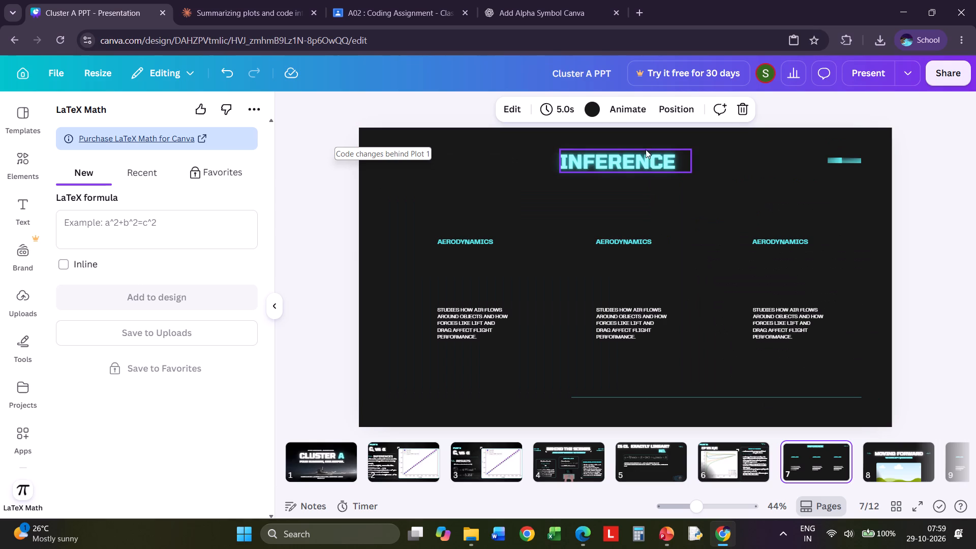
Replace the "INFERENCE" title on slide 7 with the brief's question, worded "WHY DOES THE CODE NOT STALL?".
left_click(646, 163)
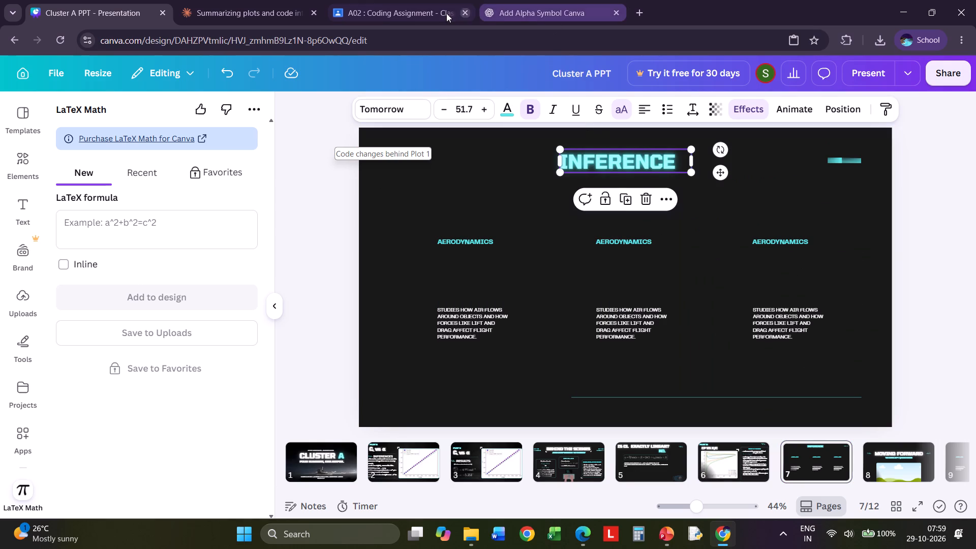
left_click(583, 534)
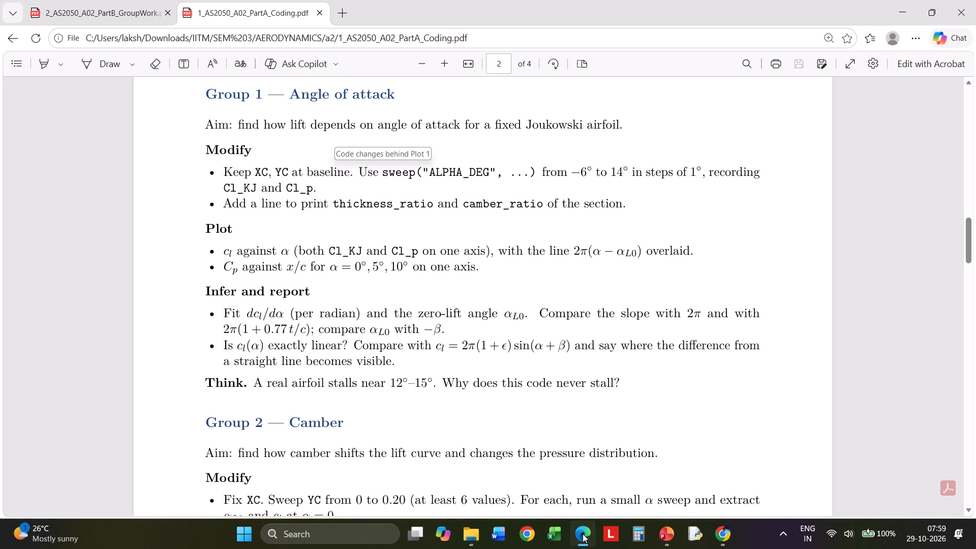
left_click(583, 534)
key("BackSpace")
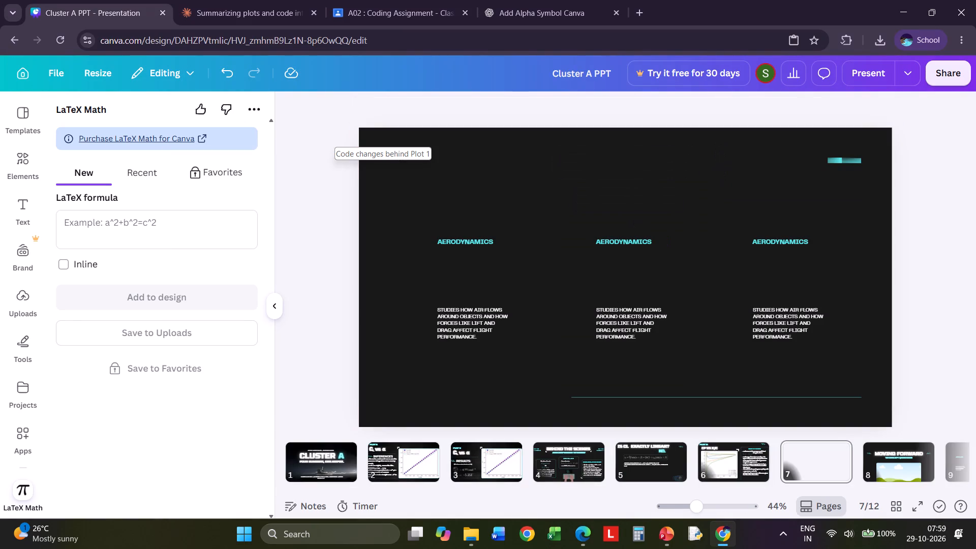
left_click(230, 70)
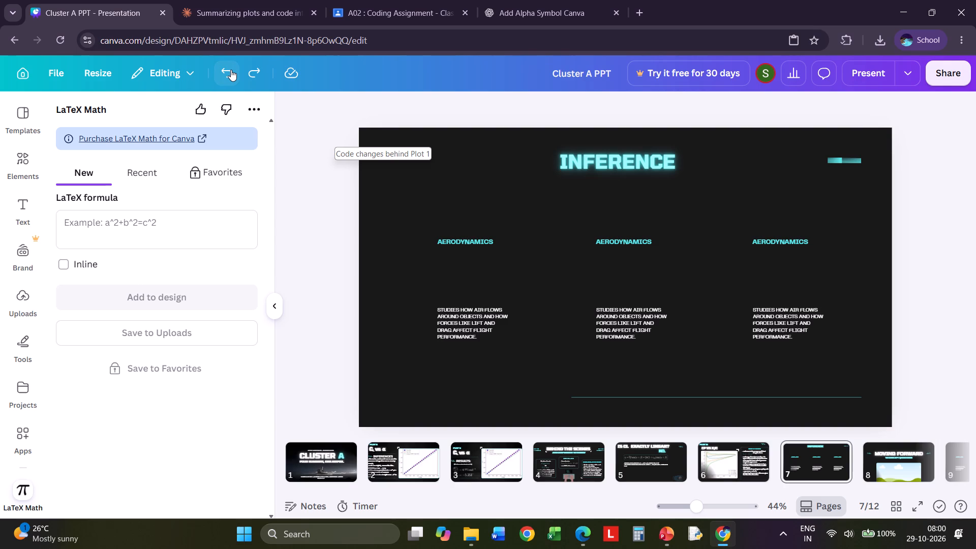
left_click(646, 151)
left_click(664, 156)
key("BackSpace")
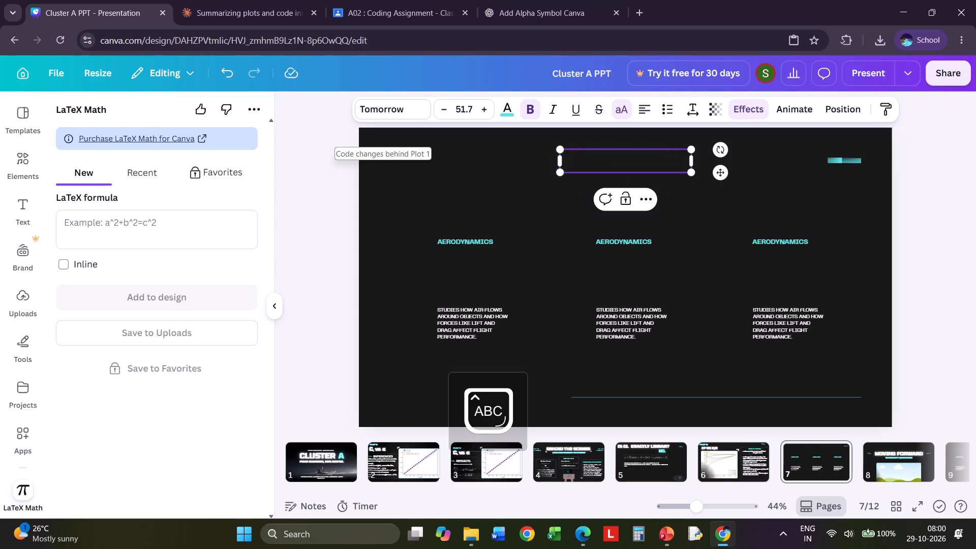
type("WHY")
key("space")
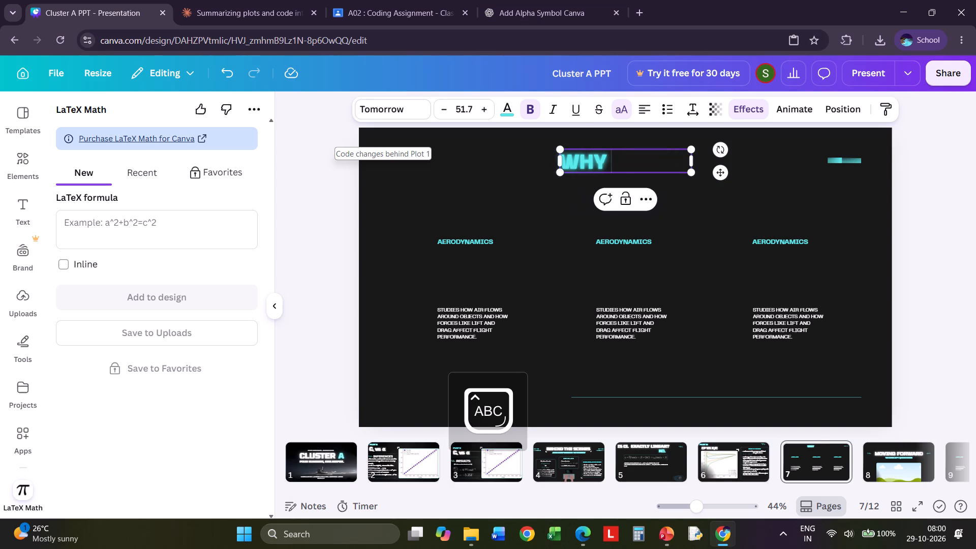
type("DOES THE CODE NOT STALL?")
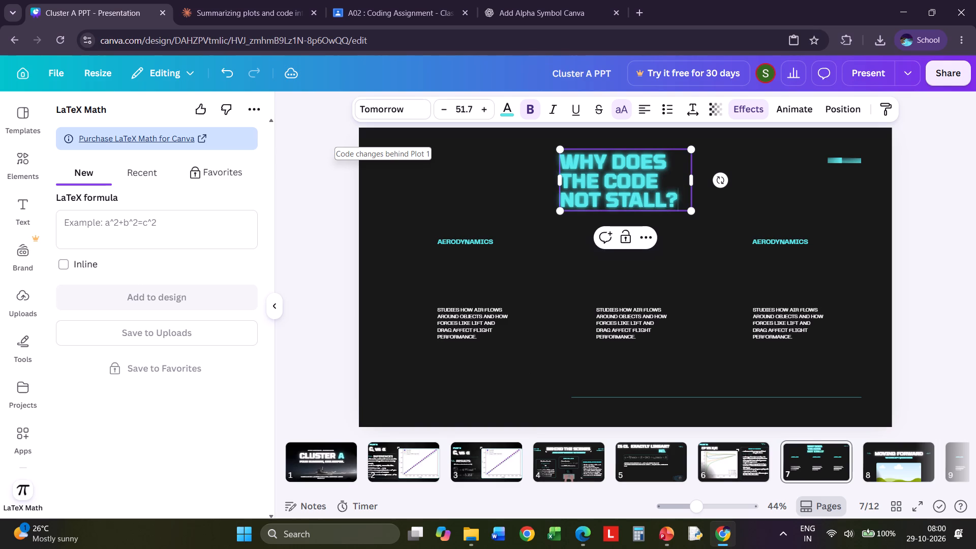
Widen the stall question's title box so the text fits on one line, and shift it slightly up and toward the slide's left edge.
left_click_drag(693, 176, 698, 176)
left_click_drag(698, 176, 806, 170)
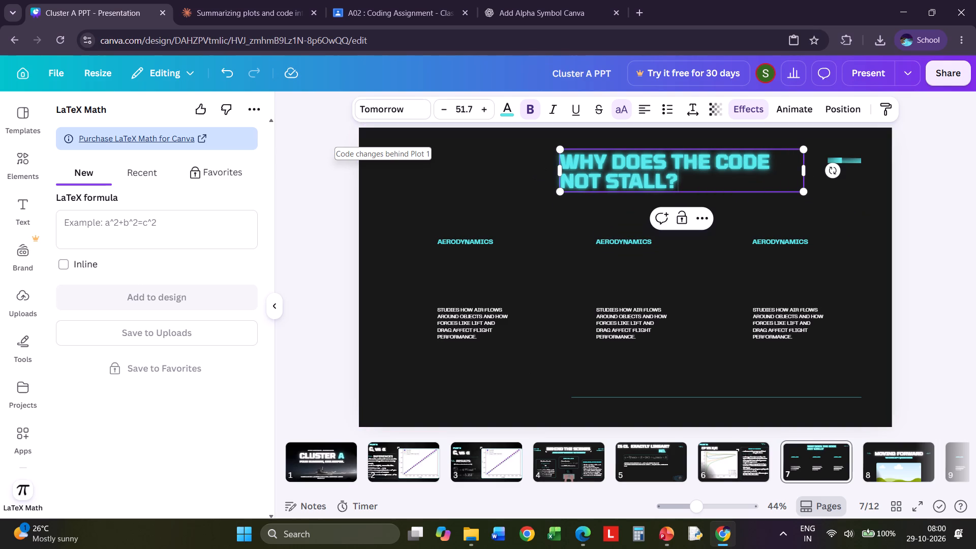
left_click_drag(557, 171, 431, 173)
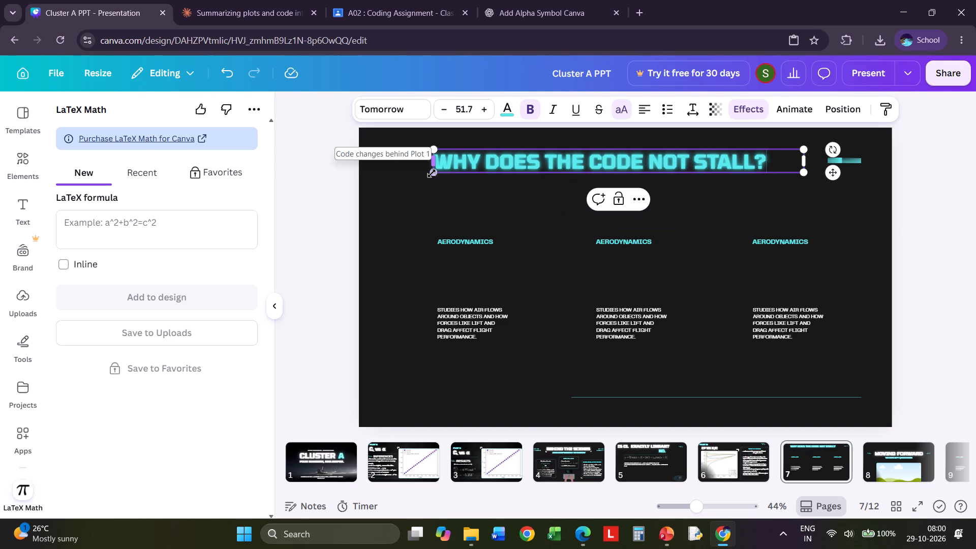
left_click_drag(546, 165, 509, 165)
left_click(497, 205)
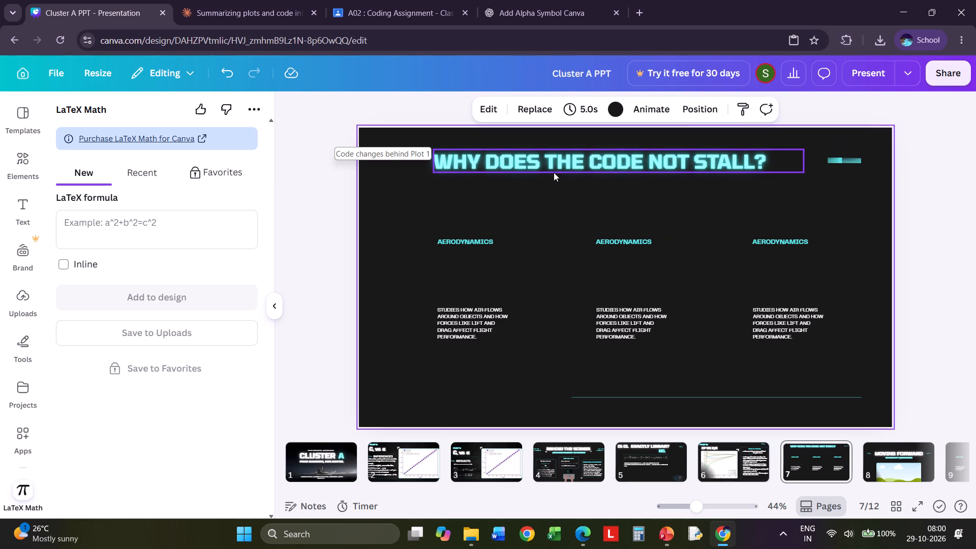
left_click_drag(559, 162, 525, 160)
left_click(526, 186)
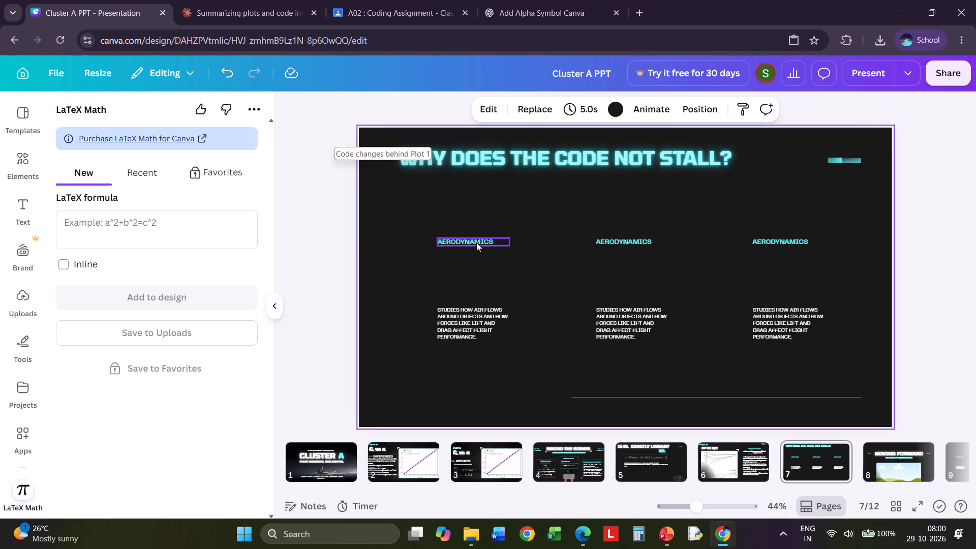
Delete the empty image frame from the "Moving Forward" slide.
left_click_drag(701, 489, 733, 490)
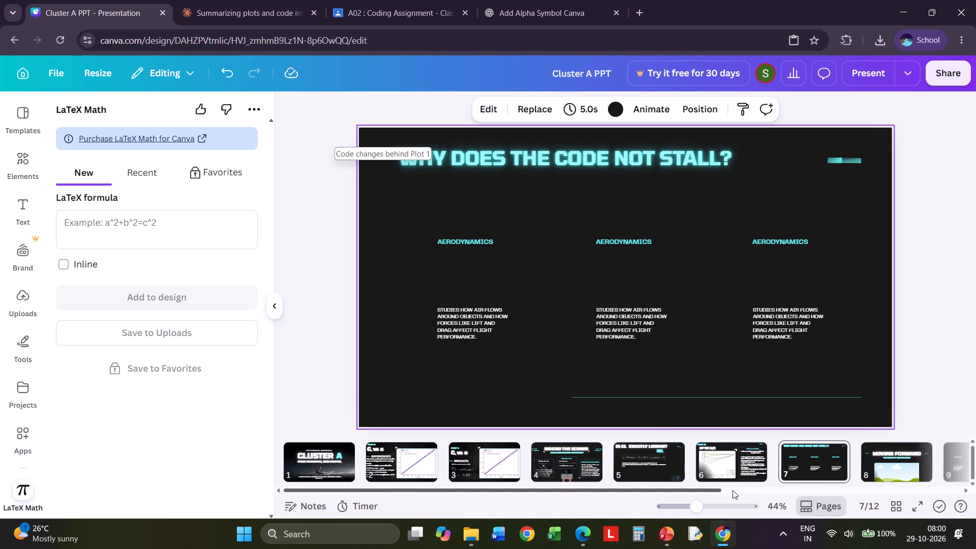
left_click_drag(733, 490, 851, 484)
left_click(655, 462)
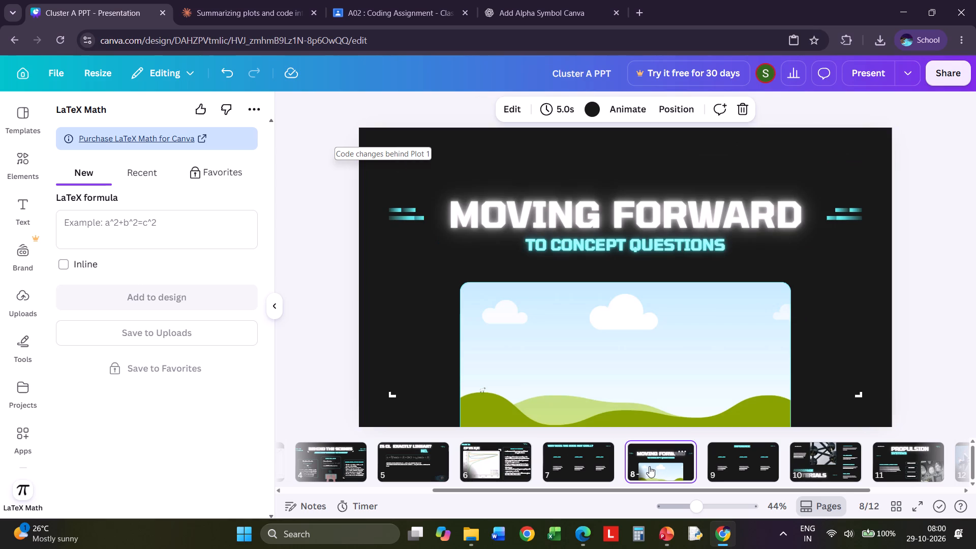
left_click(691, 368)
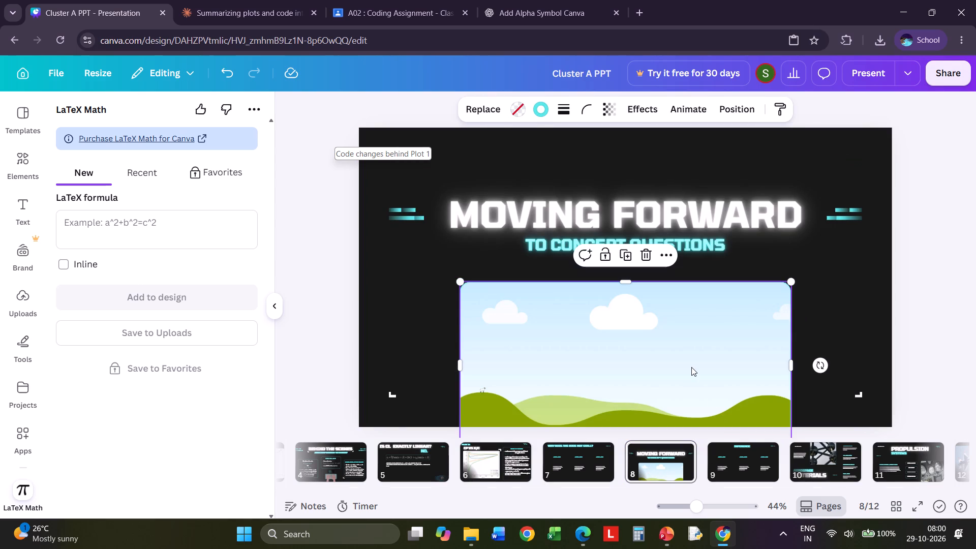
left_click(646, 250)
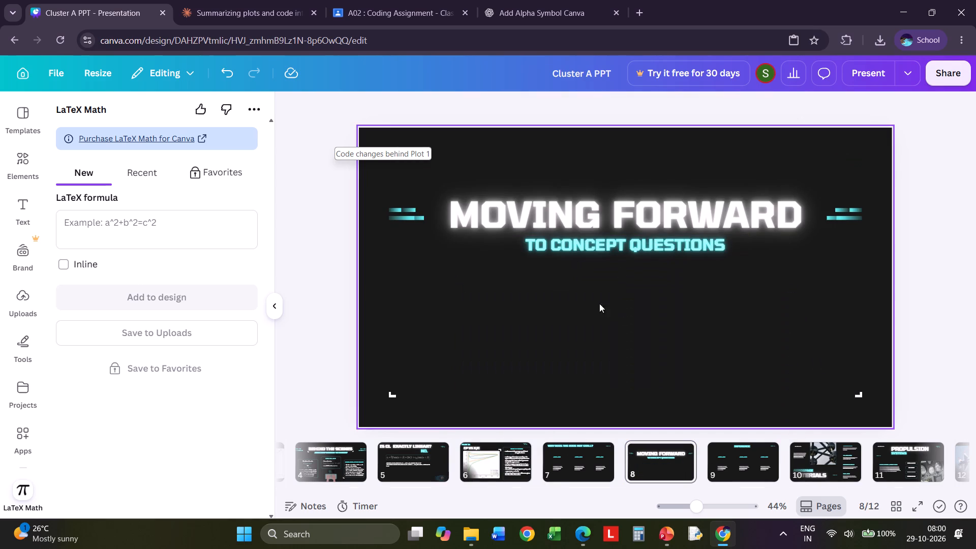
Group the "Moving Forward" title, subtitle and side accents on slide 8 and move the group down to about mid-height.
left_click_drag(382, 198, 857, 250)
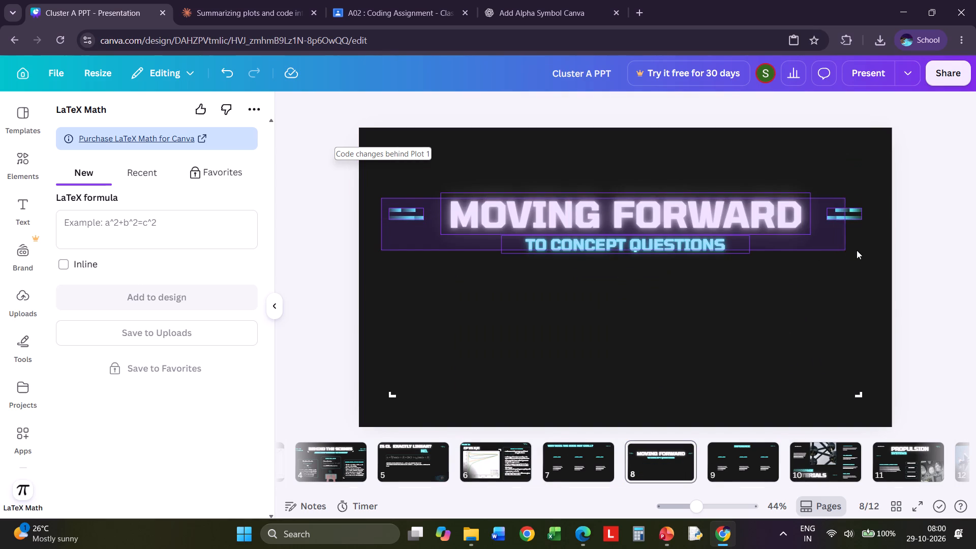
left_click_drag(857, 250, 872, 250)
left_click(588, 166)
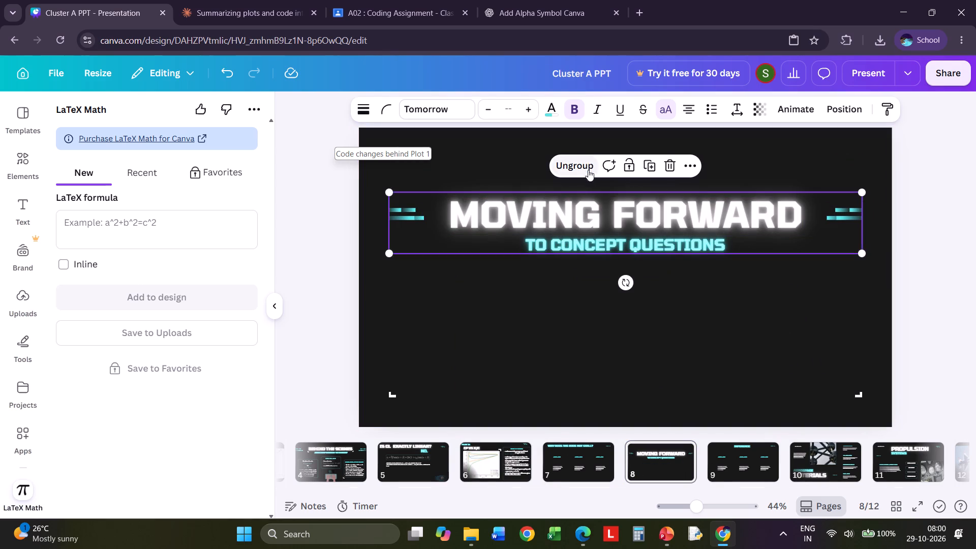
left_click(726, 347)
left_click_drag(619, 216, 622, 254)
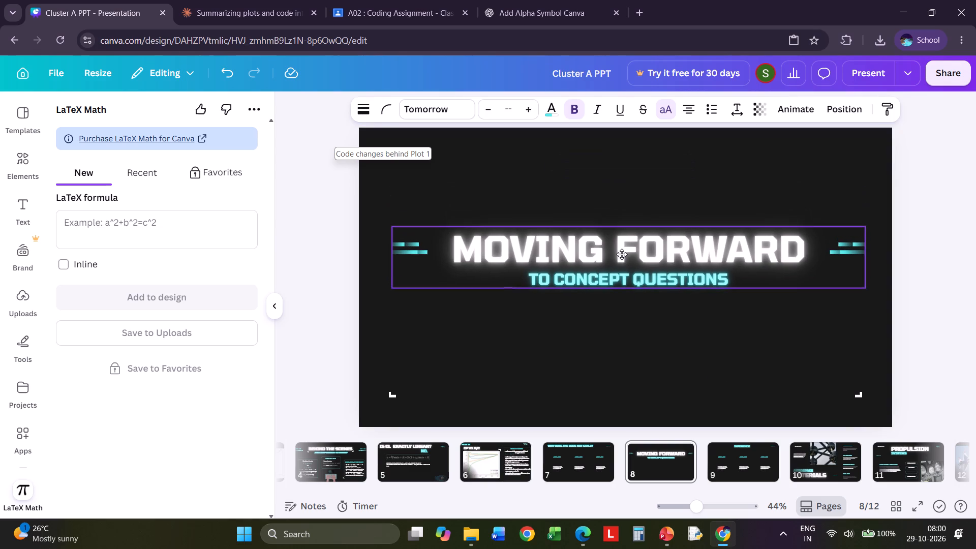
left_click_drag(622, 254, 621, 258)
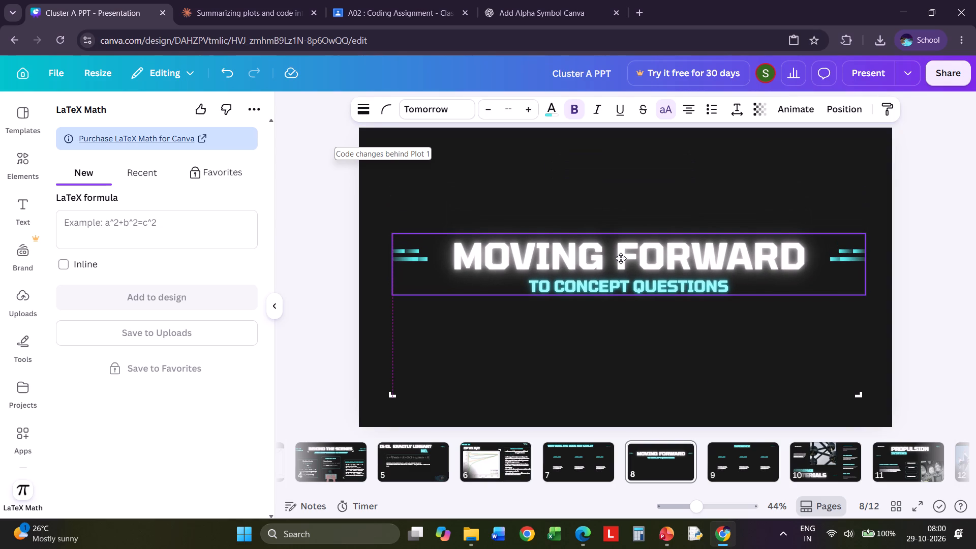
left_click_drag(621, 258, 623, 266)
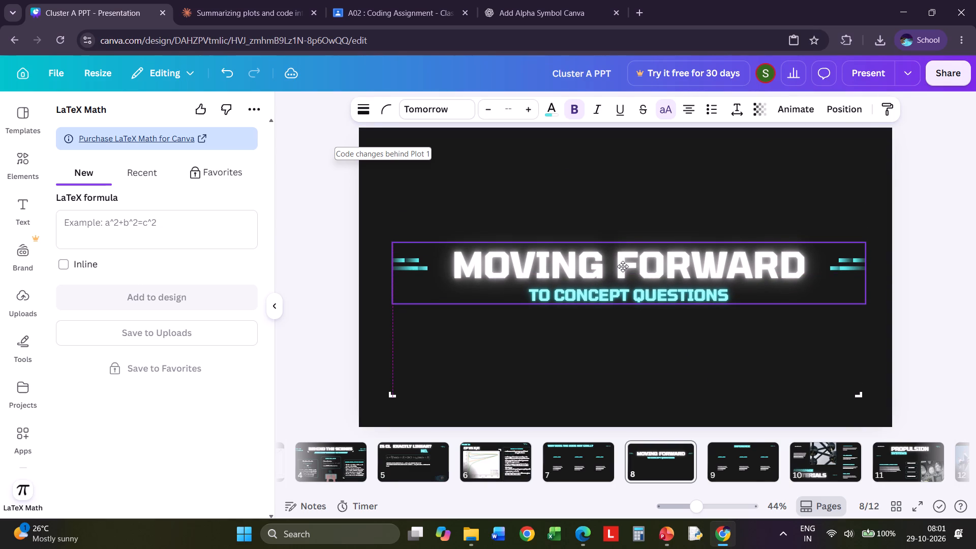
left_click_drag(623, 266, 621, 269)
left_click(608, 347)
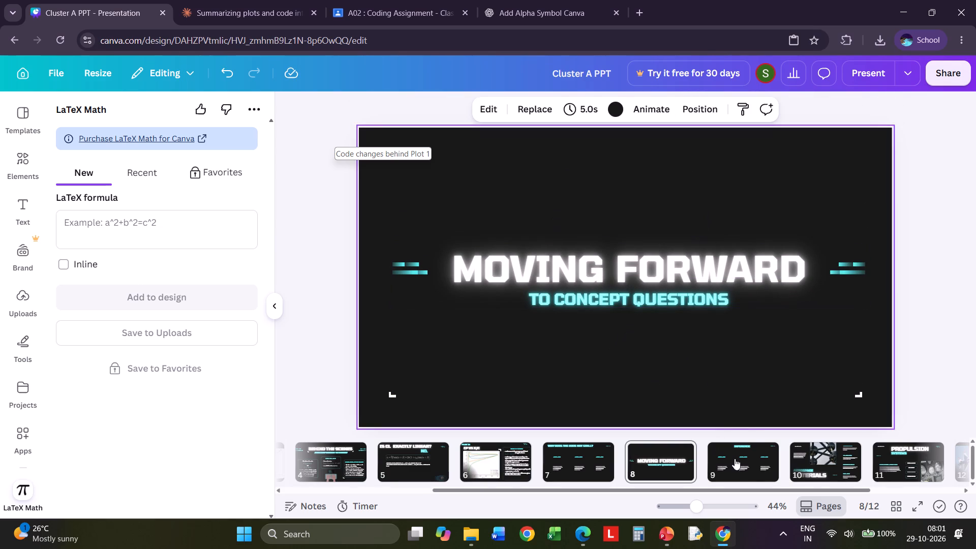
Review the slide sequence from the cover onward, checking slides 5 through 8 up to the "Moving Forward" slide.
left_click_drag(535, 491, 359, 511)
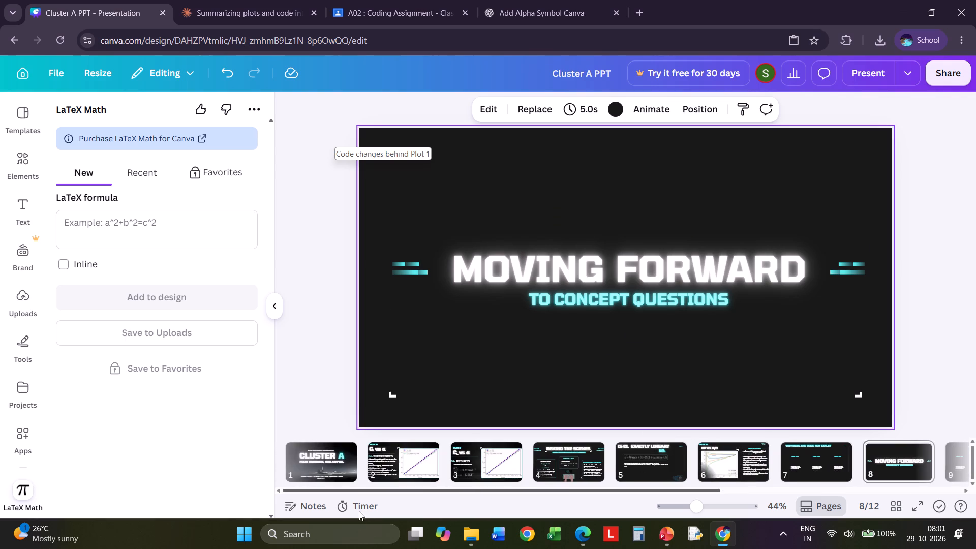
left_click_drag(359, 511, 358, 511)
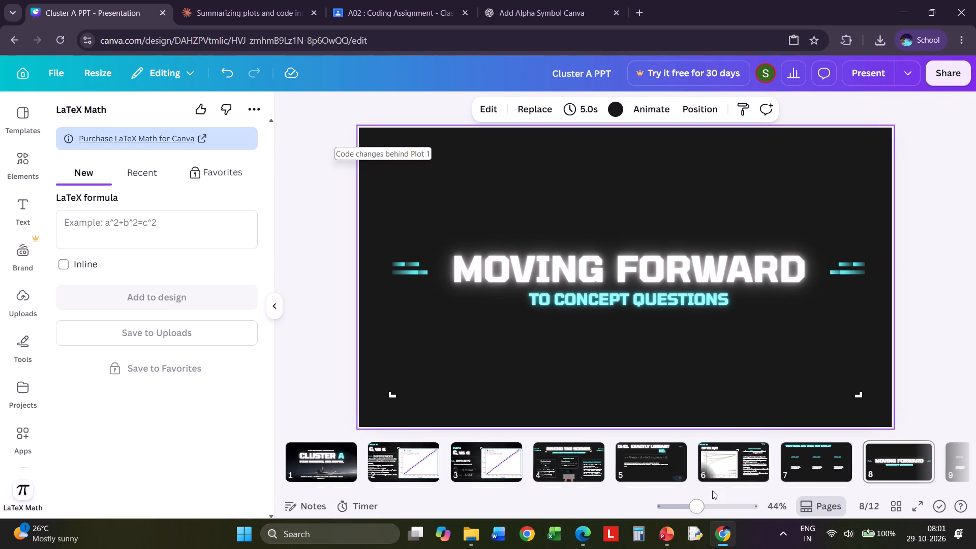
left_click(692, 489)
left_click(612, 456)
left_click(656, 457)
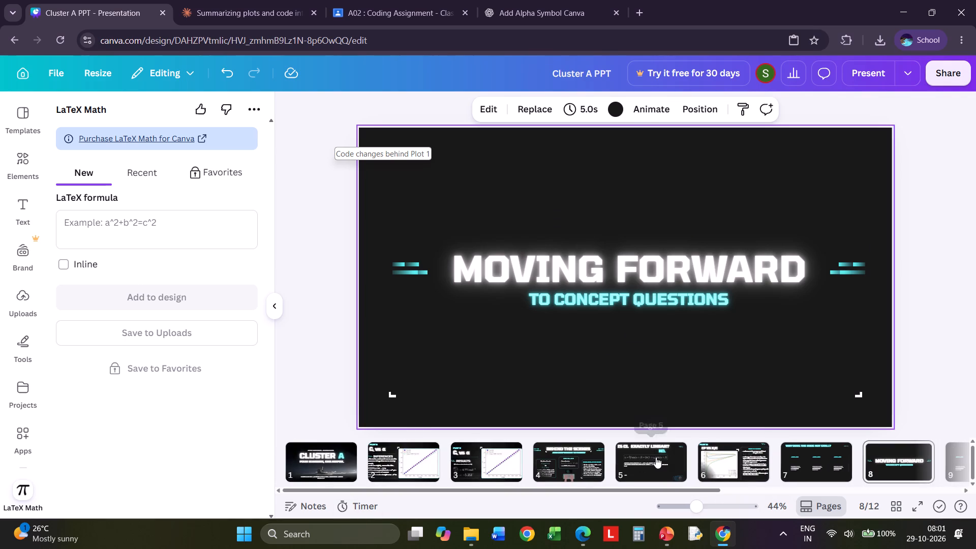
left_click(731, 455)
left_click(819, 450)
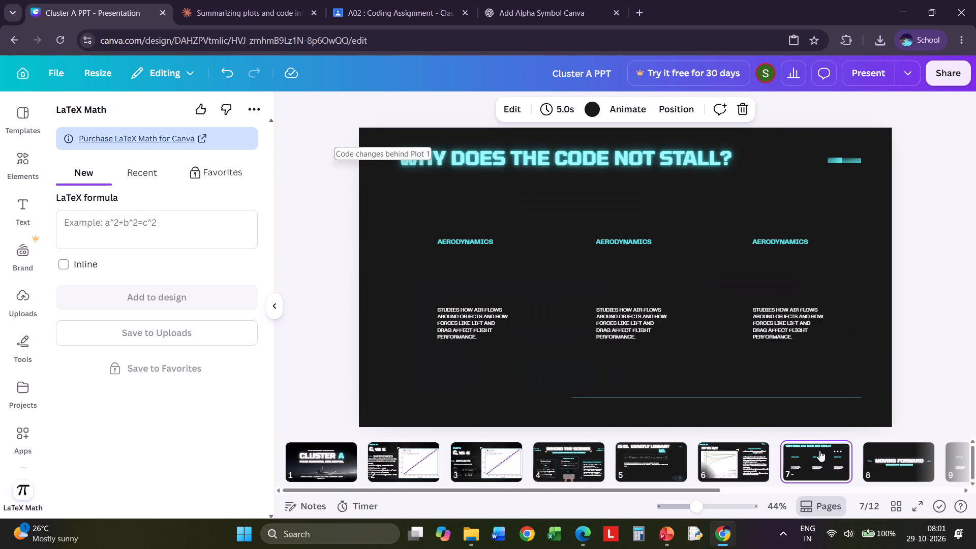
left_click(881, 458)
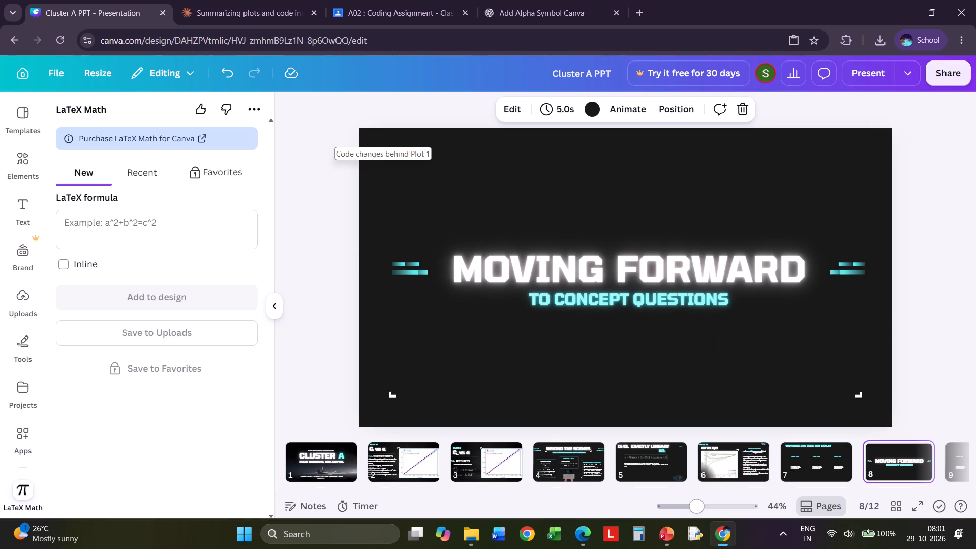
left_click_drag(689, 487, 871, 488)
left_click(882, 489)
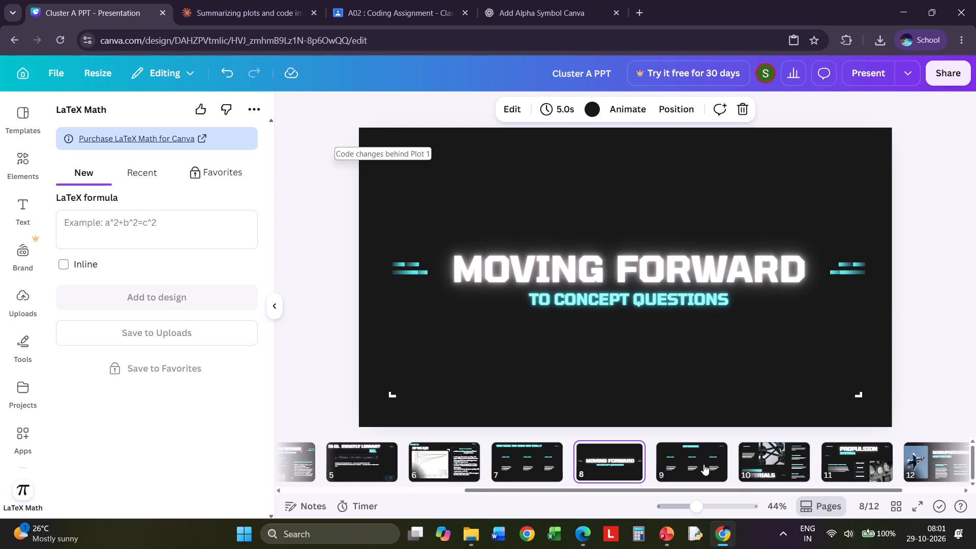
Delete the middle and right-hand "Aerodynamics" headings and their description texts from the Inference slide 9, keeping only the first column.
left_click(704, 464)
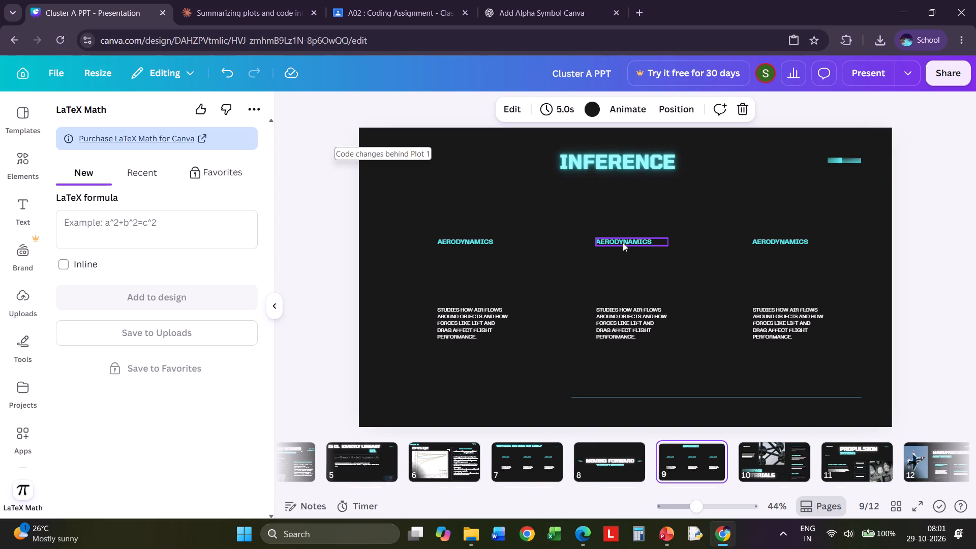
left_click(623, 242)
left_click(657, 218)
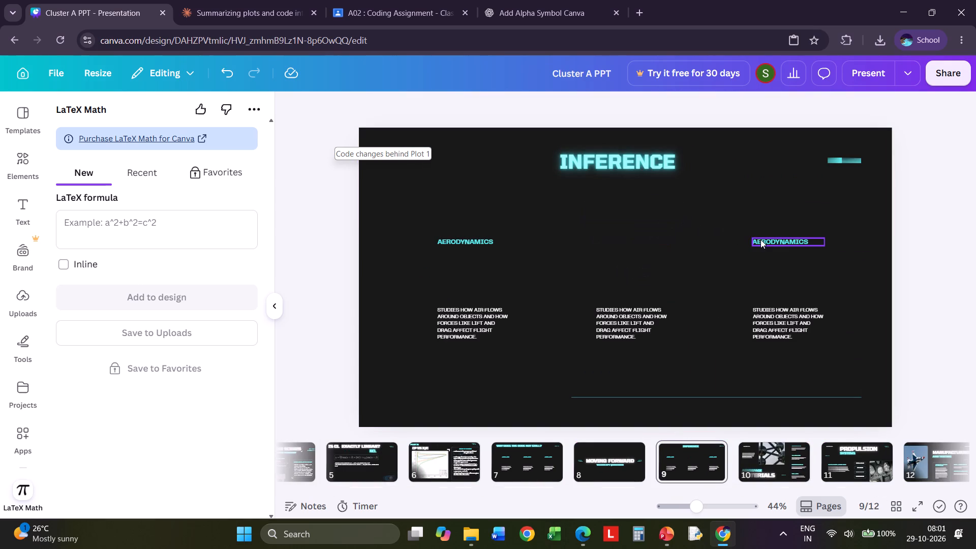
left_click(762, 240)
left_click(805, 215)
left_click(653, 320)
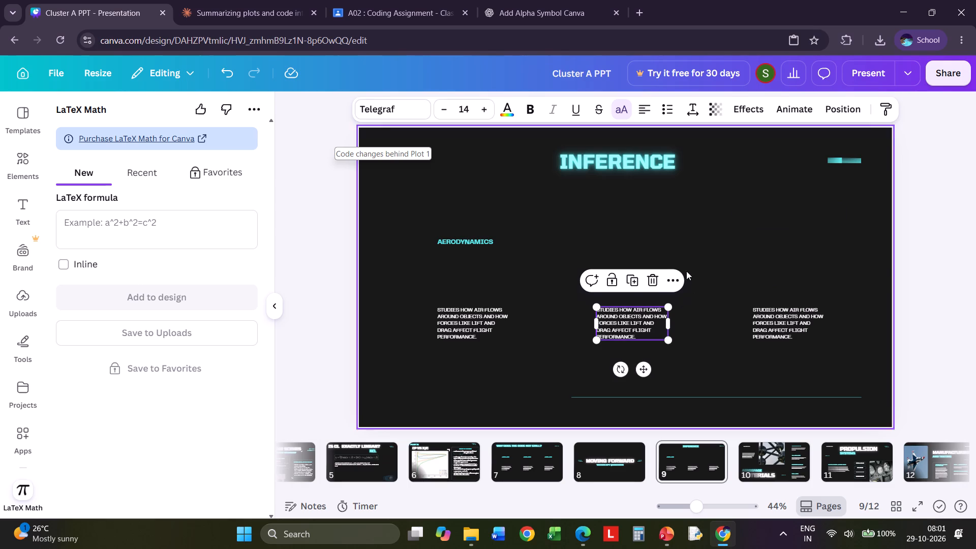
left_click(648, 287)
left_click(782, 333)
left_click(813, 276)
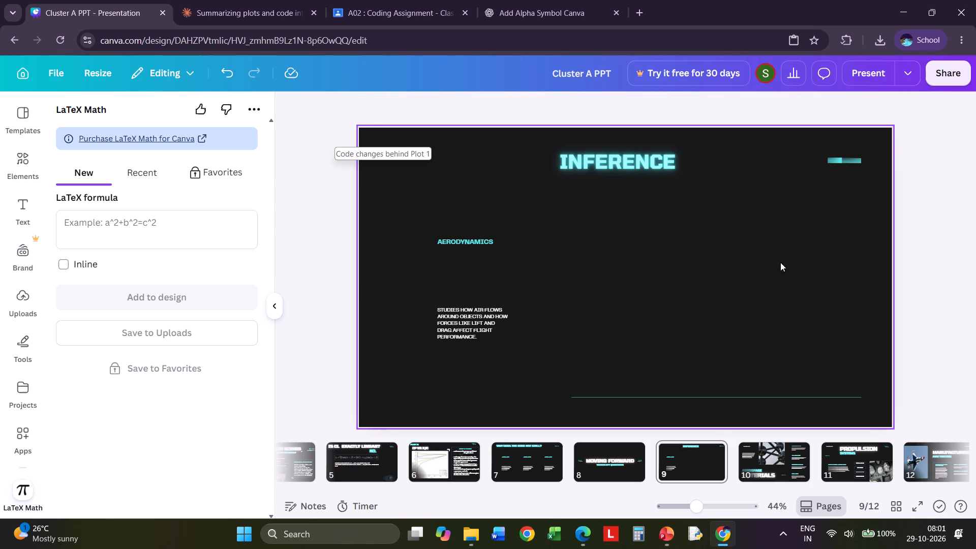
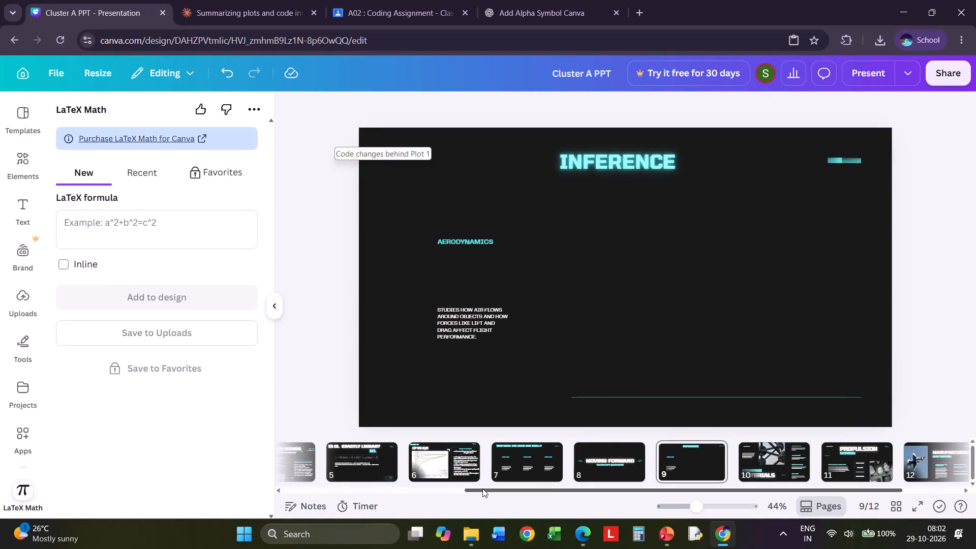
Review slides 4 through 7, comparing the "Is CL exactly linear?" slide with the "Why does the code not stall?" slide.
left_click(276, 306)
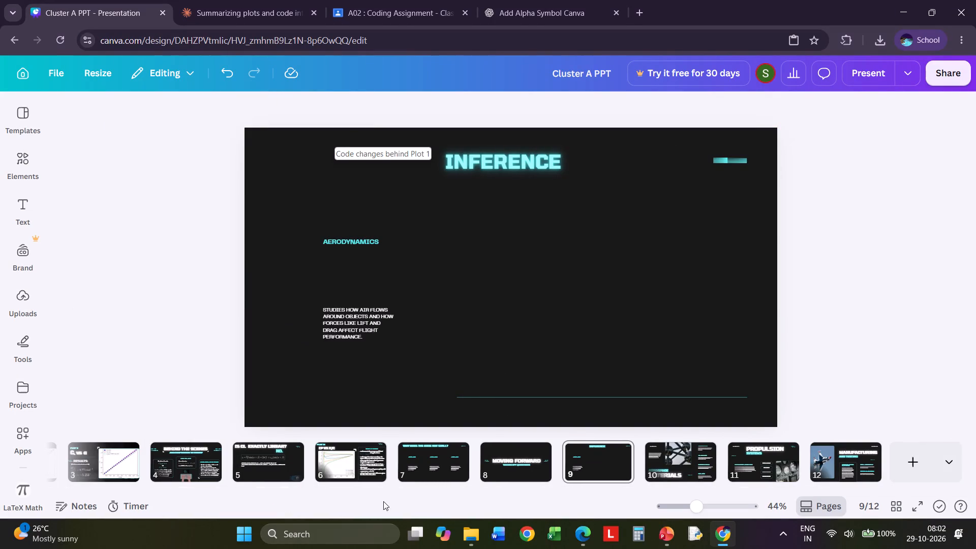
left_click_drag(381, 490, 206, 508)
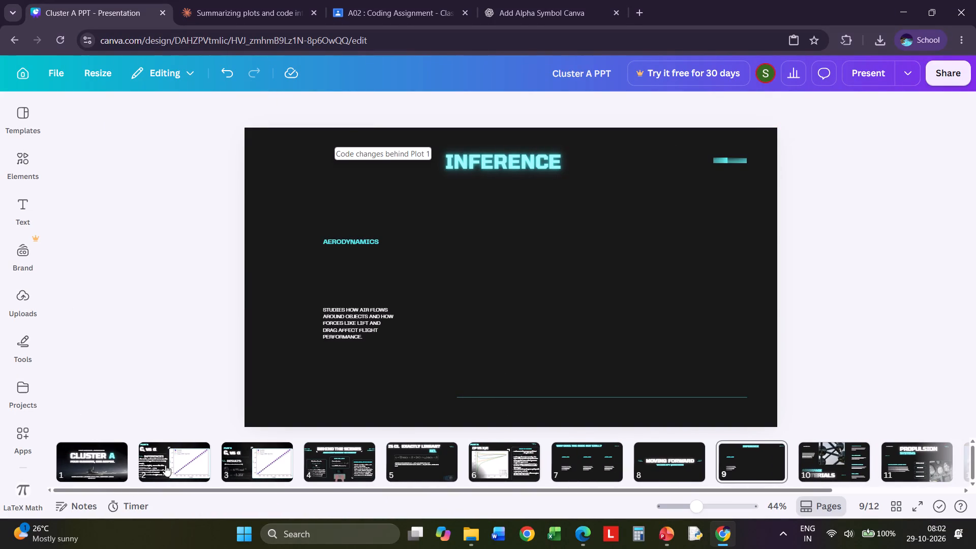
left_click(344, 457)
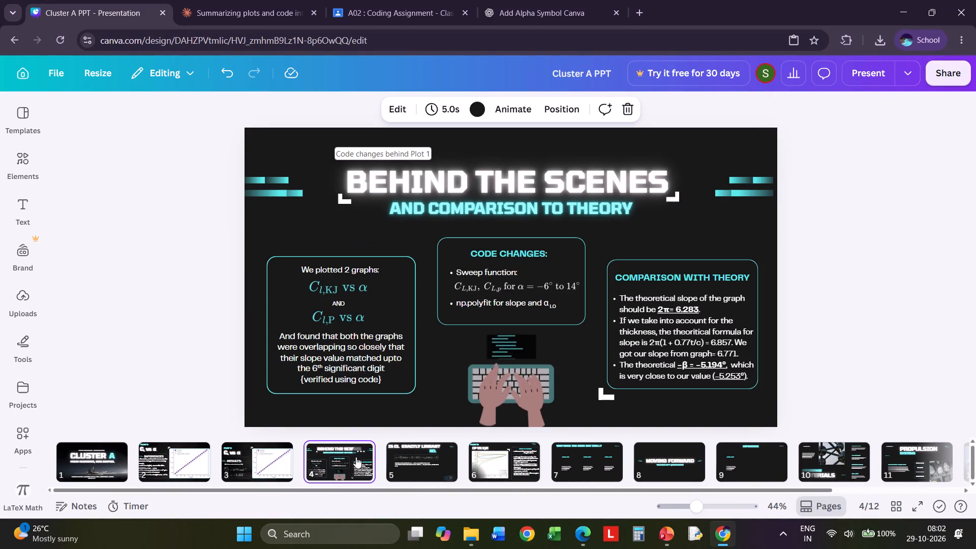
left_click(454, 457)
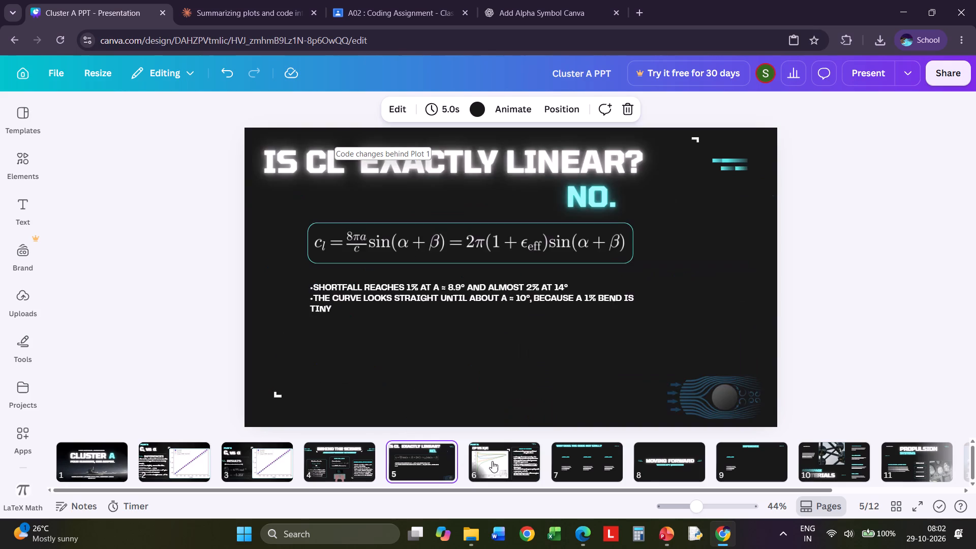
left_click(507, 463)
left_click(570, 459)
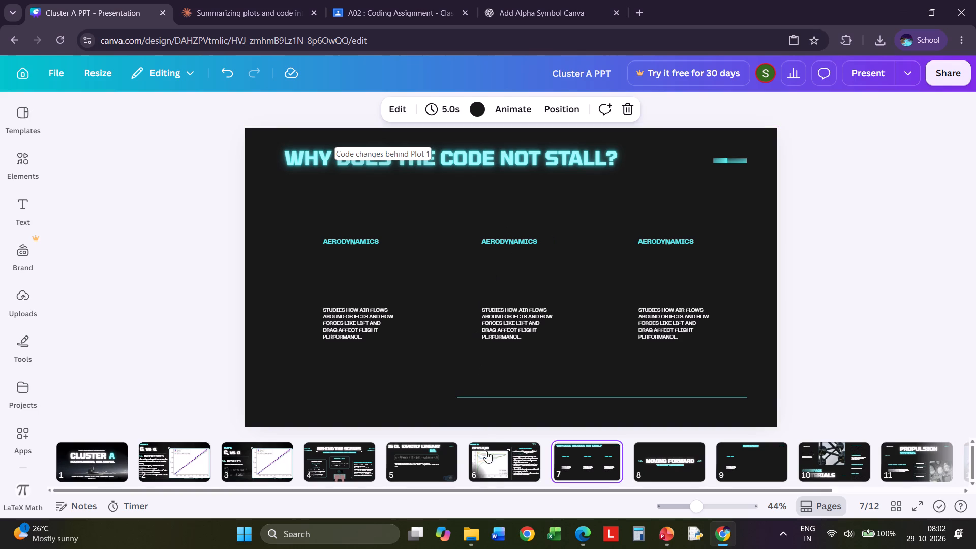
left_click(406, 455)
left_click(596, 449)
left_click(435, 465)
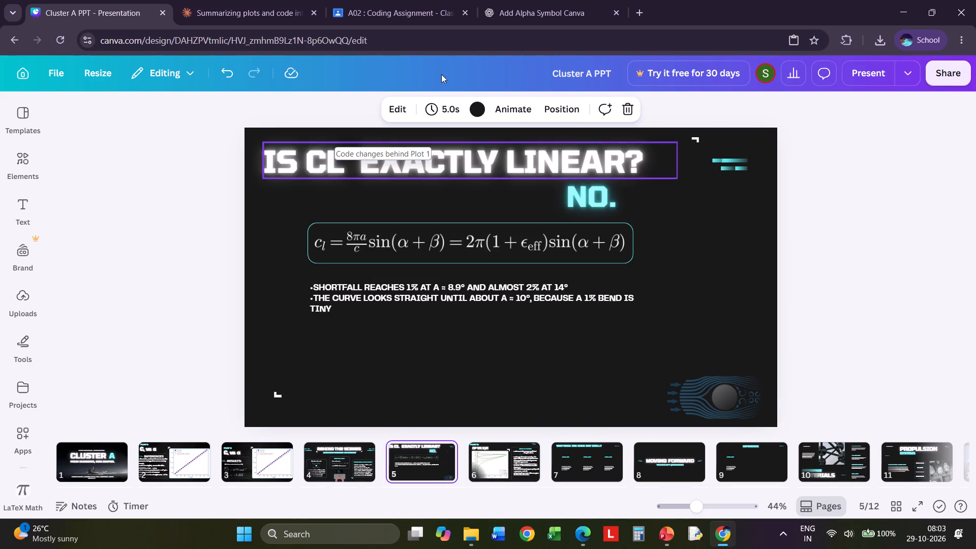
Read the report's answers to the conceptual questions, from section 7.1 through the start of section 7.3.
left_click(370, 0)
scroll(429, 311, "down", 5)
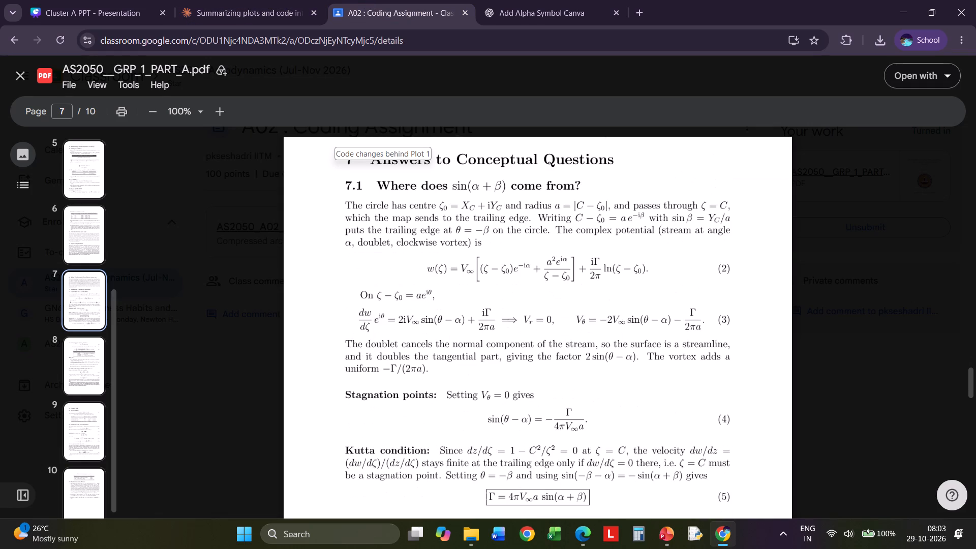
scroll(431, 313, "down", 4)
scroll(431, 313, "up", 1)
scroll(431, 313, "down", 4)
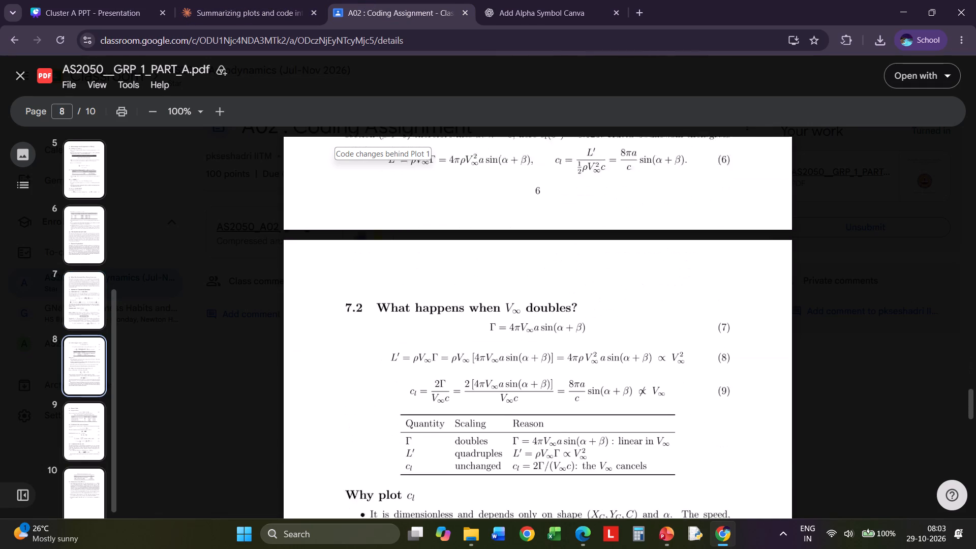
scroll(431, 313, "down", 3)
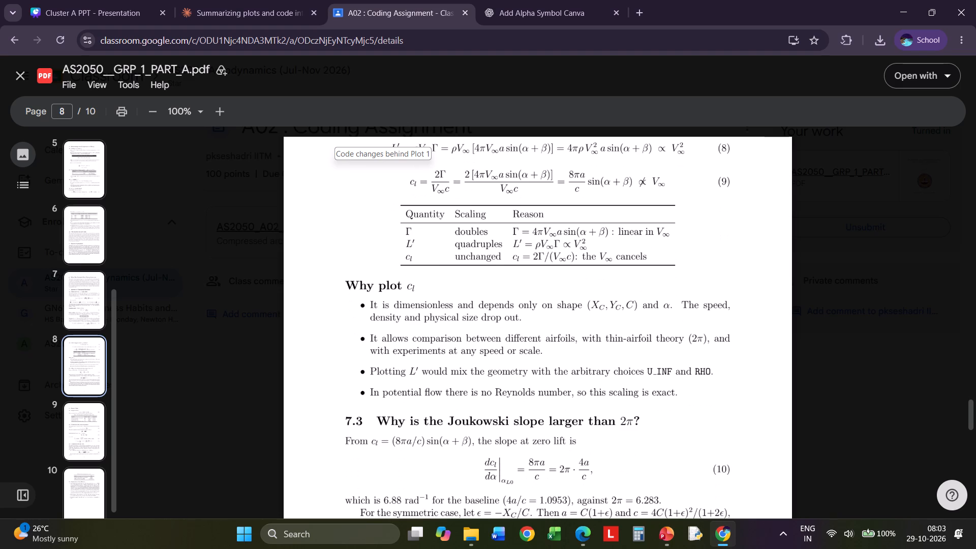
Look up the Group 1 concept questions in the Part B group-work PDF in Edge, and return to the report's answers.
left_click(585, 525)
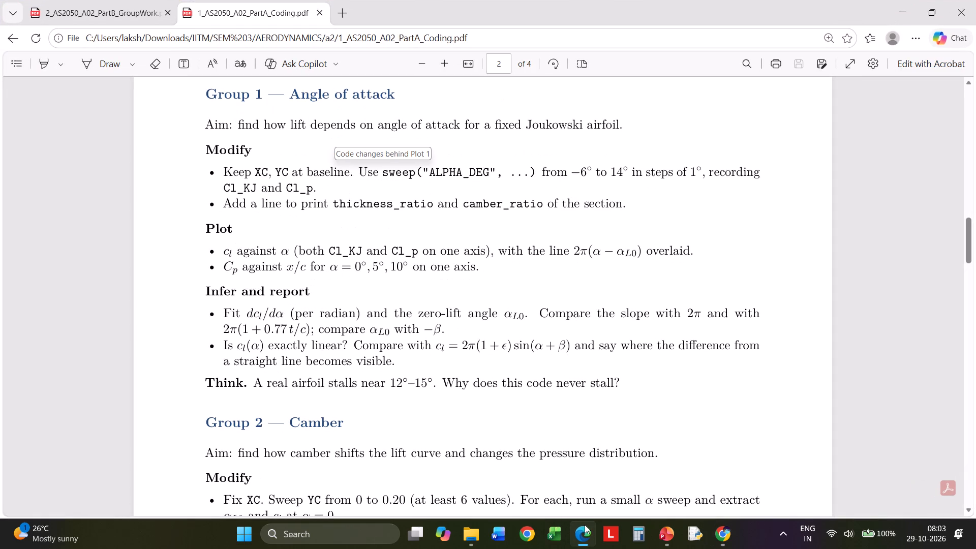
left_click(159, 0)
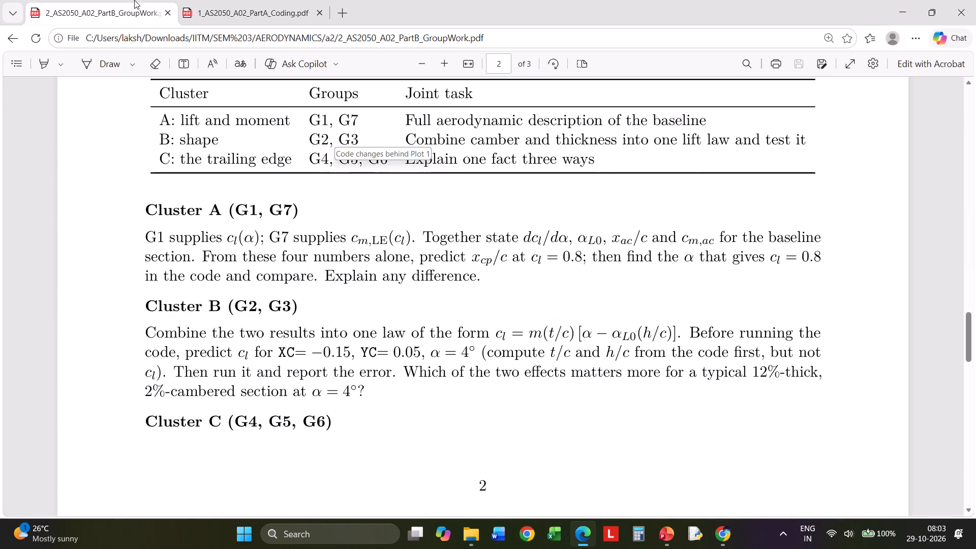
left_click_drag(134, 0, 310, 0)
scroll(335, 248, "up", 2)
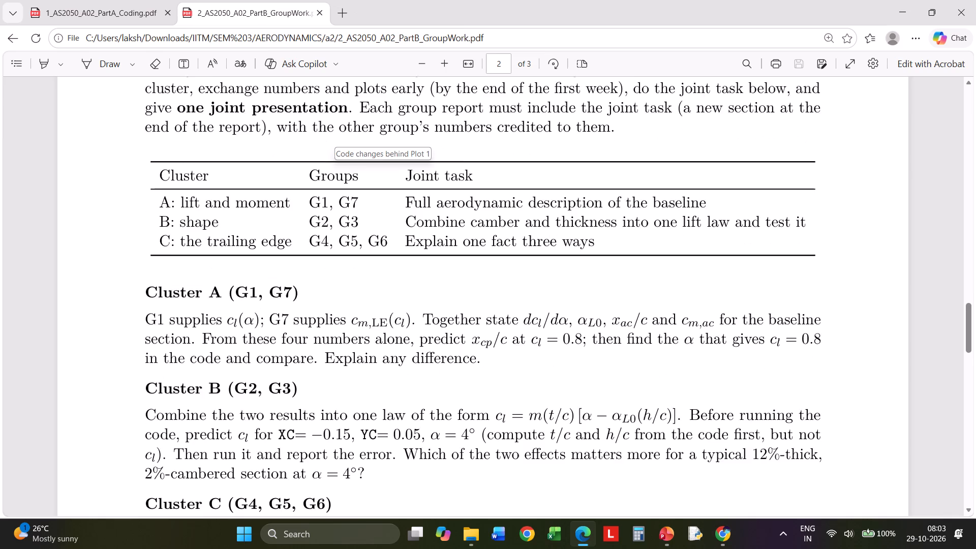
scroll(335, 248, "up", 14)
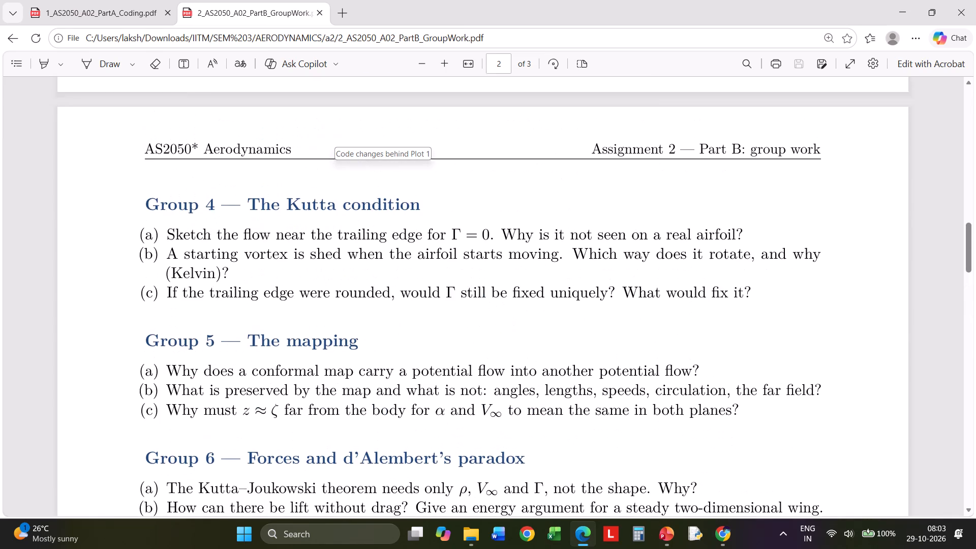
scroll(335, 248, "up", 4)
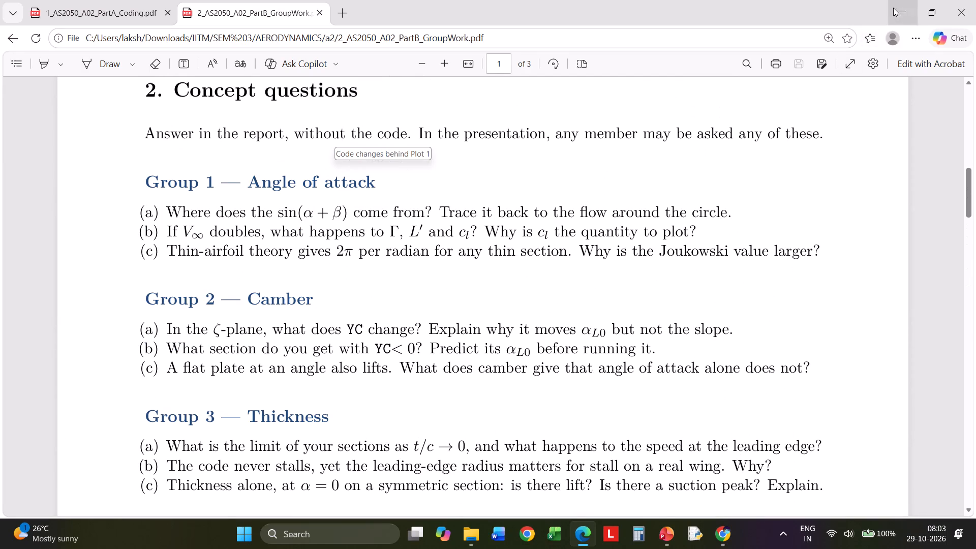
left_click(893, 8)
scroll(358, 323, "up", 1)
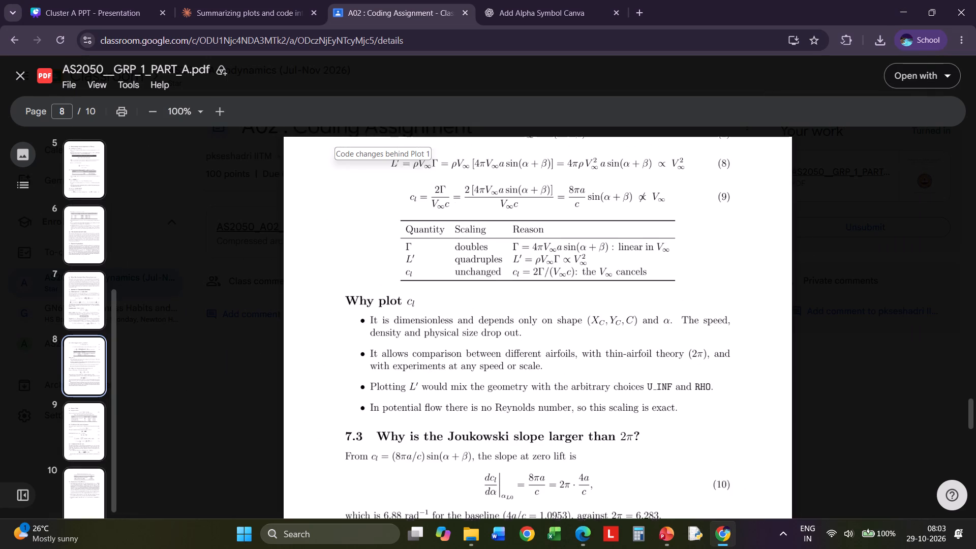
scroll(358, 323, "up", 3)
Move the "Aerodynamics" heading and its description text higher up on the Inference slide 9 of the Canva deck.
left_click(119, 0)
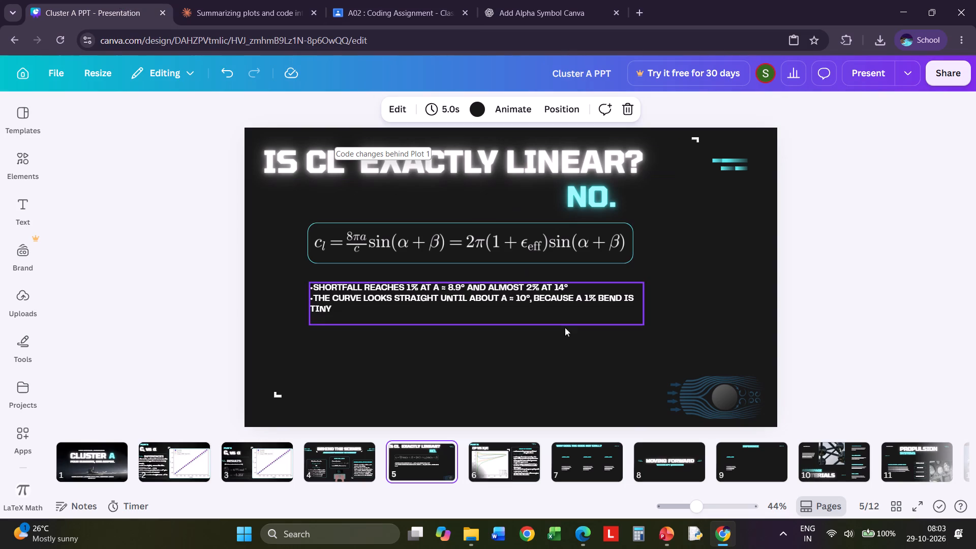
left_click(752, 455)
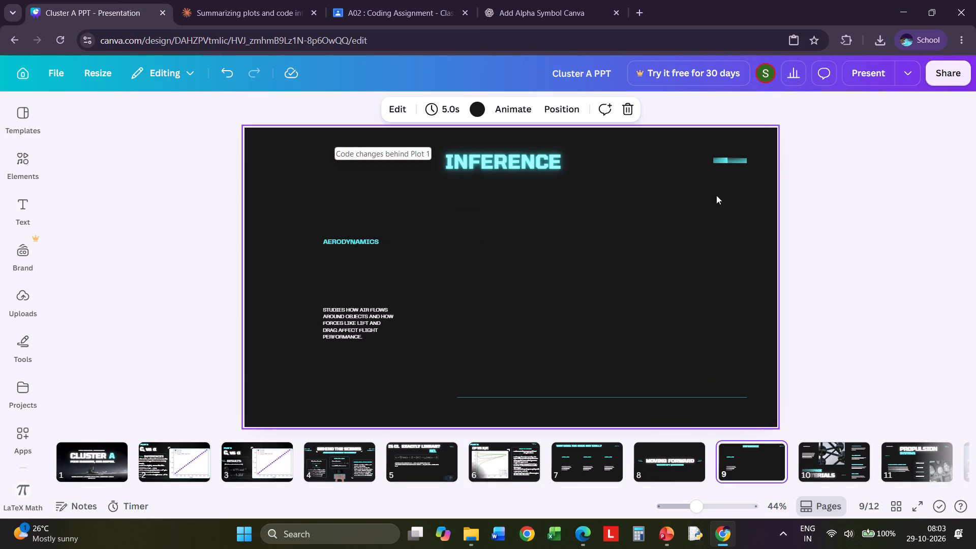
left_click_drag(361, 243, 361, 221)
left_click(481, 162)
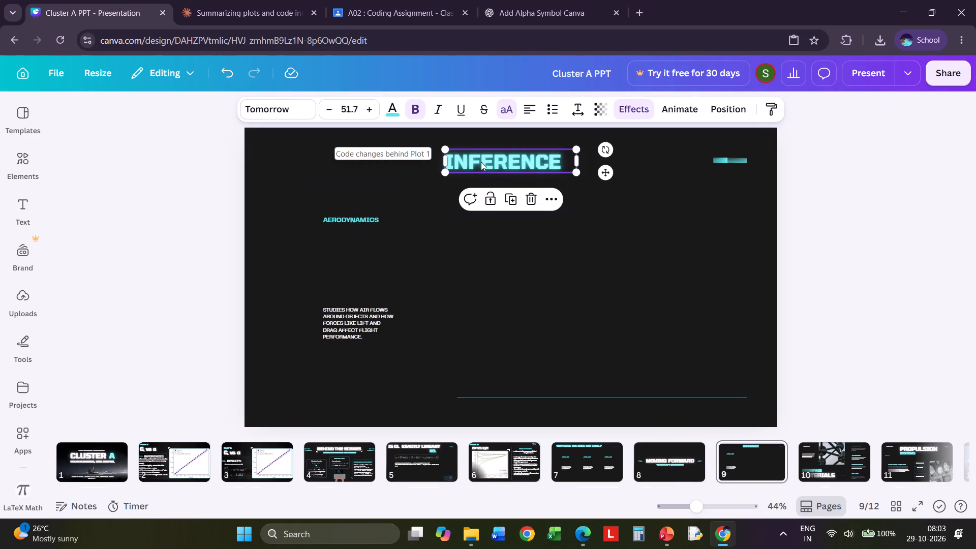
left_click(350, 219)
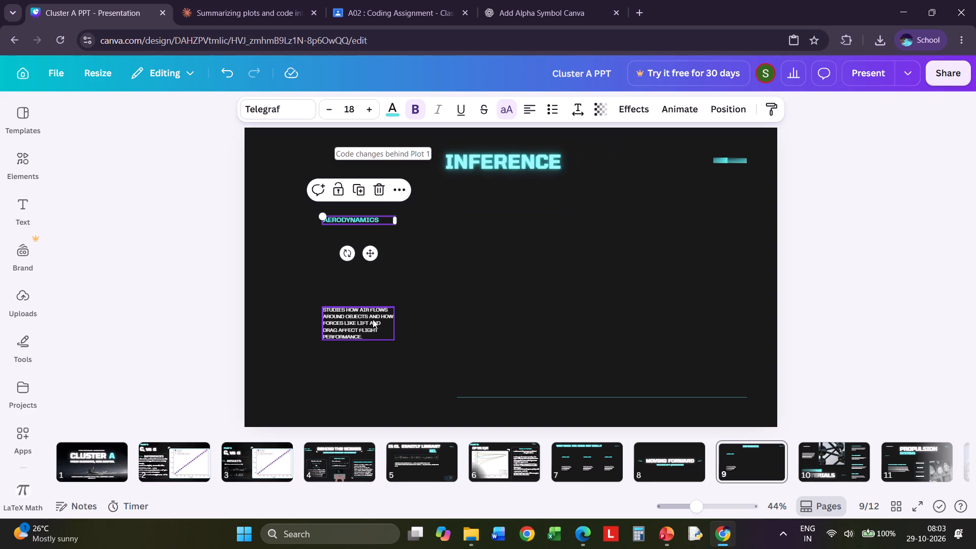
left_click_drag(373, 319, 377, 283)
Replace the "Inference" title on slide 9 with "WHERE DOES" and widen its text box across most of the slide.
left_click(526, 157)
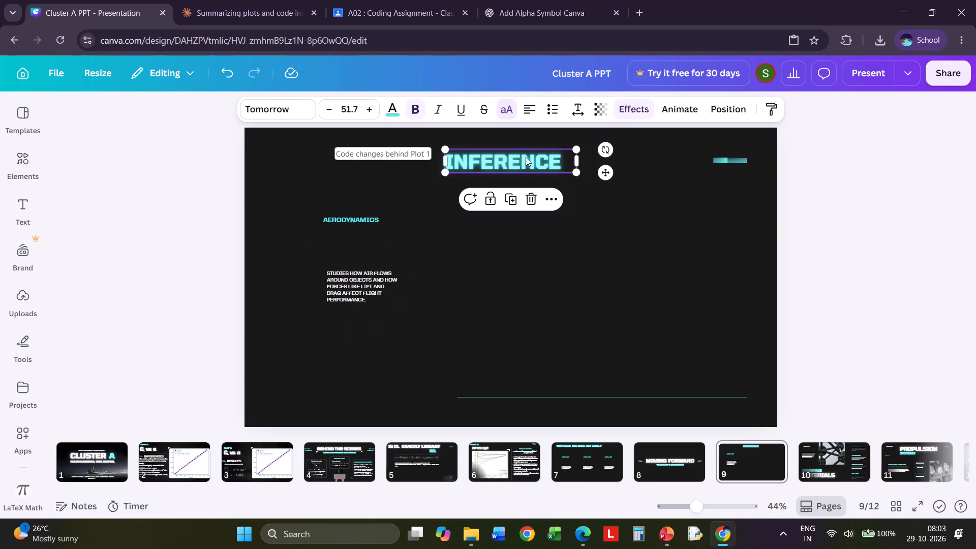
left_click(526, 157)
key("BackSpace")
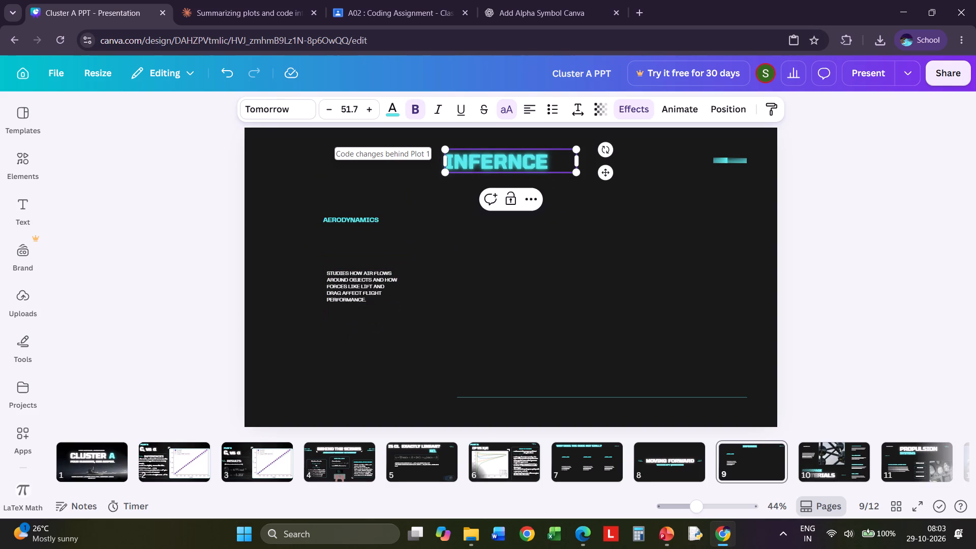
left_click_drag(546, 161, 465, 167)
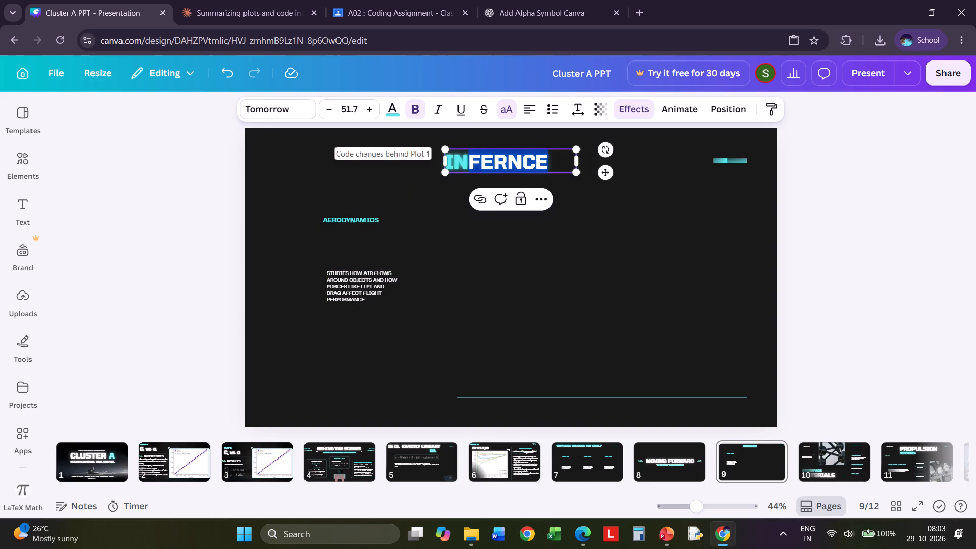
key("BackSpace")
key("BackSpace")
key("BackSpace")
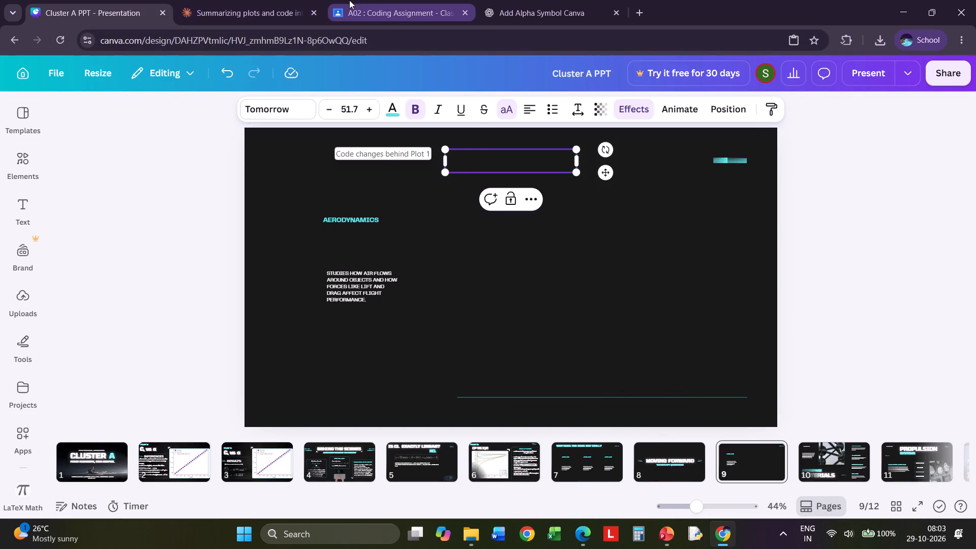
type("WHERE DOES")
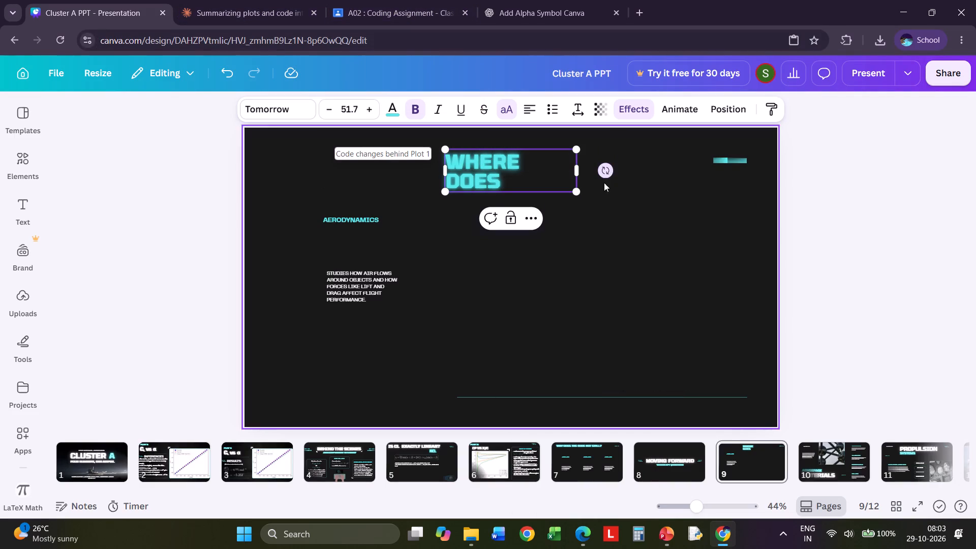
left_click_drag(577, 171, 709, 169)
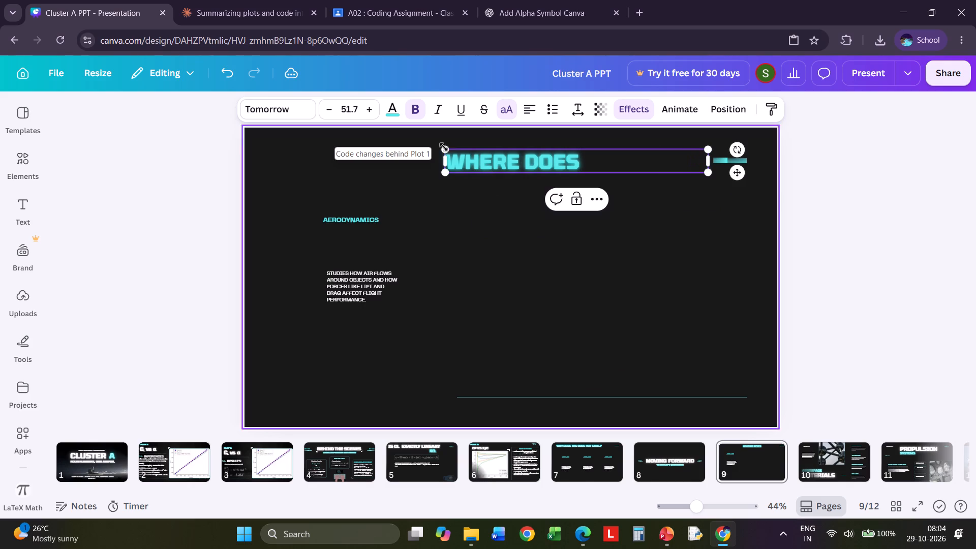
left_click_drag(443, 162, 261, 151)
Append "sin(α + β)", copied from the report's section 7.1 heading, after "WHERE DOES" in the slide 9 title.
left_click(414, 167)
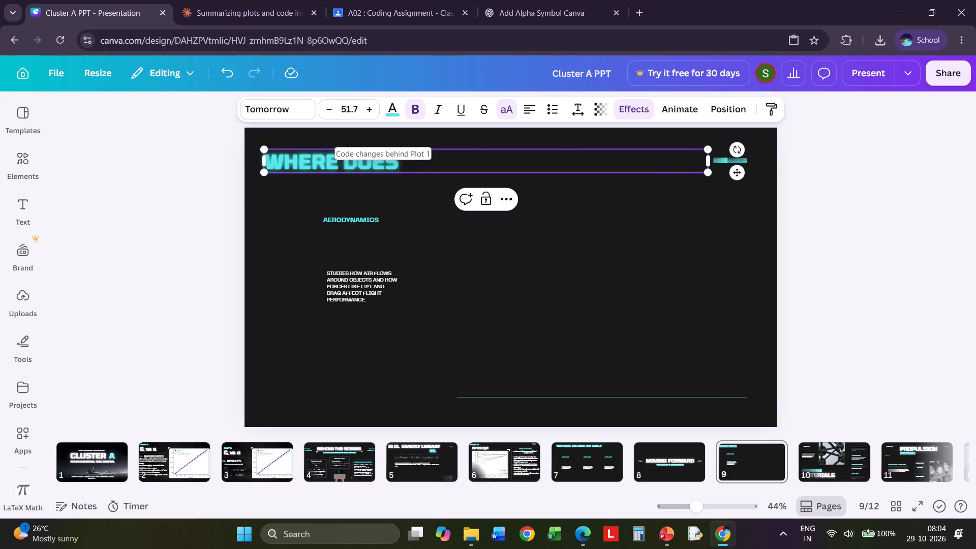
key("space")
left_click(374, 0)
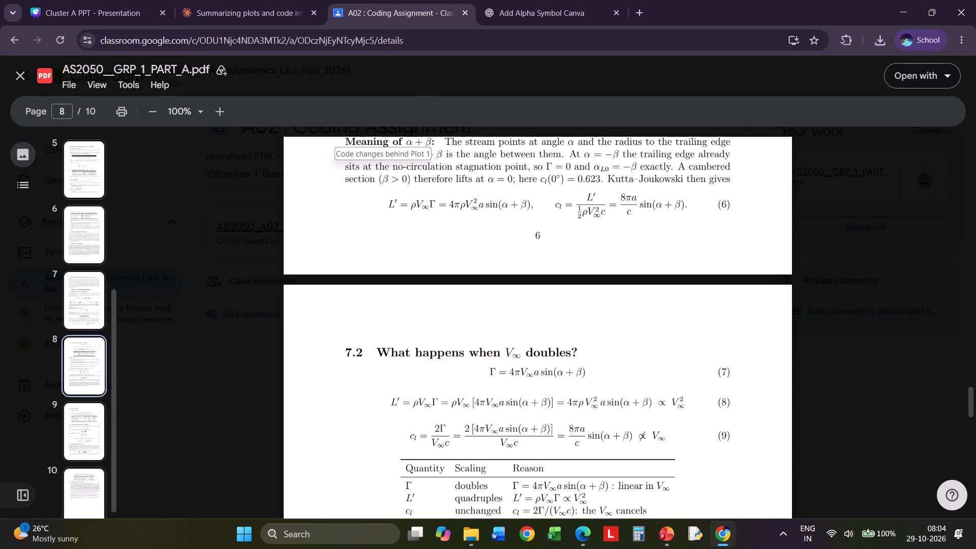
scroll(529, 227, "up", 4)
scroll(453, 295, "up", 3)
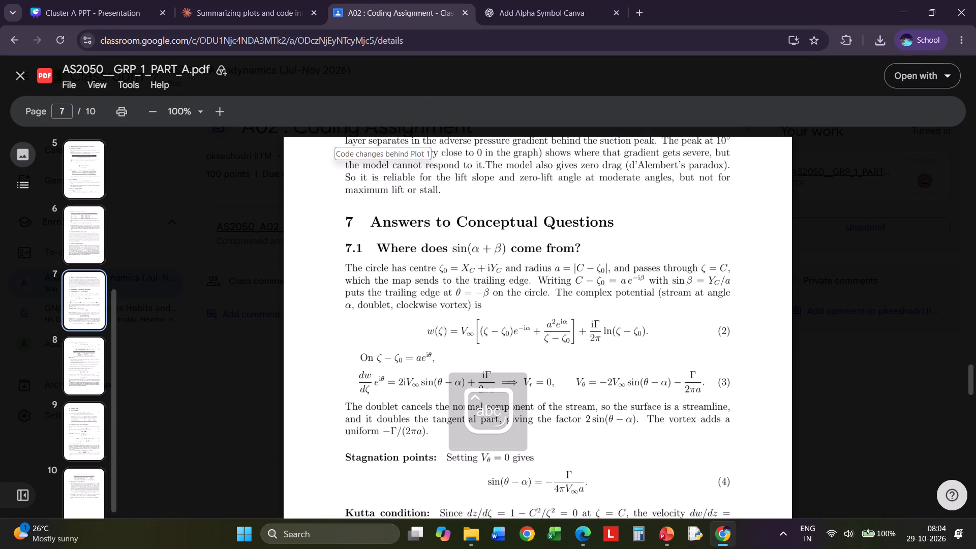
left_click_drag(454, 252, 503, 251)
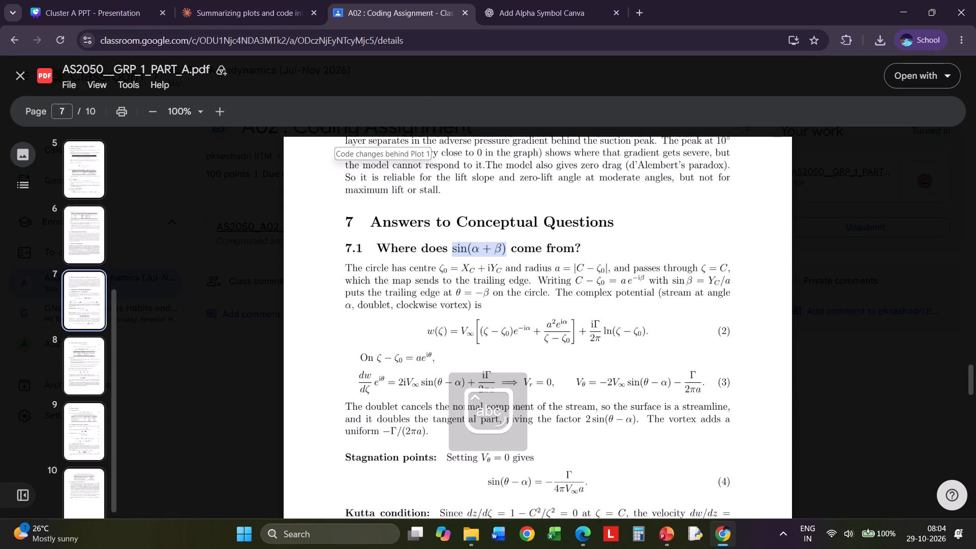
right_click(499, 247)
left_click(509, 257)
left_click(113, 0)
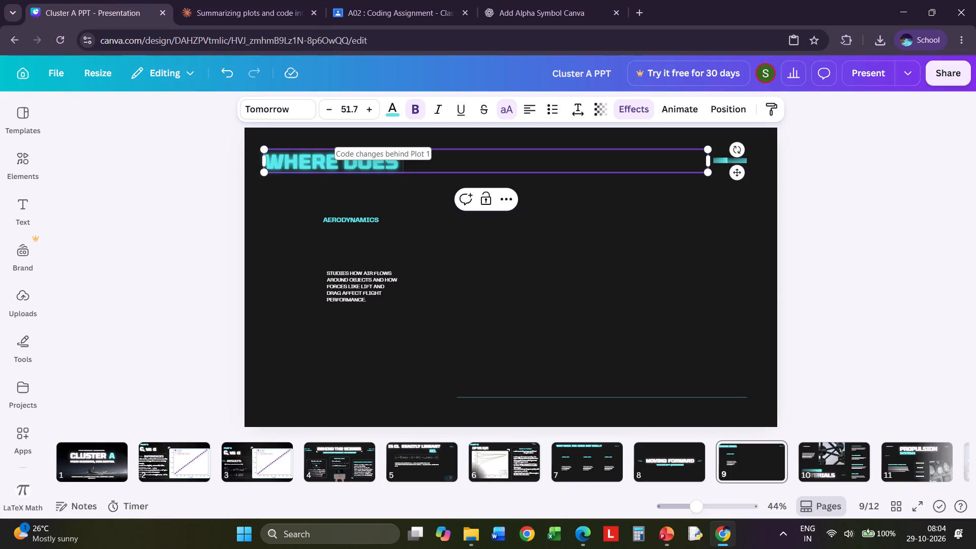
right_click(452, 162)
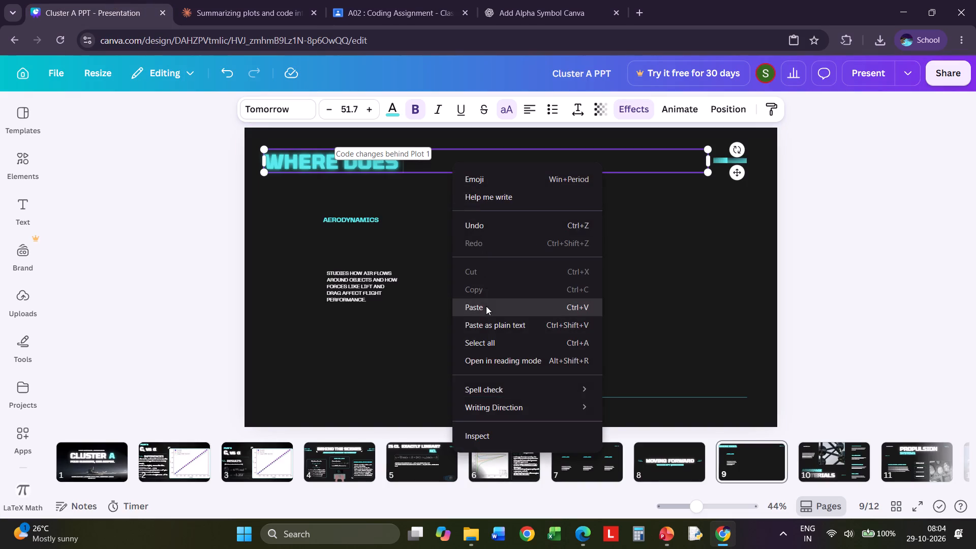
left_click(486, 306)
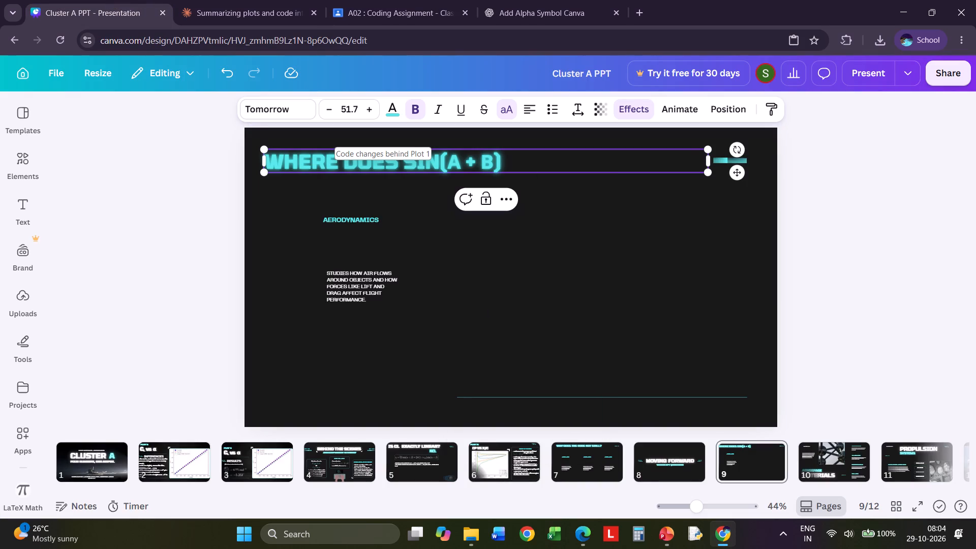
Turn off the all-caps formatting for the whole slide 9 title and place the text cursor at its end.
left_click_drag(514, 163, 265, 166)
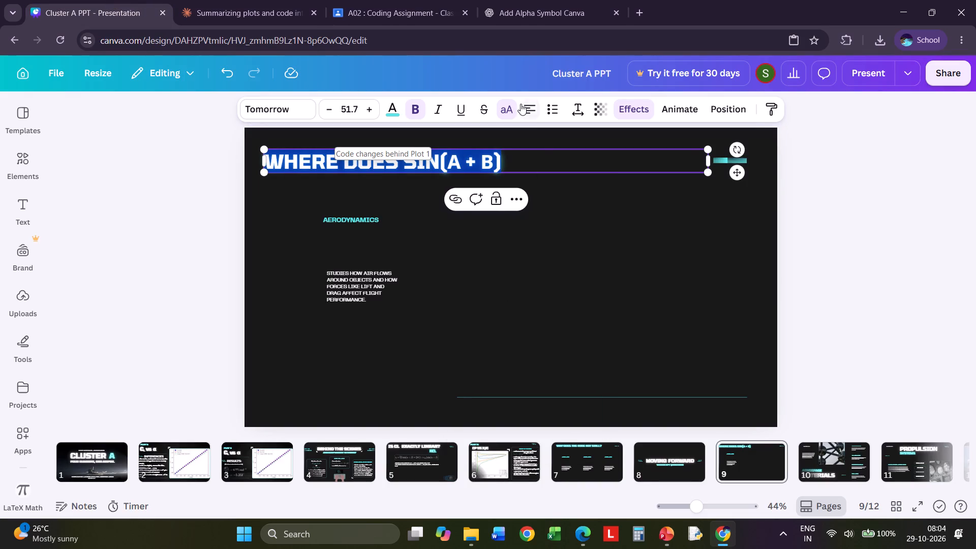
left_click(497, 109)
left_click(516, 163)
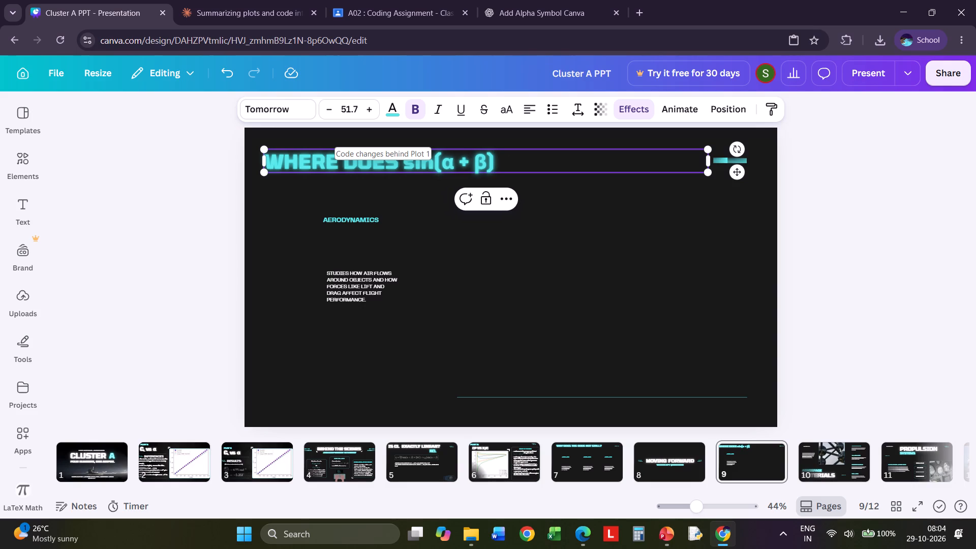
Rewrite the capitalised "WHERE DOES" in the slide 9 title as "Where does", keeping "sin(α + β)" after it.
key("space")
left_click_drag(399, 164, 369, 164)
left_click_drag(369, 164, 288, 170)
key("BackSpace")
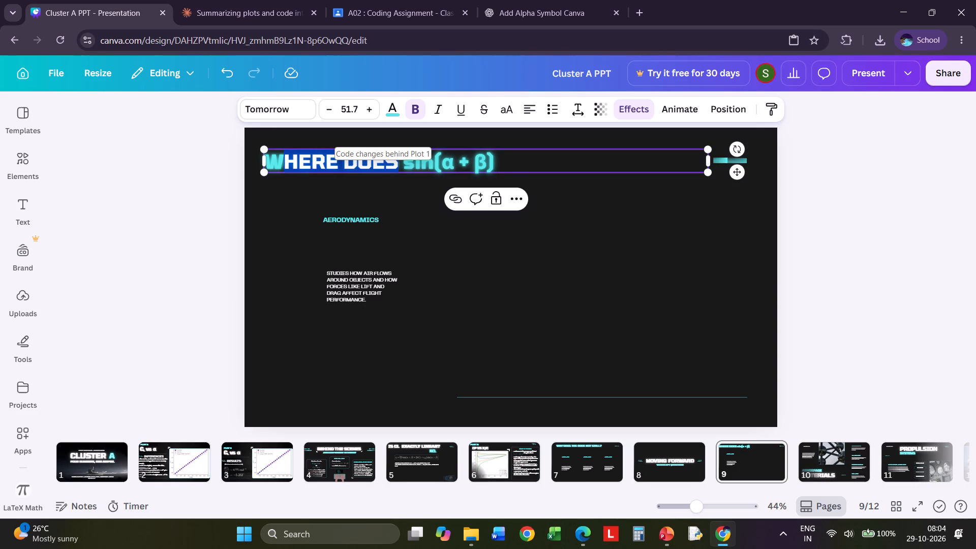
type("here does")
left_click(510, 161)
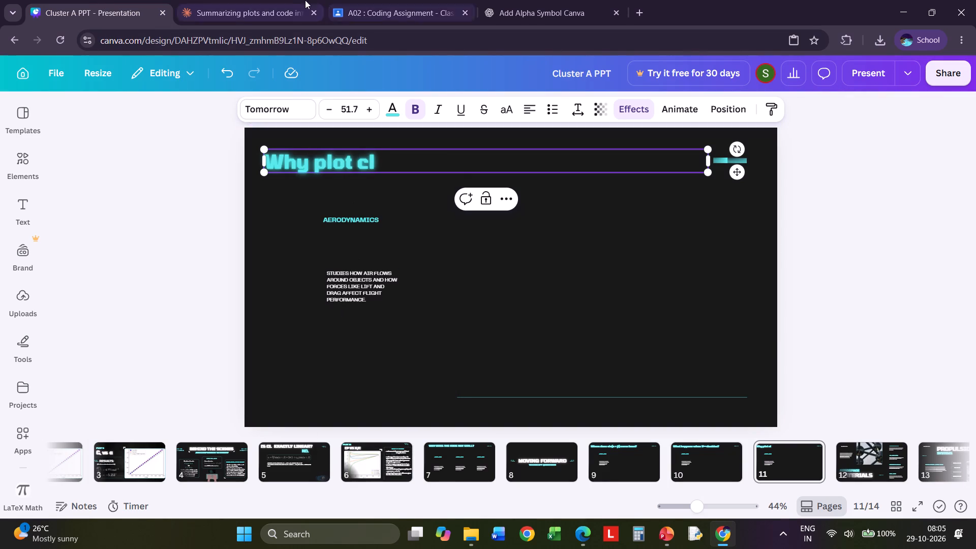
Check the report for the next conceptual question, and duplicate slide 11 to hold it as slide 12.
left_click(374, 0)
scroll(428, 277, "down", 3)
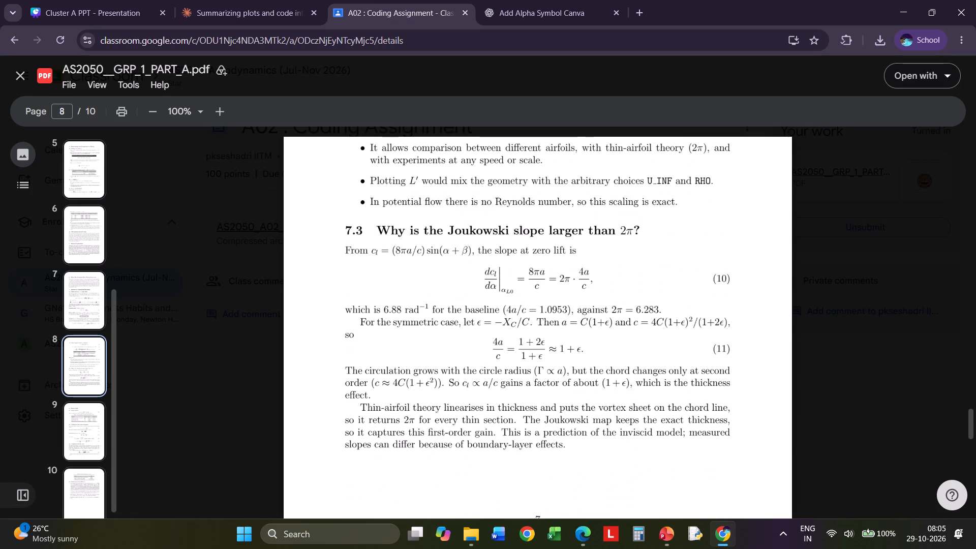
left_click(89, 0)
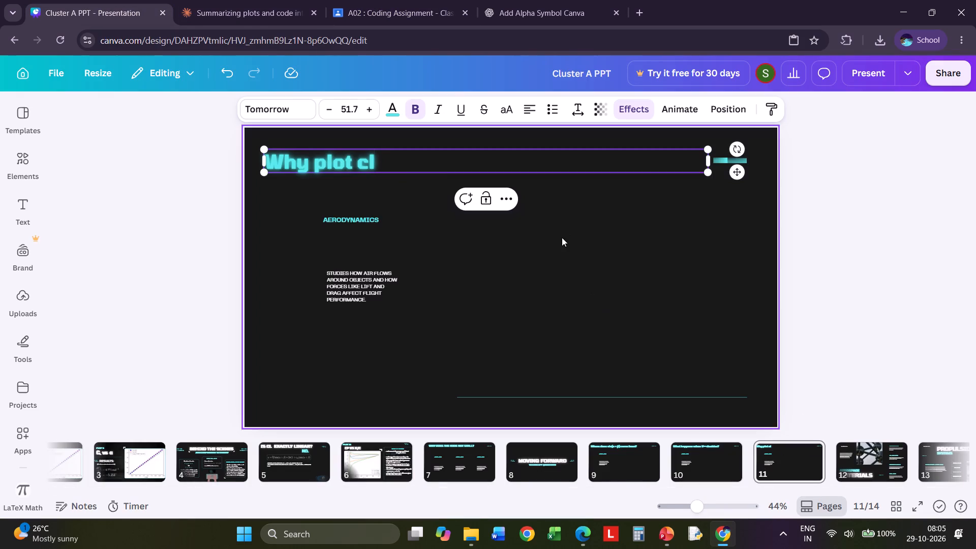
right_click(562, 237)
left_click(585, 285)
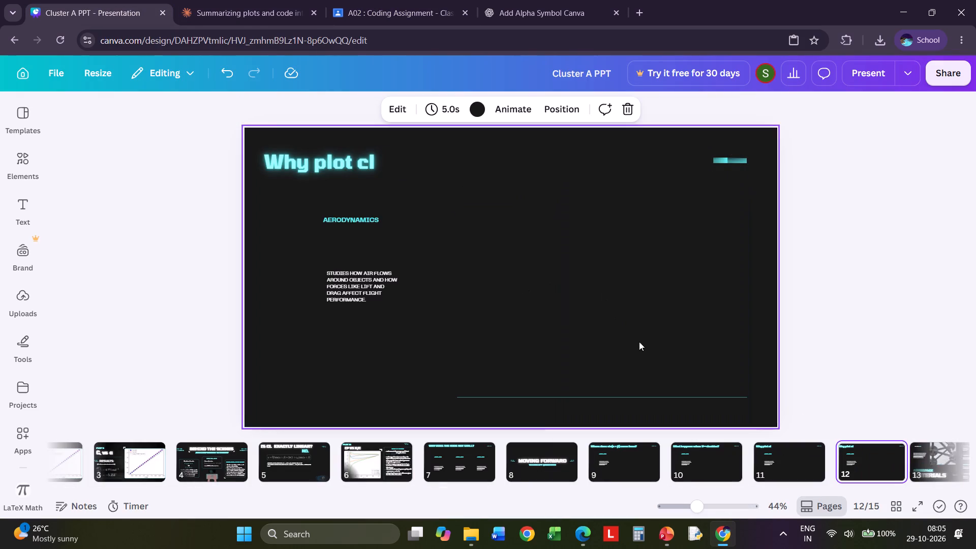
left_click(856, 455)
Replace the slide 12 title with "Why is the Joukowski slope larger than 2π?", copied from the report's section 7.3 heading.
left_click(348, 160)
left_click(381, 159)
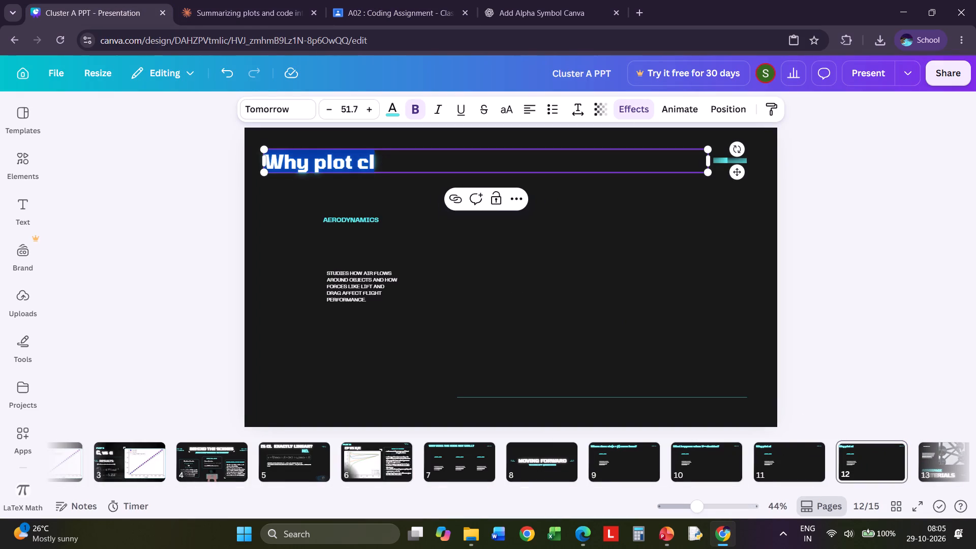
key("BackSpace")
left_click(348, 0)
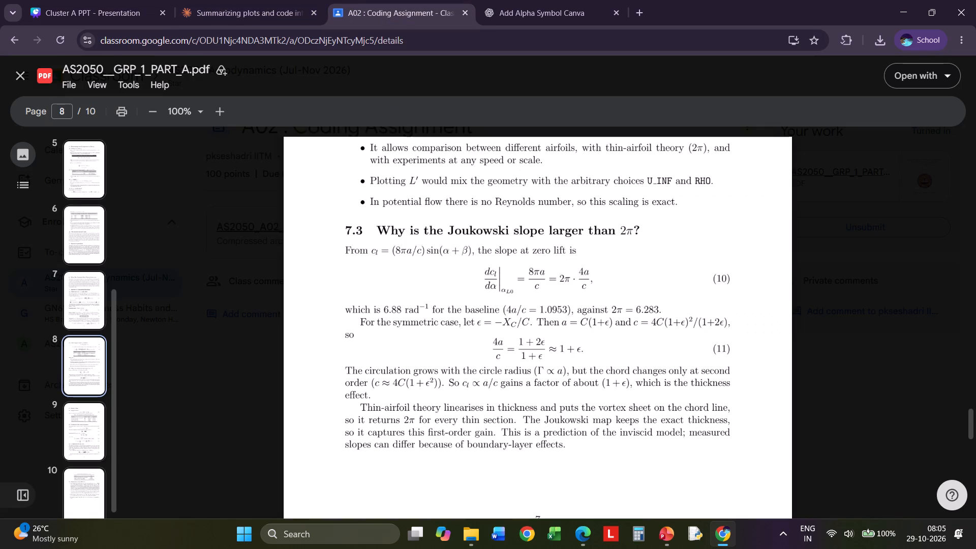
left_click_drag(377, 229, 633, 226)
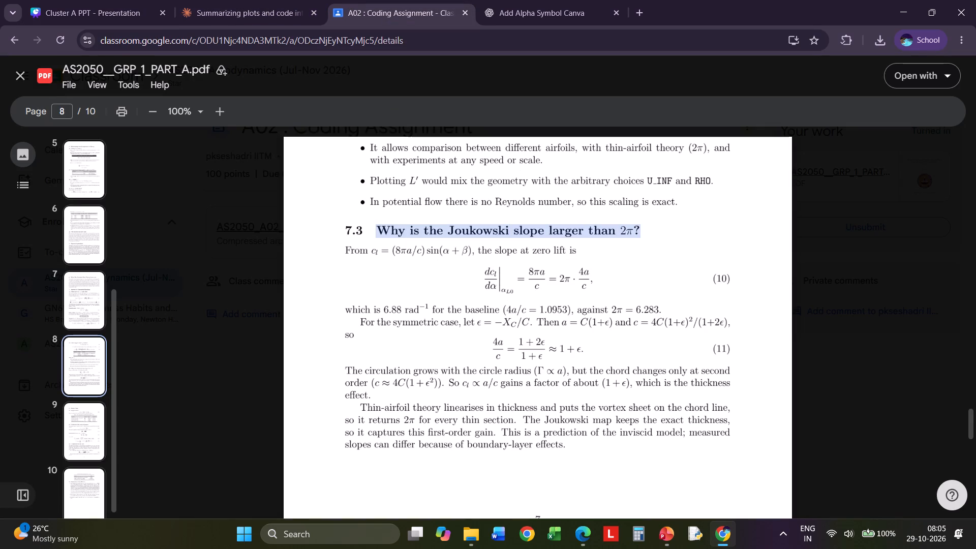
right_click(619, 230)
left_click(635, 242)
left_click(158, 0)
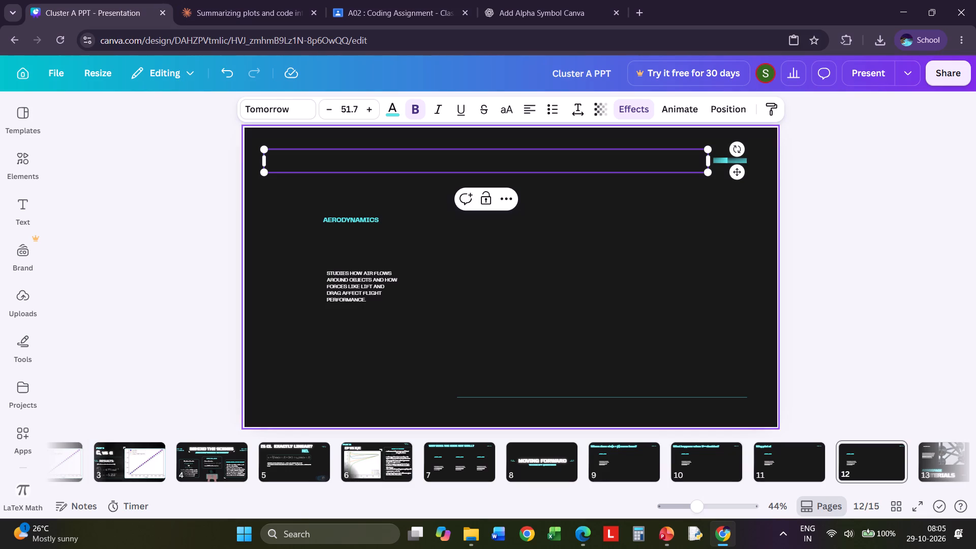
right_click(392, 162)
left_click(442, 309)
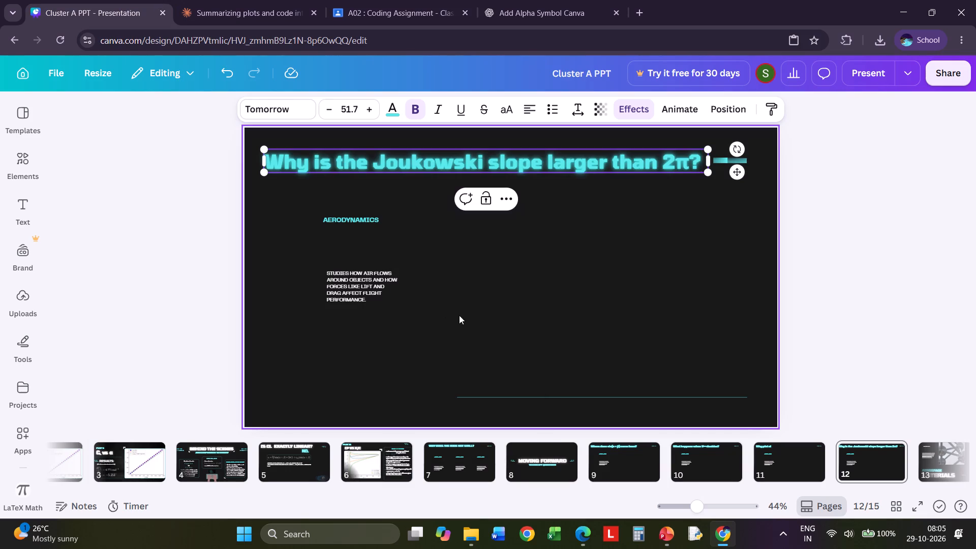
Review the deck's slides from slide 2 through slide 13 to check the content and titles built so far.
left_click(547, 325)
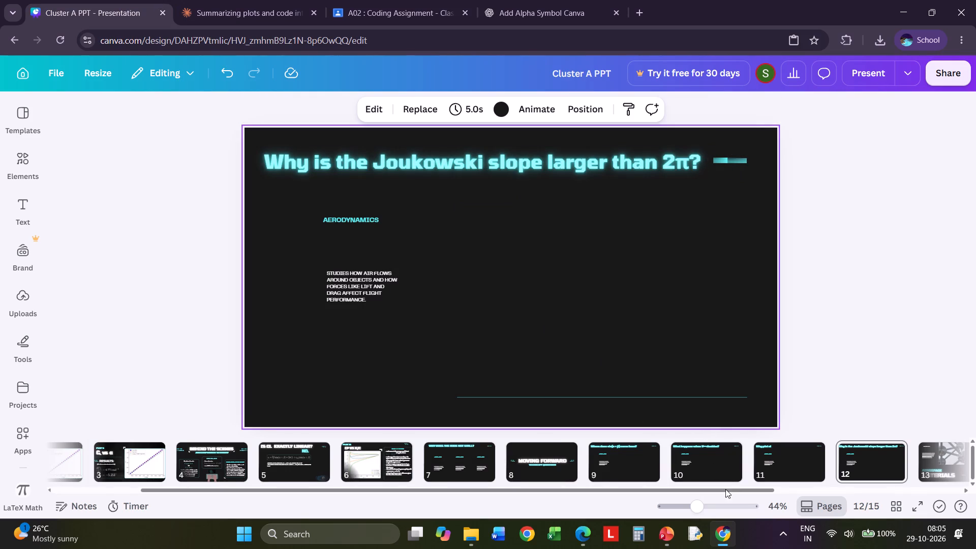
left_click_drag(725, 489, 812, 486)
left_click(800, 465)
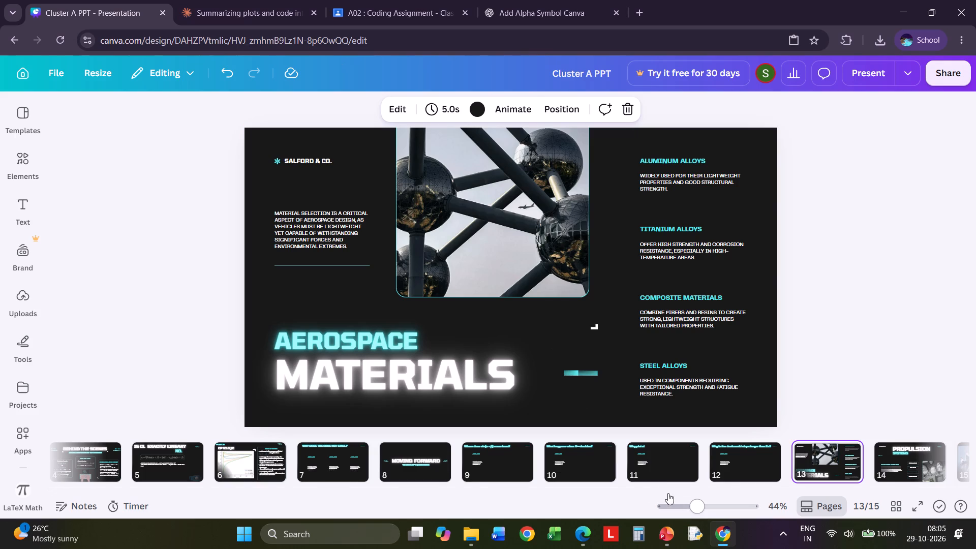
left_click_drag(654, 489, 412, 493)
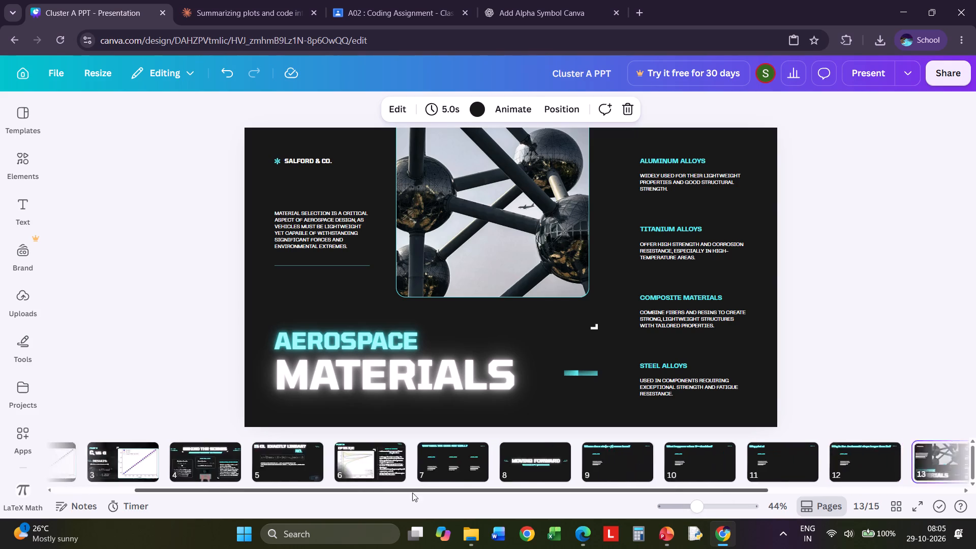
left_click_drag(412, 493, 327, 501)
left_click(171, 452)
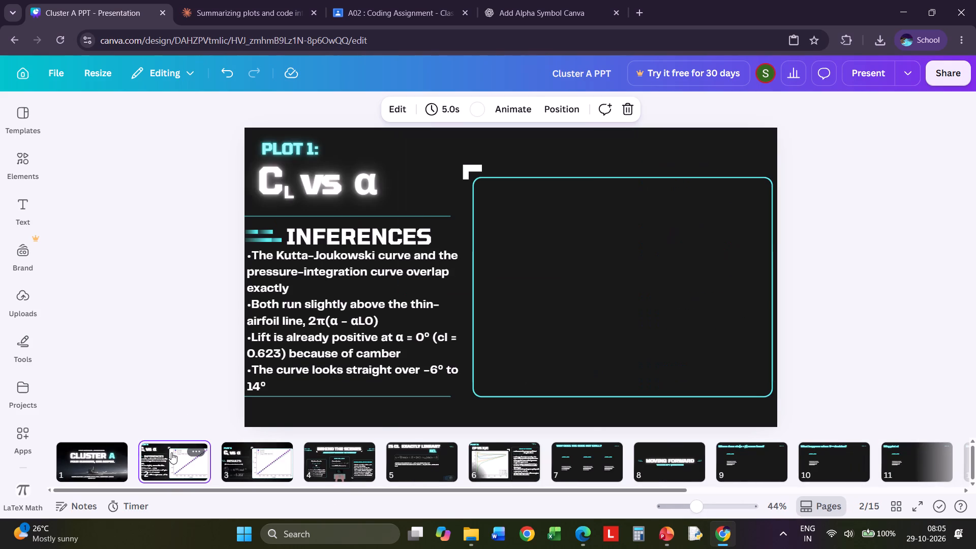
left_click(235, 463)
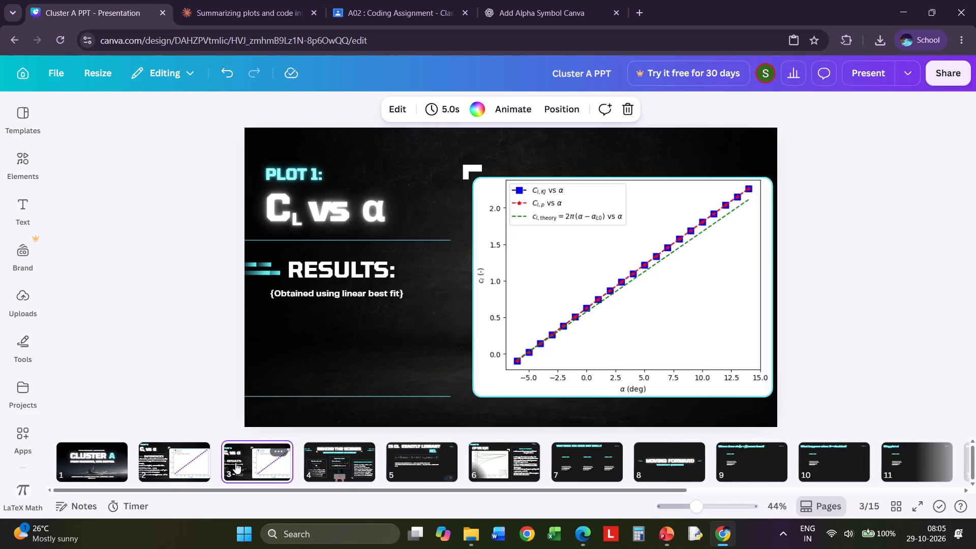
left_click(350, 458)
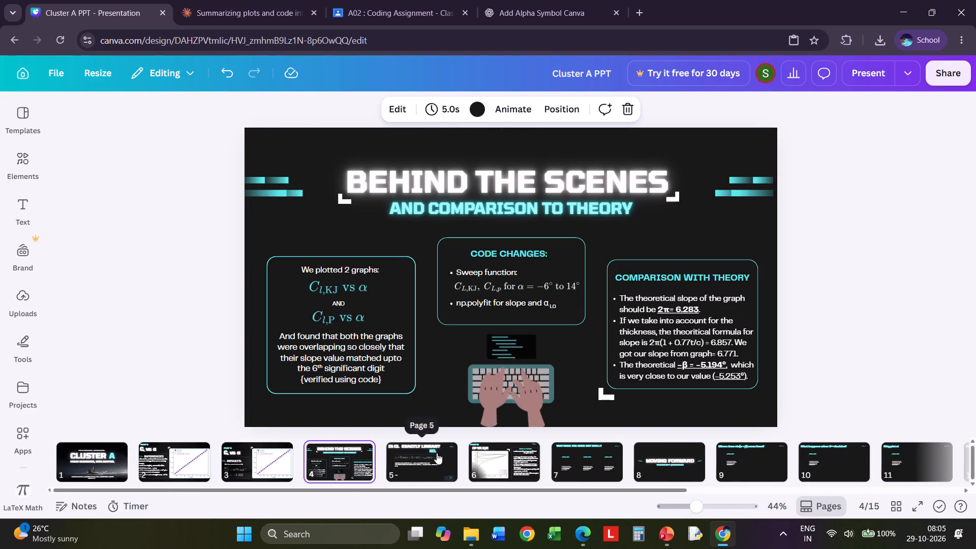
left_click(437, 453)
left_click(488, 454)
left_click(590, 449)
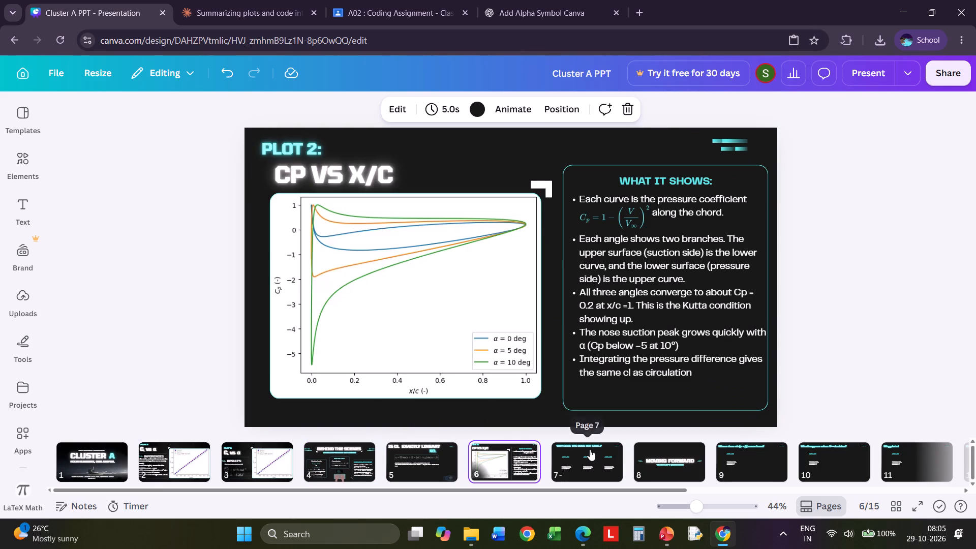
left_click(687, 460)
left_click(746, 465)
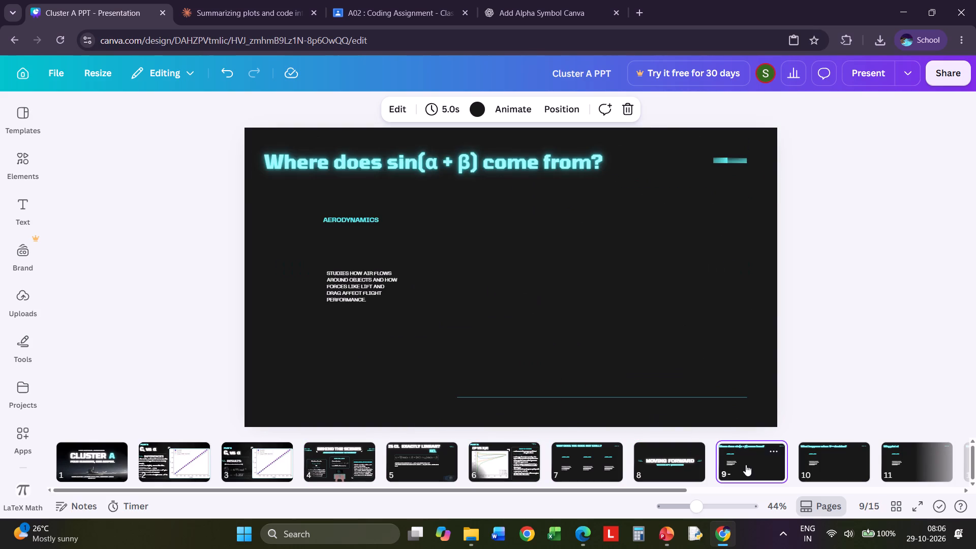
left_click(829, 457)
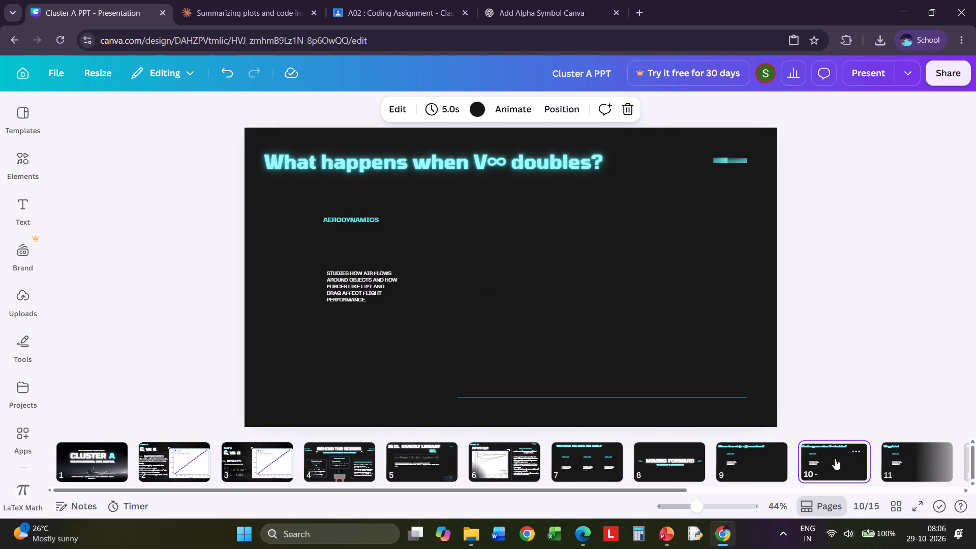
left_click(917, 451)
left_click_drag(678, 489, 695, 489)
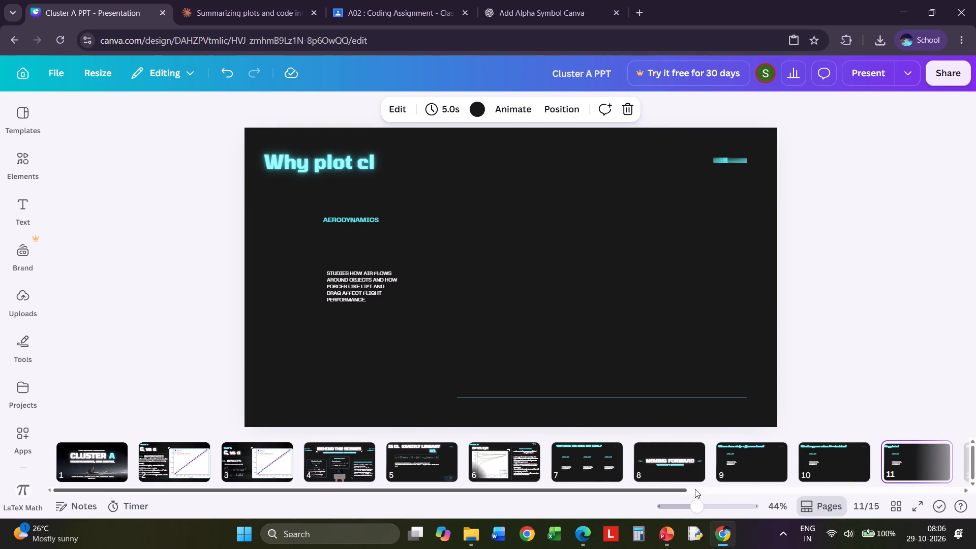
left_click_drag(695, 489, 785, 489)
left_click(822, 470)
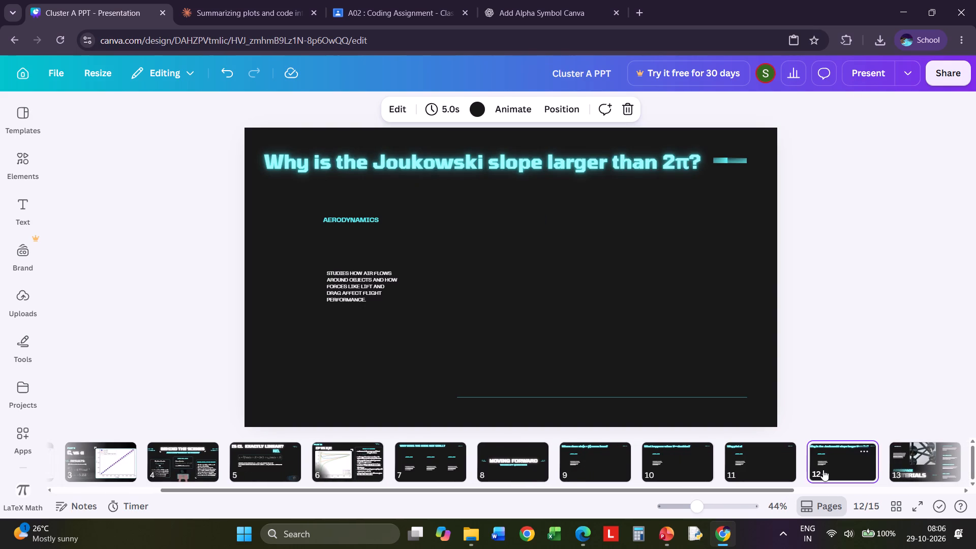
left_click_drag(752, 490, 621, 493)
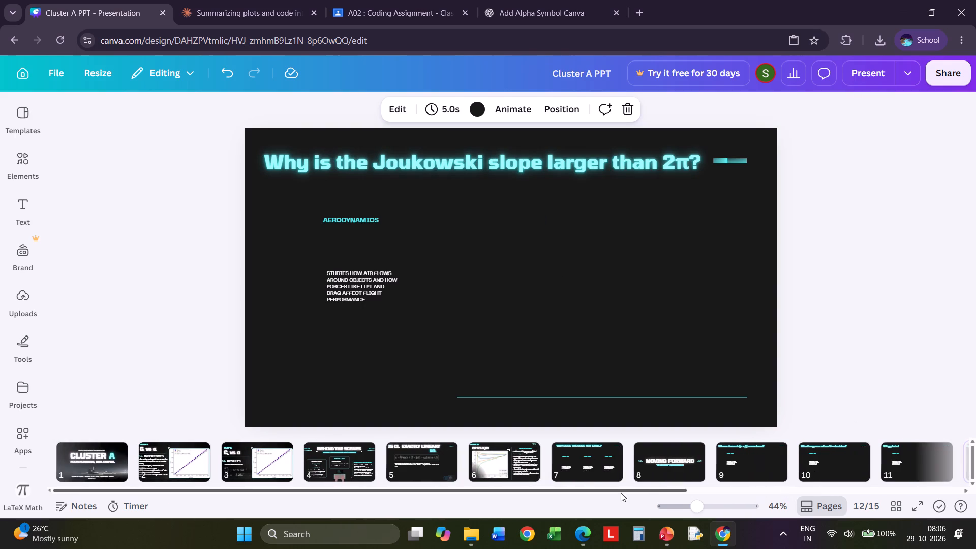
left_click_drag(621, 493, 610, 493)
left_click(677, 455)
Shrink the slide 9 title's text box to fit "Where does sin(α + β) come from?" and centre it horizontally on the slide.
left_click(760, 452)
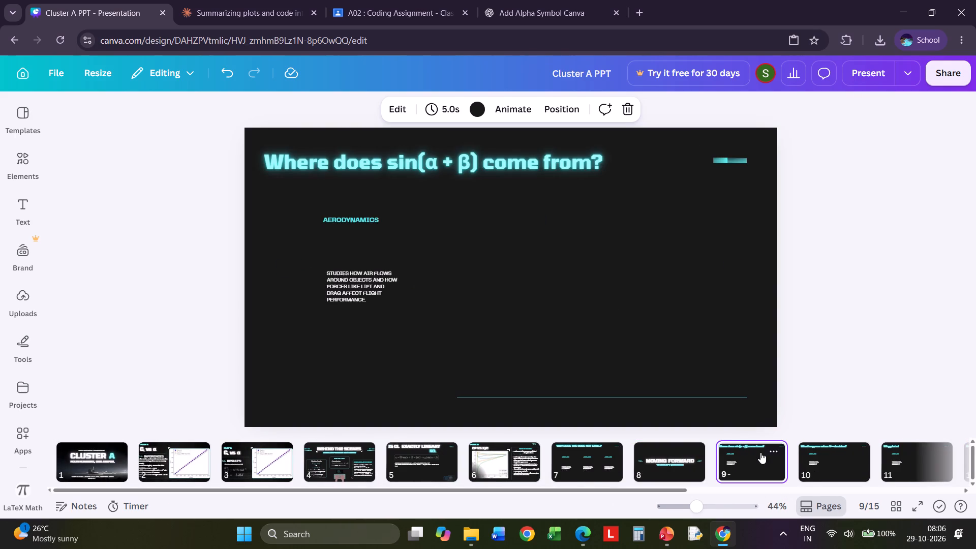
left_click(513, 165)
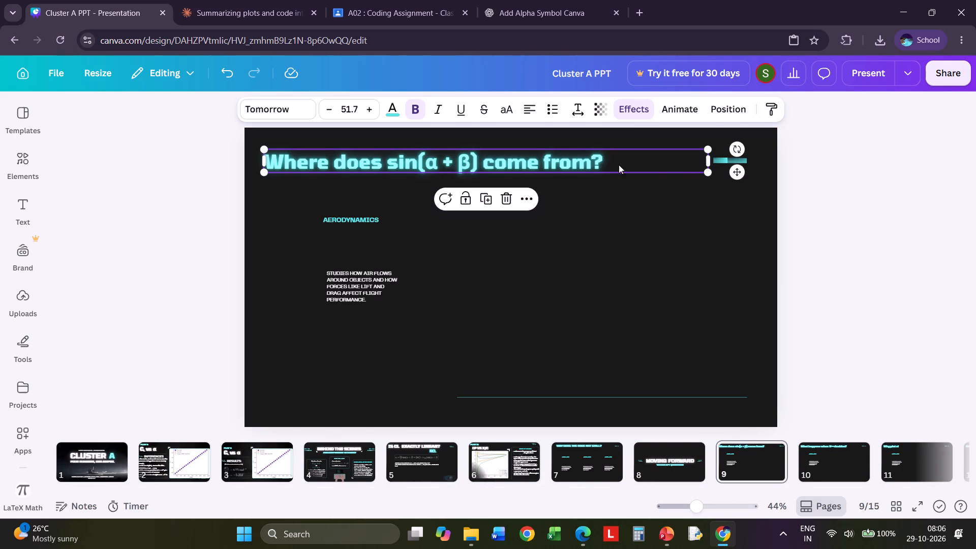
left_click_drag(711, 160, 614, 162)
left_click_drag(507, 164, 577, 162)
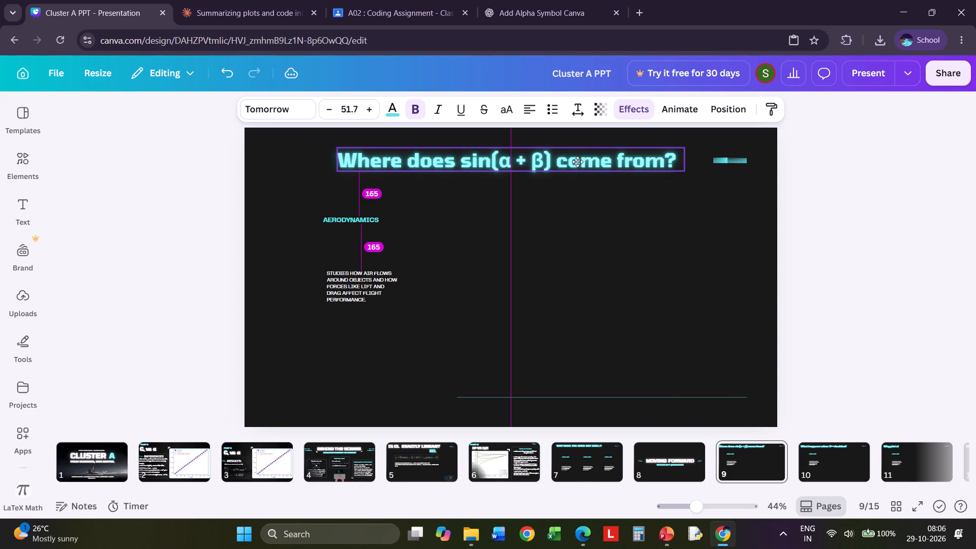
left_click_drag(577, 162, 579, 162)
left_click(652, 286)
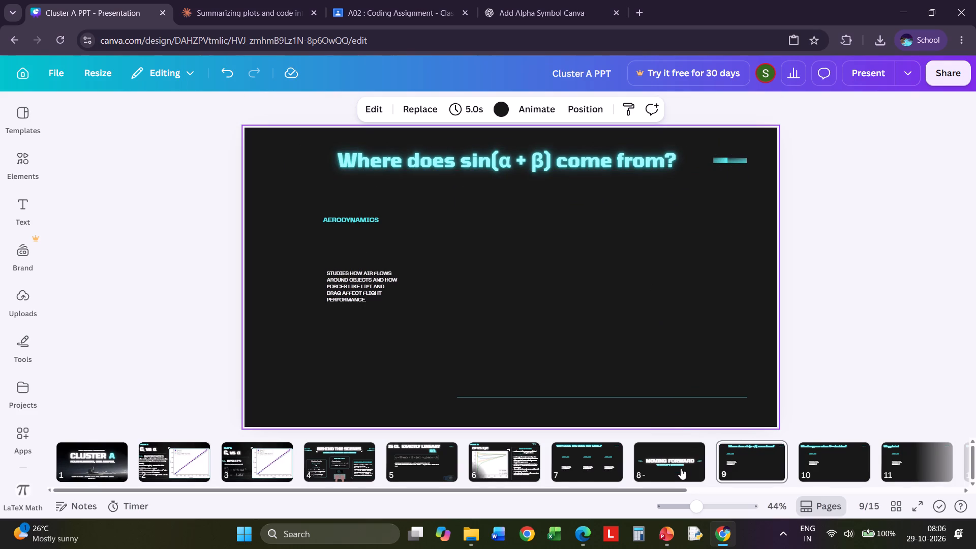
Narrow the slide 10 title's text box while keeping "What happens when V∞ doubles?" on a single line.
left_click(723, 465)
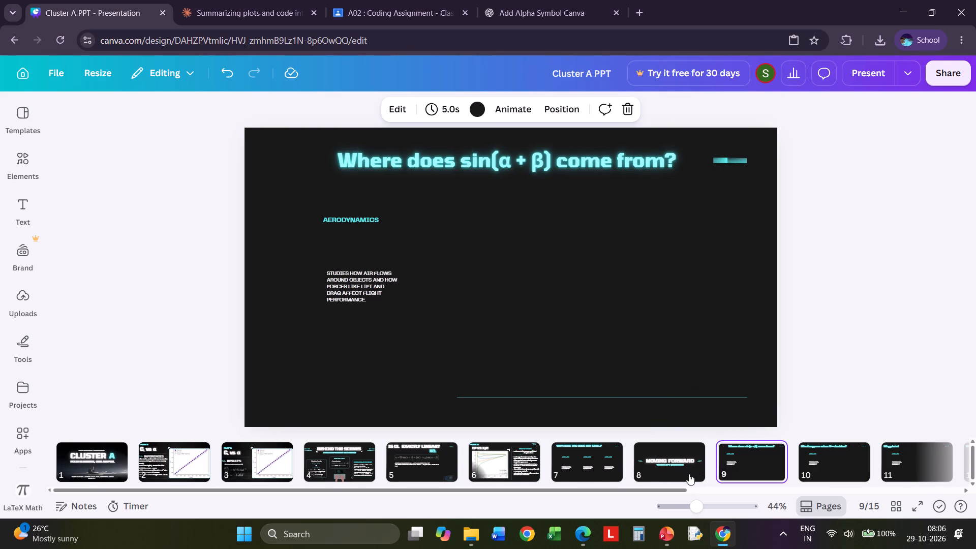
left_click_drag(655, 489, 794, 486)
left_click(632, 452)
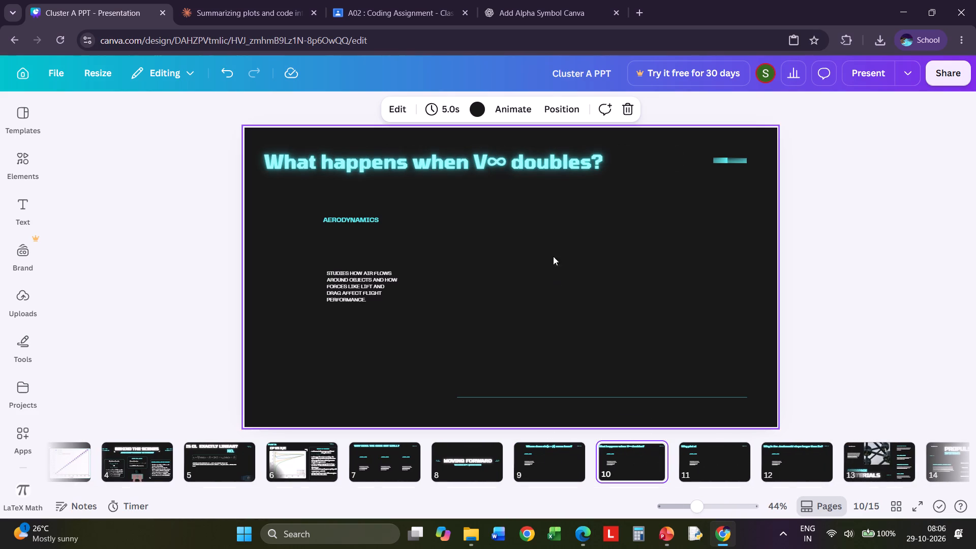
left_click(530, 159)
left_click_drag(530, 159, 544, 157)
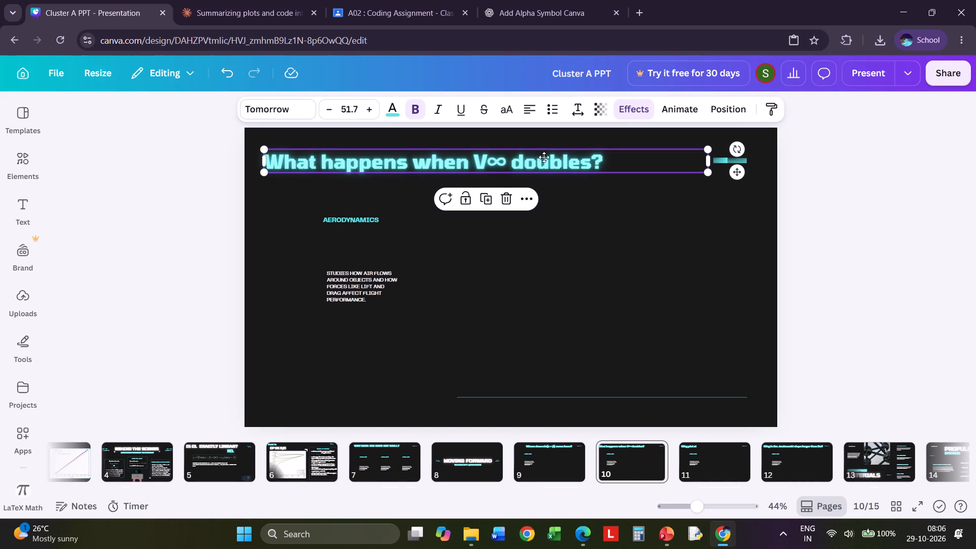
left_click_drag(544, 157, 624, 157)
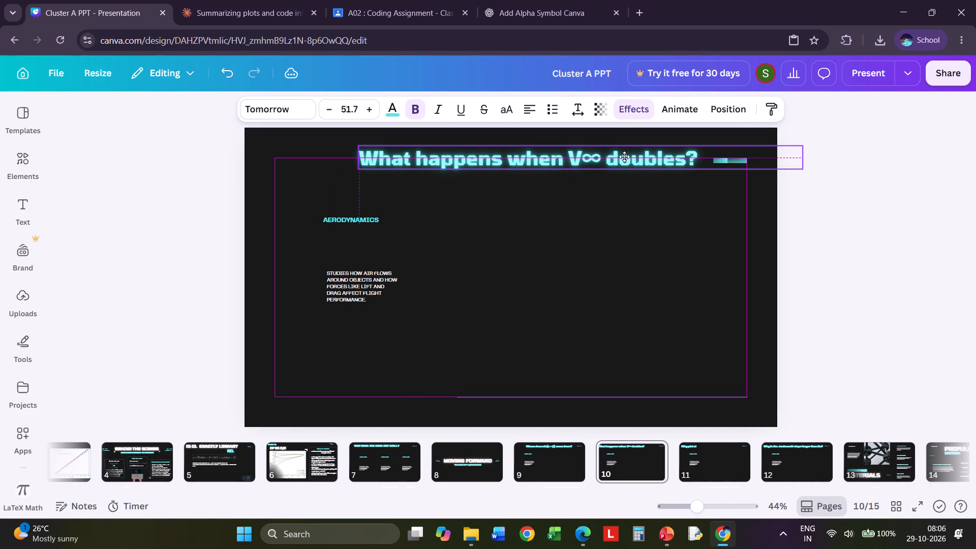
left_click_drag(624, 157, 526, 160)
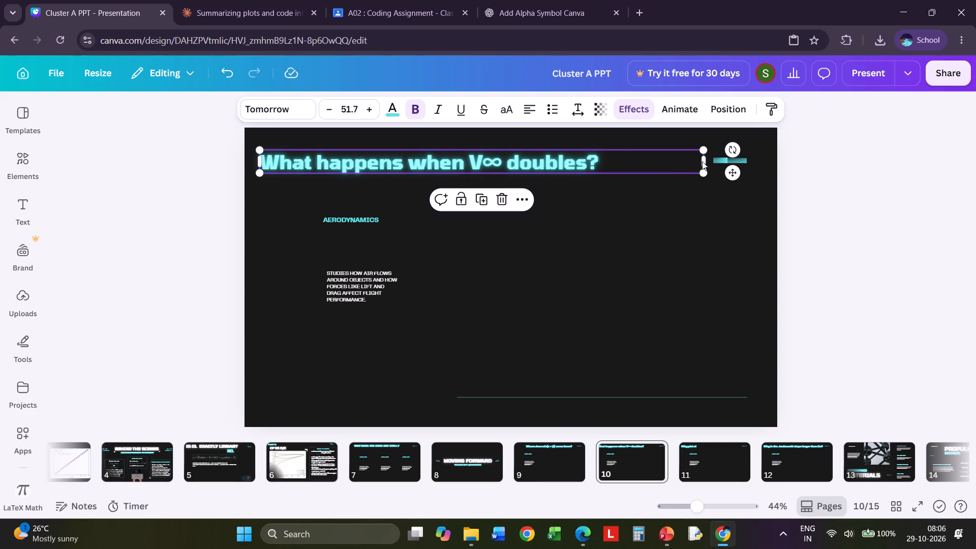
left_click_drag(705, 161, 599, 155)
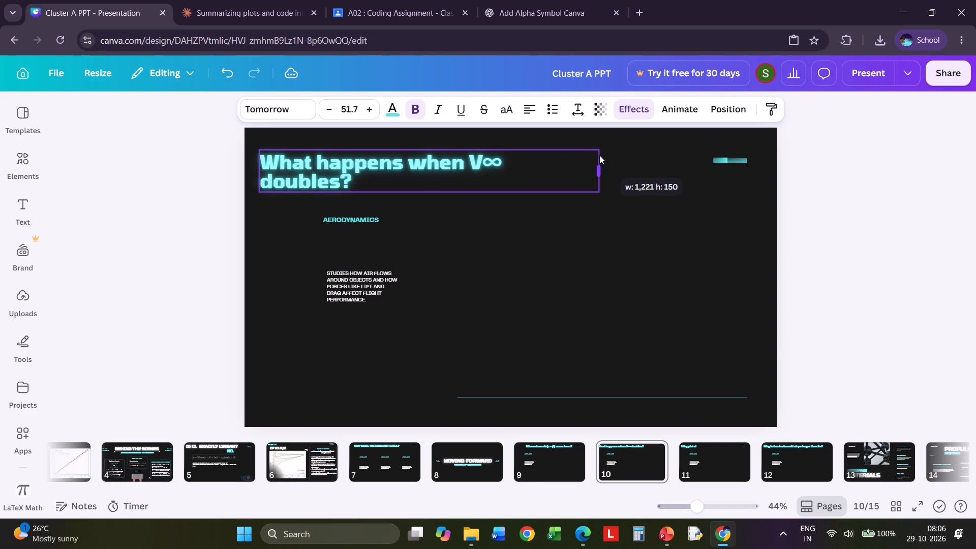
left_click_drag(599, 155, 615, 158)
left_click(518, 159)
left_click(545, 212)
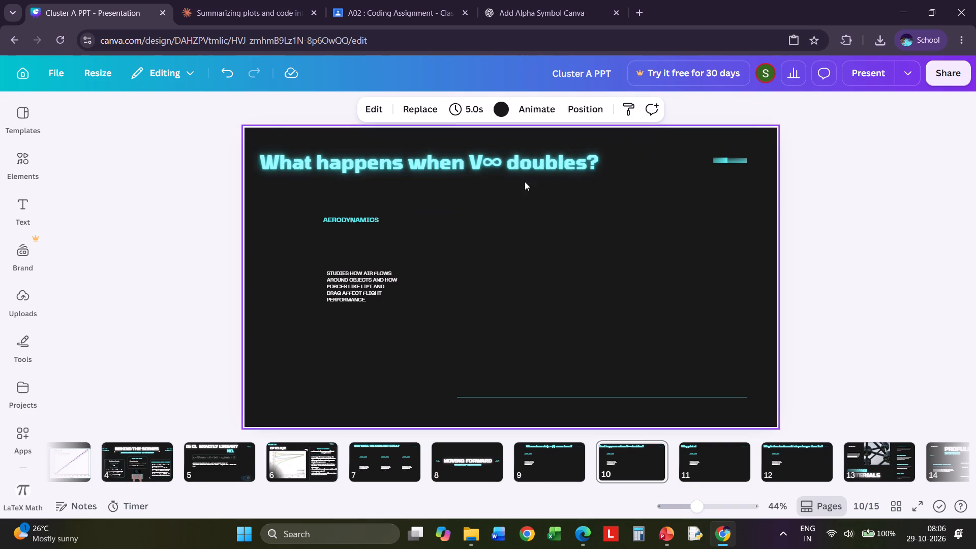
Move the slide 10 title to be roughly centred horizontally near the slide's top edge, level with the small accent bar.
left_click_drag(516, 166, 614, 163)
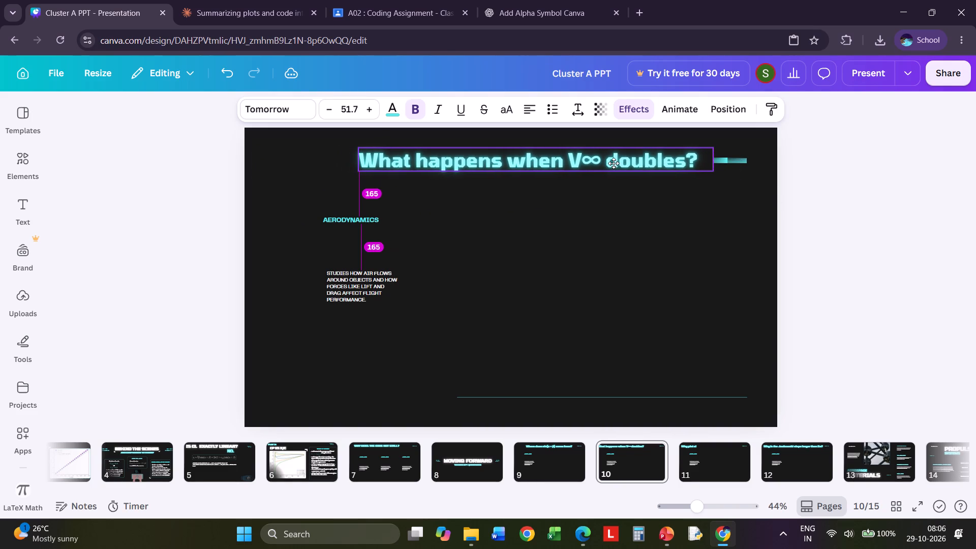
left_click_drag(614, 163, 595, 161)
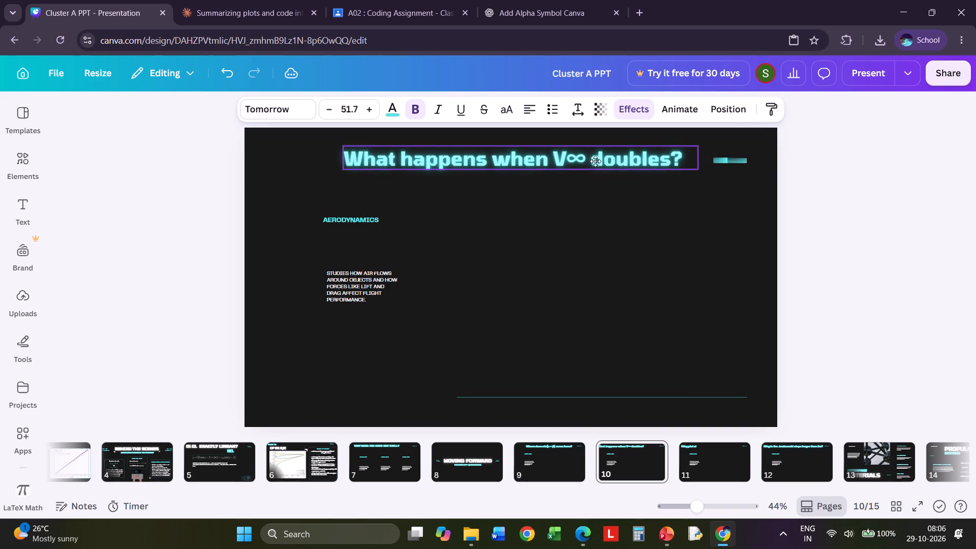
left_click_drag(595, 161, 614, 159)
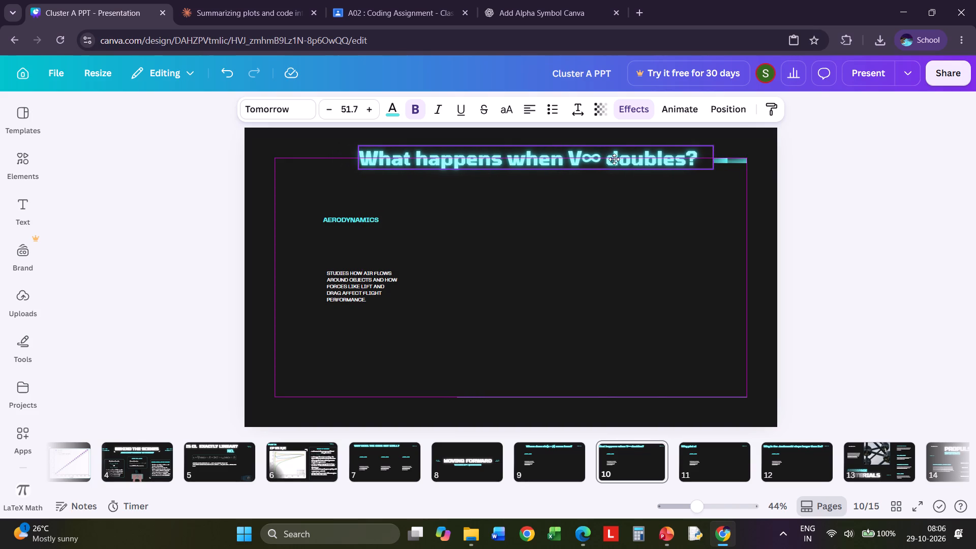
left_click_drag(614, 159, 595, 160)
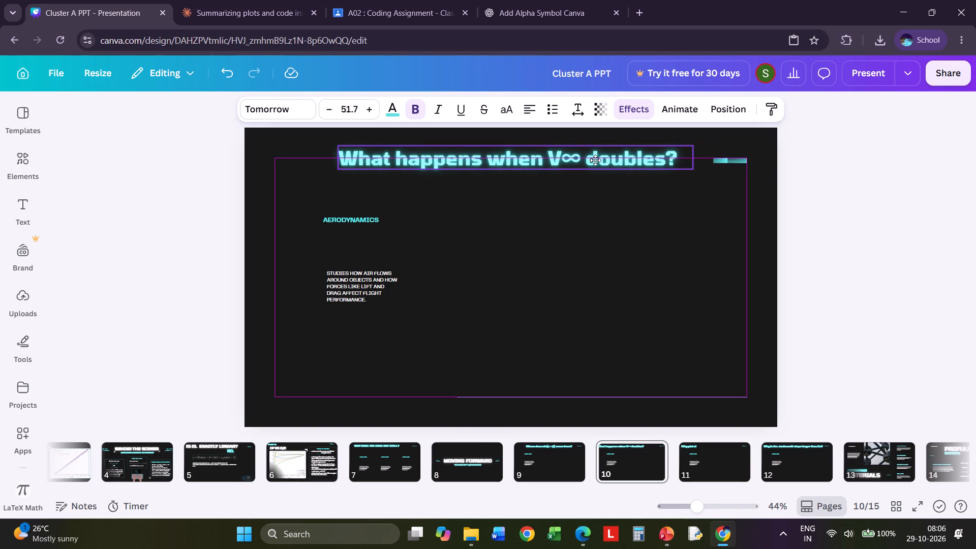
left_click_drag(595, 160, 595, 158)
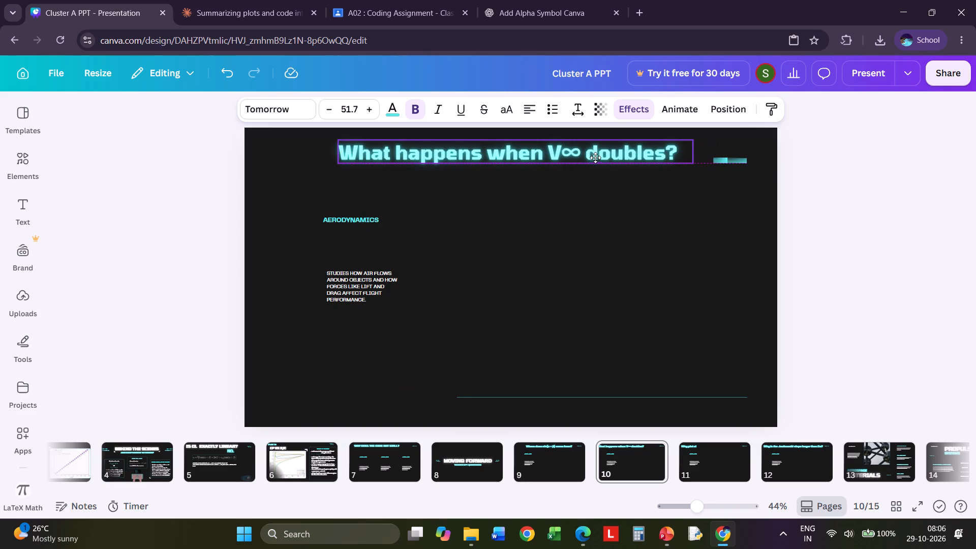
left_click_drag(595, 158, 595, 162)
left_click(603, 238)
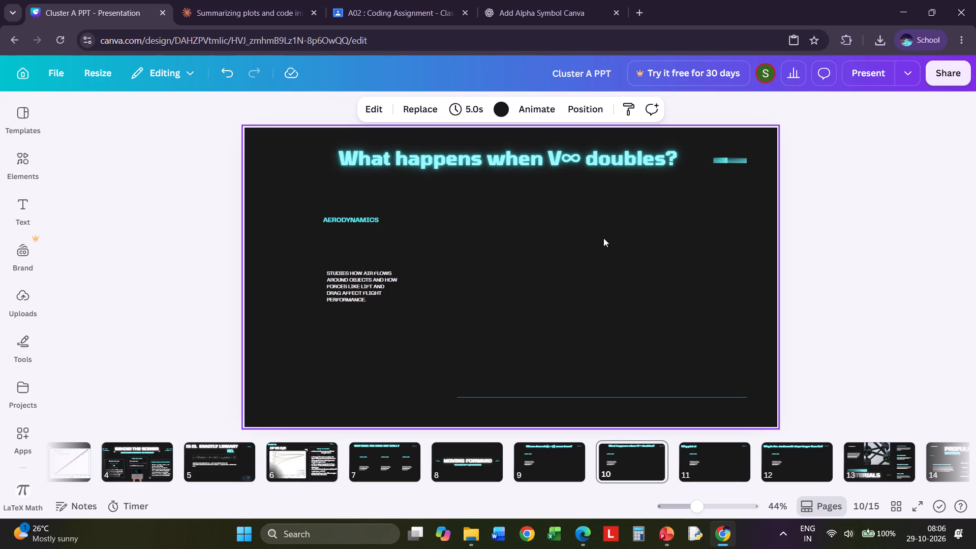
Correct the slide 11 title to read "Why plot Cl?", with a capital C and a question mark.
left_click(720, 462)
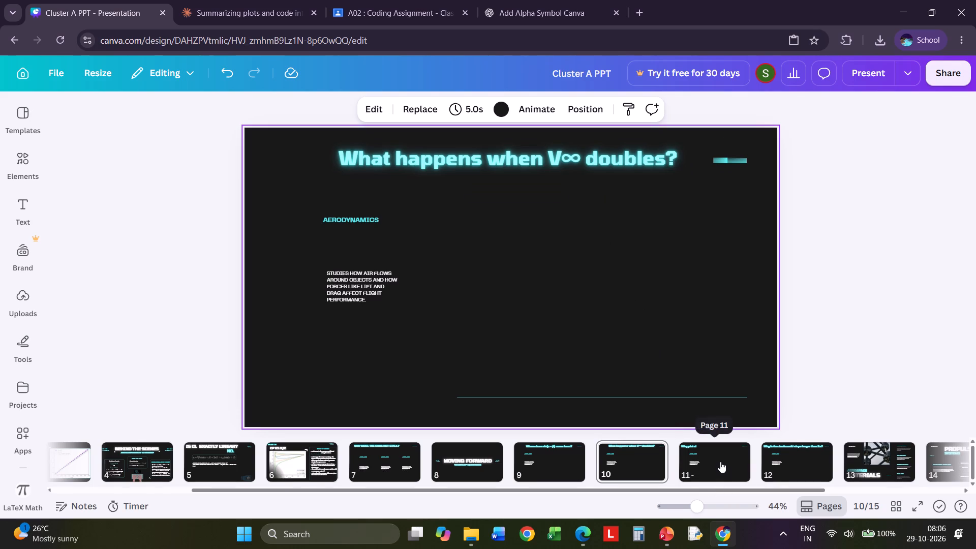
left_click(376, 158)
left_click(382, 159)
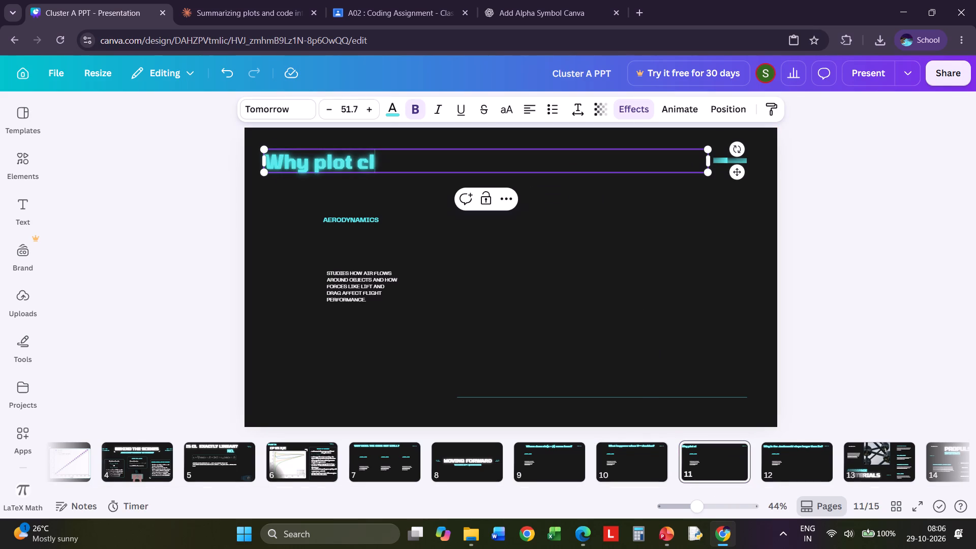
key("shift+question")
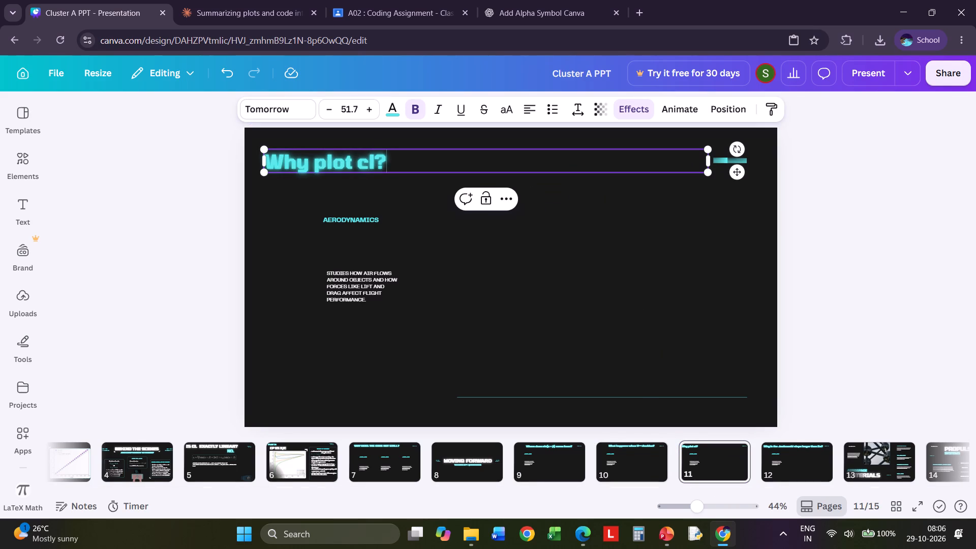
left_click(365, 161)
key("BackSpace")
key("shift+c")
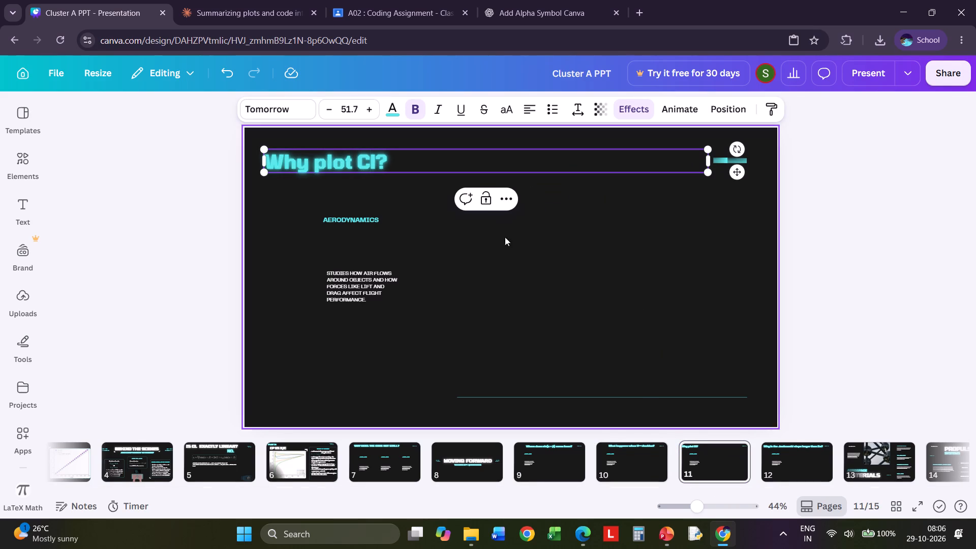
left_click(502, 285)
Narrow the slide 11 title's text box to fit "Why plot Cl?" and move it to be roughly centred near the slide's top edge.
left_click(396, 159)
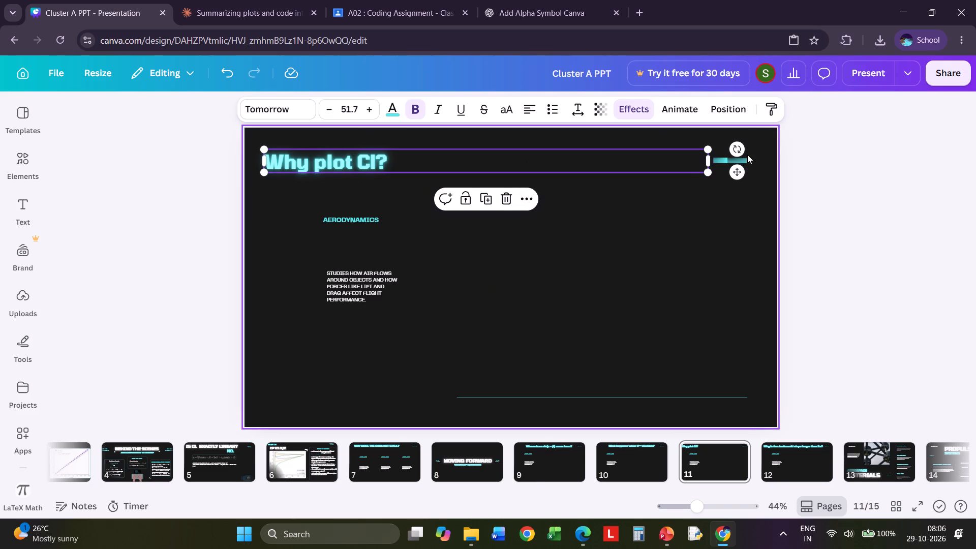
left_click_drag(713, 161, 657, 161)
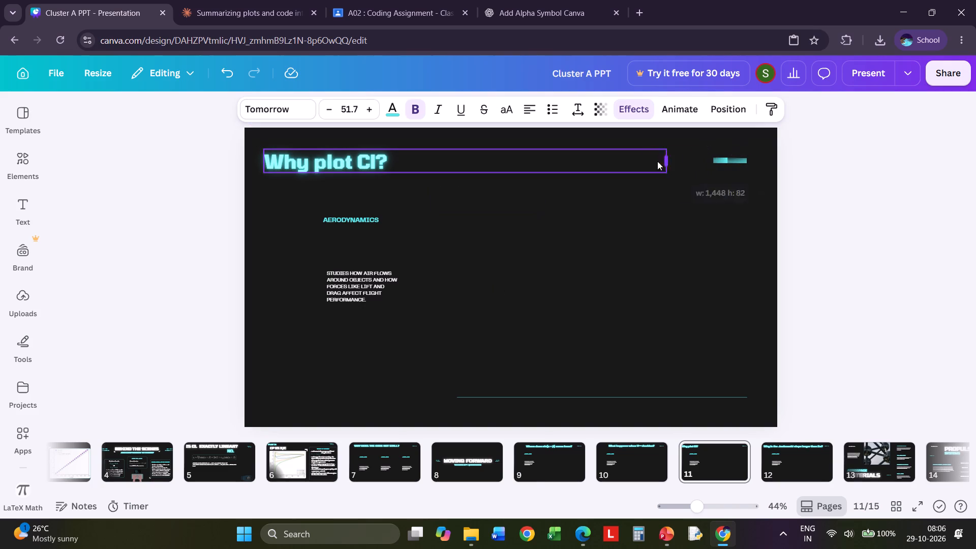
left_click_drag(657, 161, 414, 169)
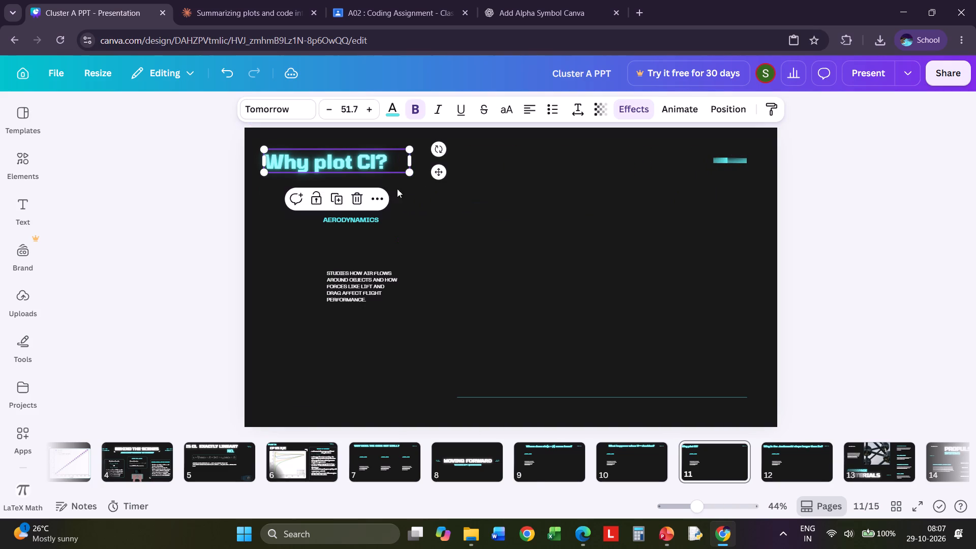
left_click(526, 197)
left_click_drag(356, 162, 563, 158)
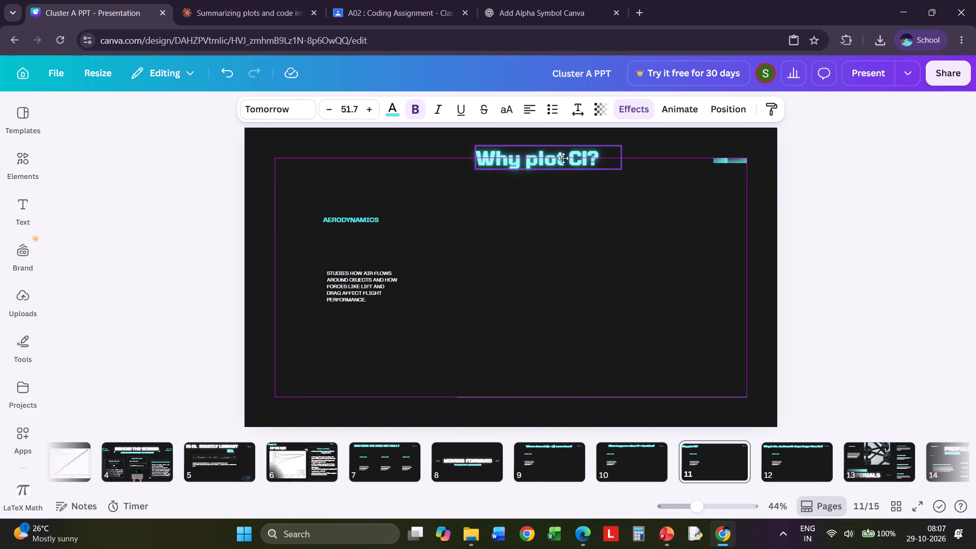
left_click_drag(563, 158, 531, 153)
left_click(579, 251)
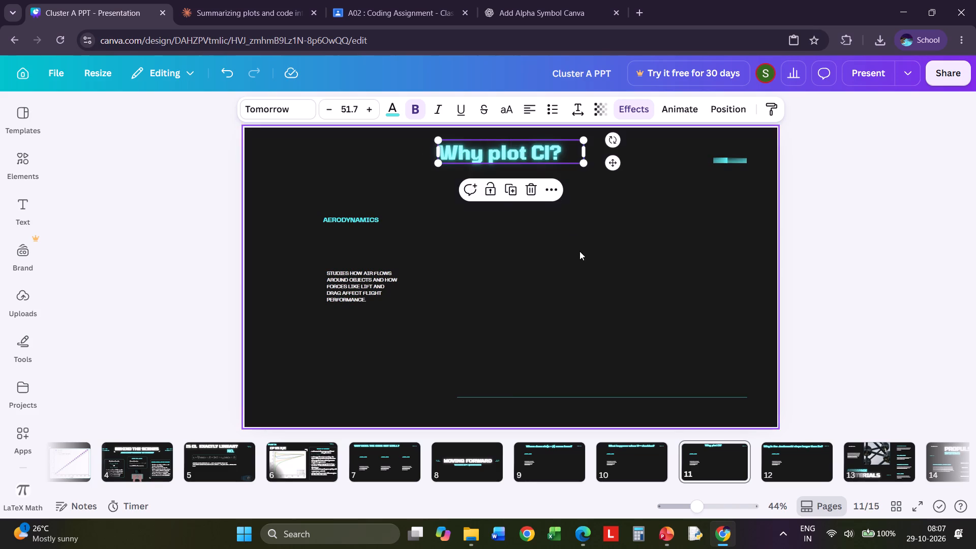
Review slides 12 and 13, and then slides 2 to 8, to check the deck's content and order.
left_click(779, 461)
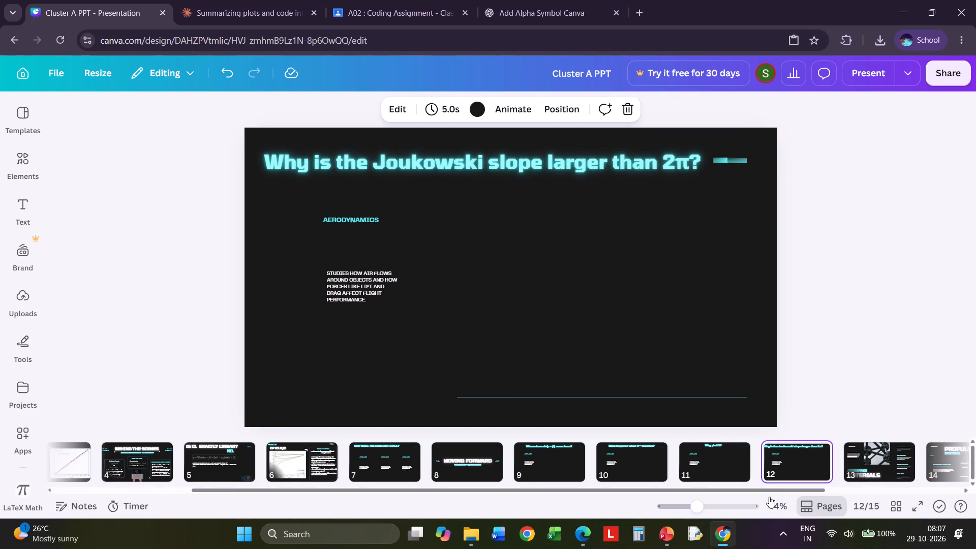
left_click(859, 460)
left_click_drag(709, 489, 570, 487)
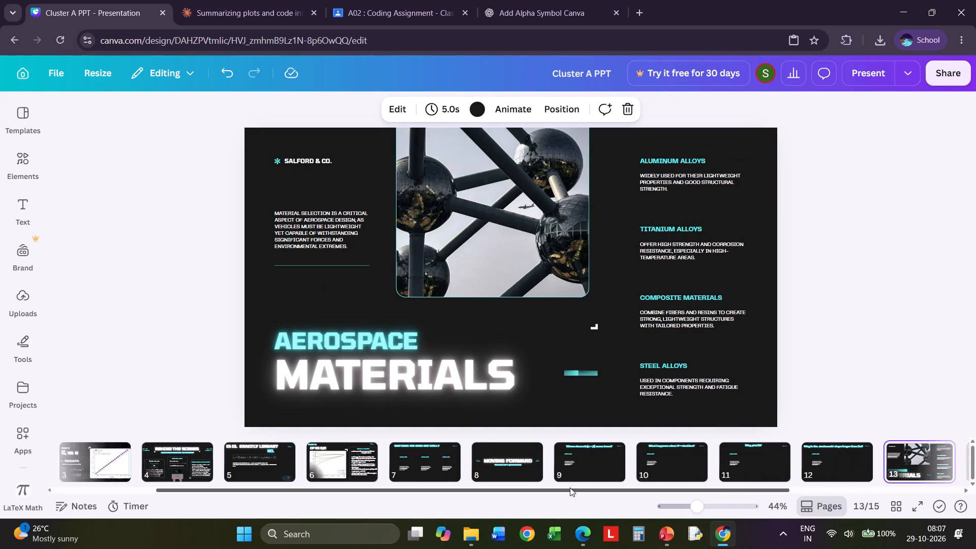
left_click_drag(570, 487, 526, 500)
left_click(158, 457)
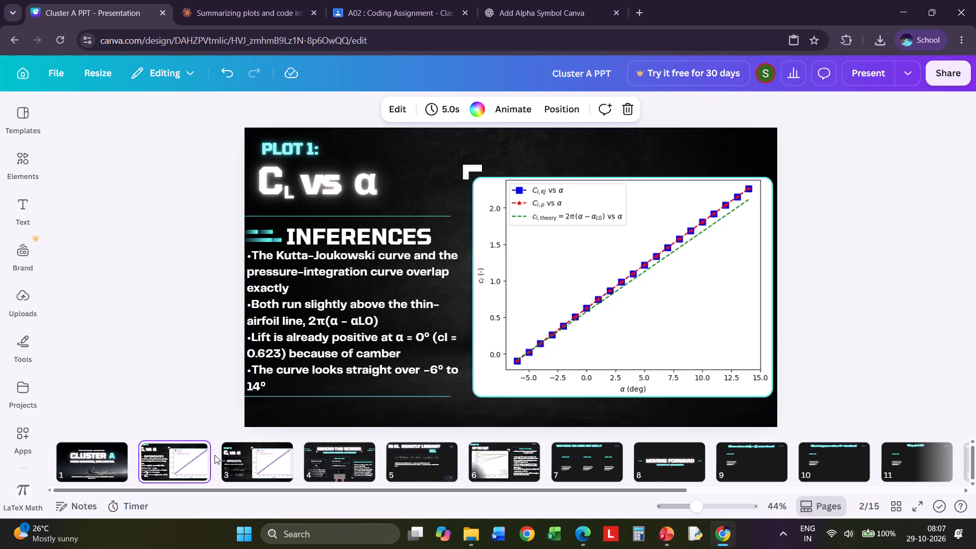
left_click(263, 455)
left_click(356, 461)
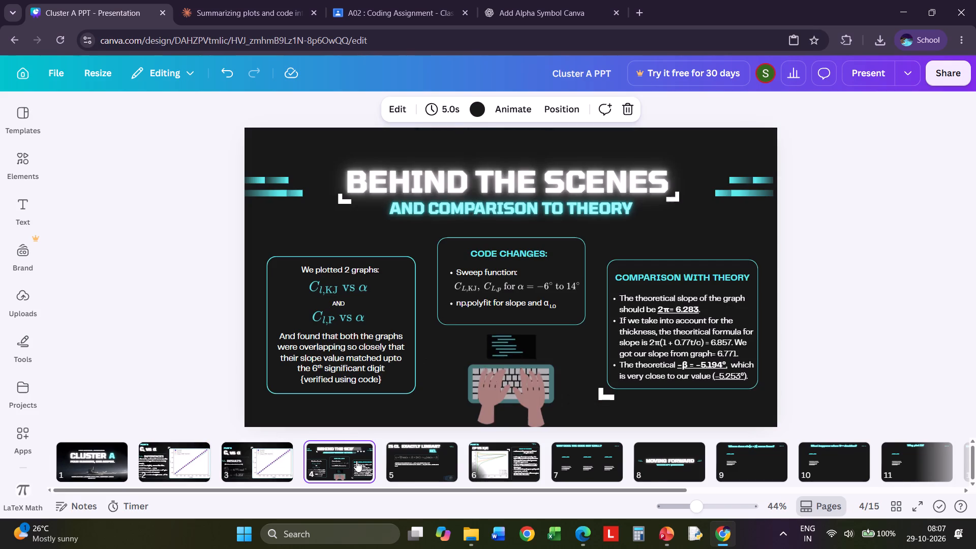
left_click(422, 453)
left_click(524, 455)
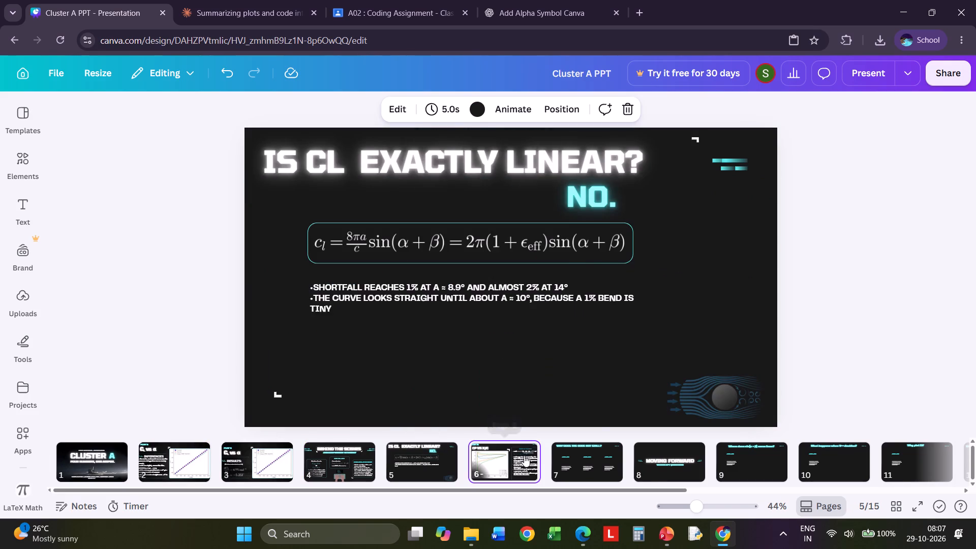
left_click(591, 456)
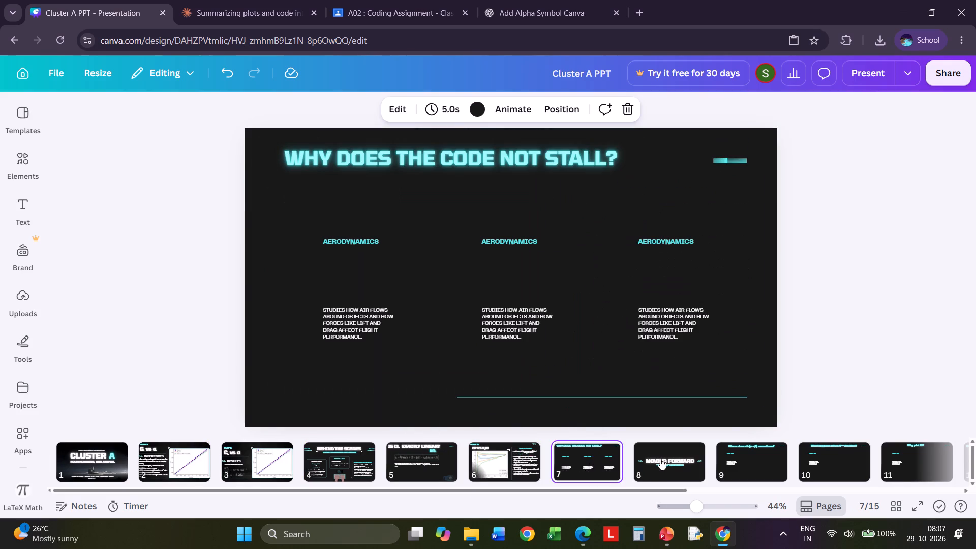
left_click(681, 462)
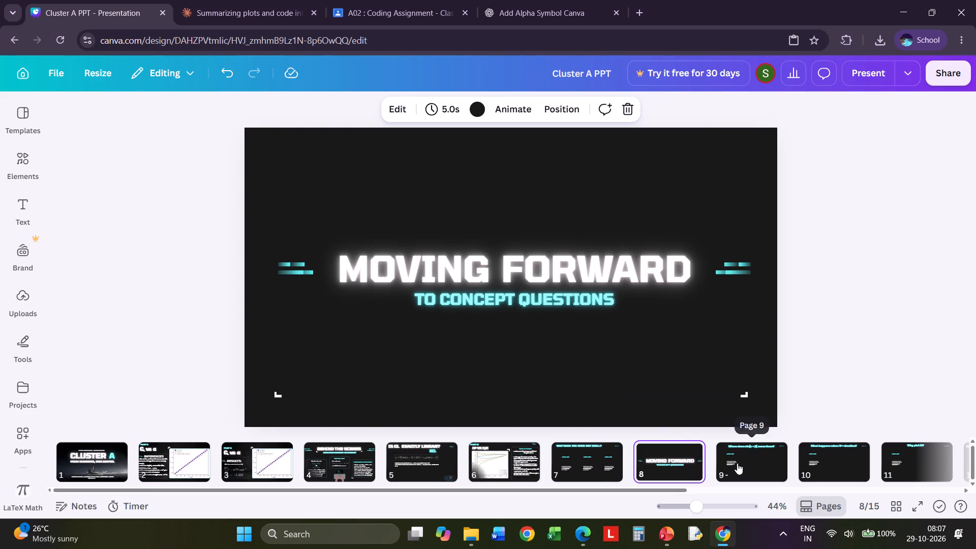
Switch to Edge and check the Group 1 tasks in the Part A PDF and the concept questions in the Part B PDF.
left_click(579, 528)
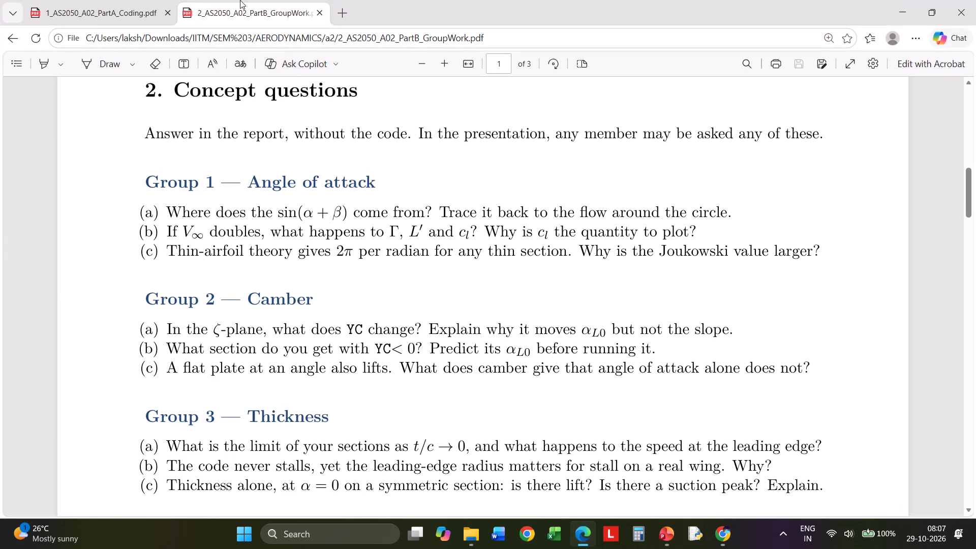
left_click(125, 0)
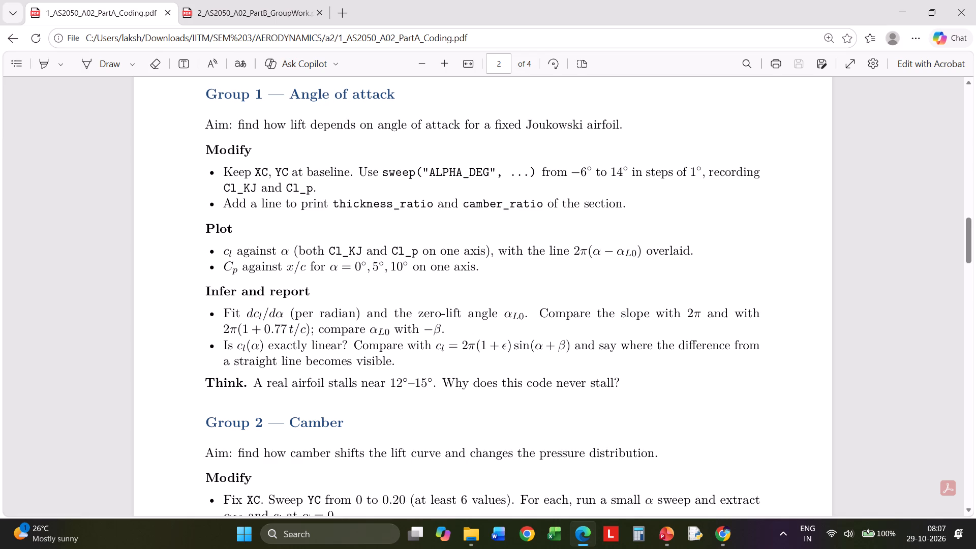
scroll(444, 339, "down", 1)
left_click(226, 0)
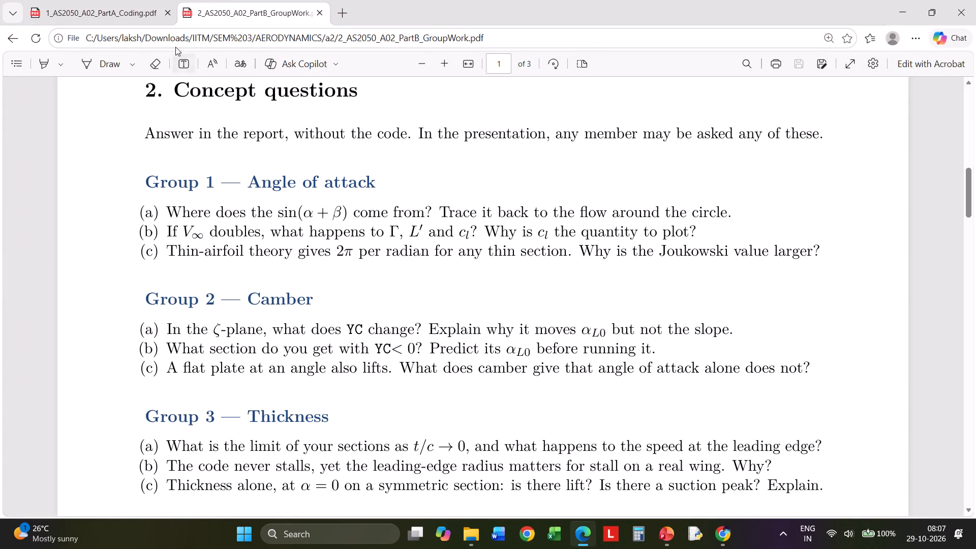
left_click(898, 0)
left_click(737, 454)
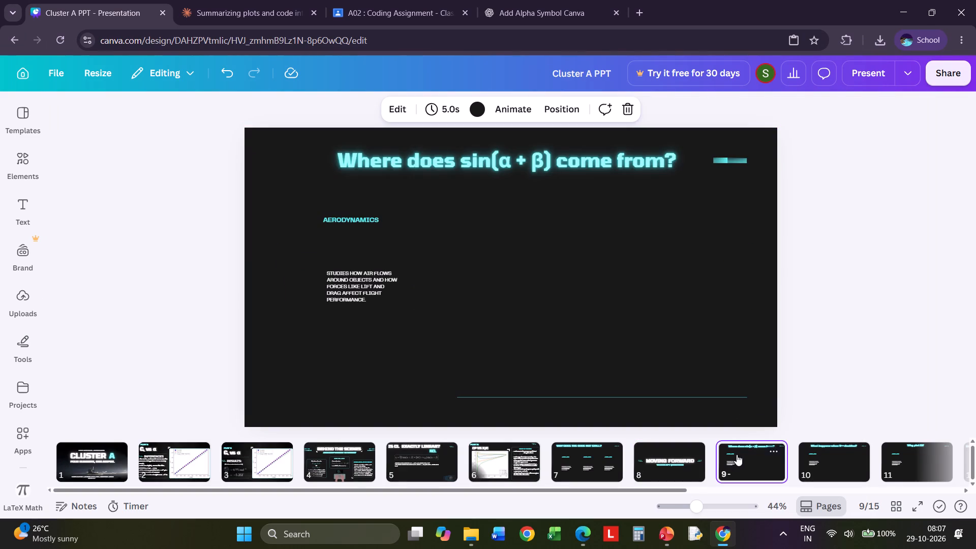
left_click(822, 453)
left_click(911, 457)
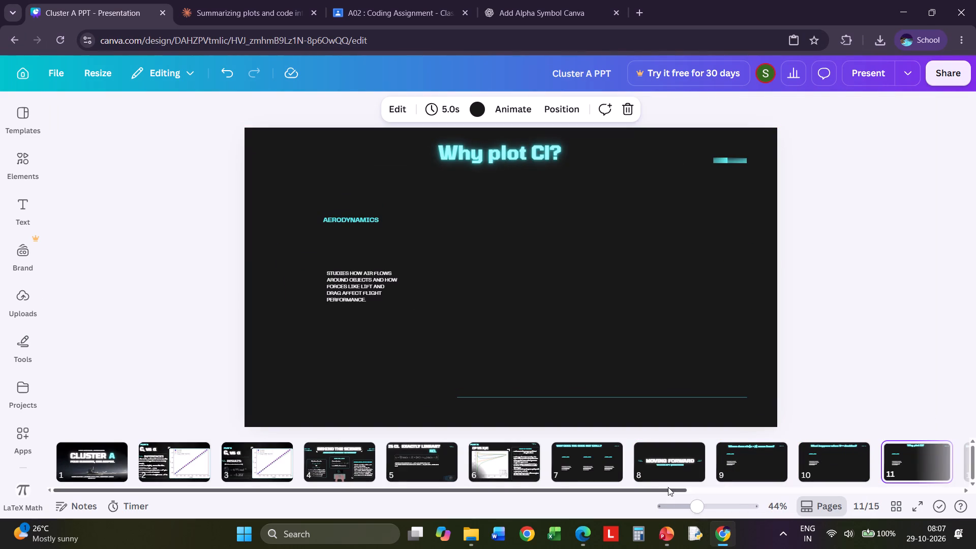
left_click_drag(667, 489, 825, 486)
left_click(767, 445)
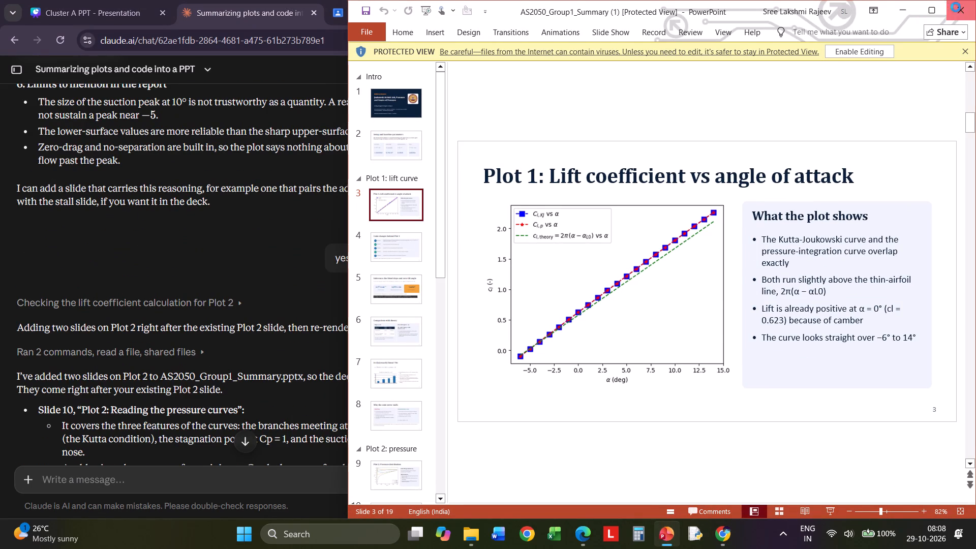
In File Explorer, delete today's AS2050_Group1_Summary, Cluster A PPT and AS2050_Group1_Summary (1) files from Downloads, and close the window.
left_click(460, 533)
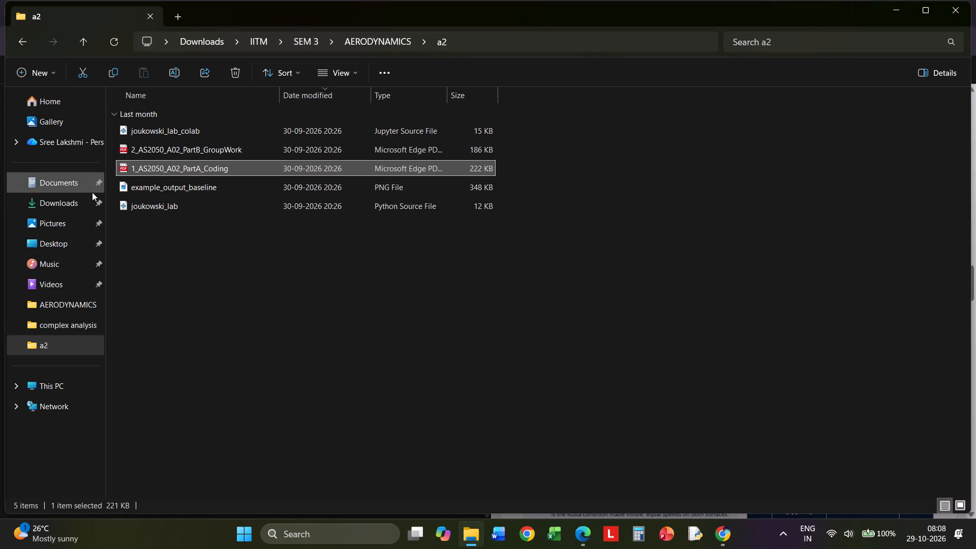
left_click(80, 209)
scroll(253, 199, "up", 18)
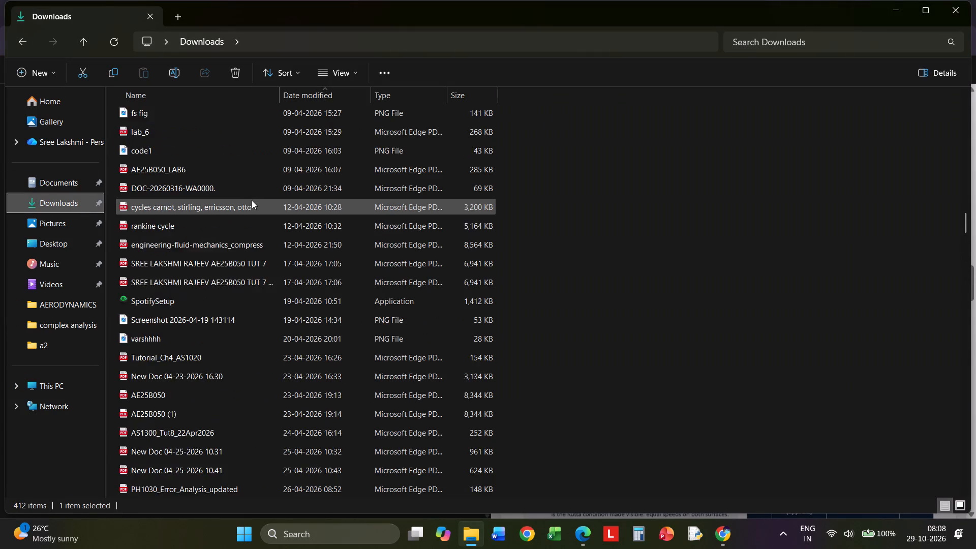
scroll(252, 200, "up", 20)
scroll(252, 200, "up", 20)
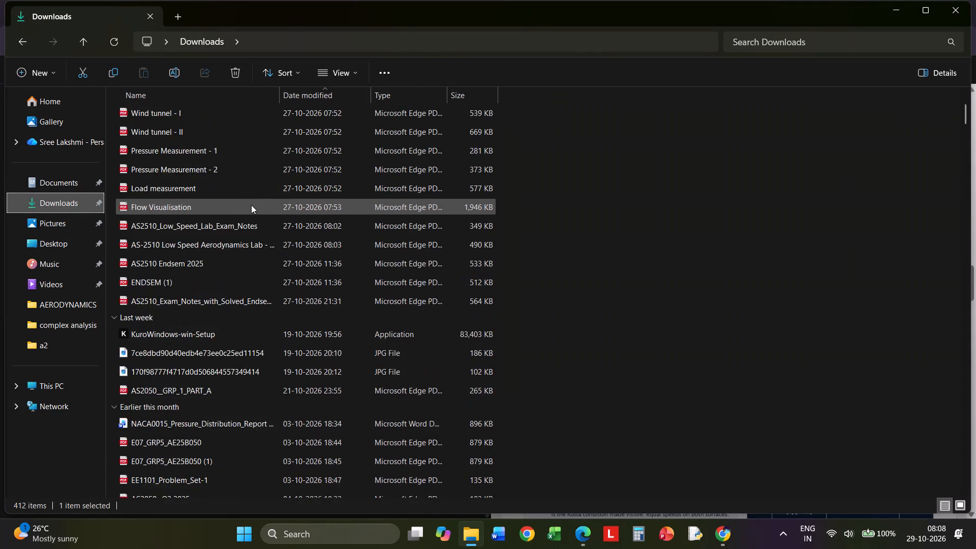
scroll(251, 205, "up", 11)
left_click(153, 115)
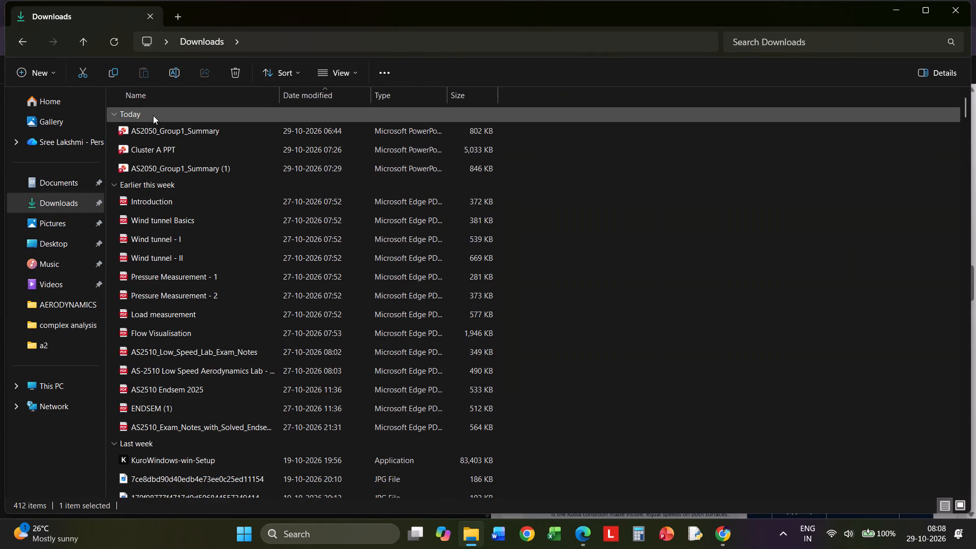
key("Delete")
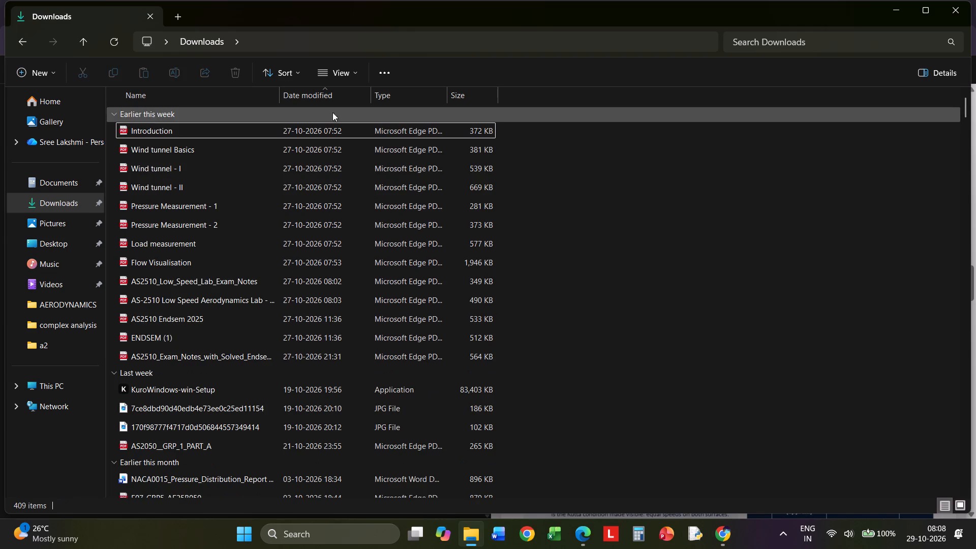
left_click(942, 11)
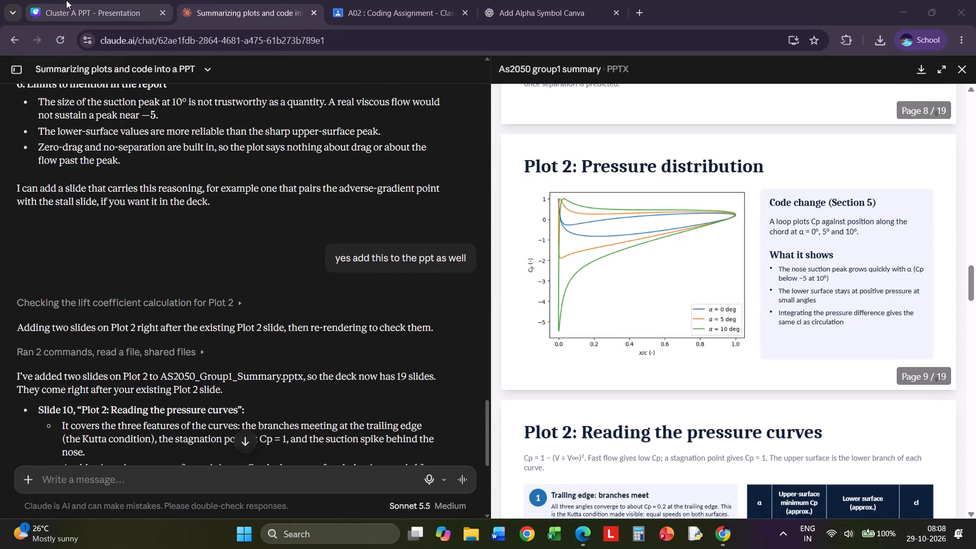
Return to the Canva deck and delete the two-bullet text box below the equation on slide 5.
left_click(68, 0)
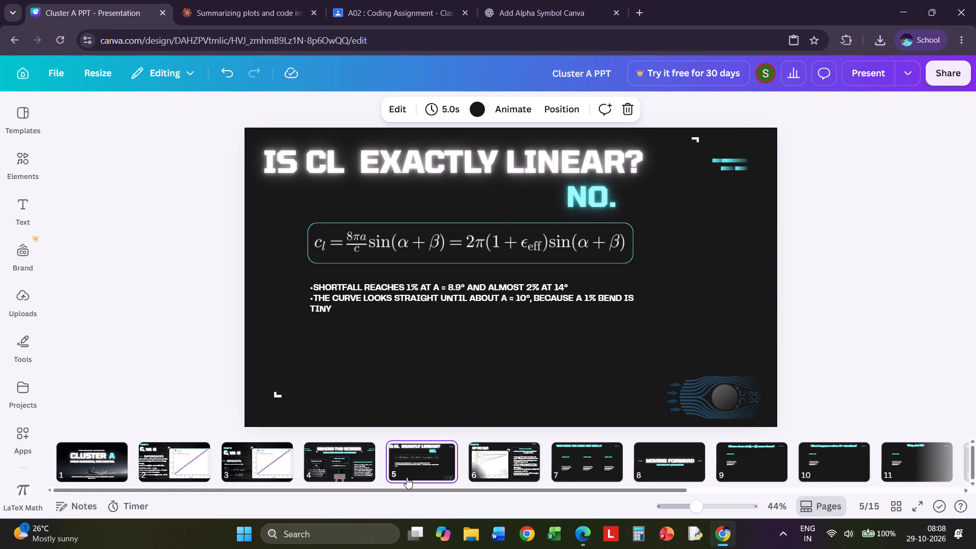
left_click_drag(400, 490, 386, 491)
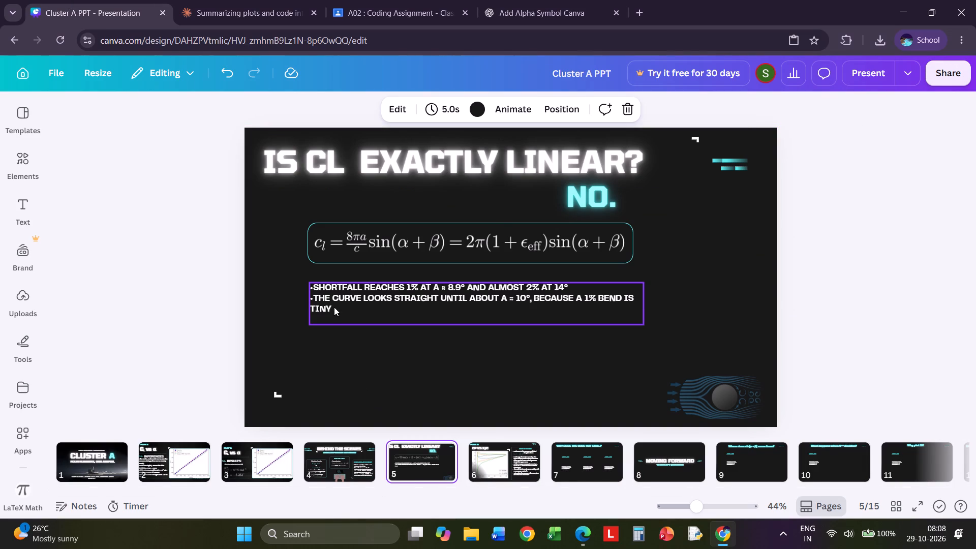
left_click(334, 307)
left_click(497, 256)
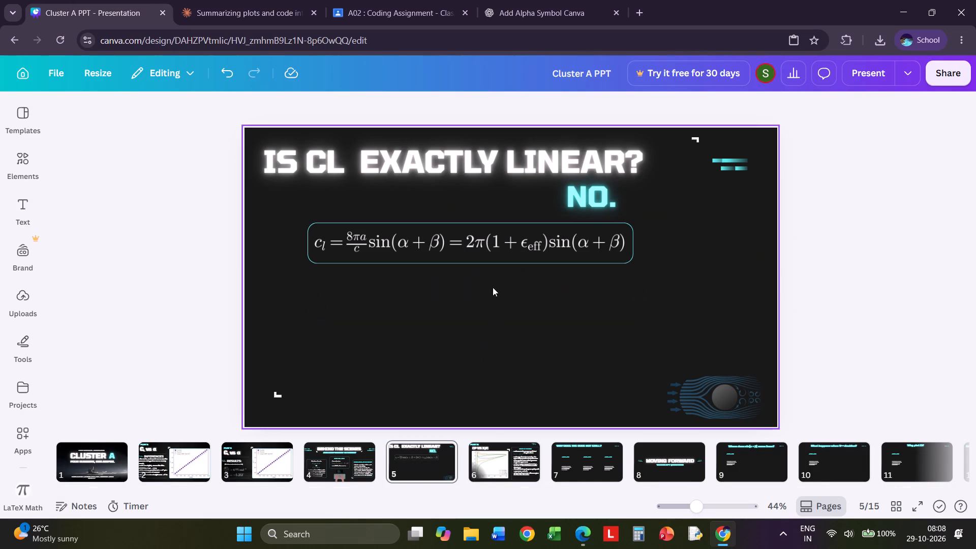
Move the slide "Why is the Joukowski slope larger than 2π?" ahead of the Materials slide, making it slide 12.
left_click(292, 456)
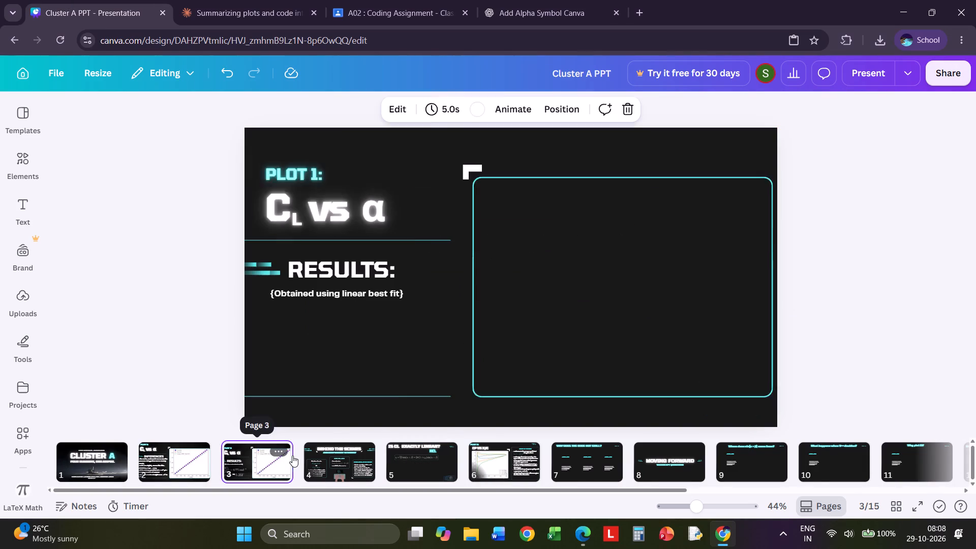
left_click(112, 457)
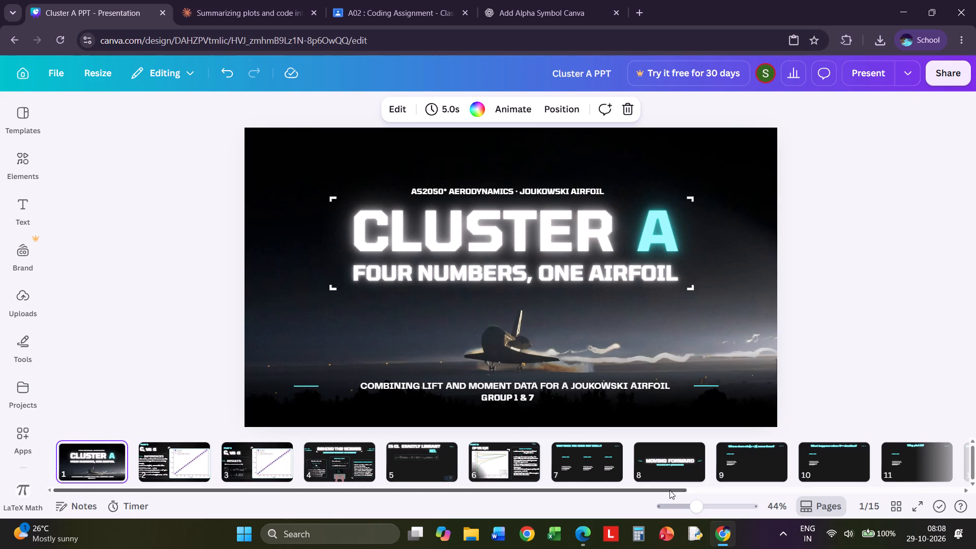
left_click_drag(669, 491, 786, 487)
left_click_drag(845, 483, 926, 460)
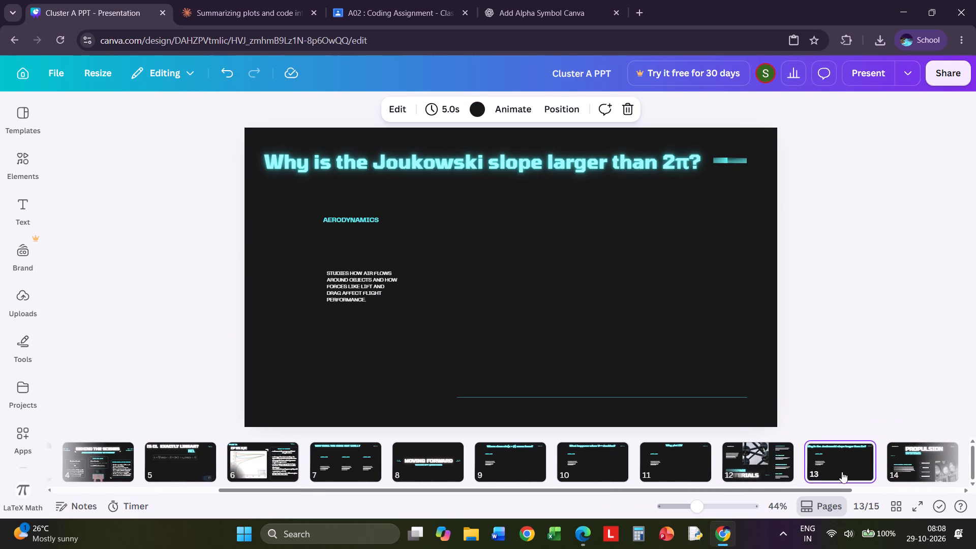
left_click_drag(841, 472, 713, 471)
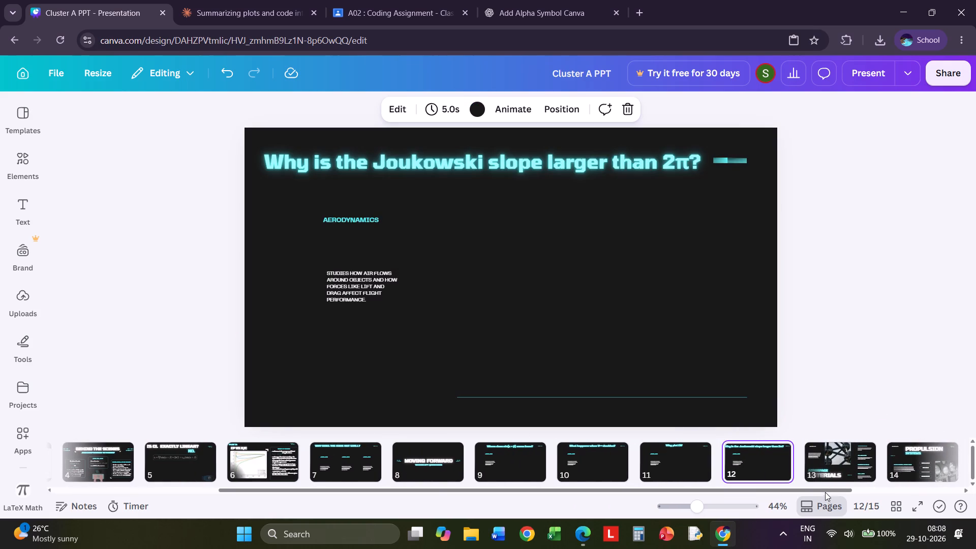
Set the PPTX download to custom pages 1–12 and try to download the deck.
left_click(826, 494)
left_click_drag(830, 487, 844, 486)
left_click(868, 486)
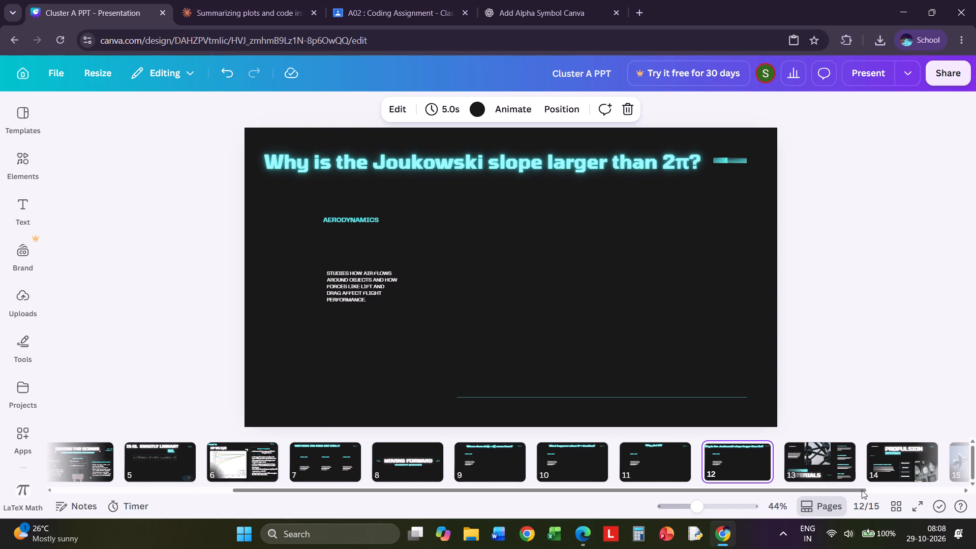
left_click_drag(858, 492, 975, 493)
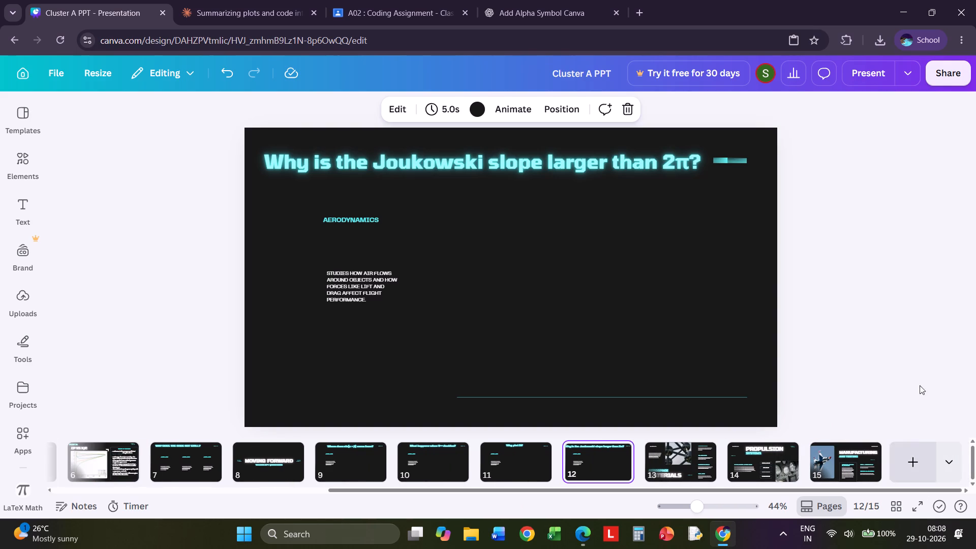
left_click(938, 73)
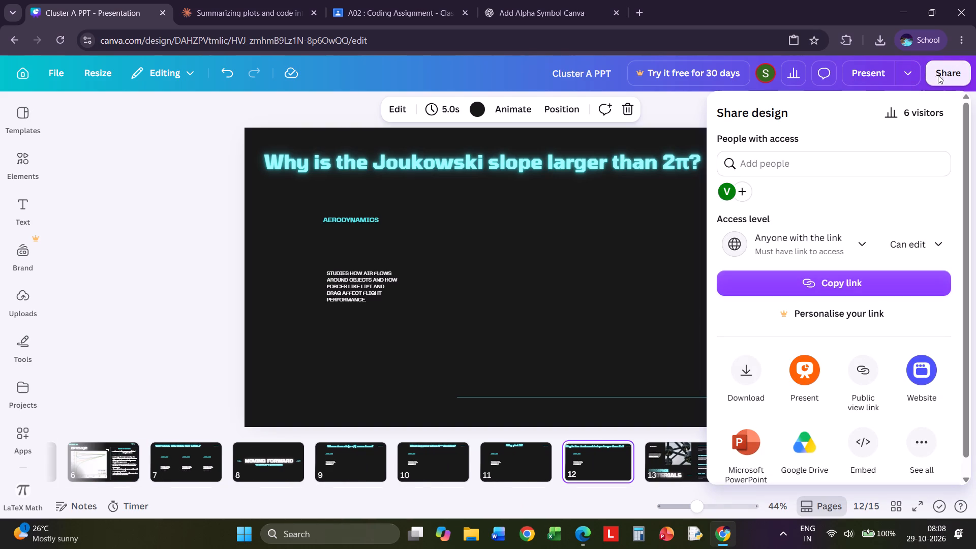
left_click(744, 388)
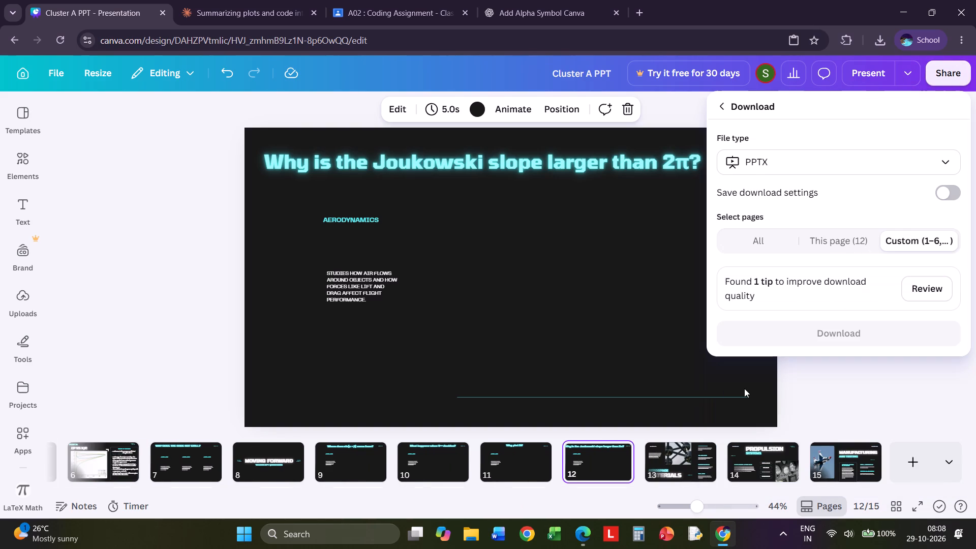
left_click(753, 240)
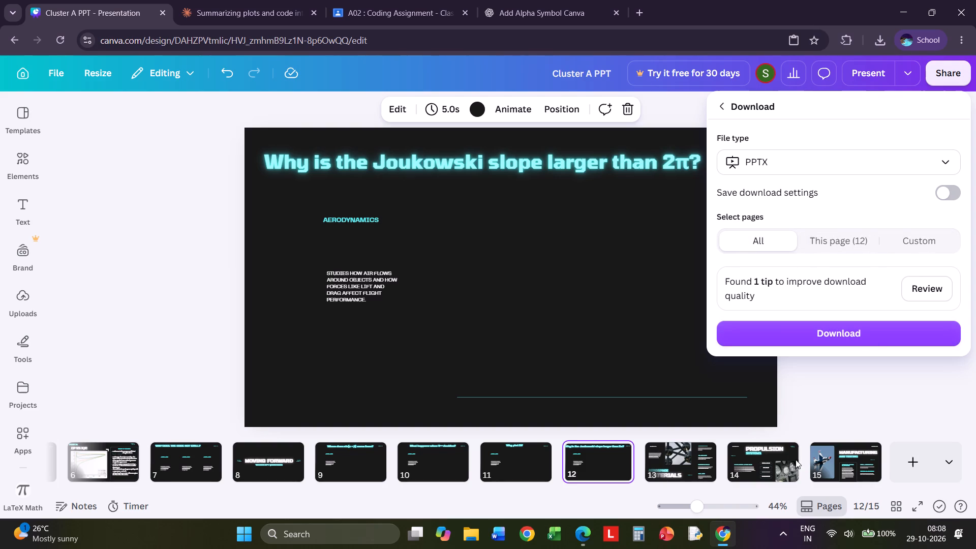
left_click(908, 238)
left_click(802, 272)
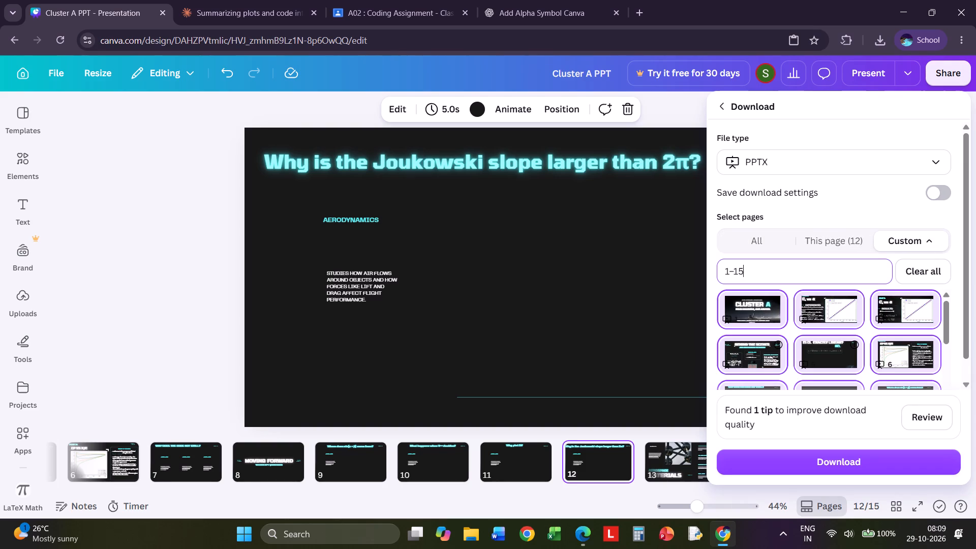
key("BackSpace")
key("2")
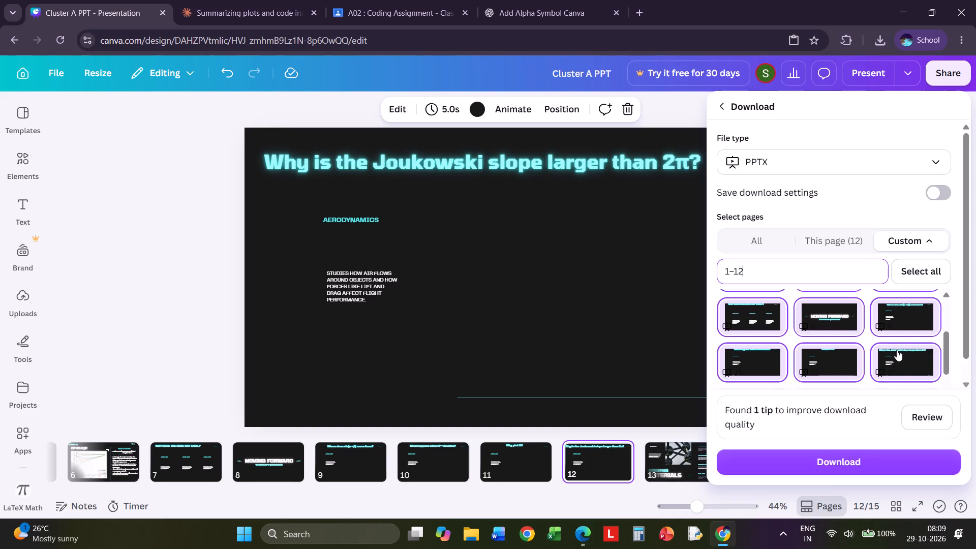
scroll(897, 350, "up", 4)
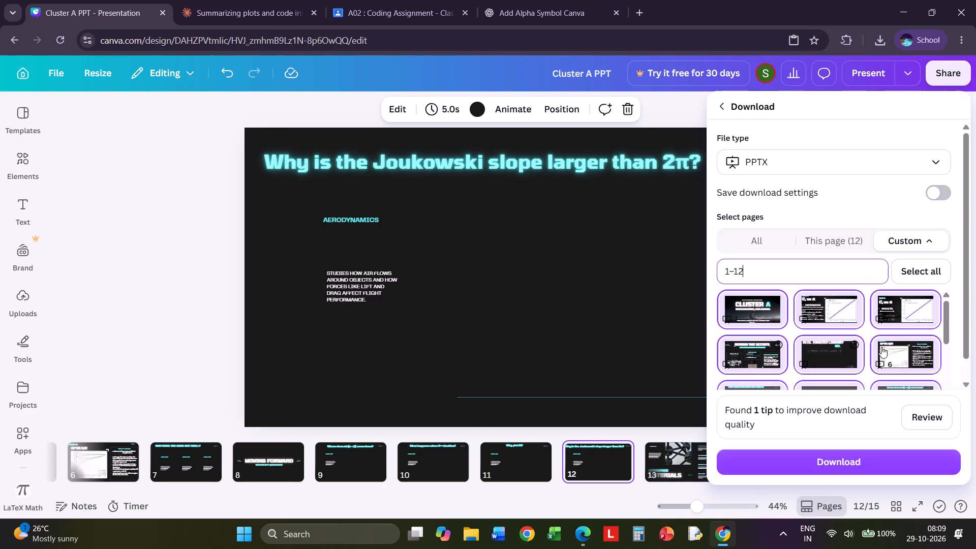
scroll(881, 346, "down", 2)
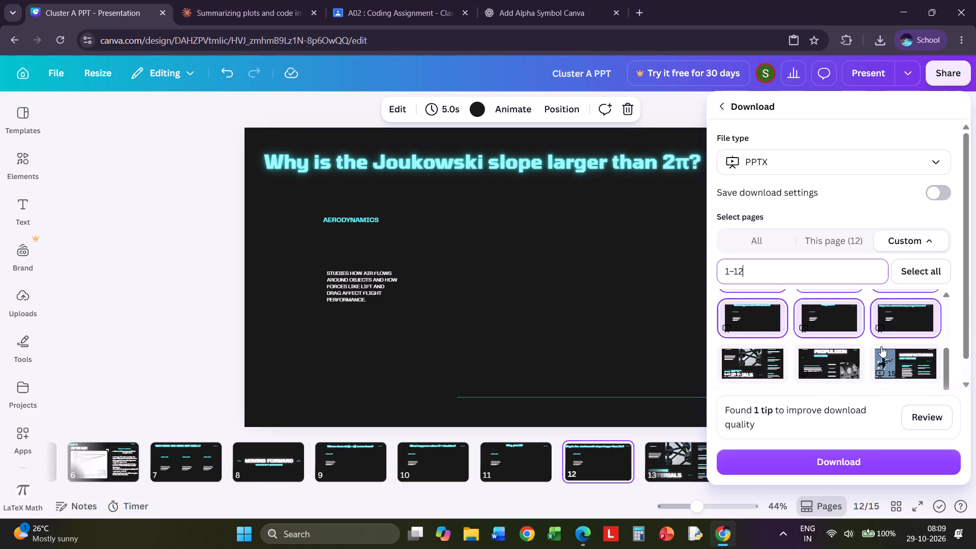
scroll(881, 346, "down", 3)
left_click(856, 451)
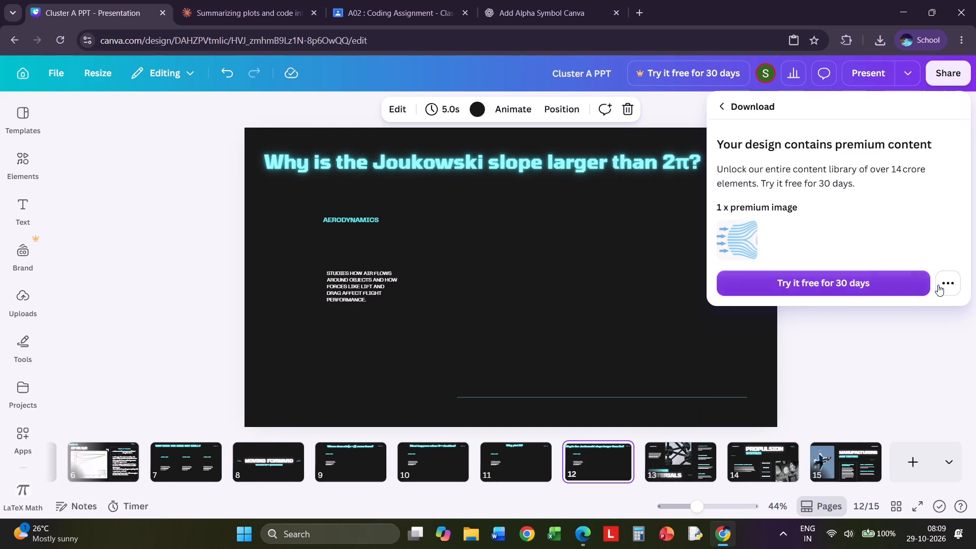
left_click(827, 360)
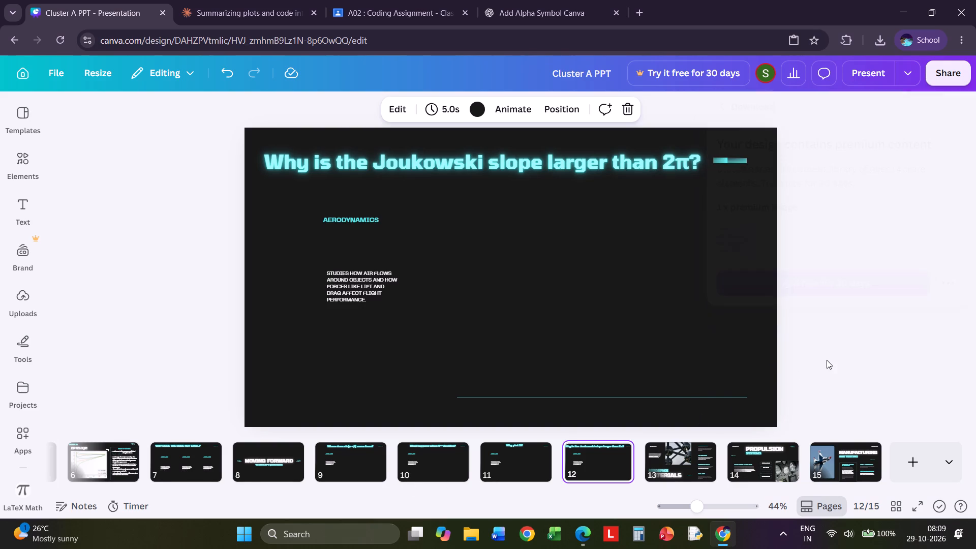
Delete the premium image of airflow around a sphere from slide 5.
left_click_drag(755, 489, 491, 493)
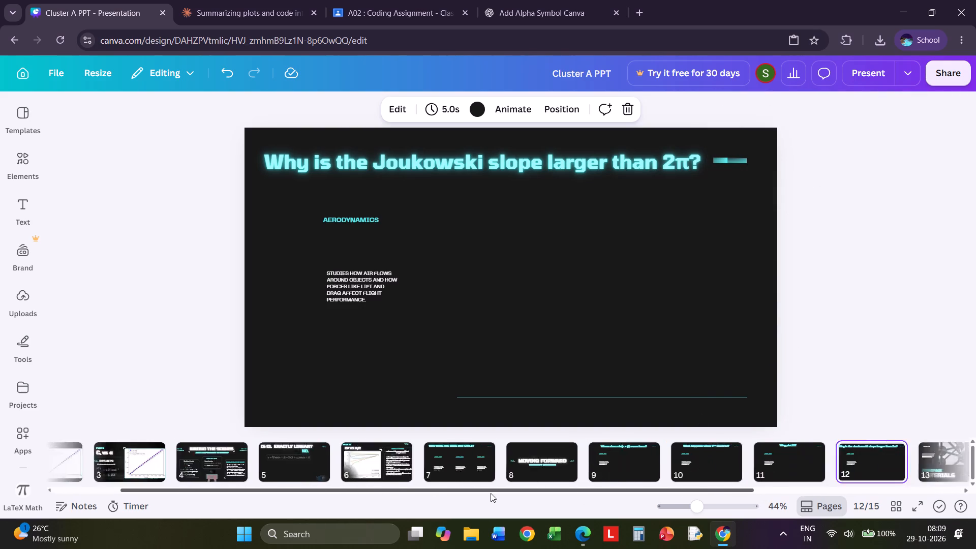
left_click_drag(491, 493, 419, 496)
left_click(507, 453)
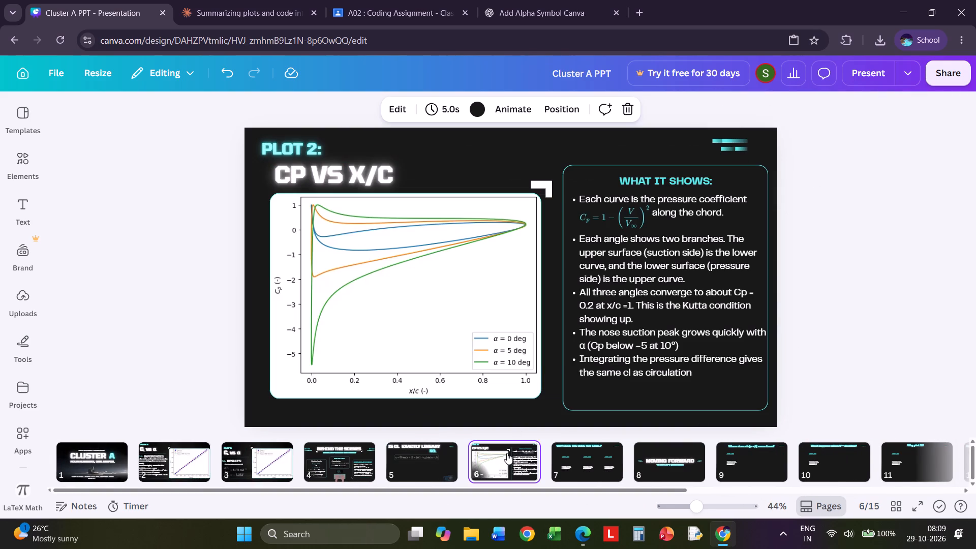
left_click(447, 458)
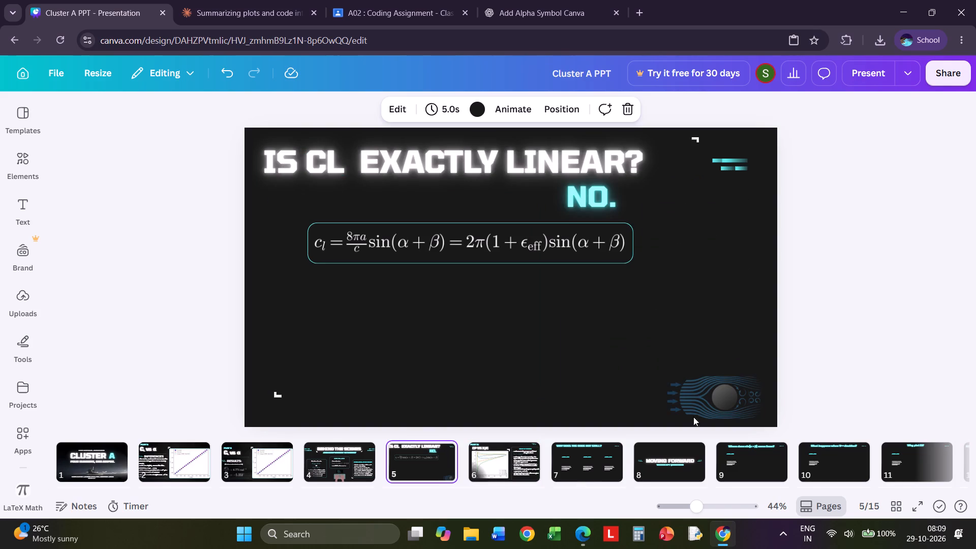
left_click(704, 400)
right_click(704, 399)
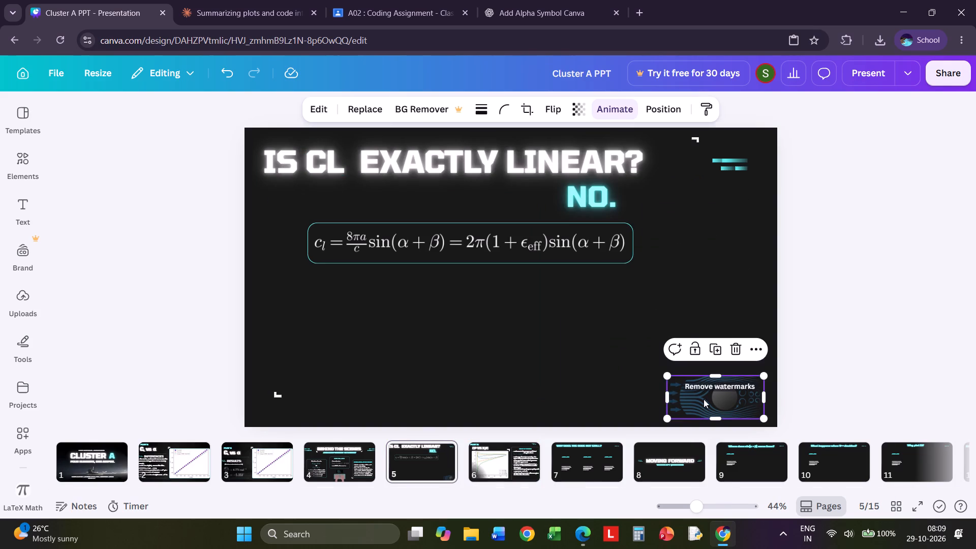
left_click(659, 302)
left_click(739, 354)
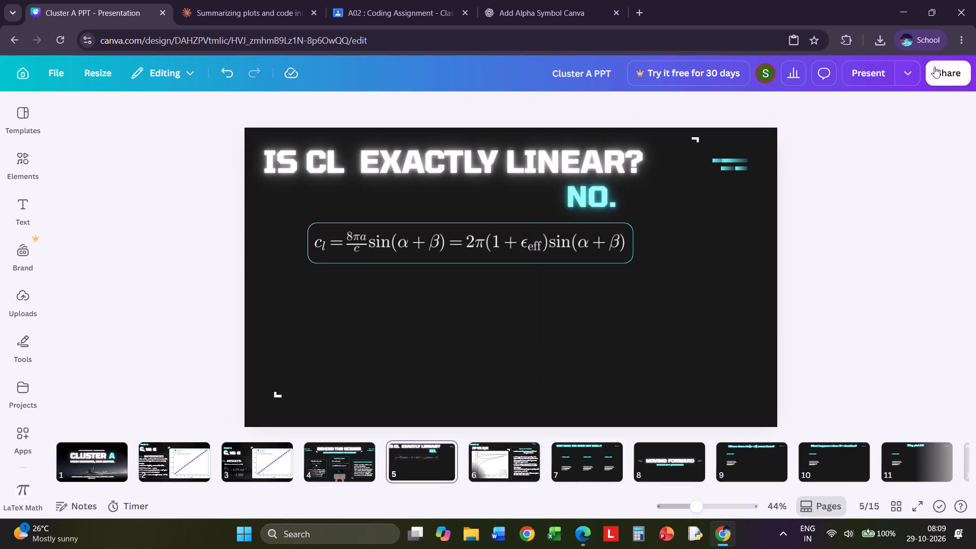
Download pages 1–12 of the deck as a PPTX file and dismiss the completed download's entry.
left_click(935, 67)
left_click(753, 382)
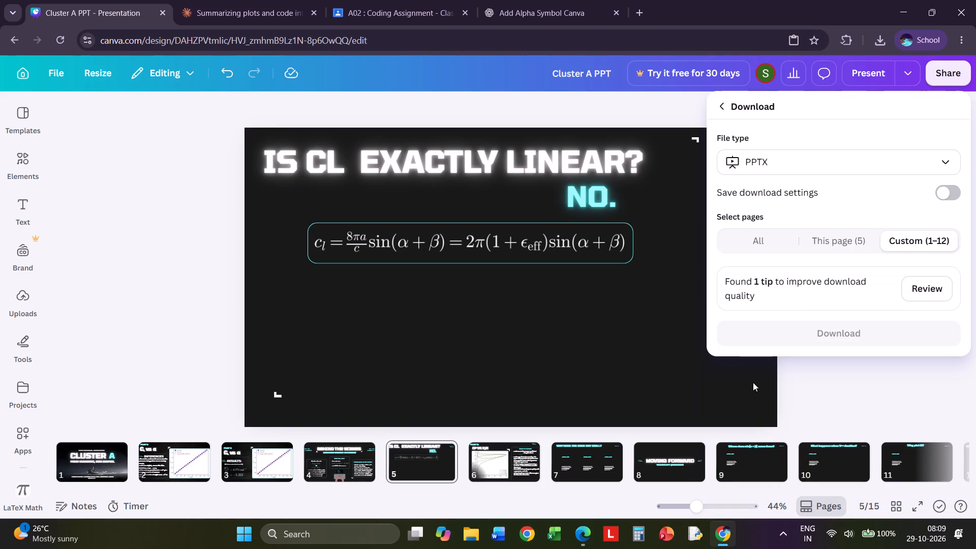
left_click(846, 335)
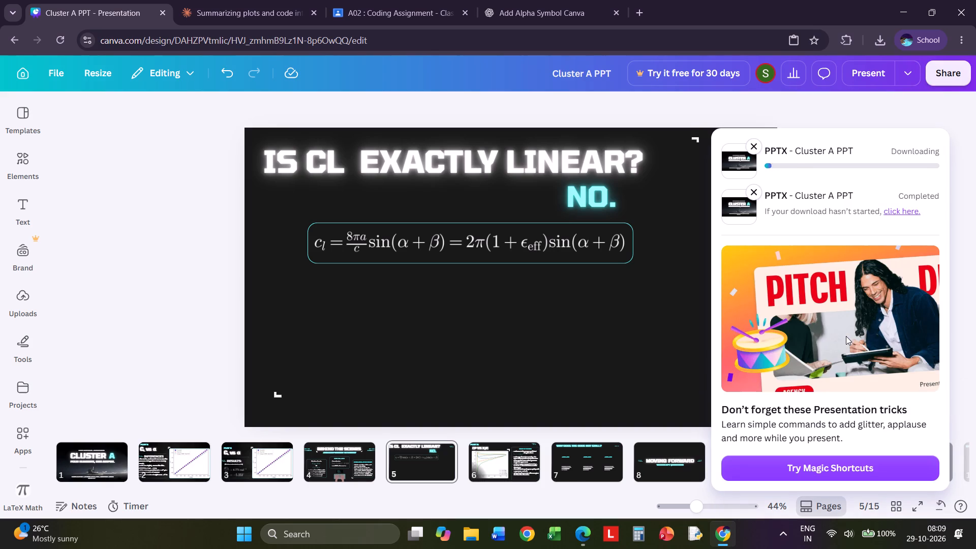
left_click(755, 194)
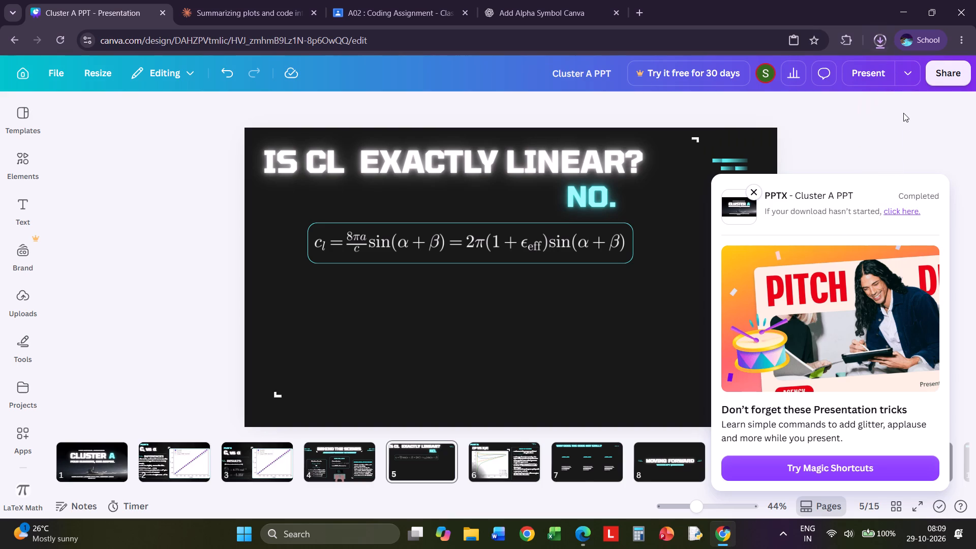
Undo the deletion of the airflow image on slide 5.
left_click(222, 69)
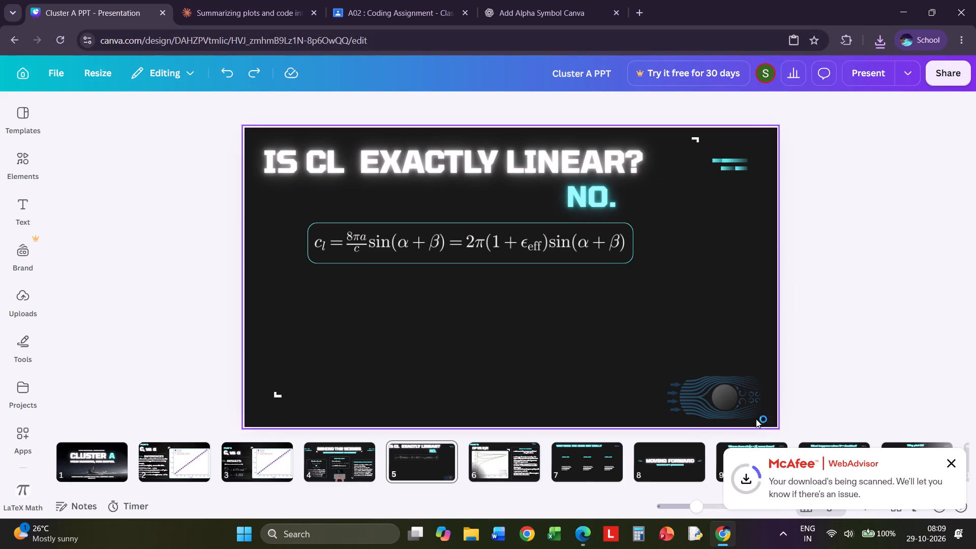
left_click(829, 317)
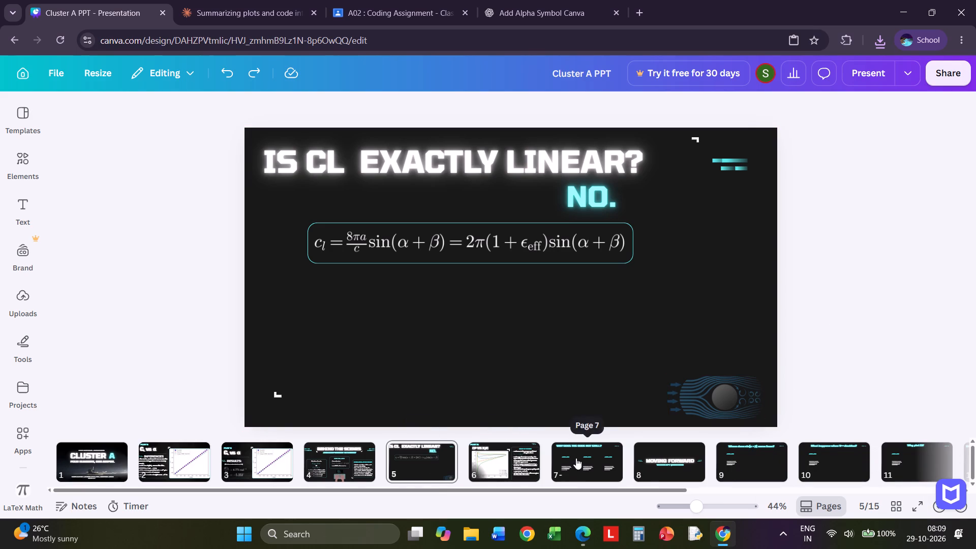
Open the downloaded Cluster A PPT file in PowerPoint, maximize it, and check its slides through slide 12.
left_click(877, 45)
left_click(761, 98)
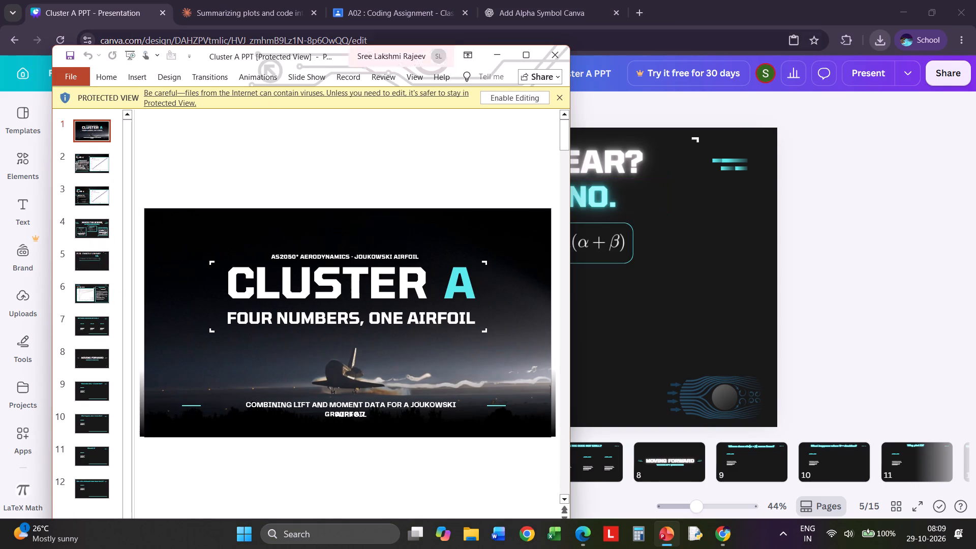
left_click(526, 57)
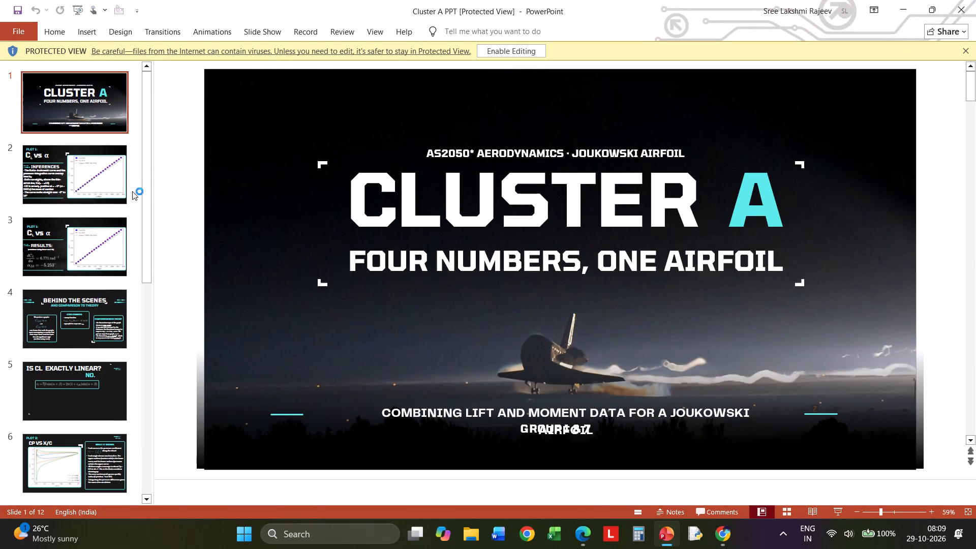
scroll(123, 211, "down", 10)
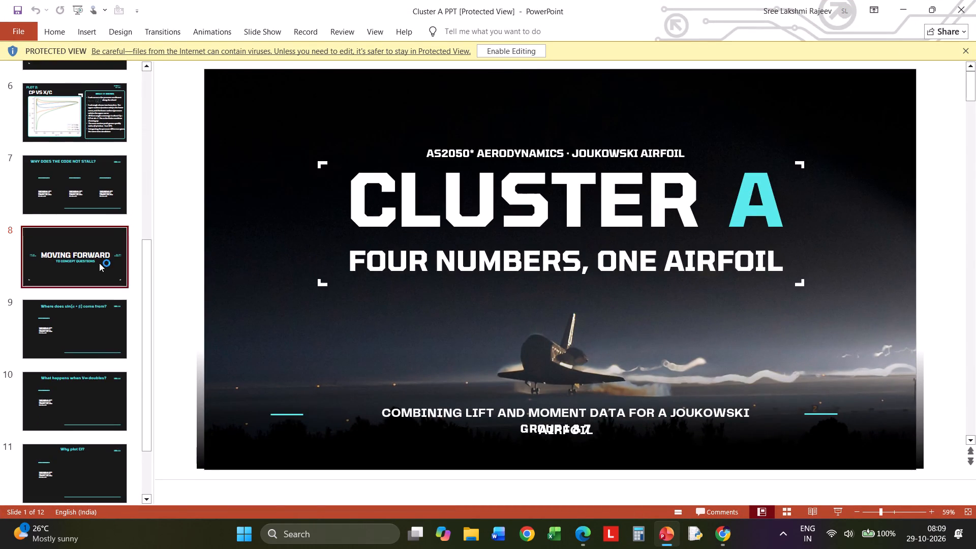
left_click(99, 263)
scroll(99, 264, "down", 14)
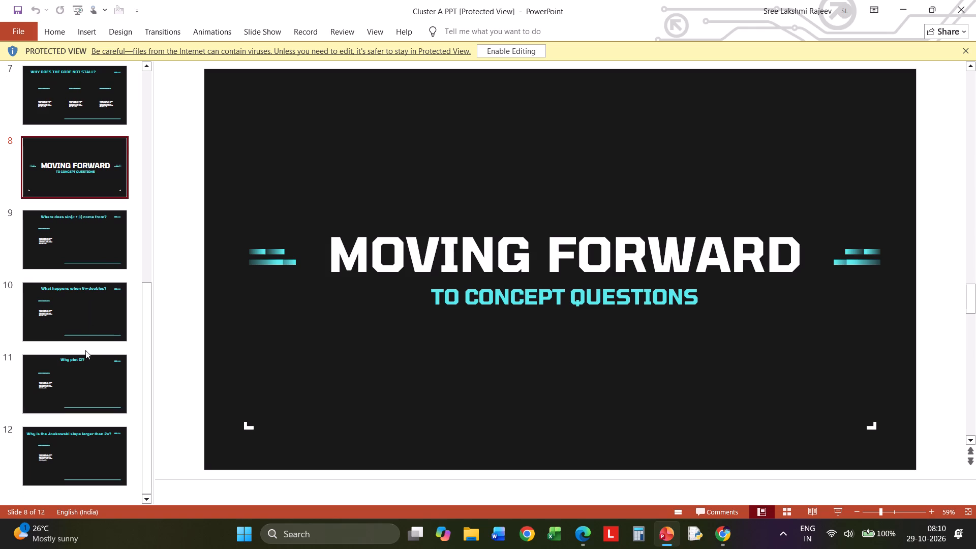
left_click(80, 378)
left_click(70, 456)
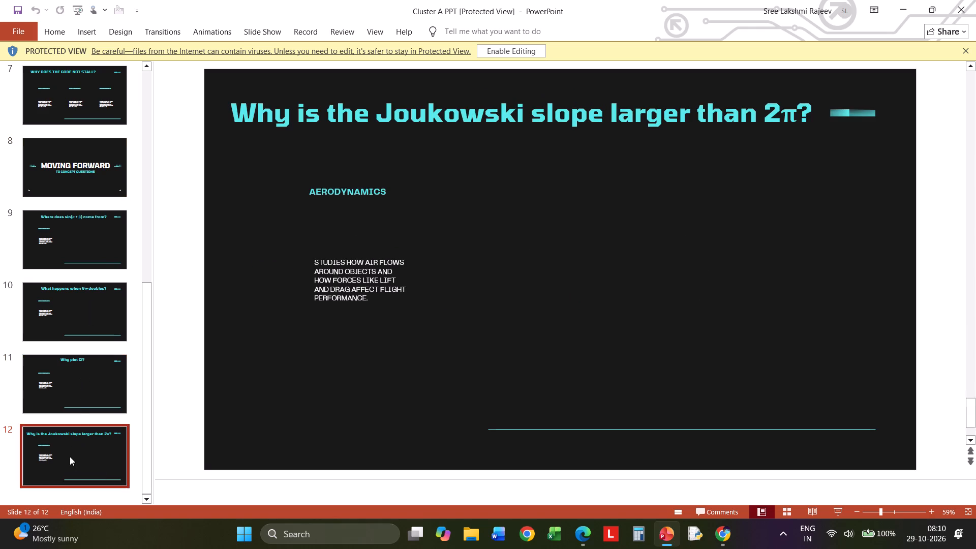
Review the exported slides again in PowerPoint, including the concept-question slides and slide 5, and minimize the window.
left_click(77, 394)
left_click(86, 323)
left_click(115, 220)
left_click(104, 157)
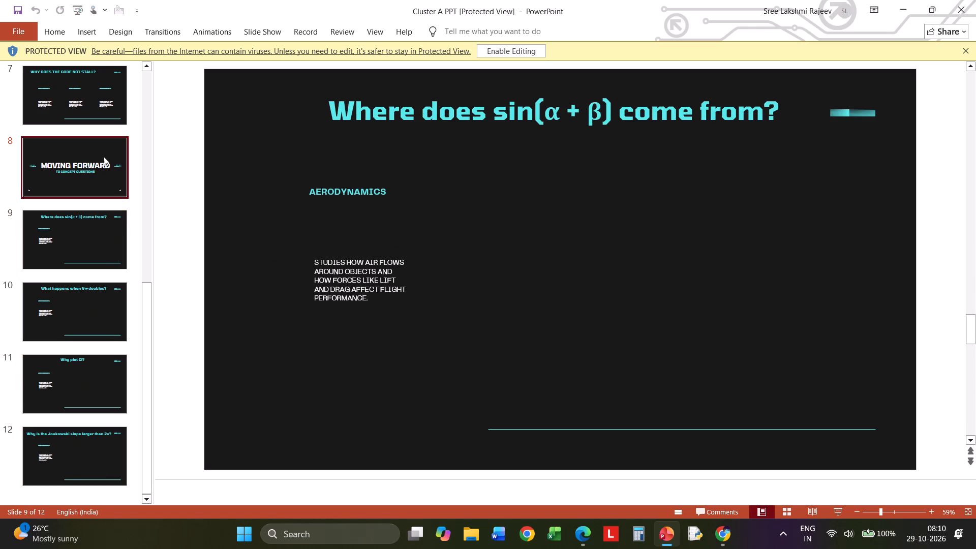
scroll(104, 157, "up", 15)
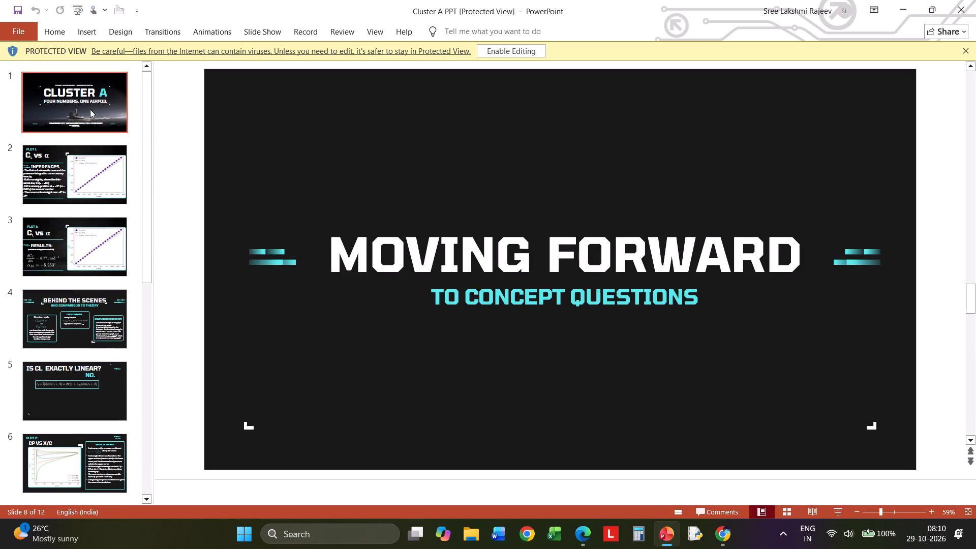
left_click(70, 377)
scroll(69, 377, "down", 3)
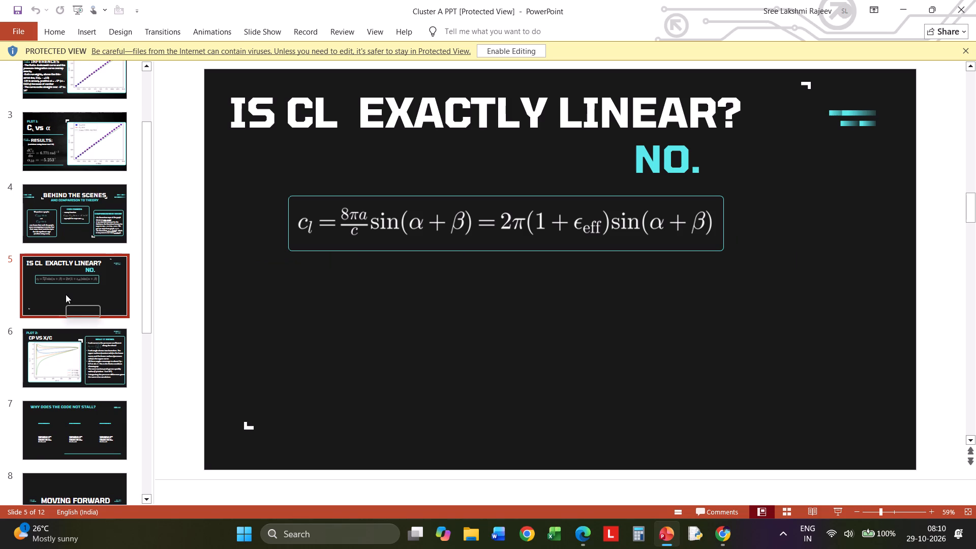
scroll(66, 294, "up", 4)
scroll(66, 294, "down", 4)
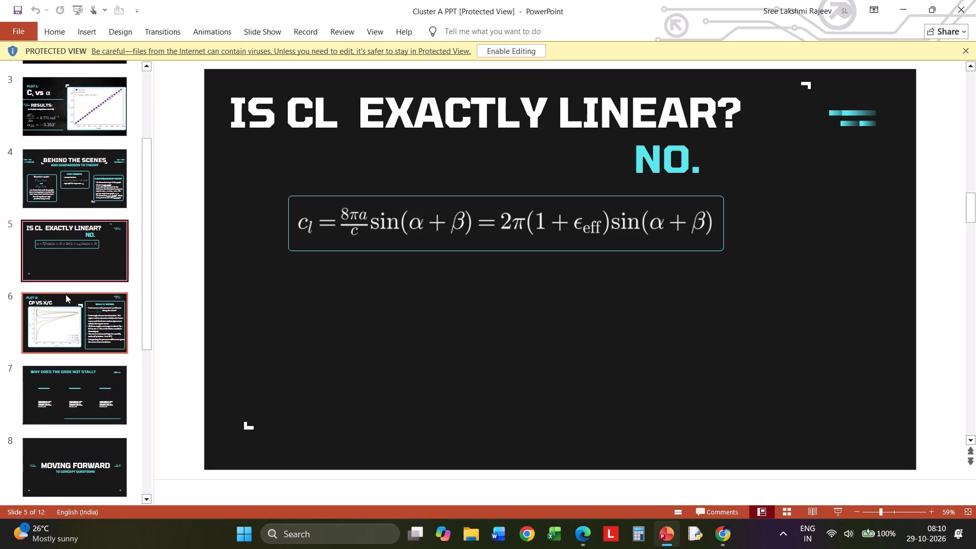
scroll(66, 294, "down", 5)
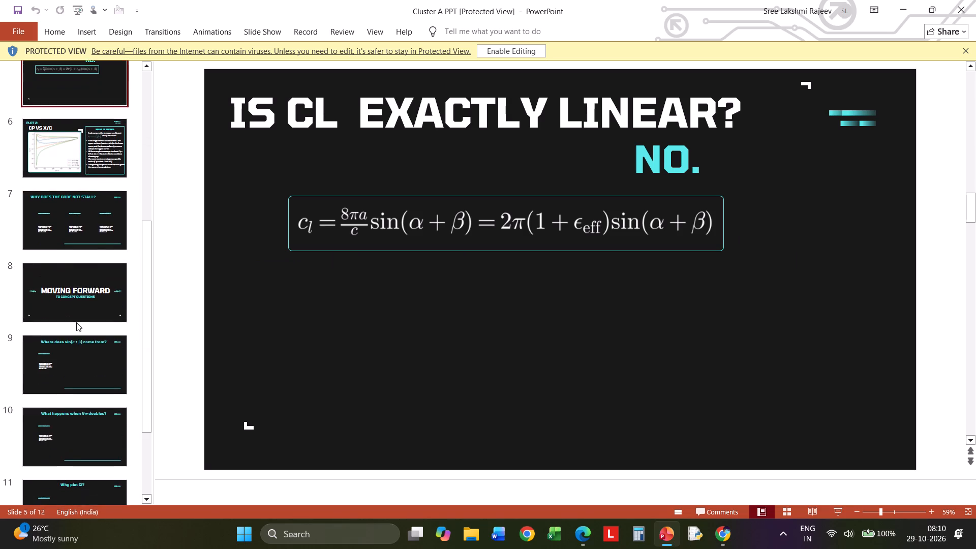
scroll(76, 322, "down", 2)
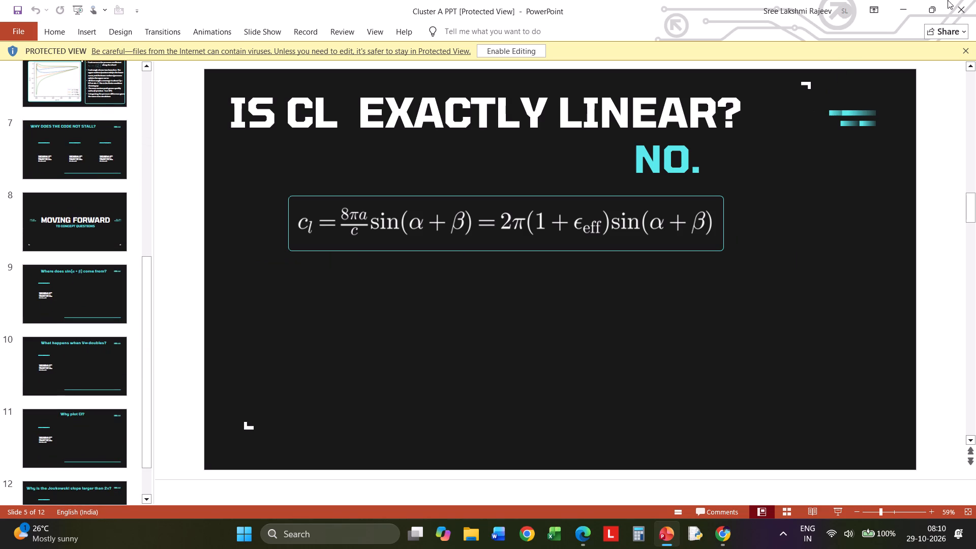
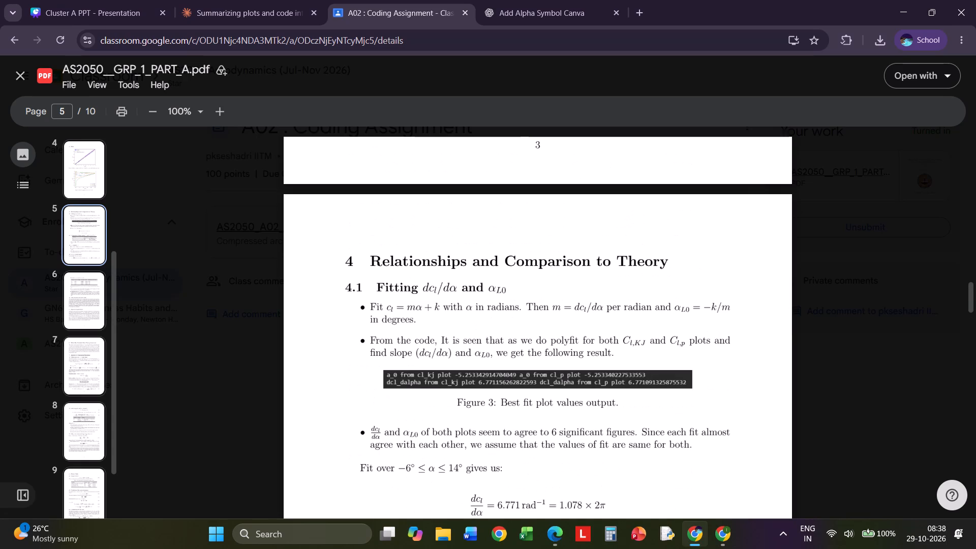
scroll(534, 341, "down", 2)
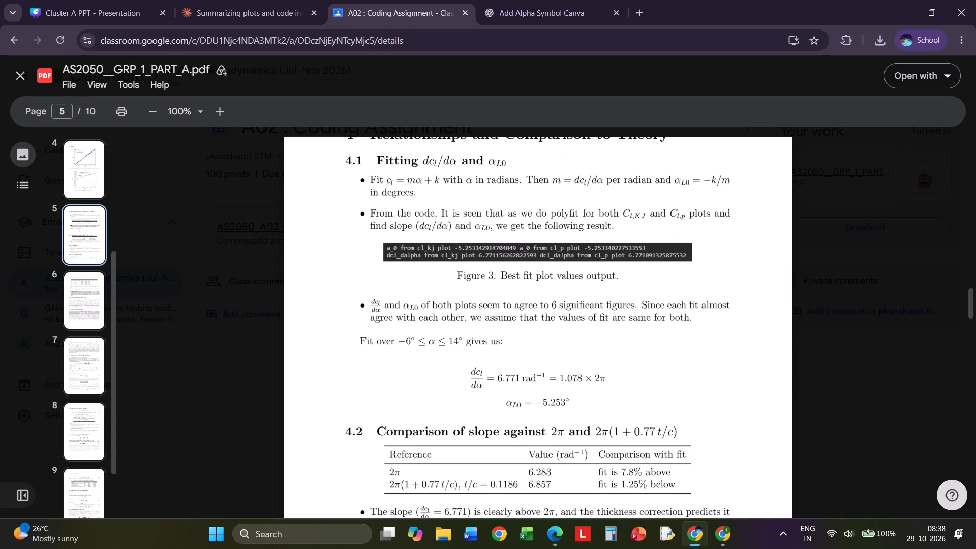
scroll(534, 341, "down", 1)
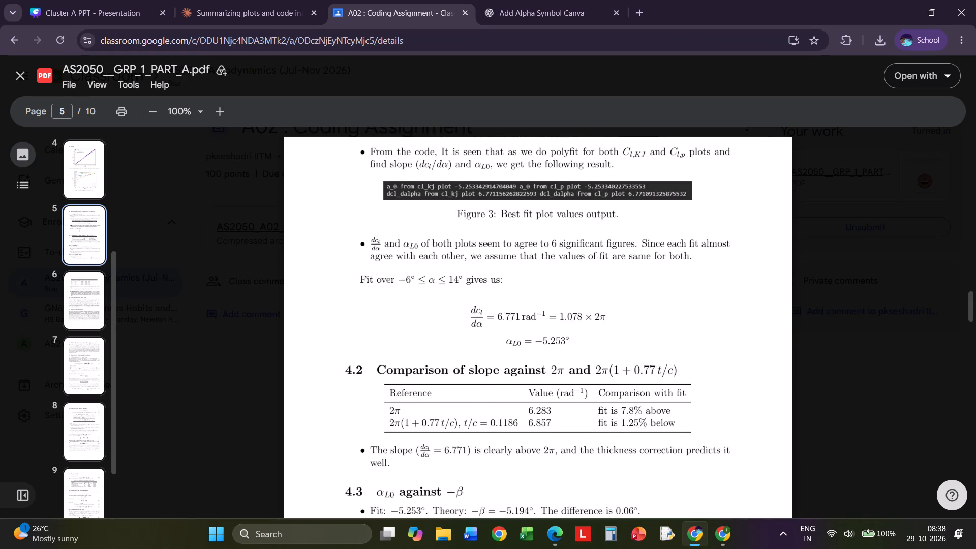
scroll(534, 341, "down", 2)
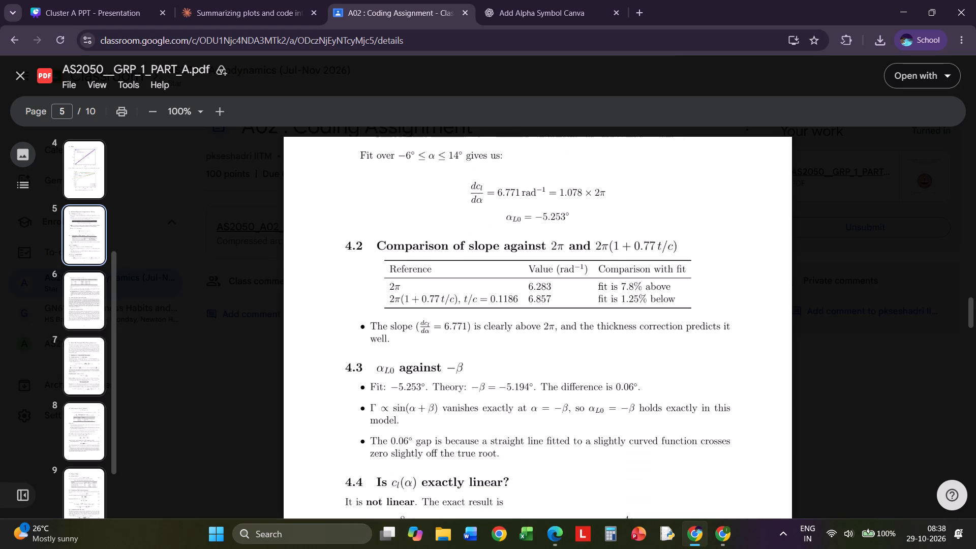
scroll(534, 341, "down", 2)
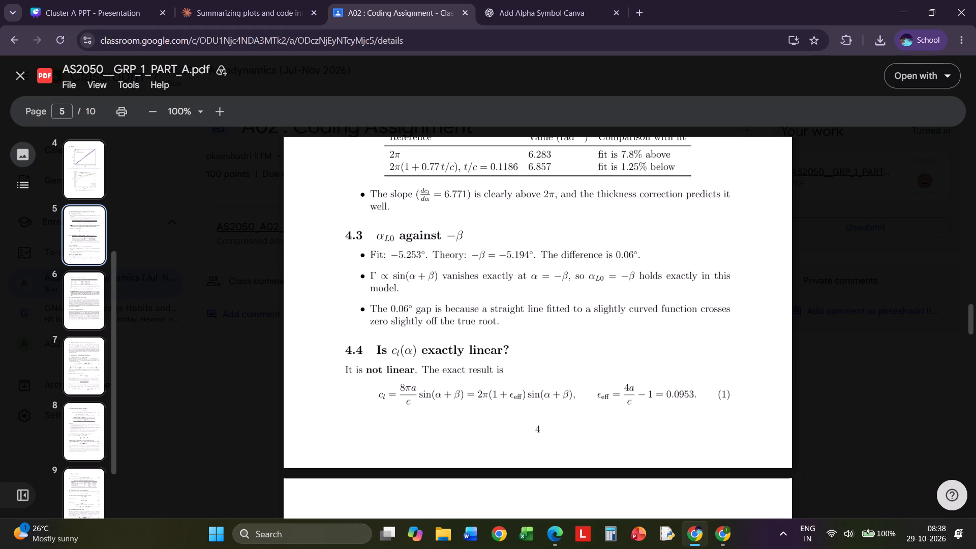
scroll(534, 341, "down", 1)
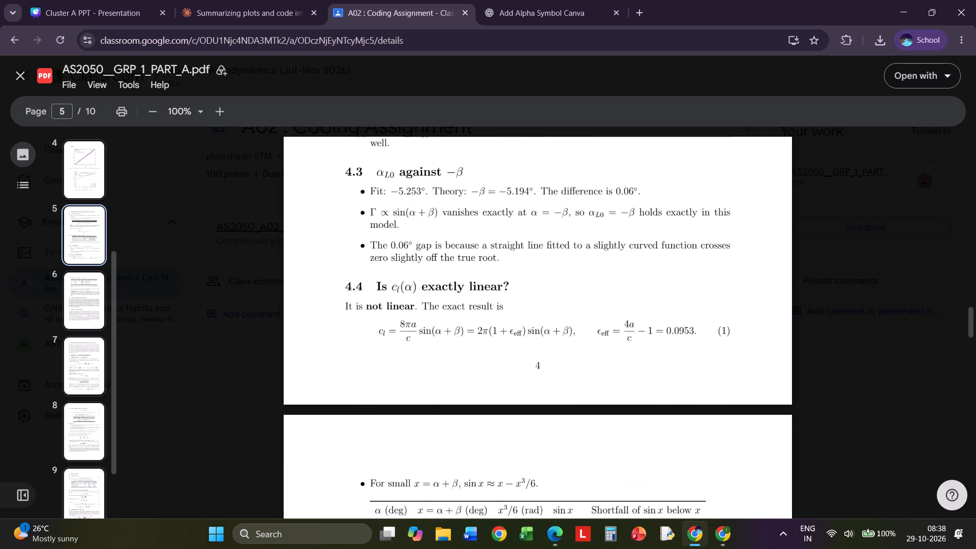
Read the report from section 4.4 on cl(α) linearity through stall and physical explanation to section 6 on potential flow theory's omissions.
scroll(534, 341, "down", 2)
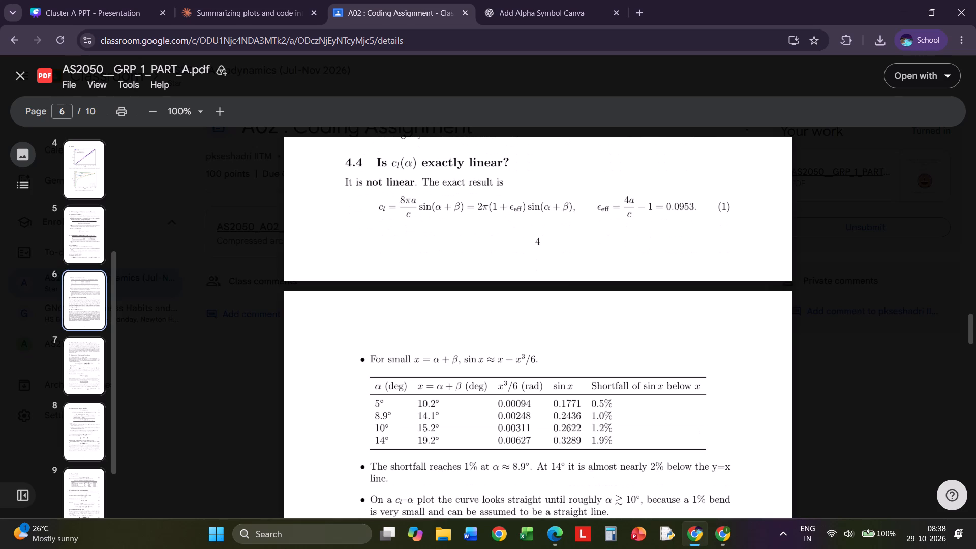
scroll(534, 341, "down", 1)
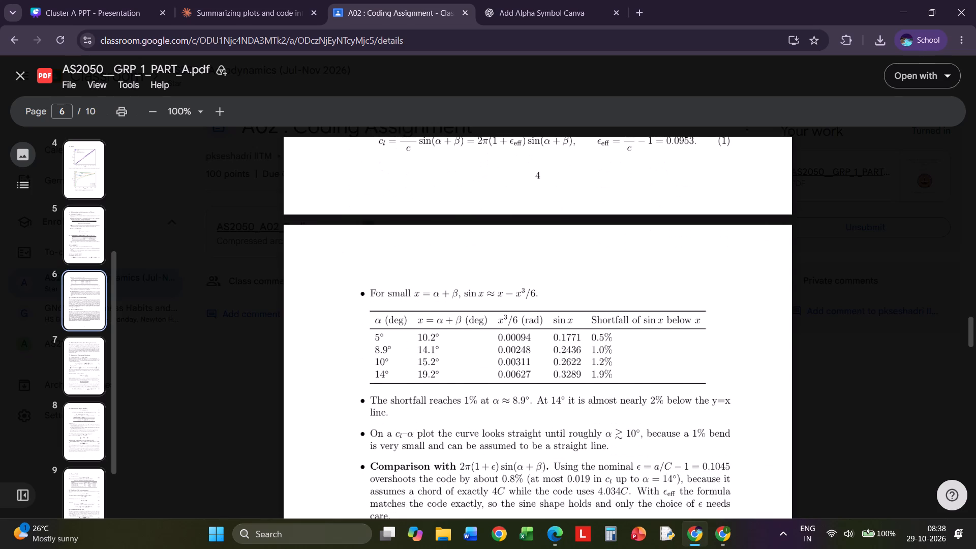
scroll(534, 341, "down", 3)
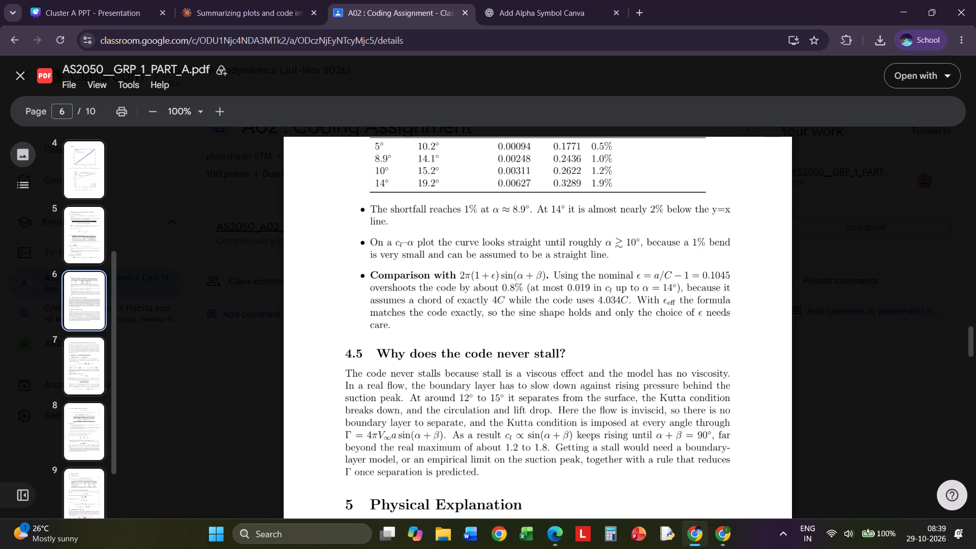
scroll(534, 341, "down", 1)
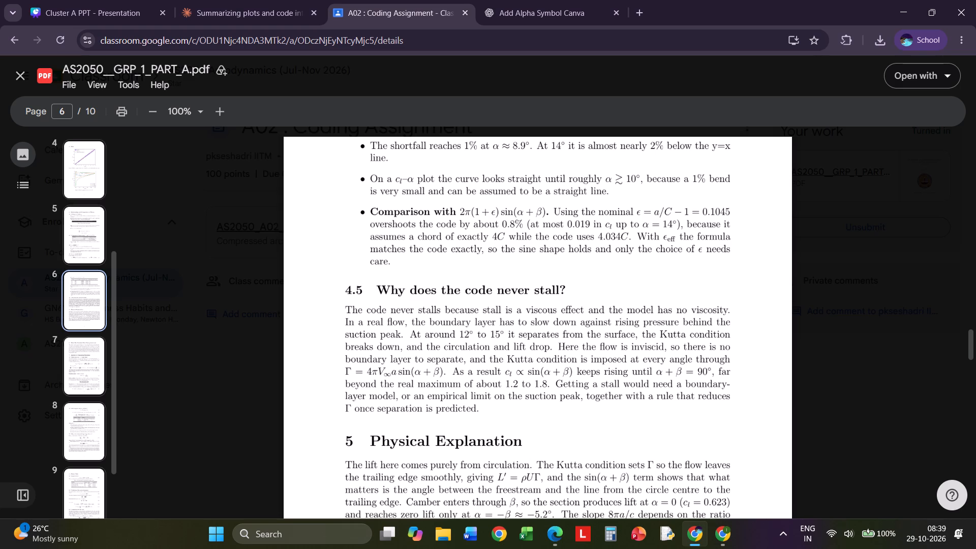
scroll(538, 287, "down", 6)
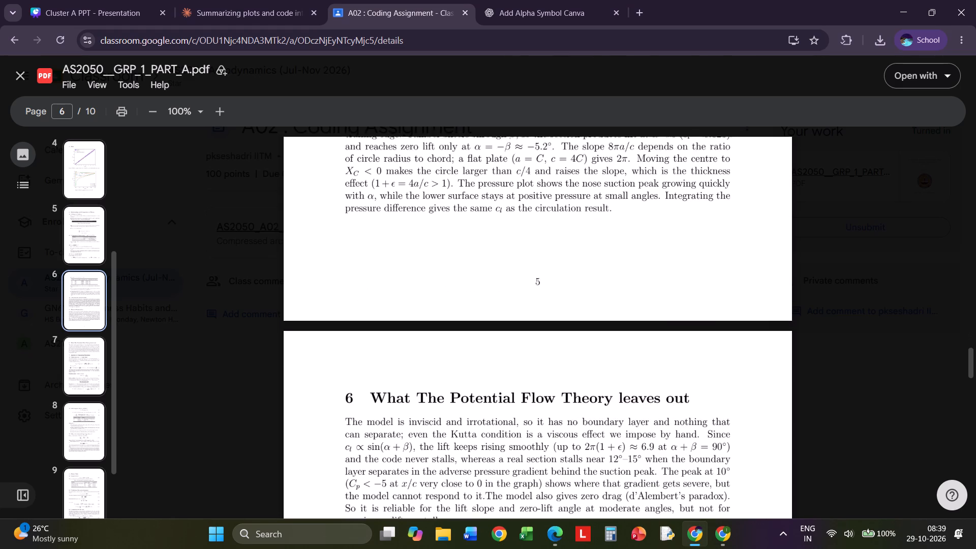
scroll(538, 287, "down", 1)
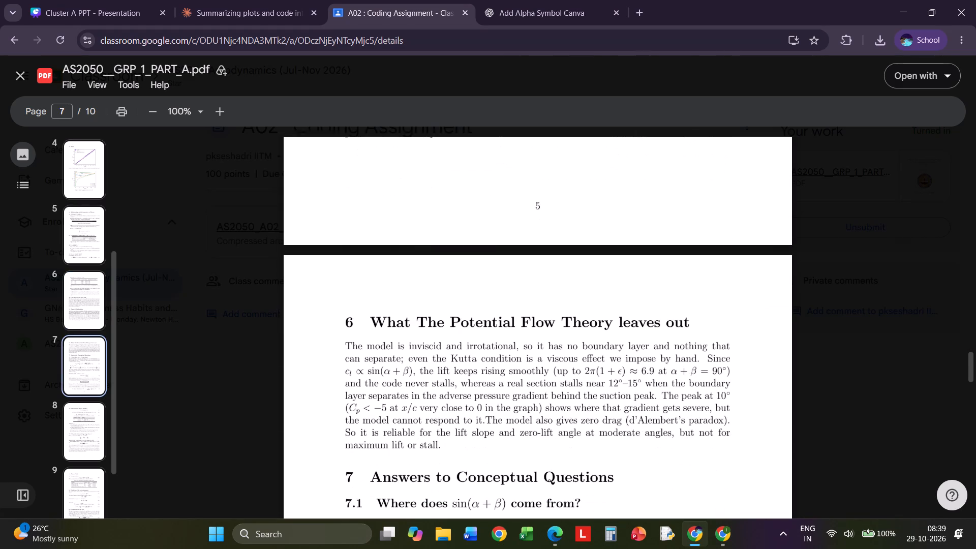
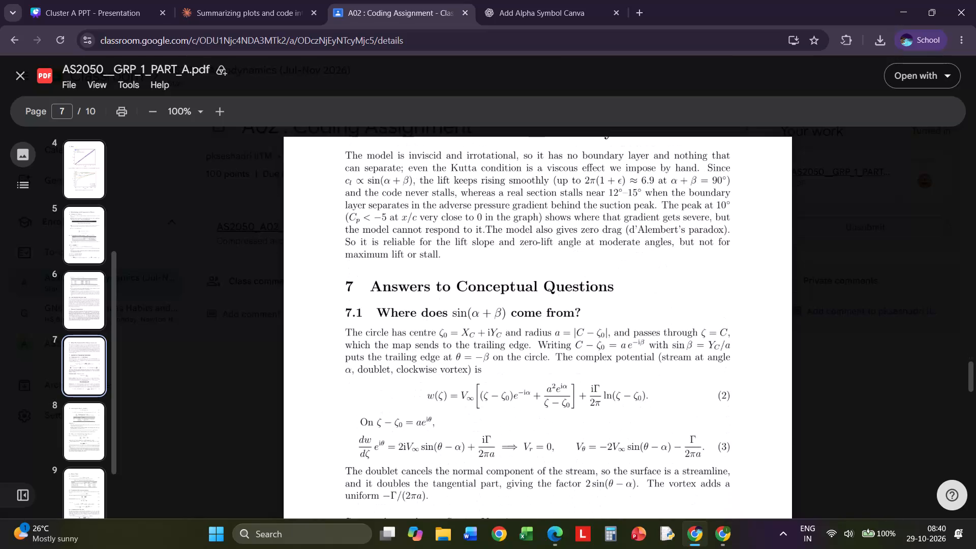
Go back in the report to section 4.5 on why the code never stalls.
scroll(540, 287, "up", 10)
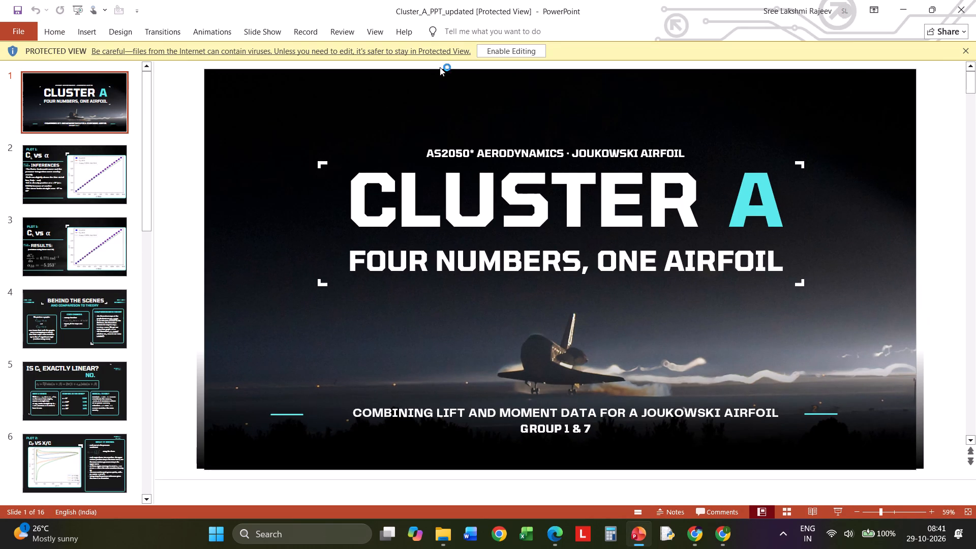
left_click(495, 49)
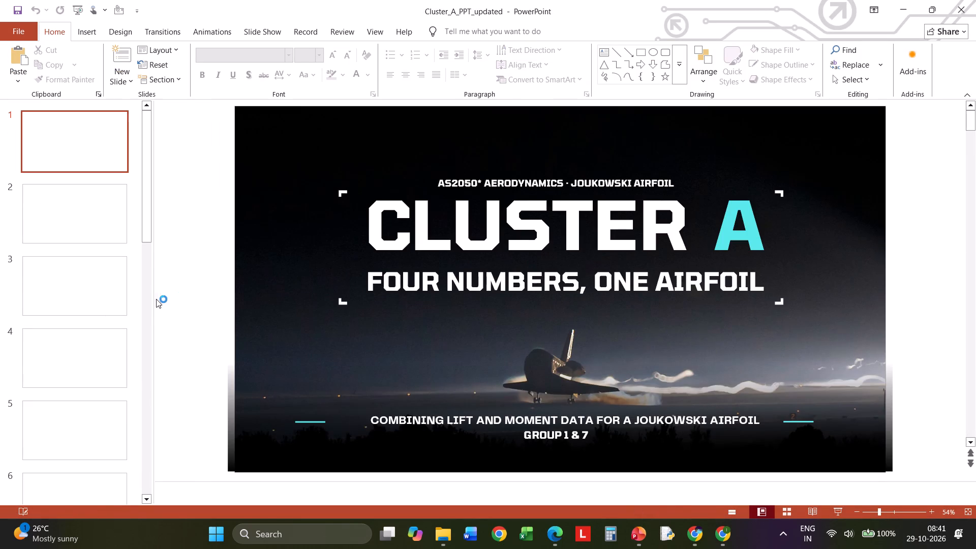
Check how slides 1, 2, 4 and 5 of the updated deck look in PowerPoint.
left_click(68, 197)
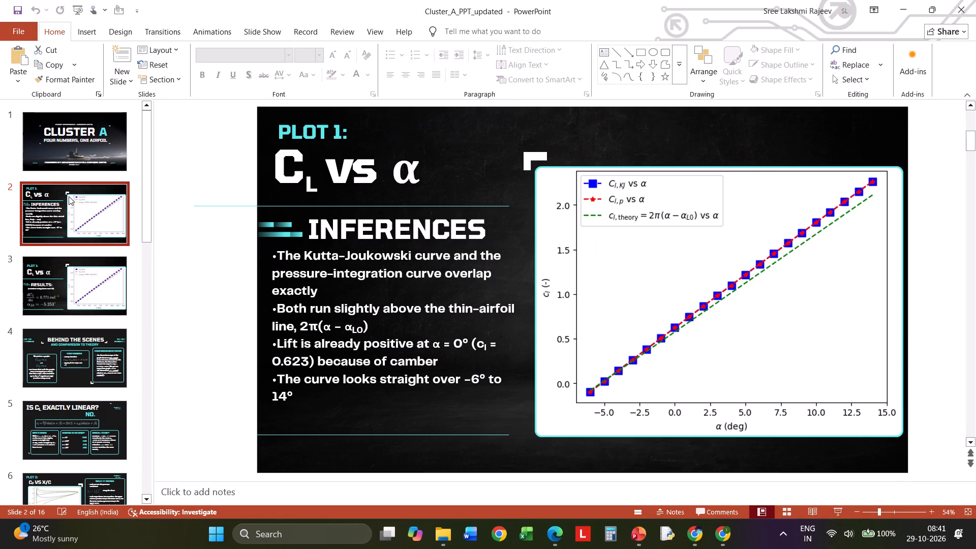
left_click(86, 151)
left_click(89, 207)
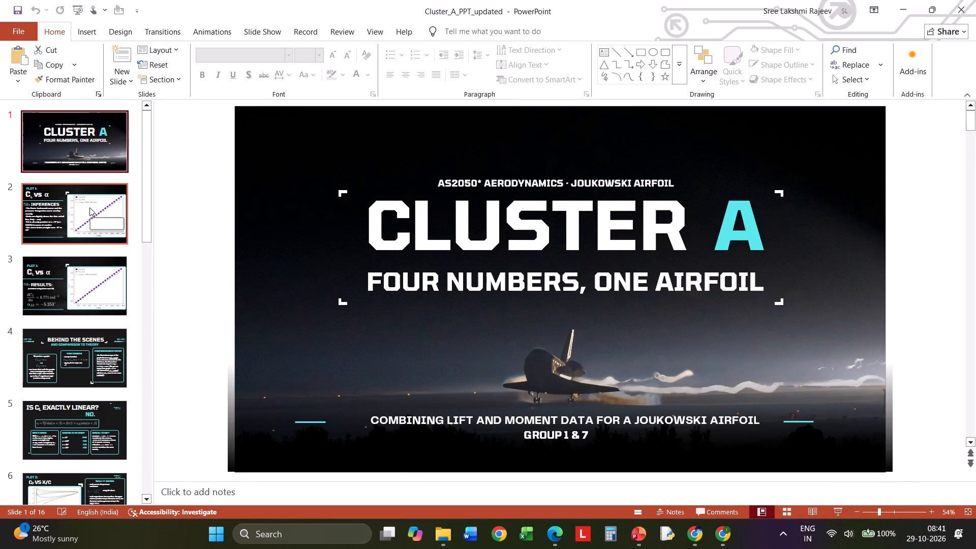
left_click(78, 357)
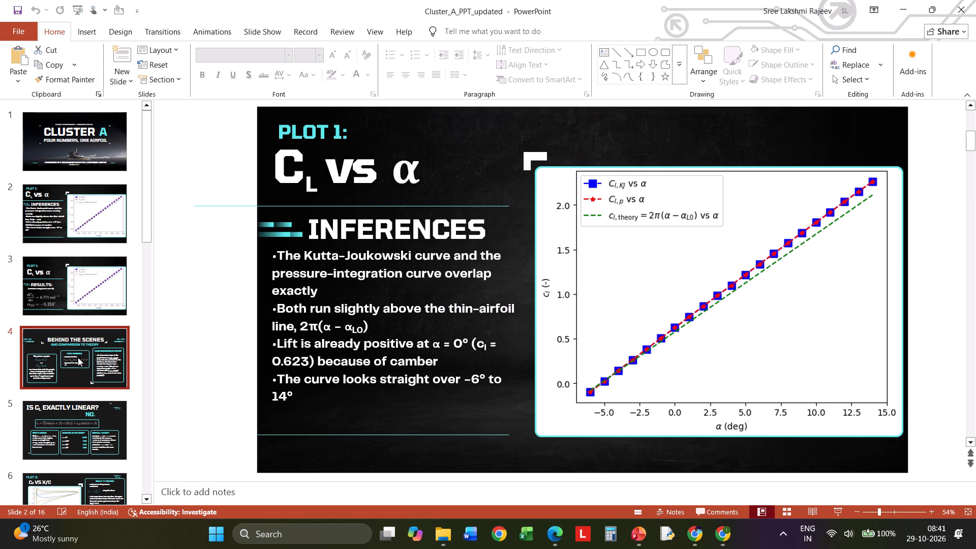
left_click(80, 416)
scroll(80, 416, "down", 13)
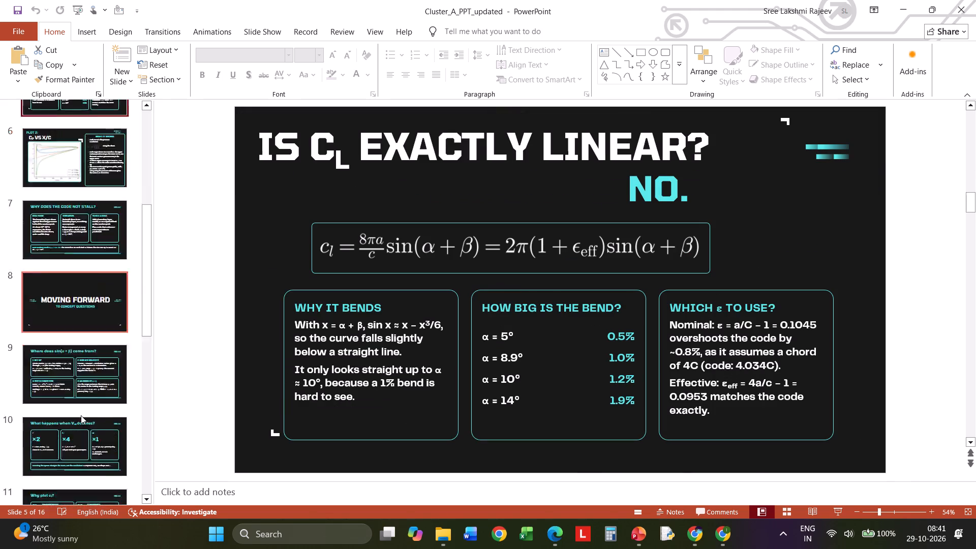
Check the Moving Forward slide and the concept-question slides 9 to 11 for layout and text fit.
left_click(96, 202)
left_click(84, 274)
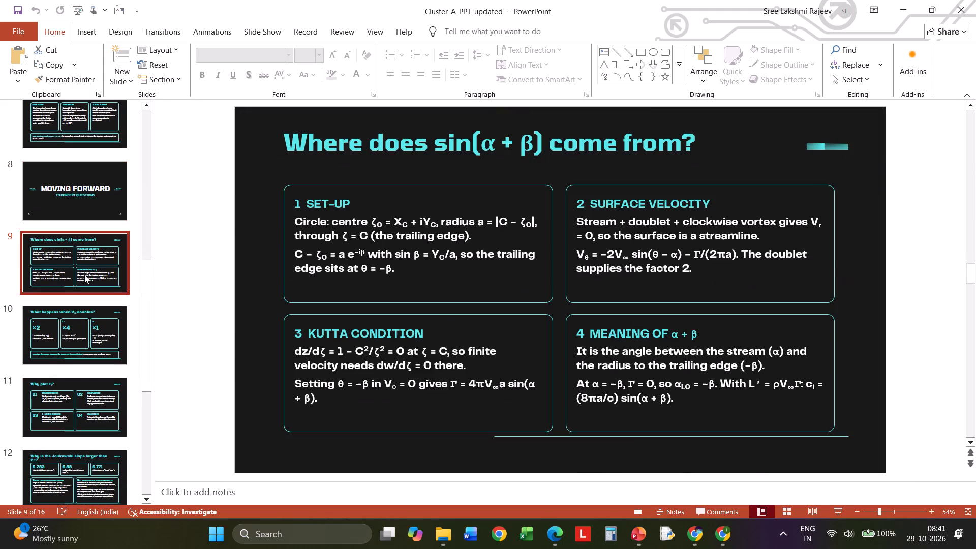
left_click(79, 351)
scroll(79, 351, "down", 2)
left_click(79, 322)
scroll(79, 322, "down", 11)
scroll(79, 322, "up", 5)
scroll(79, 322, "up", 16)
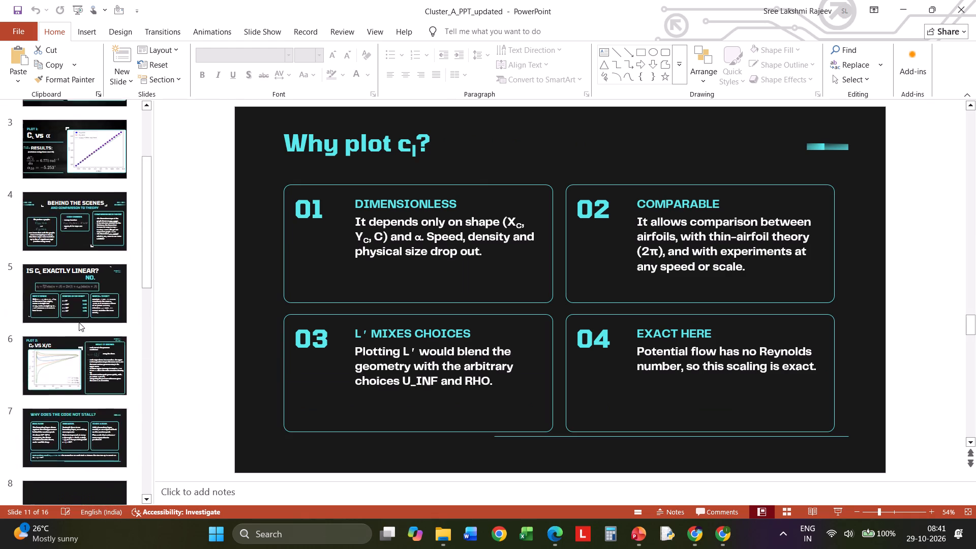
scroll(79, 322, "up", 6)
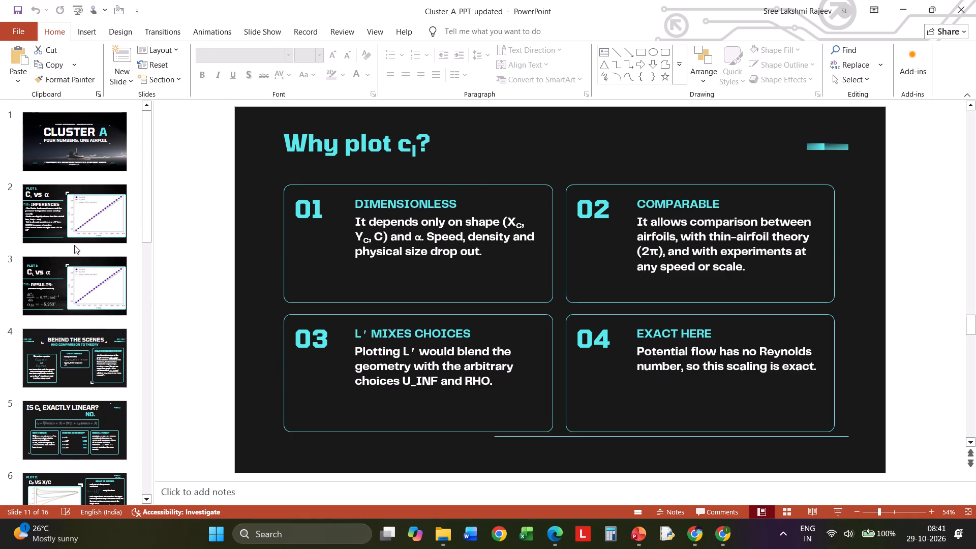
Inspect slides 2 to 7 again, from the C_L vs α plot to Why Does the Code Not Stall.
left_click(69, 231)
left_click(81, 274)
left_click(93, 363)
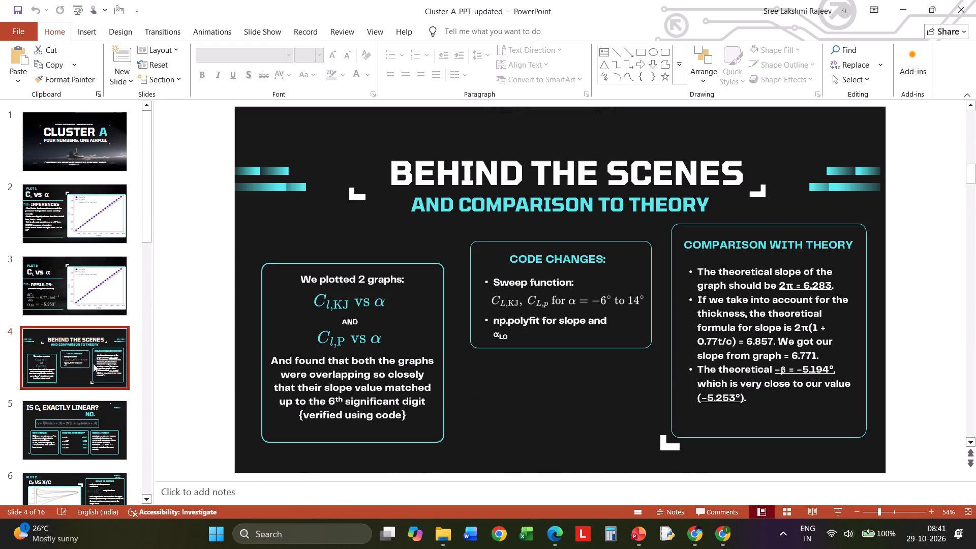
scroll(93, 363, "down", 4)
left_click(103, 287)
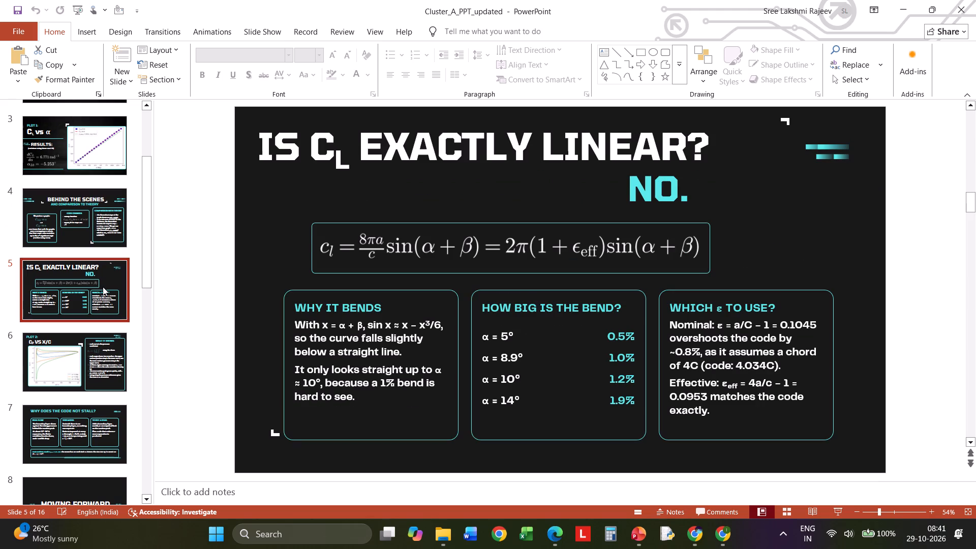
scroll(103, 287, "down", 2)
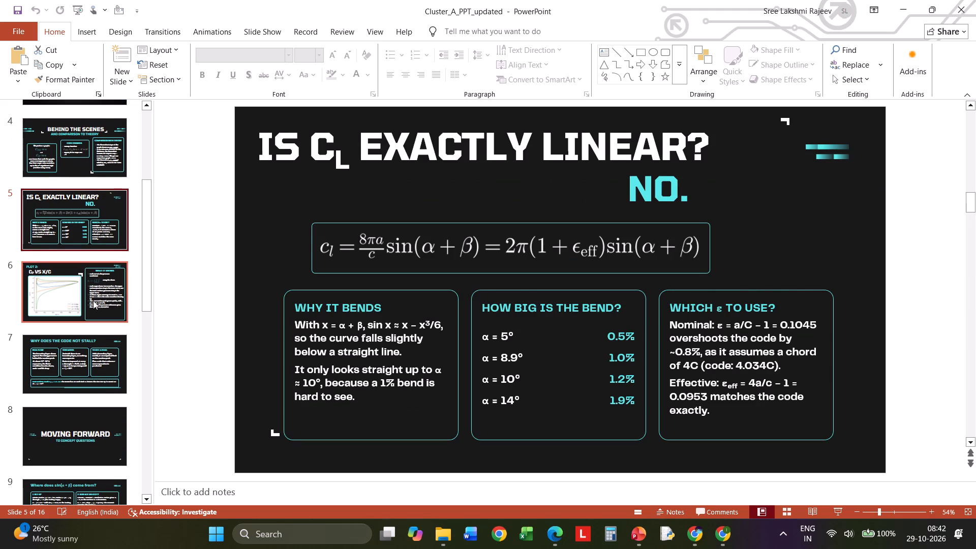
left_click(93, 300)
scroll(93, 310, "down", 2)
left_click(86, 271)
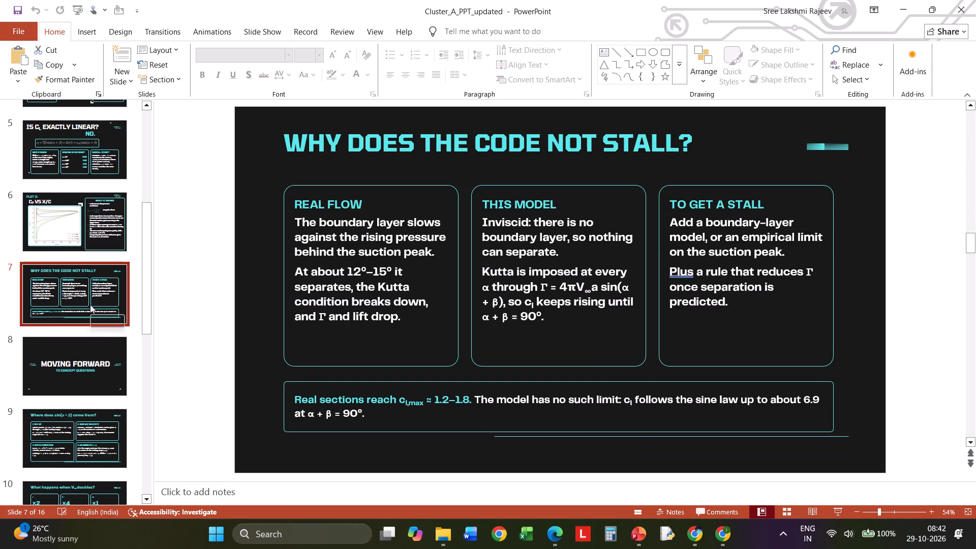
Delete the white corner bracket beneath the Comparison with Theory box on slide 4, Behind the Scenes.
scroll(90, 304, "down", 3)
scroll(95, 330, "up", 7)
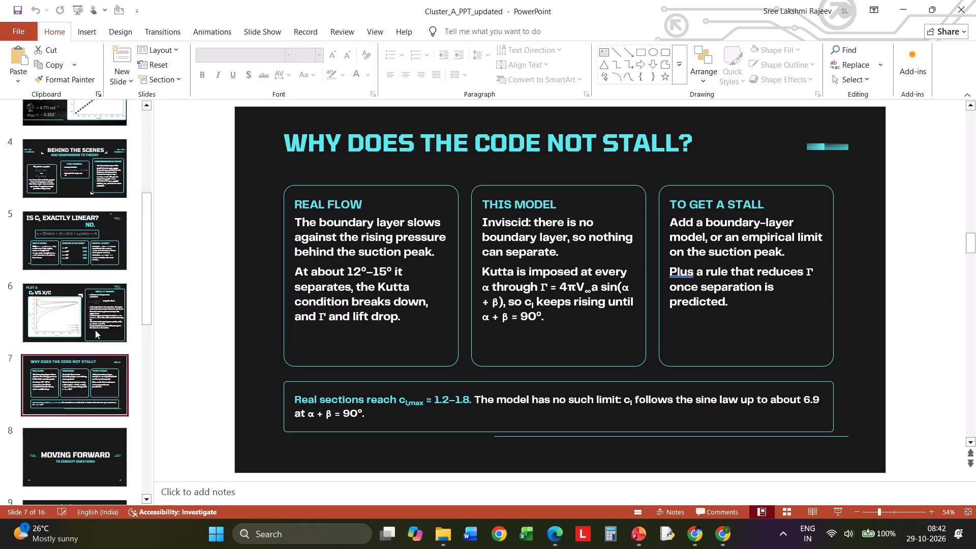
scroll(95, 330, "up", 5)
left_click(76, 167)
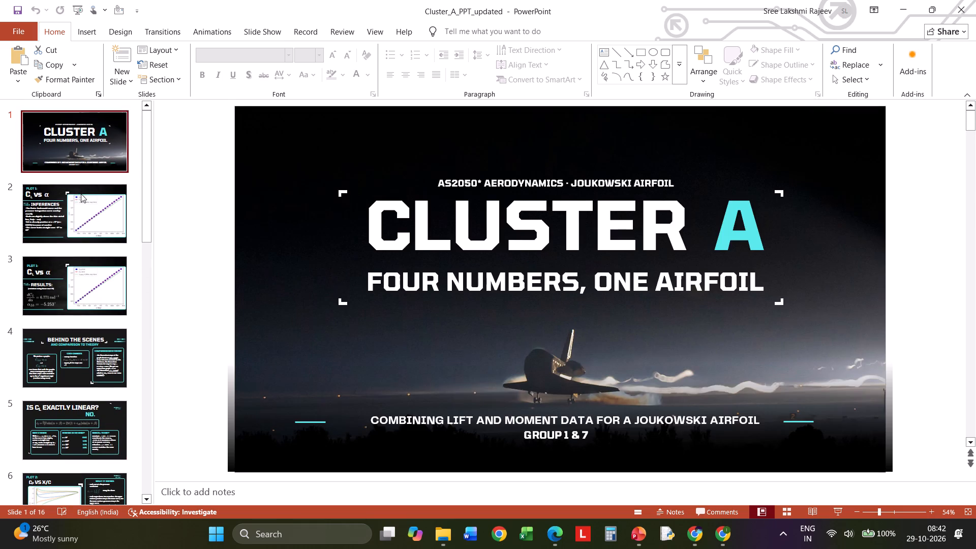
left_click(81, 194)
left_click(88, 262)
scroll(88, 262, "down", 1)
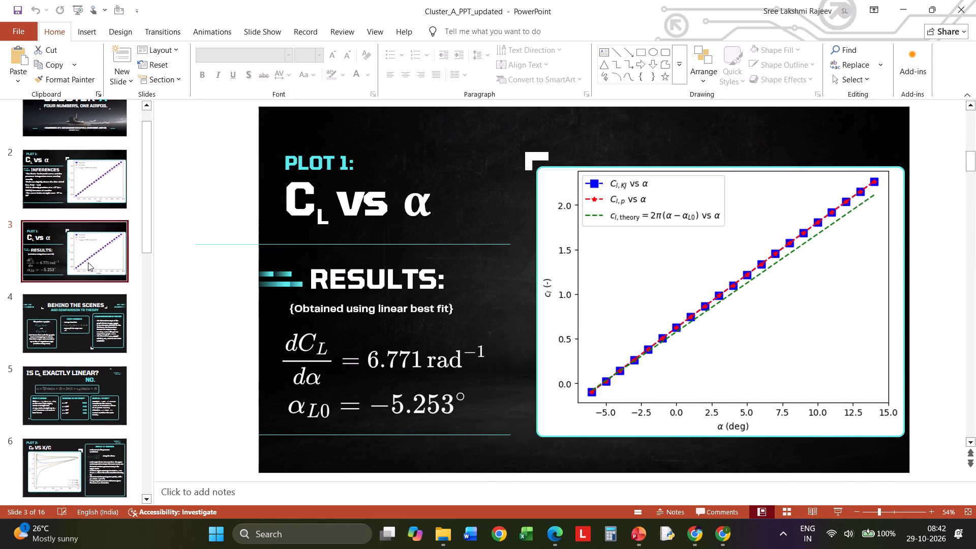
left_click(93, 311)
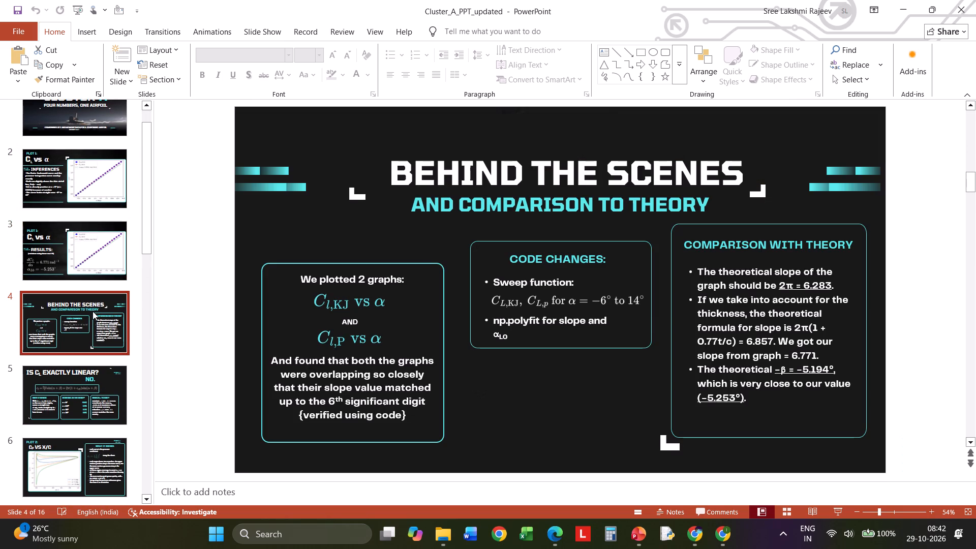
left_click(676, 444)
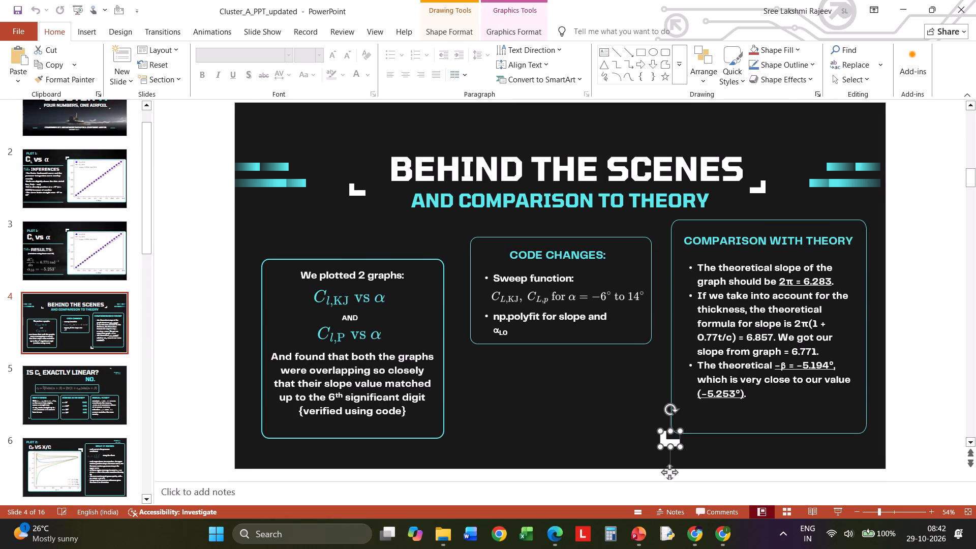
key("Delete")
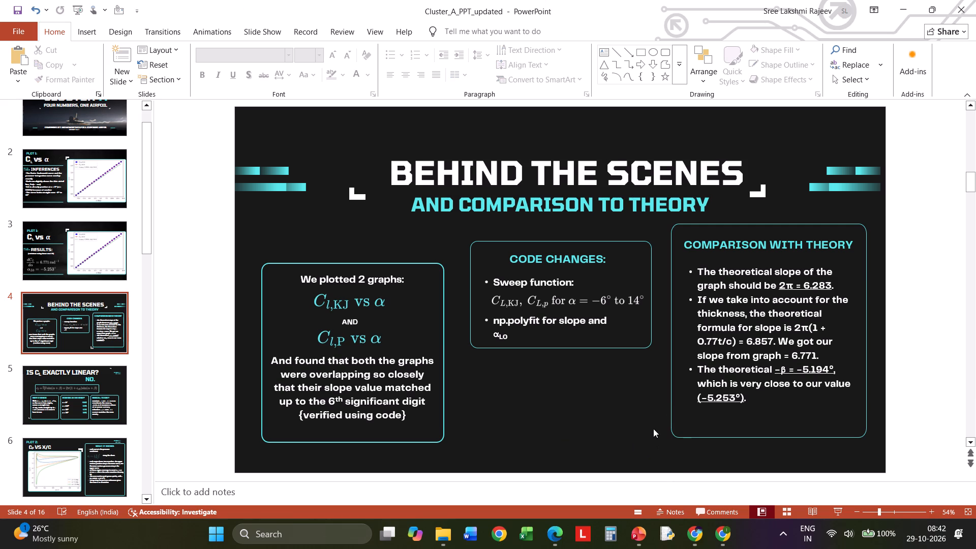
Check slides 1 to 7 again for stray decorative elements and layout, from the title slide to Why Does the Code Not Stall.
scroll(79, 369, "up", 5)
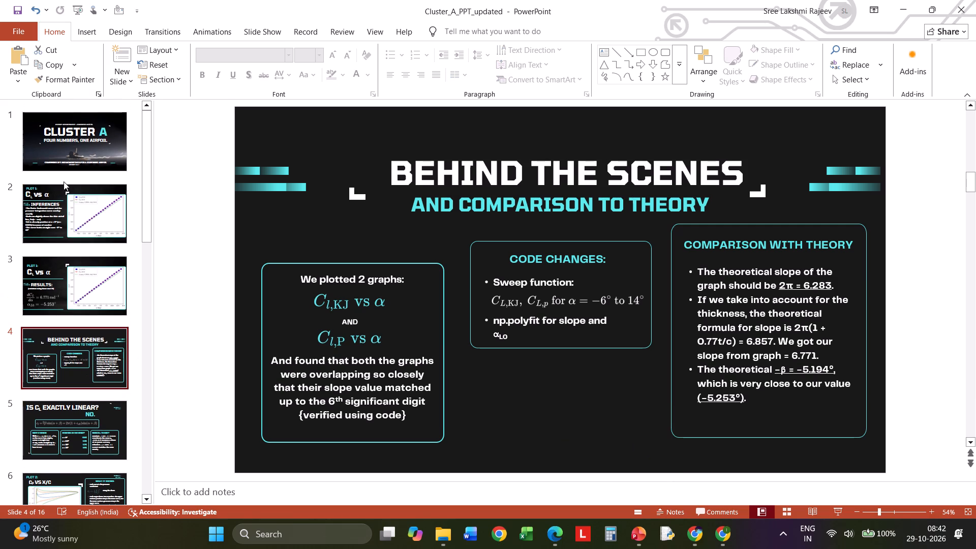
left_click(65, 160)
left_click(80, 210)
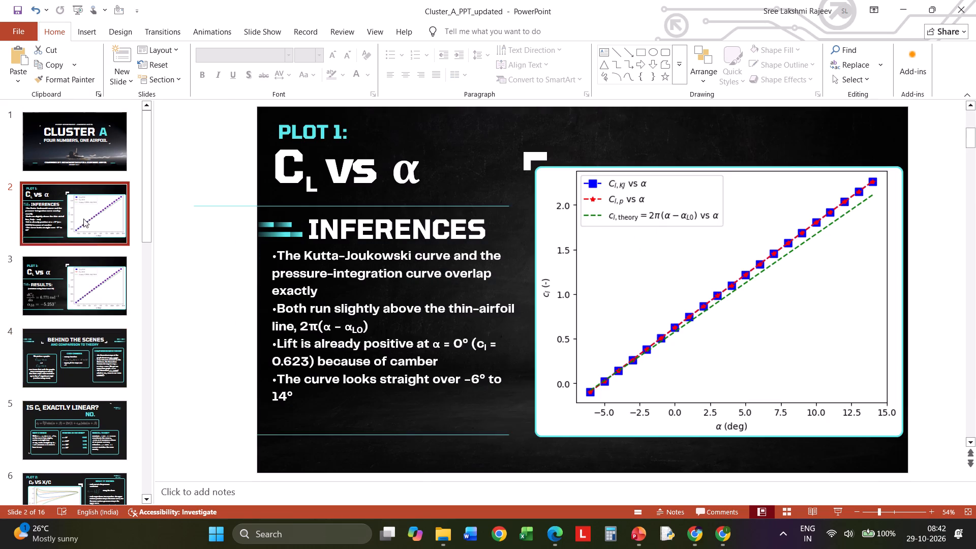
left_click(103, 312)
left_click(104, 362)
scroll(104, 362, "down", 1)
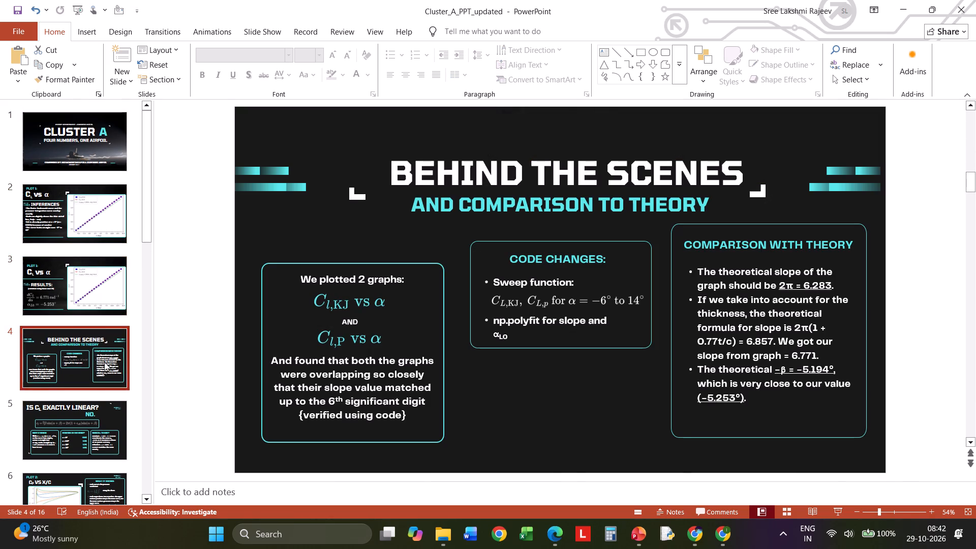
scroll(104, 362, "down", 1)
left_click(92, 362)
scroll(92, 362, "down", 2)
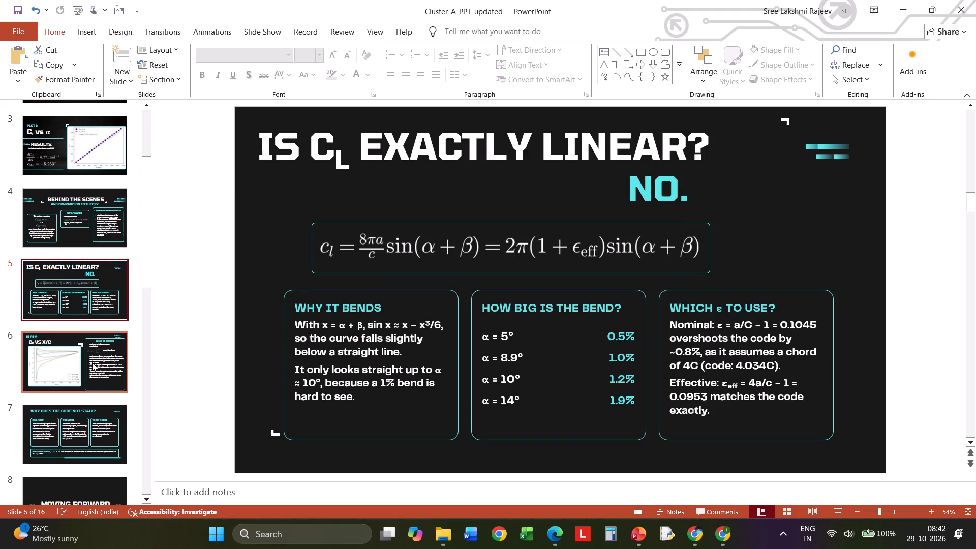
left_click(84, 374)
scroll(84, 374, "down", 3)
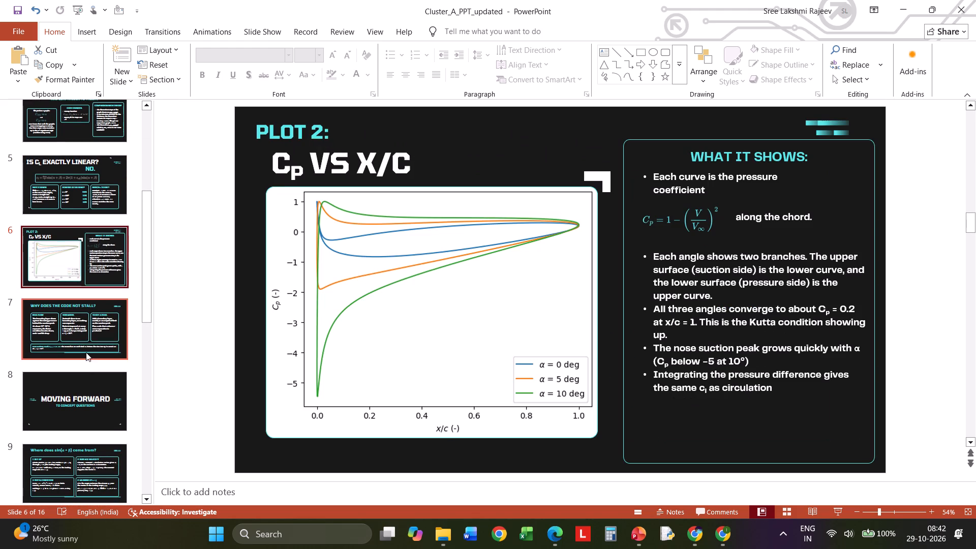
left_click(82, 336)
scroll(88, 355, "down", 2)
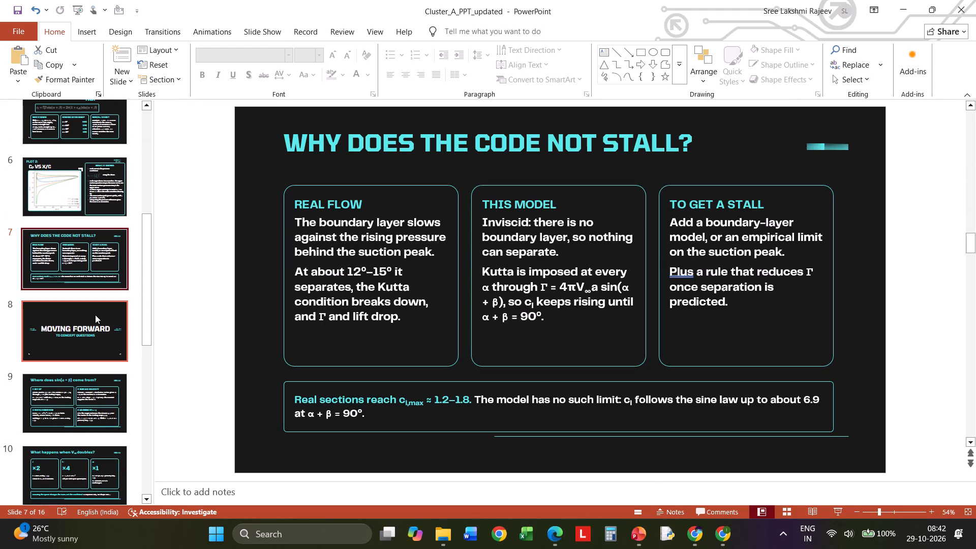
left_click(95, 314)
scroll(98, 314, "down", 1)
Delete the thin horizontal accent line below the boxes on slides 7, 9 and 10.
left_click(99, 215)
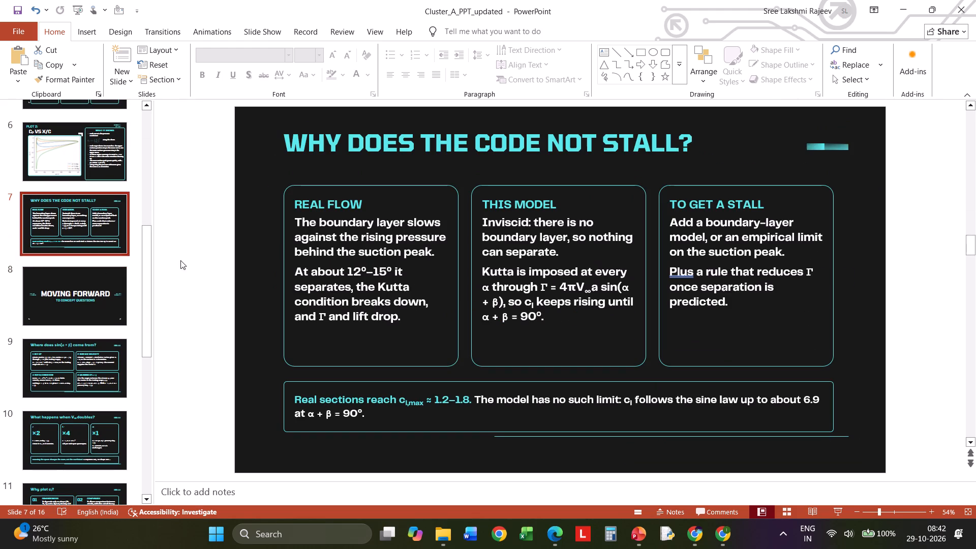
left_click(761, 436)
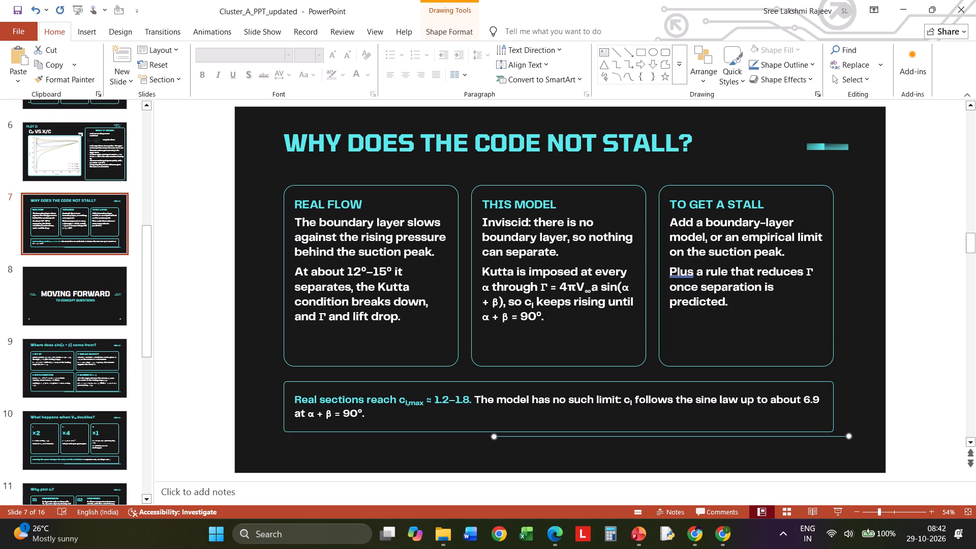
key("Delete")
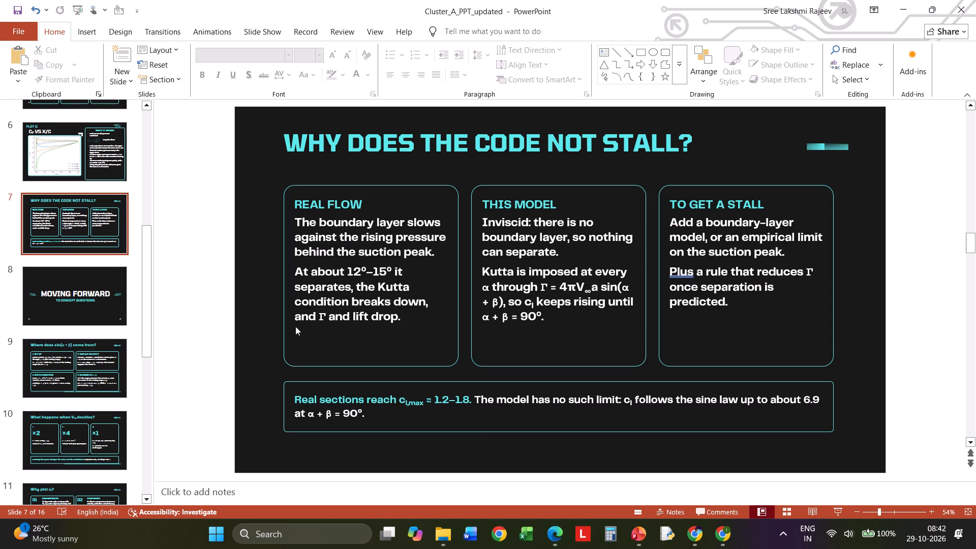
left_click(86, 362)
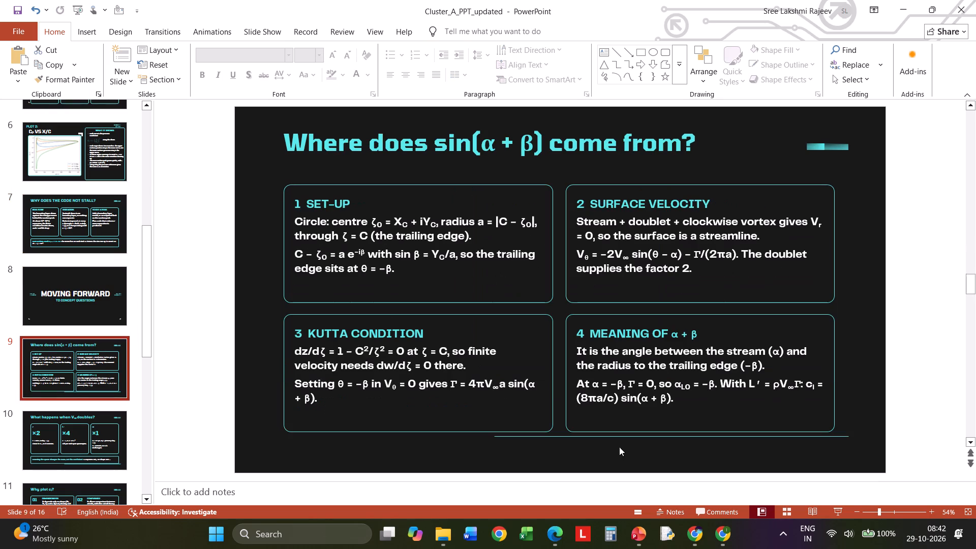
left_click(585, 437)
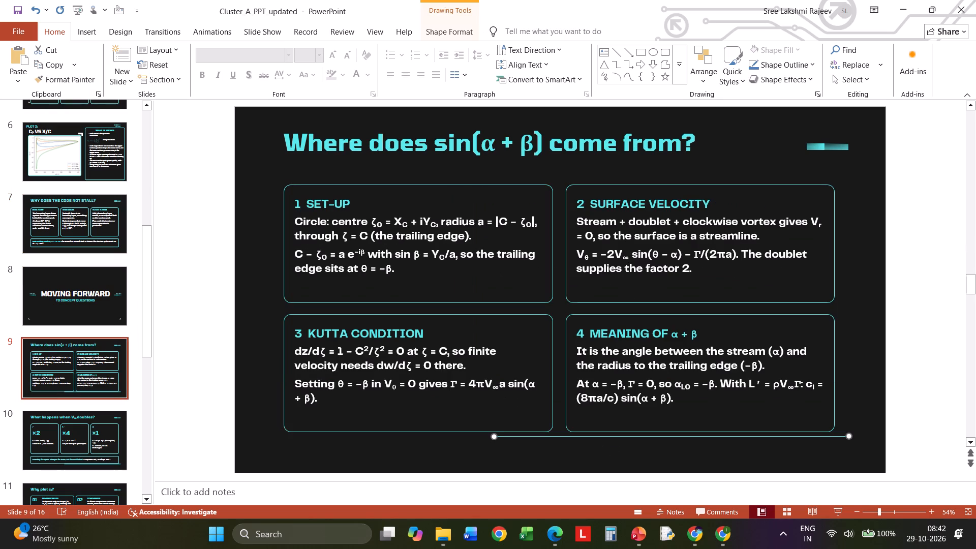
key("Delete")
scroll(101, 305, "down", 4)
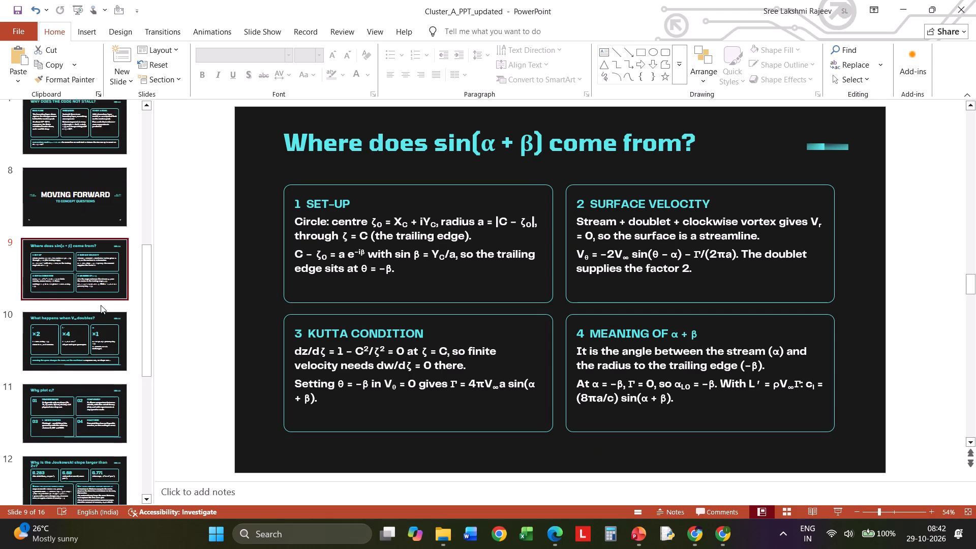
left_click(73, 291)
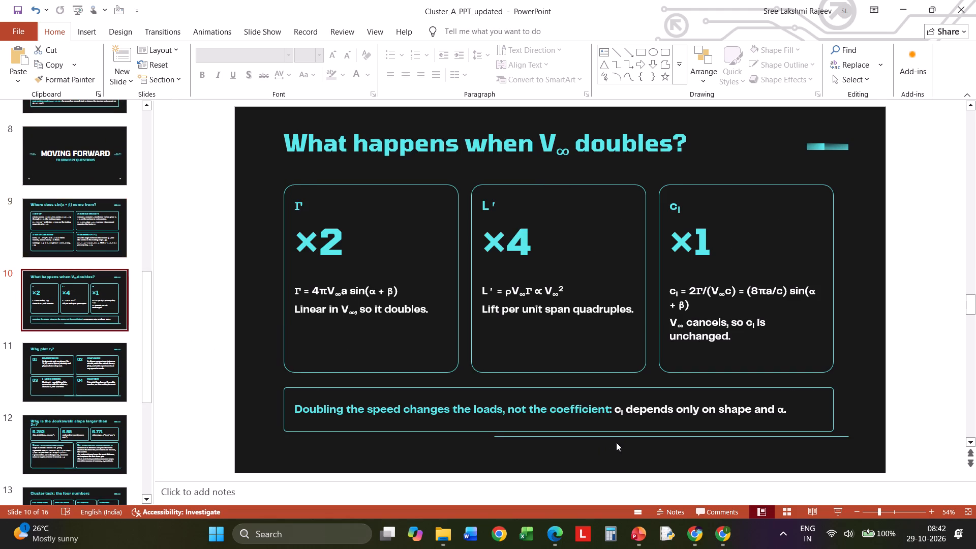
left_click(612, 438)
key("Delete")
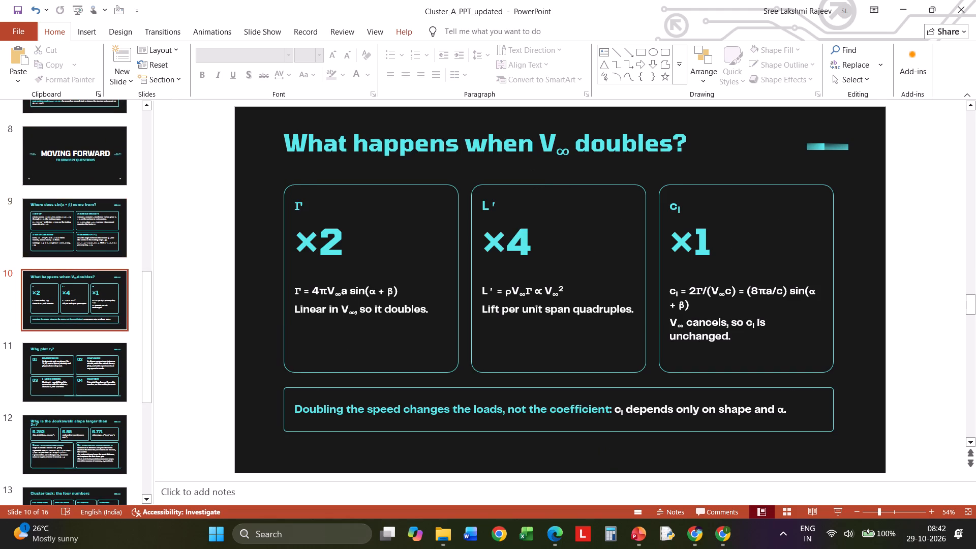
Set the c_l and L′ card headings on slide 10, What happens when V∞ doubles, to font size 60.
left_click_drag(679, 208, 675, 208)
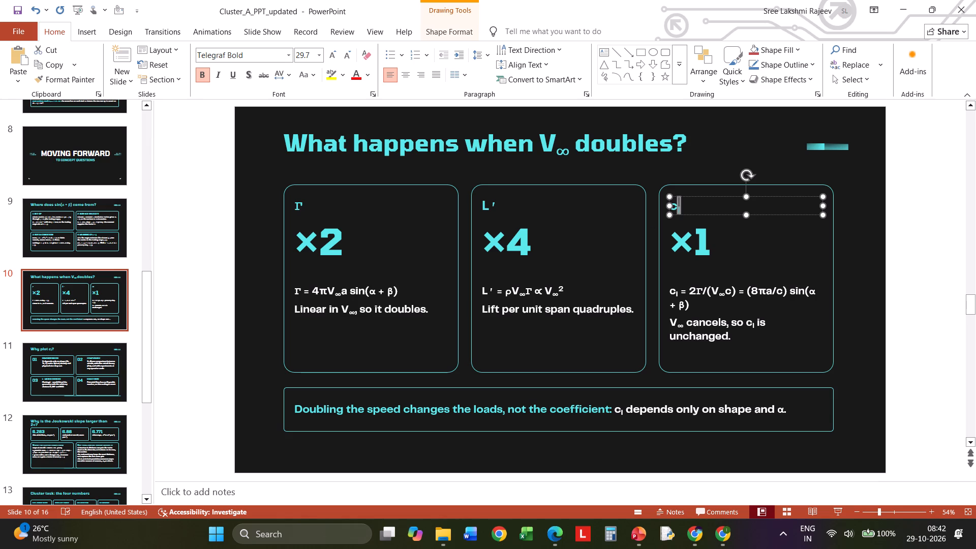
left_click_drag(675, 208, 672, 208)
left_click(317, 57)
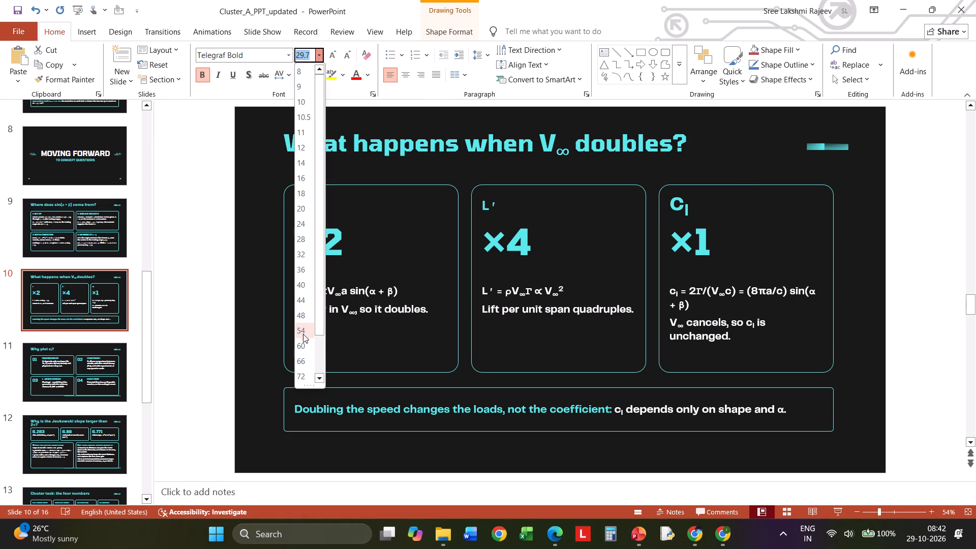
left_click(303, 348)
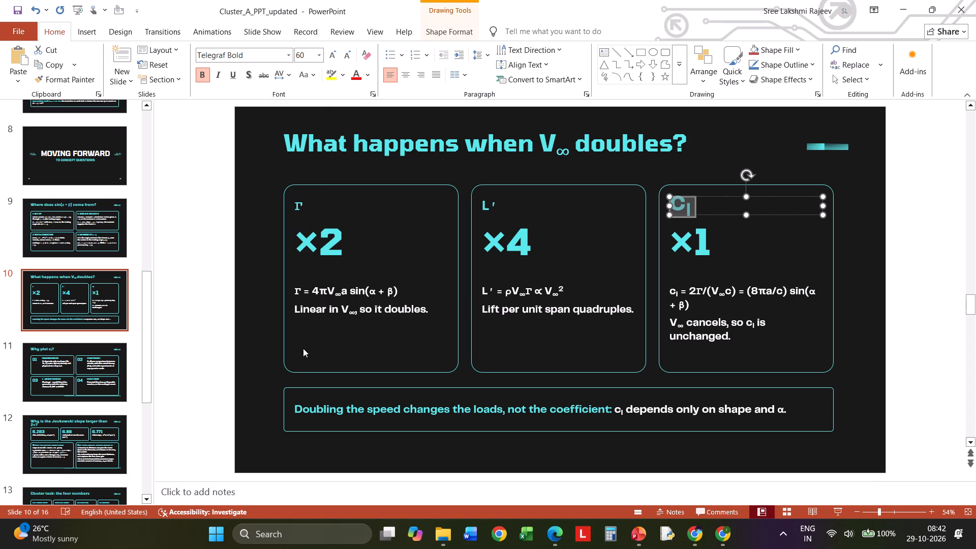
left_click(501, 201)
left_click_drag(496, 202, 474, 202)
left_click(310, 52)
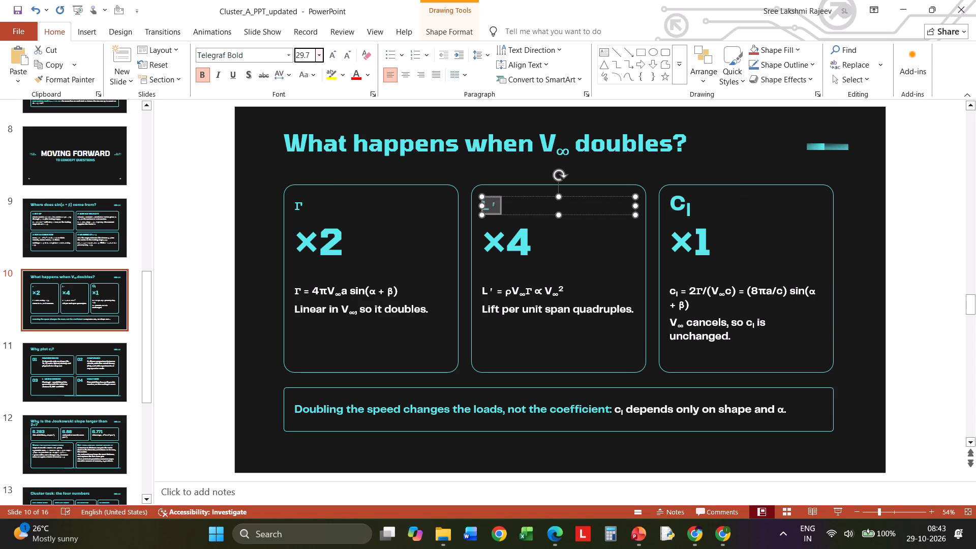
left_click(318, 54)
left_click(304, 343)
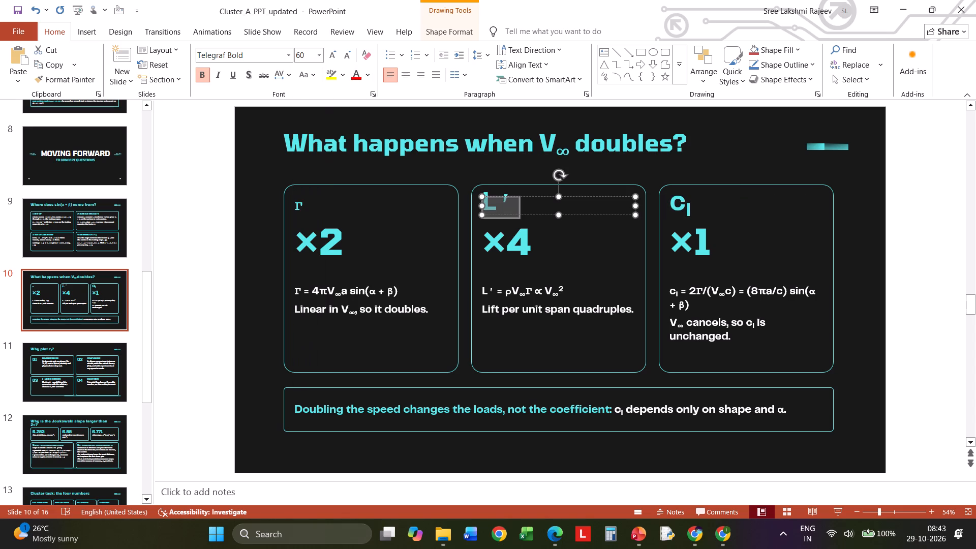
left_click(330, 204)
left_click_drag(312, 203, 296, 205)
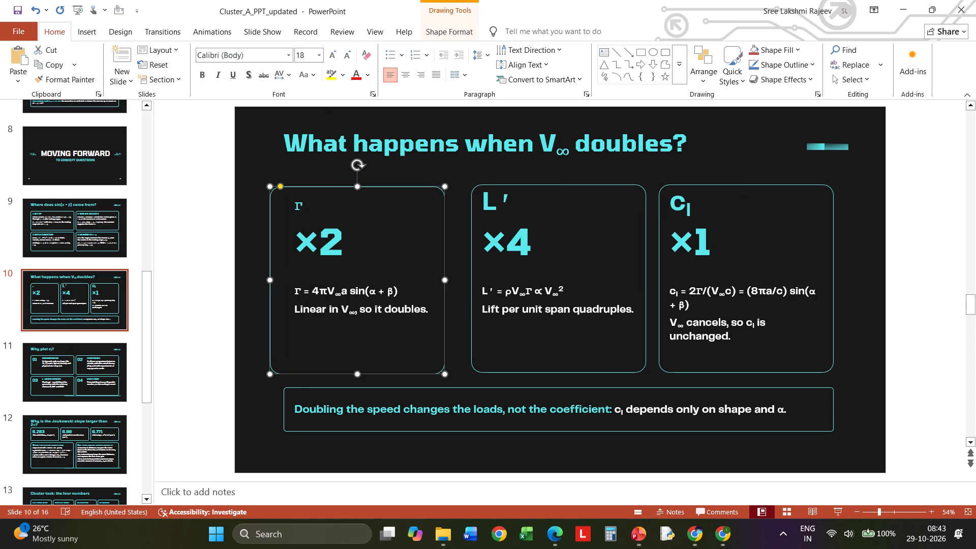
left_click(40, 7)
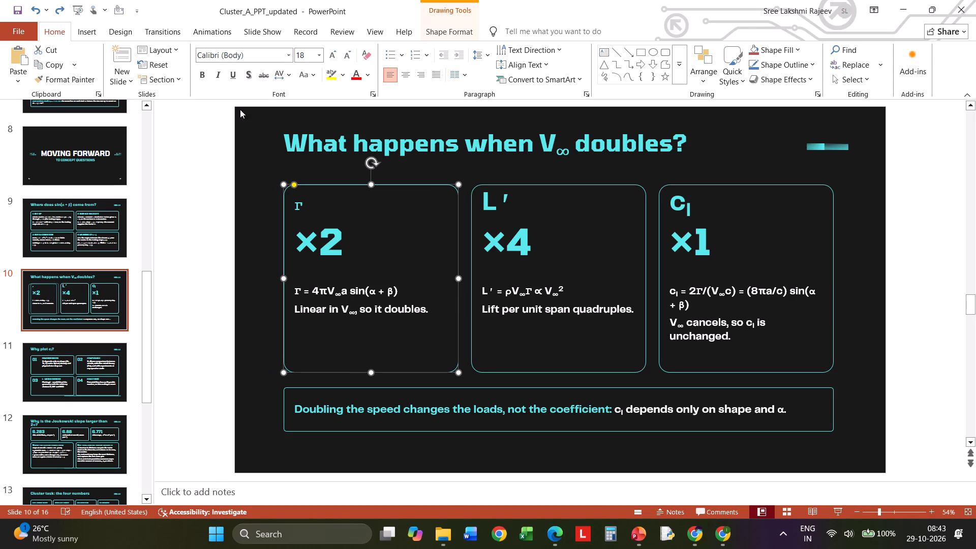
Set the Γ heading of the ×2 card on slide 10 to font size 60.
left_click(297, 210)
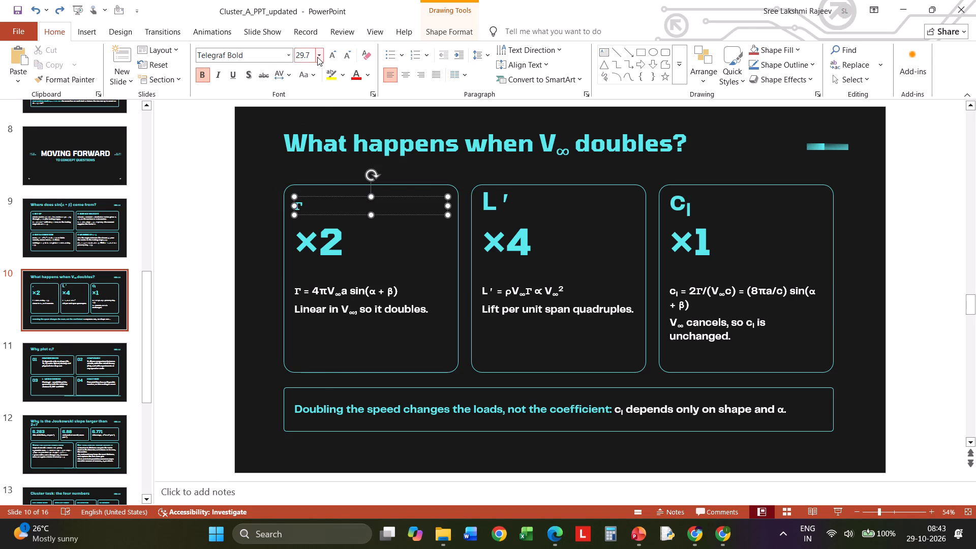
left_click(317, 57)
left_click(302, 348)
left_click(309, 204)
left_click(299, 202)
left_click_drag(300, 203, 295, 203)
left_click(315, 56)
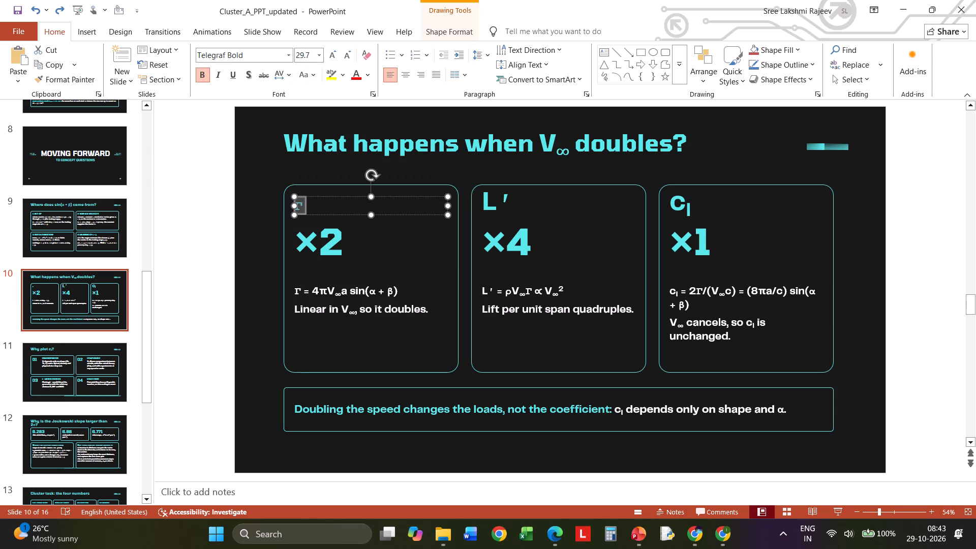
left_click(316, 52)
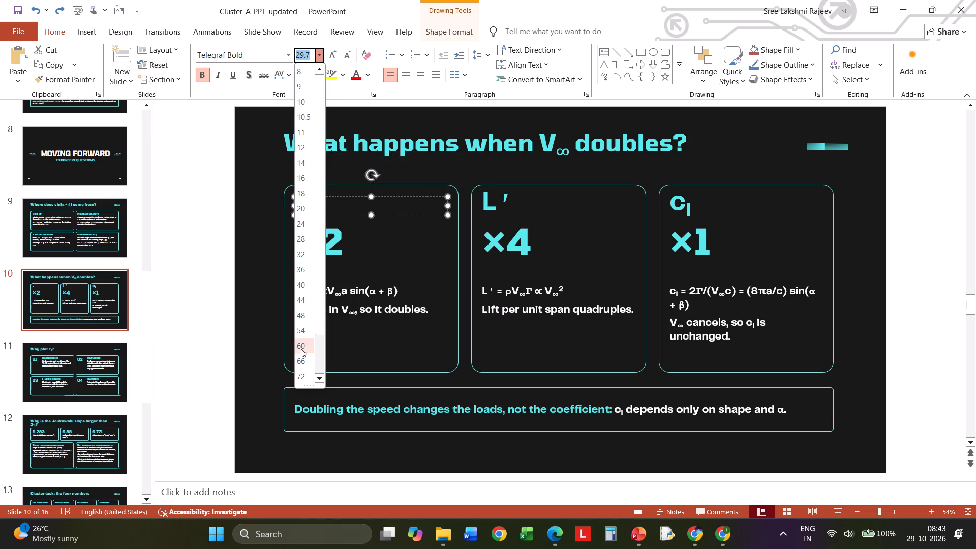
left_click(301, 349)
left_click(233, 291)
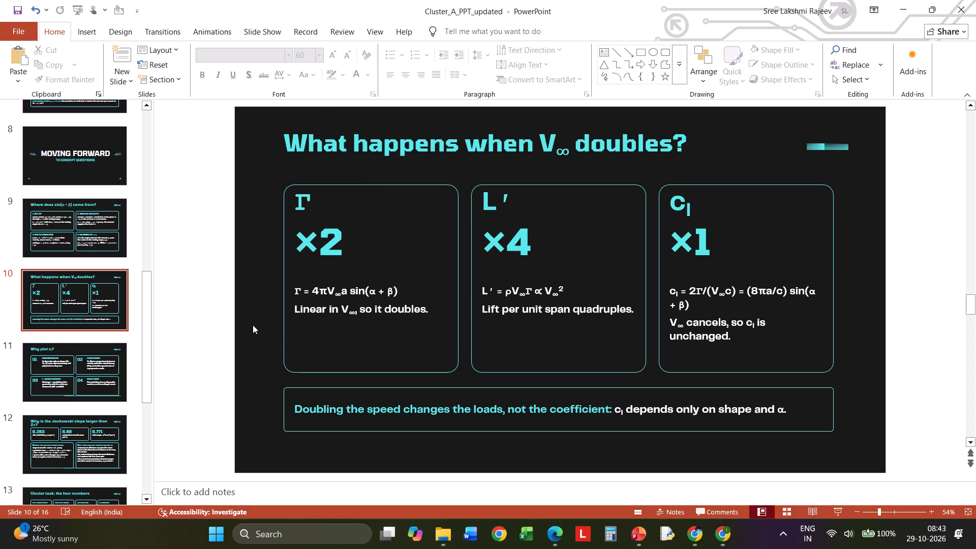
Review slides 11 to 16 for stray decorative elements and layout, from Why plot c_l to Why prediction and code differ.
scroll(273, 340, "down", 1)
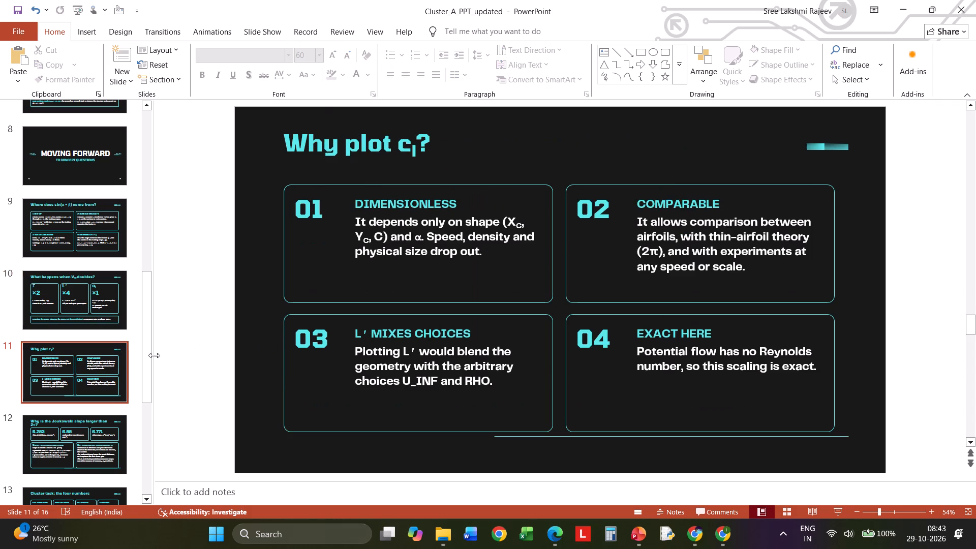
scroll(99, 411, "down", 3)
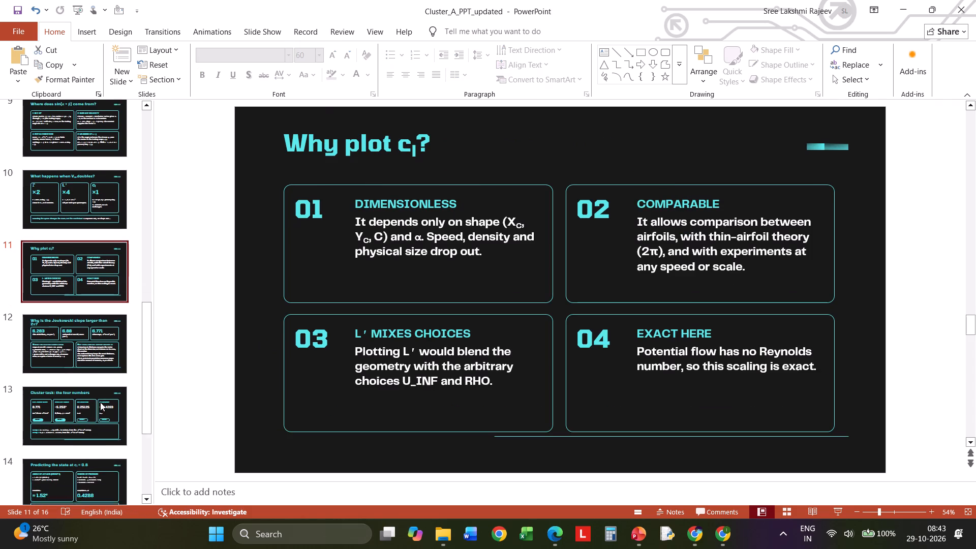
left_click(102, 402)
scroll(102, 402, "down", 6)
left_click(93, 390)
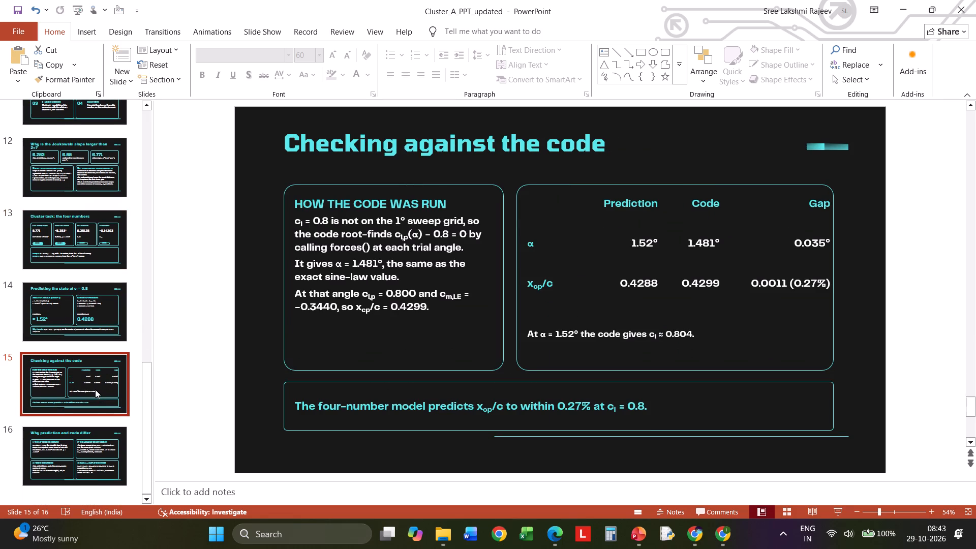
scroll(96, 389, "down", 5)
left_click(84, 450)
left_click(79, 316)
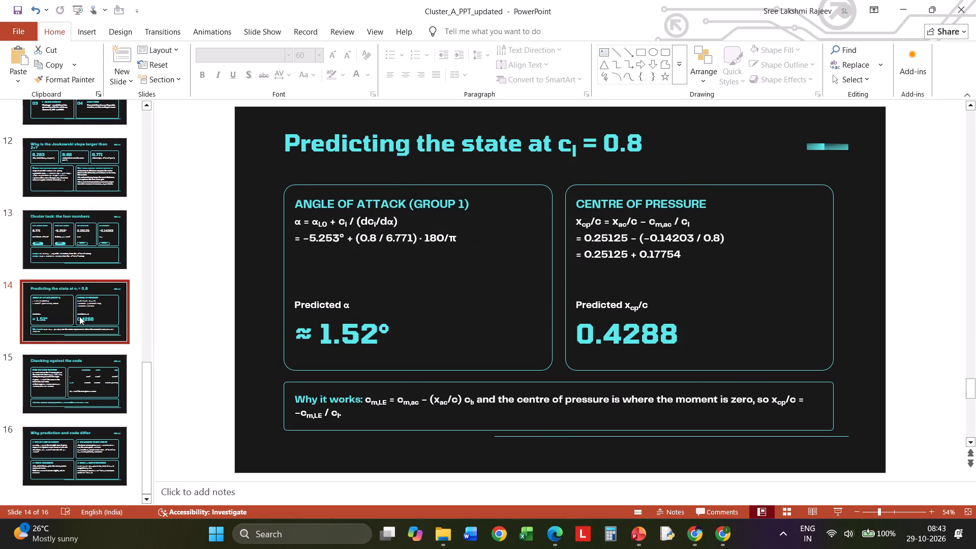
scroll(79, 342, "down", 4)
Recheck the opening slides 1 to 4 for leftover decorations, from the title slide to Behind the Scenes.
scroll(87, 432, "up", 12)
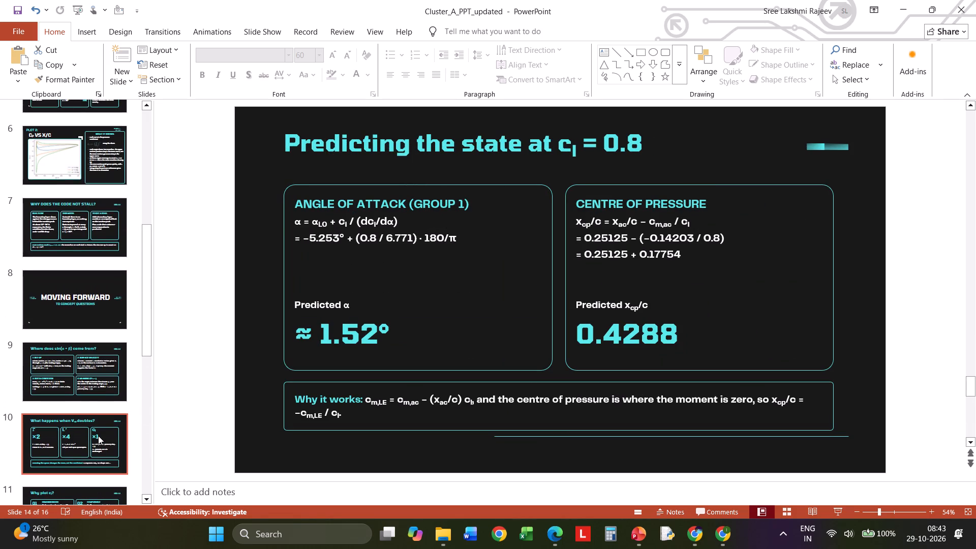
scroll(98, 436, "up", 16)
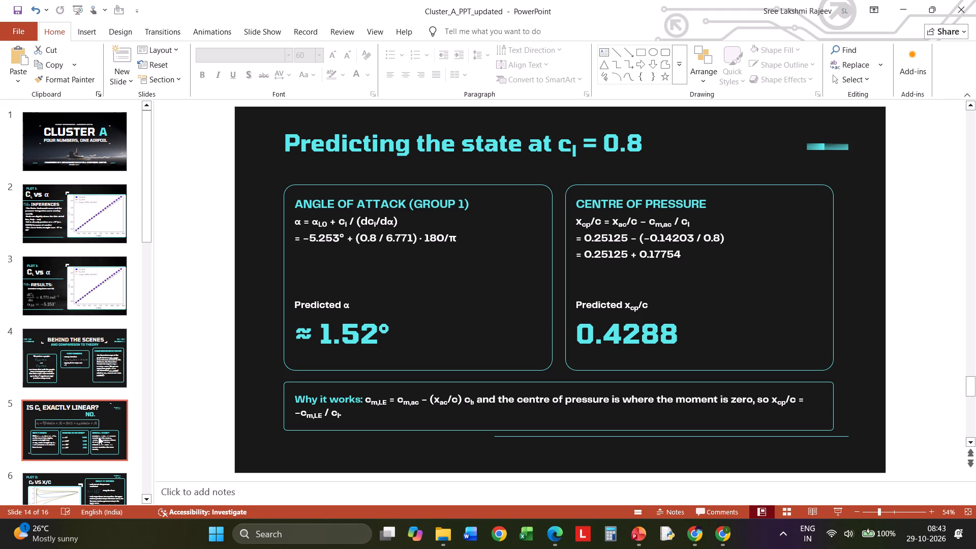
left_click(85, 160)
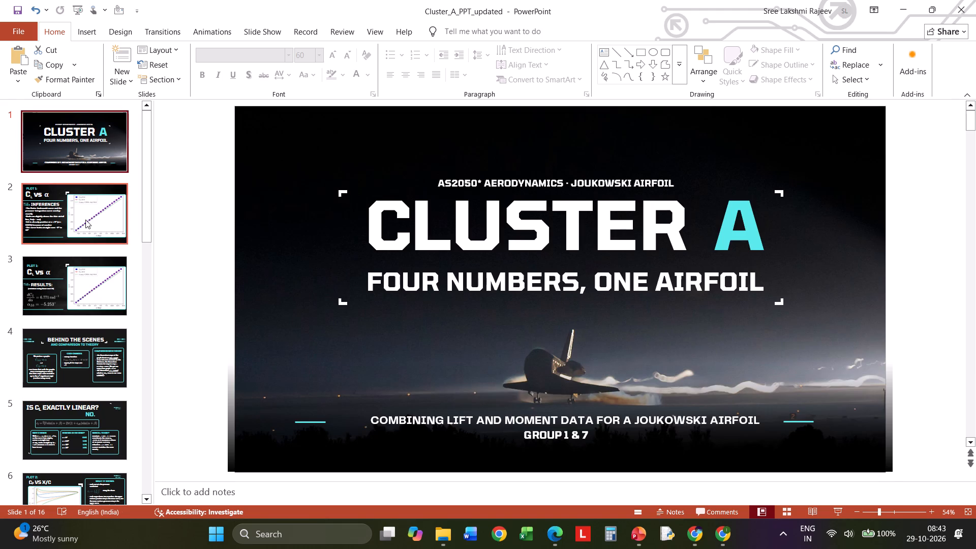
left_click(85, 221)
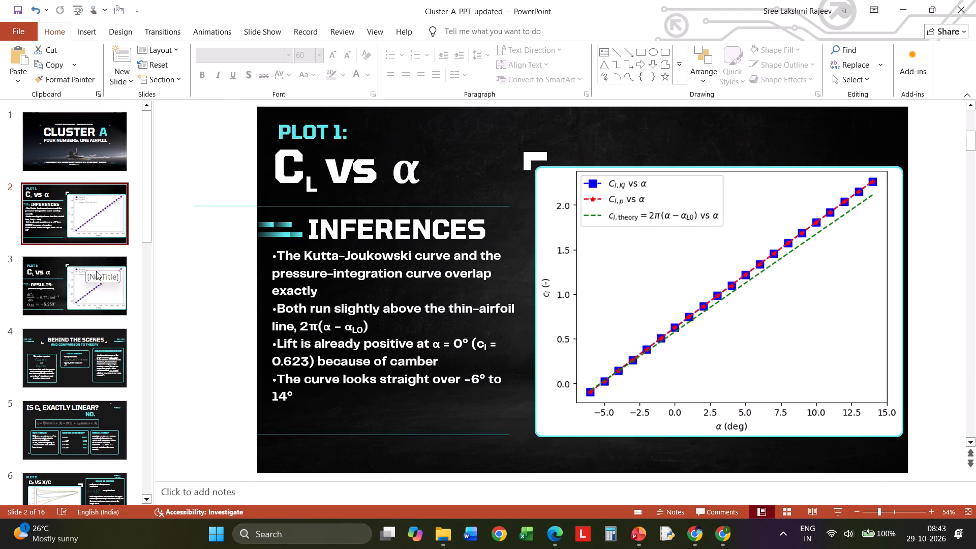
left_click(96, 271)
left_click(82, 284)
left_click(77, 371)
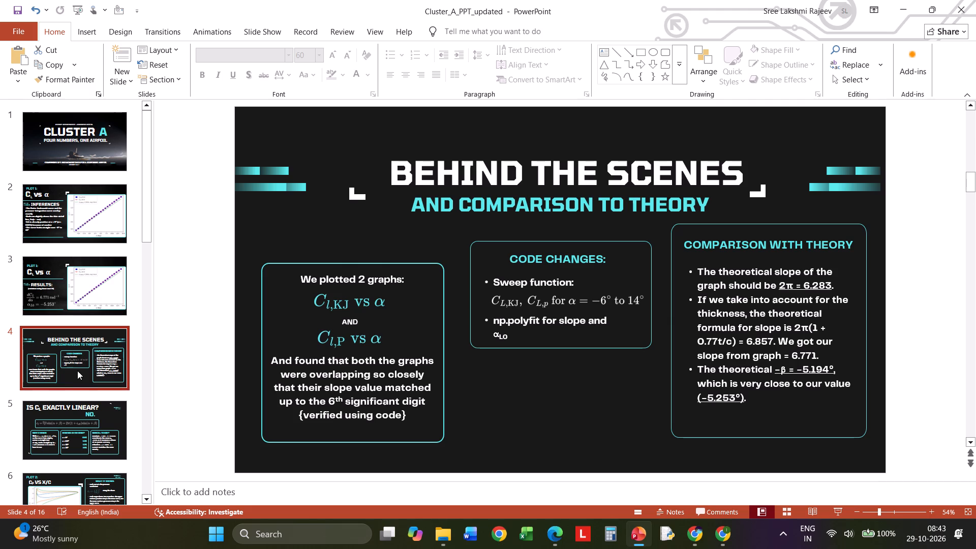
Delete the white corner bracket at the plot's upper-left corner on slides 2 and 3, C_L vs α.
left_click(87, 200)
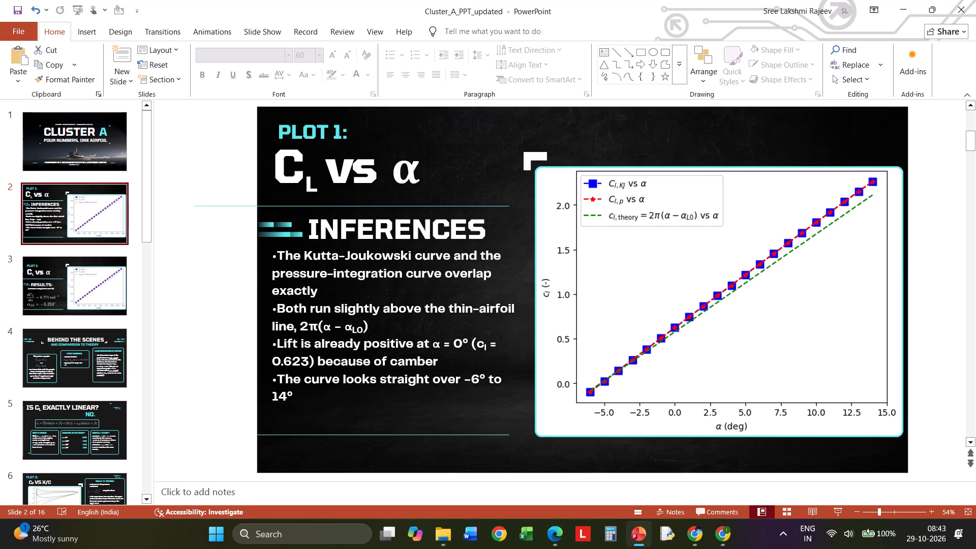
left_click(529, 160)
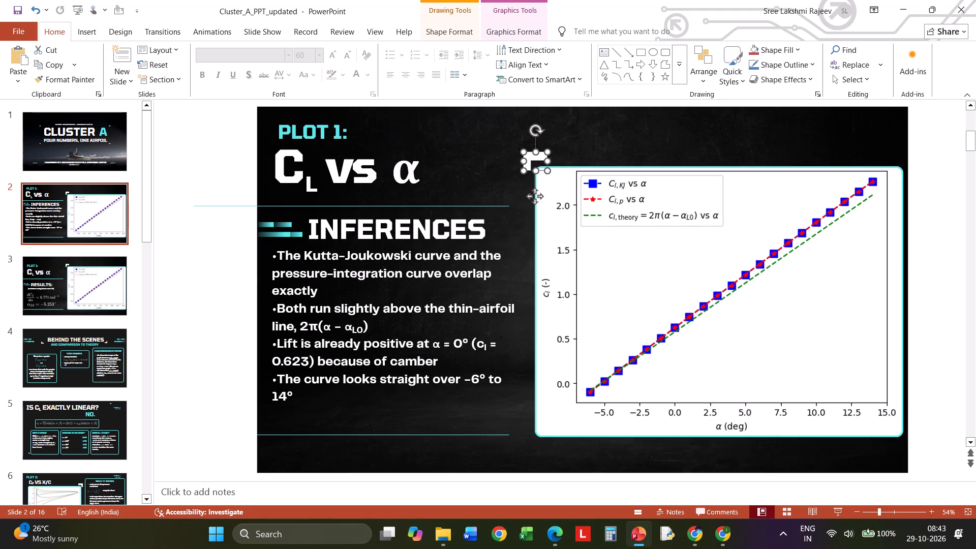
key("Delete")
left_click(80, 283)
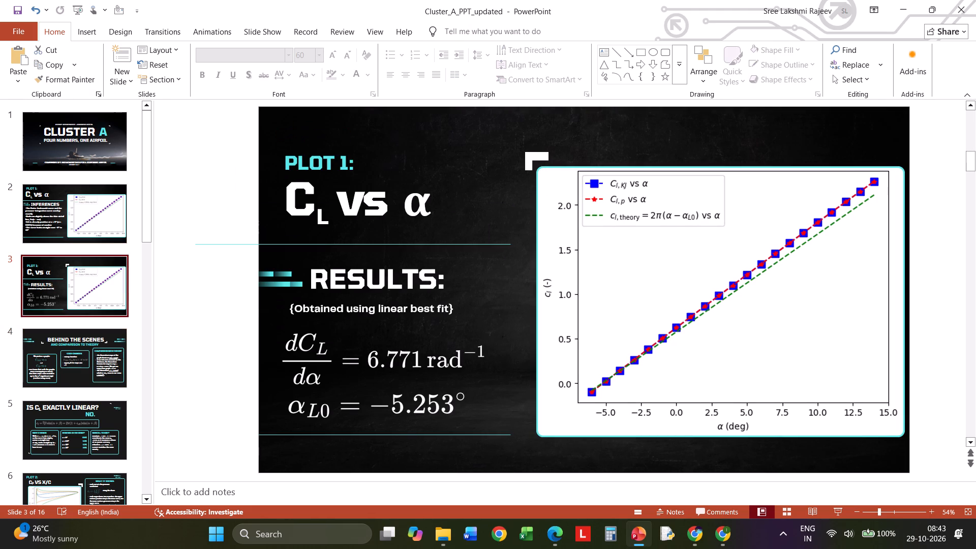
left_click(534, 159)
key("Delete")
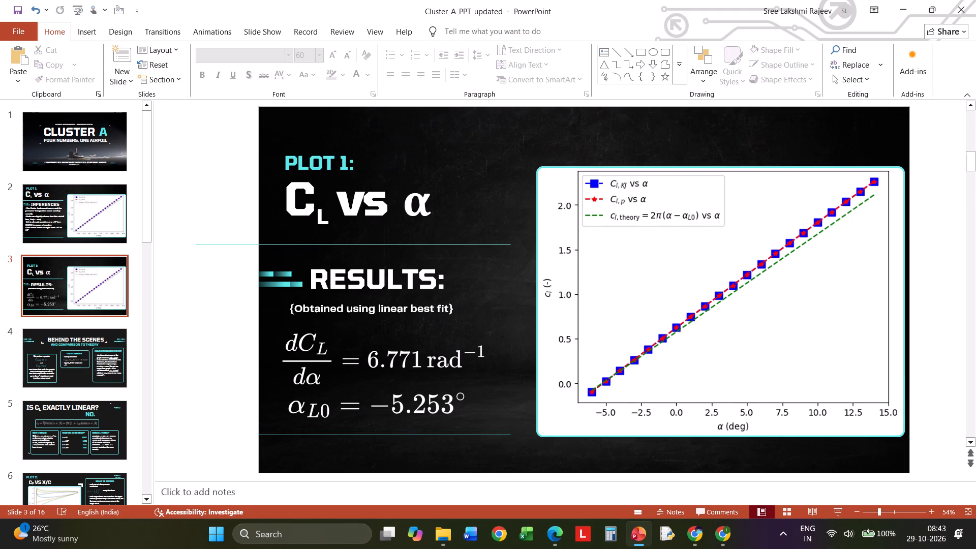
Delete the white corner bracket at the plot's upper-right corner on slide 6, C_p vs x/c.
left_click(50, 363)
scroll(63, 355, "down", 3)
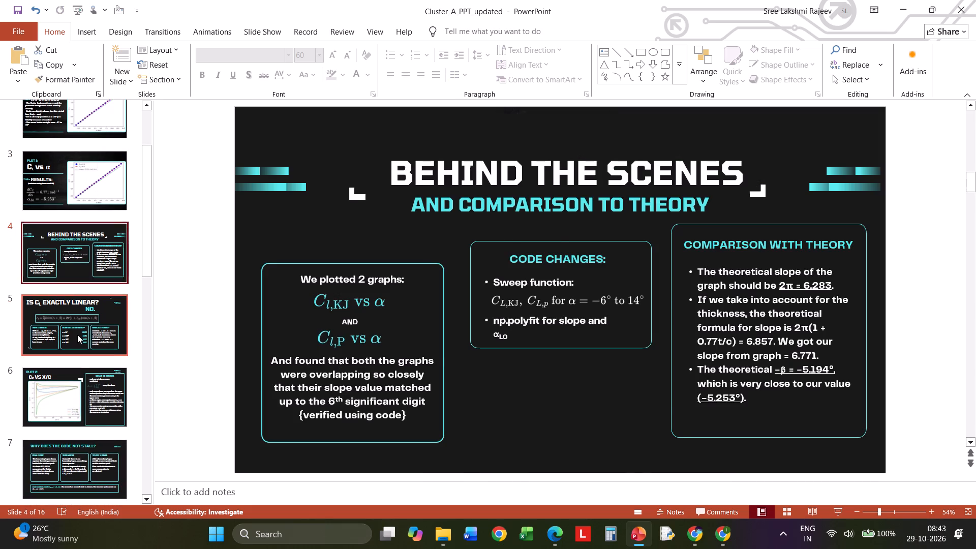
left_click(77, 334)
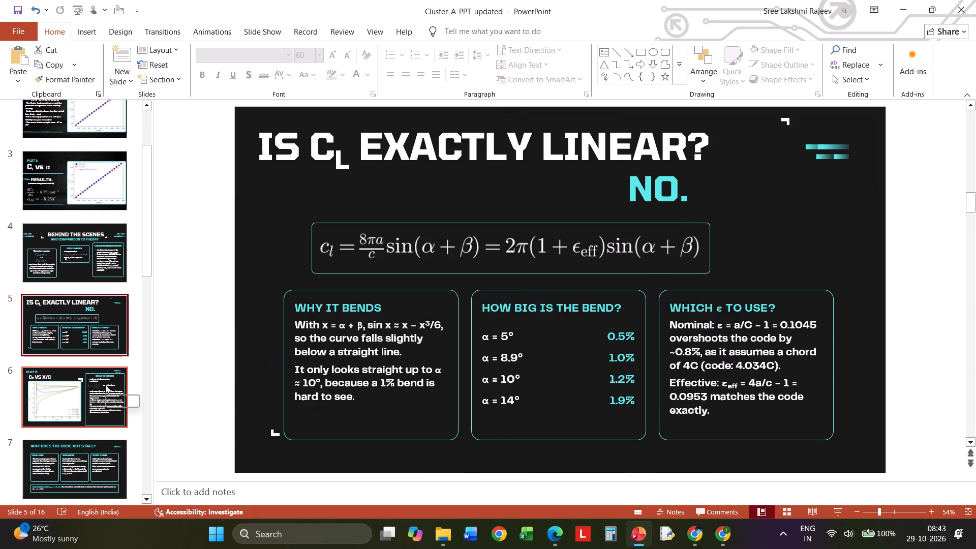
scroll(117, 388, "down", 2)
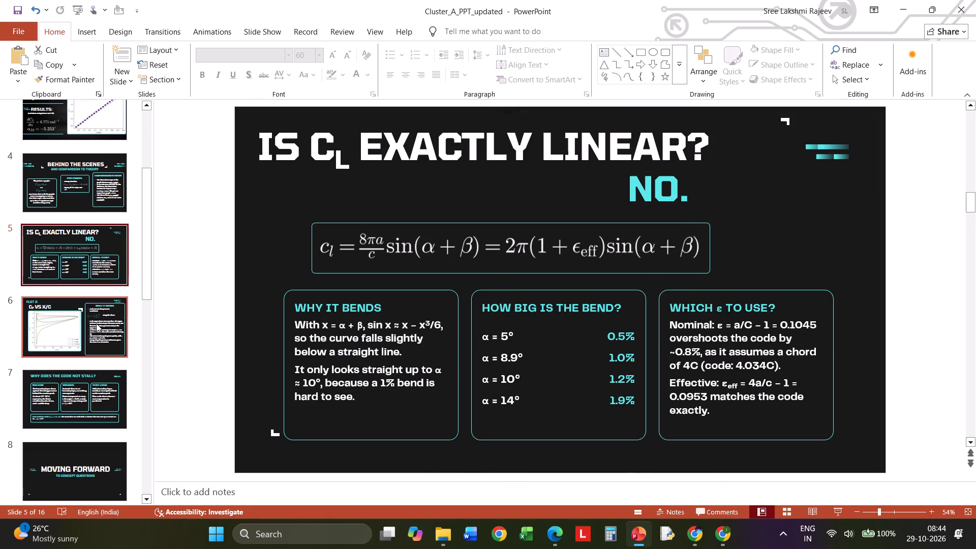
left_click(96, 323)
scroll(96, 323, "down", 3)
left_click(606, 177)
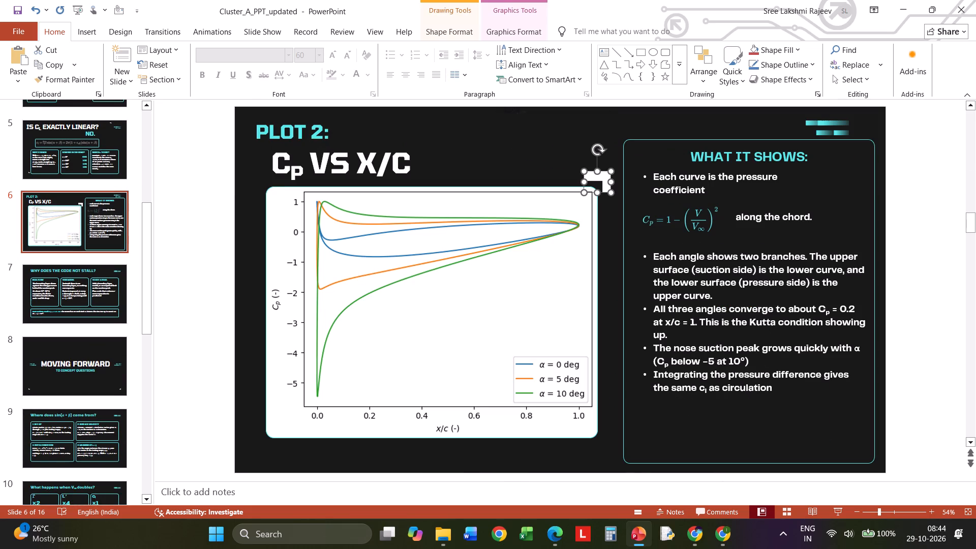
key("Delete")
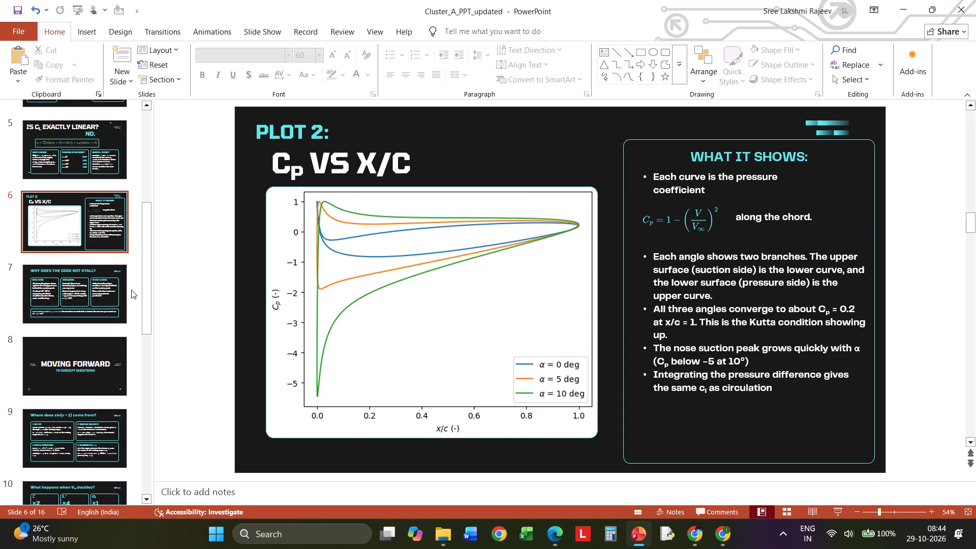
Check slides 7 to 16 once more for stray decorations and layout, ending with Why prediction and code differ.
left_click(131, 290)
left_click(63, 293)
left_click(78, 352)
scroll(79, 352, "down", 3)
left_click(71, 320)
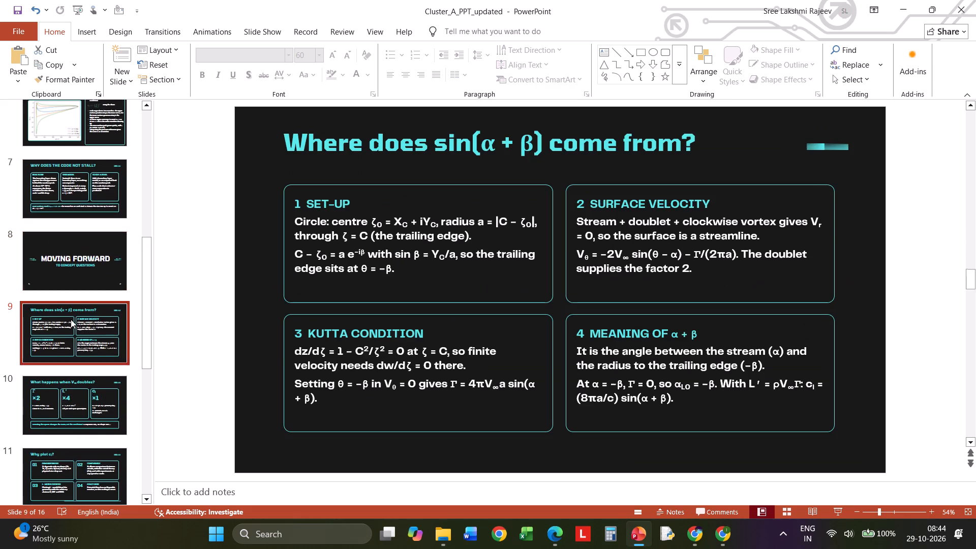
scroll(71, 319, "down", 3)
left_click(71, 319)
scroll(71, 319, "down", 2)
left_click(97, 315)
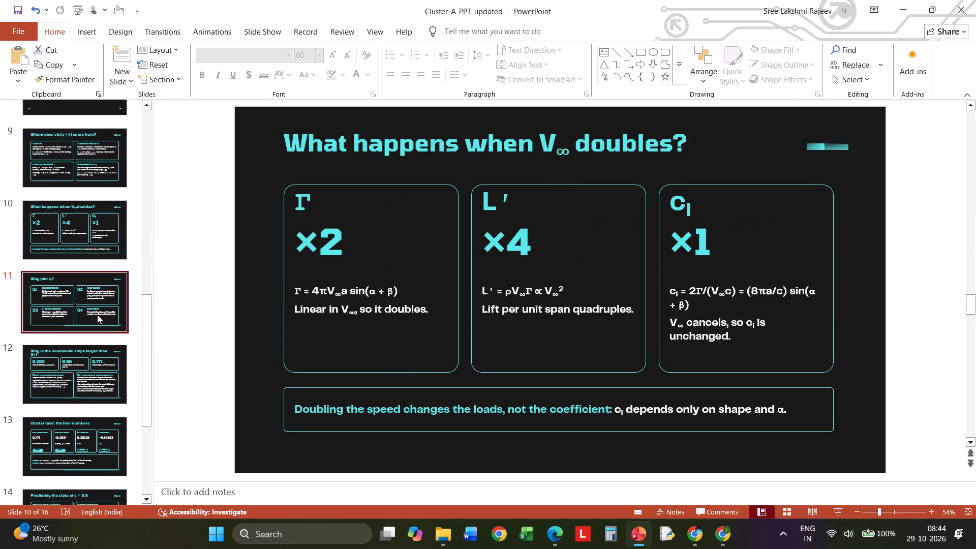
left_click(83, 388)
scroll(86, 384, "down", 4)
left_click(93, 329)
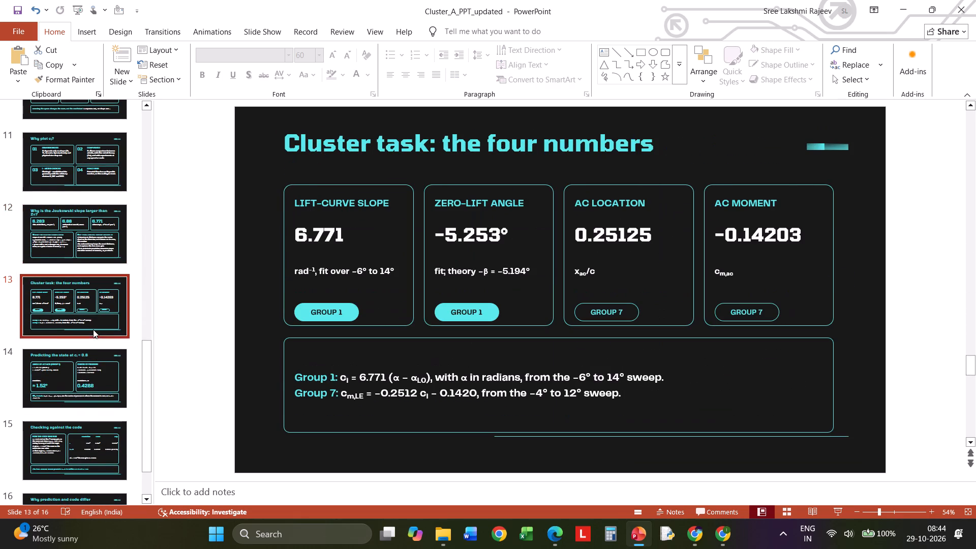
scroll(93, 329, "down", 3)
left_click(93, 329)
scroll(93, 350, "down", 2)
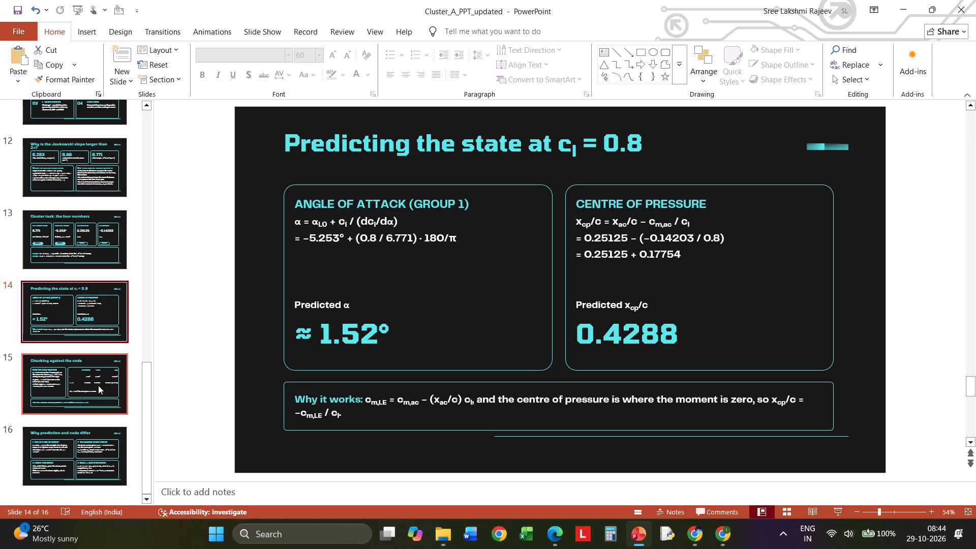
left_click(98, 386)
scroll(99, 384, "down", 3)
left_click(98, 449)
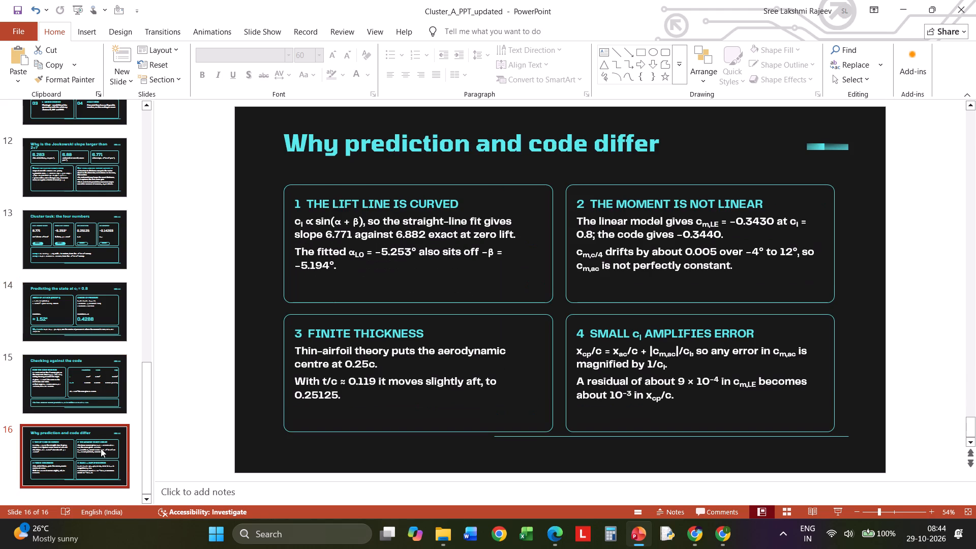
Go back over slides 1 to 5 to check their layout, from the title slide to Is C_L Exactly Linear.
scroll(114, 436, "up", 6)
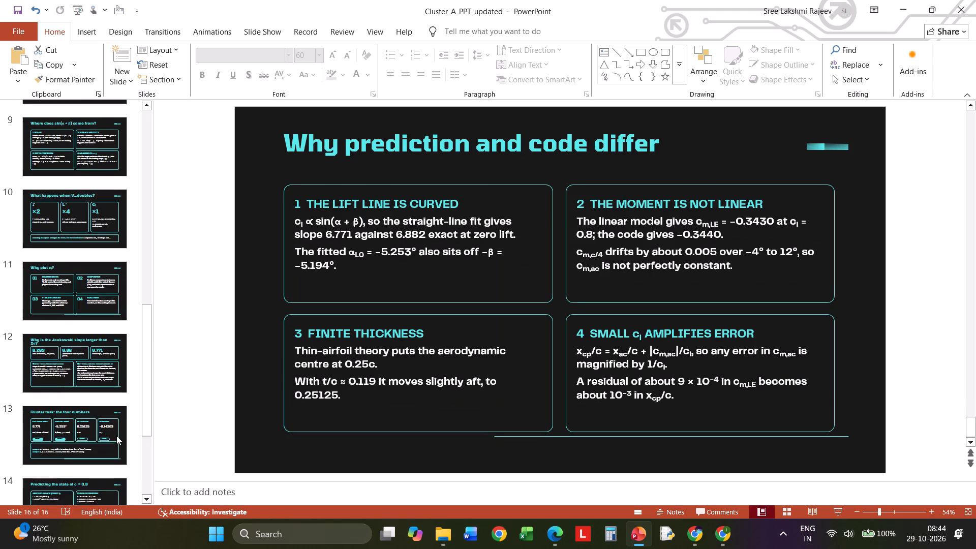
scroll(117, 436, "up", 18)
scroll(117, 436, "up", 3)
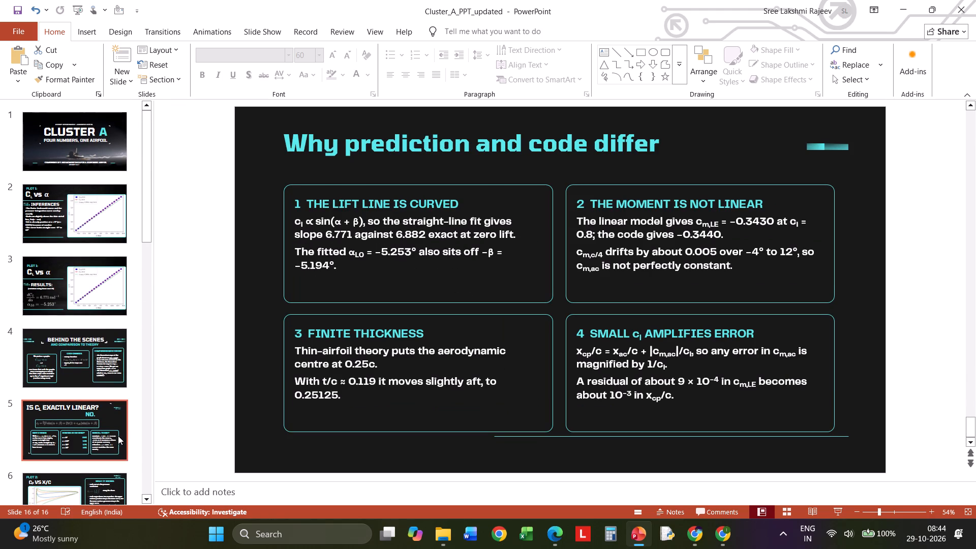
left_click(84, 156)
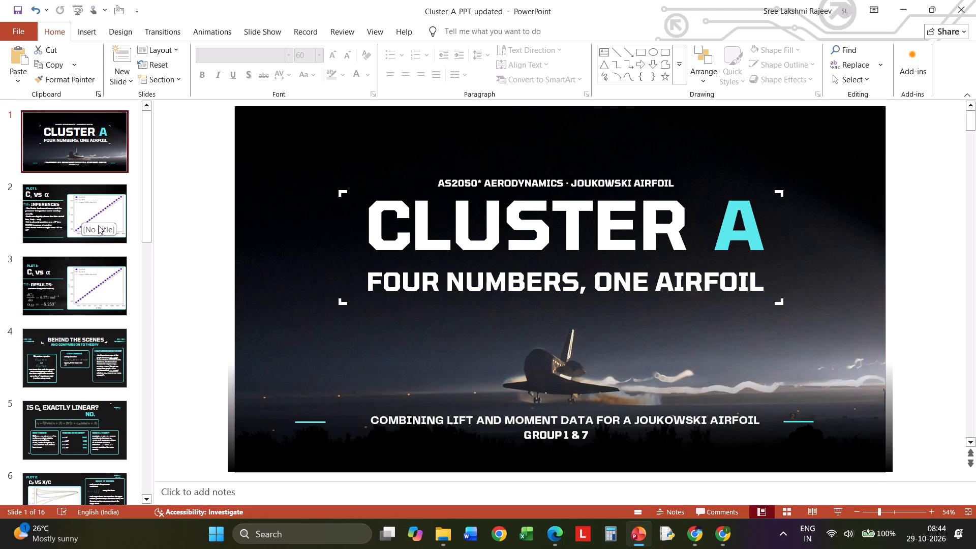
left_click(46, 234)
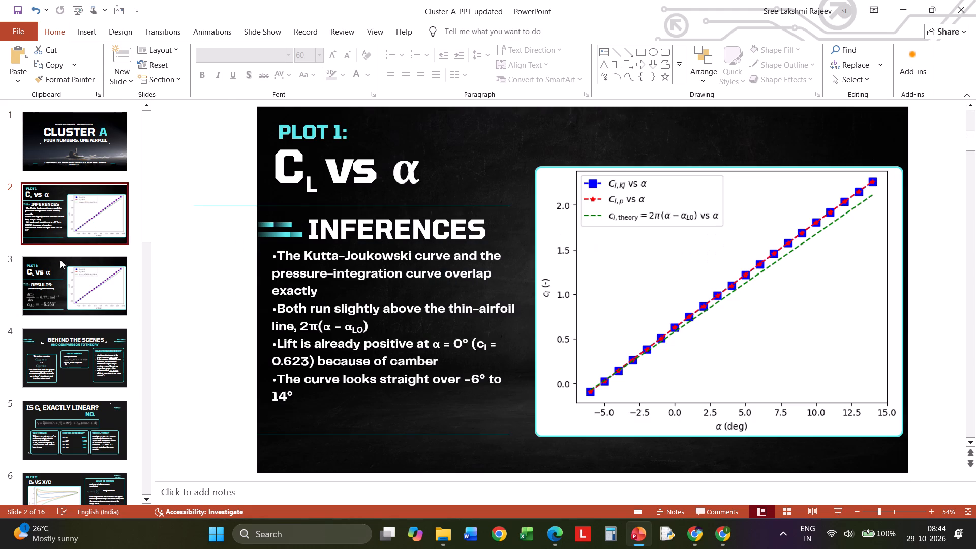
left_click(65, 288)
left_click(66, 347)
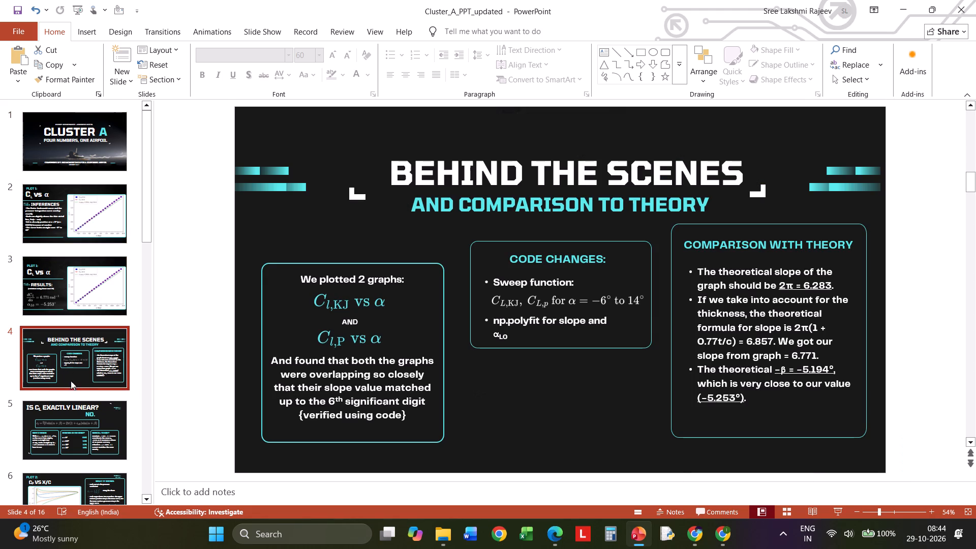
left_click(71, 410)
scroll(72, 406, "down", 5)
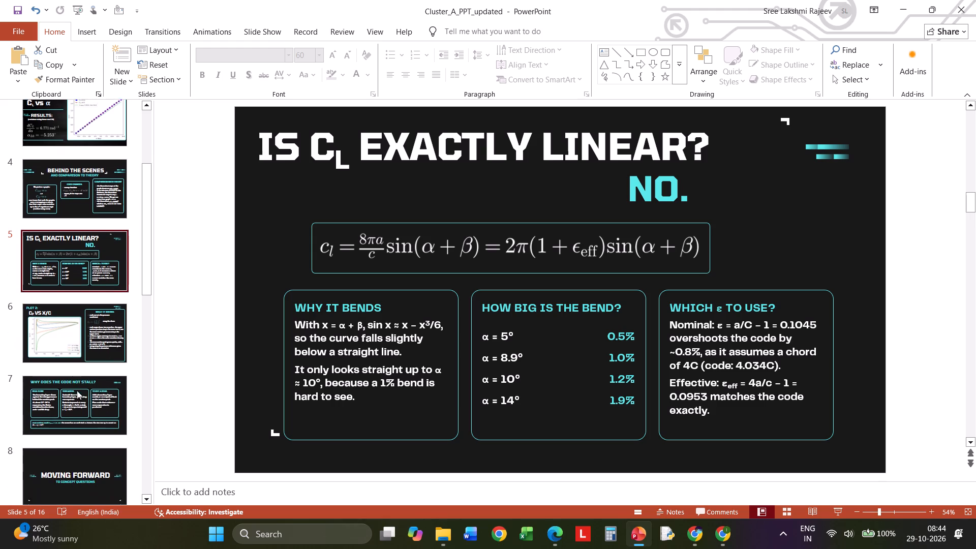
Move the C_p equation image on slide 6 up beside the word "coefficient" in the first What It Shows bullet.
left_click(82, 334)
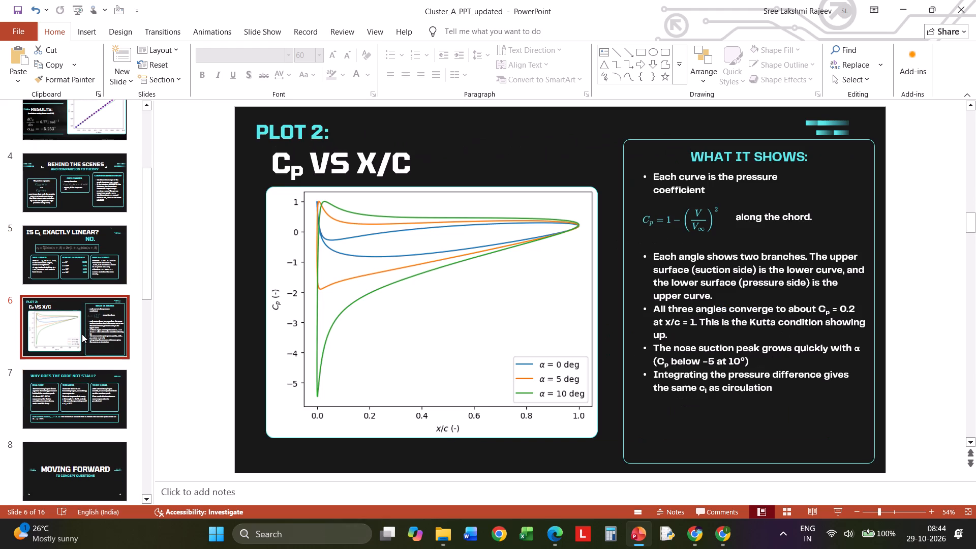
left_click(662, 218)
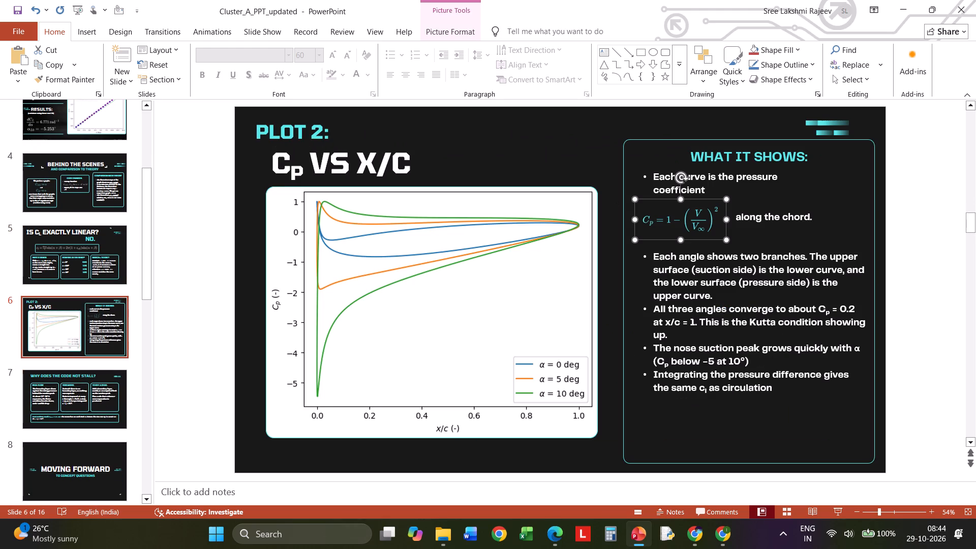
left_click(662, 217)
left_click_drag(669, 218, 708, 202)
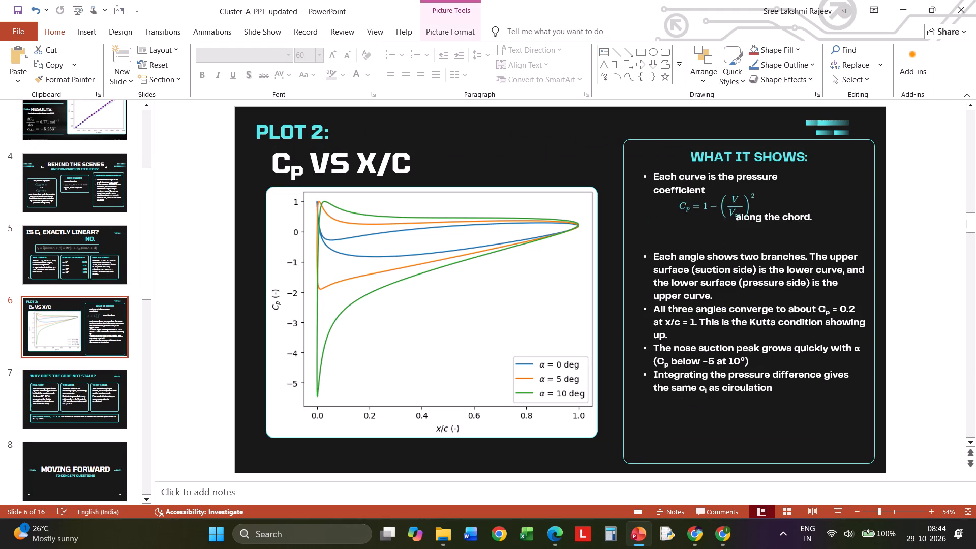
left_click_drag(708, 202, 742, 194)
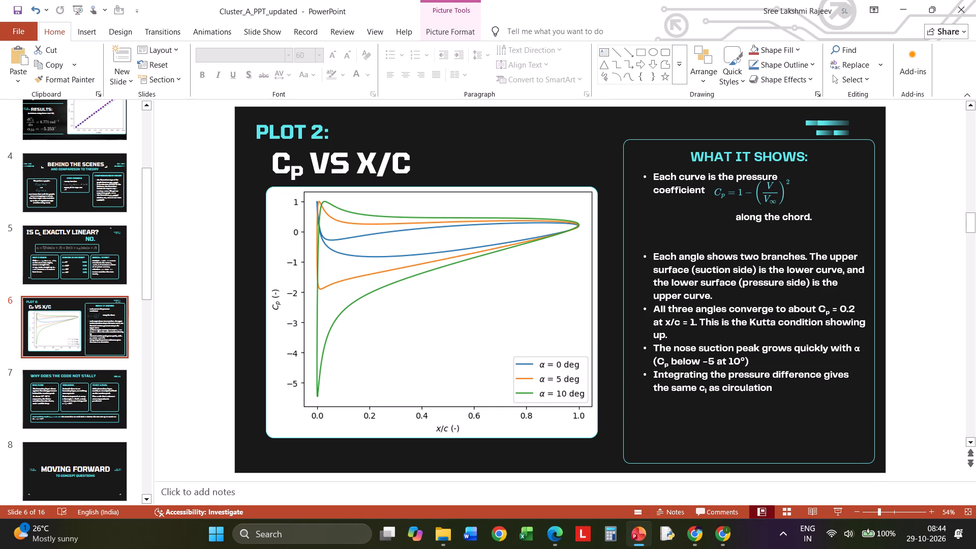
left_click_drag(742, 194, 746, 191)
Pull "along the chord." up onto the "coefficient" line in the first bullet, spaced out with blanks to sit just past the C_p equation.
left_click(734, 223)
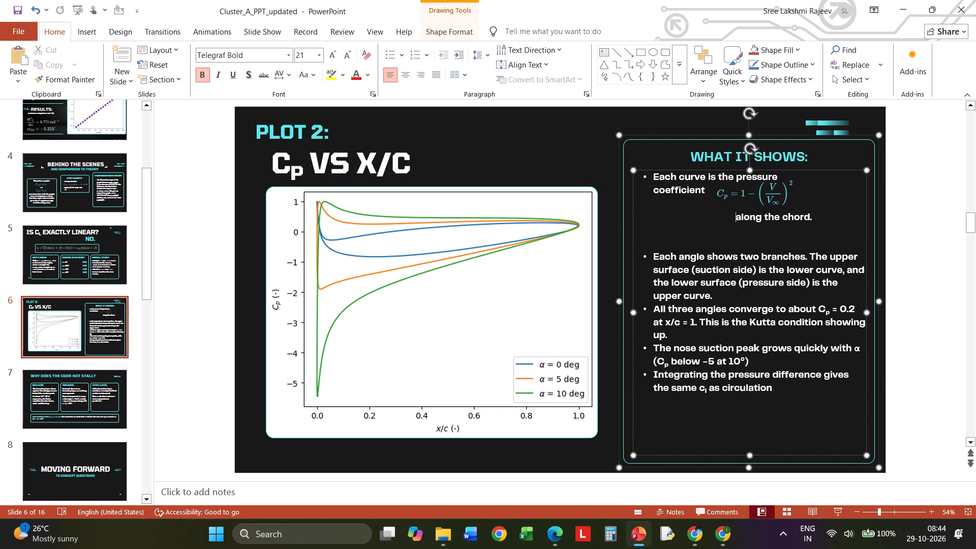
key("BackSpace")
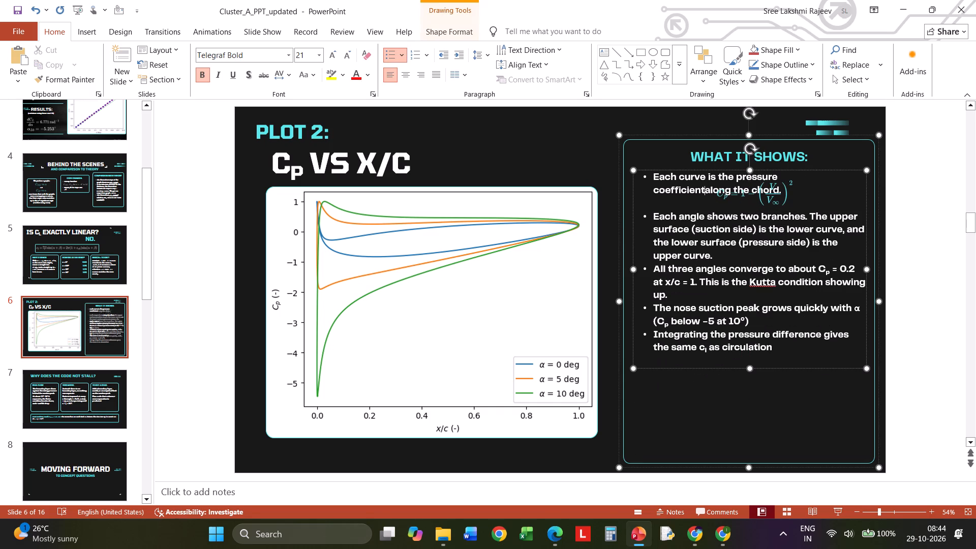
key("space")
key("space")
key("space")
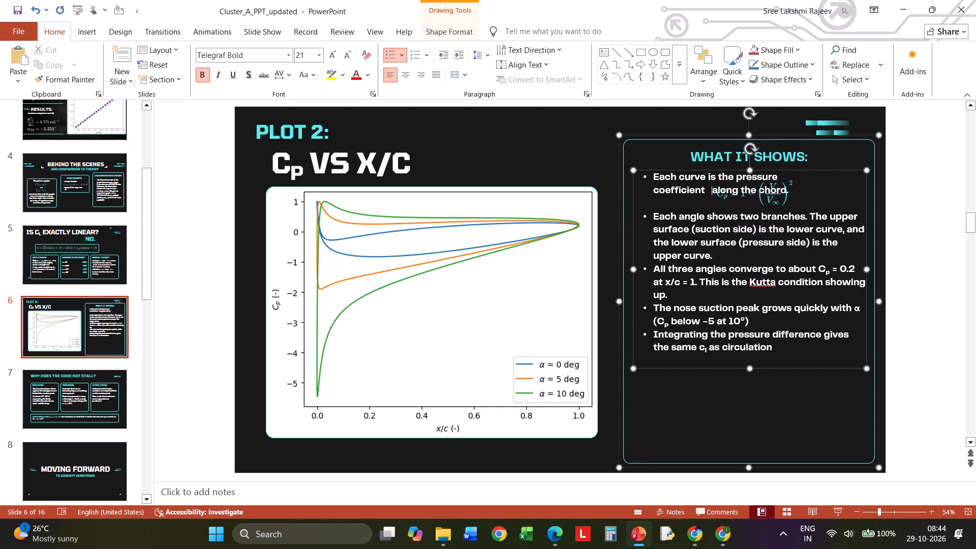
key("space")
key("space")
key("space")
key("space")
key("space")
key("space")
key("space")
key("space")
key("space")
key("space")
key("space")
key("space")
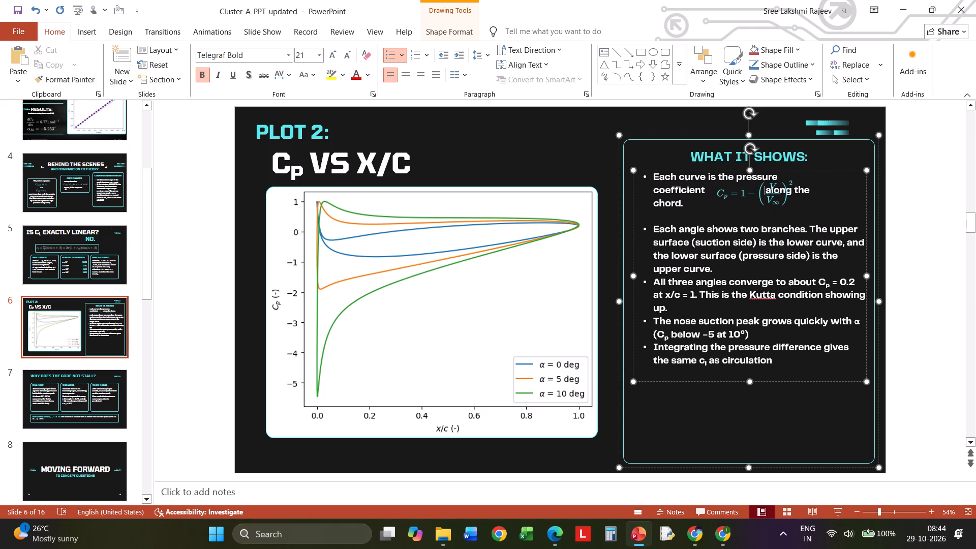
key("space")
key("space")
key("space")
key("space")
key("space")
key("space")
key("space")
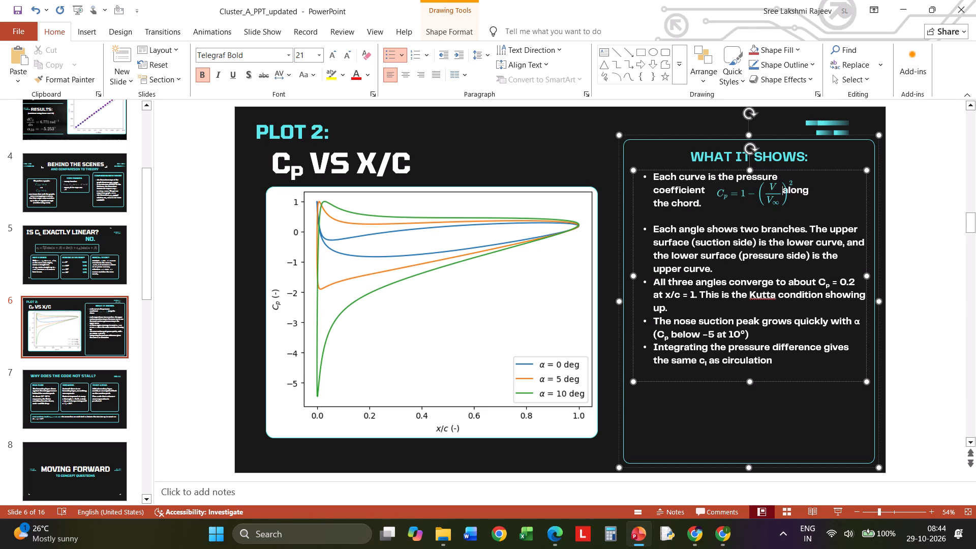
key("space")
key("space")
key("space")
key("space")
key("space")
key("space")
key("space")
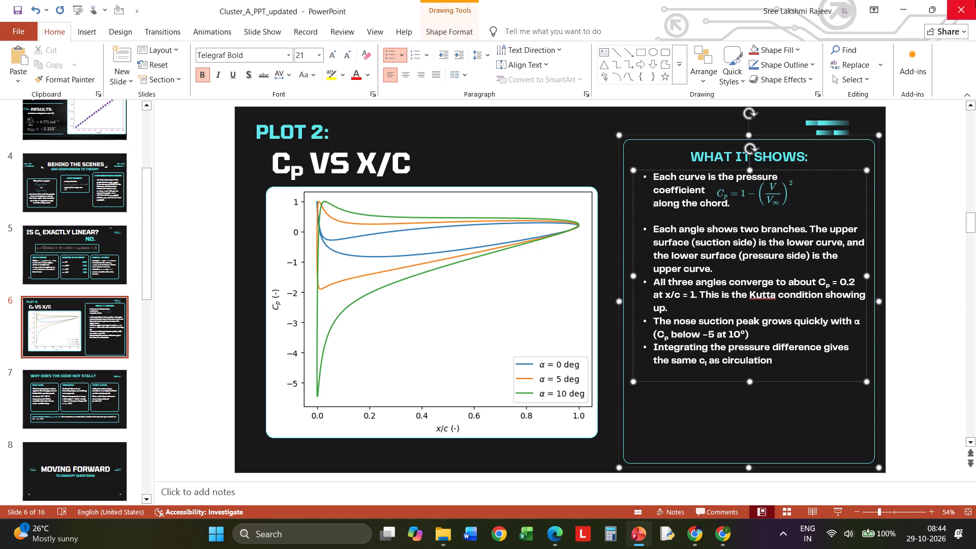
key("BackSpace")
left_click(960, 188)
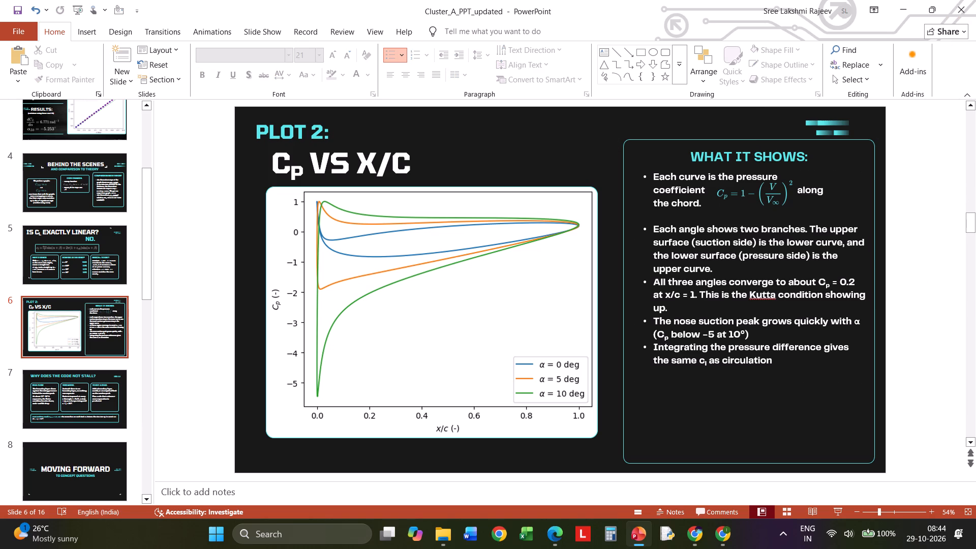
Nudge the What It Shows box slightly left and lower its top edge to about level with the top of the plot.
left_click(731, 387)
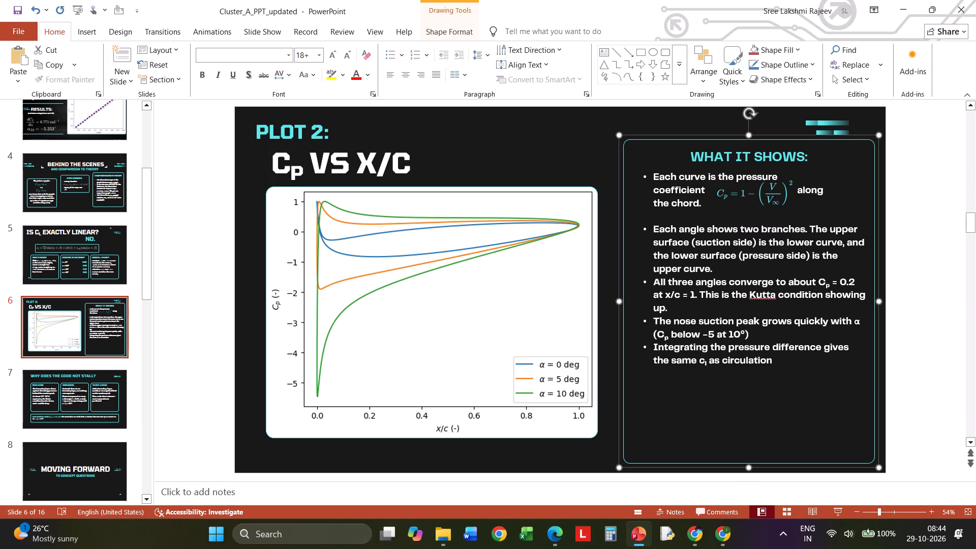
left_click_drag(752, 469, 746, 468)
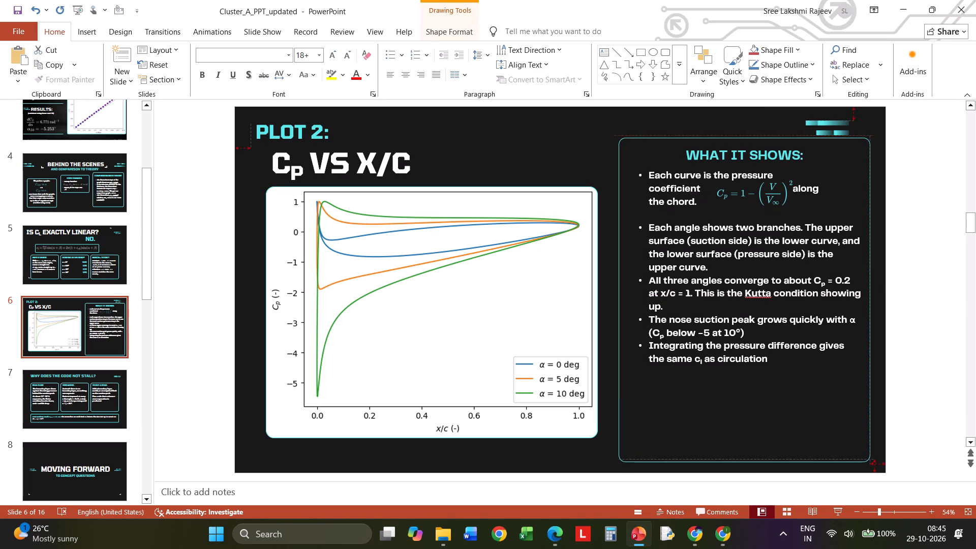
left_click_drag(746, 468, 746, 469)
left_click_drag(747, 132, 747, 160)
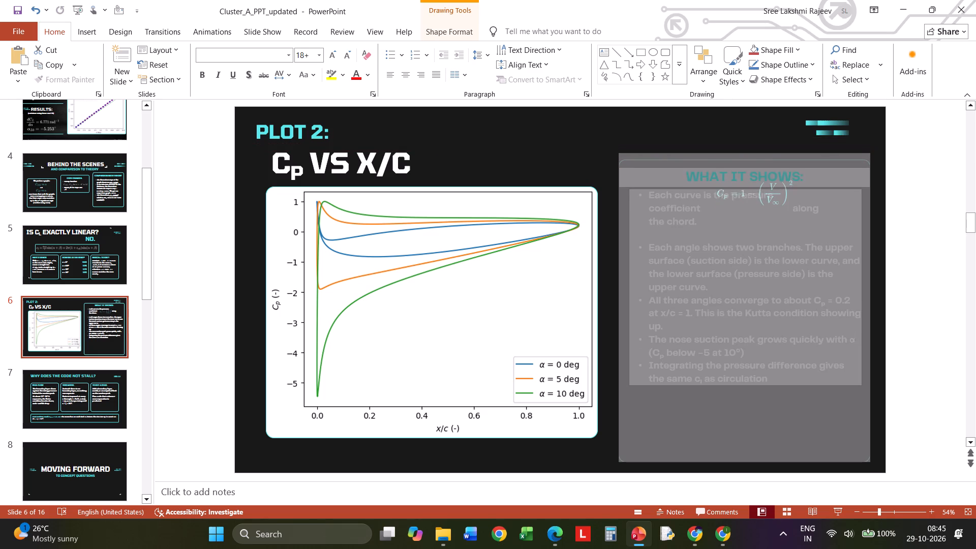
left_click_drag(747, 160, 748, 195)
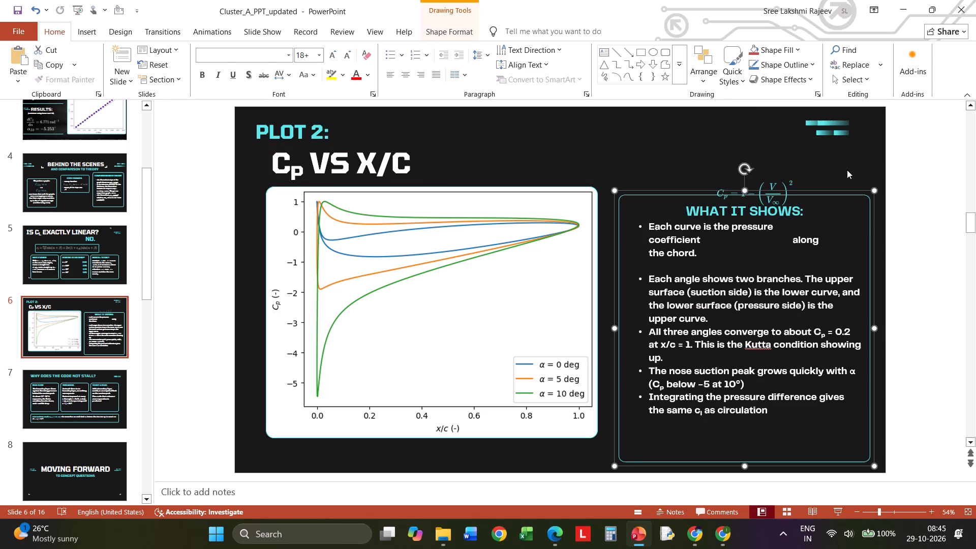
left_click(847, 170)
Move the C_p equation image down into the gap between "coefficient" and "along" in the first bullet.
left_click(782, 183)
left_click_drag(782, 183, 780, 210)
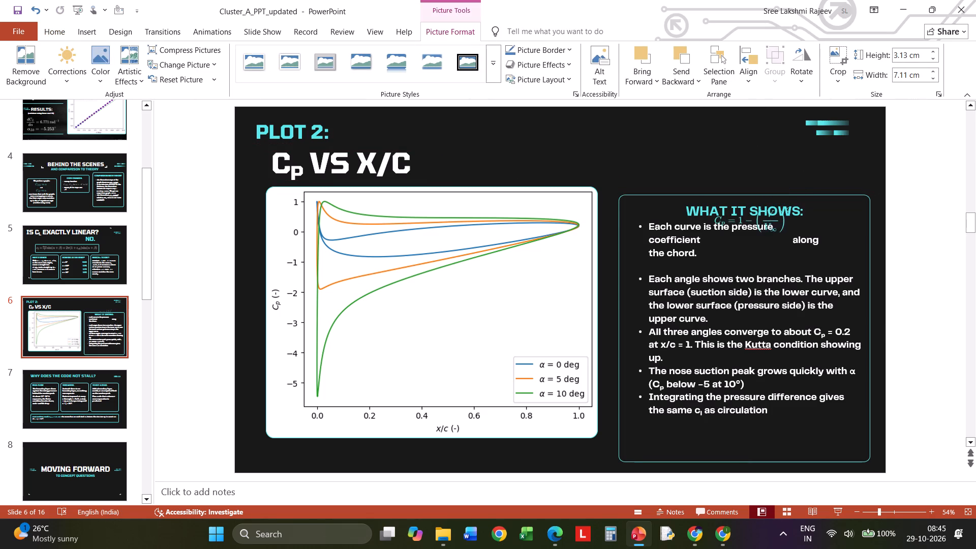
left_click_drag(780, 210, 773, 234)
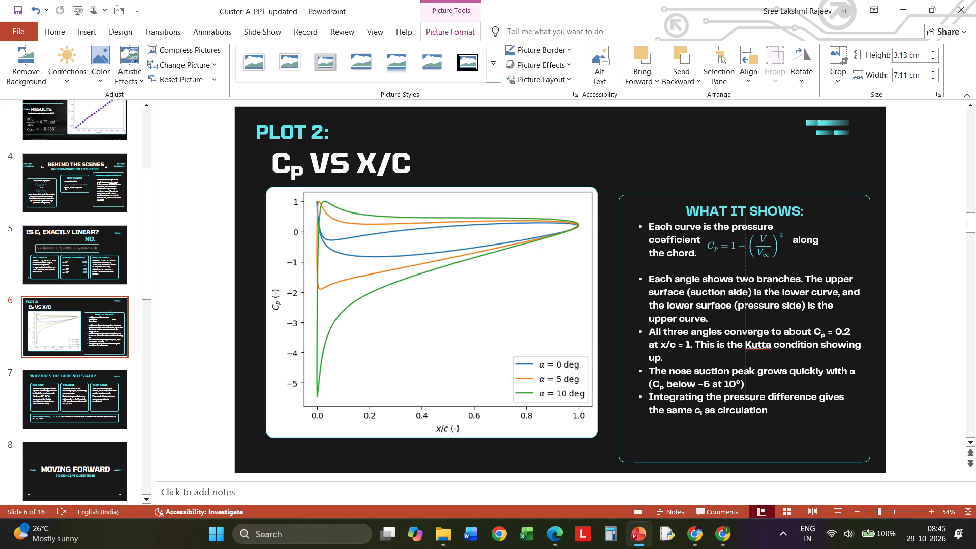
left_click_drag(773, 234, 775, 232)
left_click(811, 139)
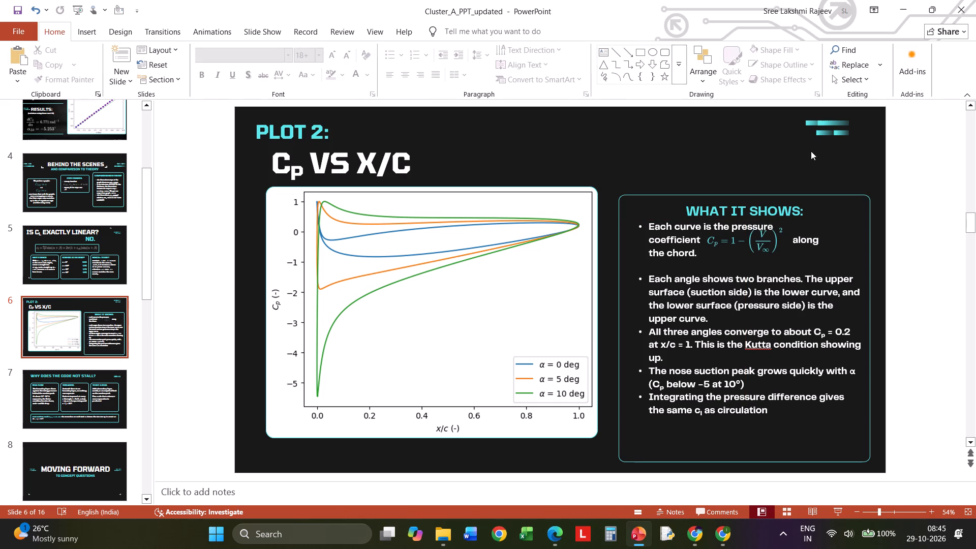
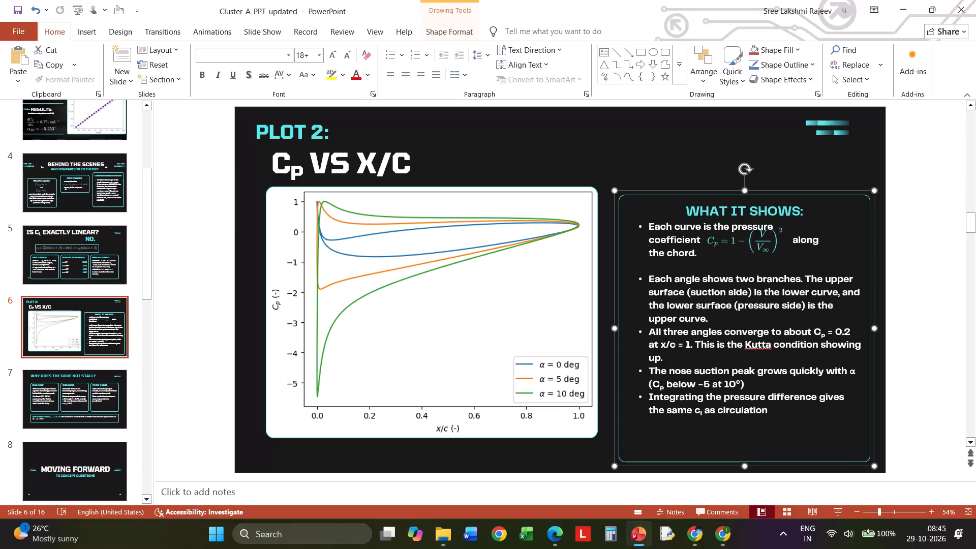
Move the What It Shows box on slide 6 up and shorten it from below to end just under the last bullet.
left_click_drag(746, 197, 745, 179)
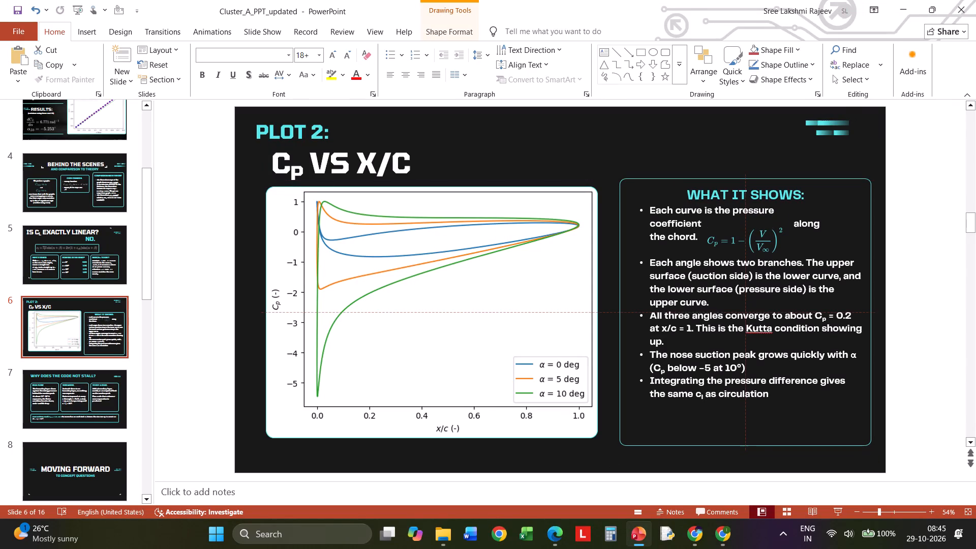
left_click_drag(745, 179, 744, 174)
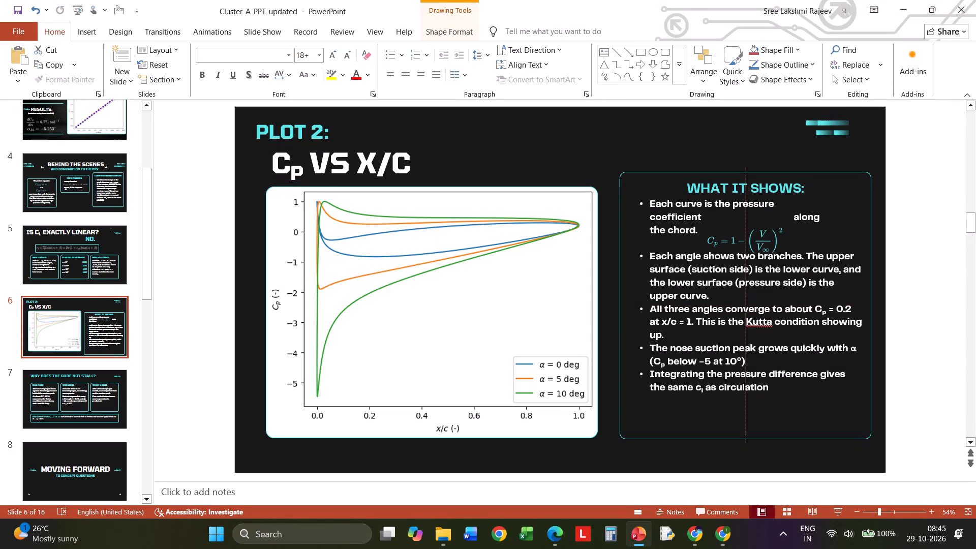
left_click_drag(744, 174, 744, 175)
left_click_drag(745, 444, 742, 431)
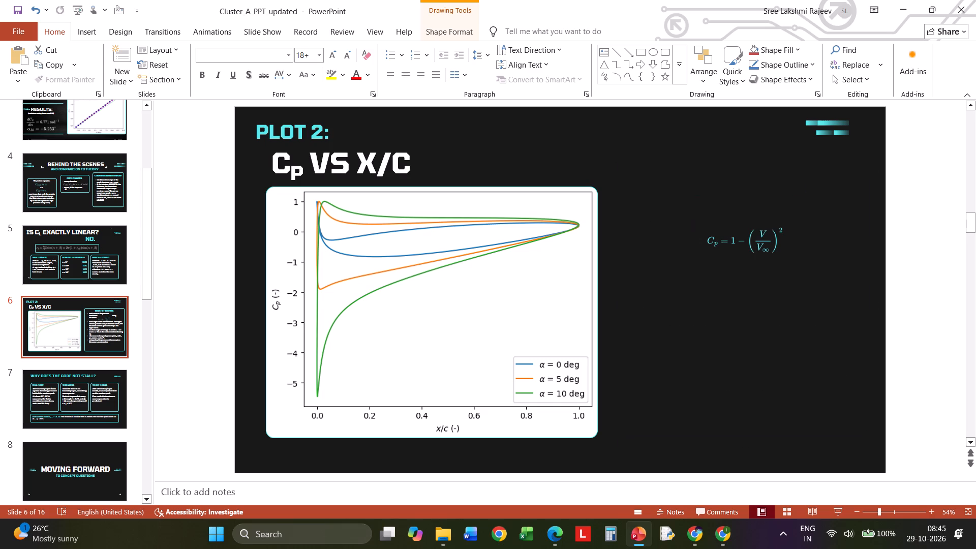
left_click_drag(742, 431, 739, 403)
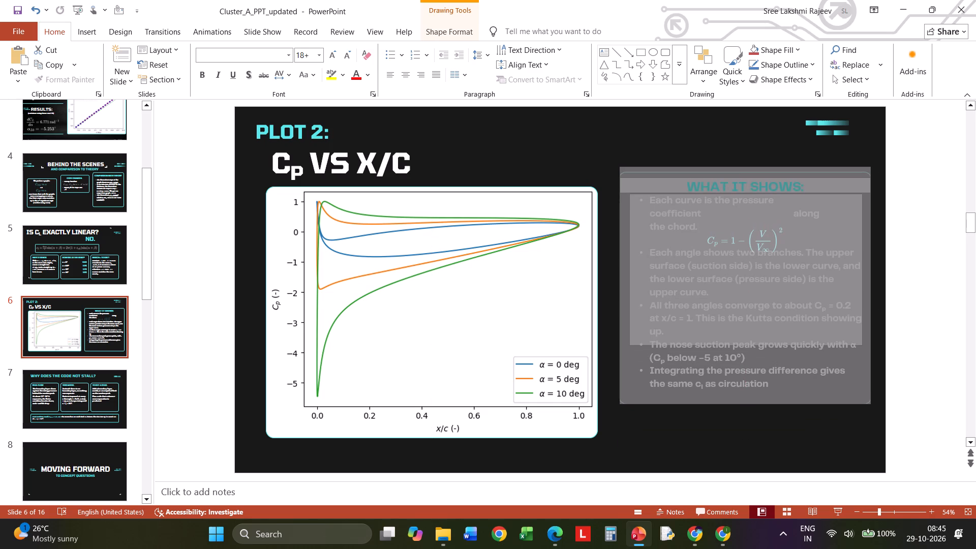
left_click_drag(739, 403, 739, 405)
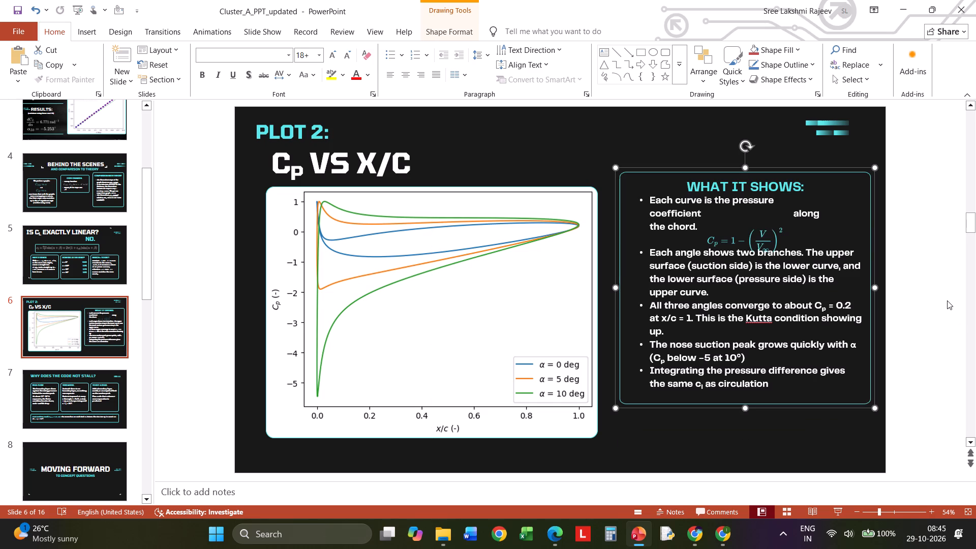
Move the What It Shows box with its heading and bullets down so its top edge aligns with the top of the plot.
left_click(947, 300)
left_click(778, 193)
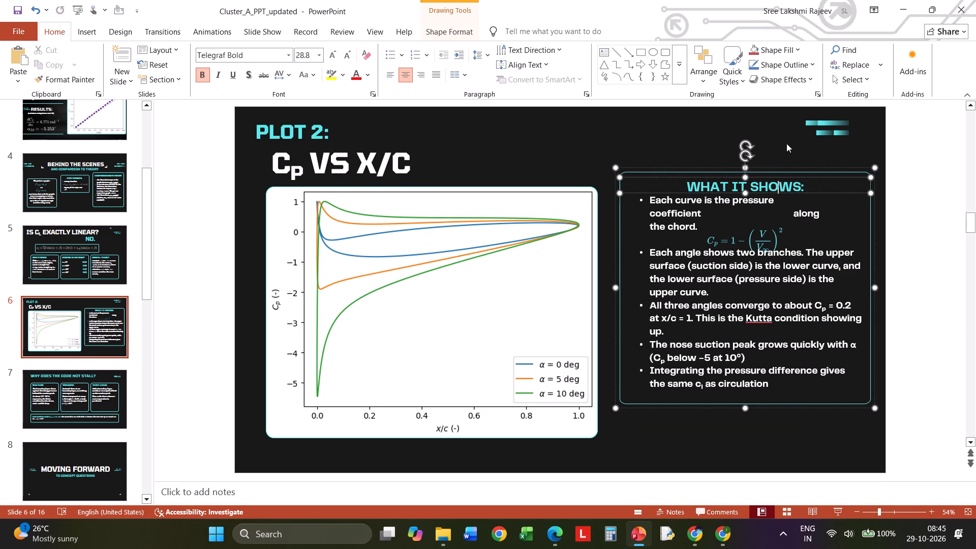
left_click(786, 143)
left_click_drag(750, 172, 750, 185)
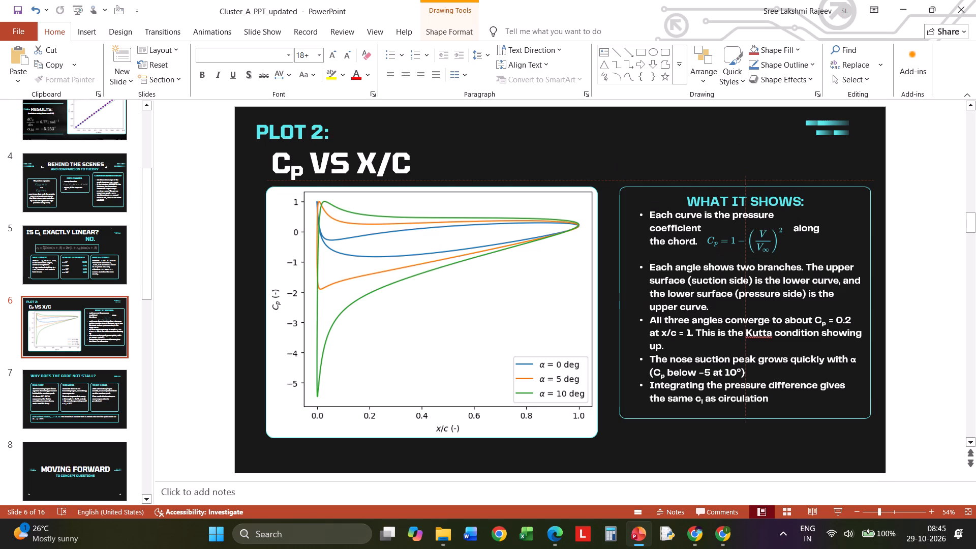
left_click_drag(750, 185, 750, 193)
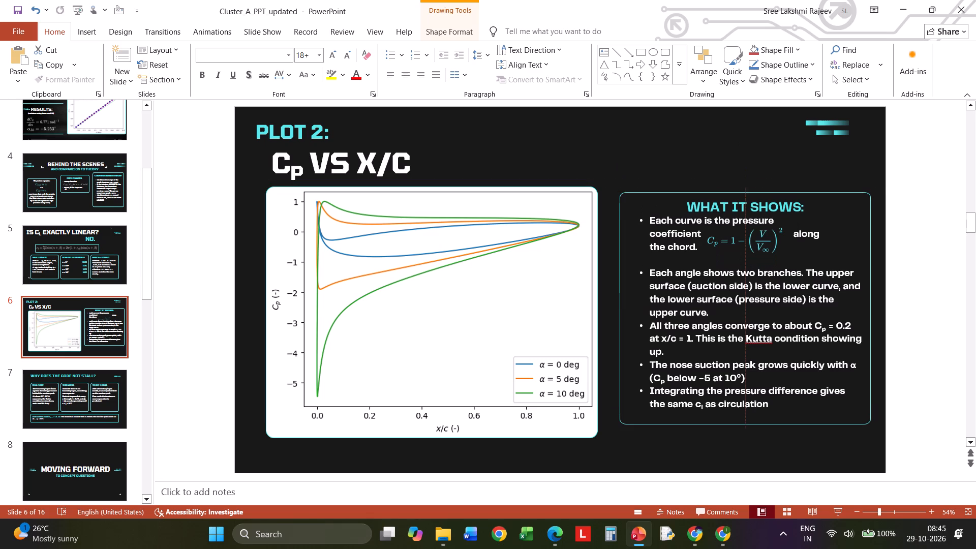
left_click_drag(750, 193, 750, 190)
left_click(920, 223)
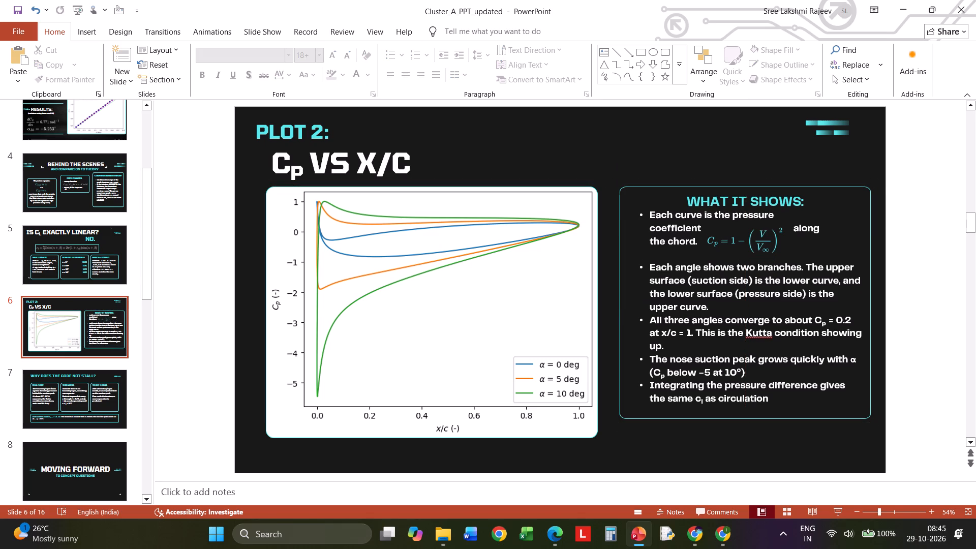
Move the C_p equation image slightly up into the gap between "coefficient" and "along" in the first bullet.
left_click_drag(741, 246, 744, 234)
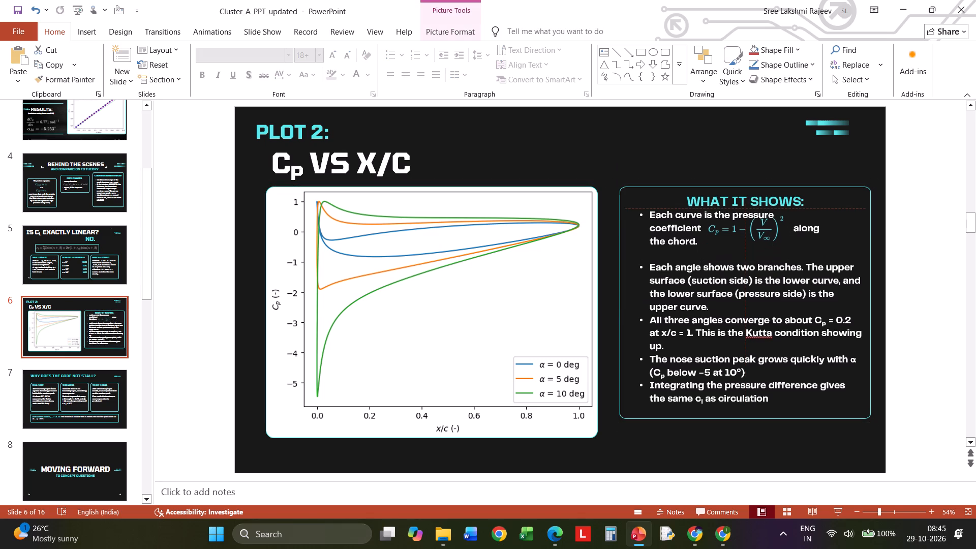
left_click_drag(744, 234, 743, 237)
double_click(743, 237)
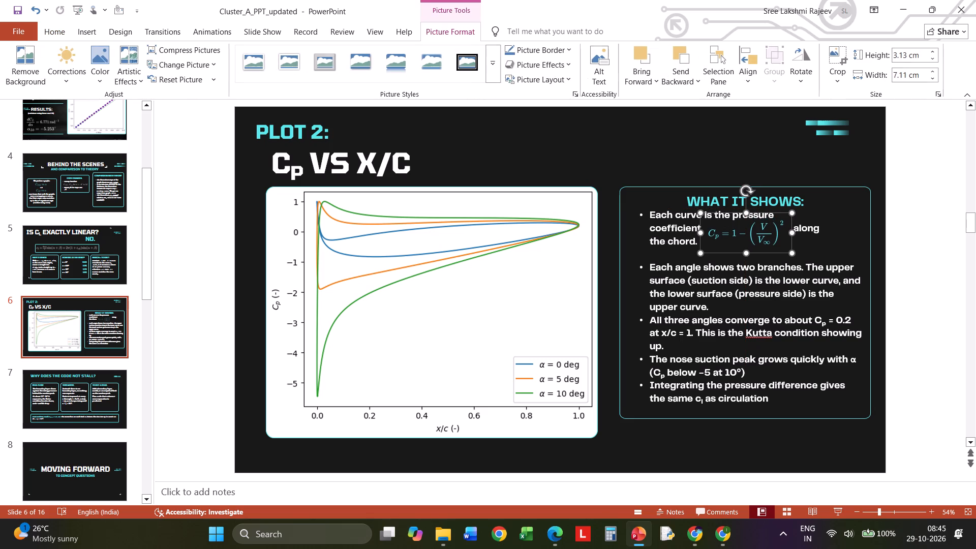
left_click(923, 186)
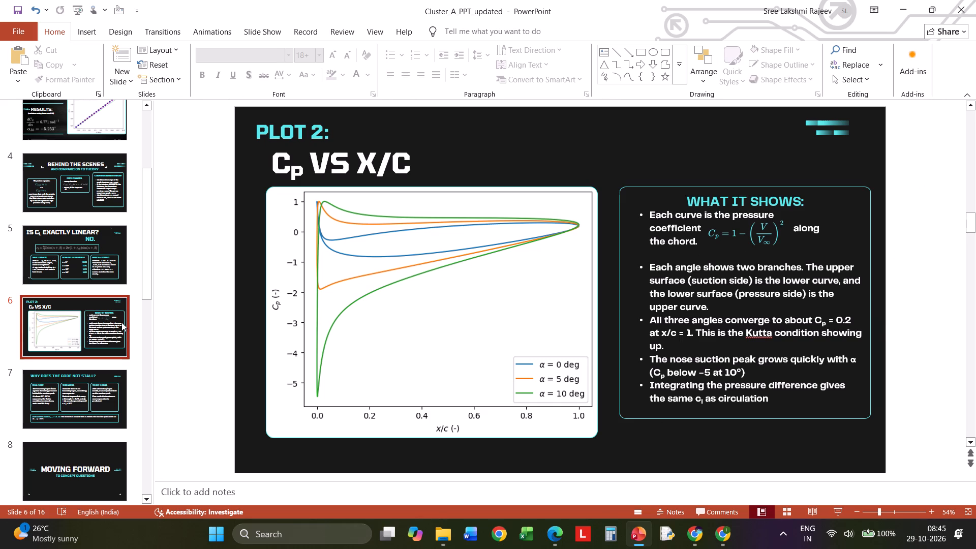
Look through the rest of the deck, checking slide 5 and the concept-question slides up to "Checking against the code".
left_click(84, 236)
scroll(80, 351, "down", 2)
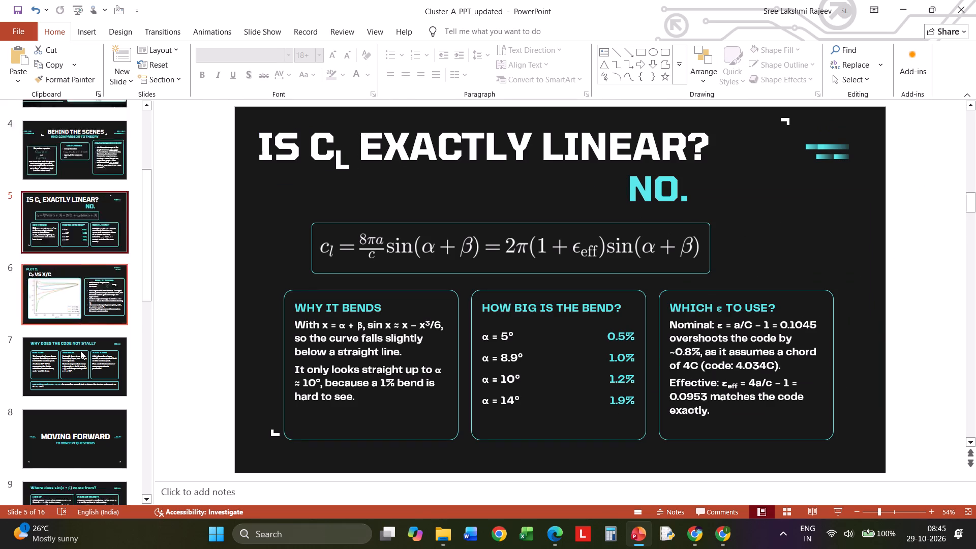
scroll(80, 351, "down", 3)
left_click(74, 310)
scroll(83, 355, "down", 2)
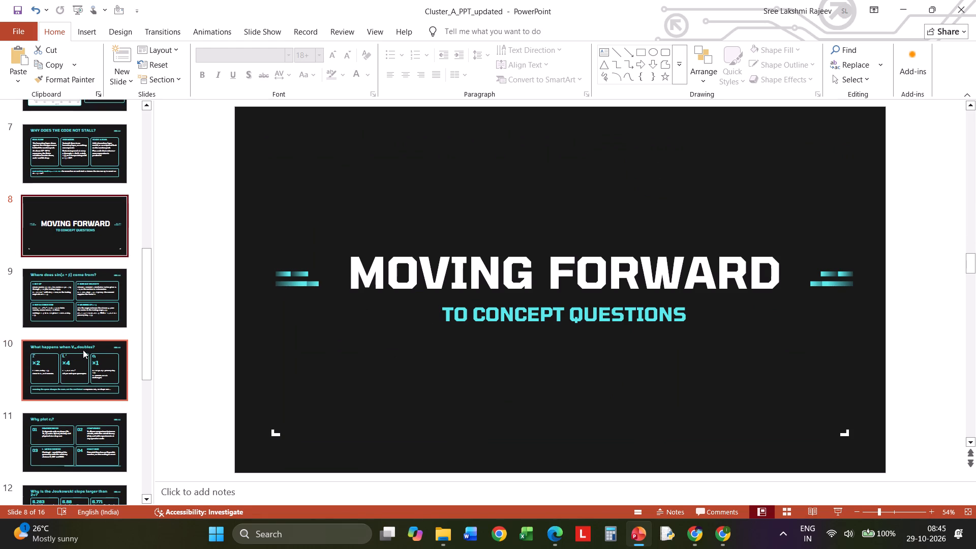
left_click(83, 350)
scroll(83, 349, "down", 5)
left_click(83, 349)
scroll(83, 348, "down", 6)
left_click(83, 348)
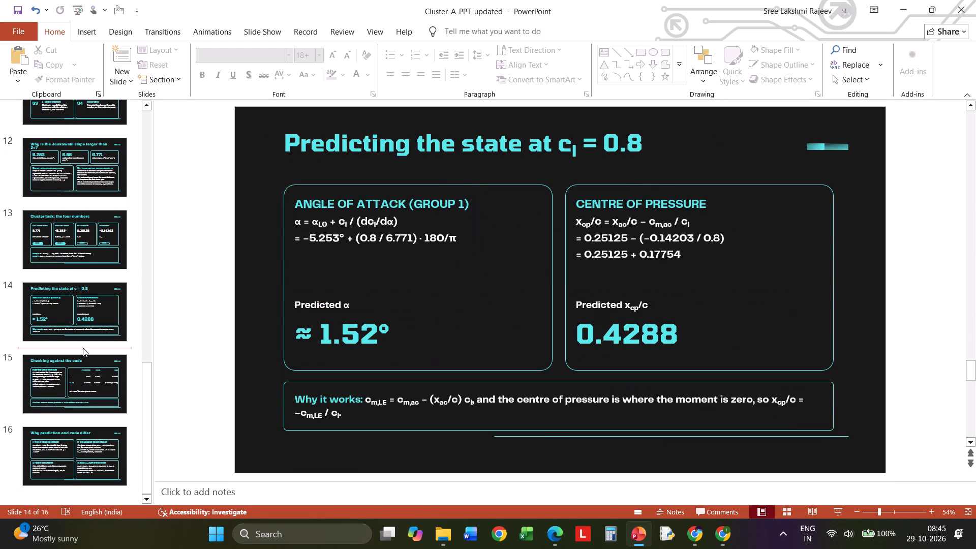
scroll(83, 347, "down", 7)
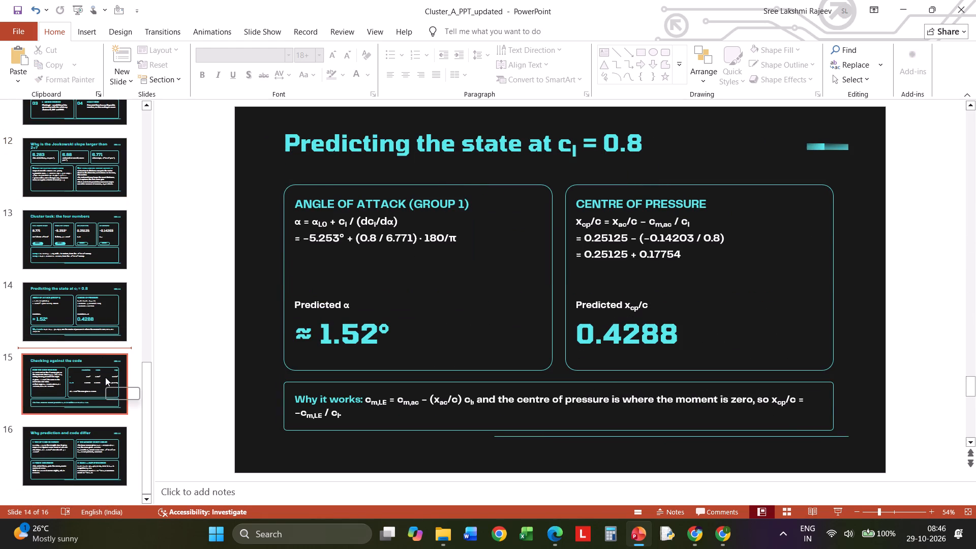
left_click(105, 377)
scroll(105, 378, "down", 6)
scroll(108, 358, "up", 7)
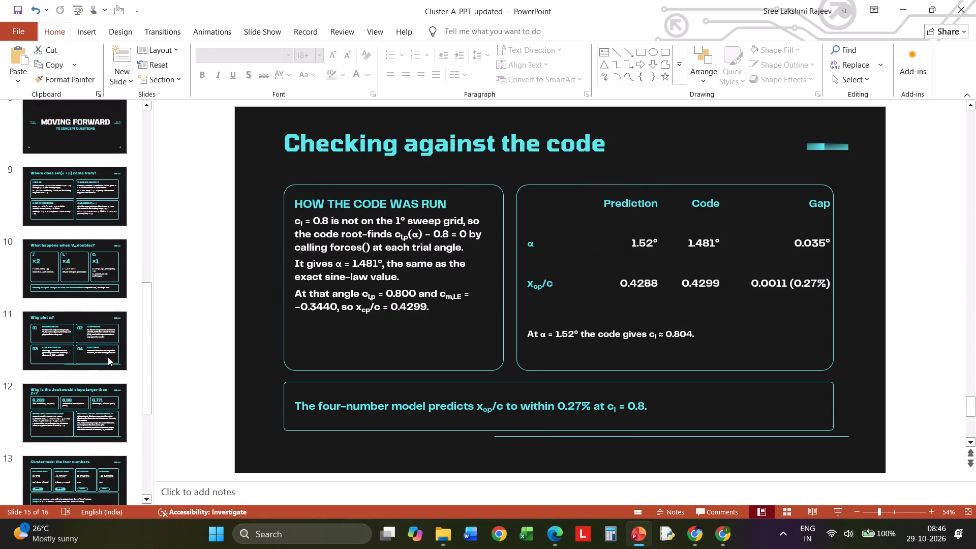
scroll(108, 357, "up", 7)
scroll(108, 357, "up", 17)
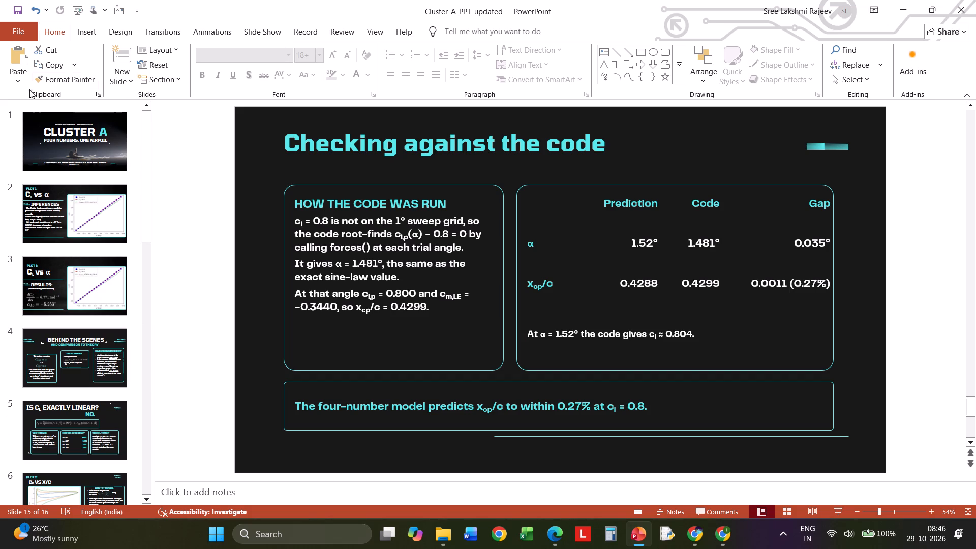
Save the presentation.
left_click(17, 16)
Replace the subtitle "FOUR NUMBERS, ONE AIRFOIL" on the title slide with "GROUP 1".
left_click(77, 130)
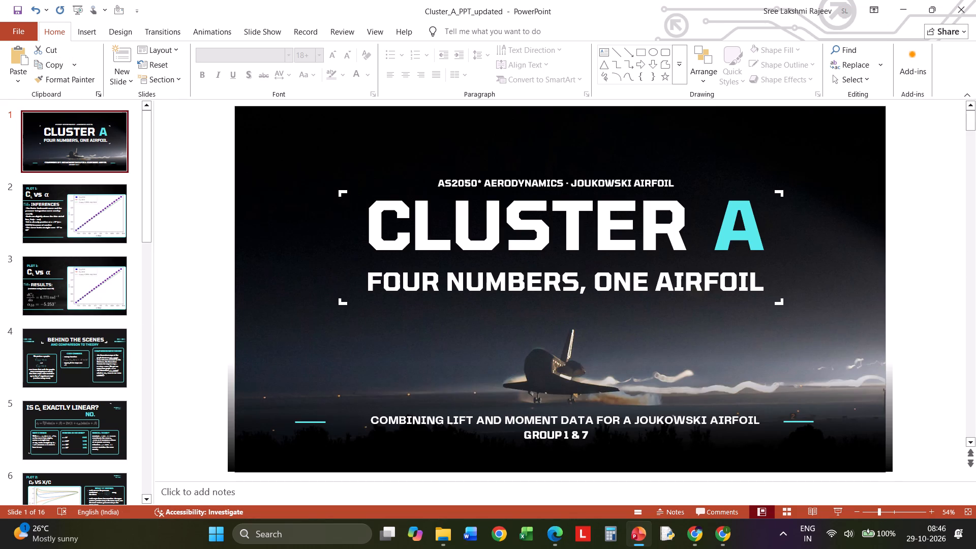
left_click_drag(758, 279, 424, 276)
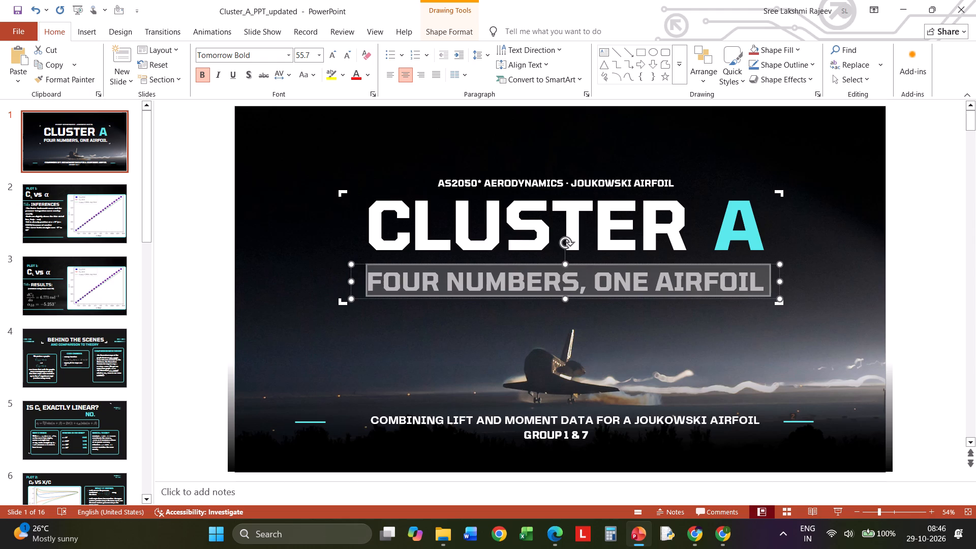
left_click_drag(424, 276, 406, 276)
key("BackSpace")
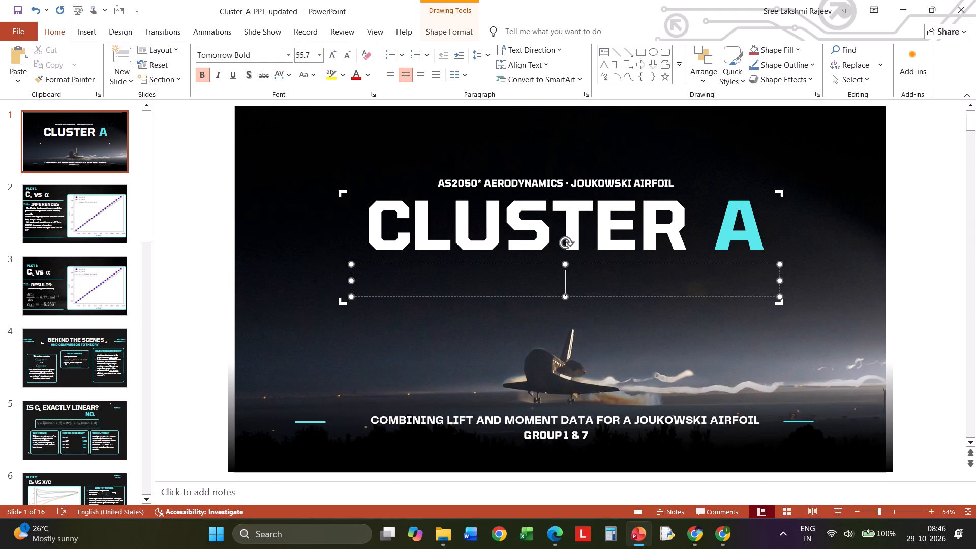
type("GOUR")
key("BackSpace")
key("BackSpace")
key("BackSpace")
type("RU")
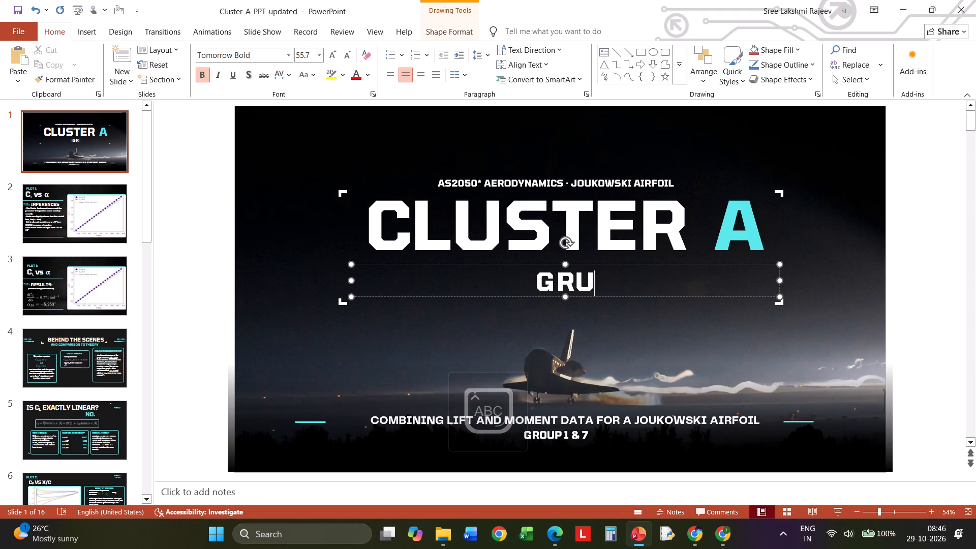
key("BackSpace")
type("OUP")
key("space")
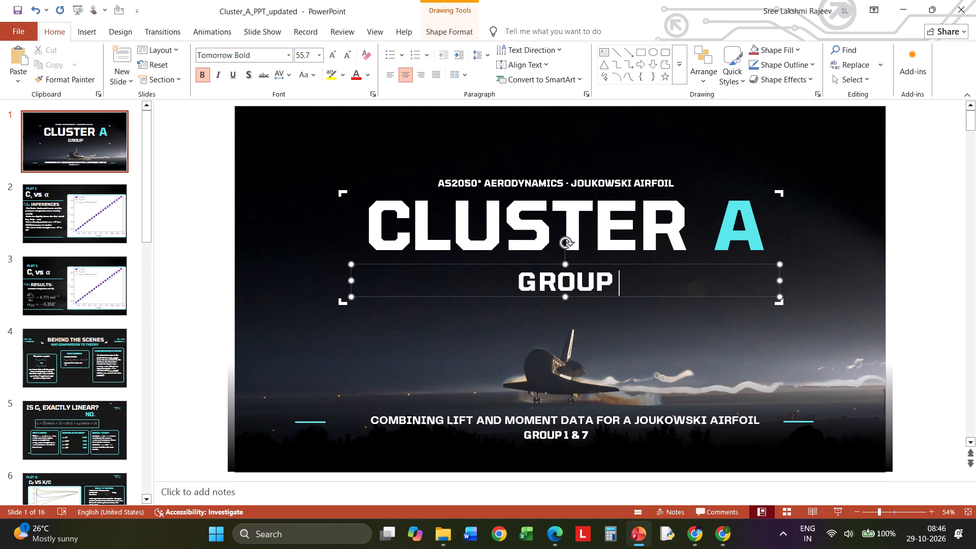
key("1")
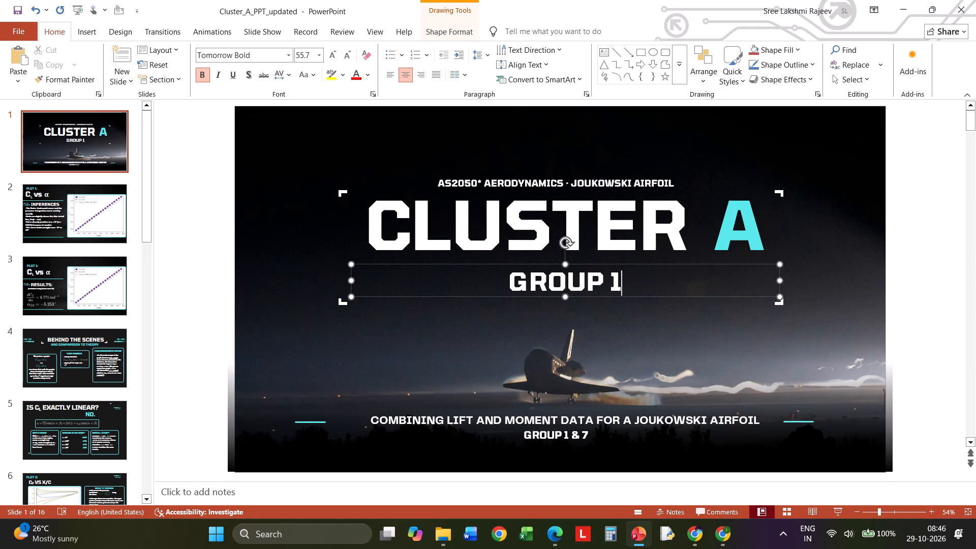
left_click(690, 335)
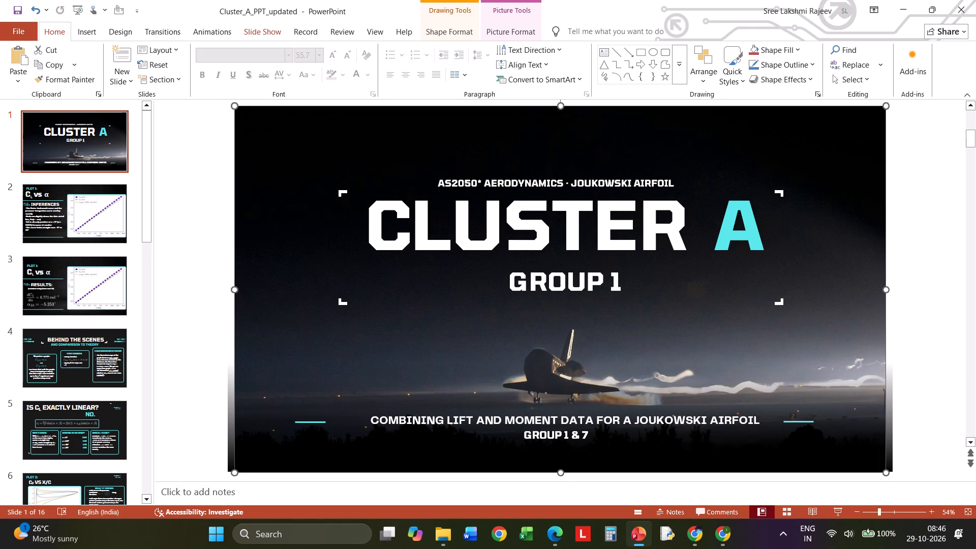
left_click(928, 276)
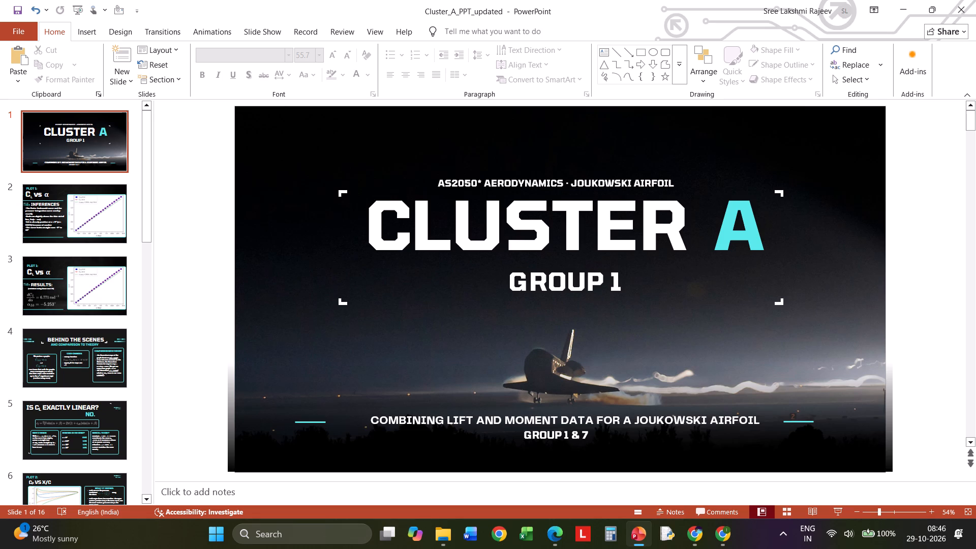
Change the title slide's tagline to read "CALCULATING LIFT FOR A JOUKOWSKI AIRFOIL".
left_click_drag(630, 421, 405, 416)
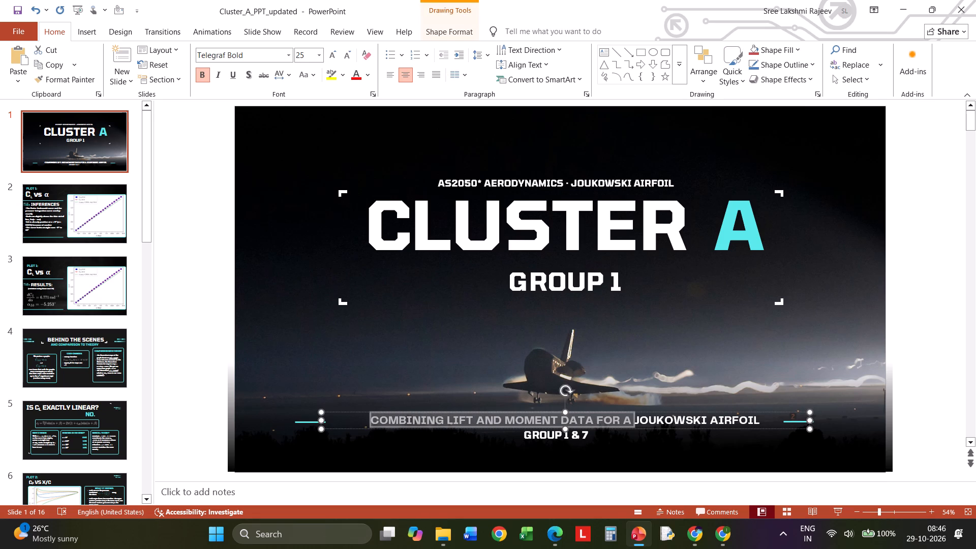
left_click_drag(405, 416, 405, 416)
key("BackSpace")
type("CALCULATING LIFT FOR A")
key("space")
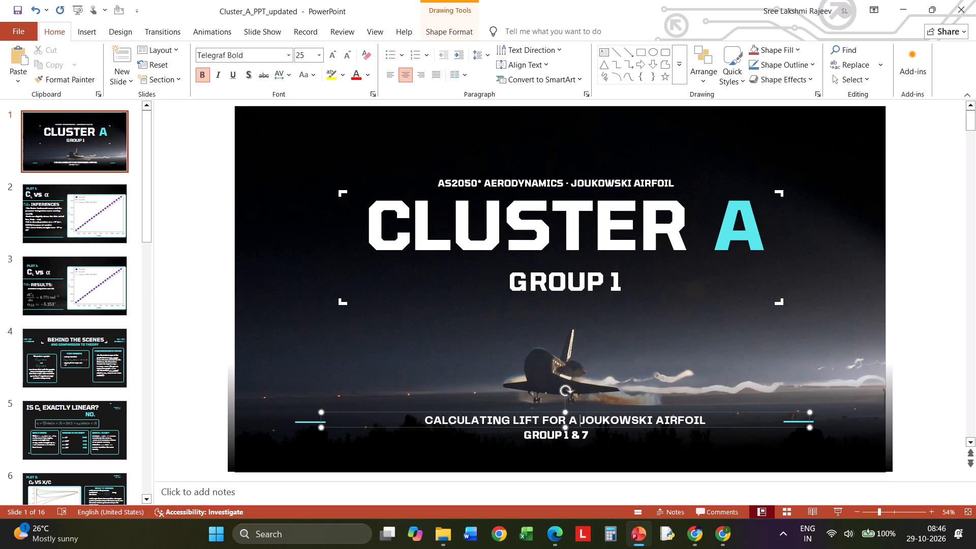
Delete the "GROUP 1 & 7" text beneath the tagline on the title slide.
left_click(588, 444)
left_click(582, 435)
left_click(594, 435)
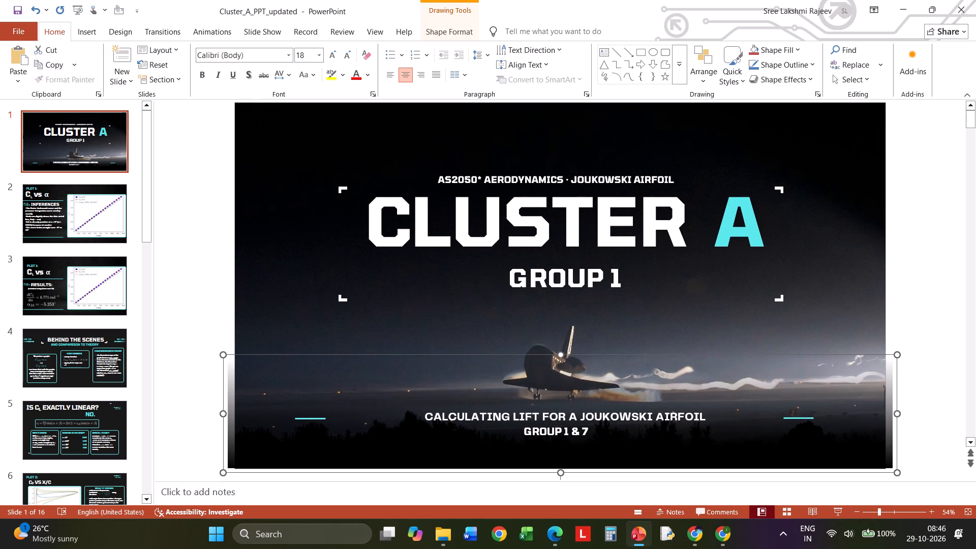
left_click(588, 431)
left_click_drag(587, 431, 508, 433)
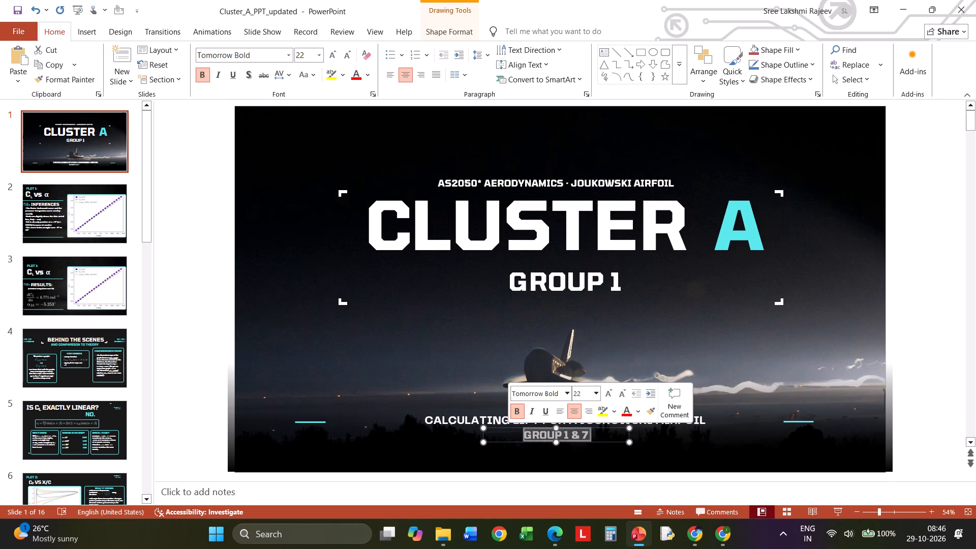
key("Delete")
left_click(648, 455)
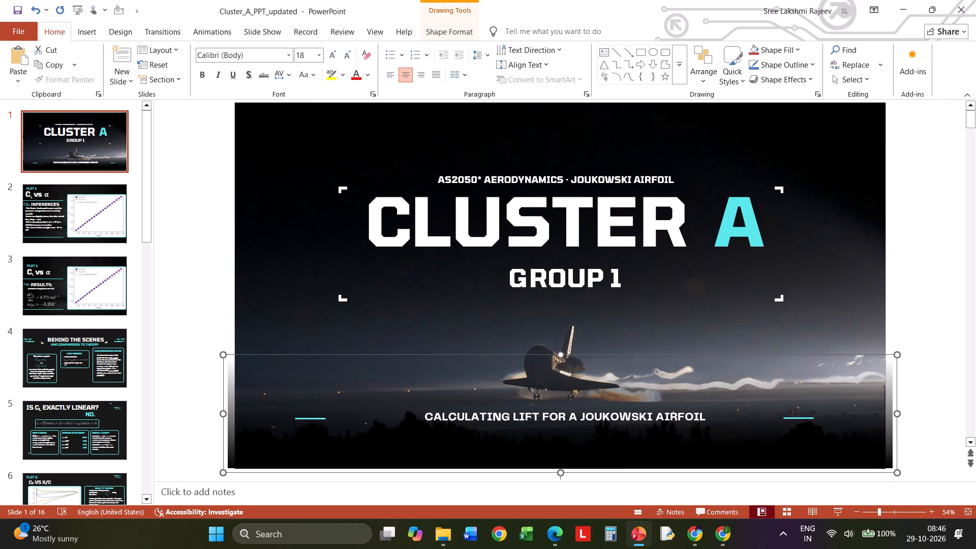
left_click(595, 421)
left_click(575, 441)
left_click(947, 333)
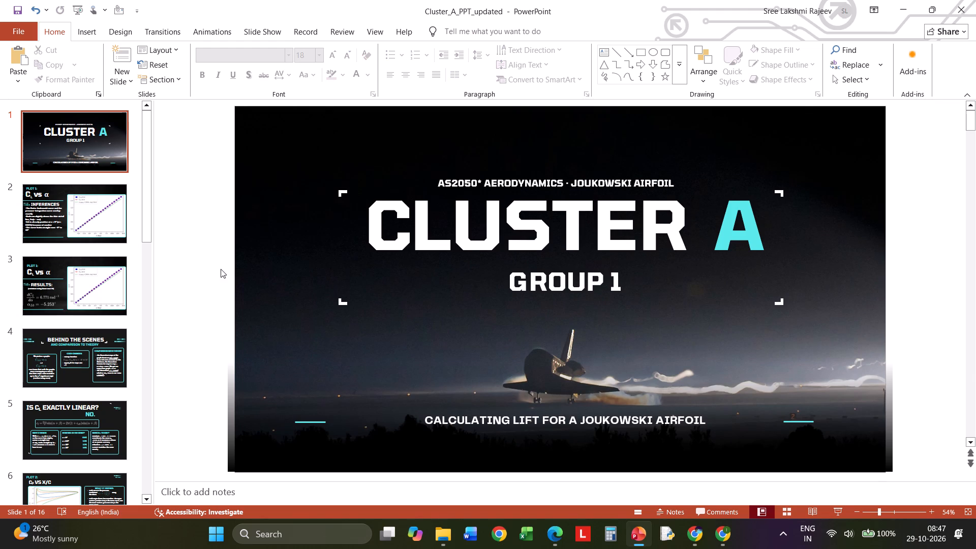
Shorten the divider line above RESULTS on slide 3 so that it starts at the slide's left edge.
left_click(92, 217)
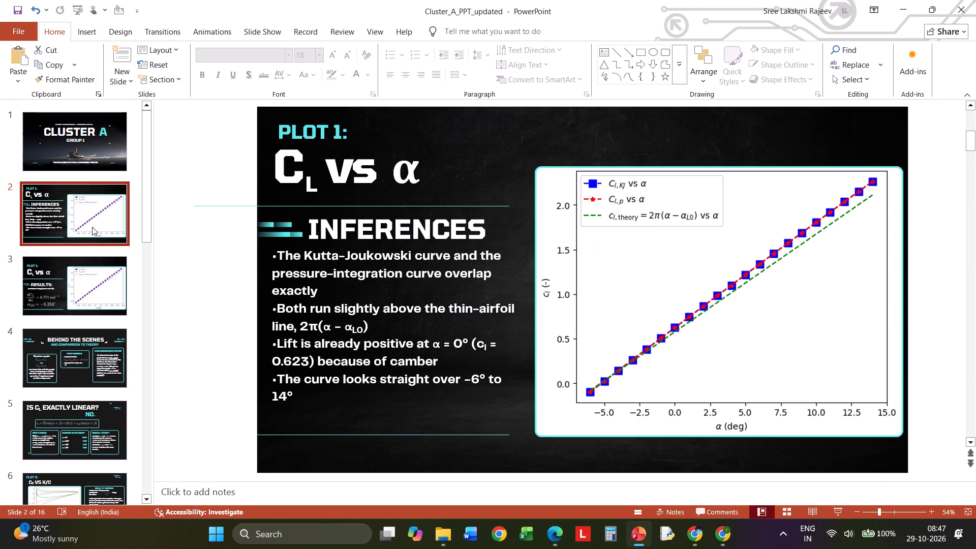
left_click(89, 270)
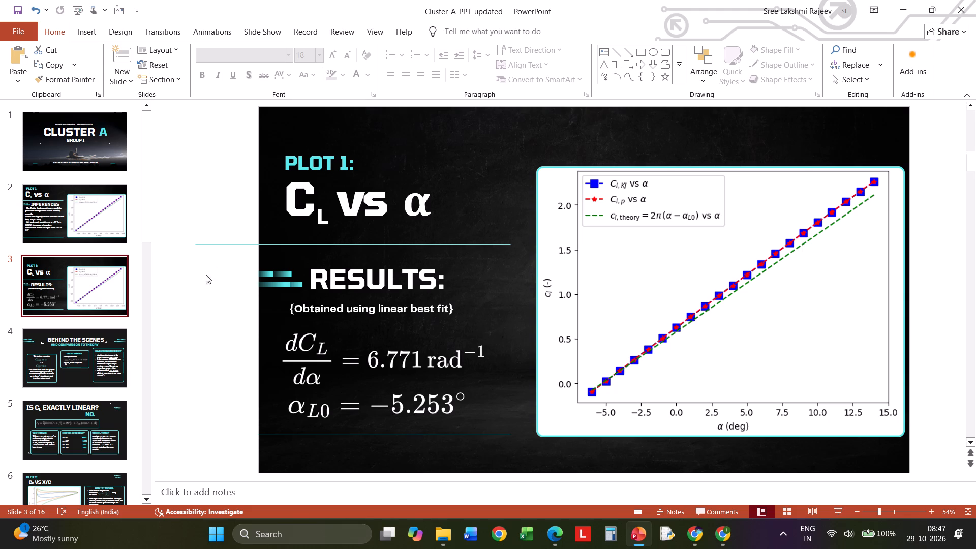
left_click(222, 247)
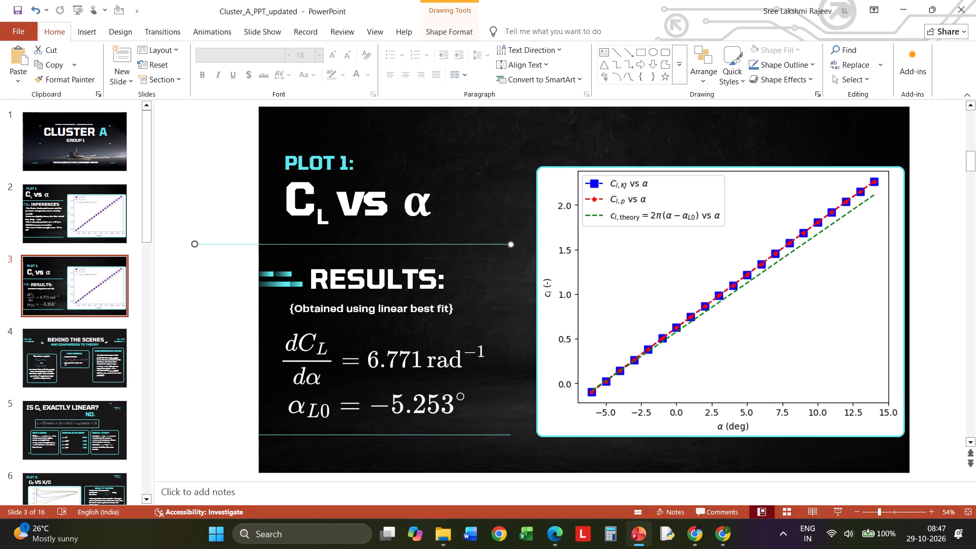
left_click_drag(193, 243, 260, 243)
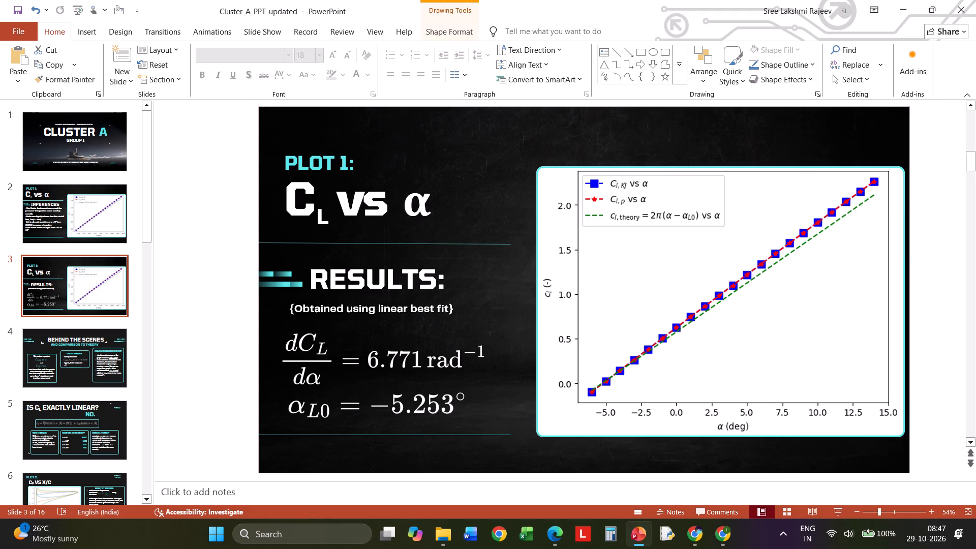
left_click_drag(260, 243, 260, 242)
left_click(198, 260)
left_click(206, 227)
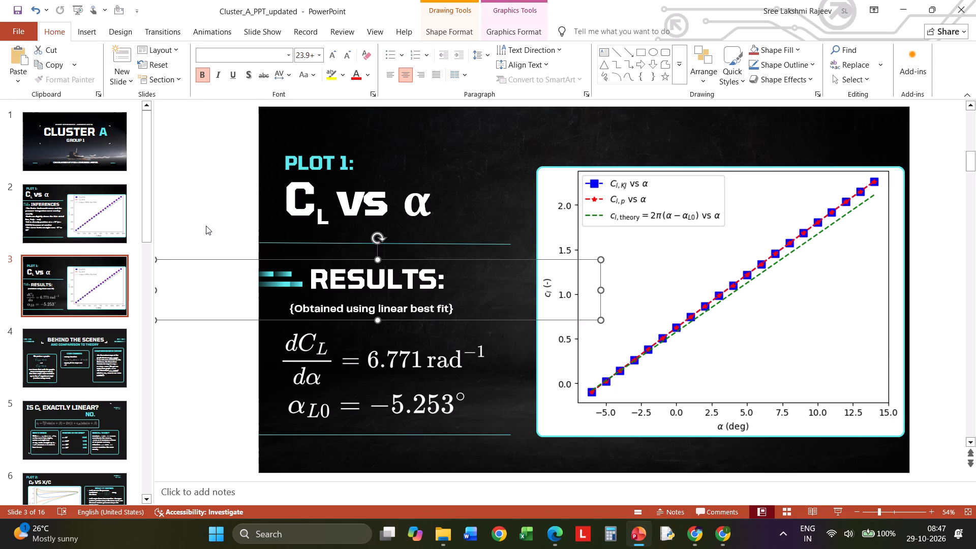
left_click(96, 270)
Look through the remaining slides, checking slides 4 and 5 and the closing slide "Why prediction and code differ".
left_click(107, 351)
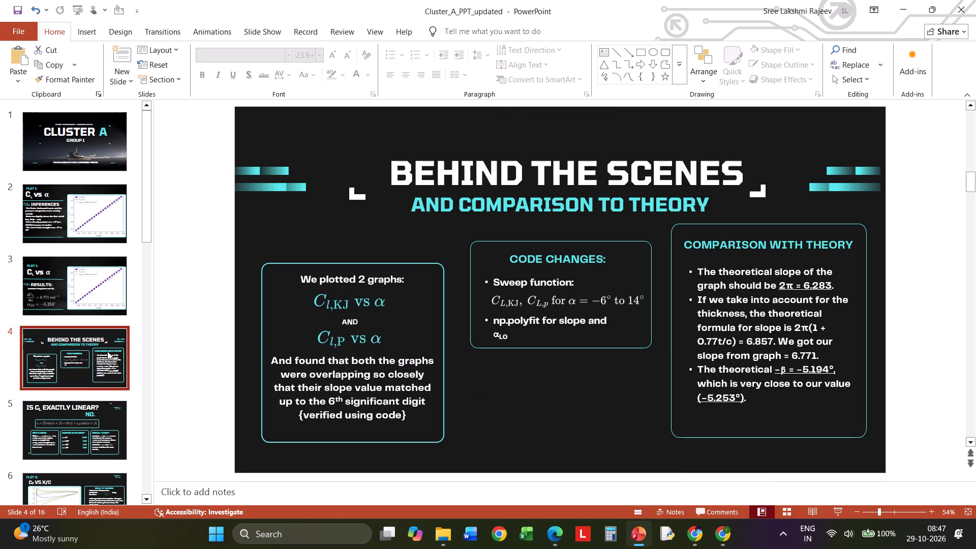
scroll(107, 351, "down", 3)
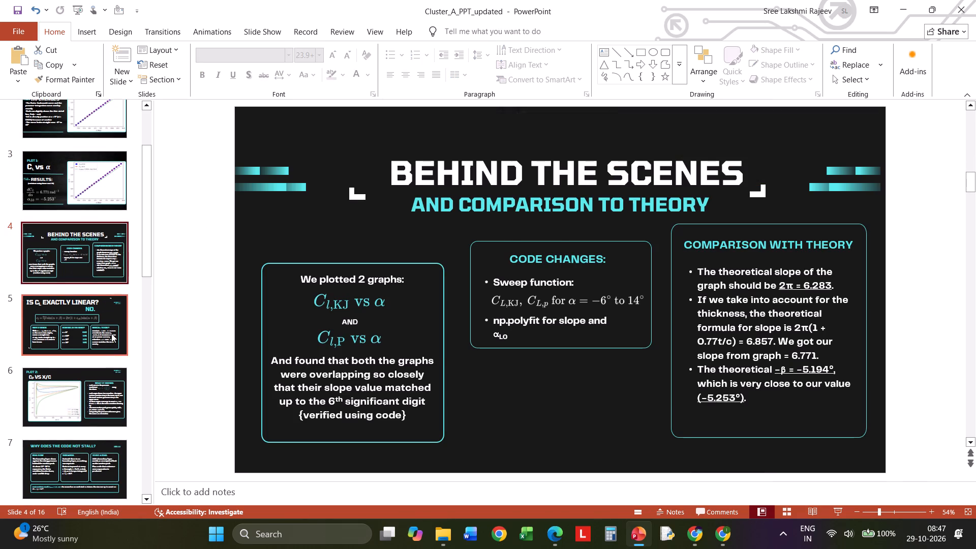
left_click(111, 333)
scroll(111, 333, "down", 3)
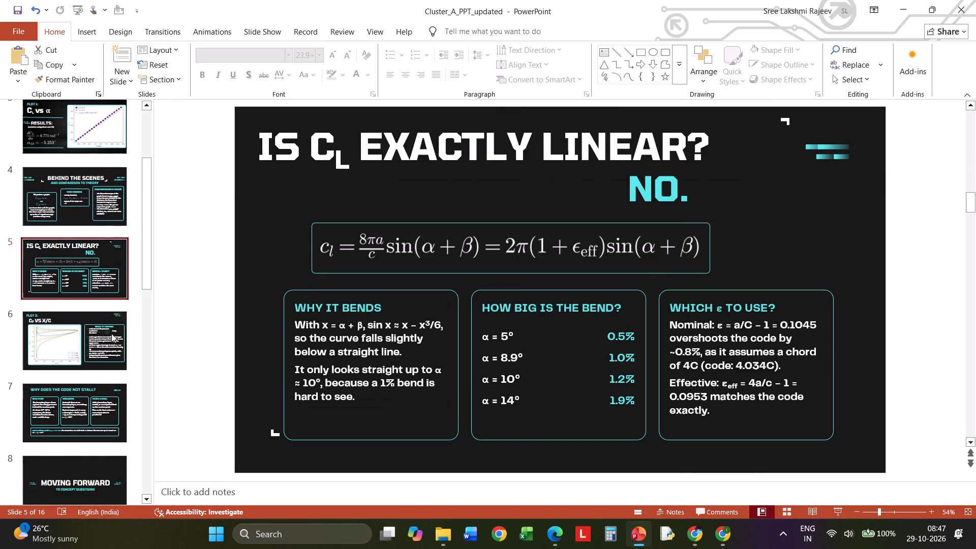
scroll(111, 333, "down", 17)
scroll(112, 333, "down", 6)
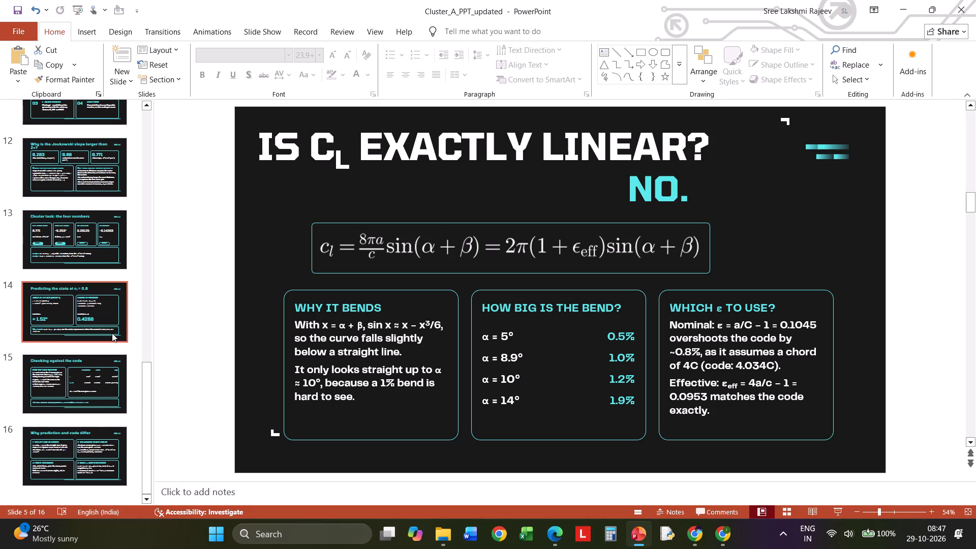
left_click(96, 446)
scroll(95, 446, "down", 2)
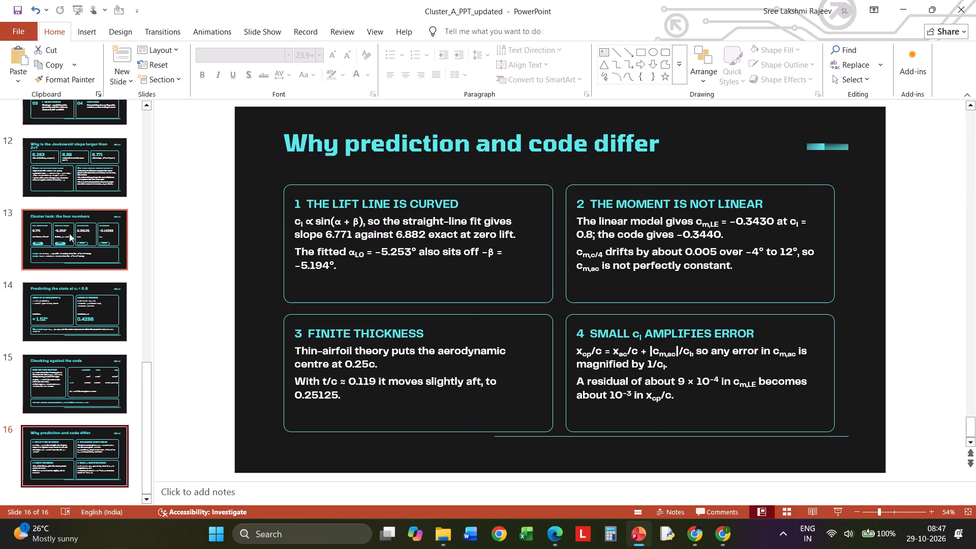
Duplicate the "MOVING FORWARD" section slide.
left_click(115, 78)
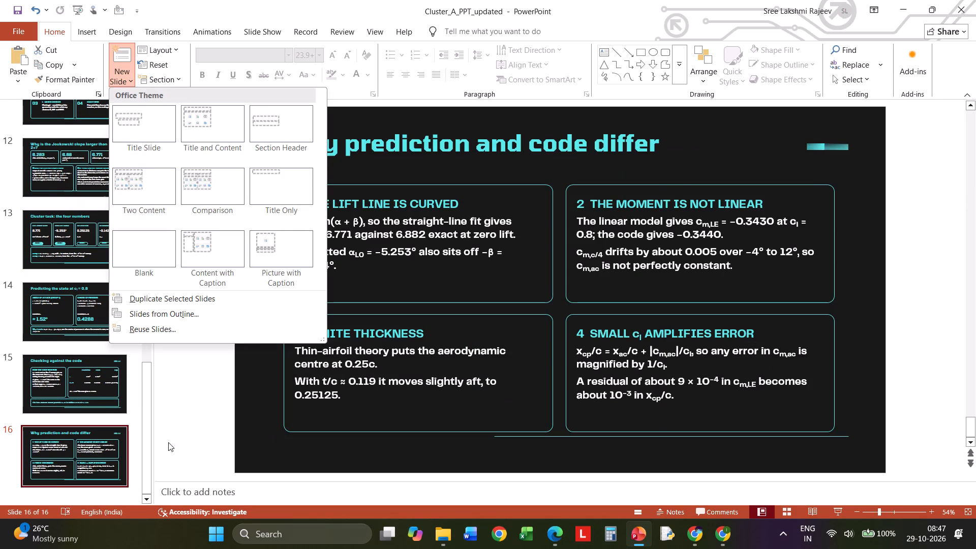
left_click(180, 380)
scroll(58, 430, "up", 12)
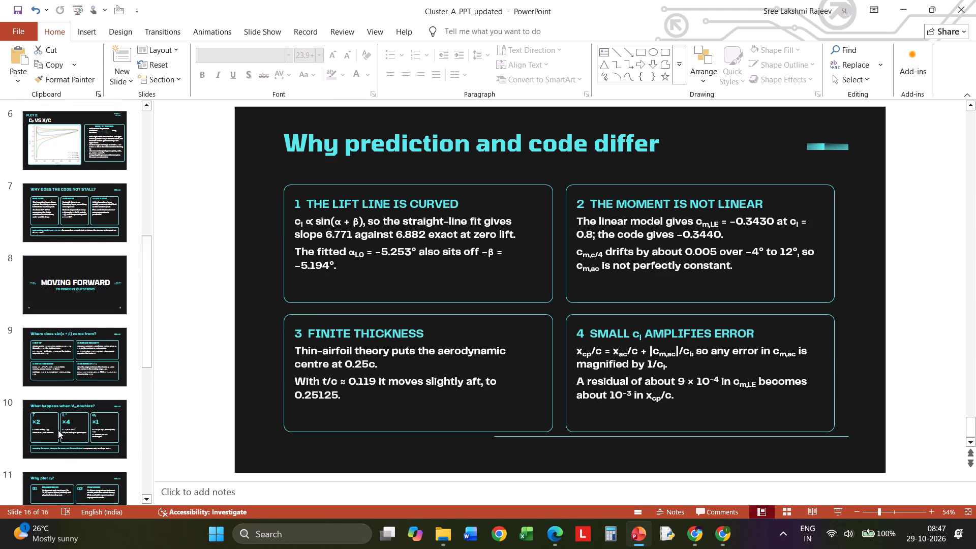
right_click(74, 294)
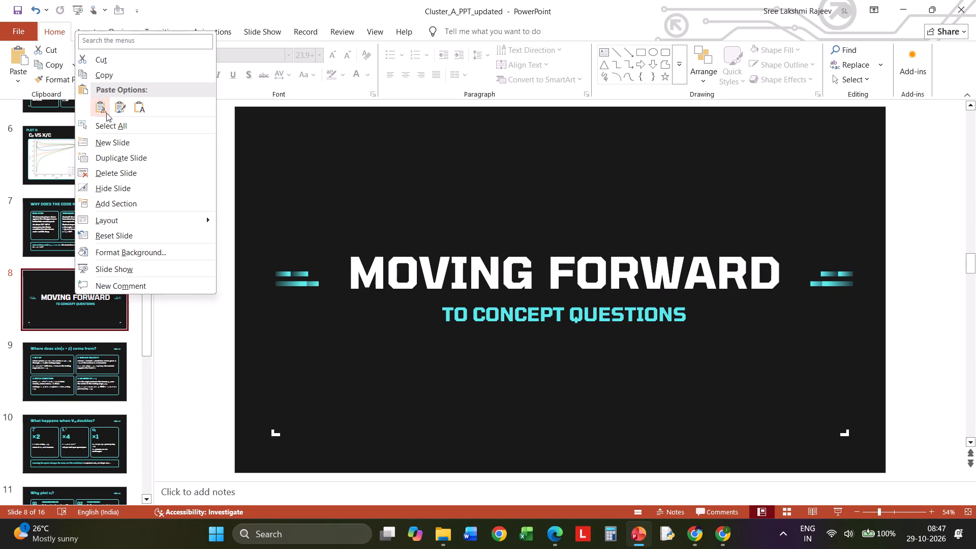
left_click(119, 155)
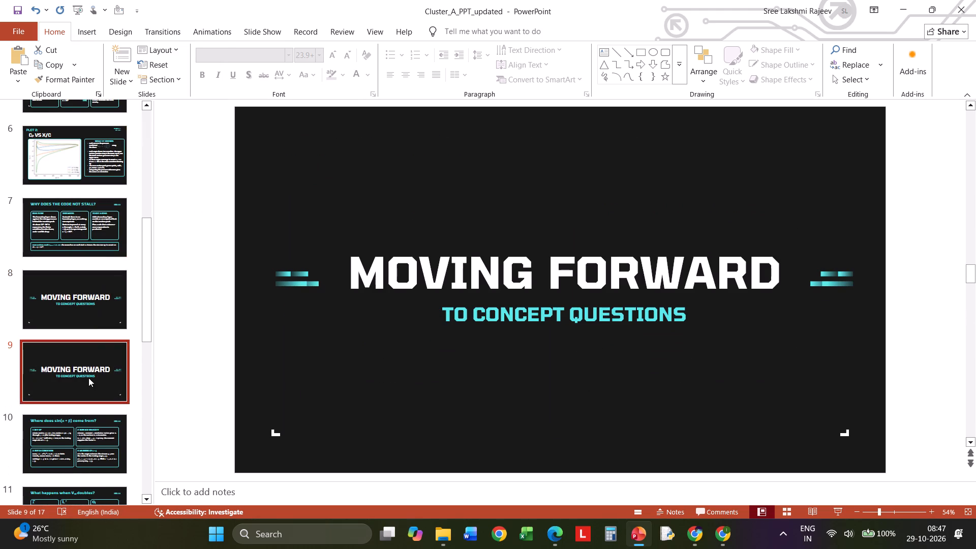
Move the duplicated "MOVING FORWARD" slide to the end of the deck, after "Why prediction and code differ".
left_click_drag(88, 378, 97, 545)
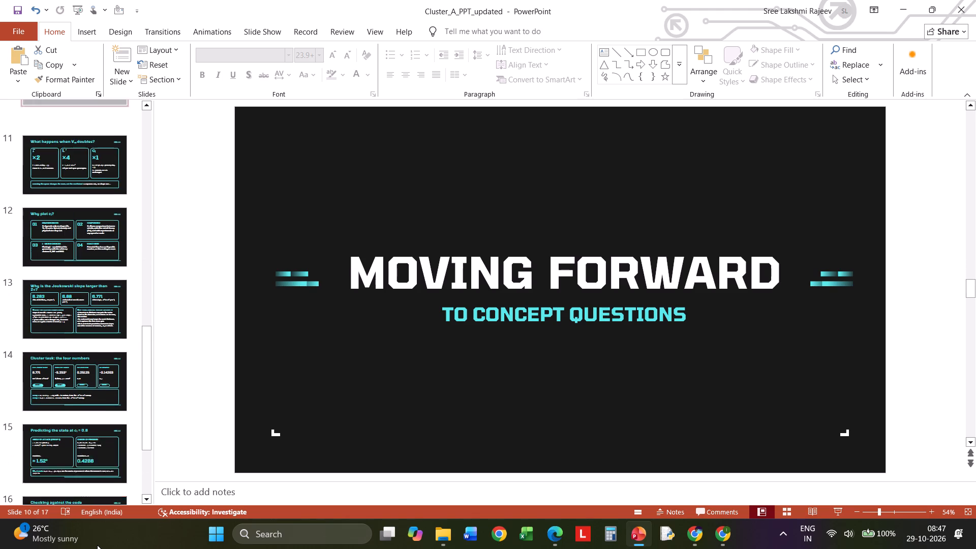
scroll(91, 468, "down", 11)
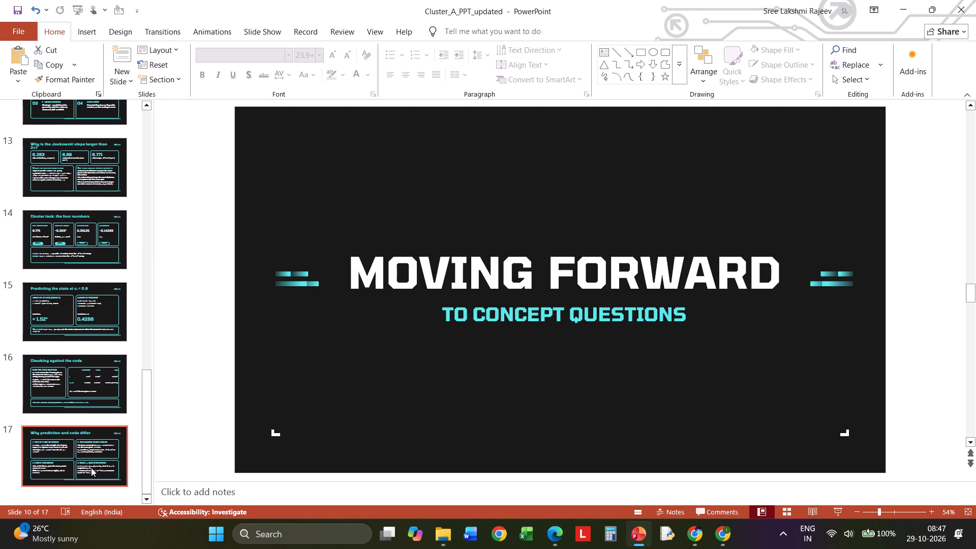
scroll(91, 468, "up", 8)
scroll(86, 307, "up", 5)
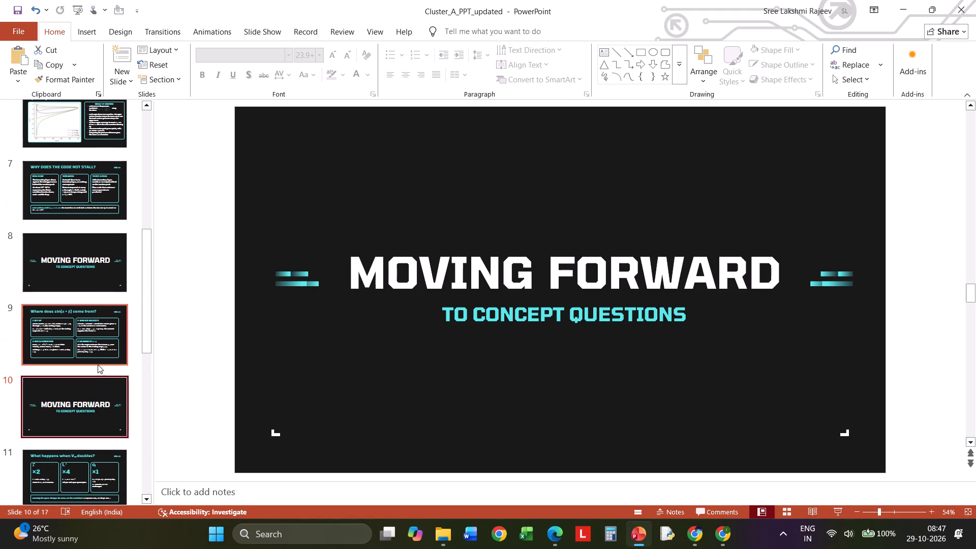
left_click_drag(88, 393, 81, 498)
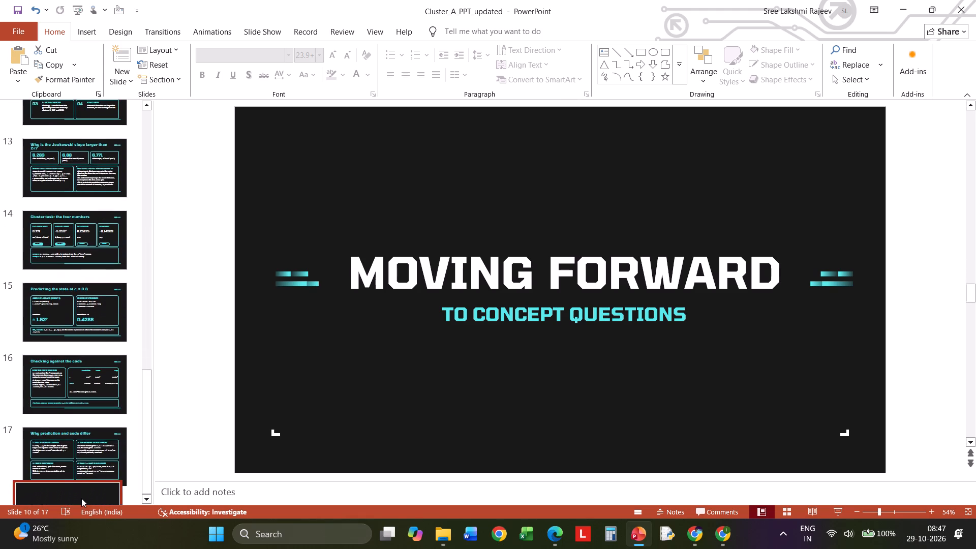
left_click_drag(81, 498, 83, 450)
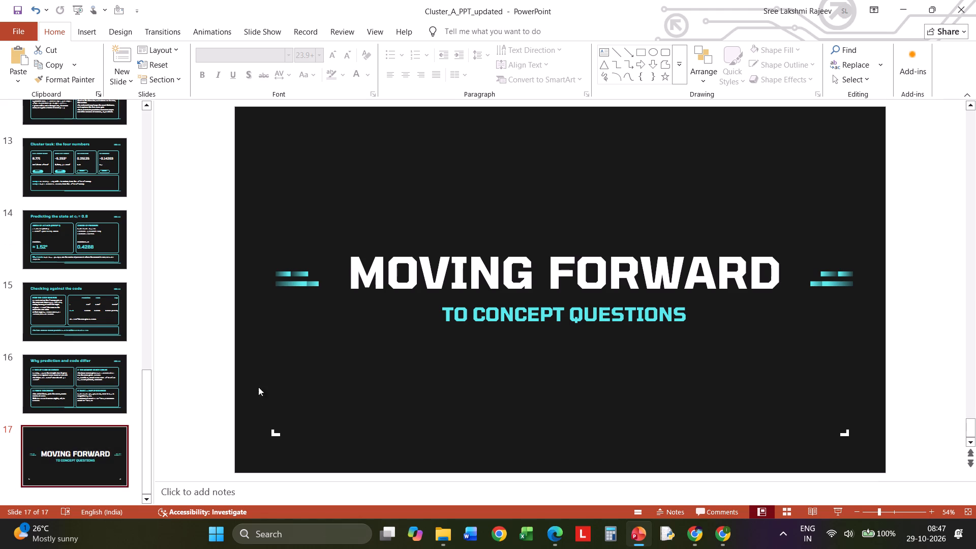
Replace the heading "MOVING FORWARD" on the last slide with "THANK YOU".
left_click(410, 264)
left_click(667, 313)
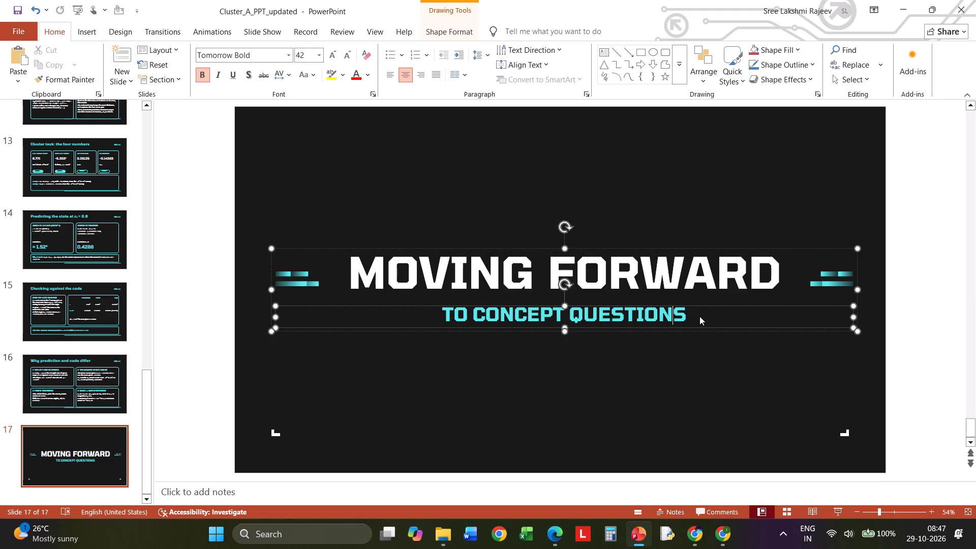
left_click(701, 317)
left_click(692, 309)
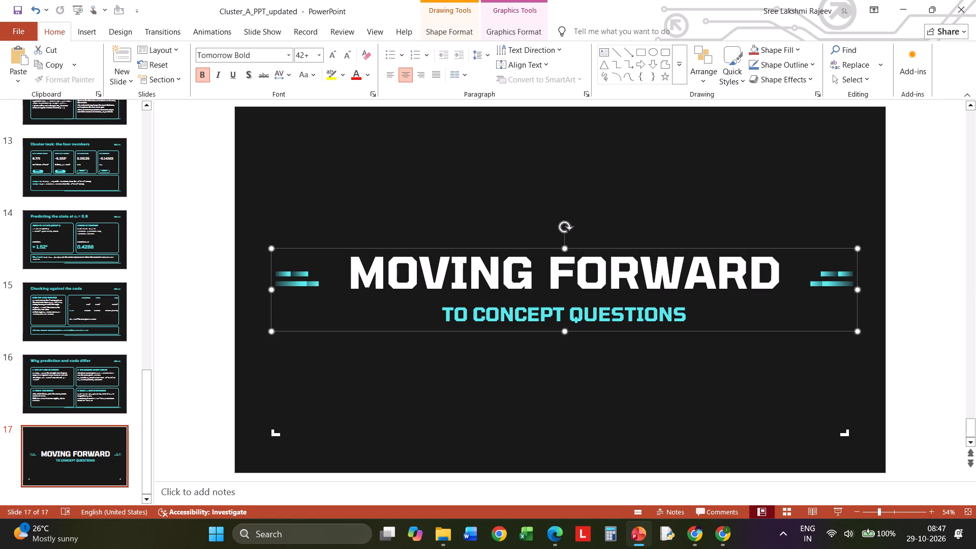
left_click(653, 258)
left_click_drag(782, 267, 781, 267)
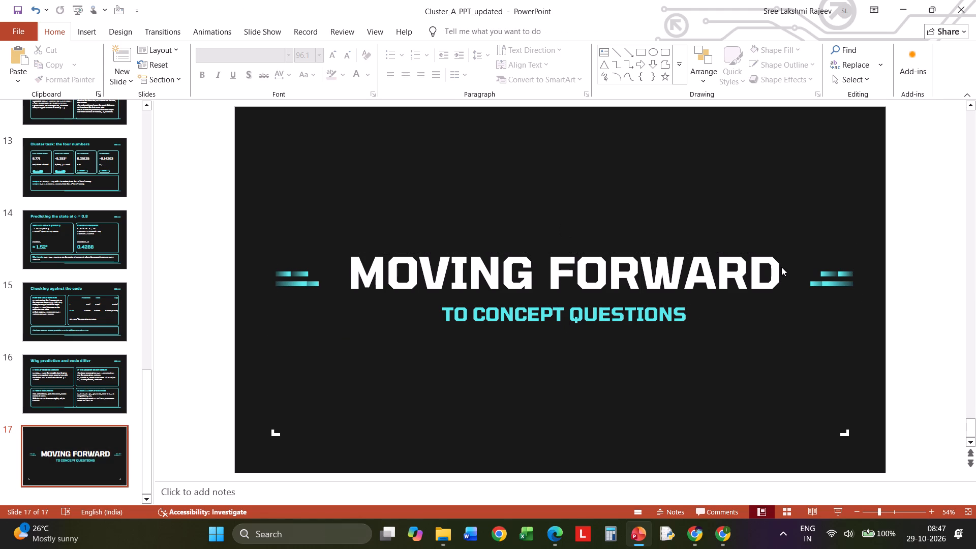
left_click_drag(781, 267, 766, 269)
left_click(773, 269)
key("BackSpace")
key("BackSpace")
key("BackSpace")
key("BackSpace")
key("BackSpace")
key("BackSpace")
key("BackSpace")
key("BackSpace")
key("BackSpace")
key("BackSpace")
key("BackSpace")
key("BackSpace")
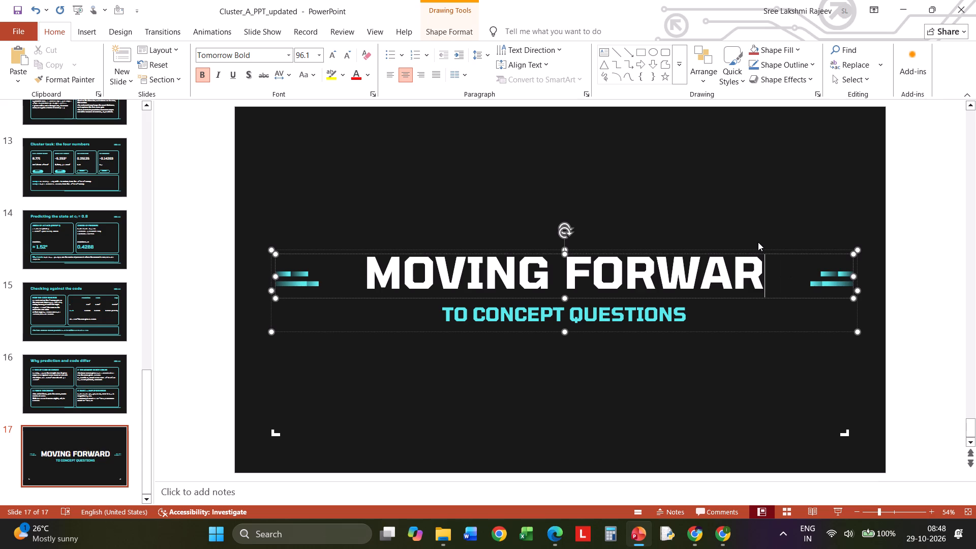
key("BackSpace")
key("BackSpace")
type("THAN")
type("K YOU")
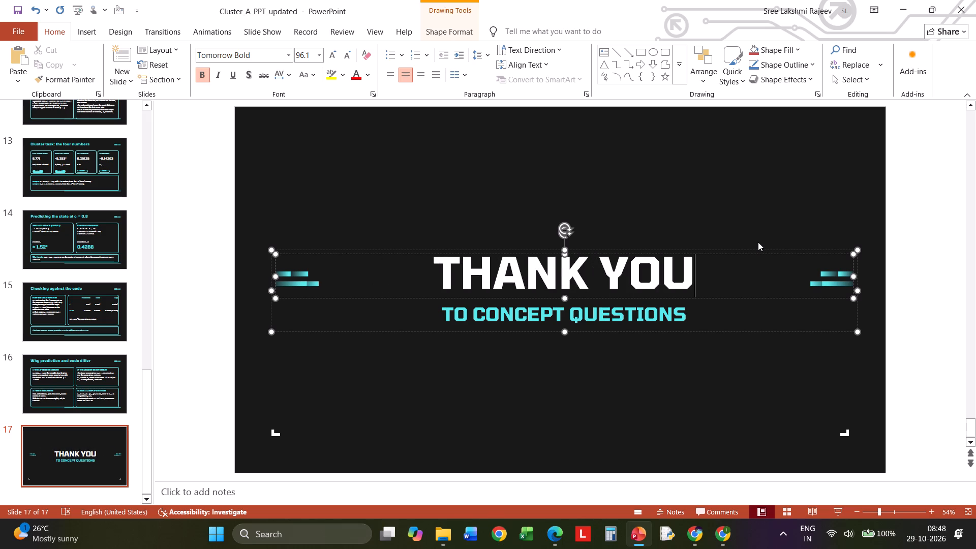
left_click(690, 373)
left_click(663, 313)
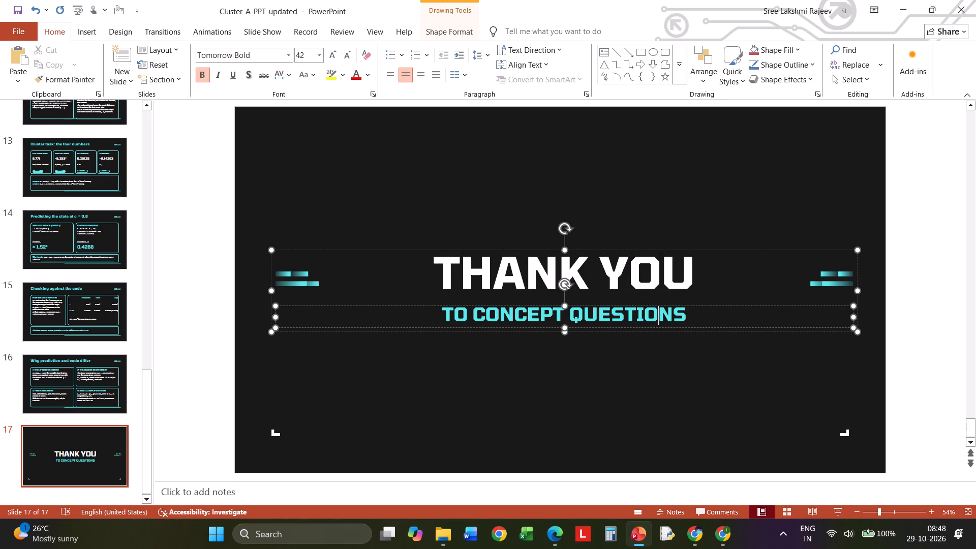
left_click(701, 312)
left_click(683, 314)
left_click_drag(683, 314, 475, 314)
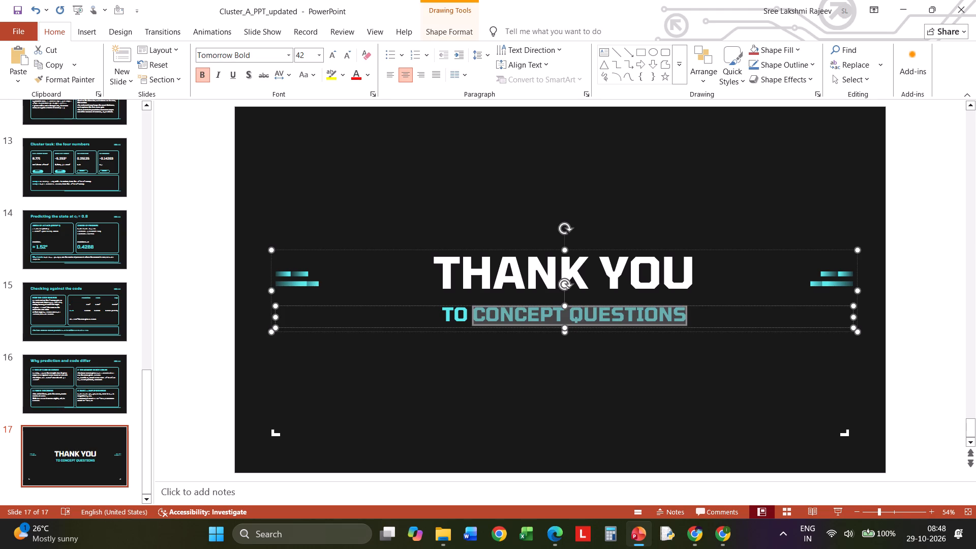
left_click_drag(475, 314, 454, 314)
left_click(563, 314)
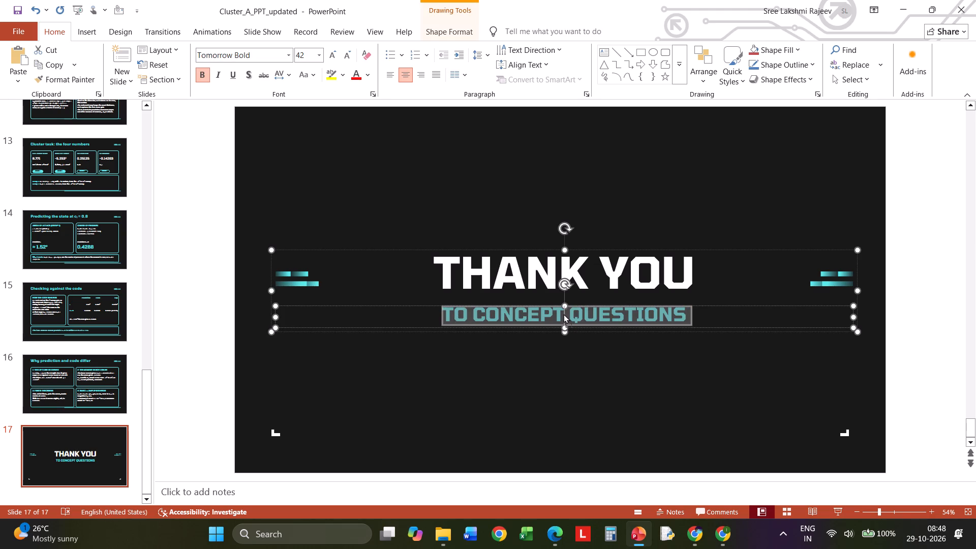
Review the deck from the "CLUSTER A" cover through the plot slides up to "WHY DOES THE CODE NOT STALL?".
scroll(95, 419, "up", 2)
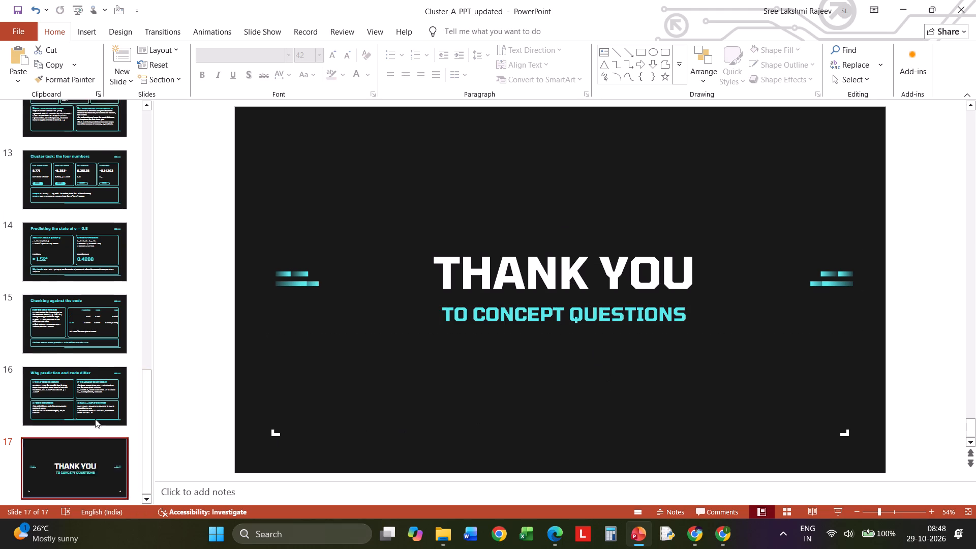
scroll(95, 419, "up", 19)
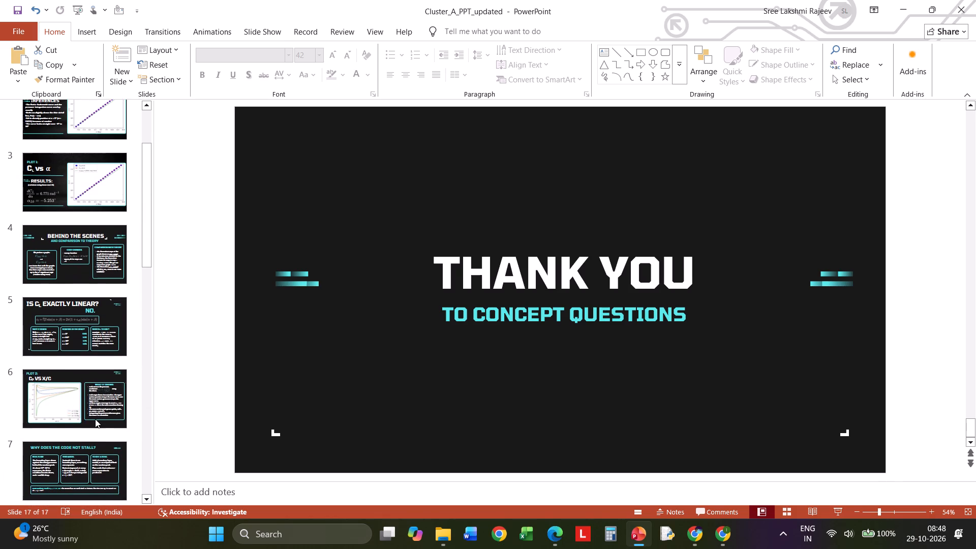
scroll(95, 419, "up", 8)
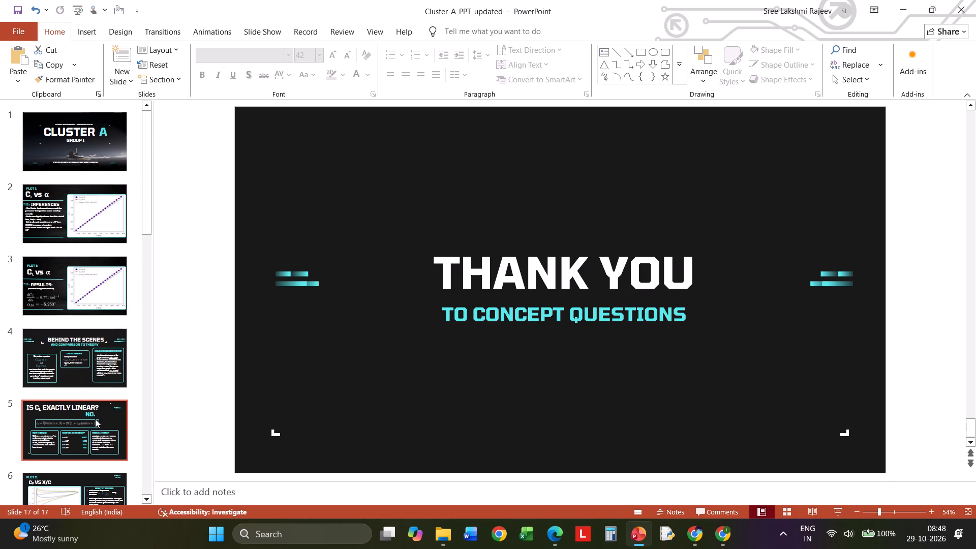
left_click(105, 139)
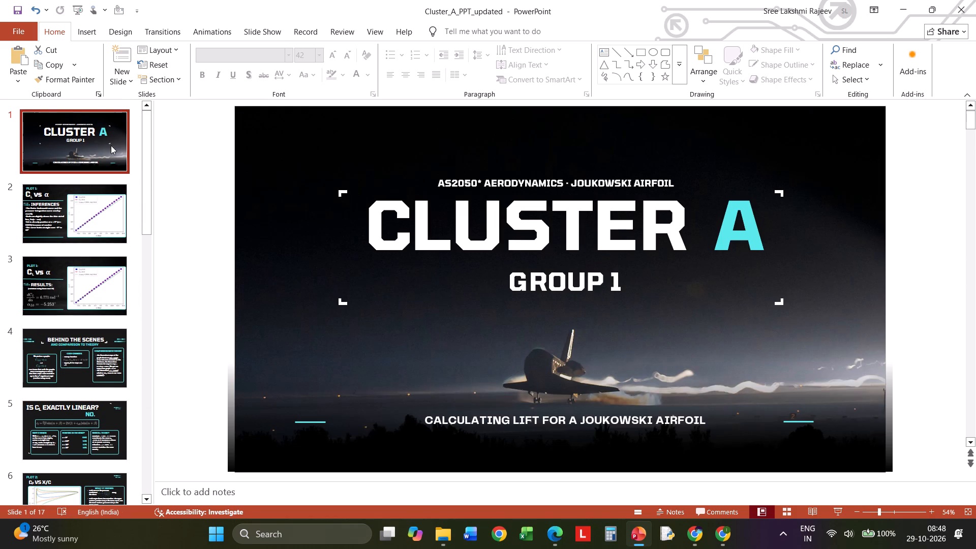
left_click(96, 211)
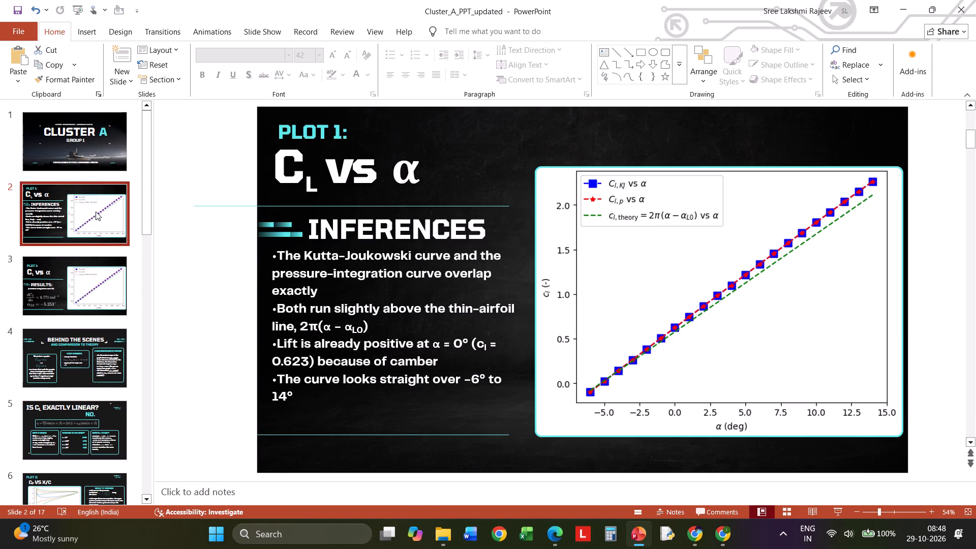
left_click(86, 286)
scroll(90, 303, "down", 1)
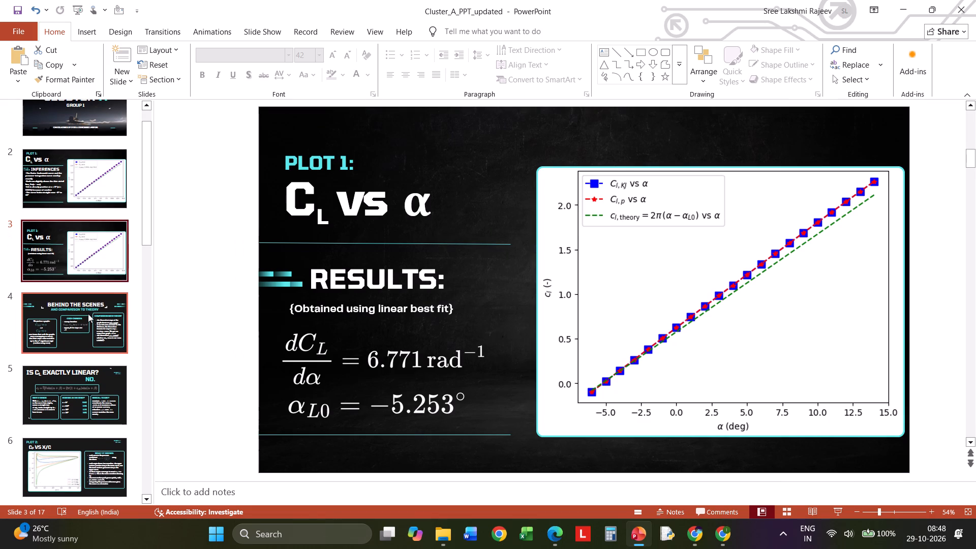
left_click(88, 314)
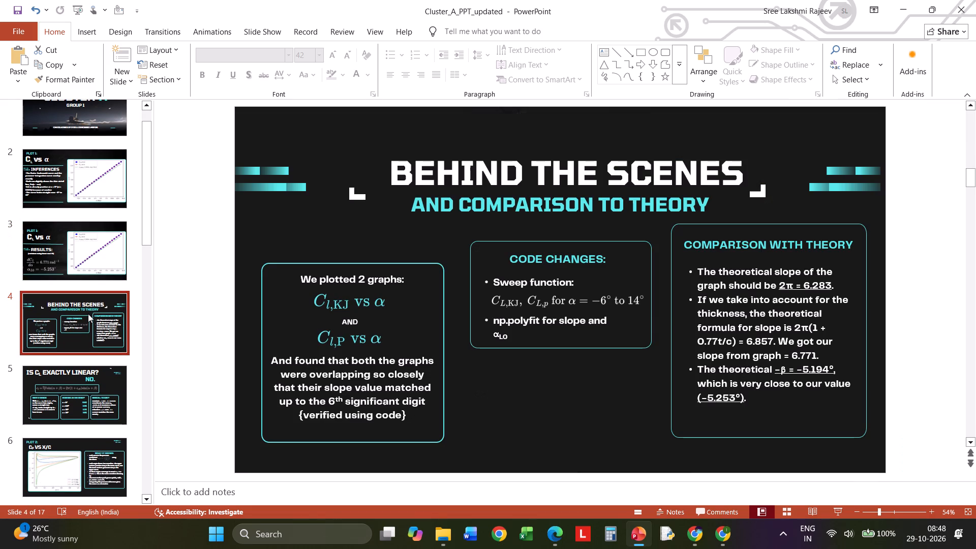
scroll(88, 314, "down", 6)
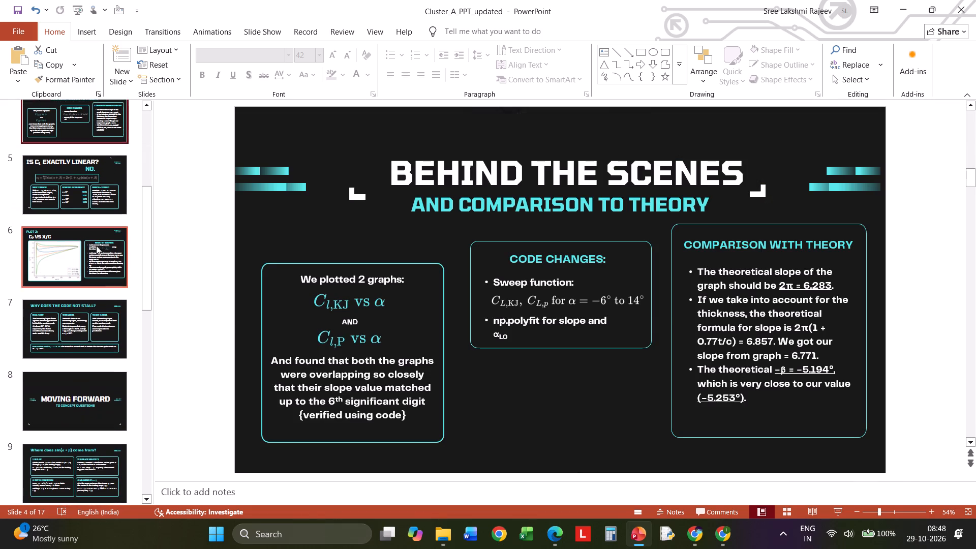
left_click(97, 240)
left_click(90, 315)
scroll(90, 315, "down", 2)
Review the concept-question slides from "MOVING FORWARD" through to the closing "THANK YOU" slide.
left_click(90, 315)
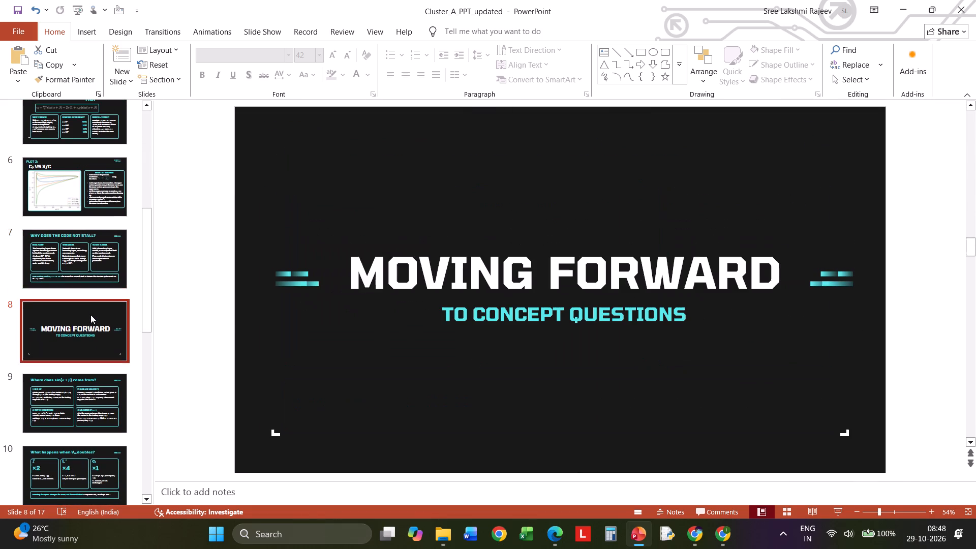
scroll(90, 315, "down", 4)
left_click(91, 311)
scroll(91, 310, "down", 3)
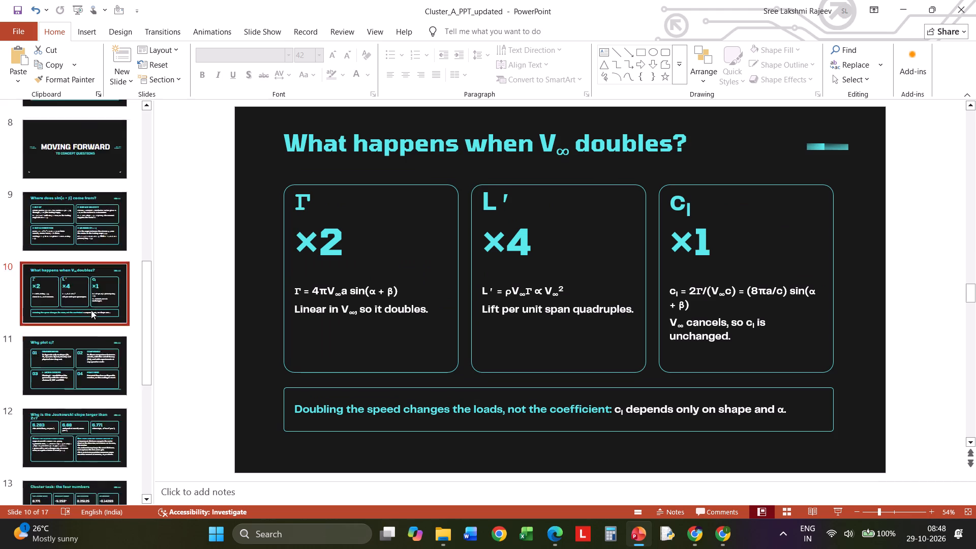
left_click(101, 299)
scroll(101, 299, "down", 3)
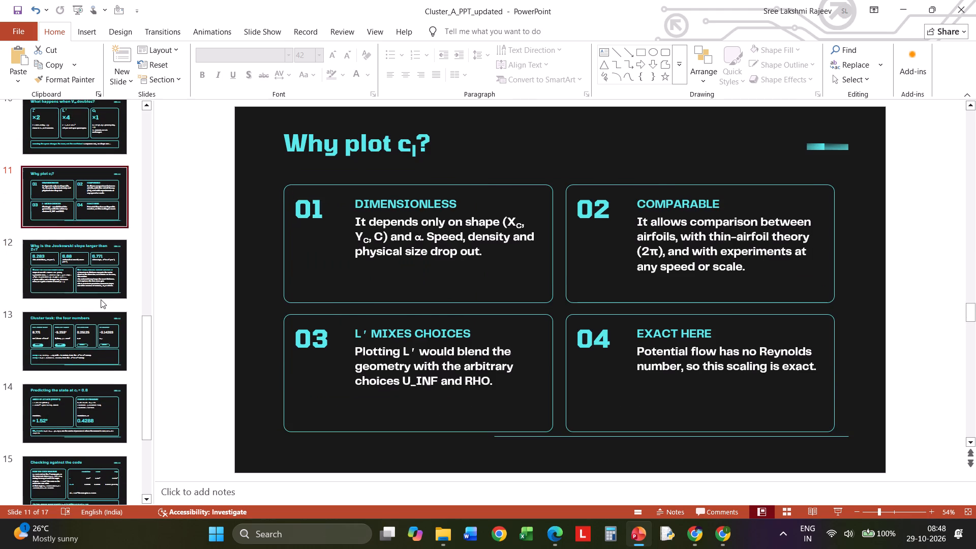
left_click(101, 299)
left_click(102, 324)
scroll(102, 324, "down", 7)
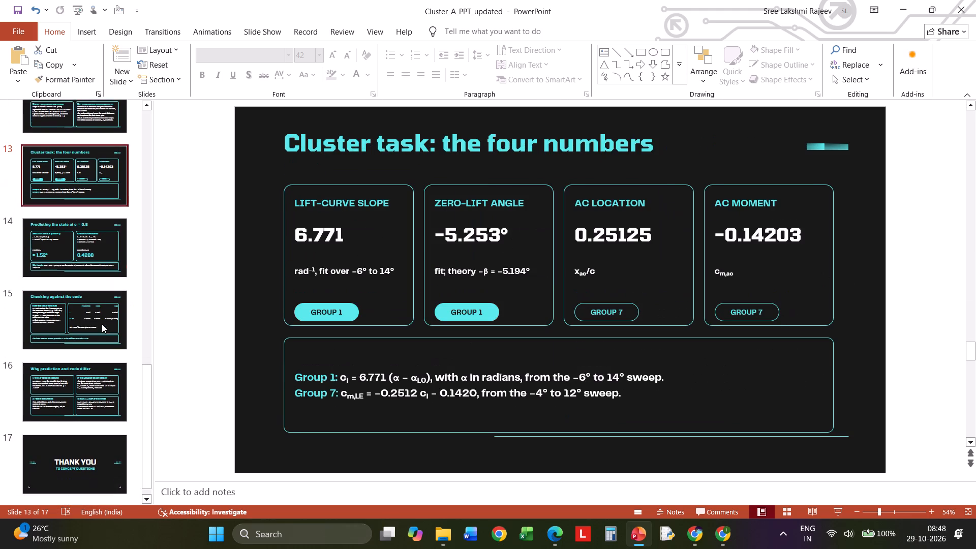
left_click(100, 323)
scroll(100, 323, "down", 4)
left_click(98, 385)
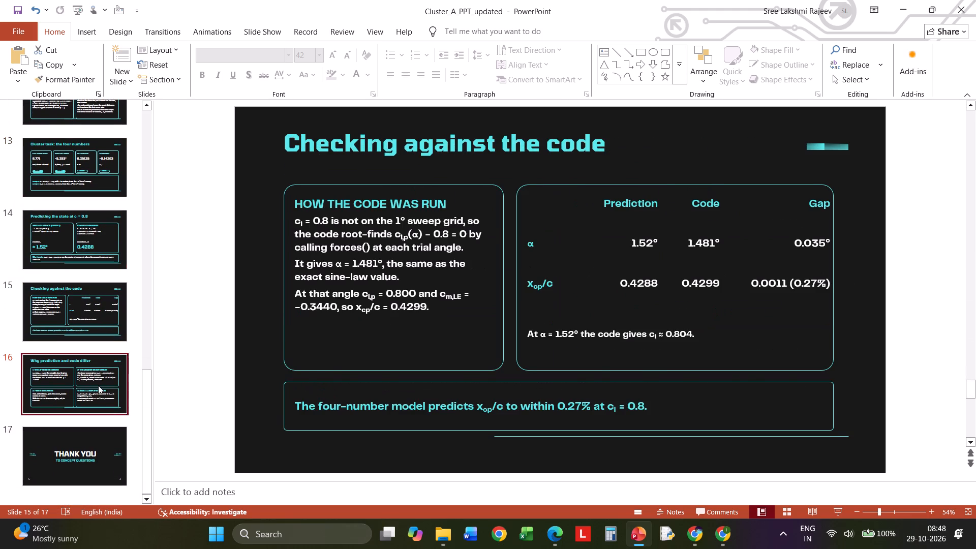
scroll(97, 384, "down", 3)
left_click(77, 443)
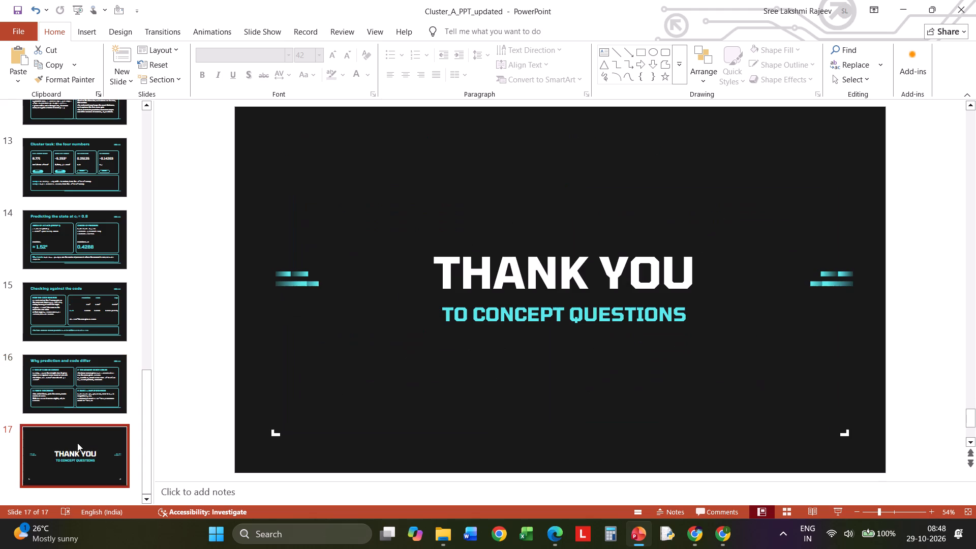
Go back over the opening slides, from the cover to "IS CL EXACTLY LINEAR?".
scroll(97, 354, "up", 20)
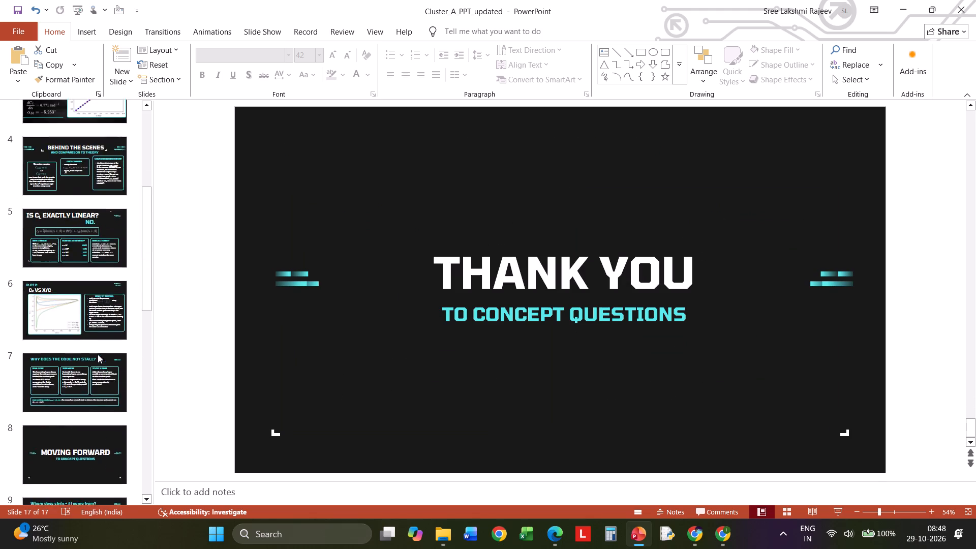
scroll(98, 354, "up", 12)
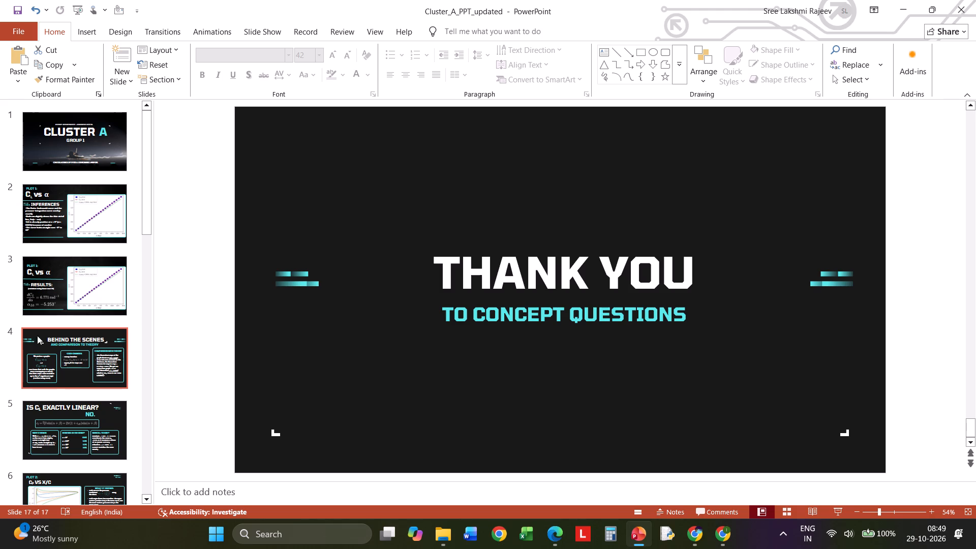
left_click(94, 152)
left_click(93, 204)
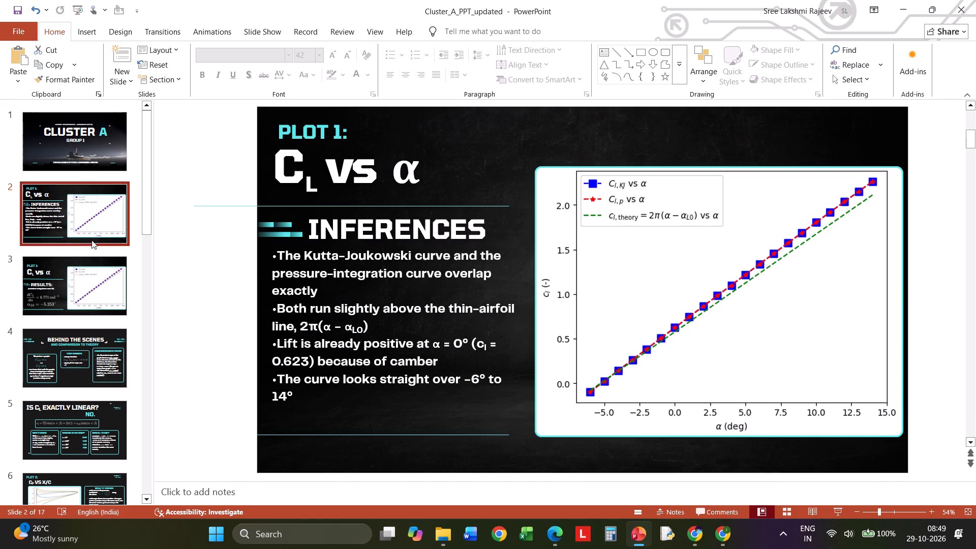
left_click(100, 279)
left_click(103, 361)
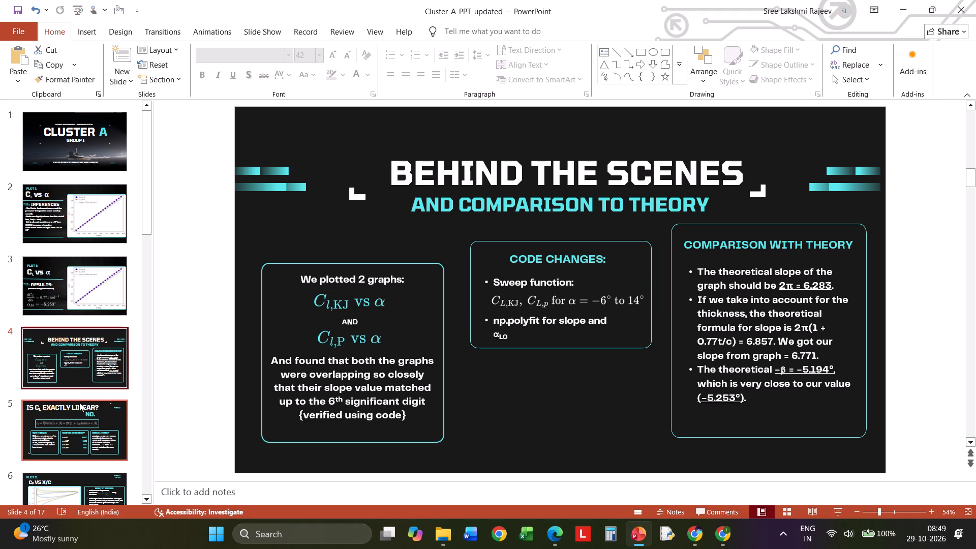
left_click(80, 426)
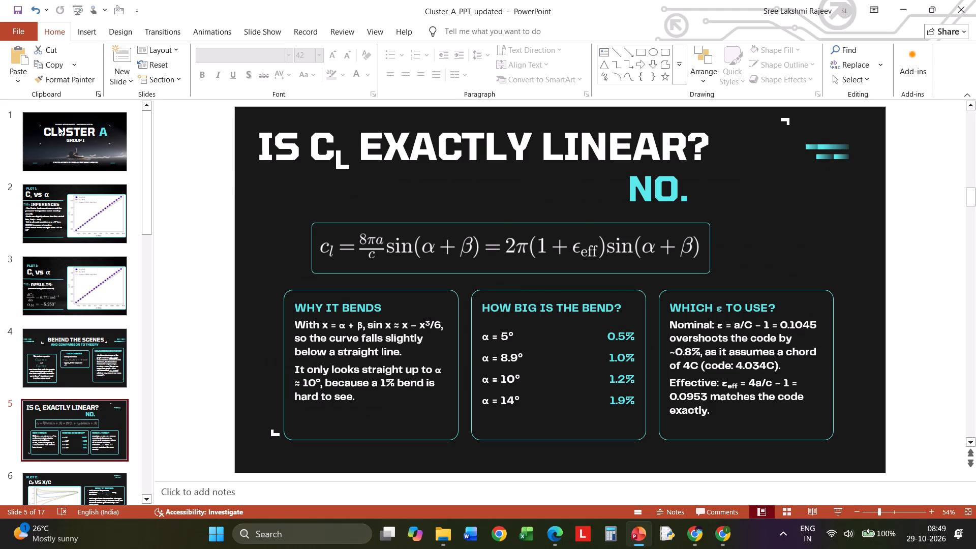
left_click(75, 146)
left_click(83, 209)
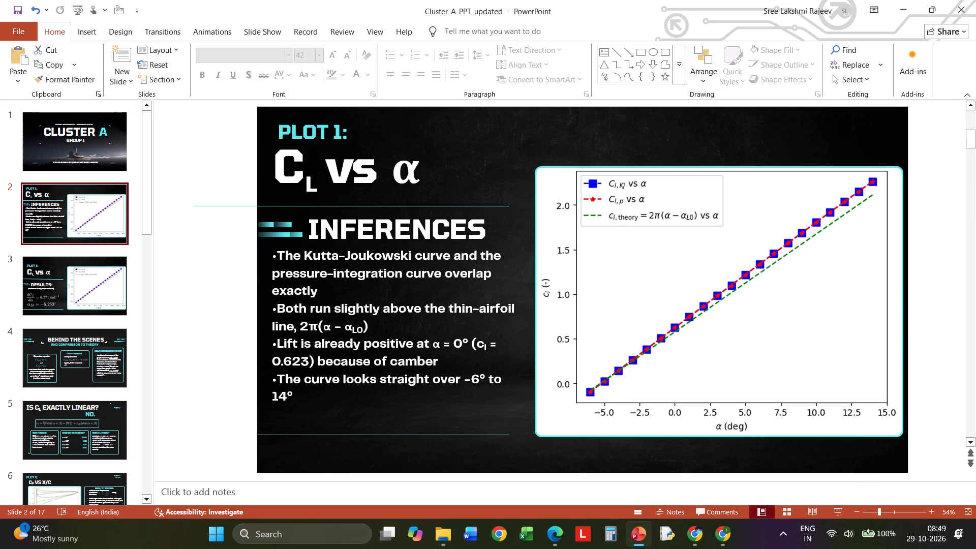
Save the presentation.
left_click(12, 6)
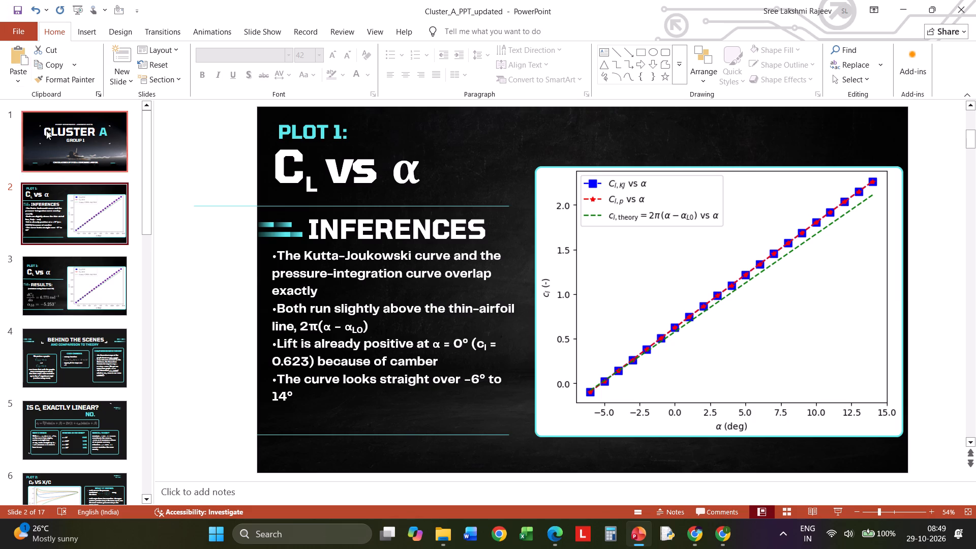
Replace the subtitle "TO CONCEPT QUESTIONS" on the closing "THANK YOU" slide with "HEHEHEHEHE".
scroll(78, 265, "up", 1)
scroll(78, 270, "down", 19)
scroll(79, 276, "down", 15)
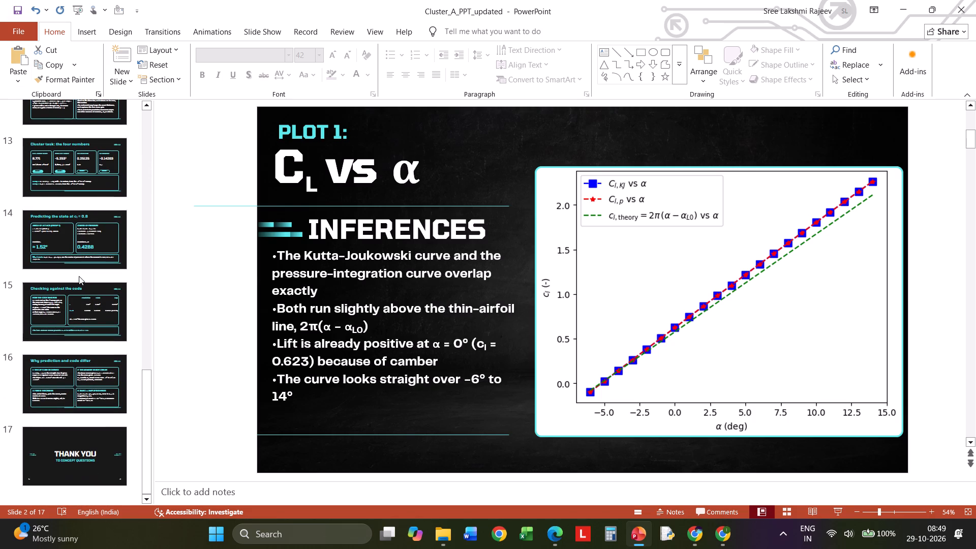
left_click(85, 443)
left_click(608, 313)
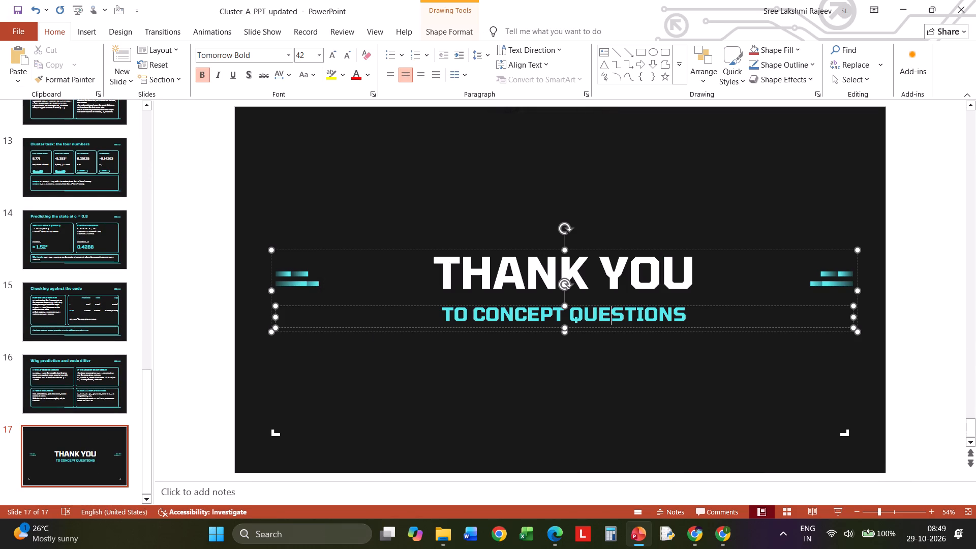
left_click_drag(684, 313, 448, 319)
key("BackSpace")
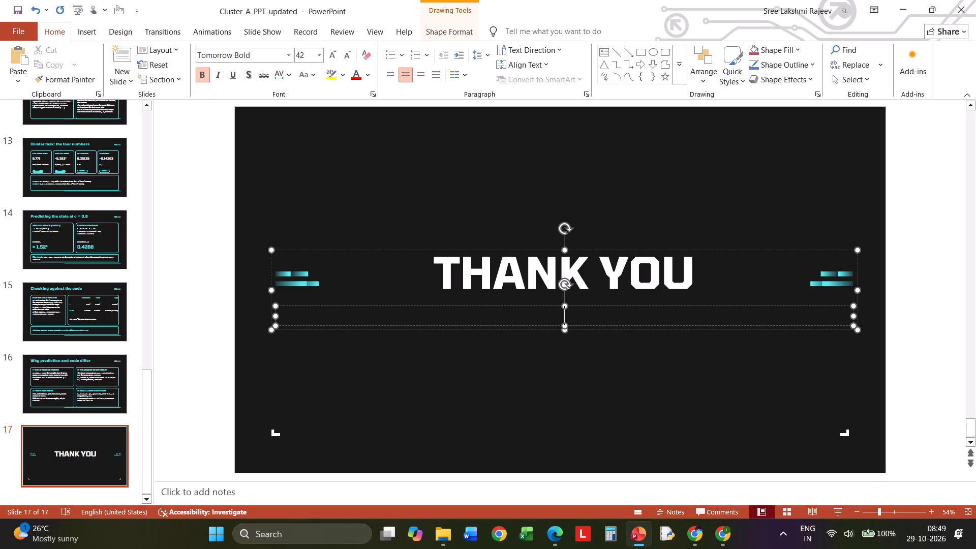
type("HEHEHEHEHE")
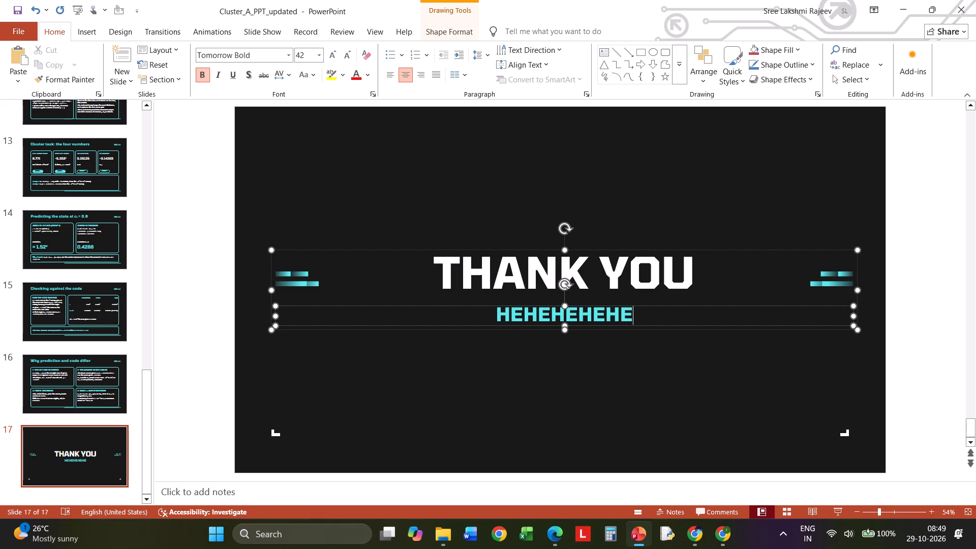
left_click(506, 379)
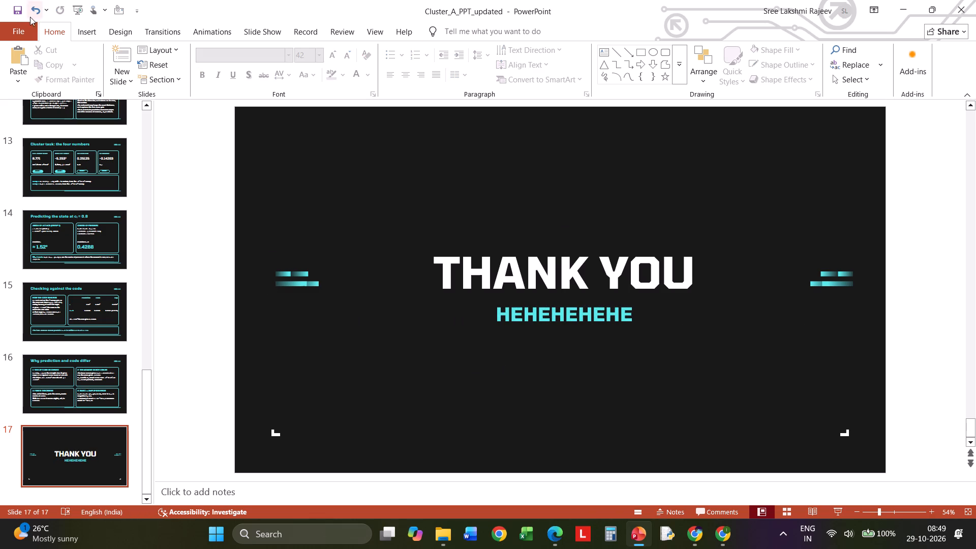
Save the presentation with the new closing subtitle.
left_click(21, 17)
scroll(70, 201, "down", 3)
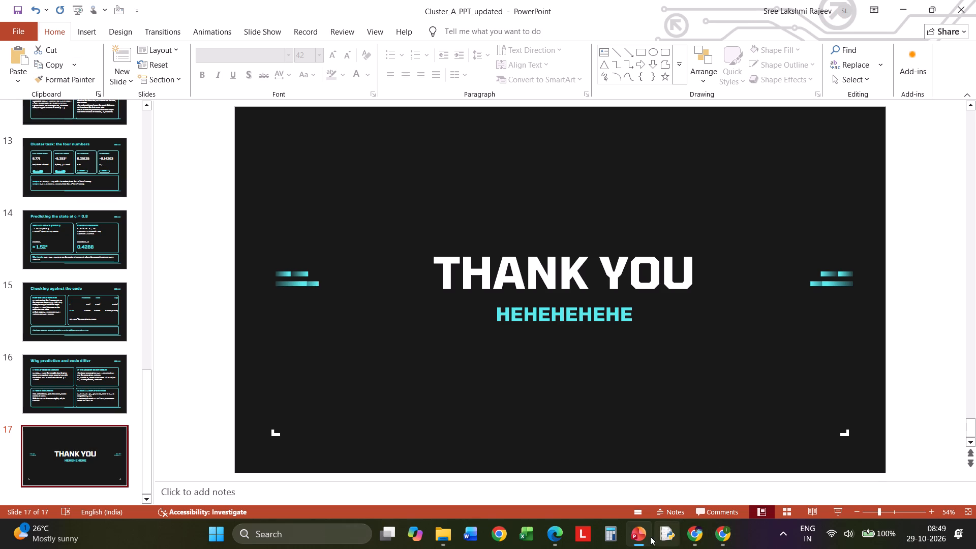
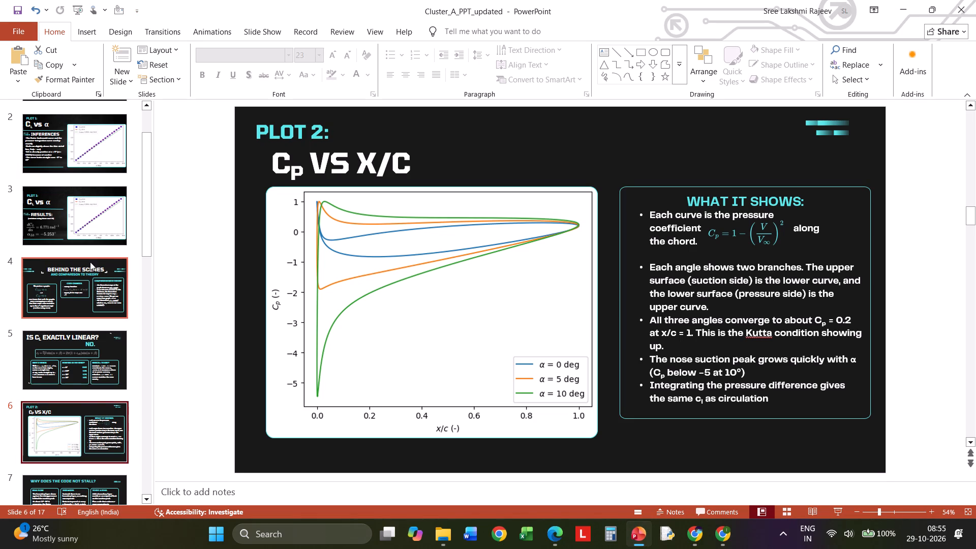
scroll(90, 376, "down", 6)
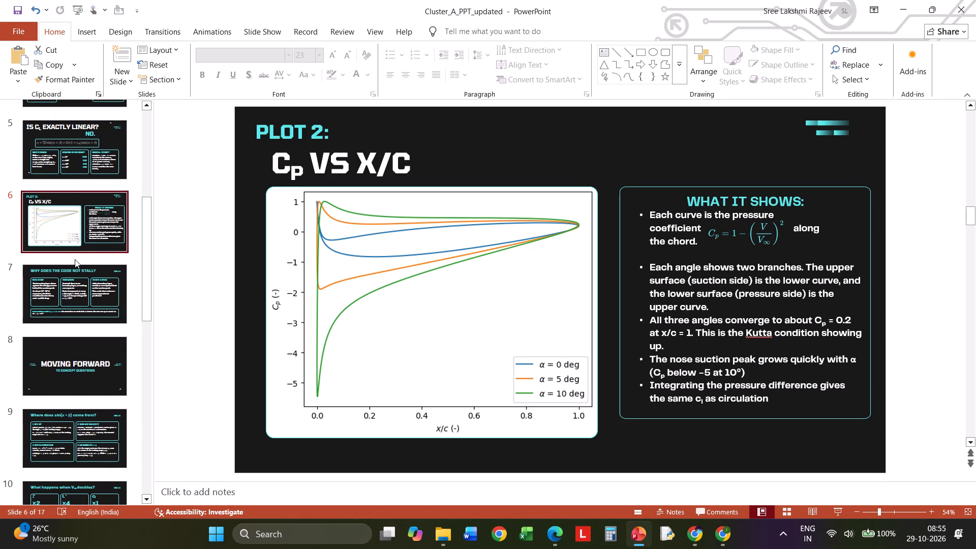
left_click(75, 259)
left_click(81, 300)
scroll(110, 347, "down", 3)
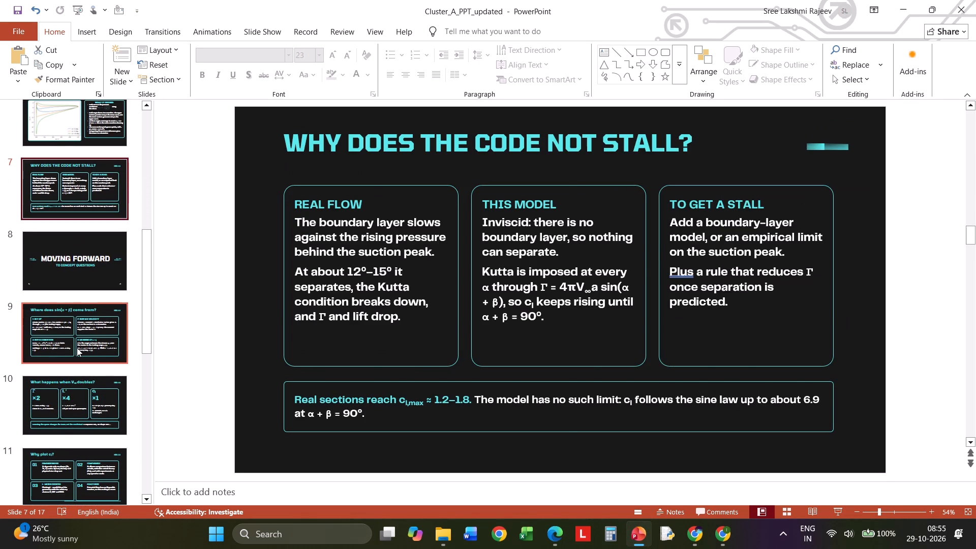
left_click(77, 348)
scroll(76, 347, "up", 18)
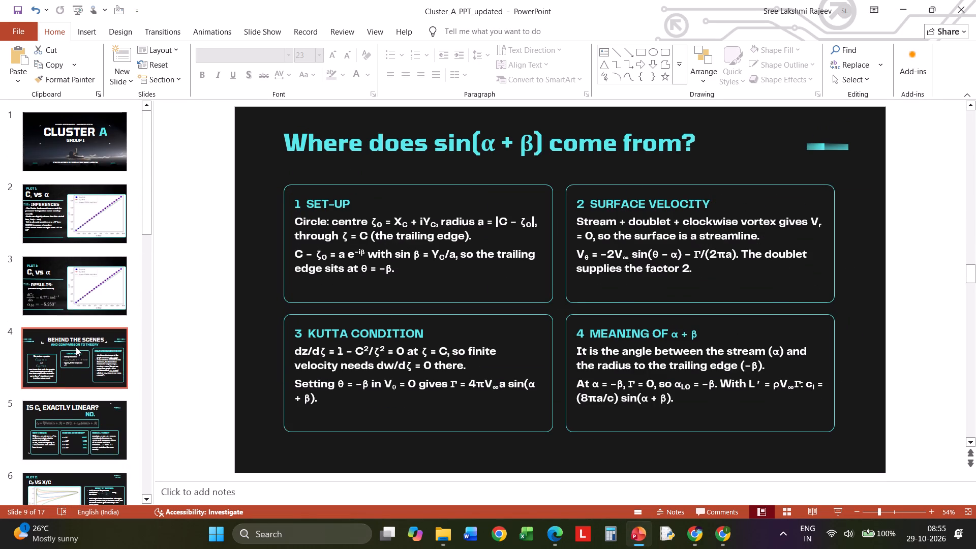
Review the deck from the title slide through slide 12, including the results, theory comparison, linearity, stall and V∞ doubling slides.
left_click(52, 143)
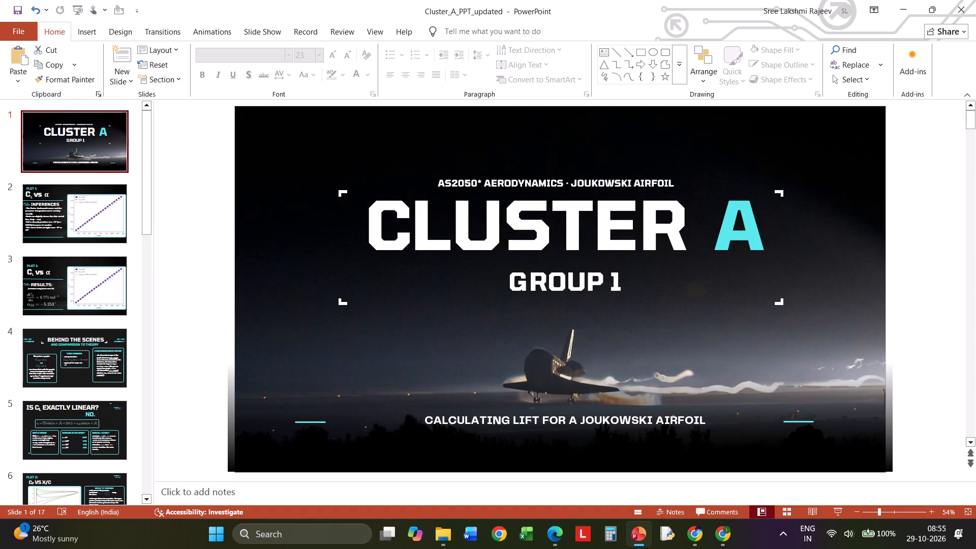
left_click(102, 223)
left_click(90, 319)
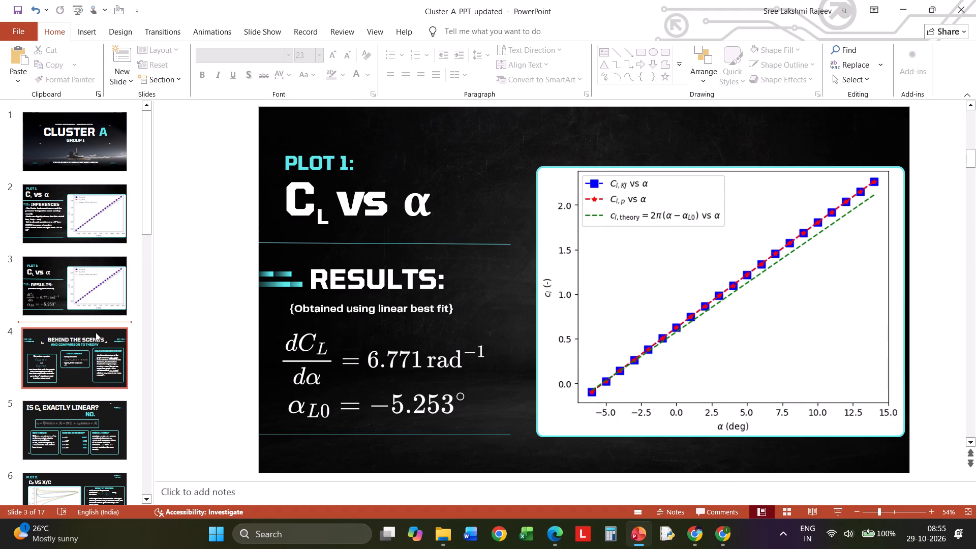
left_click(93, 369)
scroll(93, 369, "down", 2)
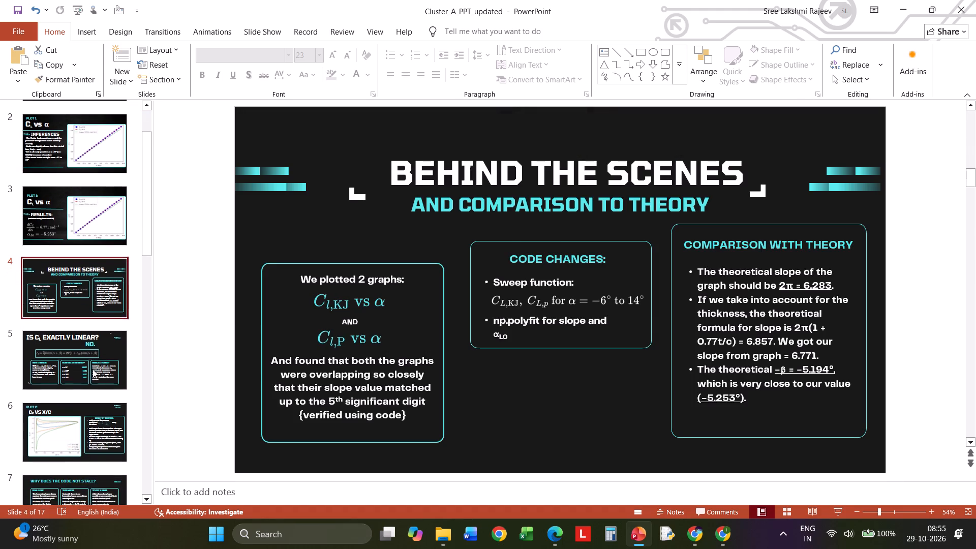
left_click(91, 336)
scroll(92, 337, "down", 4)
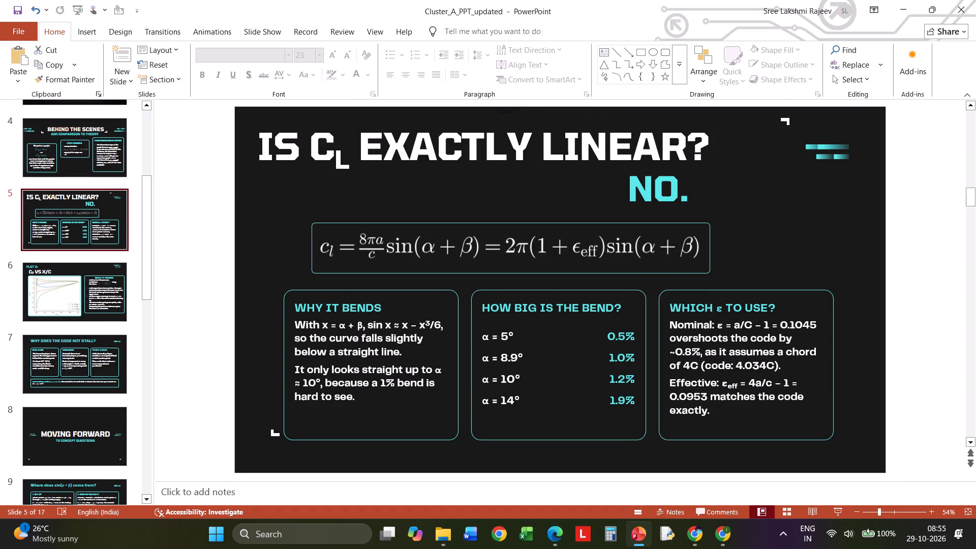
scroll(74, 372, "down", 2)
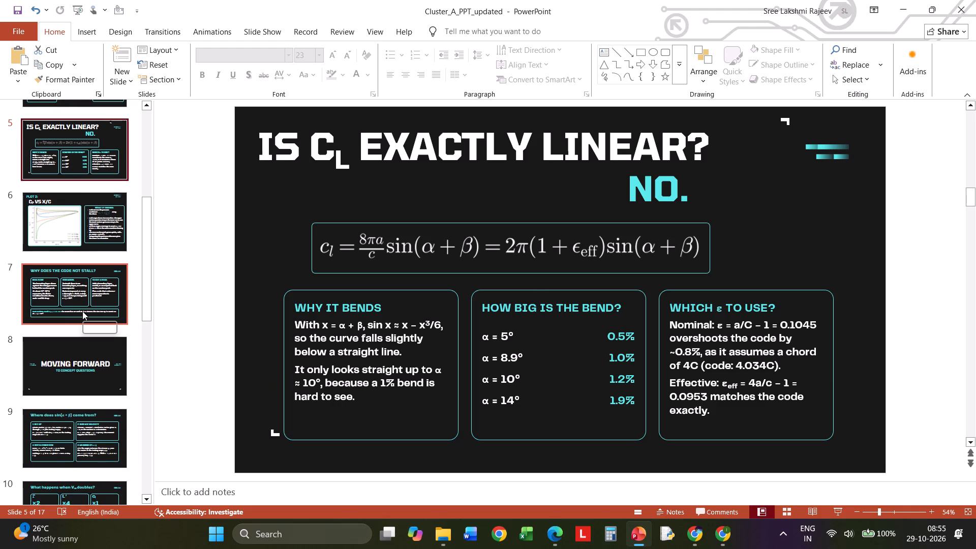
left_click(82, 311)
scroll(82, 311, "down", 2)
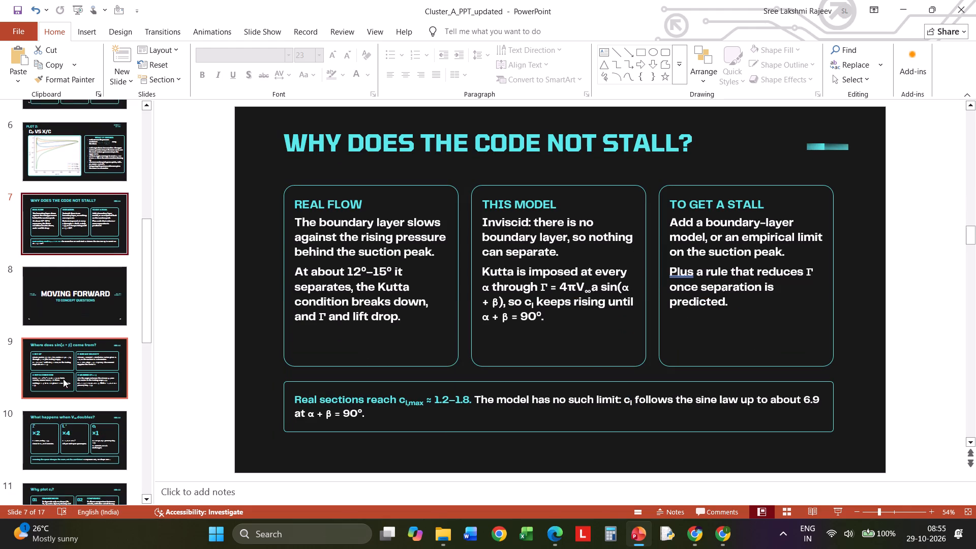
scroll(63, 379, "down", 2)
left_click(60, 296)
scroll(74, 349, "down", 2)
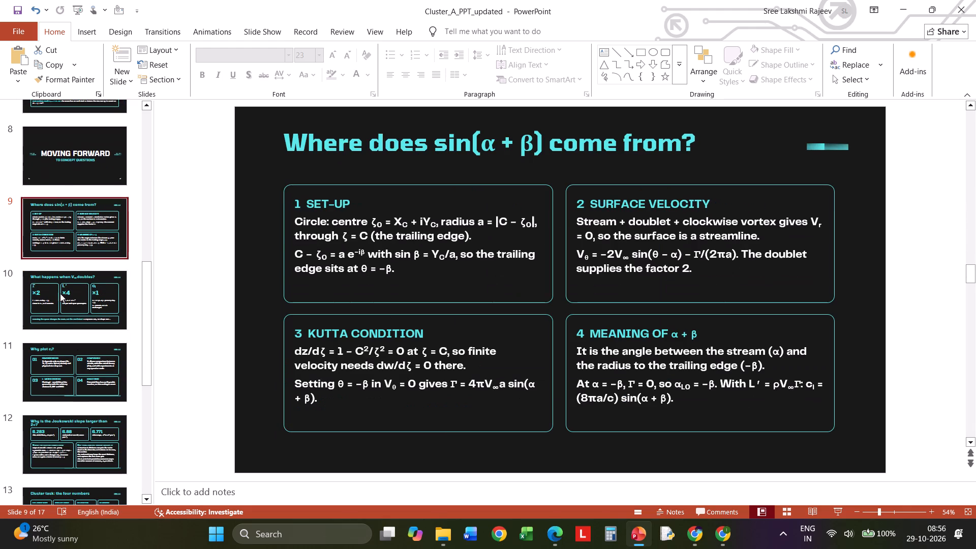
left_click(53, 278)
scroll(53, 278, "down", 3)
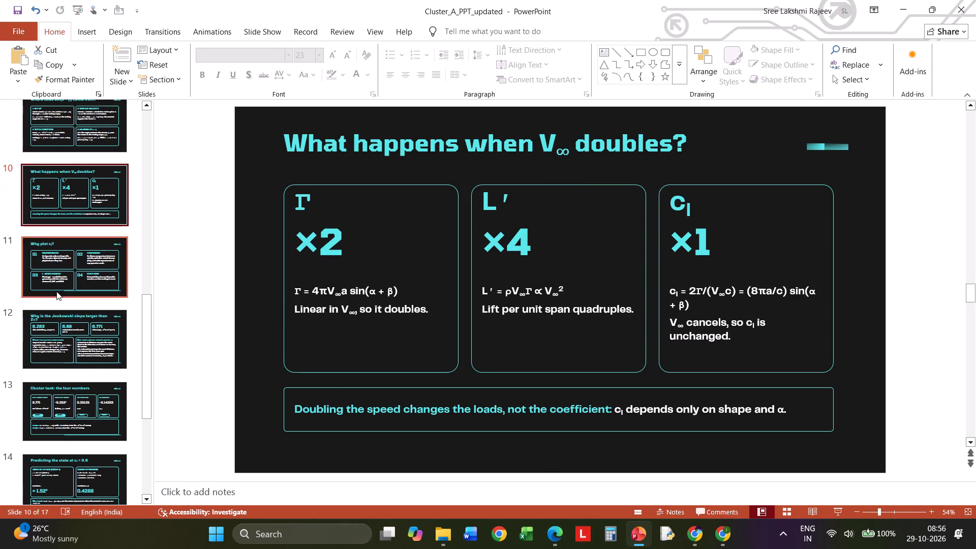
scroll(70, 351, "up", 3)
scroll(104, 399, "down", 4)
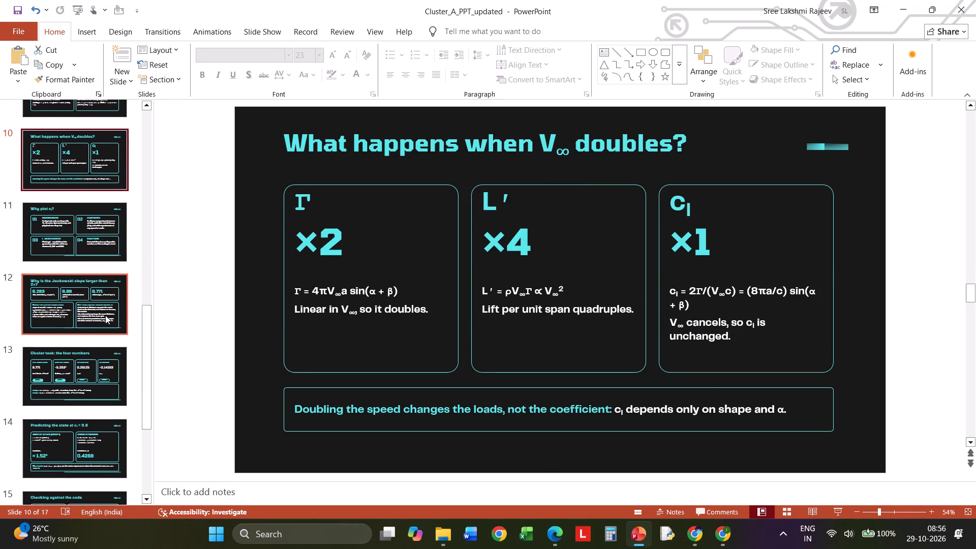
left_click(105, 315)
scroll(105, 314, "up", 3)
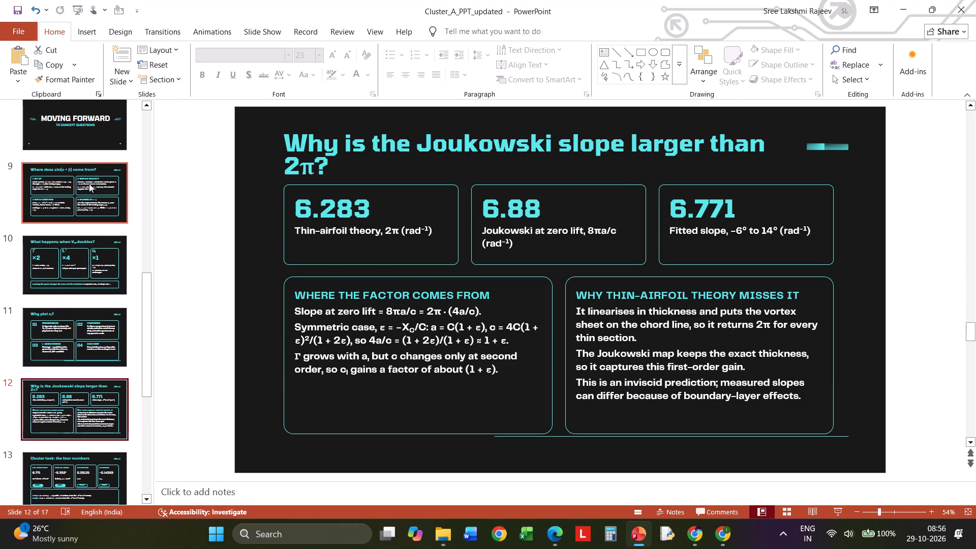
Read slide 9, "Where does sin(α + β) come from?", and scan the thumbnails of the whole deck.
left_click(89, 184)
scroll(81, 225, "up", 1)
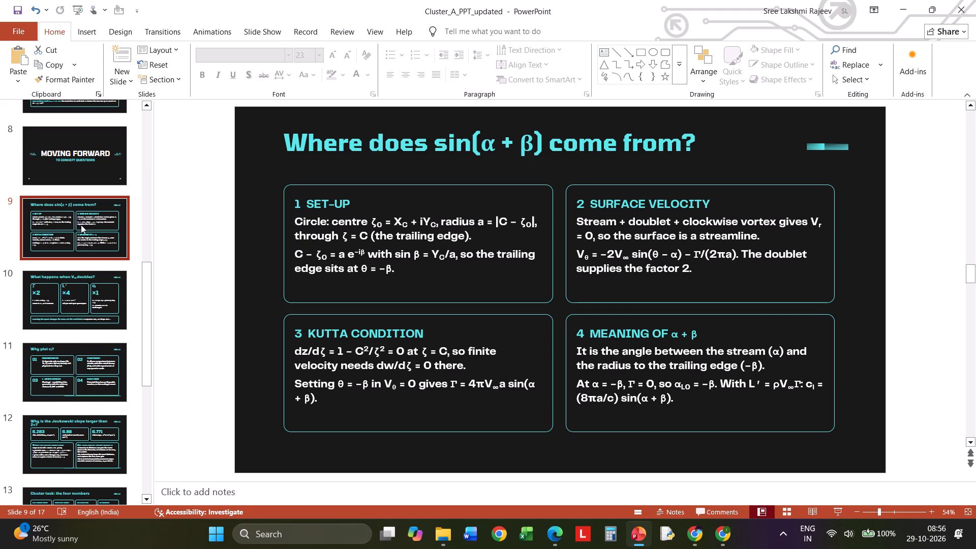
scroll(81, 225, "down", 15)
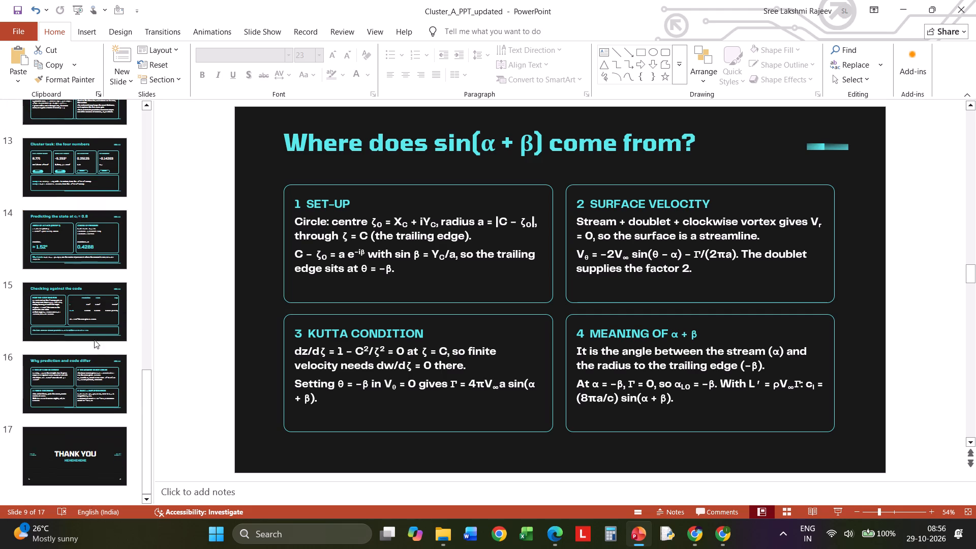
scroll(96, 371, "up", 6)
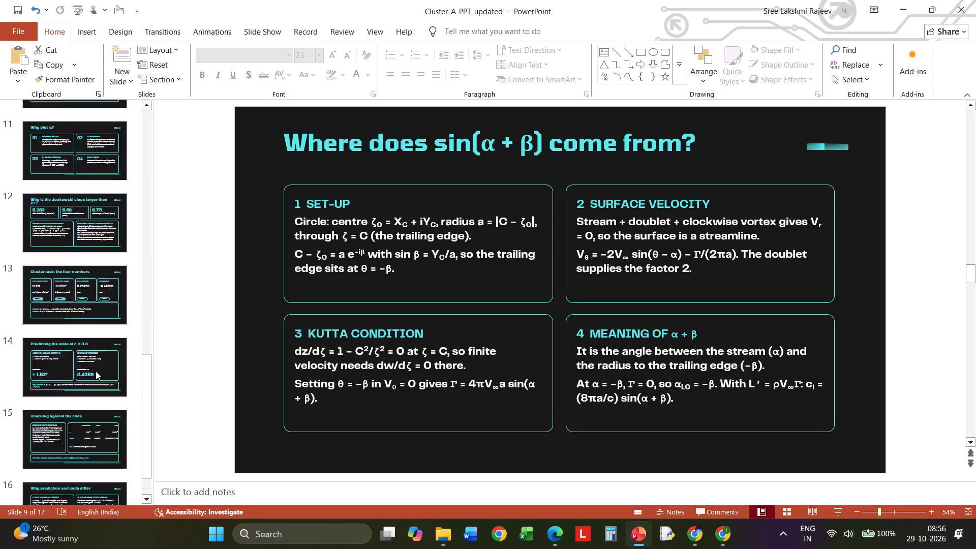
scroll(96, 372, "up", 18)
scroll(96, 372, "up", 5)
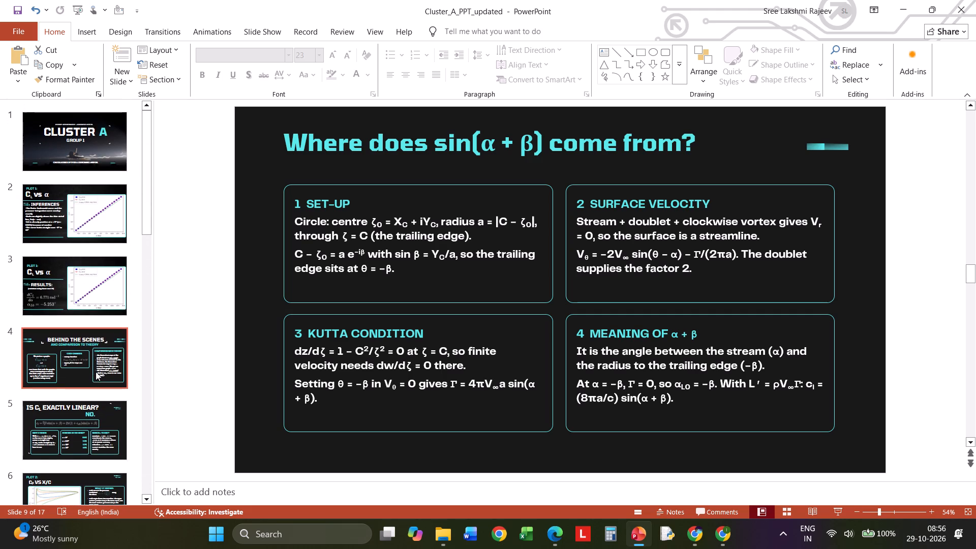
scroll(105, 411, "down", 7)
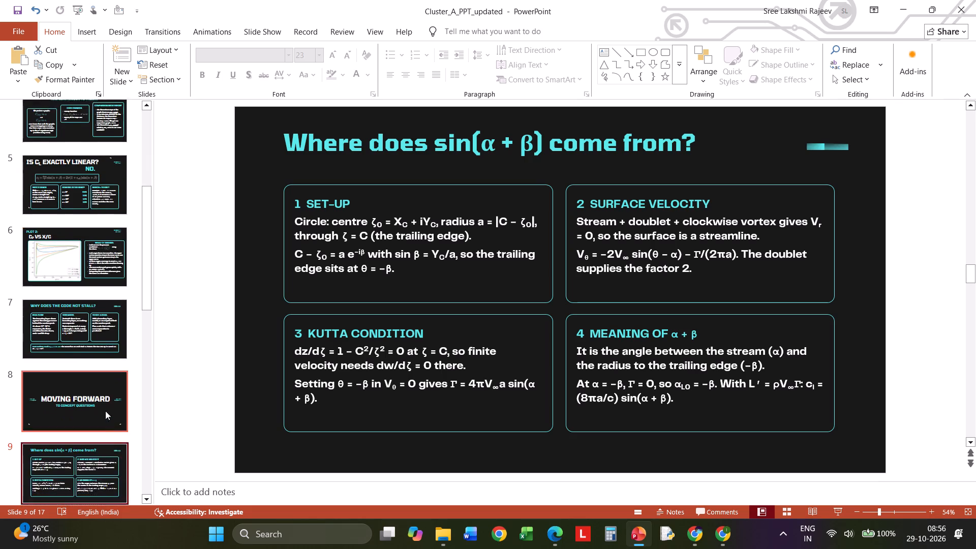
scroll(105, 411, "down", 17)
scroll(105, 411, "down", 7)
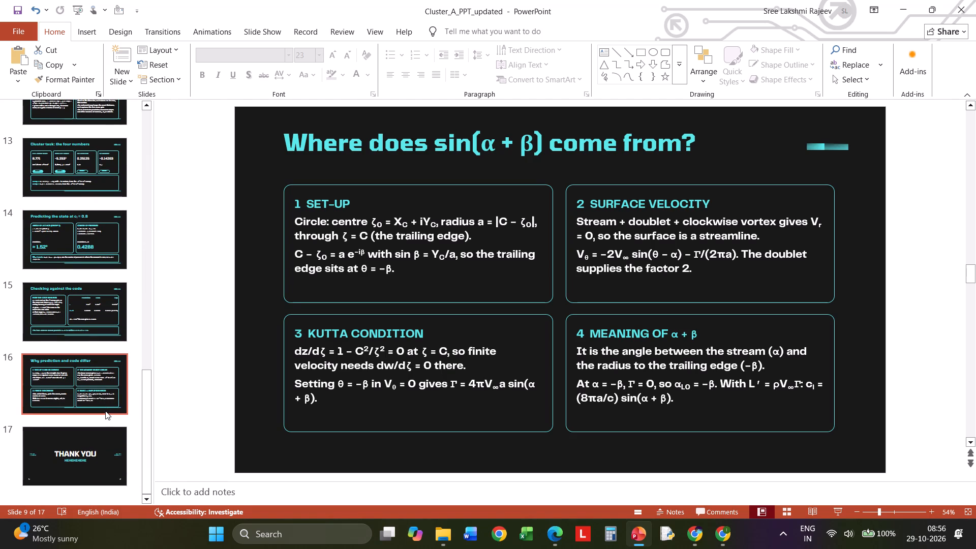
Review slides 16 back to 13, covering prediction differences, the code check, the predicted state and the four cluster numbers.
left_click(88, 380)
left_click(84, 318)
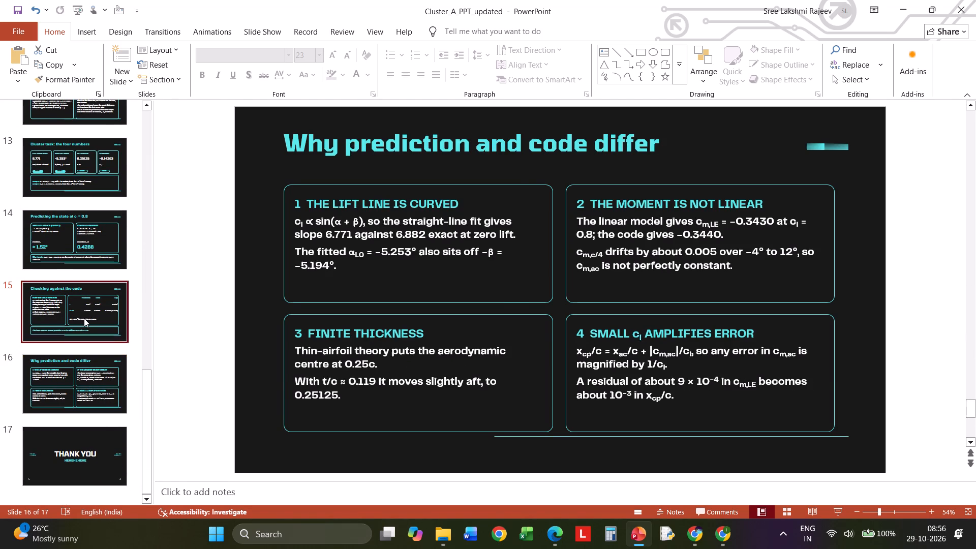
left_click(79, 256)
scroll(68, 290, "up", 3)
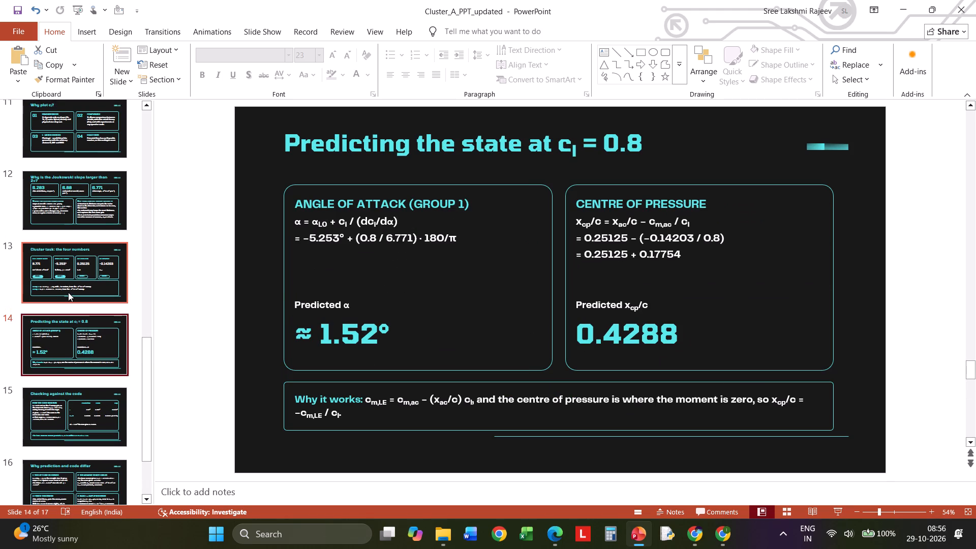
scroll(65, 407, "down", 3)
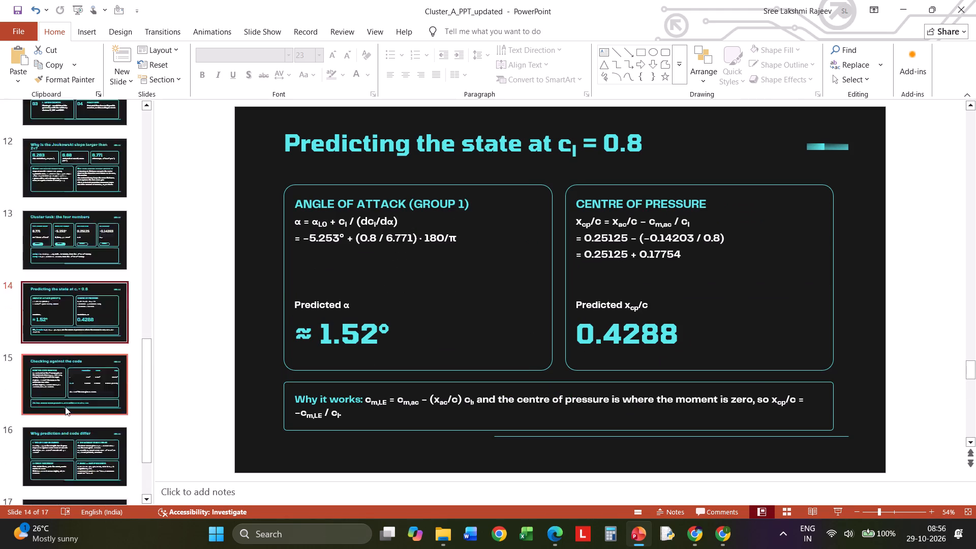
left_click(65, 377)
left_click(77, 302)
scroll(72, 219, "up", 2)
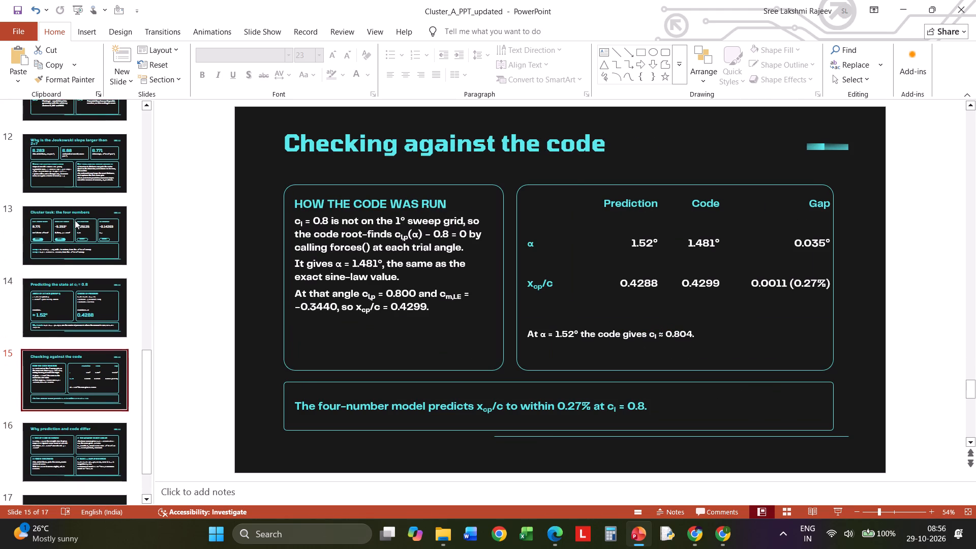
scroll(78, 277, "up", 1)
scroll(71, 316, "down", 5)
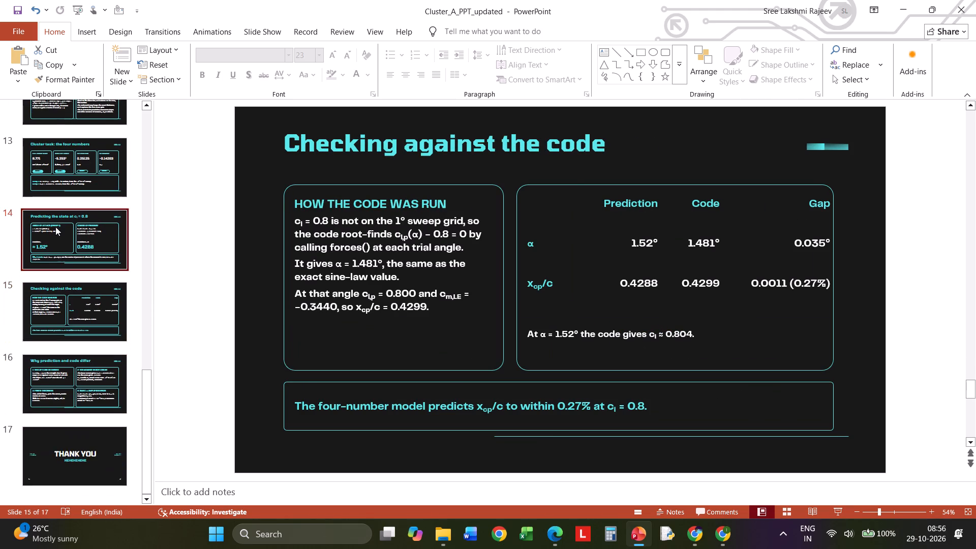
left_click(55, 227)
scroll(56, 241, "up", 2)
left_click(71, 248)
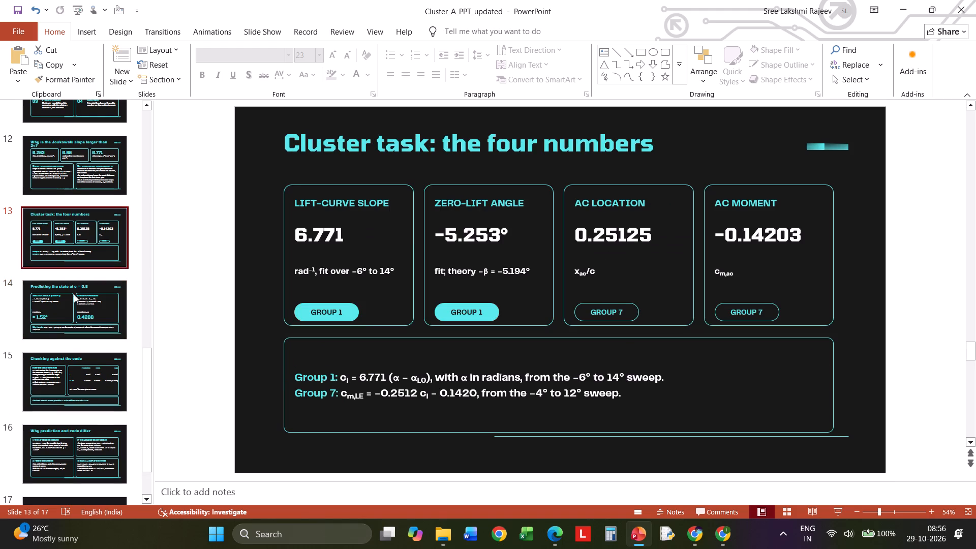
Examine slide 12 on the Joukowski slope, scan the earlier thumbnails, and reopen slide 7, "Why does the code not stall?".
scroll(81, 327, "up", 2)
left_click(96, 239)
scroll(96, 361, "up", 1)
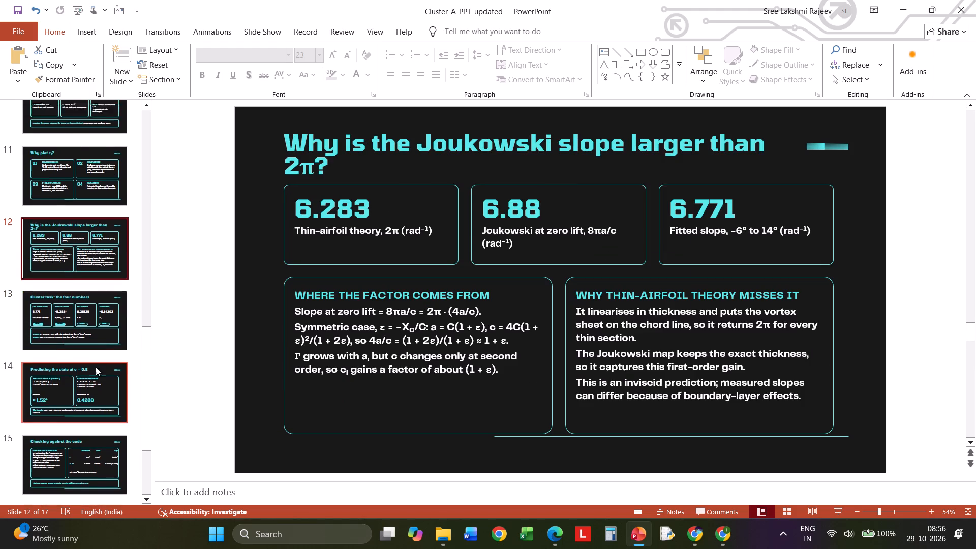
scroll(96, 367, "up", 3)
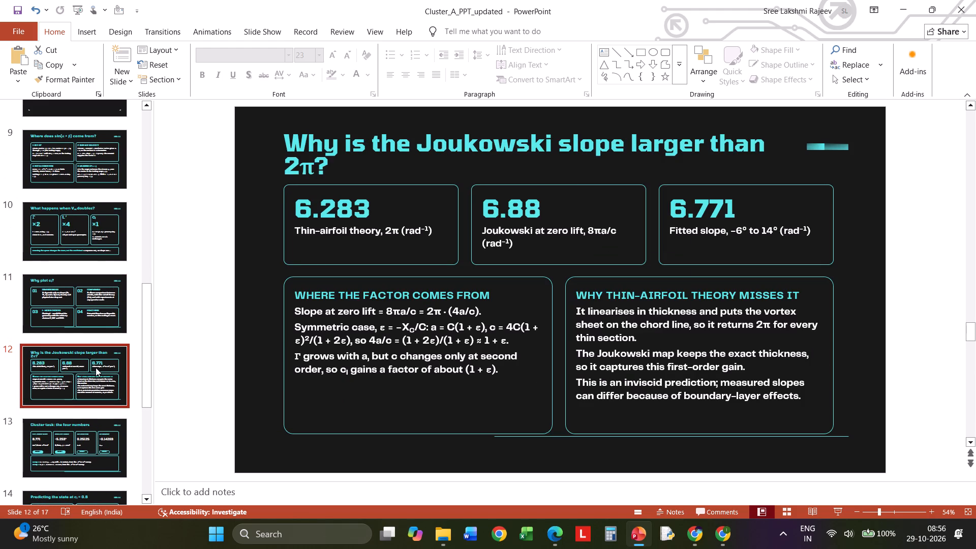
scroll(79, 154, "up", 2)
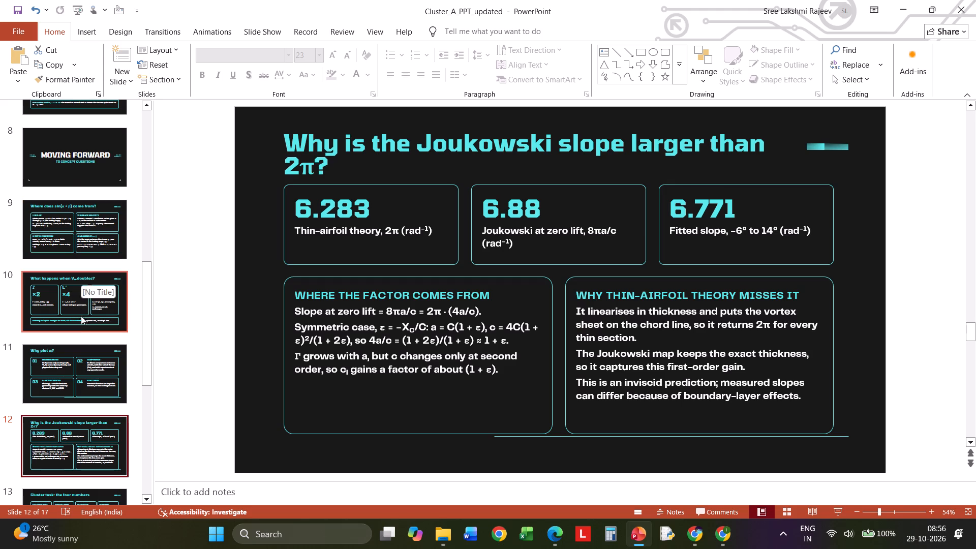
scroll(82, 347, "up", 20)
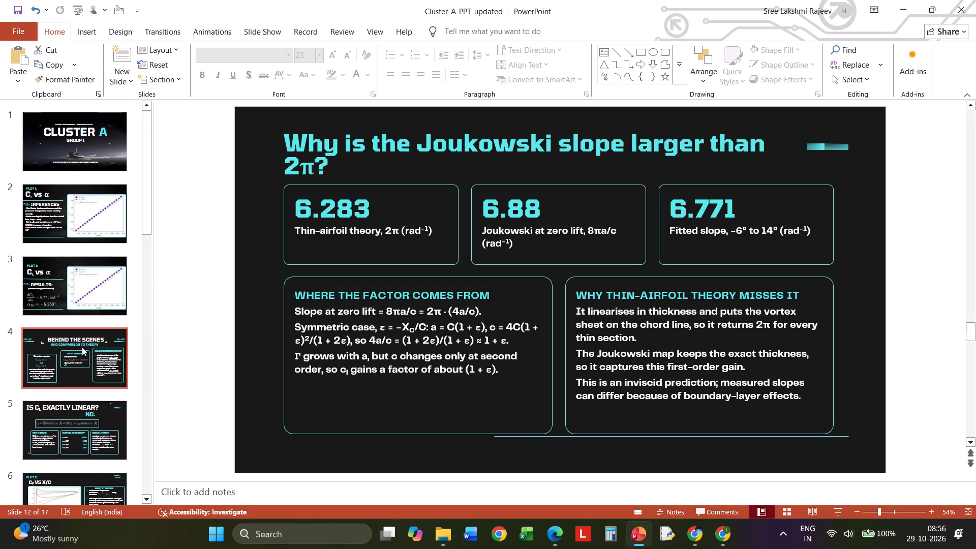
scroll(82, 347, "down", 7)
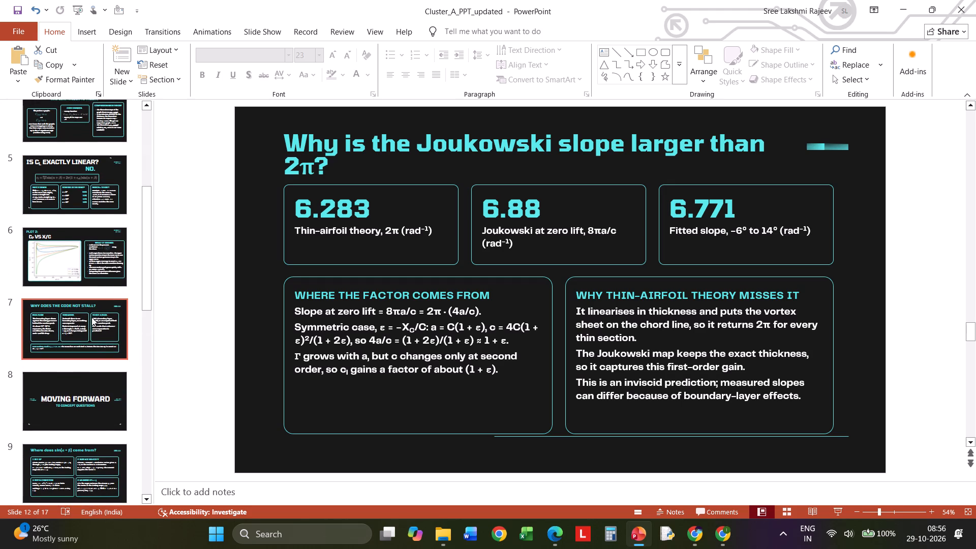
scroll(91, 317, "down", 1)
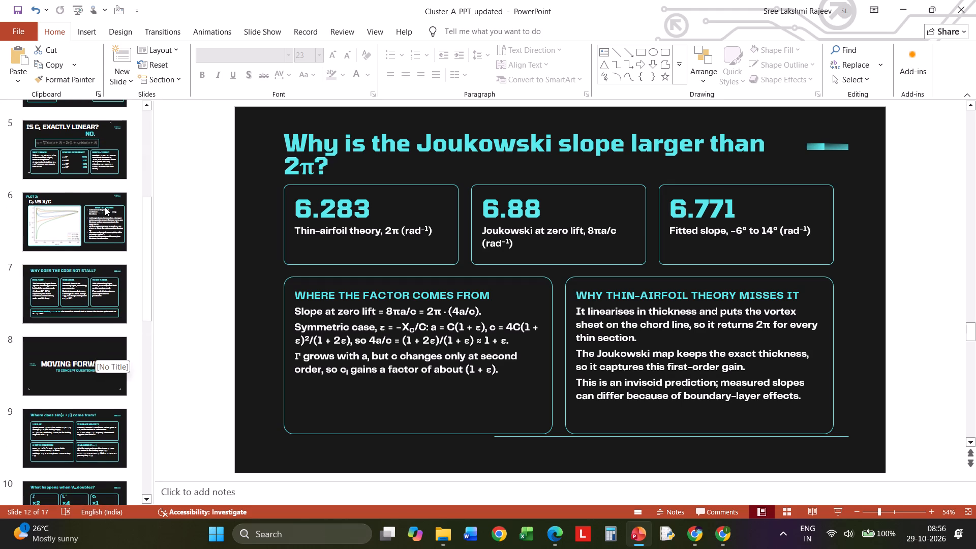
left_click(81, 294)
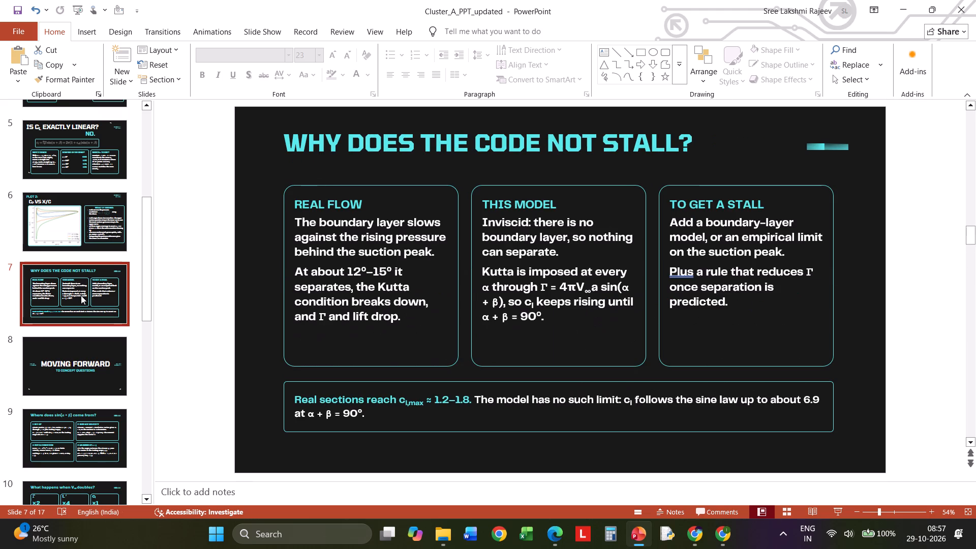
Revisit the title slide, scan the thumbnails, and read slide 9, "Where does sin(α + β) come from?".
scroll(81, 295, "up", 7)
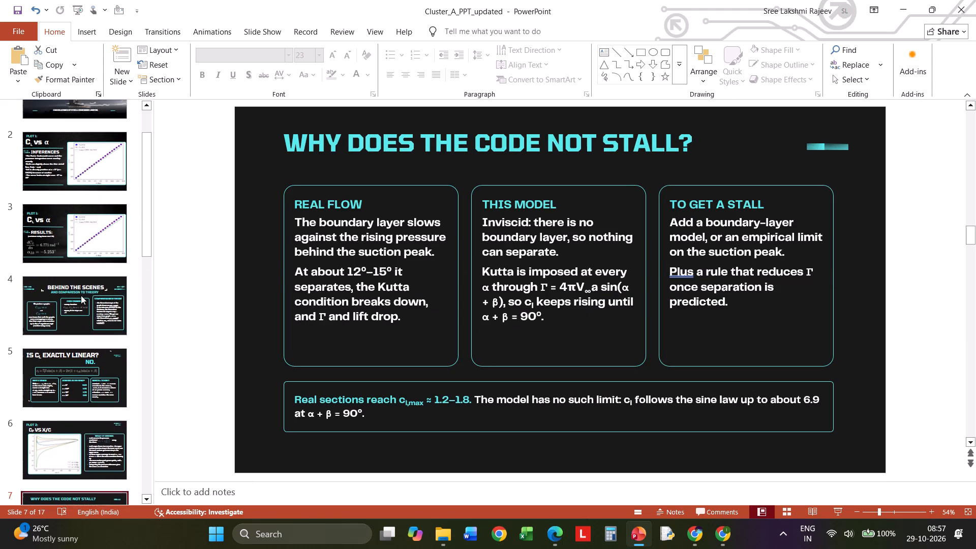
scroll(81, 295, "up", 4)
left_click(74, 143)
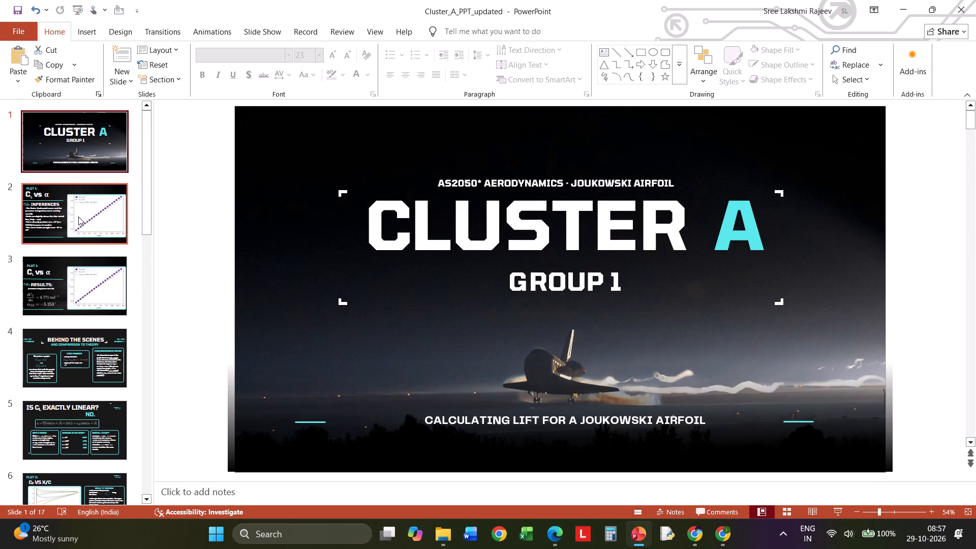
scroll(80, 311, "down", 4)
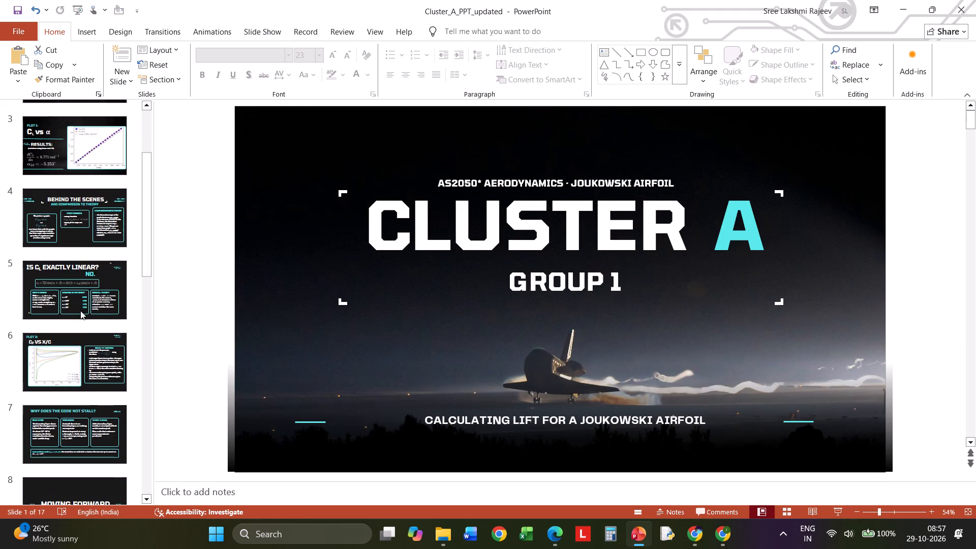
scroll(80, 311, "down", 7)
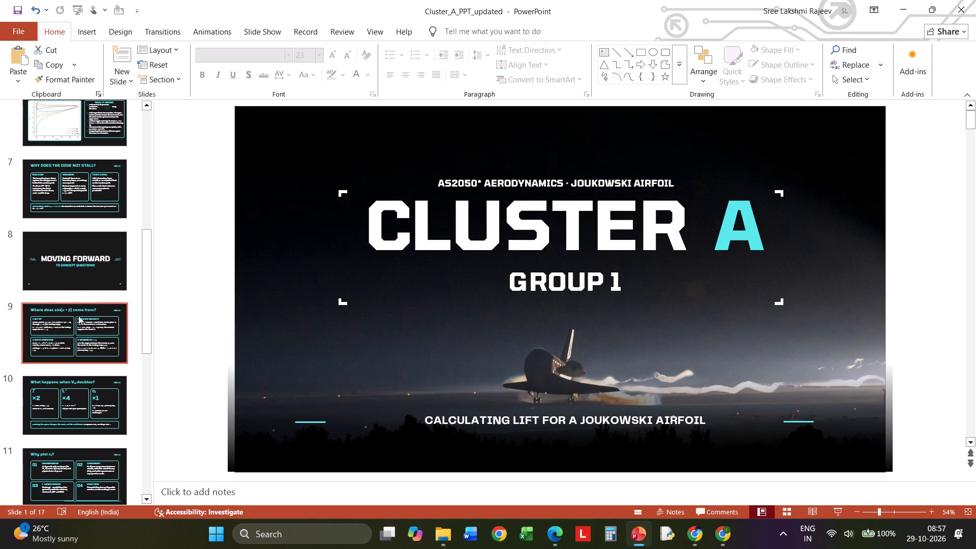
left_click(84, 328)
scroll(84, 328, "down", 3)
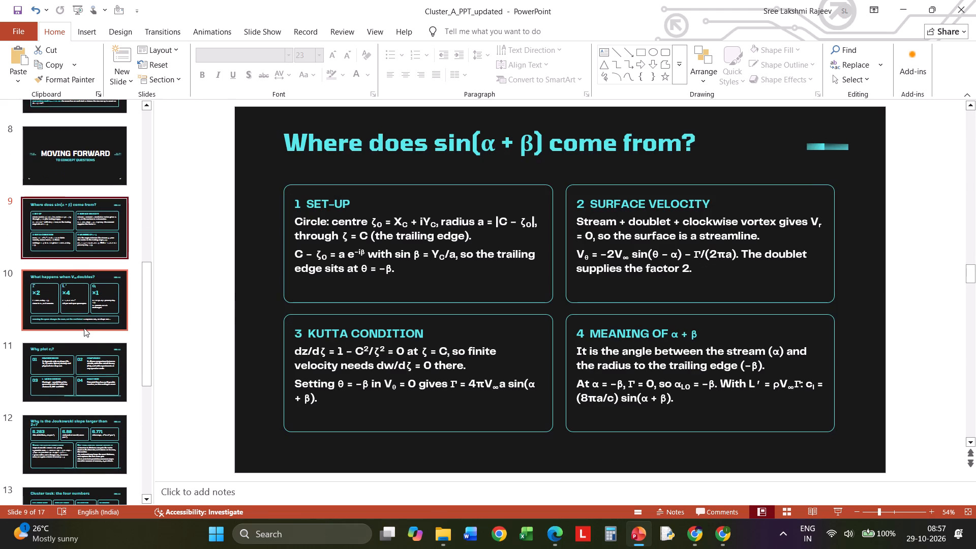
scroll(84, 328, "up", 9)
scroll(53, 280, "up", 5)
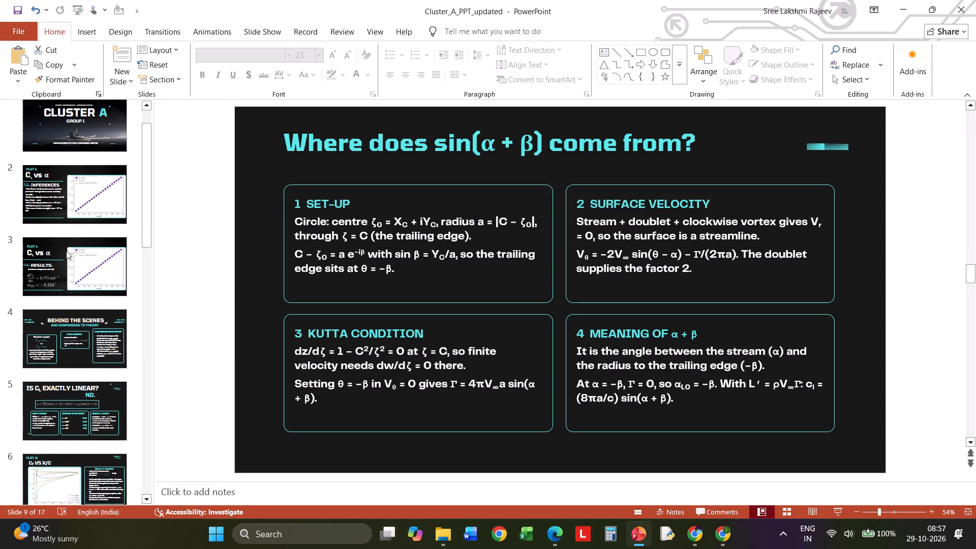
Review the Plot 1 inferences and results, theory comparison and linearity slides, through to the "Moving Forward" divider on slide 8.
left_click(88, 131)
left_click(35, 214)
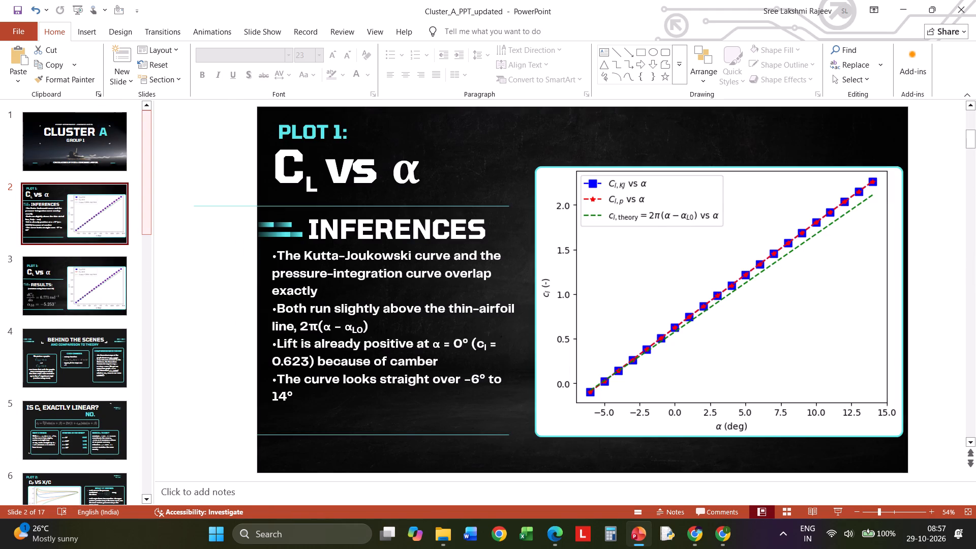
left_click(104, 286)
scroll(114, 354, "down", 2)
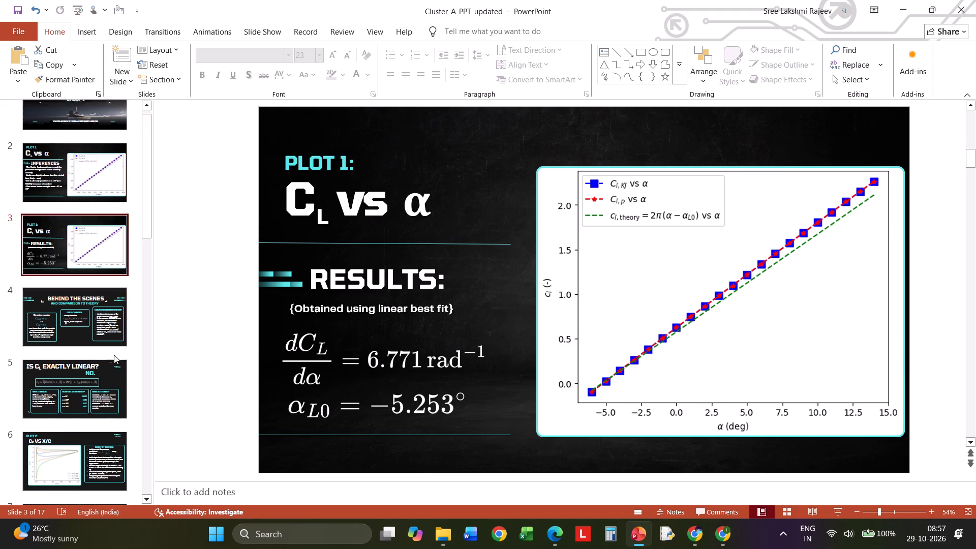
left_click(69, 309)
scroll(82, 329, "down", 2)
left_click(88, 291)
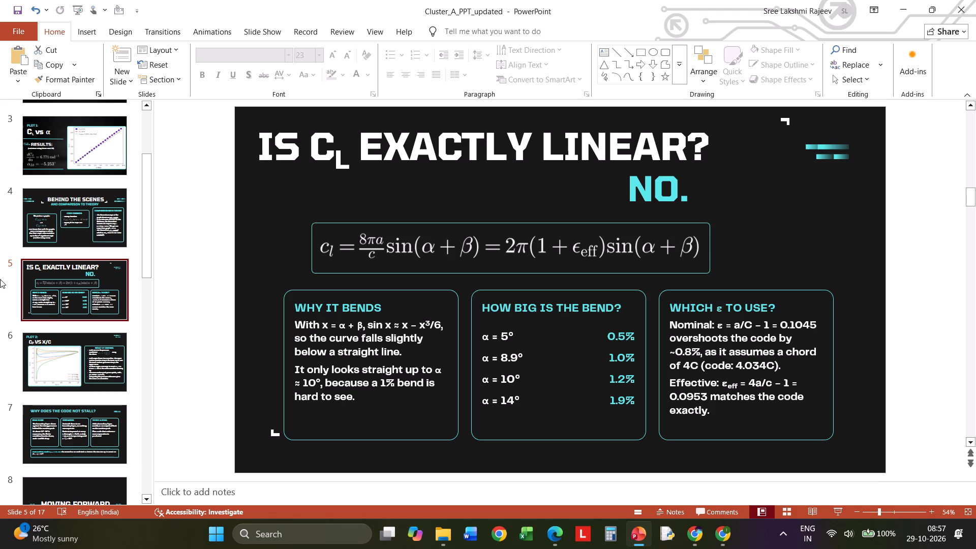
scroll(4, 284, "down", 3)
scroll(73, 322, "down", 4)
left_click(92, 251)
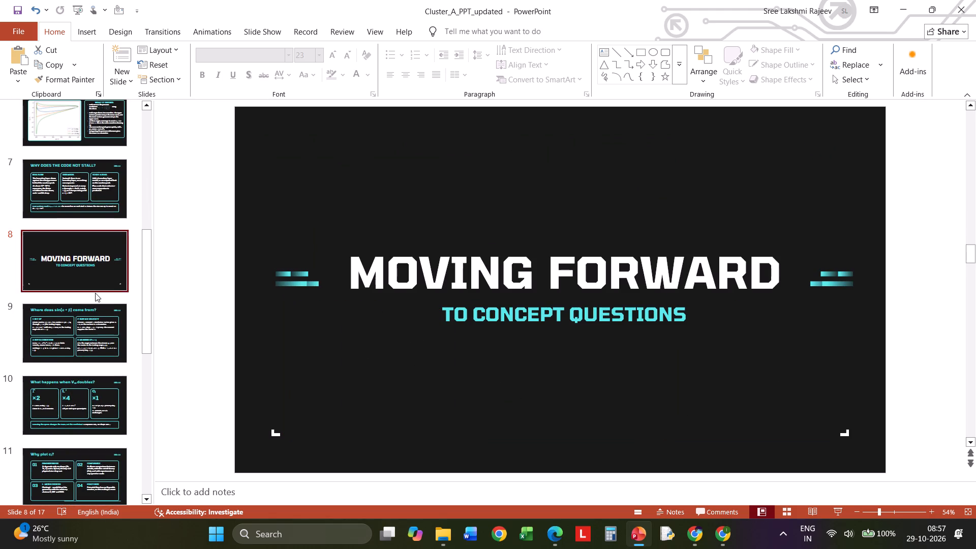
Review the concept slides on sin(α + β) and V∞ doubling, plus the code check, predicted state and four-numbers slides.
scroll(95, 294, "down", 2)
left_click(96, 263)
scroll(96, 263, "down", 3)
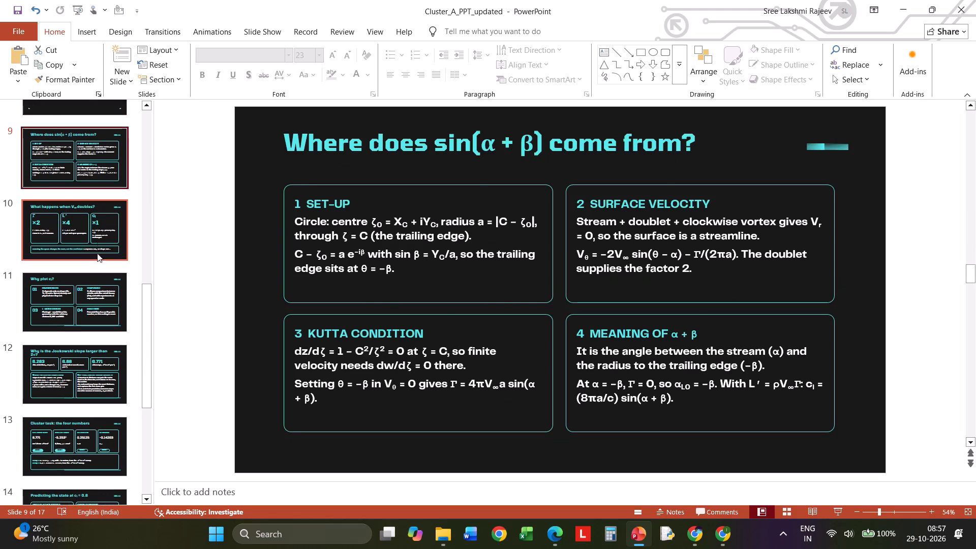
left_click(89, 226)
scroll(89, 226, "down", 15)
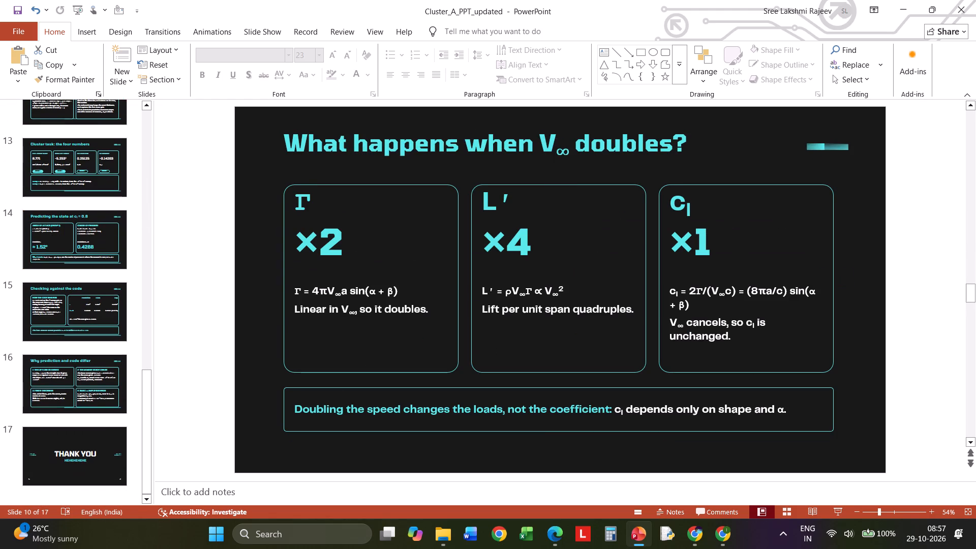
left_click(32, 327)
scroll(55, 336, "down", 4)
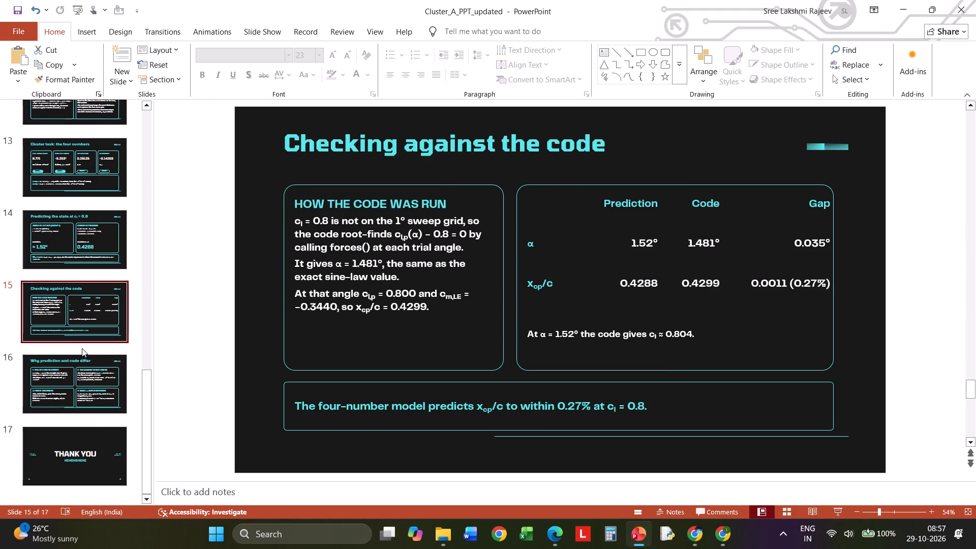
left_click(84, 222)
left_click(90, 185)
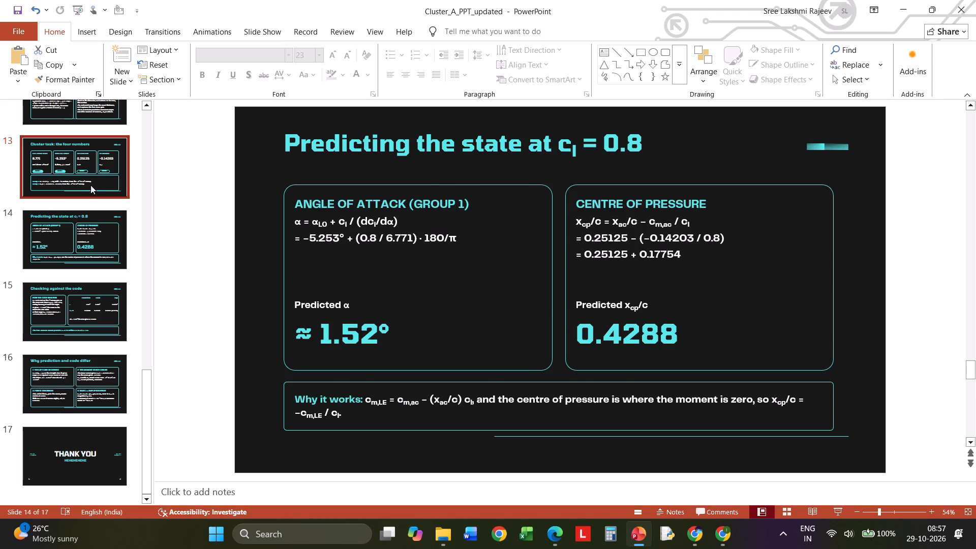
Reread the deck from the title slide through slide 6, covering Plot 1, the theory comparison, linearity and the Cp vs x/c plot.
scroll(94, 235, "up", 10)
scroll(94, 235, "up", 18)
scroll(94, 235, "up", 3)
left_click(83, 135)
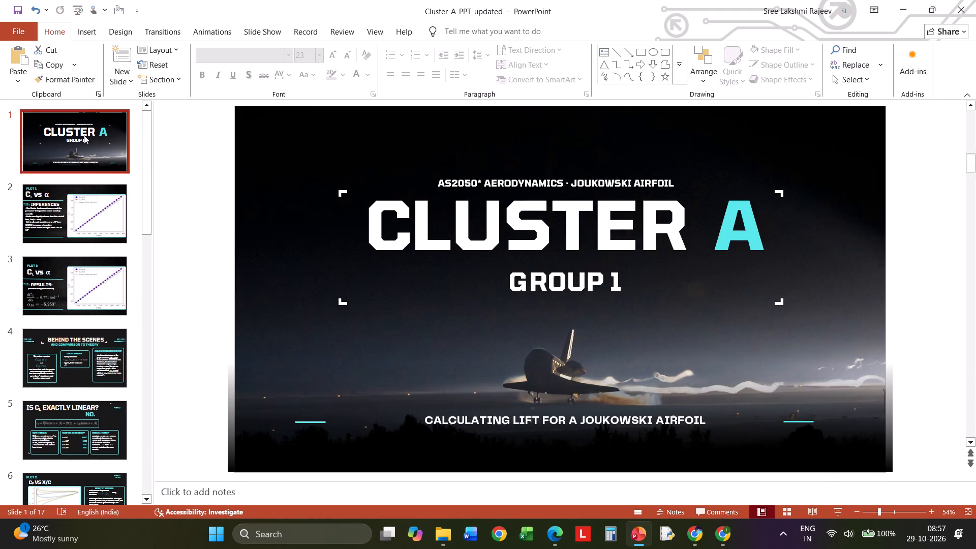
left_click(84, 202)
left_click(94, 299)
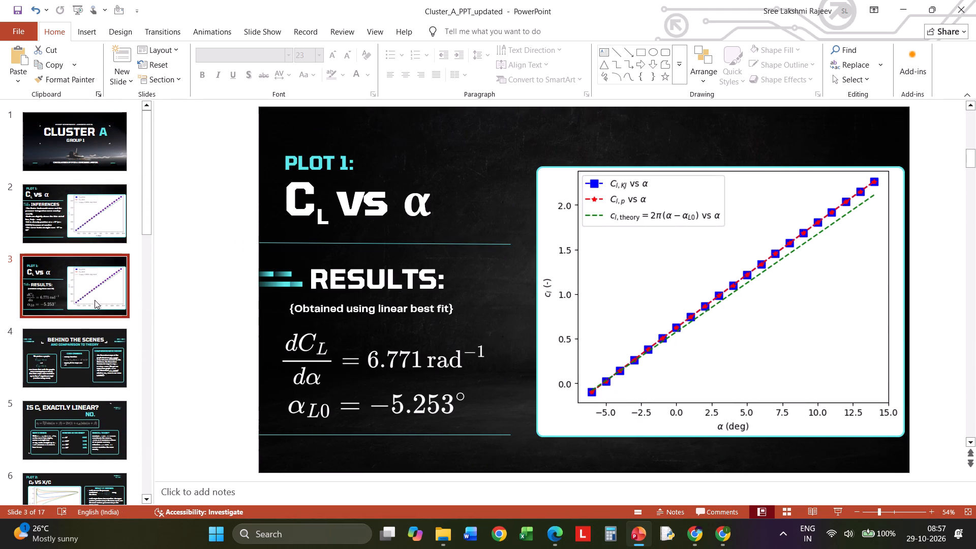
scroll(95, 300, "down", 2)
left_click(96, 296)
scroll(96, 295, "down", 2)
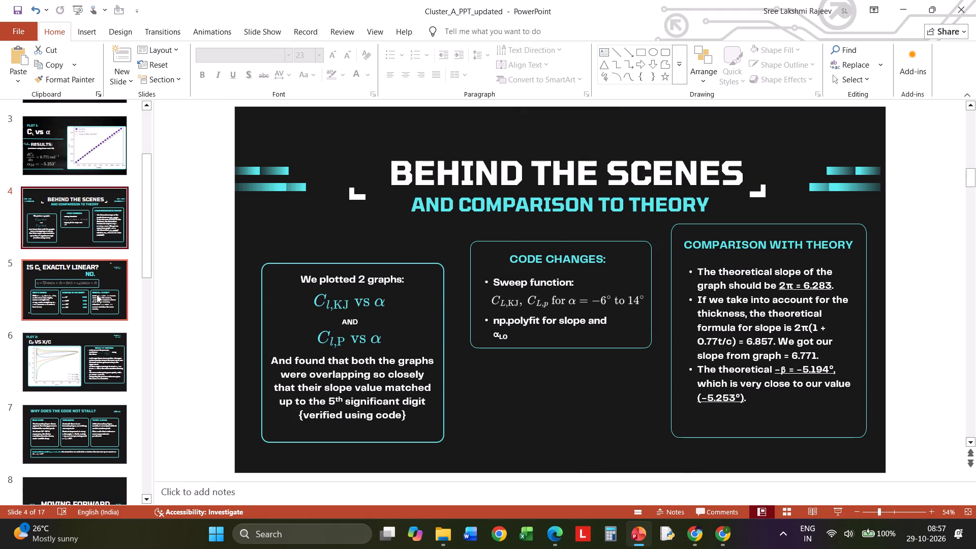
left_click(97, 294)
scroll(97, 294, "down", 2)
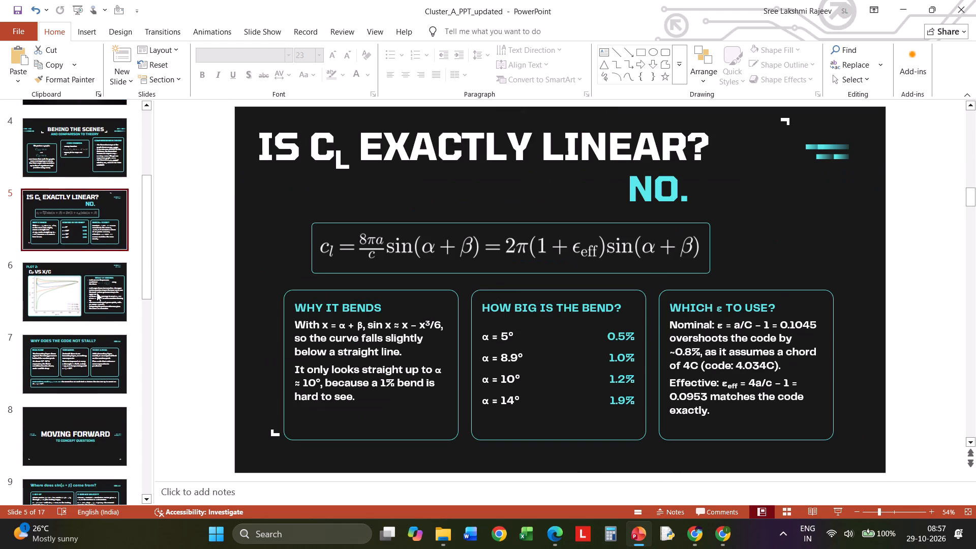
left_click(97, 291)
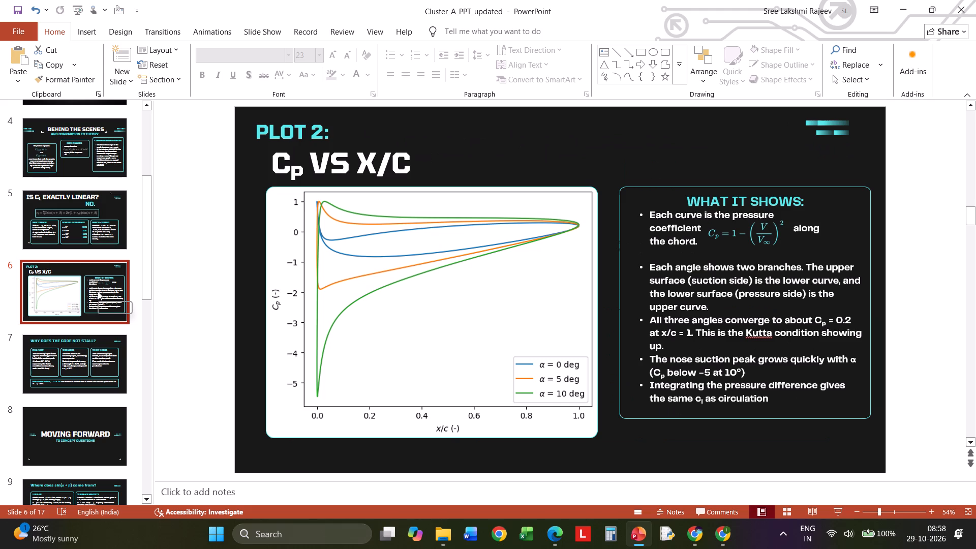
Review the stall, sin(α + β), V∞ doubling, Joukowski slope and code-check slides, ending with slide 16, "Why prediction and code differ".
scroll(98, 291, "down", 3)
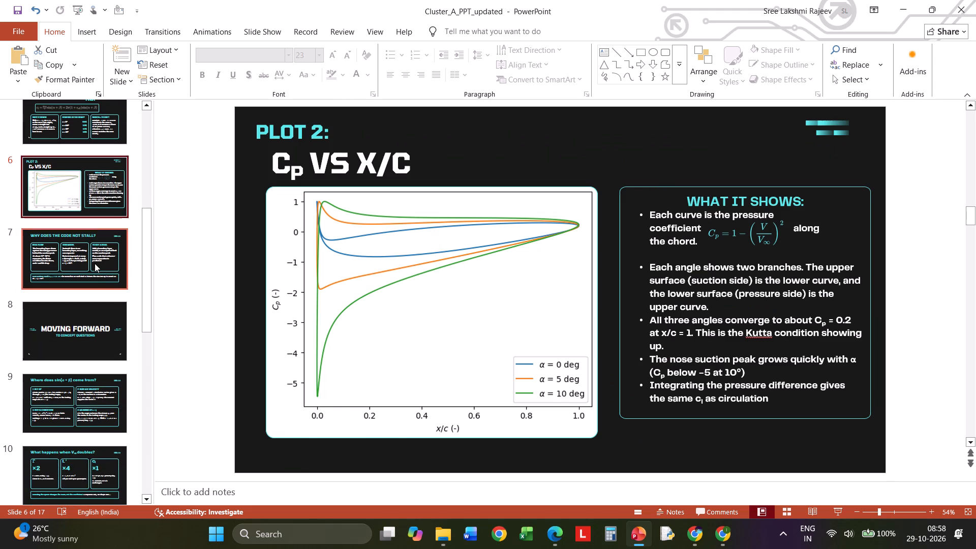
left_click(95, 263)
scroll(90, 350, "down", 1)
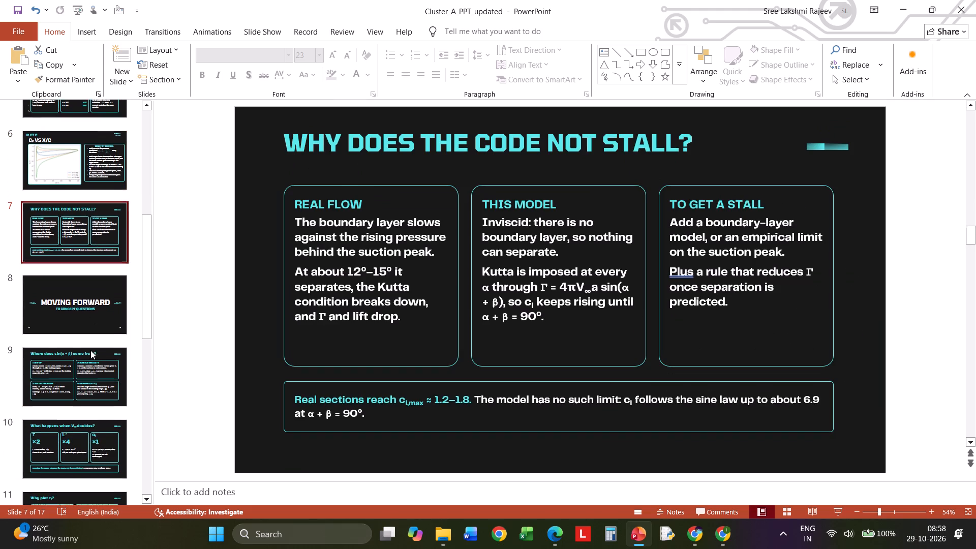
scroll(86, 359, "down", 3)
left_click(81, 246)
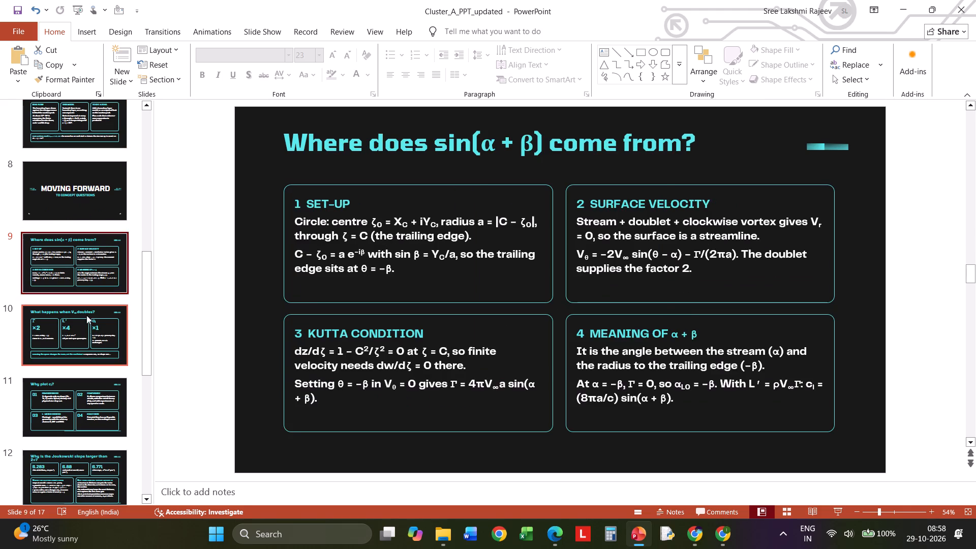
left_click(86, 331)
scroll(86, 331, "down", 4)
left_click(86, 331)
scroll(86, 331, "down", 4)
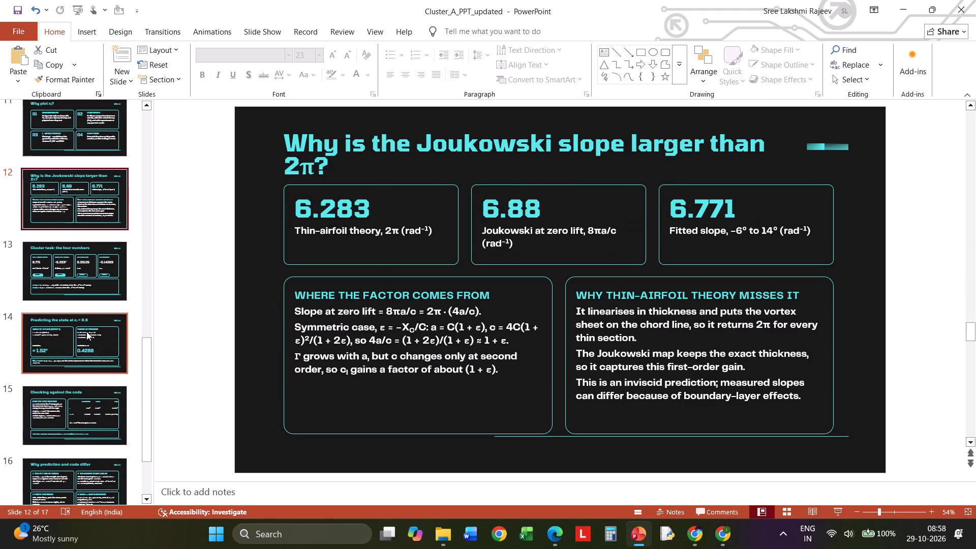
scroll(86, 331, "down", 1)
left_click(101, 310)
left_click(101, 362)
scroll(101, 362, "down", 5)
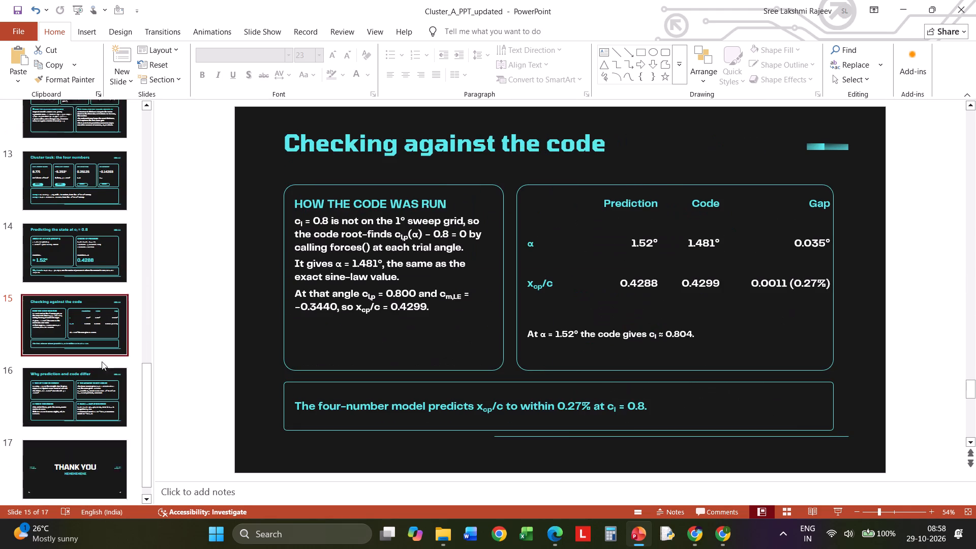
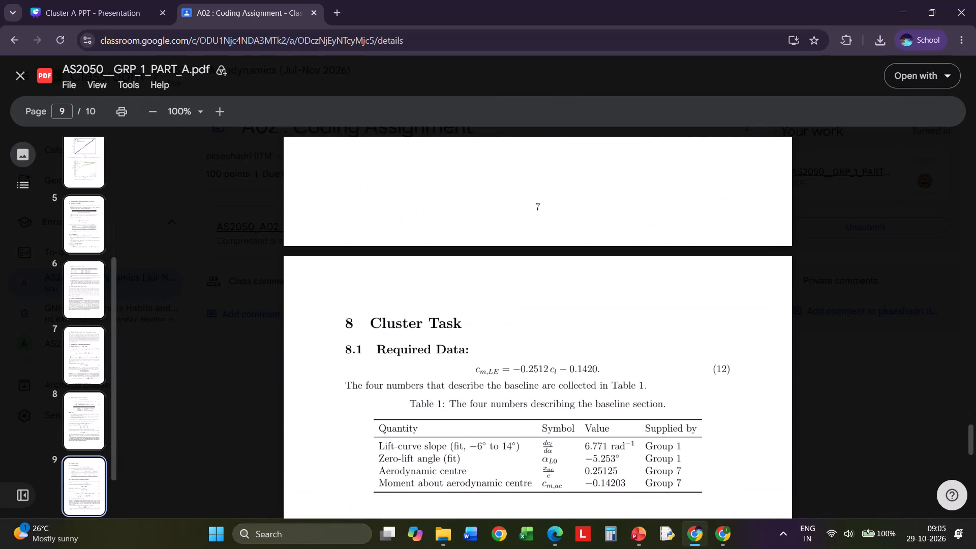
scroll(729, 472, "down", 1)
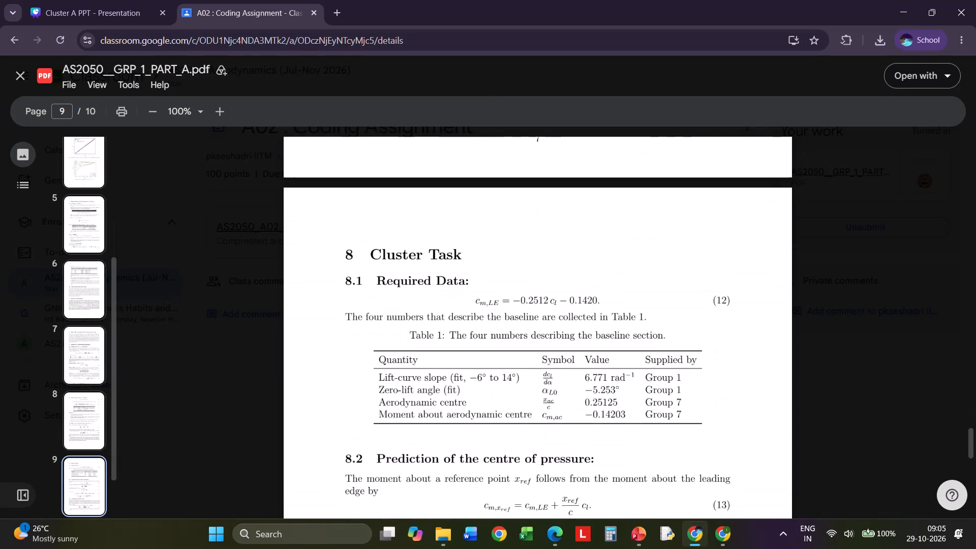
Reread sections 7.2 and 7.3 of the report, from the V∞ scaling equations to the thin-airfoil slope explanation.
scroll(729, 472, "up", 14)
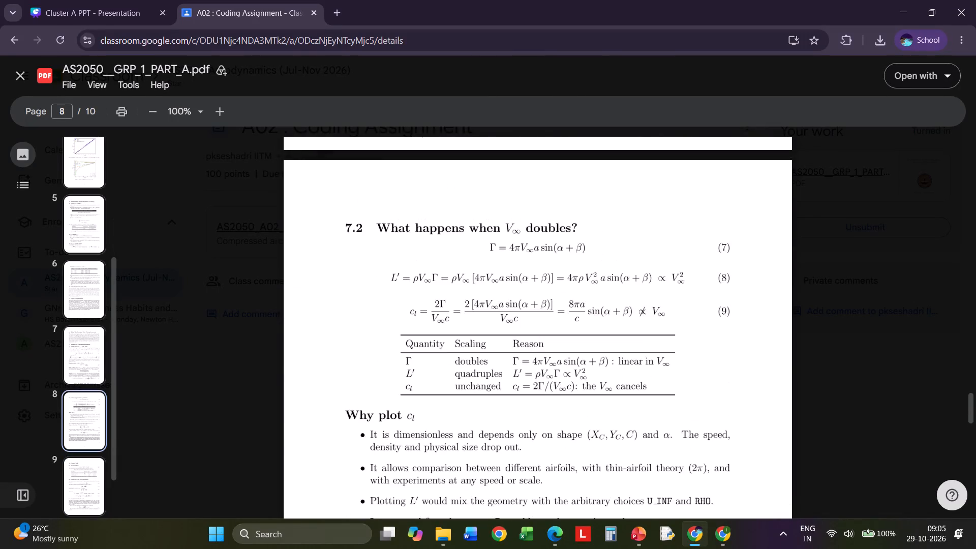
scroll(729, 472, "up", 9)
scroll(729, 472, "down", 10)
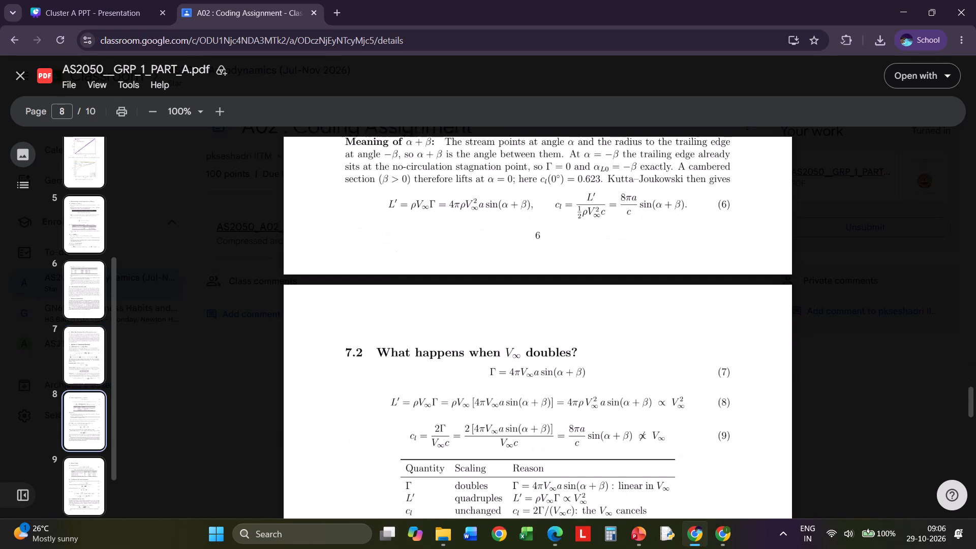
scroll(729, 472, "down", 4)
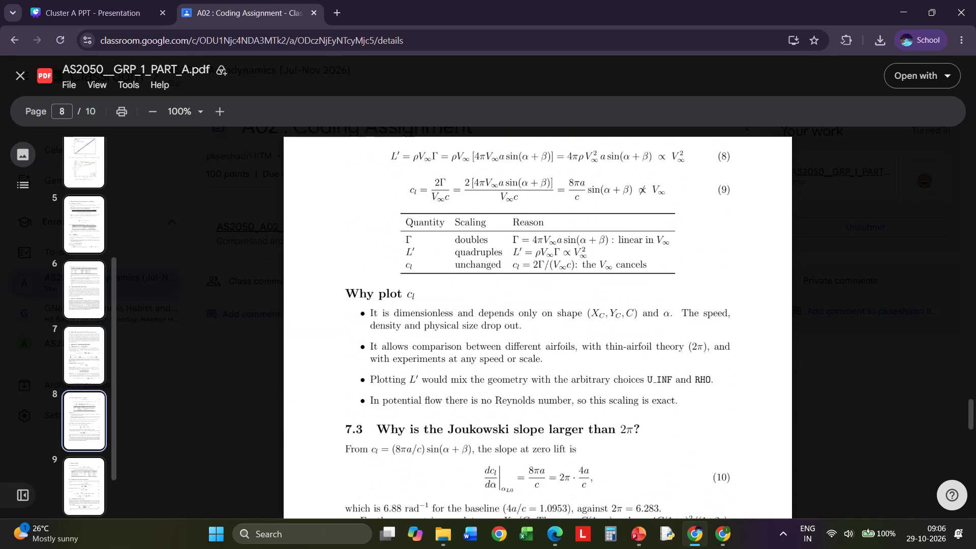
scroll(729, 472, "down", 3)
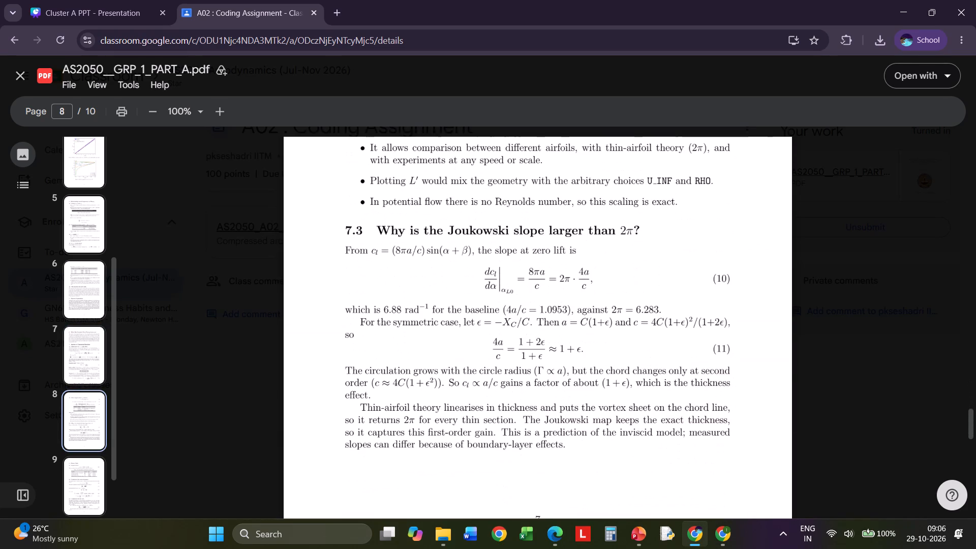
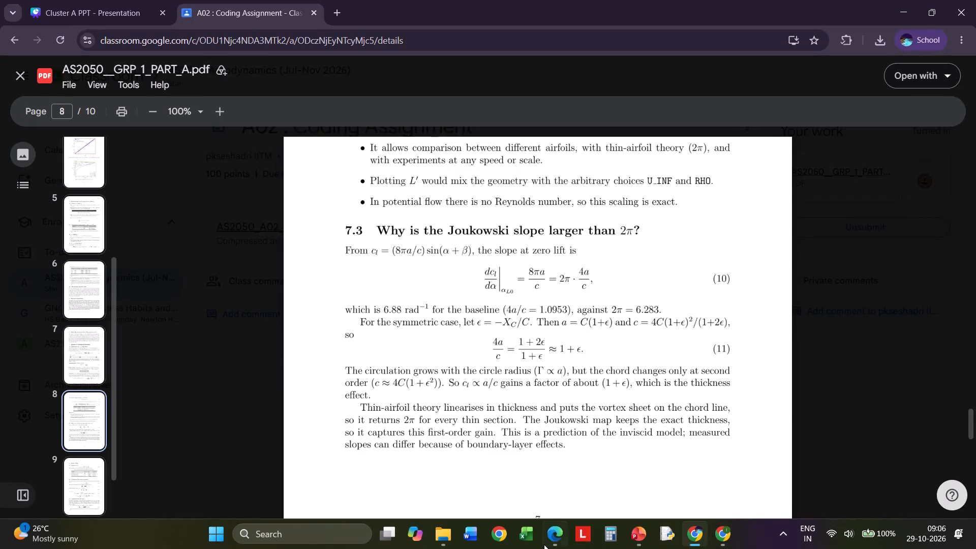
left_click(544, 544)
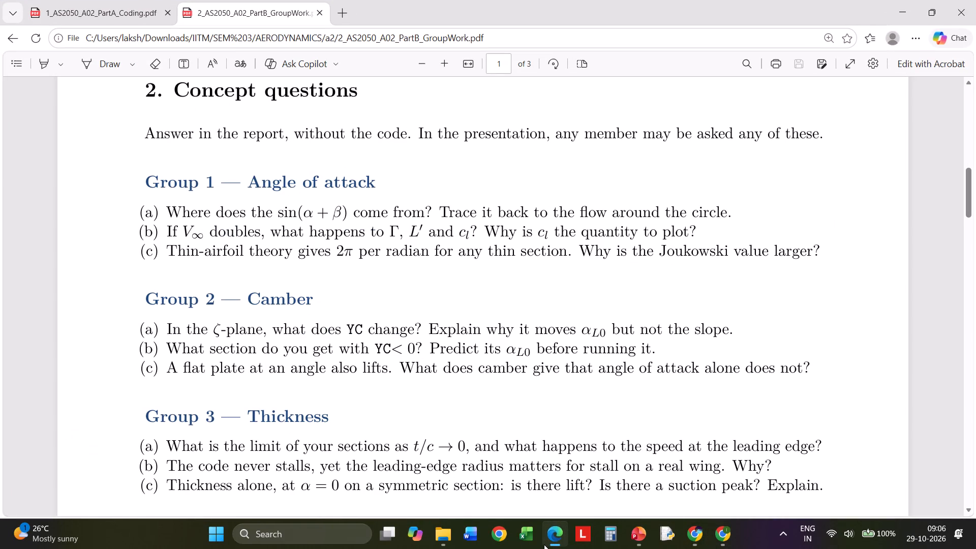
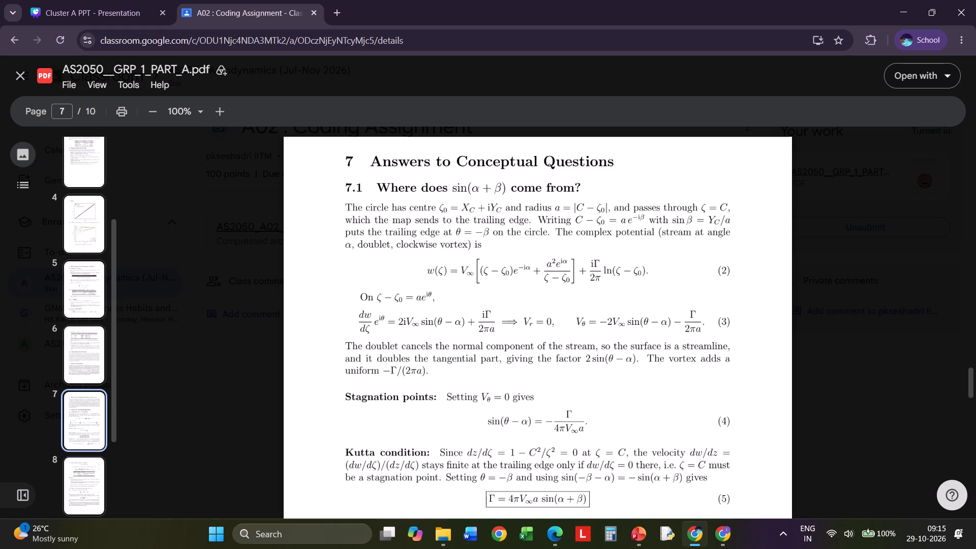
scroll(521, 286, "down", 1)
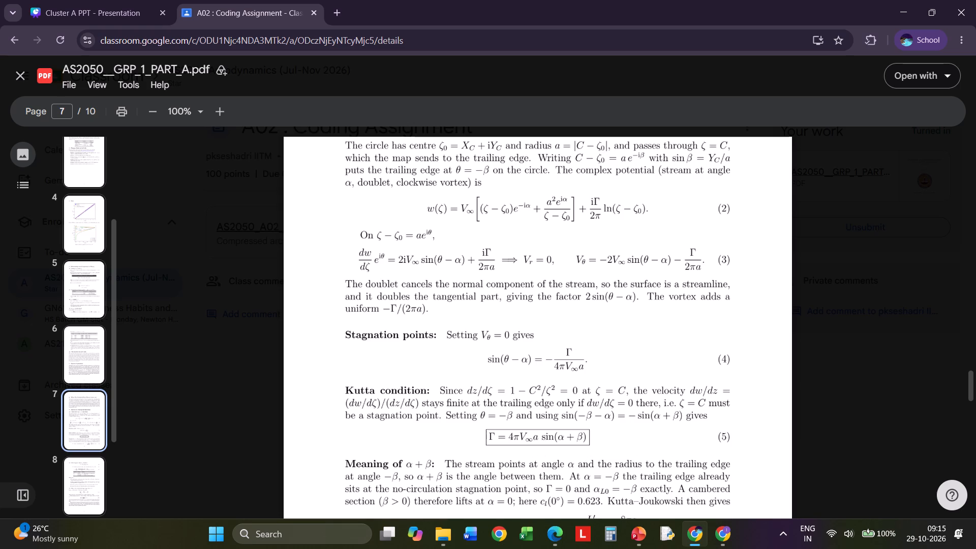
scroll(521, 286, "up", 1)
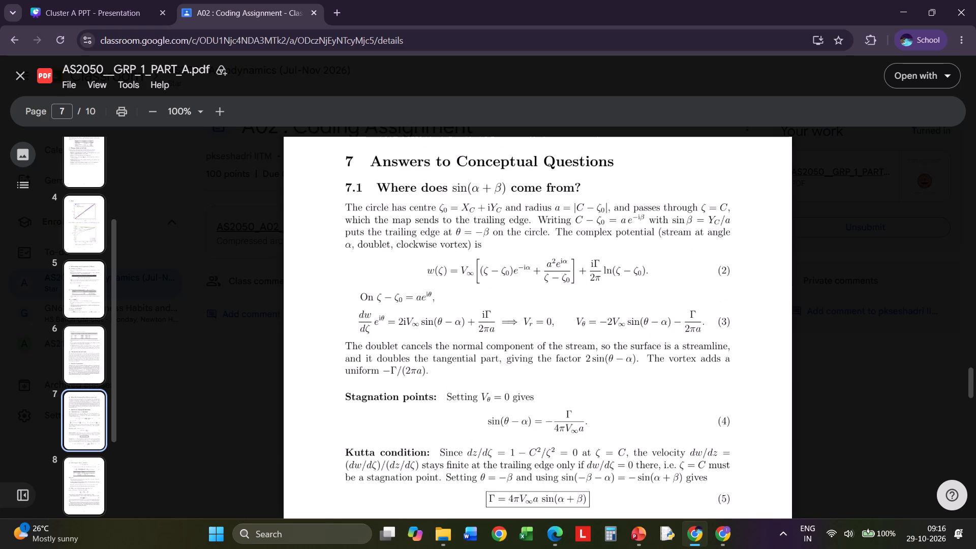
Study the complex potential equation (2) in section 7.1, highlighting its terms while reading.
left_click_drag(435, 266, 656, 277)
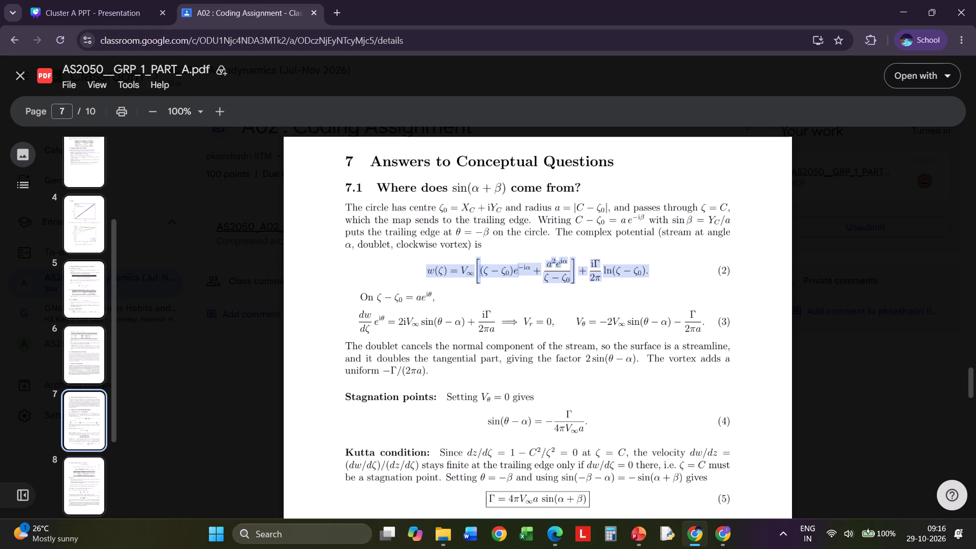
left_click(647, 277)
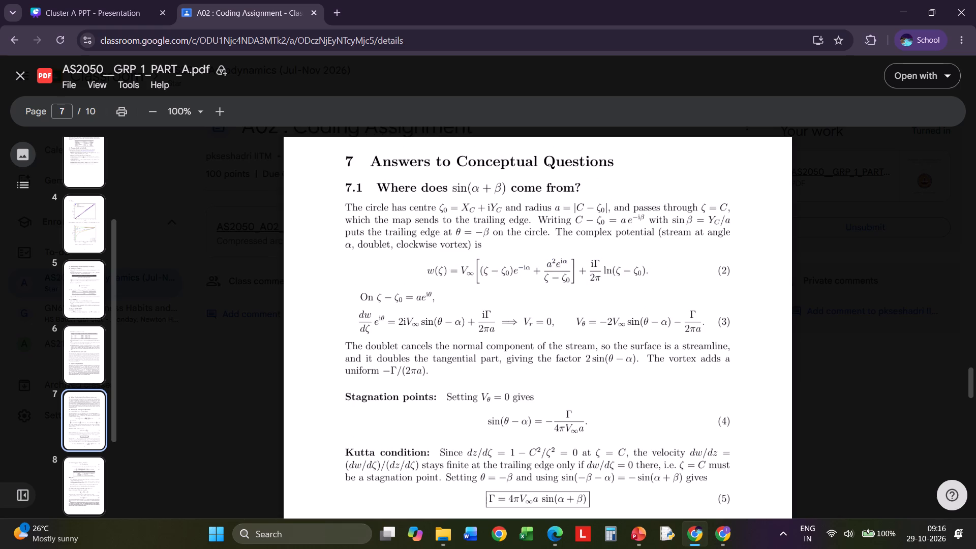
left_click_drag(650, 274, 411, 274)
left_click(448, 273)
left_click_drag(432, 269, 658, 274)
left_click(626, 271)
left_click_drag(649, 270, 405, 279)
left_click(430, 274)
left_click_drag(425, 273, 522, 287)
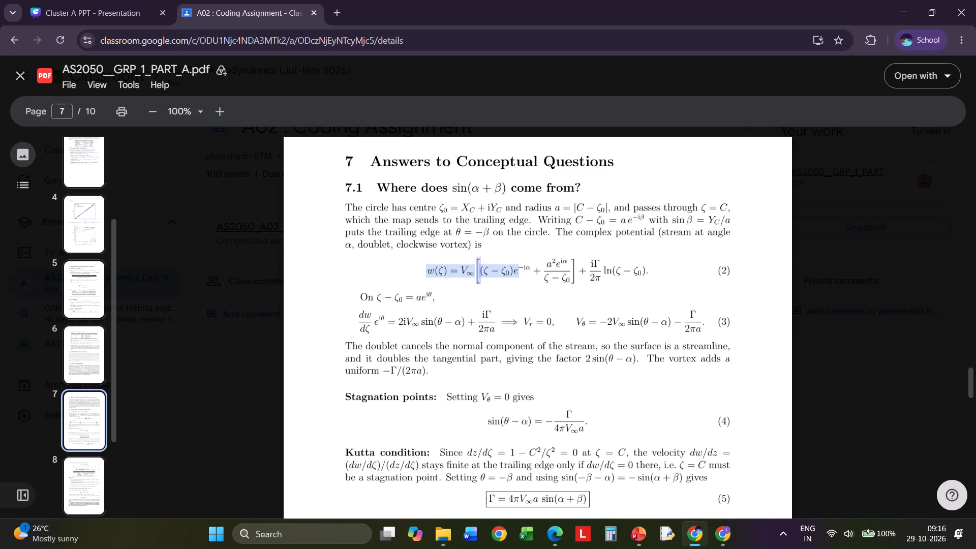
left_click(429, 265)
left_click_drag(428, 265, 437, 267)
left_click(434, 267)
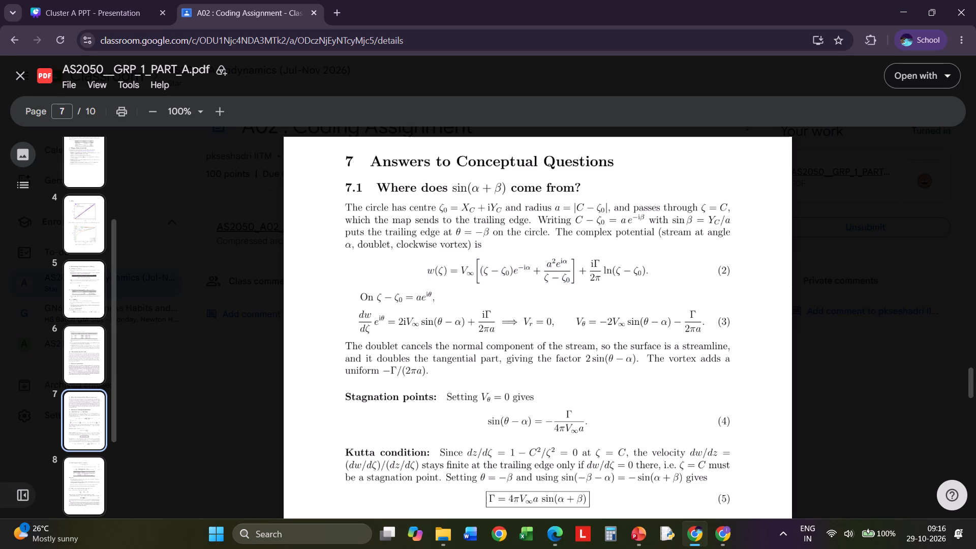
Read section 7.1 from the complex potential through equations (4) and (5), highlighting the stagnation-point and Kutta-condition results.
left_click_drag(421, 266, 433, 266)
left_click(433, 266)
scroll(479, 323, "down", 2)
left_click_drag(480, 309, 557, 308)
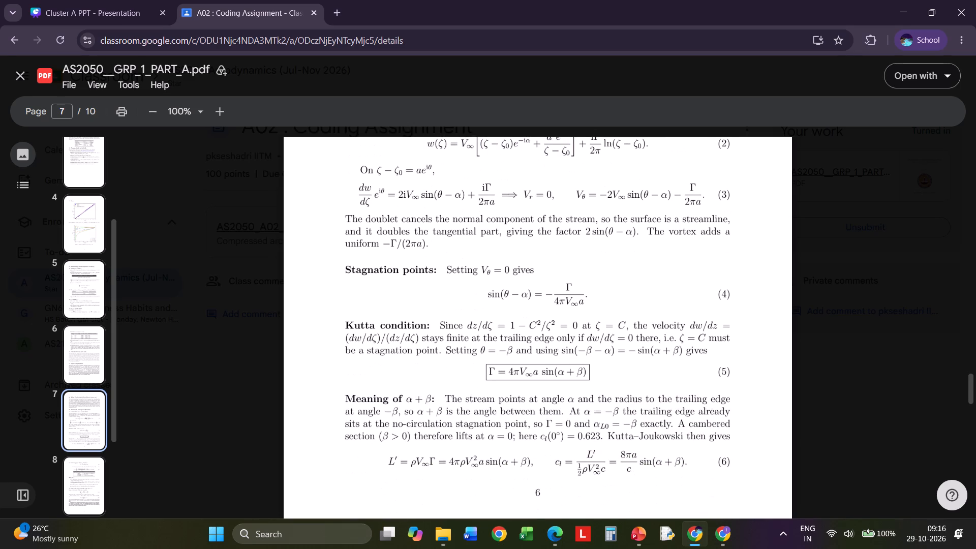
left_click_drag(557, 308, 572, 308)
left_click_drag(487, 370, 582, 374)
left_click(589, 401)
scroll(587, 381, "up", 1)
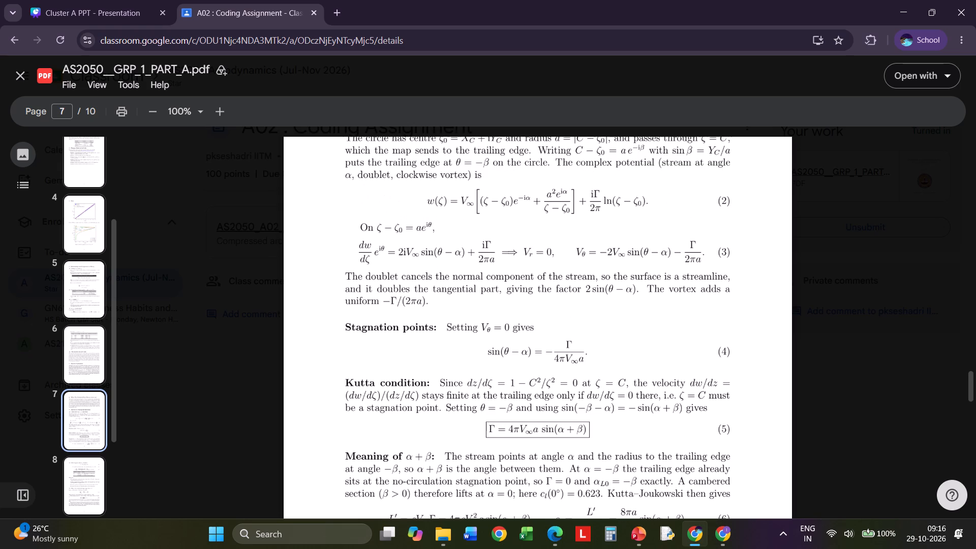
scroll(562, 422, "up", 1)
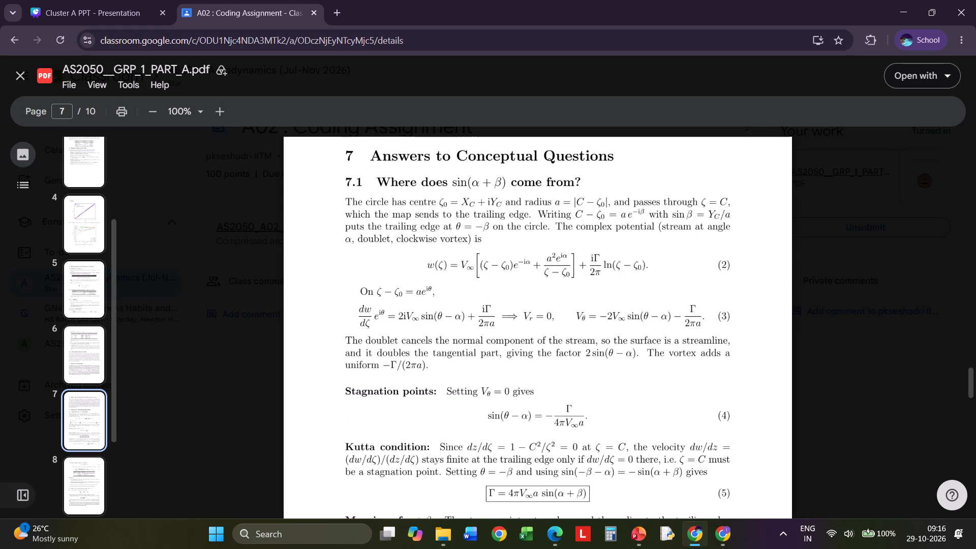
Study section 7.2 on doubling V∞, highlighting the Γ, L′ and cl scaling table and the reasons for plotting cl.
scroll(567, 456, "down", 8)
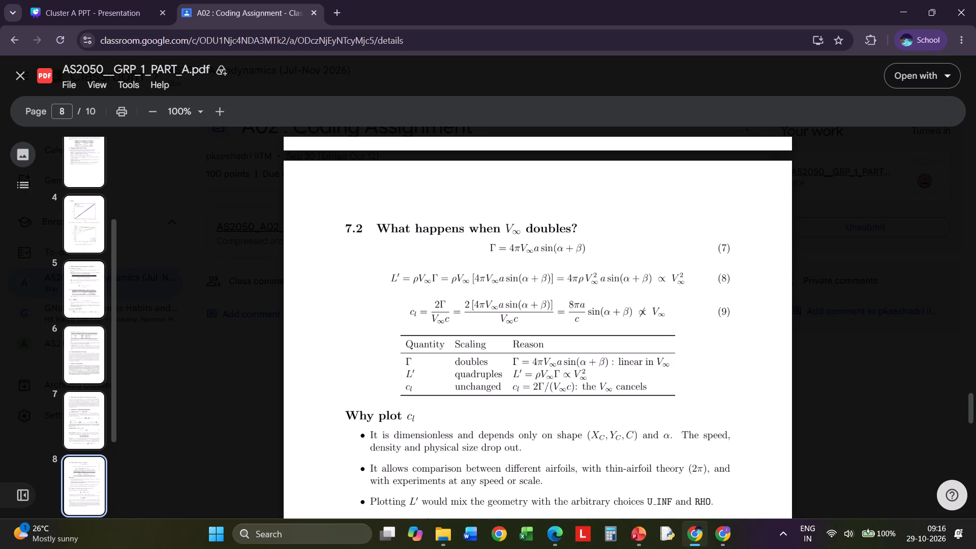
scroll(569, 466, "down", 2)
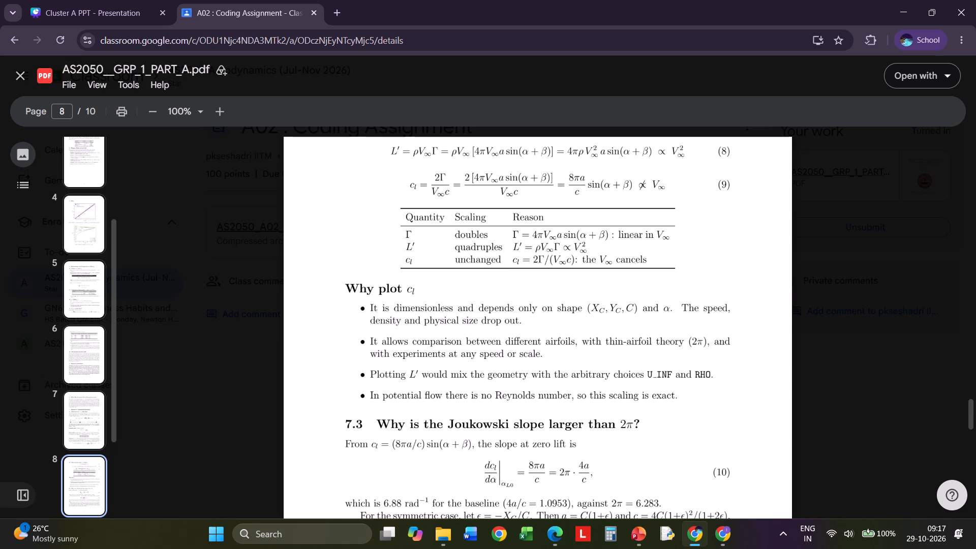
scroll(573, 467, "down", 1)
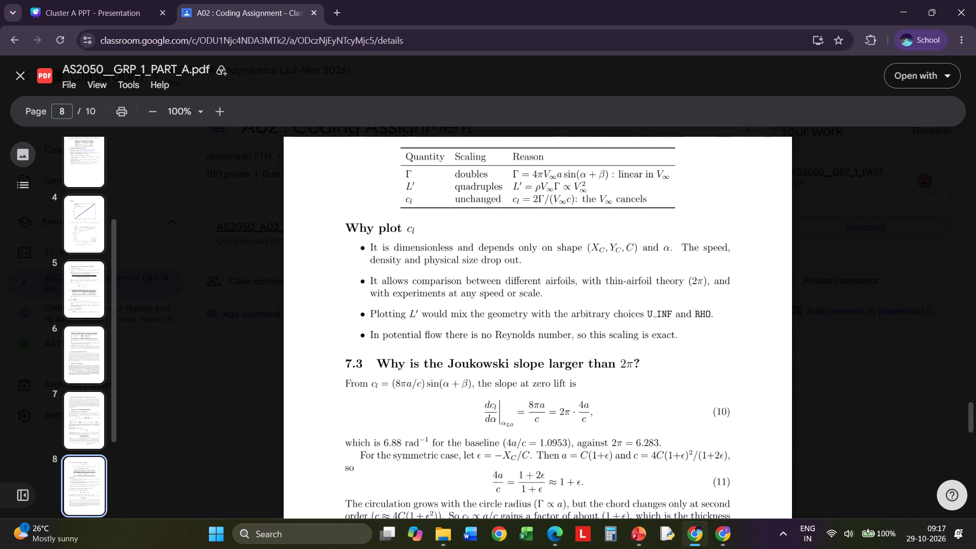
scroll(573, 467, "up", 3)
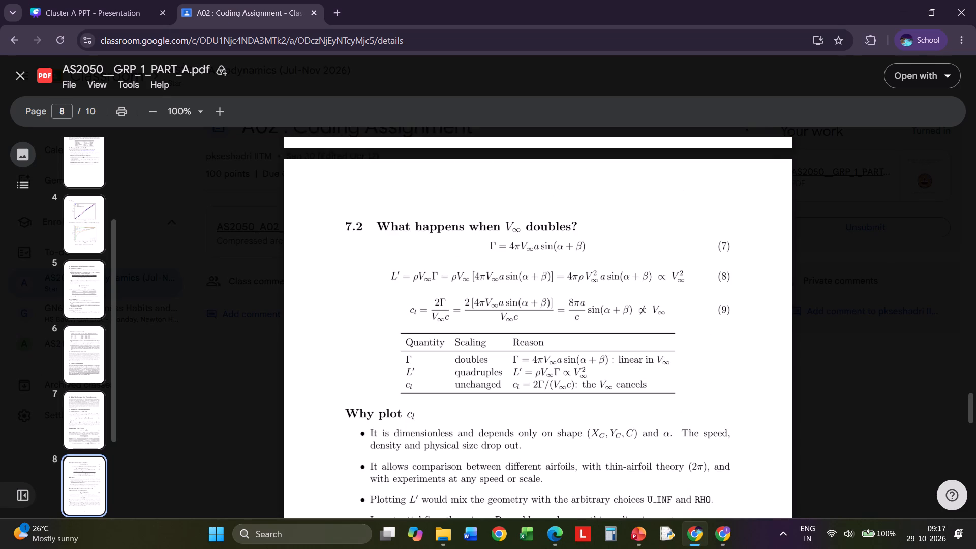
scroll(513, 393, "down", 1)
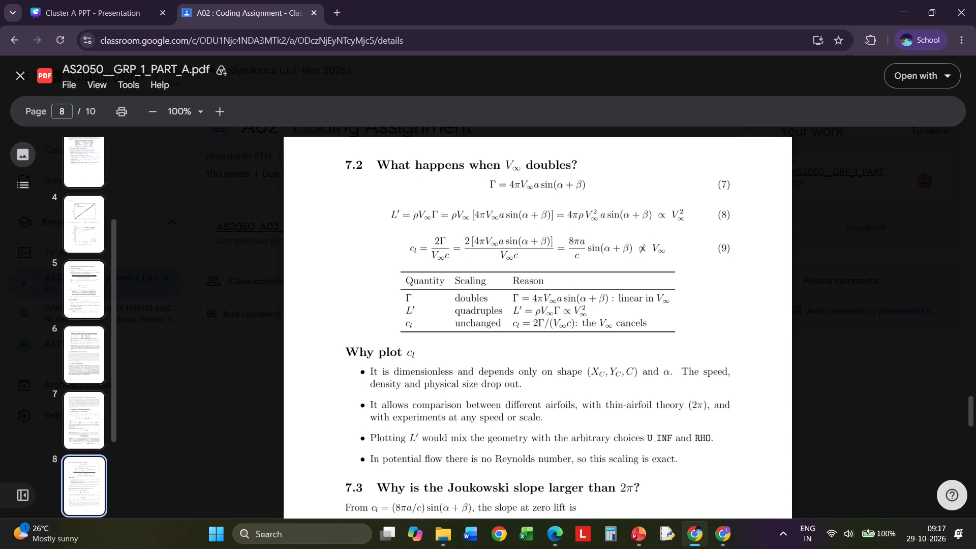
left_click_drag(404, 306, 480, 319)
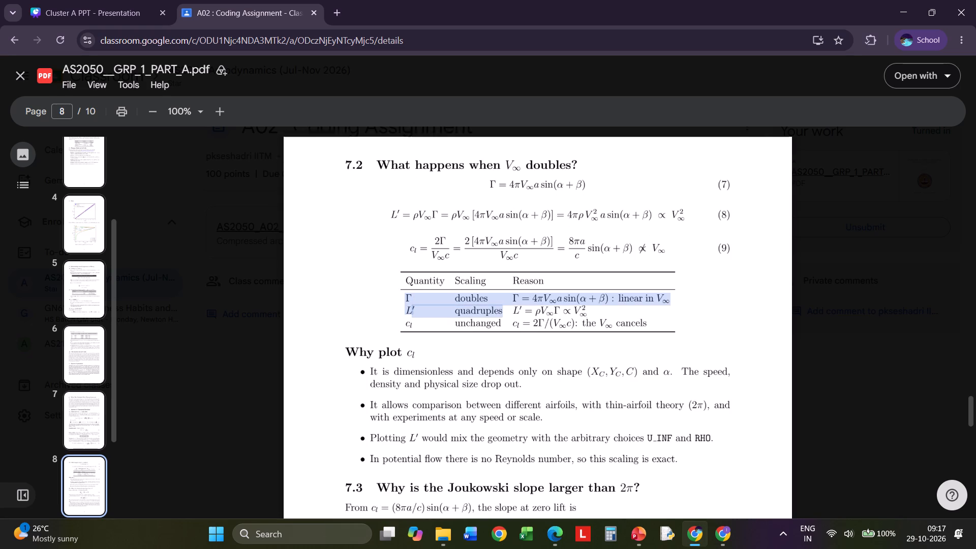
left_click_drag(480, 319, 676, 329)
left_click(554, 358)
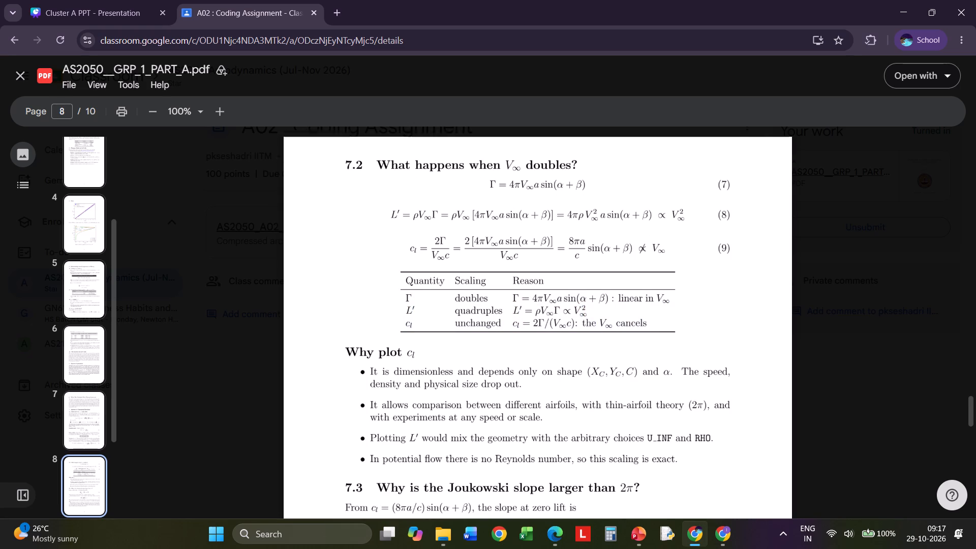
scroll(536, 403, "down", 1)
left_click_drag(352, 282, 471, 303)
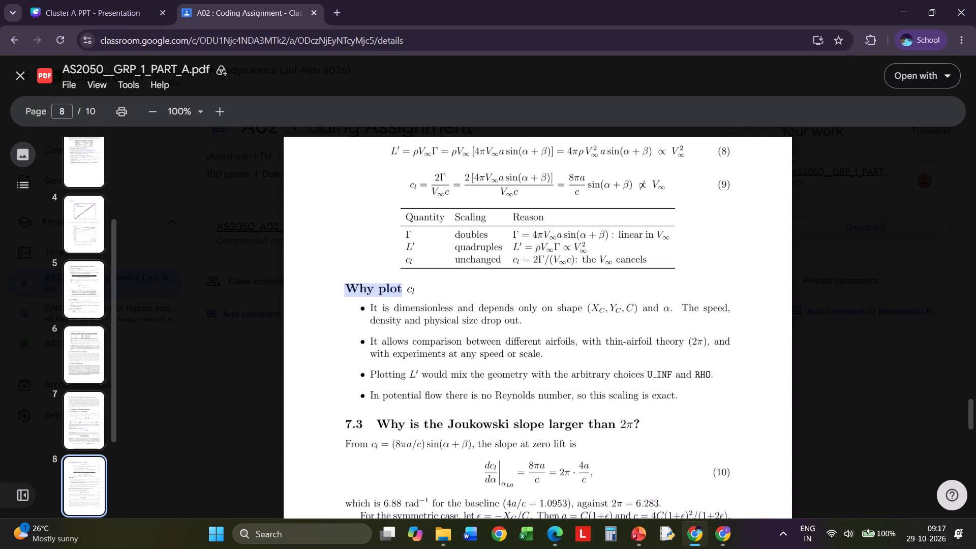
left_click_drag(471, 303, 504, 315)
left_click(507, 388)
Examine section 7.3 on why the Joukowski slope exceeds 2π, highlighting its opening cl expression and equation (10).
scroll(507, 390, "up", 2)
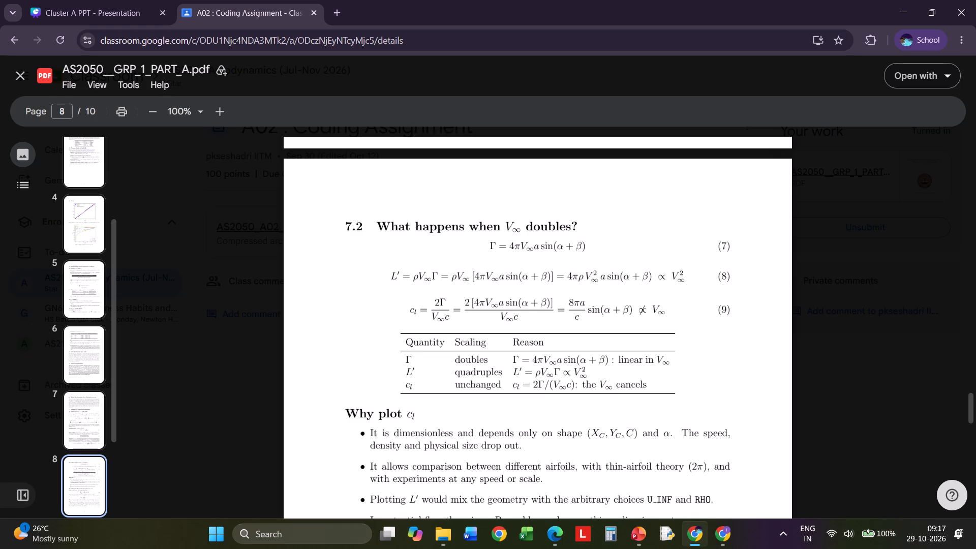
scroll(497, 421, "up", 4)
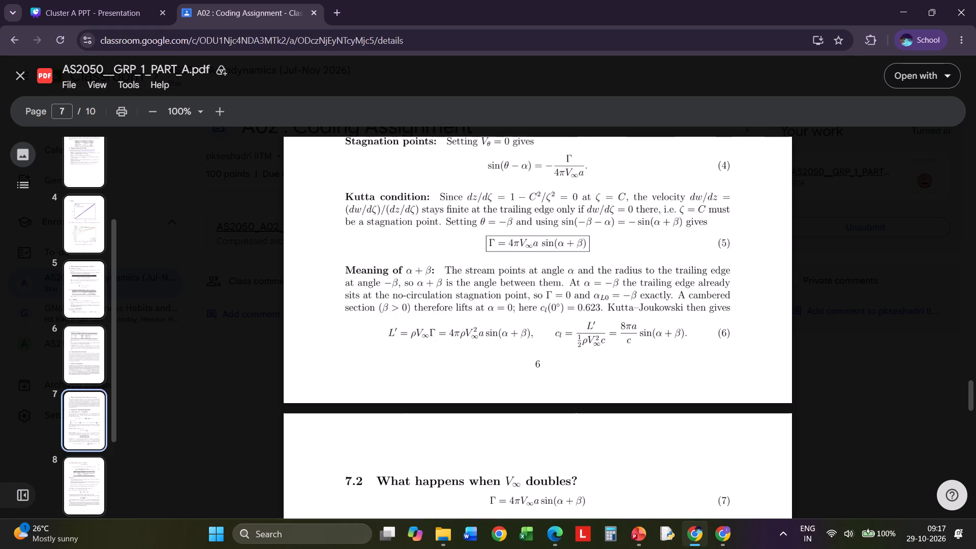
scroll(497, 421, "up", 2)
scroll(497, 421, "down", 10)
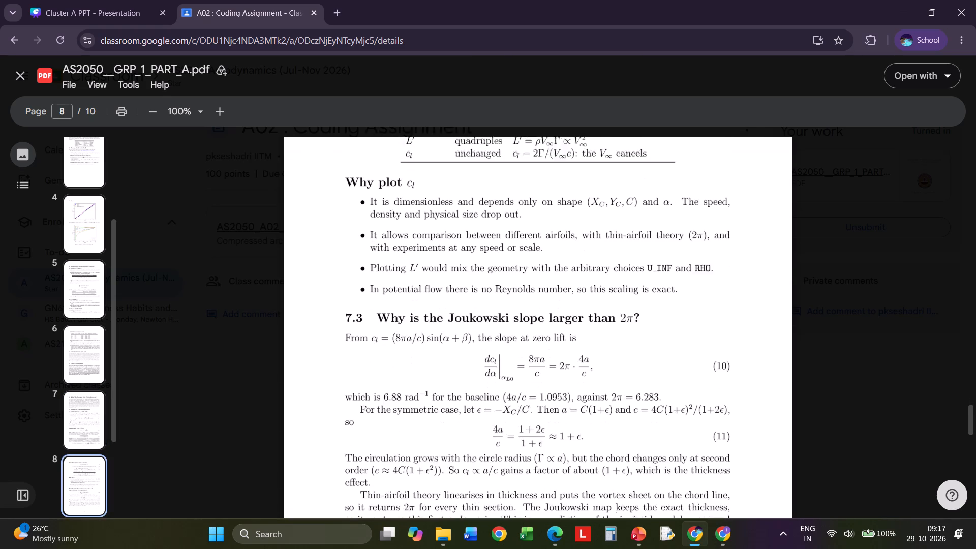
scroll(498, 421, "down", 1)
left_click_drag(391, 238, 492, 279)
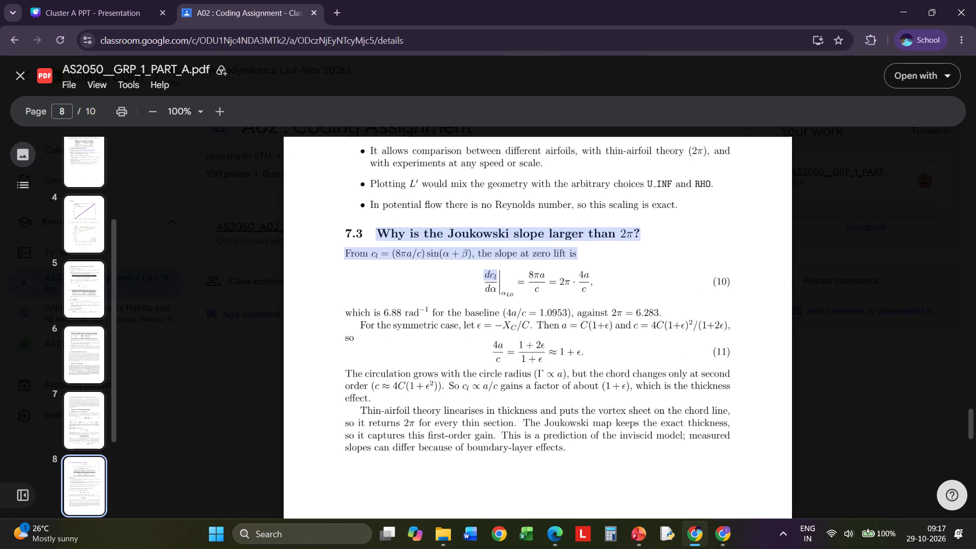
left_click_drag(492, 279, 522, 341)
left_click(521, 391)
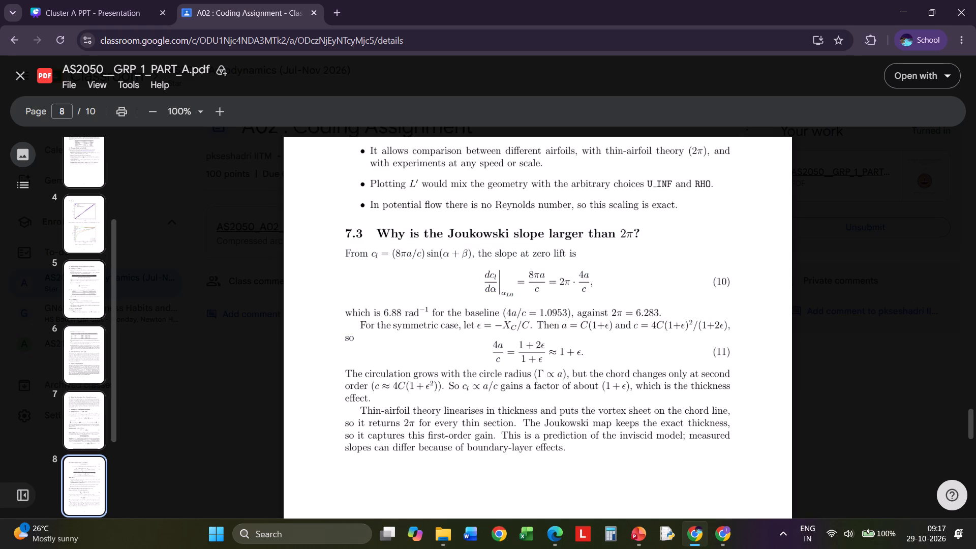
left_click_drag(372, 257, 475, 266)
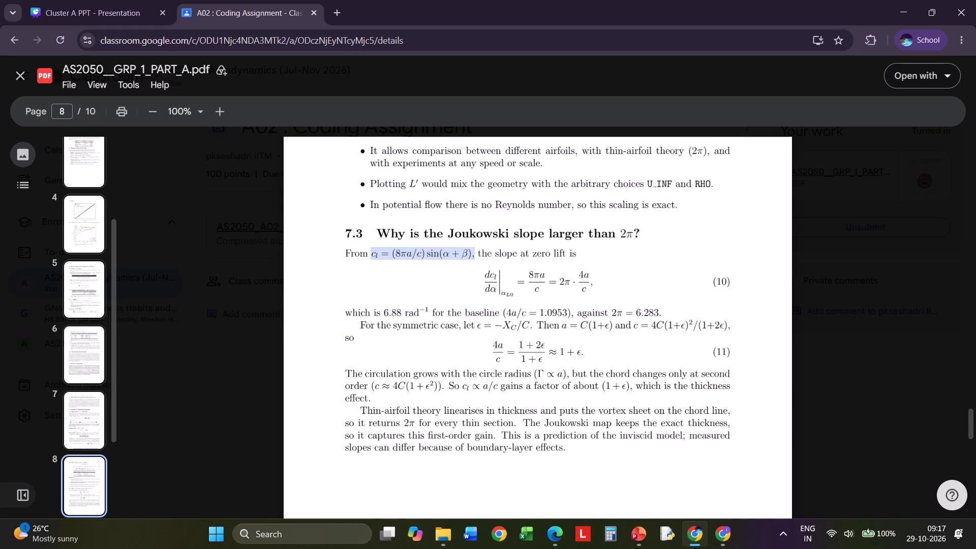
left_click(503, 378)
Read the rest of section 7.3, highlighting the symmetric-case derivation, the thickness effect and the thin-airfoil theory comparison.
left_click_drag(339, 375, 600, 468)
left_click(612, 475)
left_click_drag(606, 460, 387, 386)
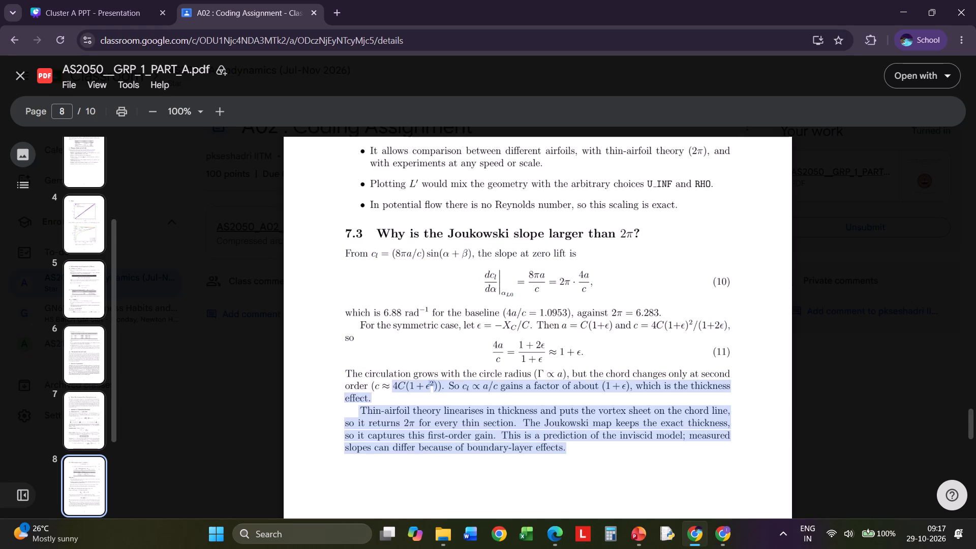
left_click_drag(387, 386, 341, 323)
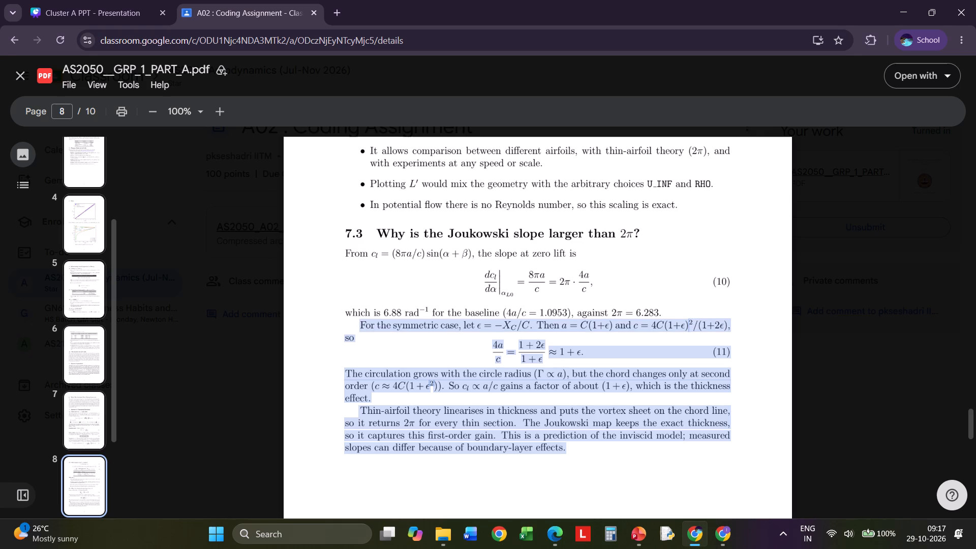
left_click(480, 358)
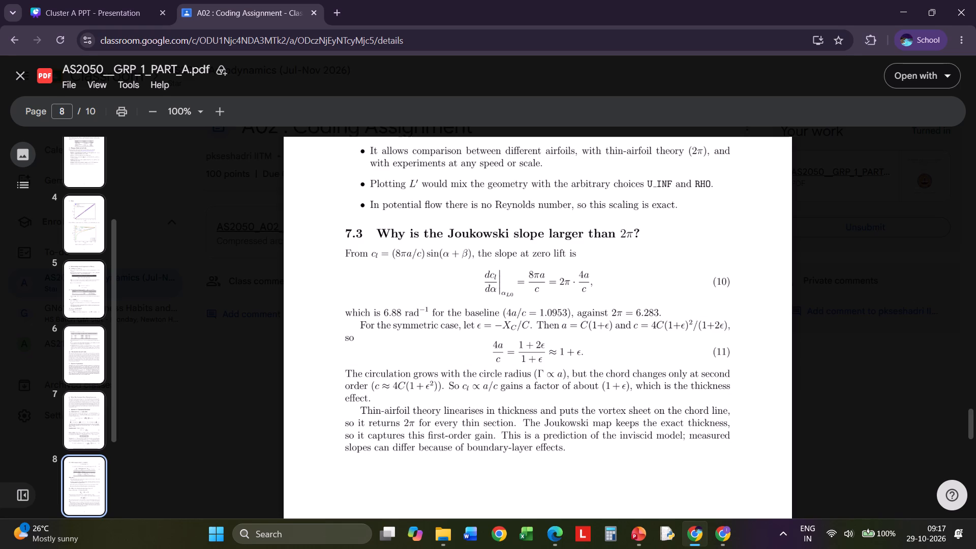
left_click_drag(359, 332, 566, 476)
left_click(566, 476)
left_click_drag(589, 462, 327, 328)
left_click(327, 328)
Trace section 7.3's expression cl = (8πa/c) sin(α + β) back through the equations in sections 7.1 and 7.2.
left_click_drag(375, 252, 467, 255)
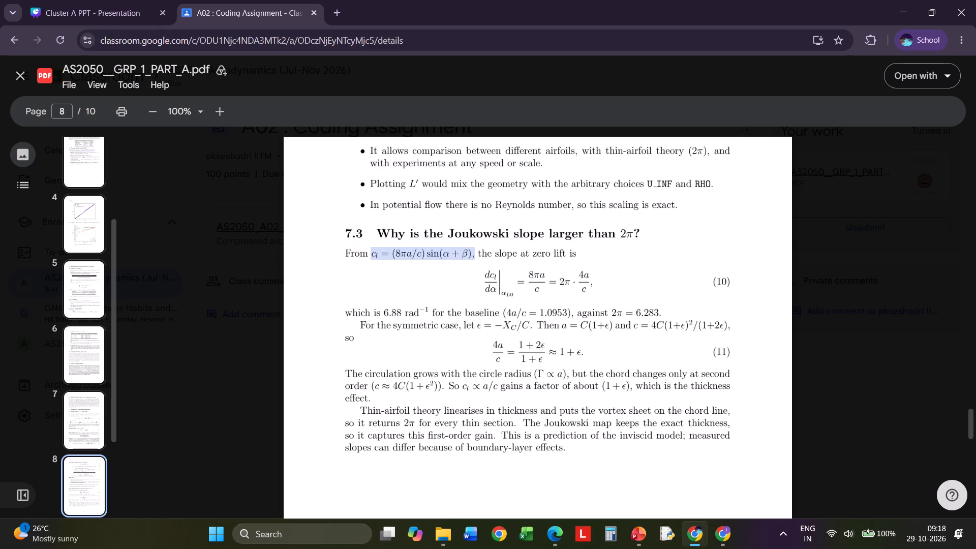
left_click_drag(467, 255, 476, 255)
left_click(568, 295)
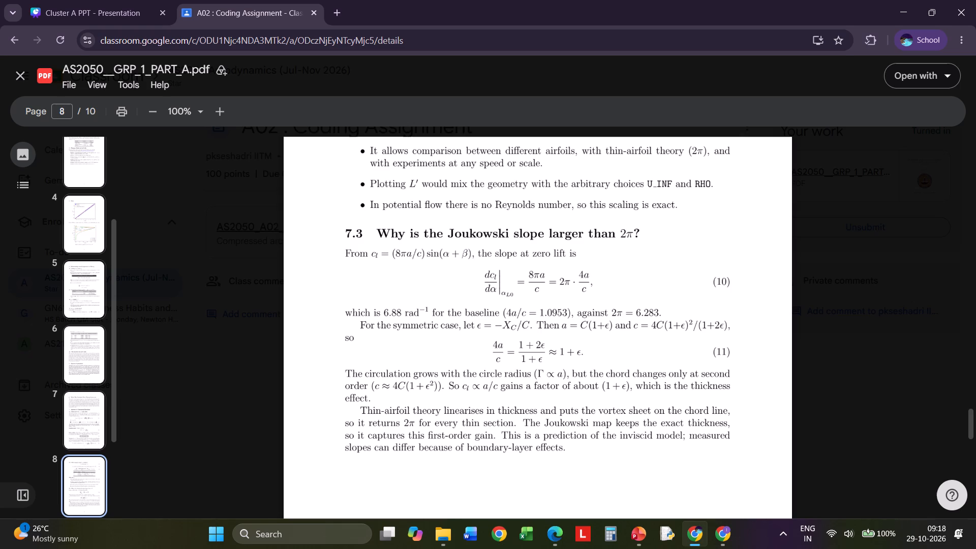
scroll(524, 420, "up", 4)
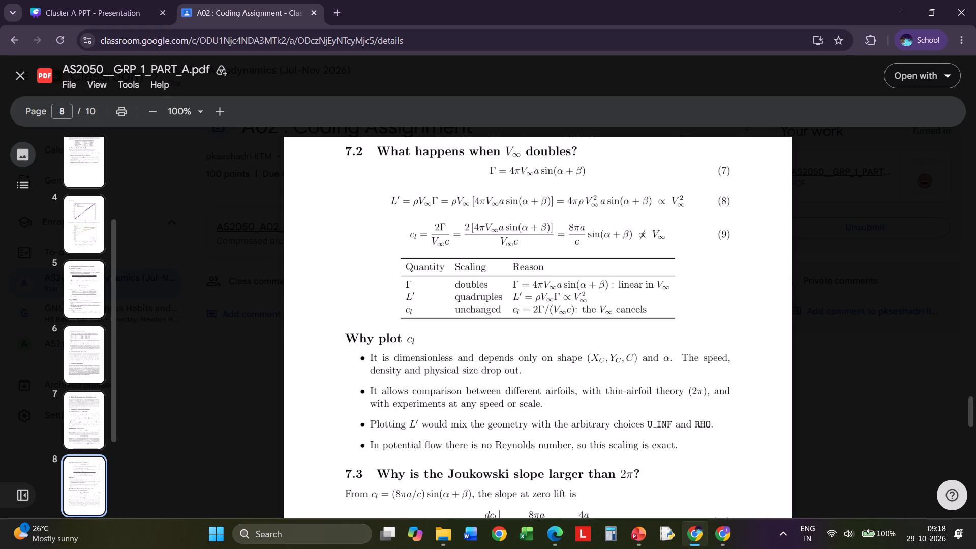
scroll(527, 422, "down", 4)
scroll(527, 422, "up", 3)
scroll(527, 422, "down", 1)
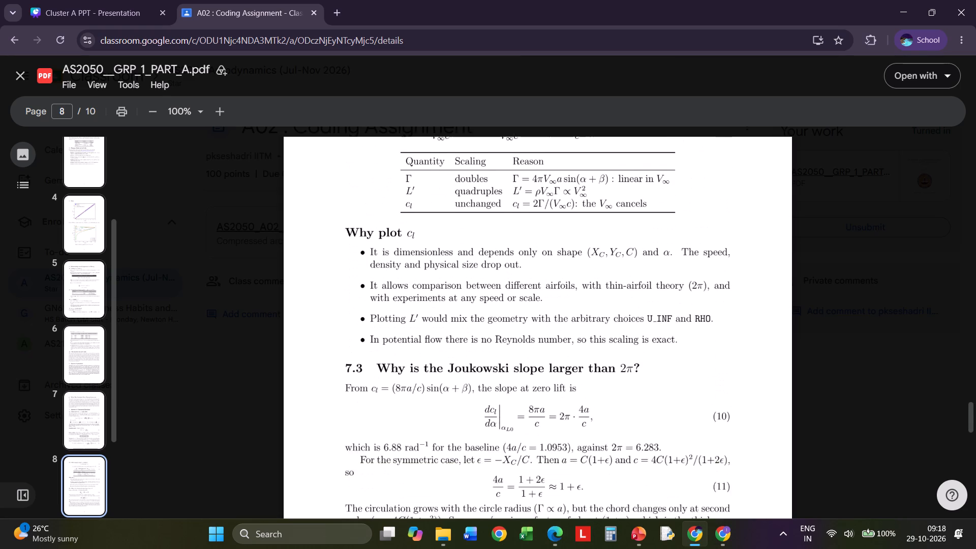
scroll(527, 422, "down", 1)
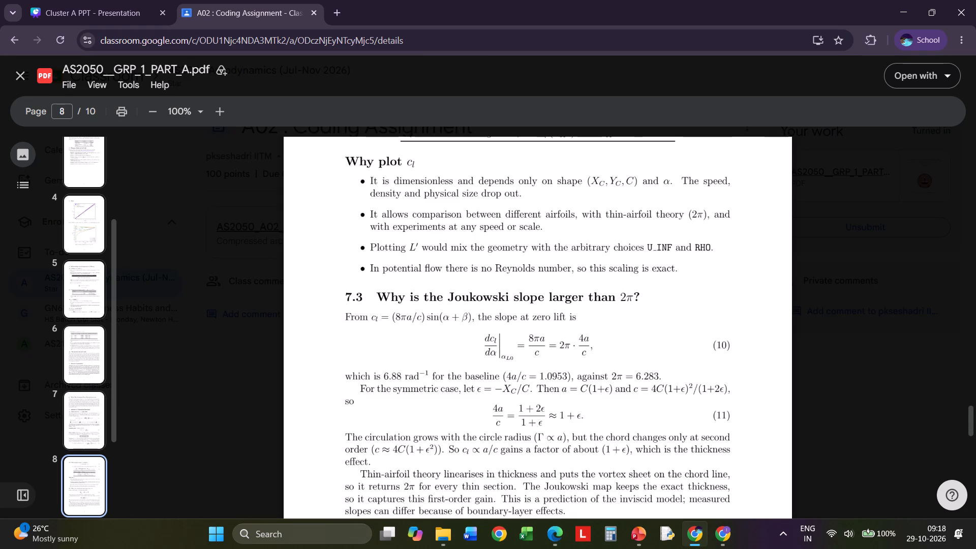
left_click_drag(371, 319, 407, 319)
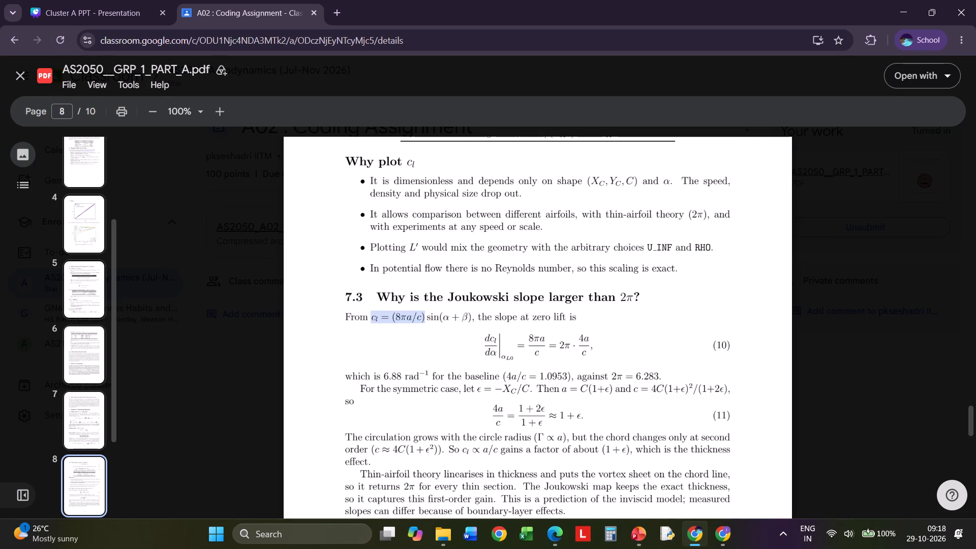
left_click_drag(407, 319, 454, 324)
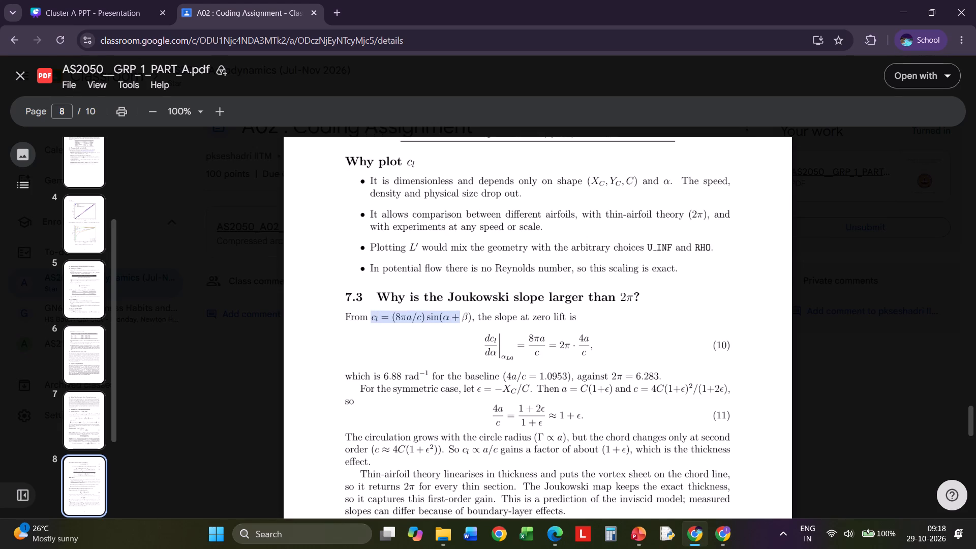
scroll(457, 412, "up", 11)
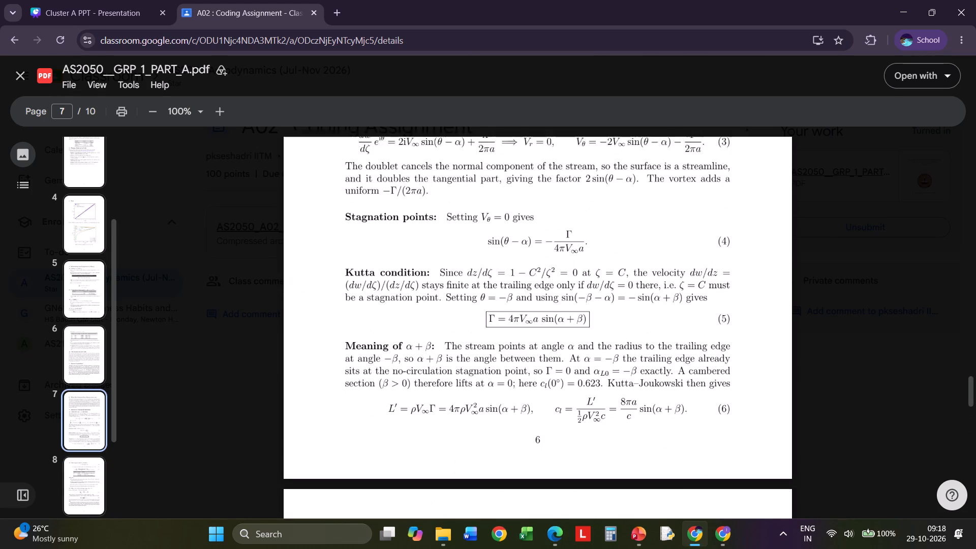
scroll(458, 412, "up", 2)
scroll(467, 461, "down", 10)
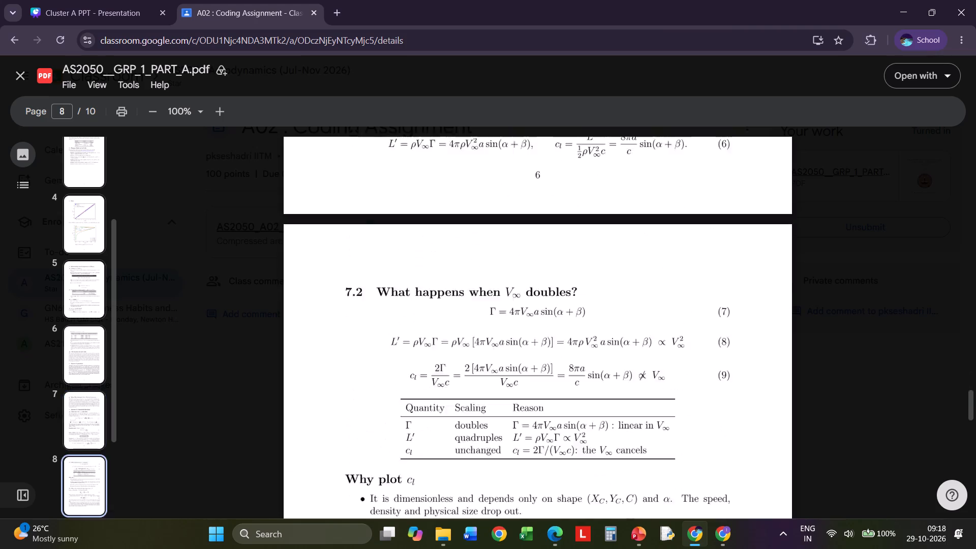
scroll(467, 461, "down", 4)
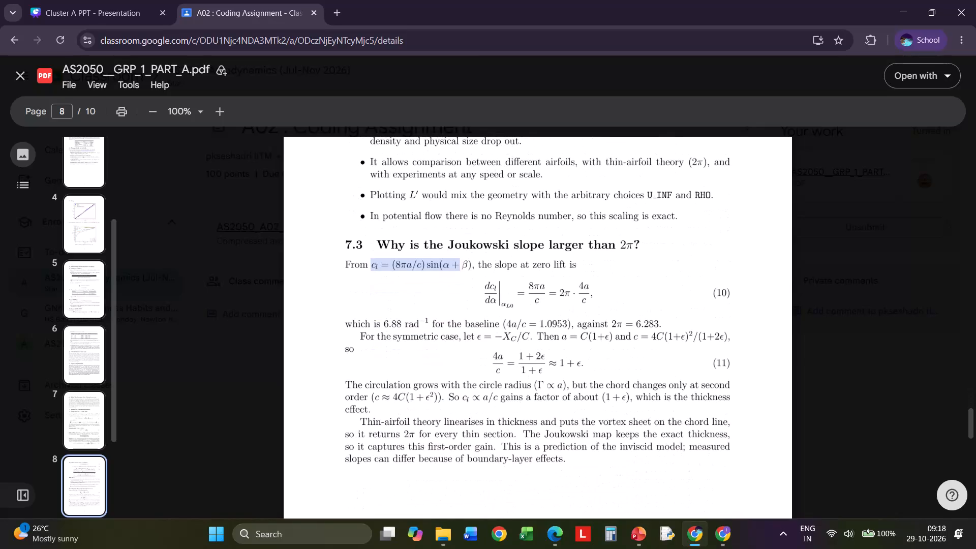
Trace the cl expression back to section 7.1's Kutta condition and highlight equation (6) for L′ and cl.
scroll(469, 394, "up", 8)
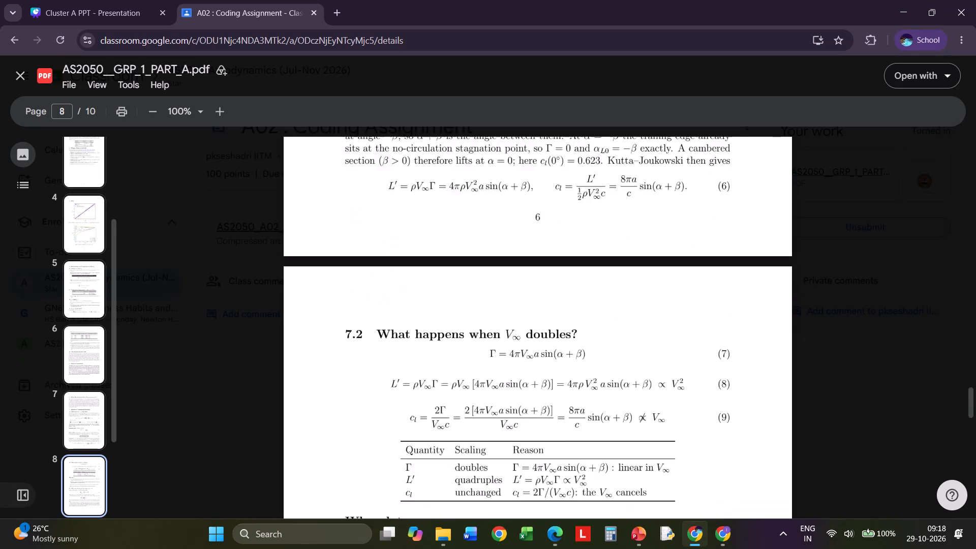
scroll(469, 394, "up", 5)
scroll(469, 394, "down", 1)
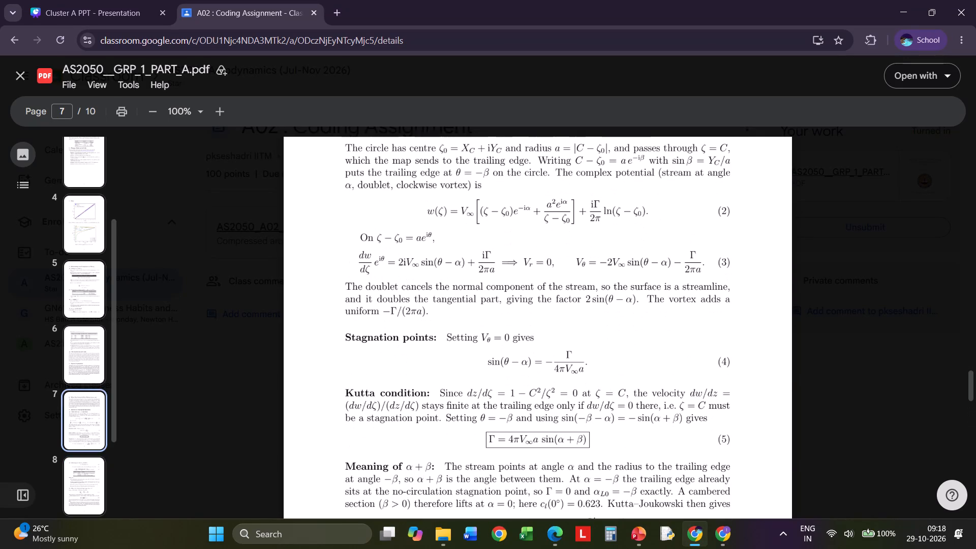
scroll(469, 394, "down", 2)
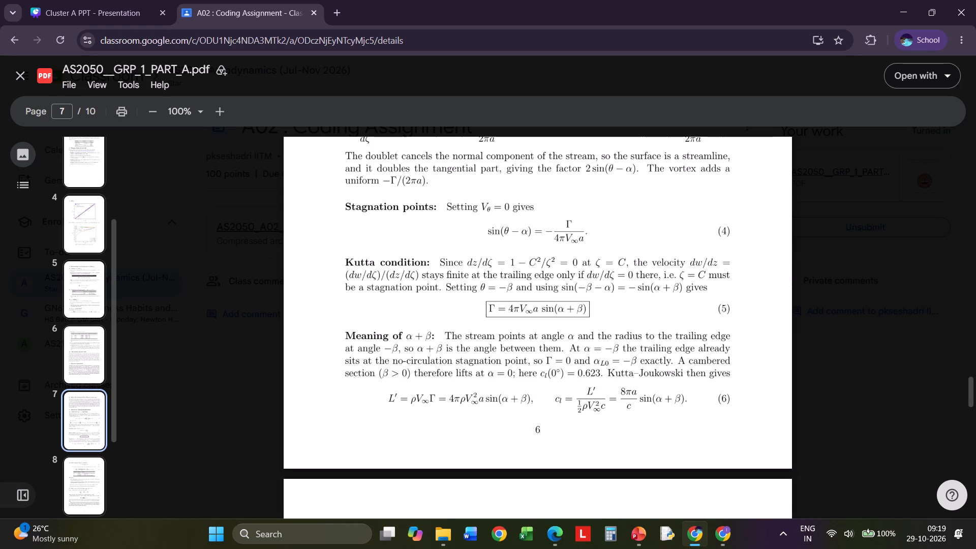
left_click_drag(376, 406, 699, 394)
left_click(661, 409)
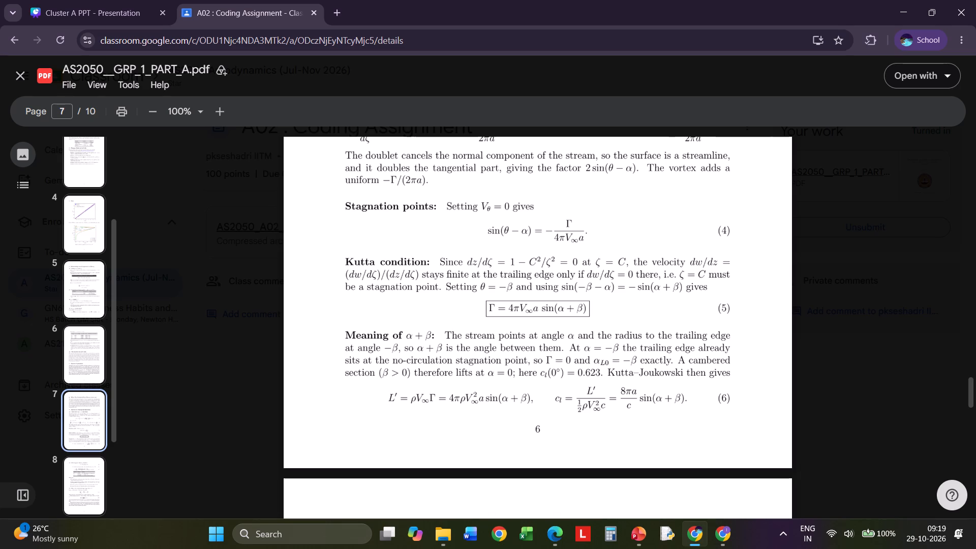
Study section 7.1's complex potential, highlighting equation (2) and the description of the stream, doublet and vortex terms.
scroll(661, 409, "up", 4)
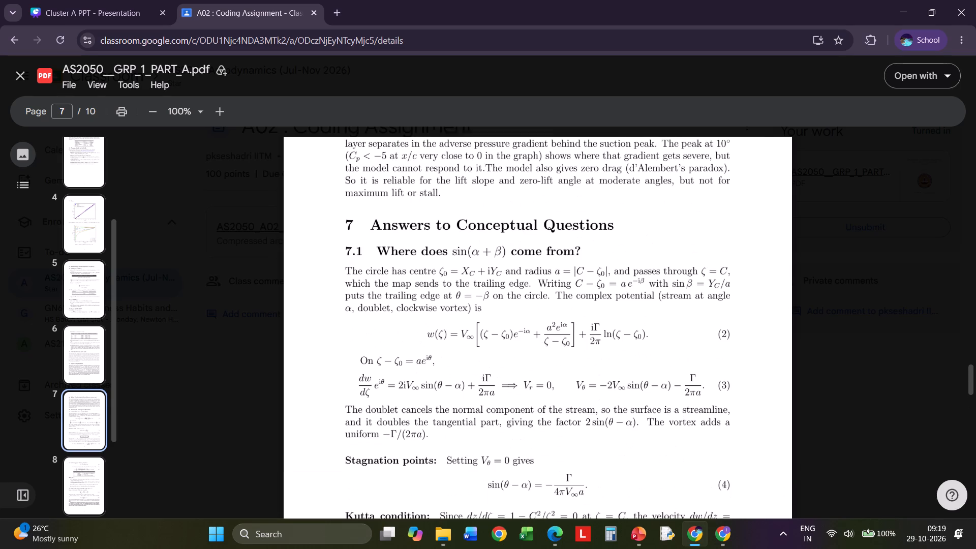
left_click_drag(428, 328, 640, 331)
left_click(651, 335)
left_click_drag(651, 335, 433, 338)
left_click(433, 338)
scroll(433, 338, "down", 1)
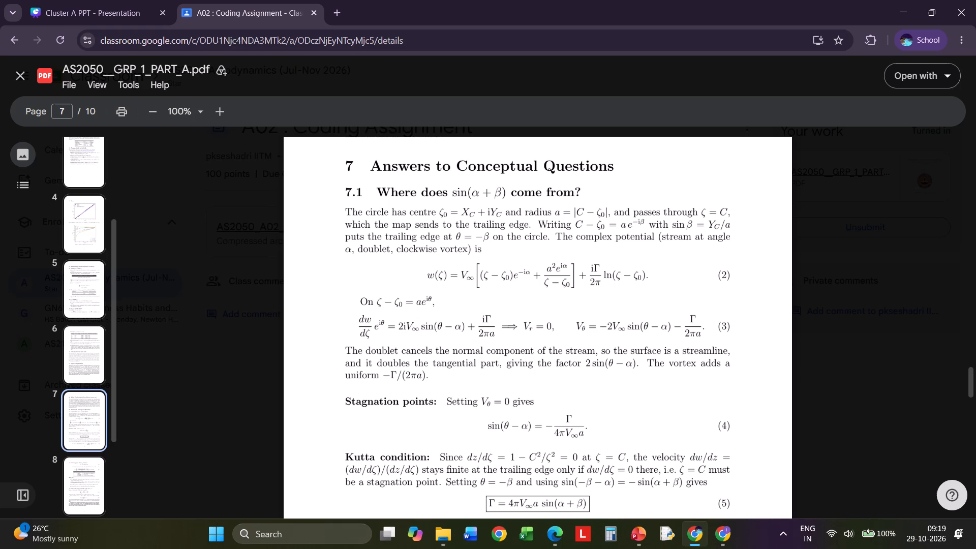
left_click_drag(453, 273, 634, 278)
left_click(634, 278)
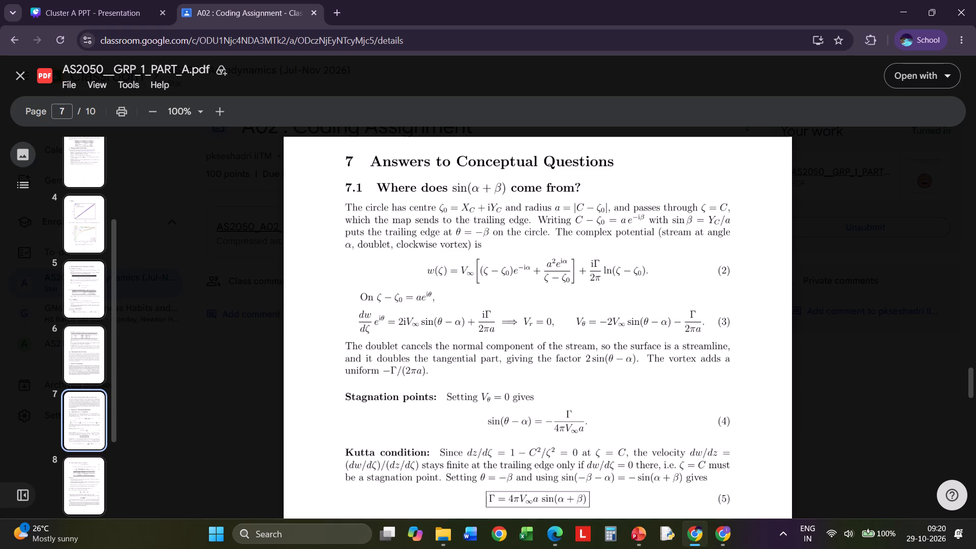
left_click_drag(659, 238, 707, 237)
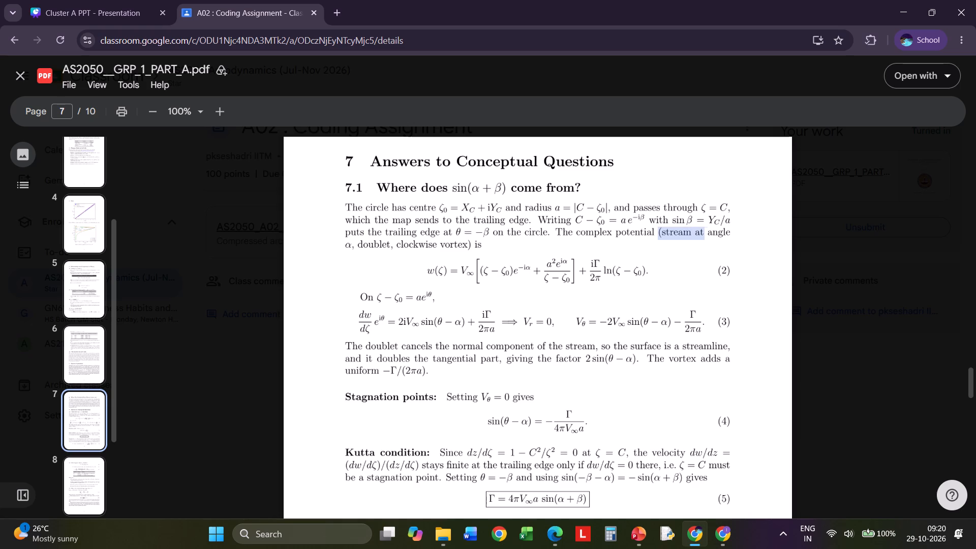
left_click_drag(707, 237, 587, 260)
left_click(404, 261)
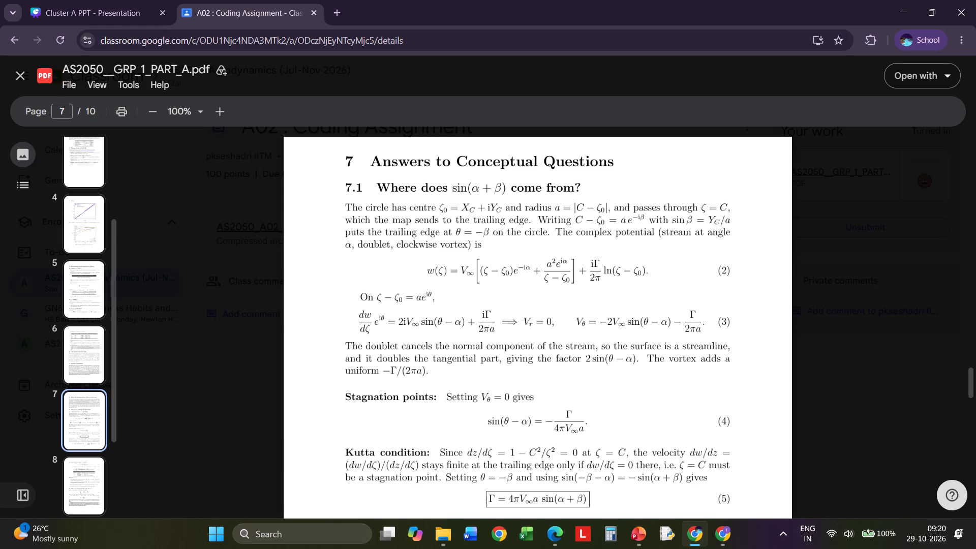
left_click_drag(436, 271, 634, 272)
left_click(634, 272)
left_click_drag(646, 276, 435, 278)
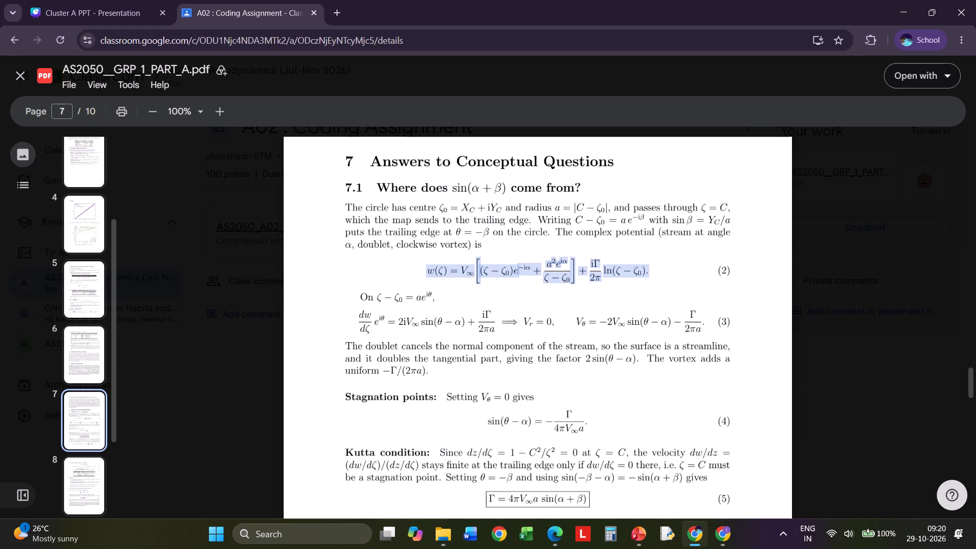
left_click(510, 276)
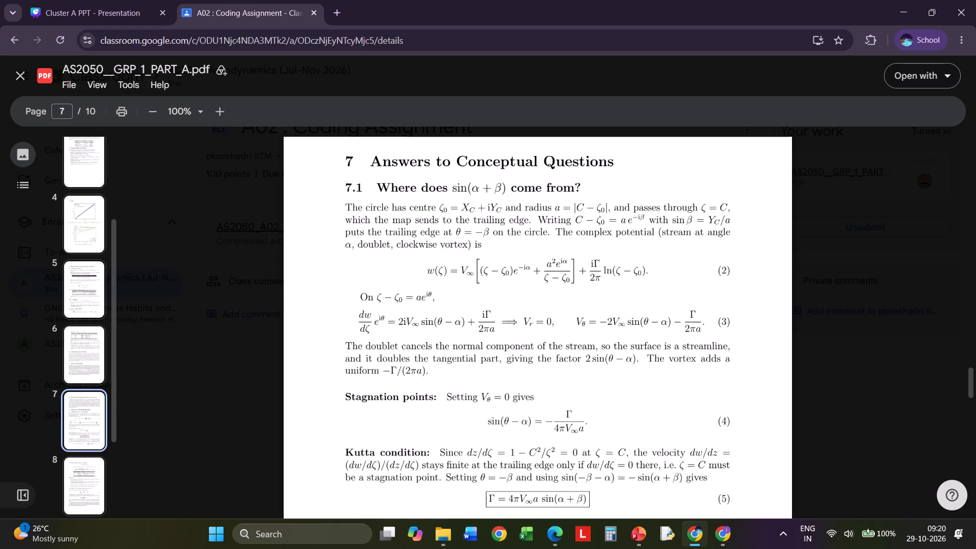
Skim forward from section 7.1 through the reasons for plotting cl to the end of section 7.3.
scroll(510, 276, "down", 15)
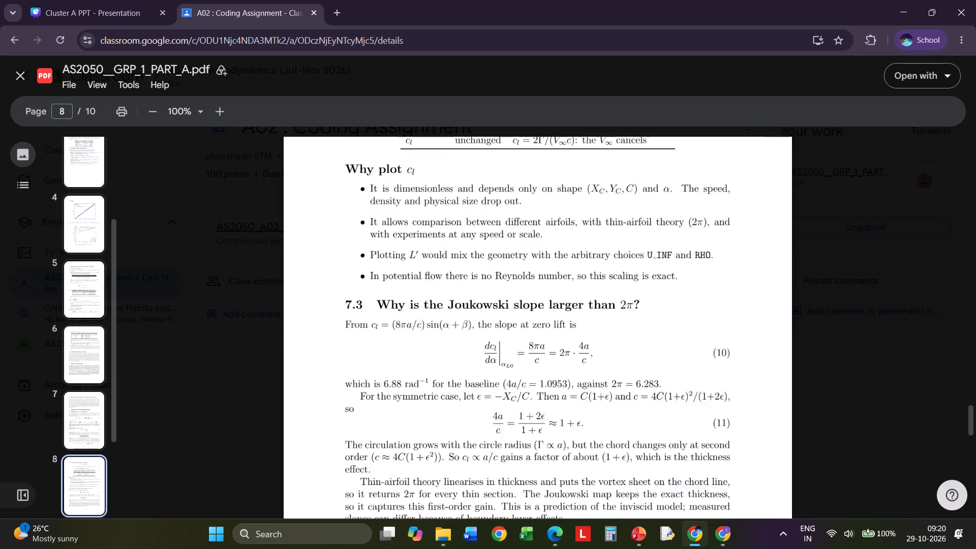
scroll(520, 290, "down", 4)
scroll(505, 305, "up", 6)
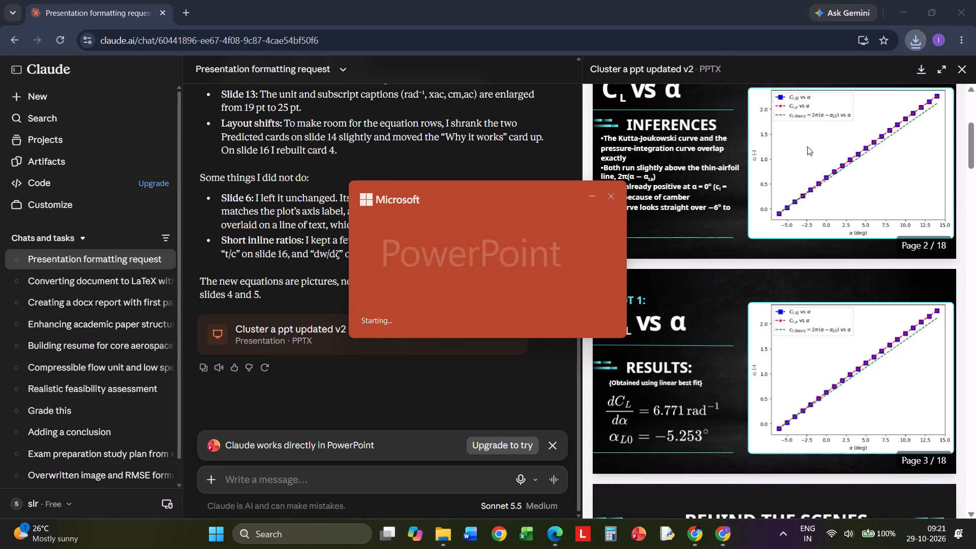
Reread section 7.1 of the submitted report in Chrome while the v2 deck loads.
left_click(698, 534)
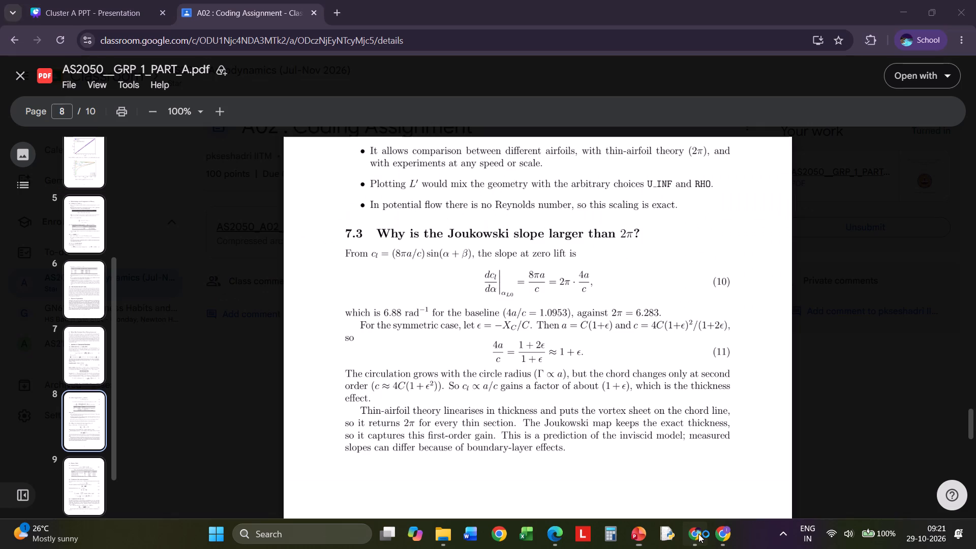
scroll(485, 382, "up", 3)
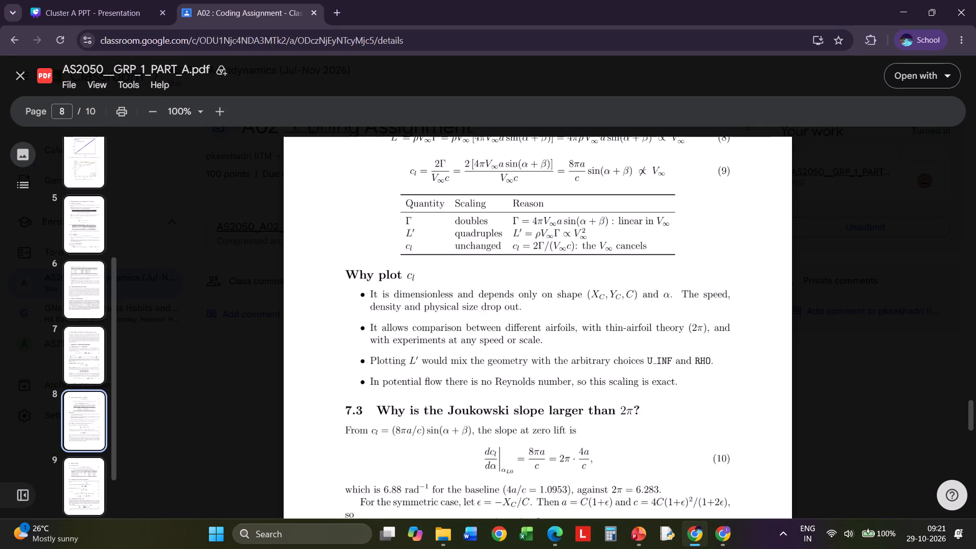
scroll(486, 382, "up", 11)
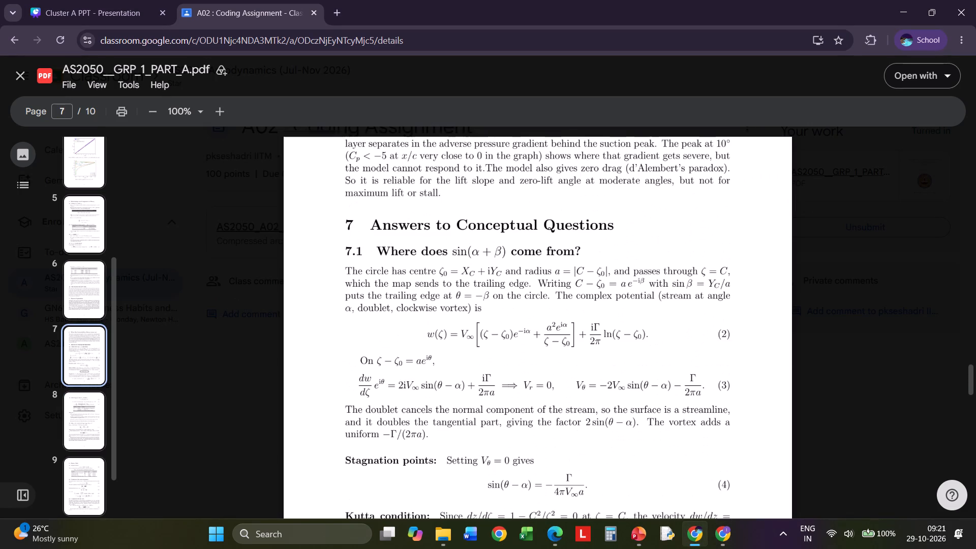
scroll(489, 387, "down", 1)
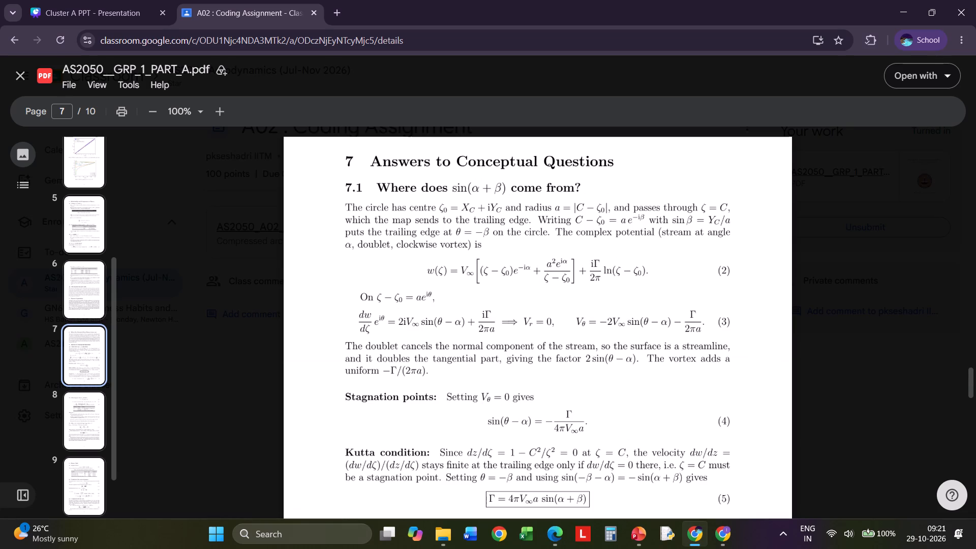
left_click(648, 465)
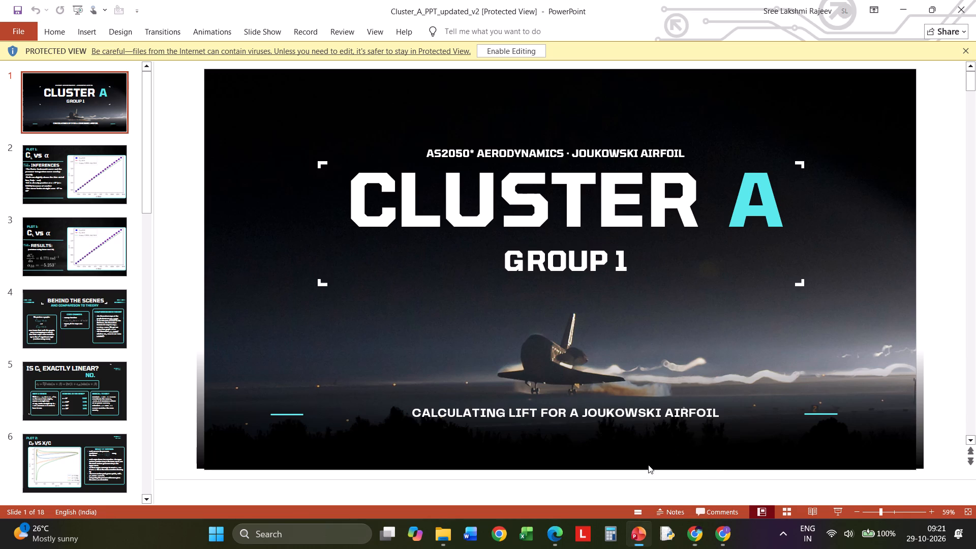
Review slides 2 to 7 of the v2 deck, covering the CL and Cp plots, theory comparison and stall explanation.
left_click(76, 165)
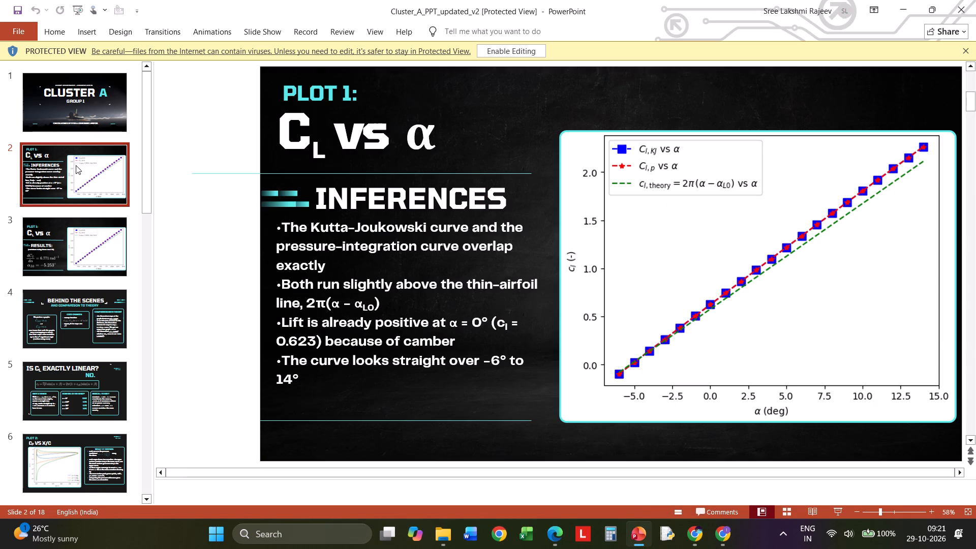
left_click(76, 234)
scroll(78, 260, "down", 2)
left_click(77, 257)
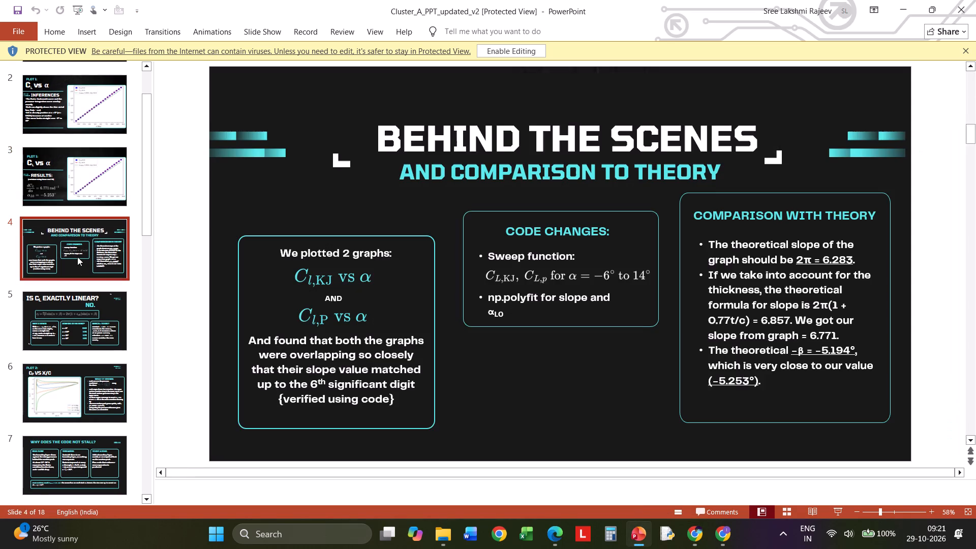
scroll(77, 257, "down", 2)
left_click(77, 257)
scroll(77, 257, "down", 2)
left_click(77, 257)
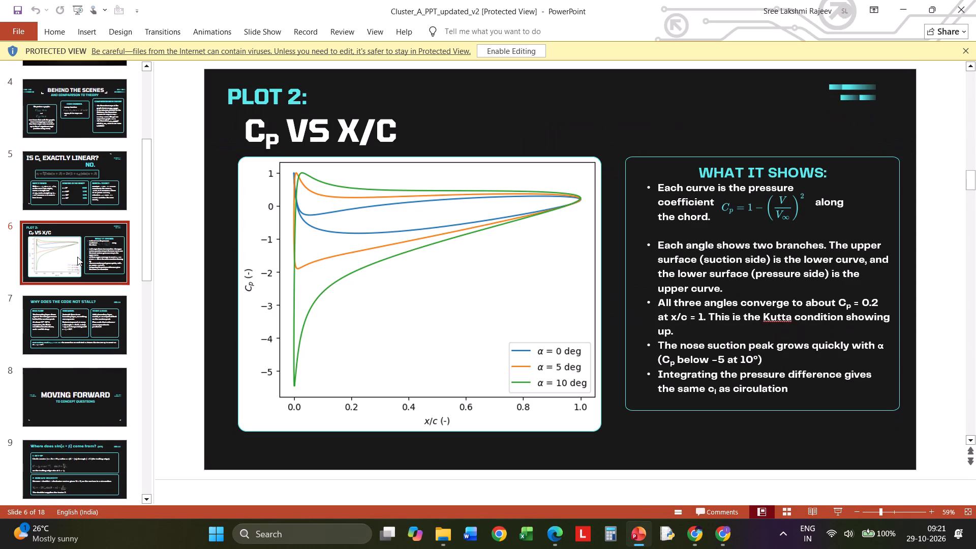
scroll(77, 257, "down", 1)
left_click(78, 276)
scroll(78, 276, "down", 2)
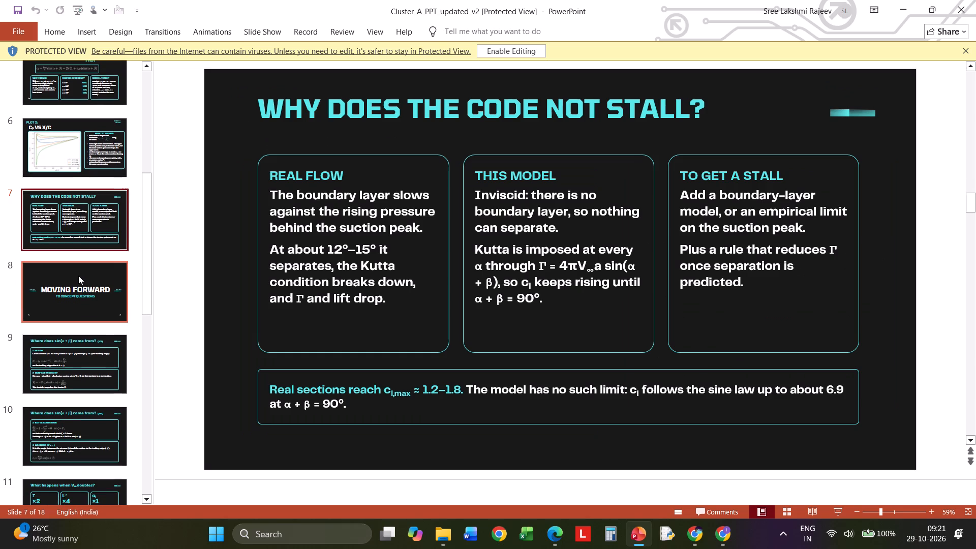
Review slides 8 to 13 of the v2 deck, covering the concept question answers, and return to slide 9 on the sin(α + β) derivation.
left_click(78, 276)
scroll(78, 276, "down", 1)
left_click(78, 276)
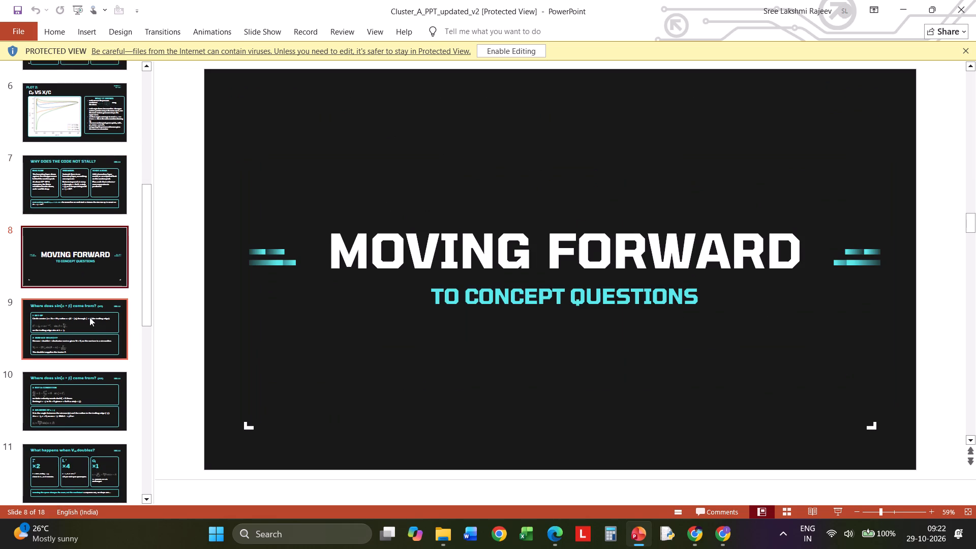
left_click(89, 317)
scroll(90, 317, "down", 2)
left_click(91, 311)
scroll(91, 311, "down", 2)
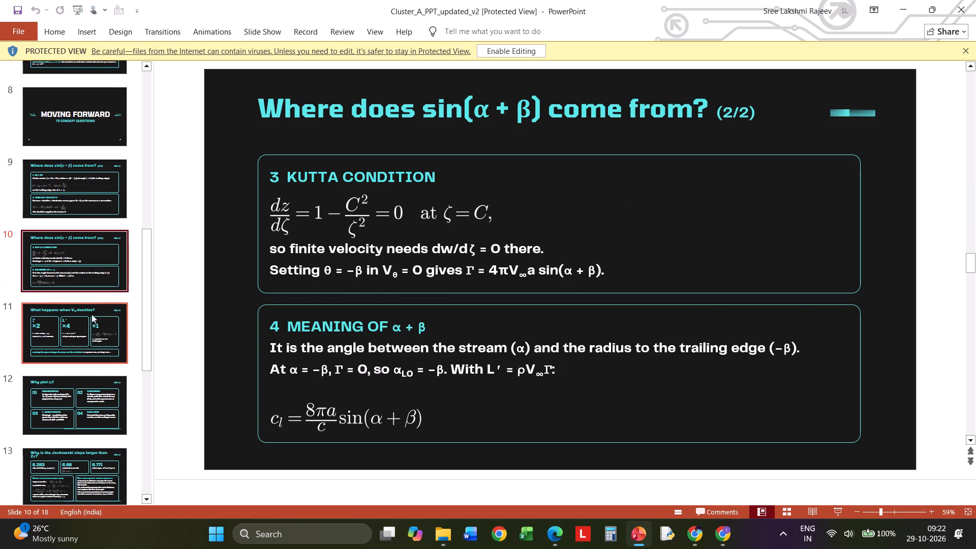
left_click(94, 330)
scroll(94, 330, "down", 3)
left_click(97, 292)
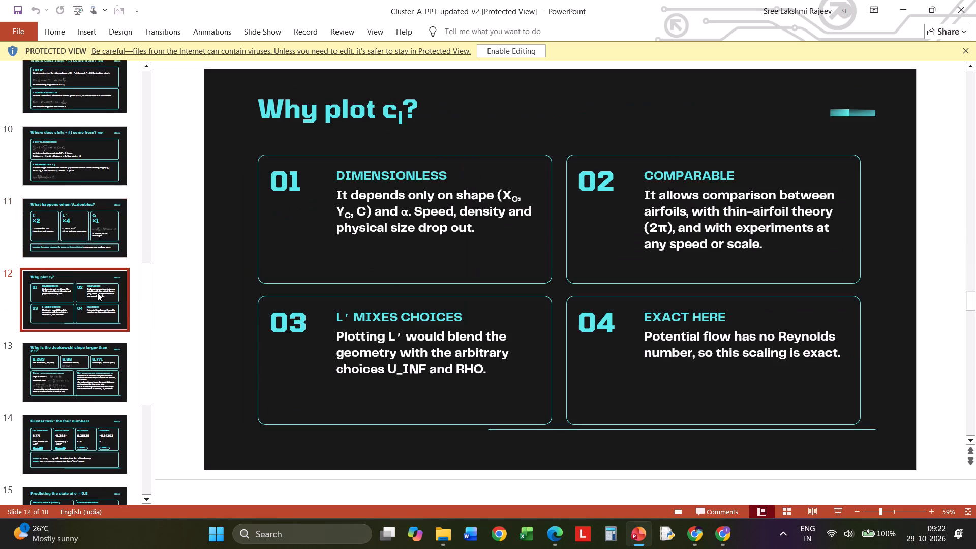
scroll(97, 292, "down", 3)
left_click(91, 261)
scroll(91, 260, "up", 5)
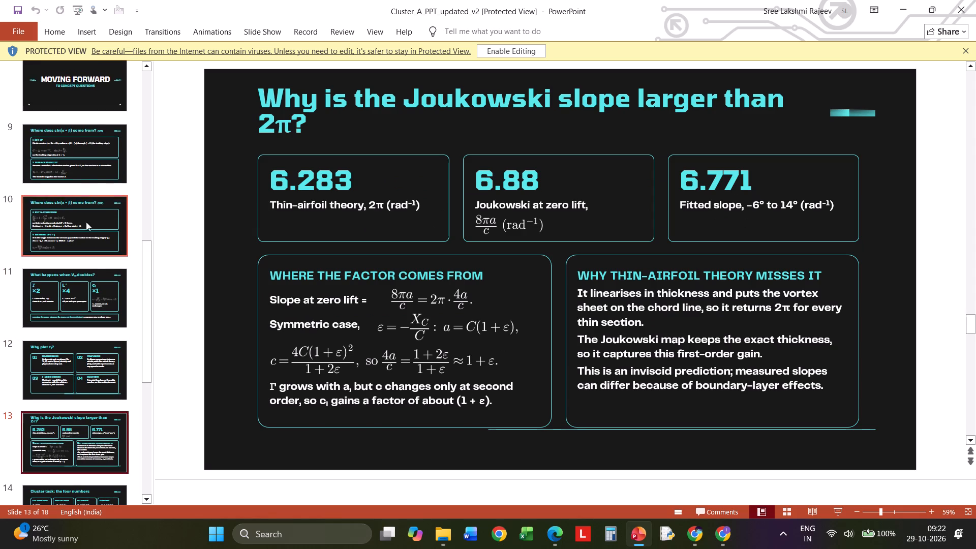
left_click(83, 161)
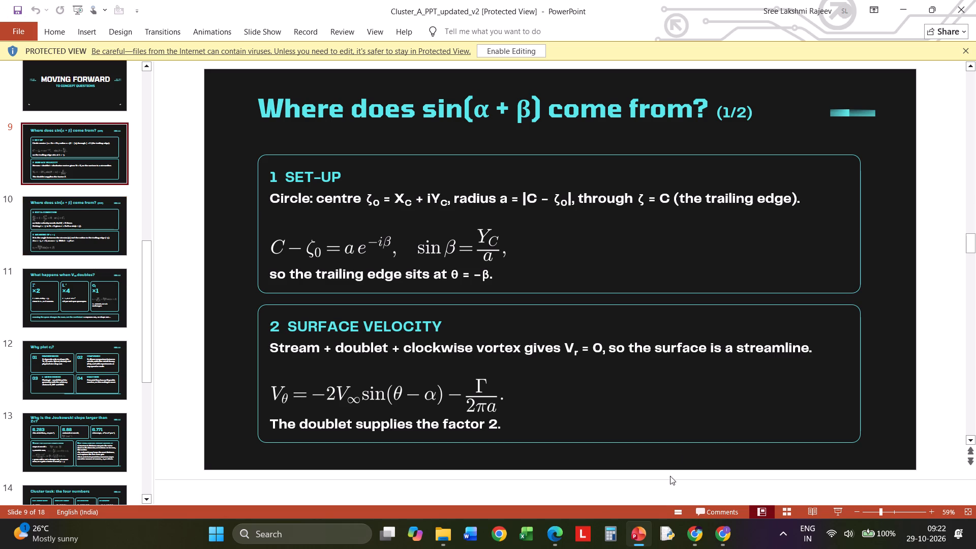
Switch to the submitted report in Chrome and examine section 7.1's complex potential, stagnation point and Kutta condition derivation against slide 9.
left_click(695, 533)
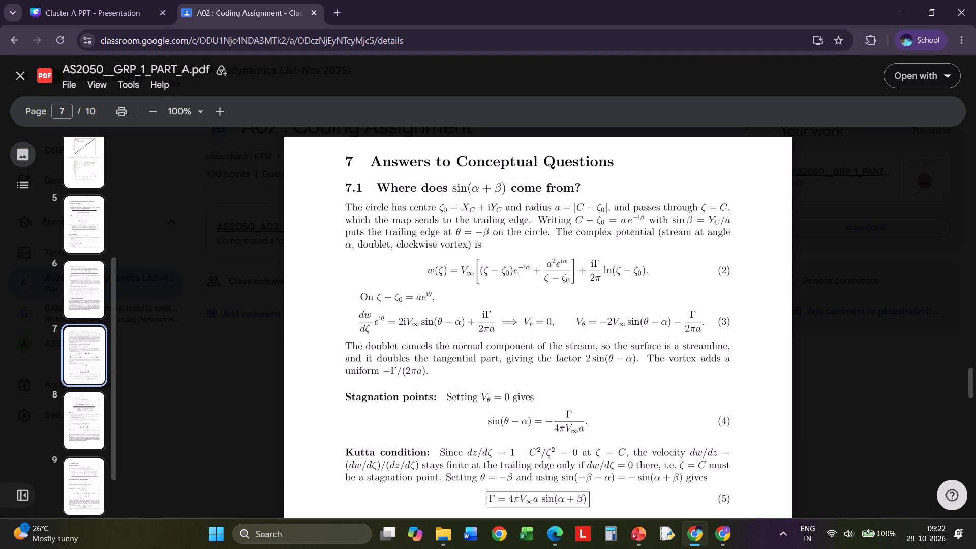
left_click_drag(424, 270, 429, 271)
left_click_drag(429, 271, 651, 284)
left_click(631, 281)
left_click_drag(482, 422, 635, 433)
left_click(554, 414)
scroll(554, 414, "down", 2)
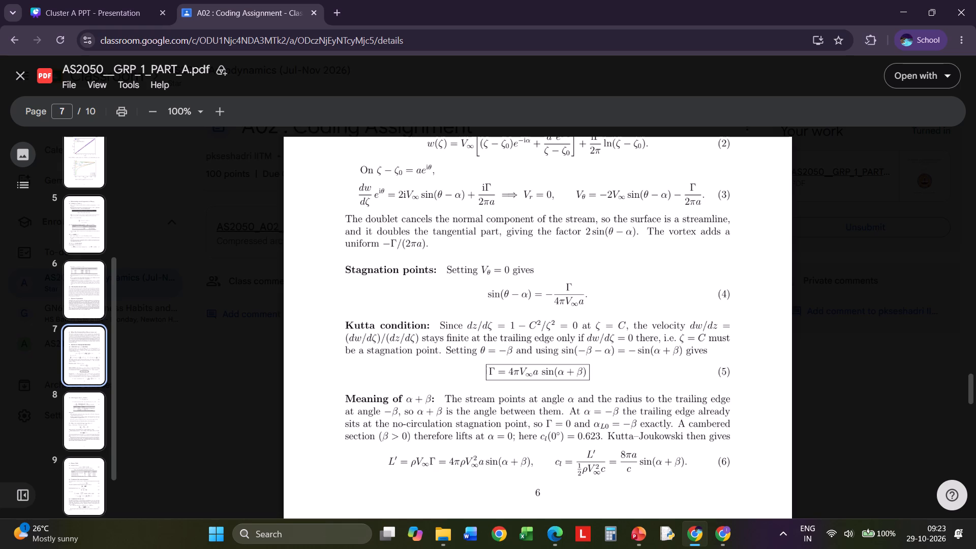
scroll(389, 301, "up", 5)
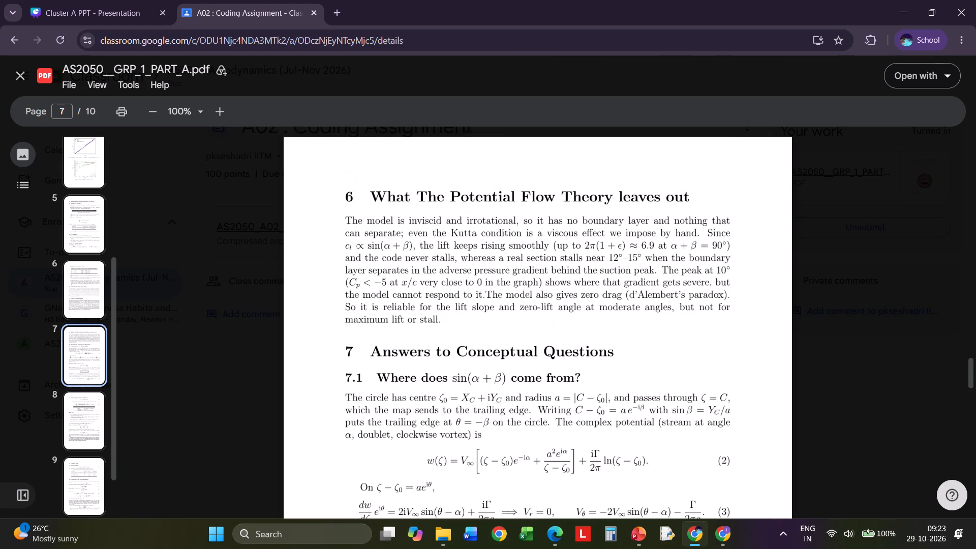
scroll(389, 301, "down", 1)
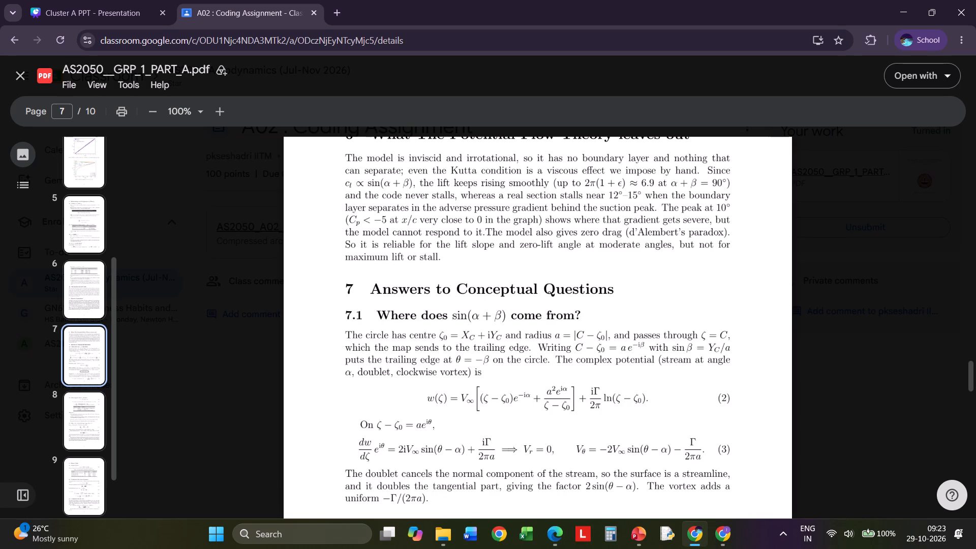
scroll(444, 332, "down", 1)
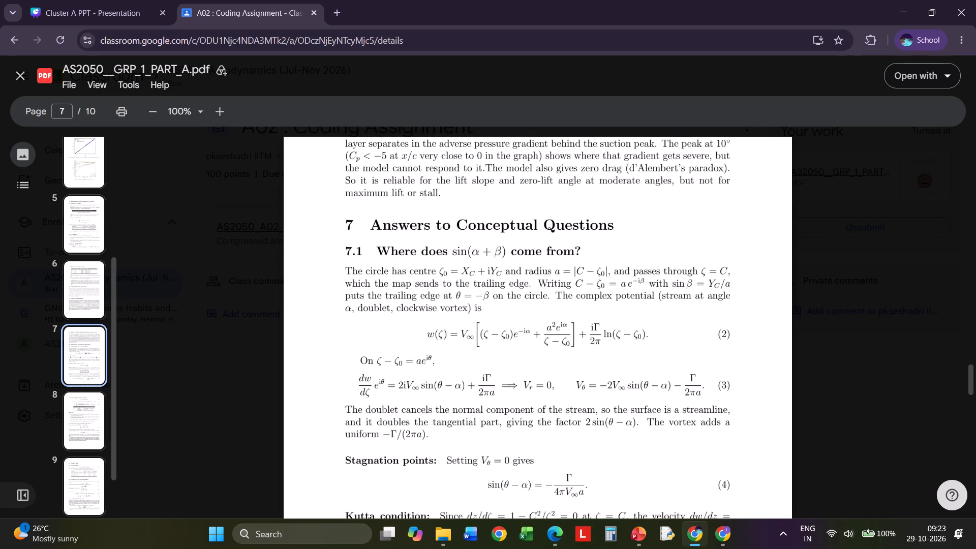
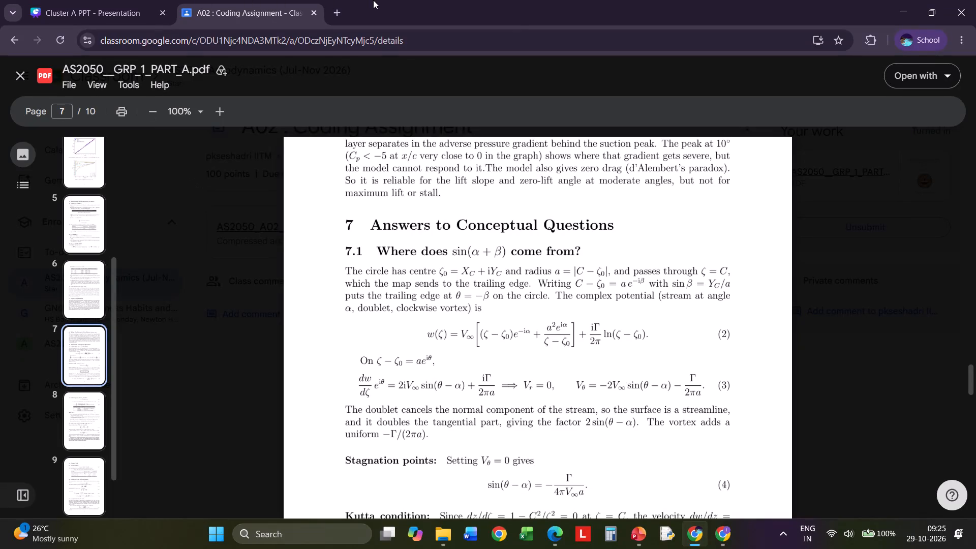
Return to the v2 deck in PowerPoint and skim from slide 9 through to the closing slide, slide 18.
left_click(724, 528)
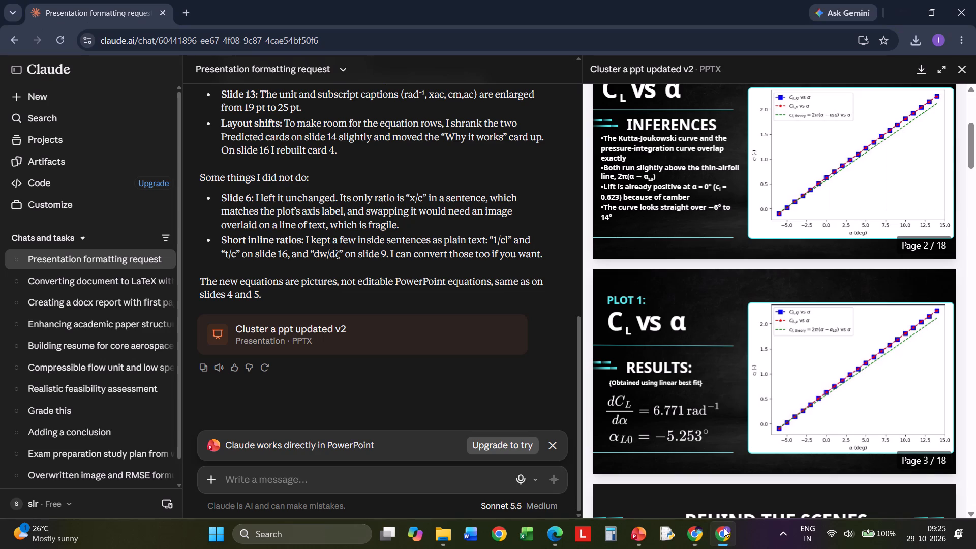
left_click(628, 535)
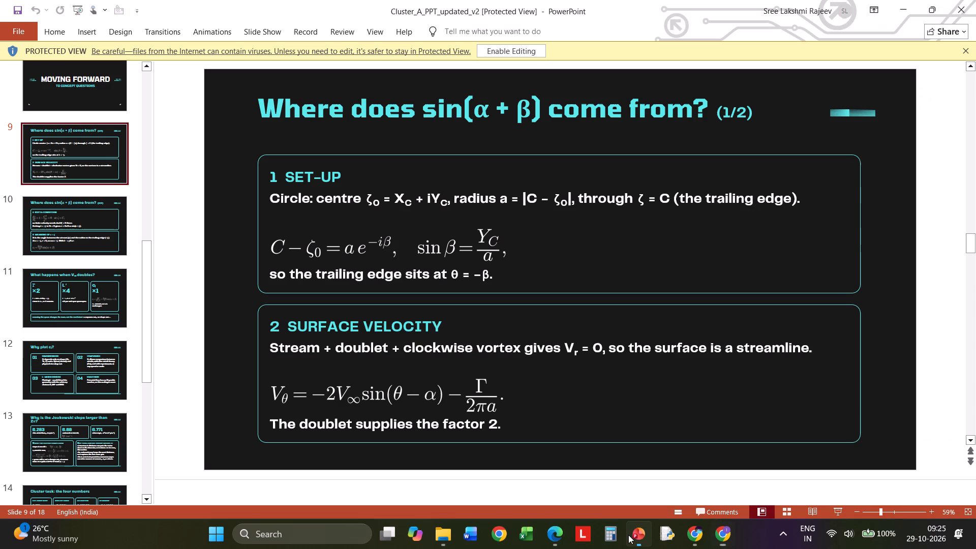
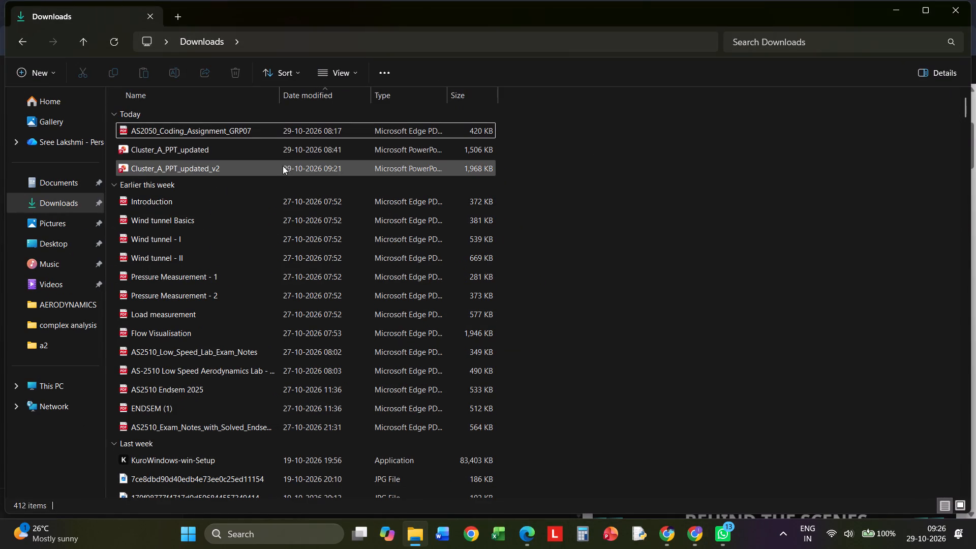
Open the Cluster_A_PPT_updated_v2 presentation from the Downloads folder in PowerPoint.
double_click(281, 168)
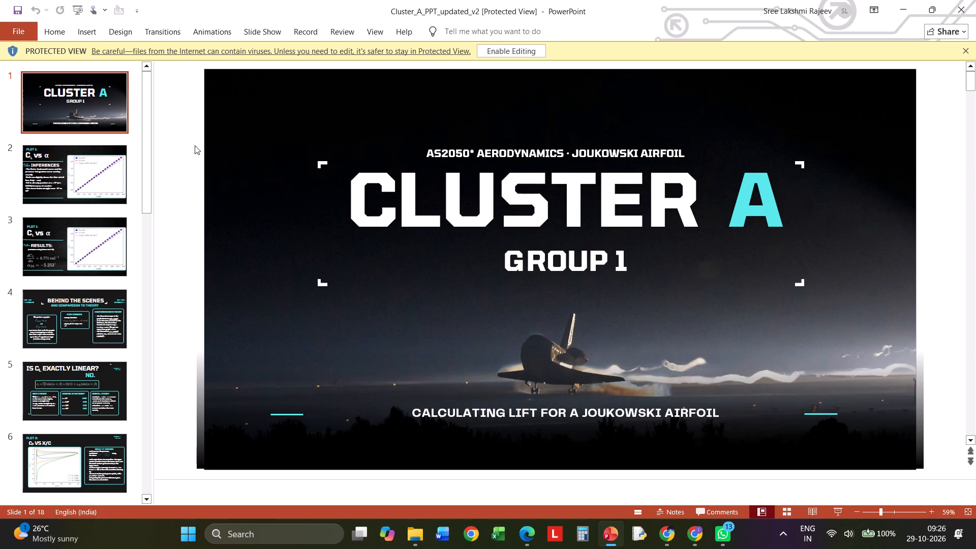
Enable editing of the protected Cluster_A_PPT_updated_v2 presentation.
left_click(504, 56)
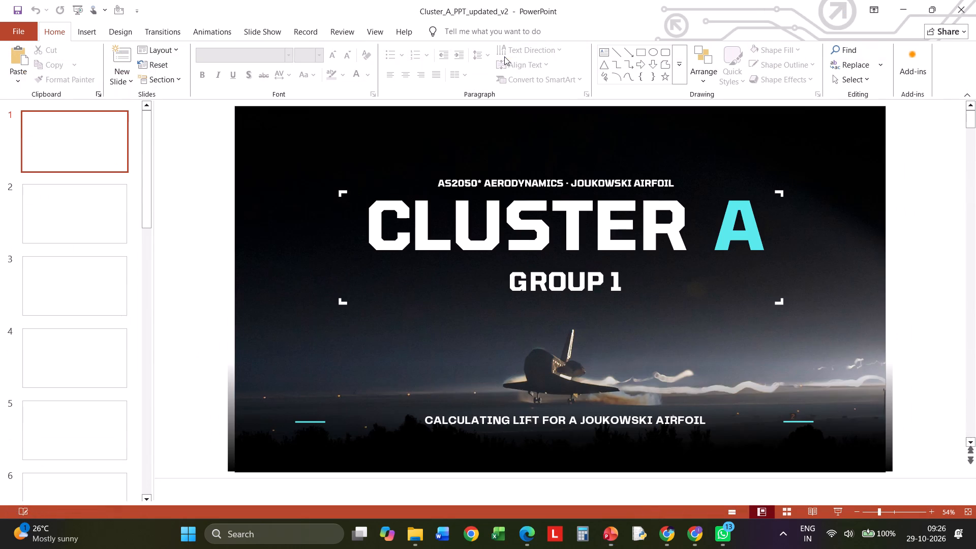
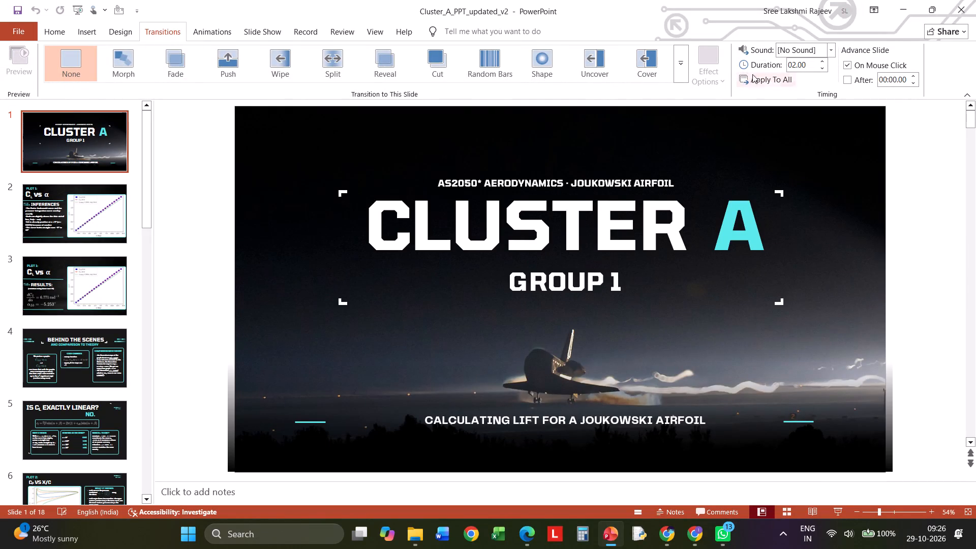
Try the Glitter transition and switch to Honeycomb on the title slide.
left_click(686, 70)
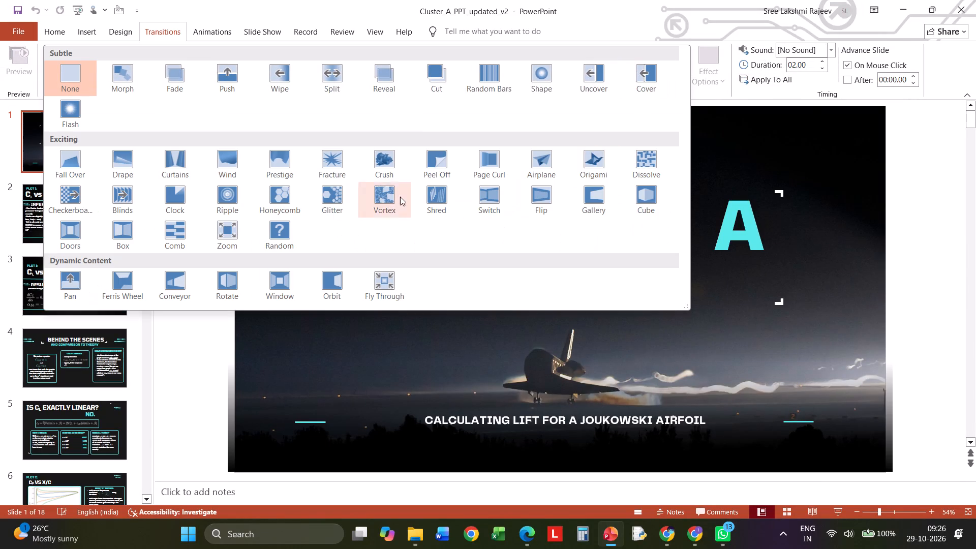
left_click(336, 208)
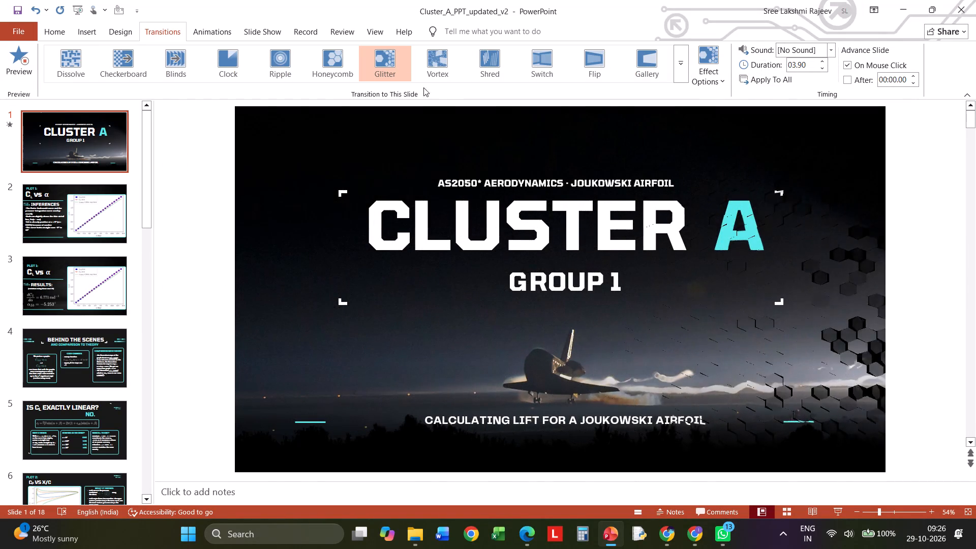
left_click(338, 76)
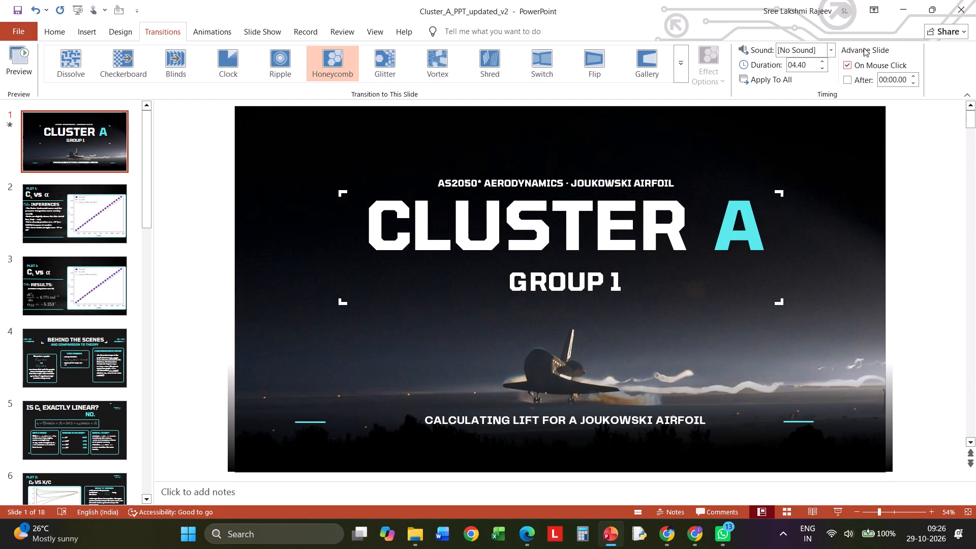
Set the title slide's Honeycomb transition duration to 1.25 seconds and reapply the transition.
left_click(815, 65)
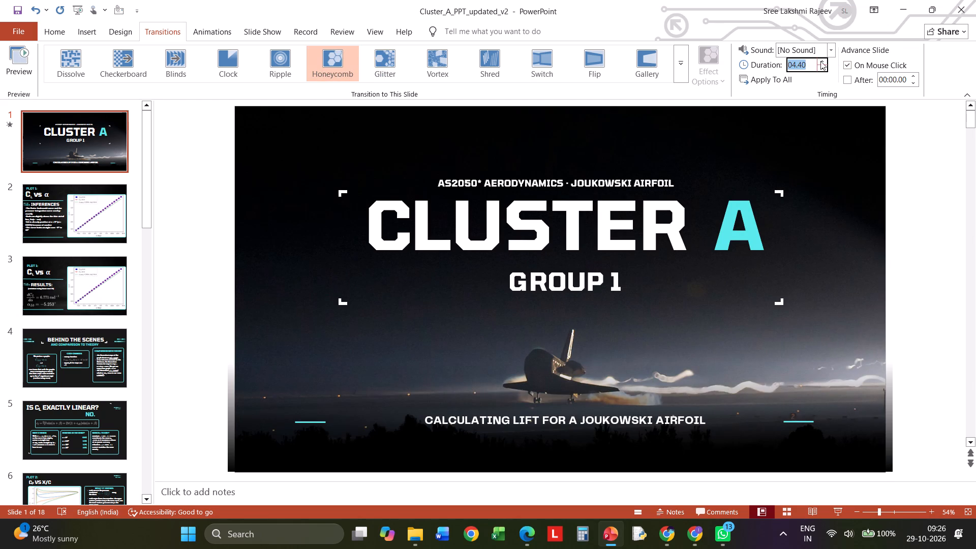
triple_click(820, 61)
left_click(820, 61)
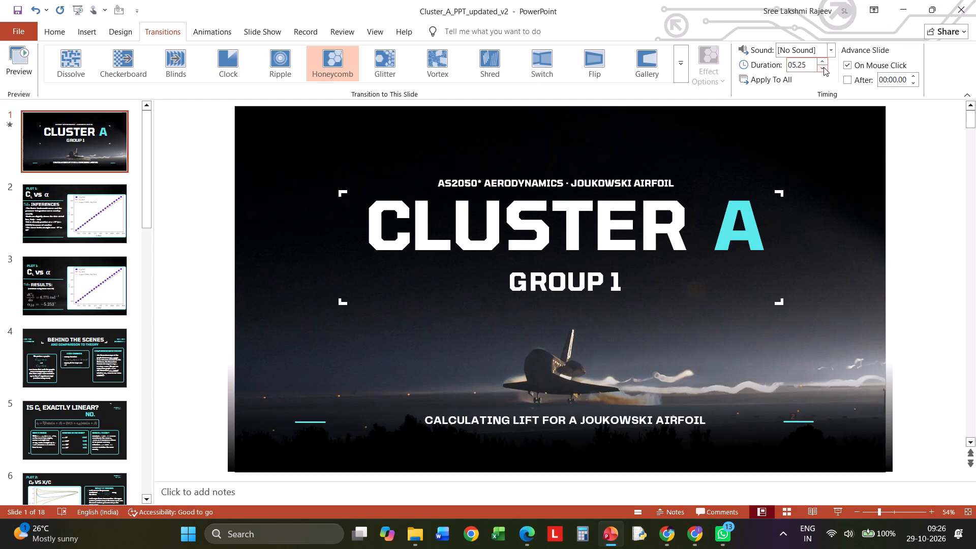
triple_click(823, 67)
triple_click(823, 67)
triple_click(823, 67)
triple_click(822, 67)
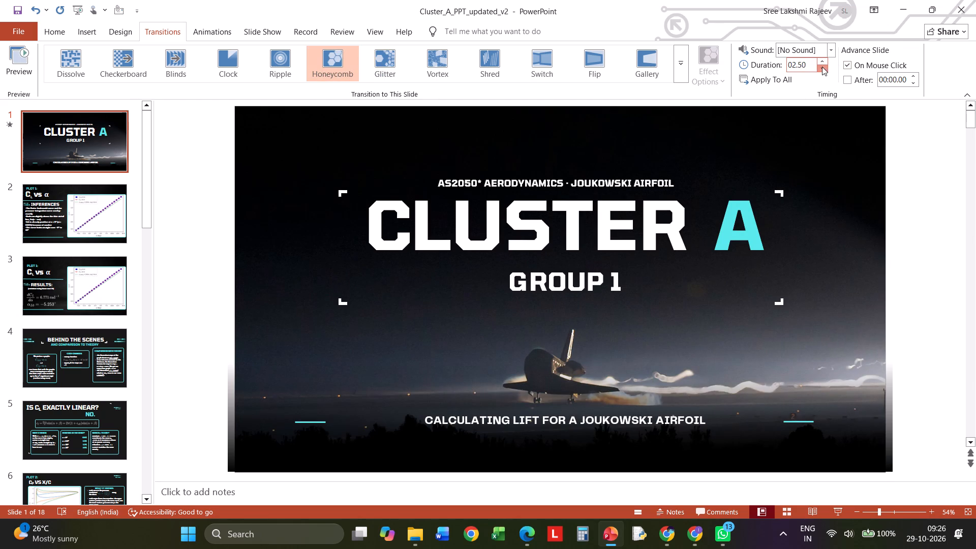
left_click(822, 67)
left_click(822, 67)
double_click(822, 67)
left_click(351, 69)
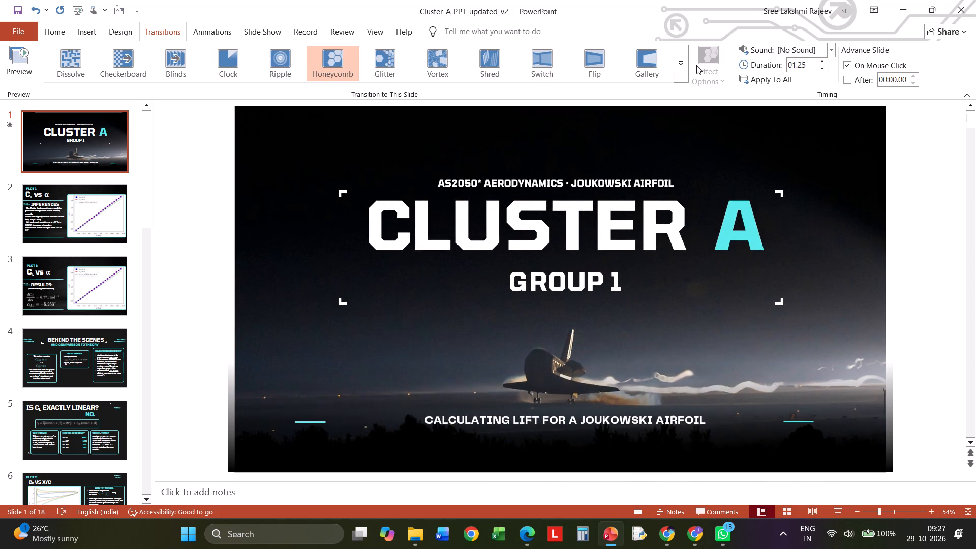
Set the title slide's transition to Airplane and apply it to all slides in the presentation.
left_click(676, 62)
left_click(598, 170)
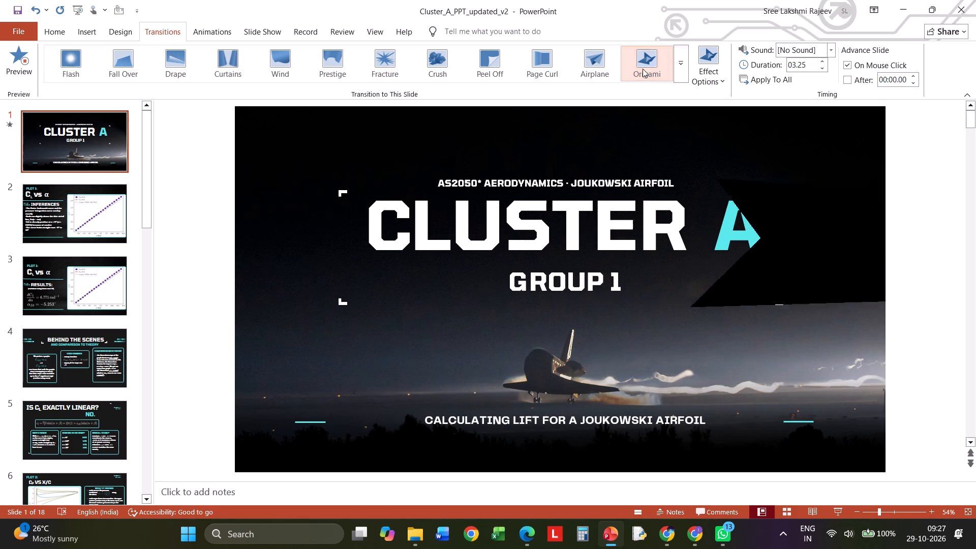
left_click(595, 70)
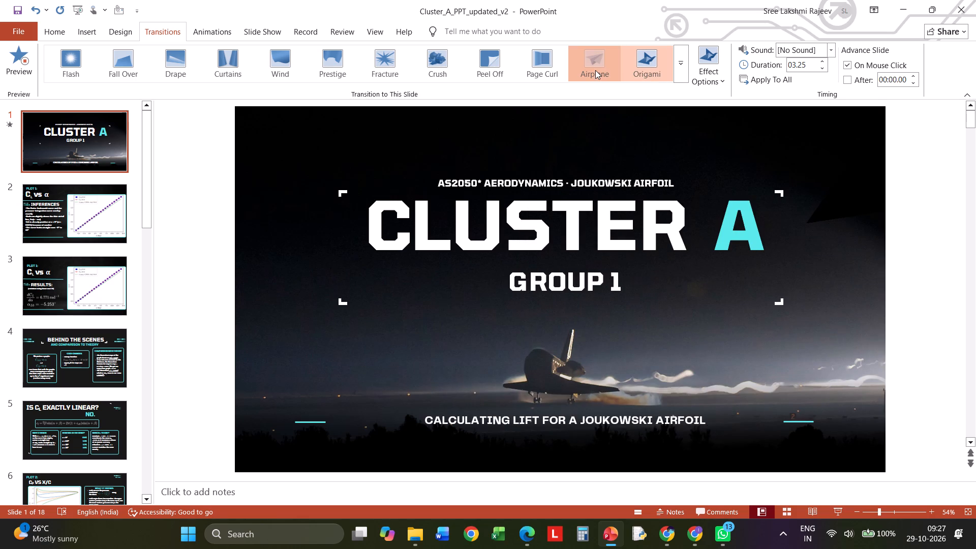
left_click(595, 70)
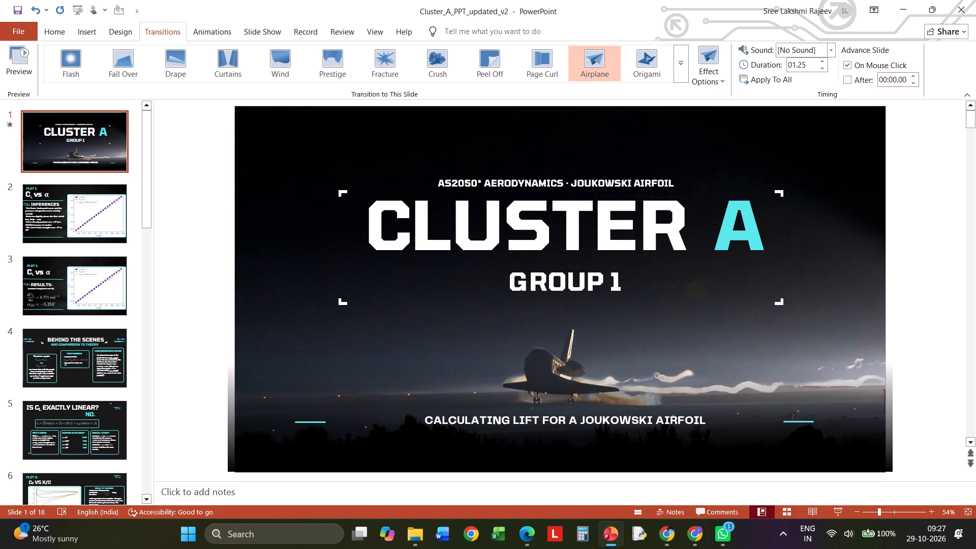
left_click(770, 81)
Play the slide show from the title slide through the Behind the Scenes slide to check the transitions, and exit.
left_click(829, 511)
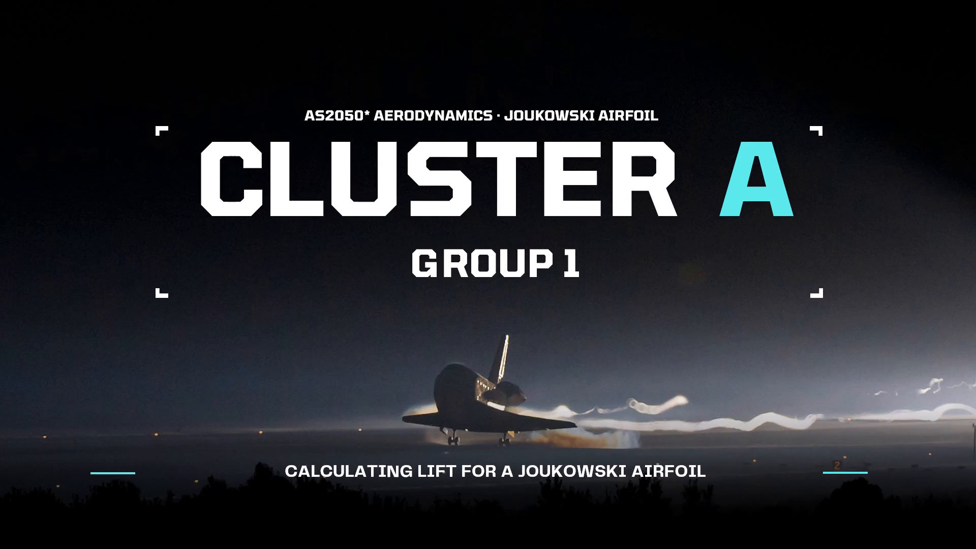
key("Right")
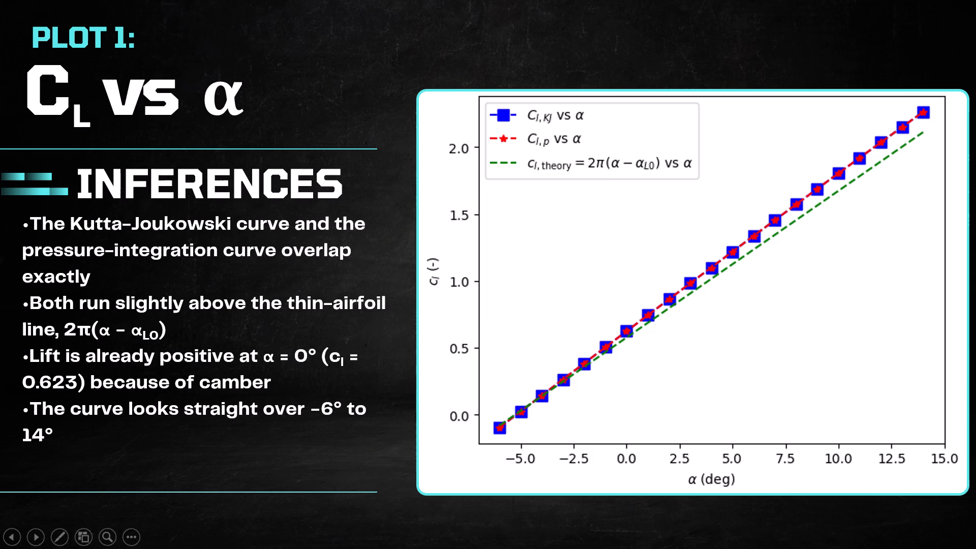
key("Right")
key("Right")
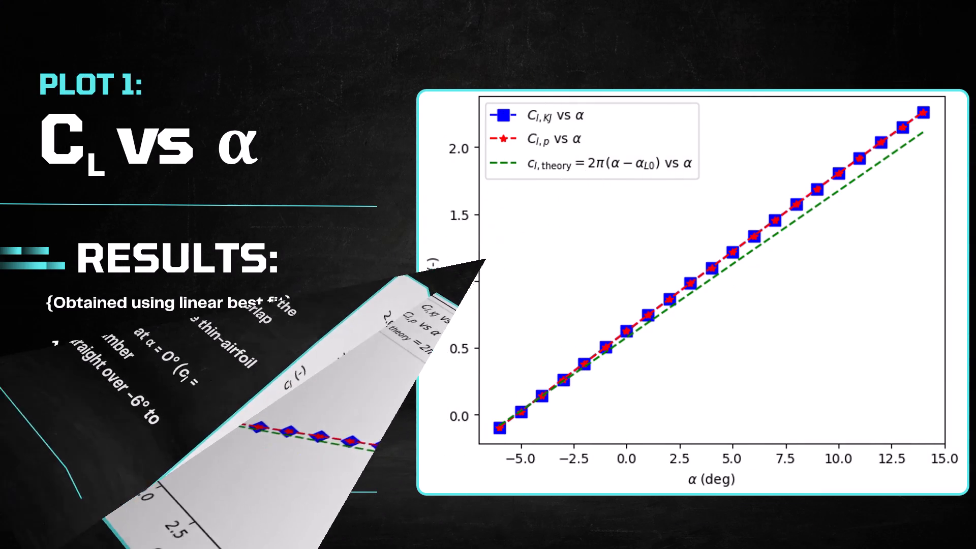
key("Right")
key("Right")
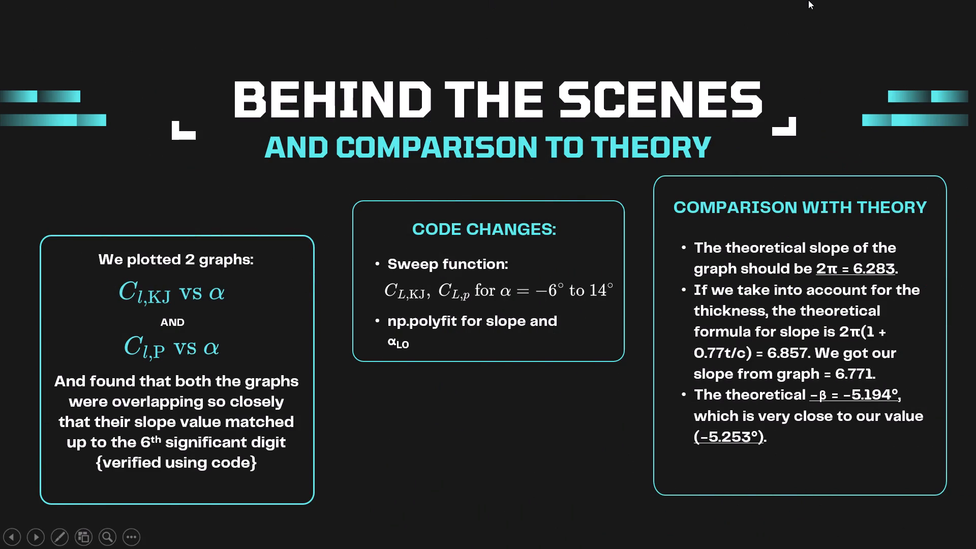
key("Escape")
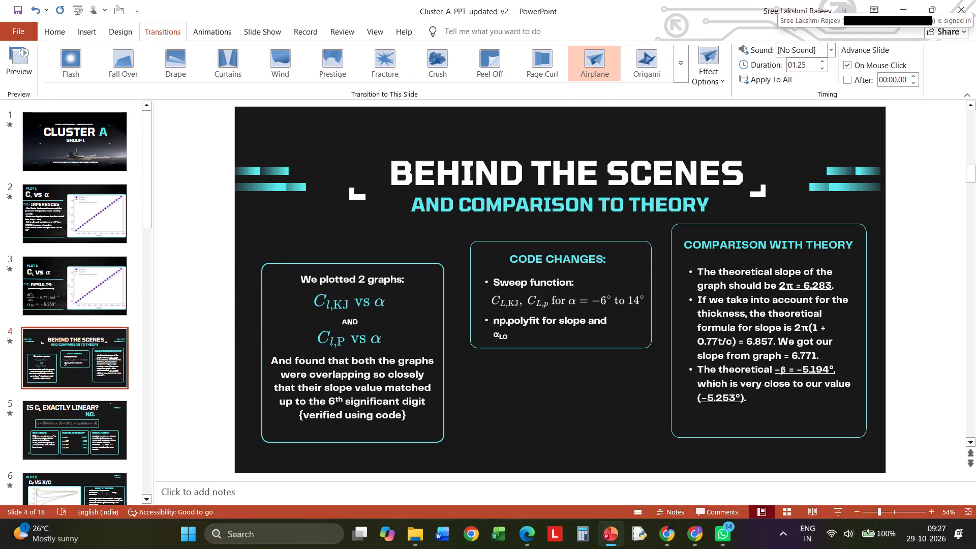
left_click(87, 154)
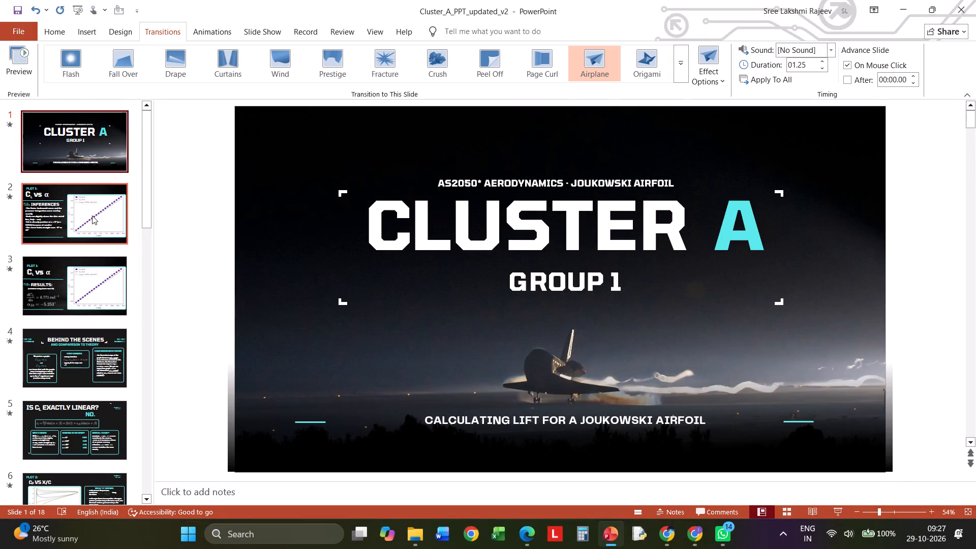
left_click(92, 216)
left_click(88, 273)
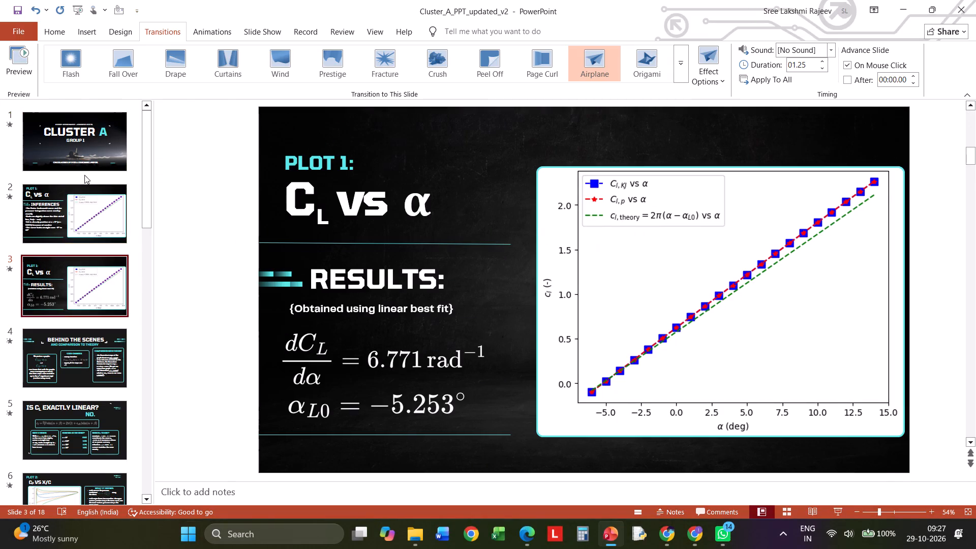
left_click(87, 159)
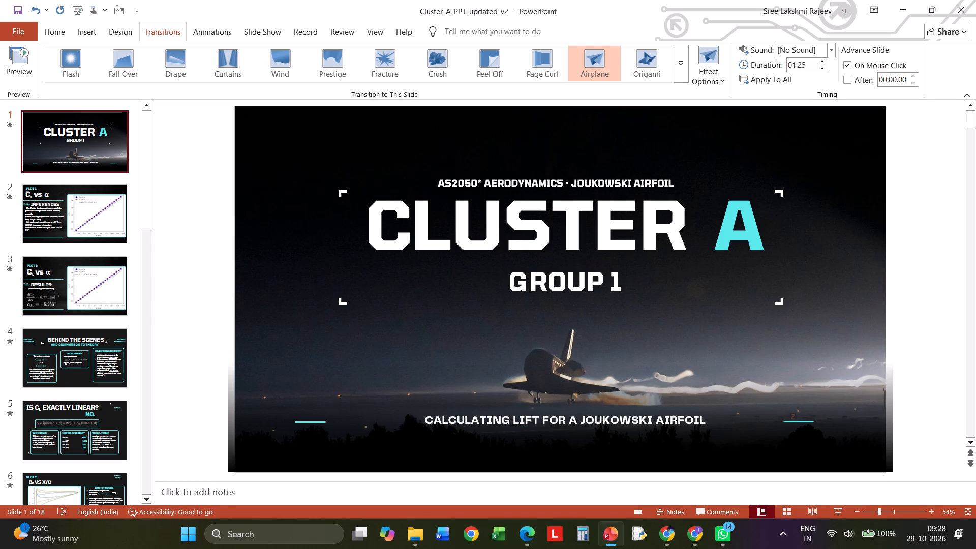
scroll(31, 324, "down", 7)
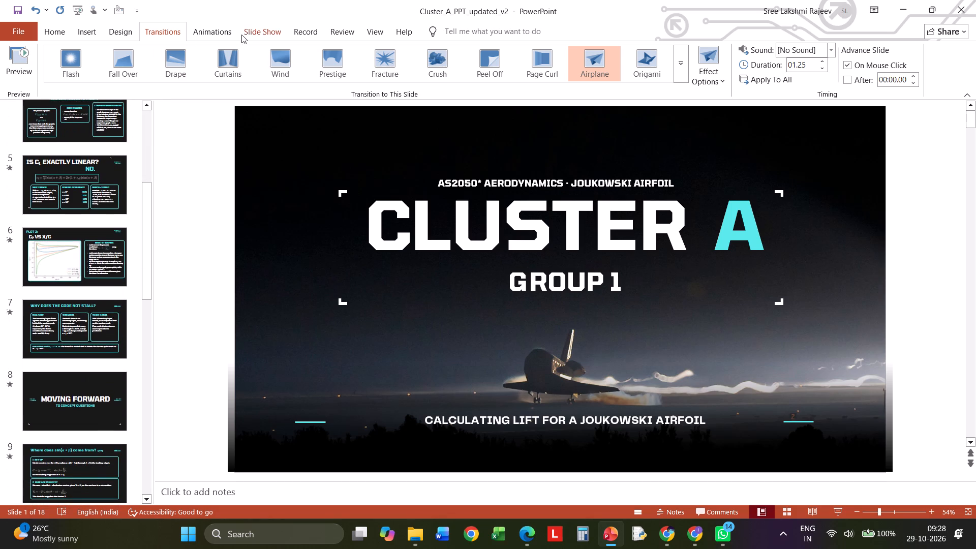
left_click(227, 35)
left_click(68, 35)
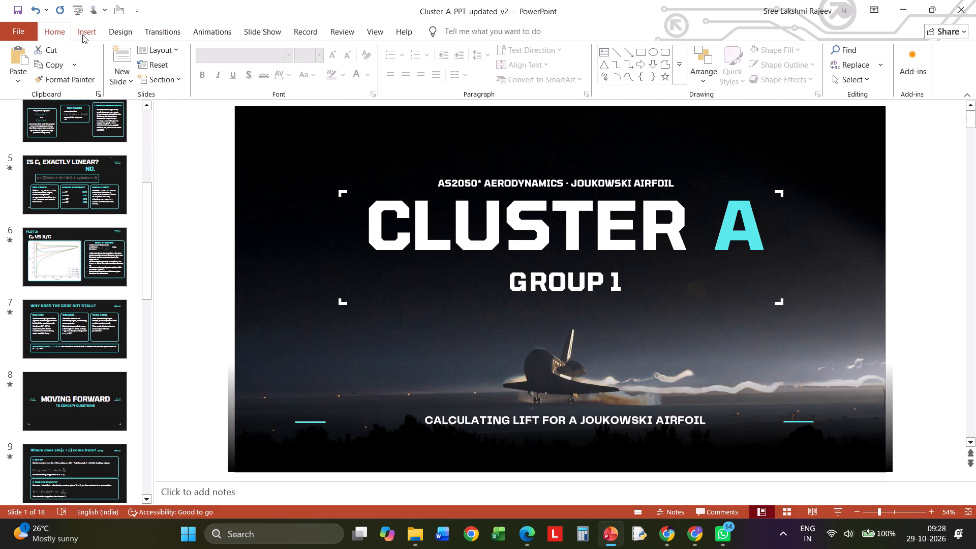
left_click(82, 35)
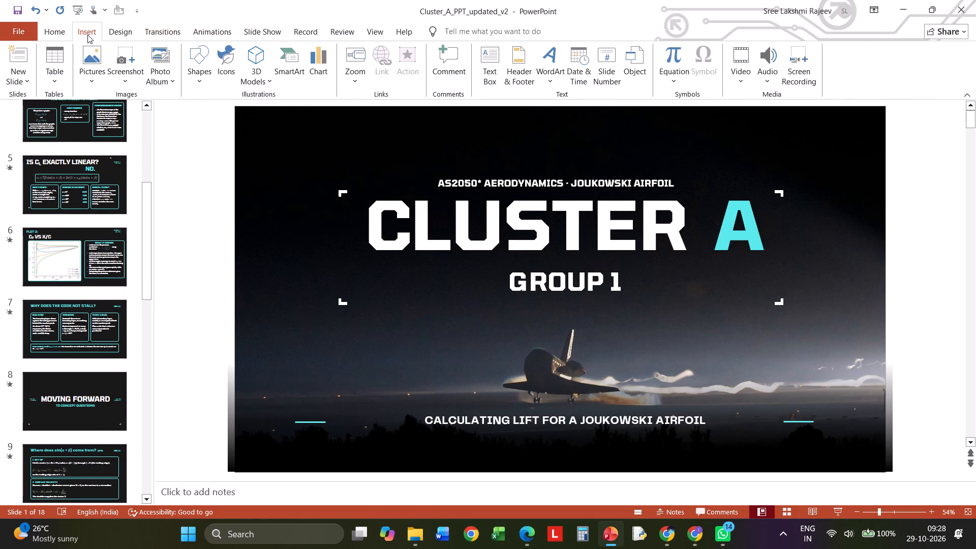
Return to the title slide and preview its transition.
scroll(76, 268, "up", 13)
left_click(82, 122)
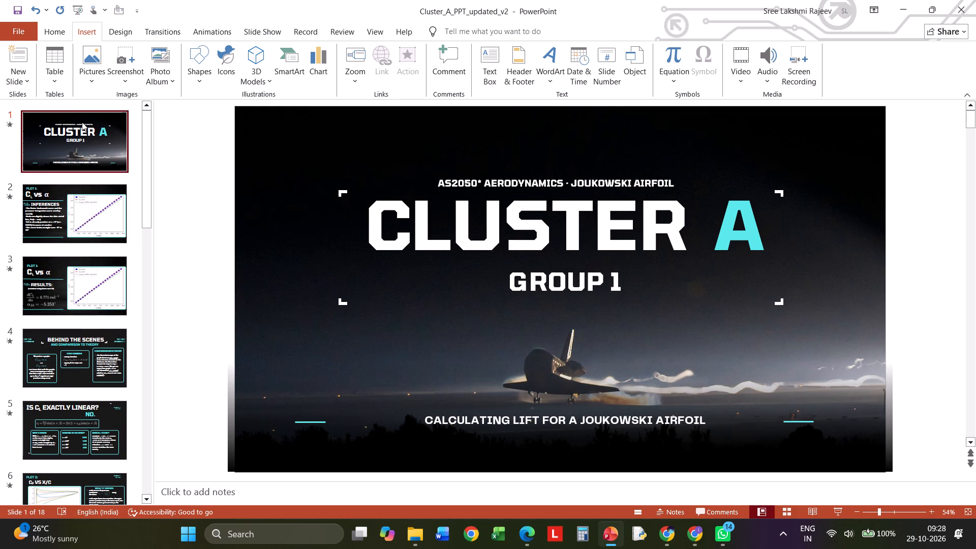
left_click(9, 125)
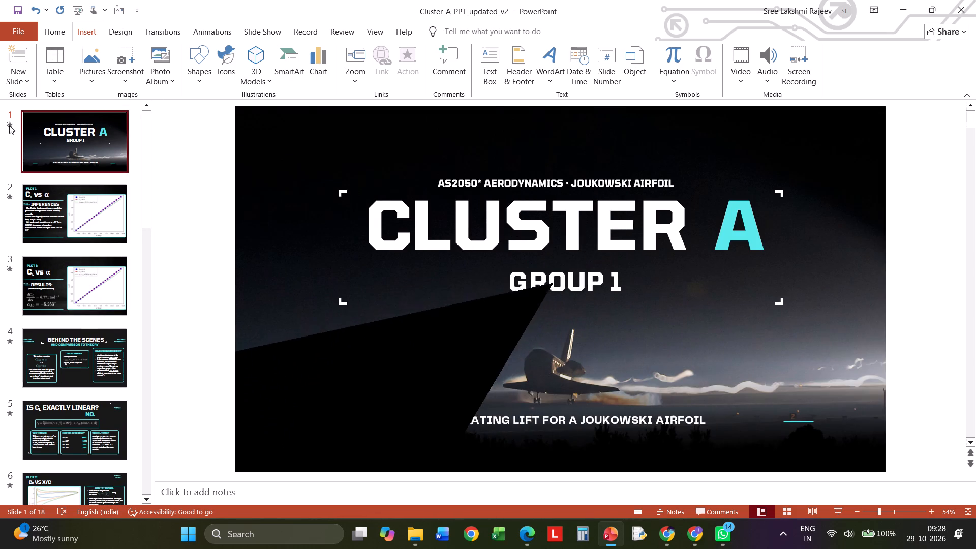
Look through the deck's slides, from the title and Plot 1 slides to the Moving Forward and concept question slides.
left_click(73, 216)
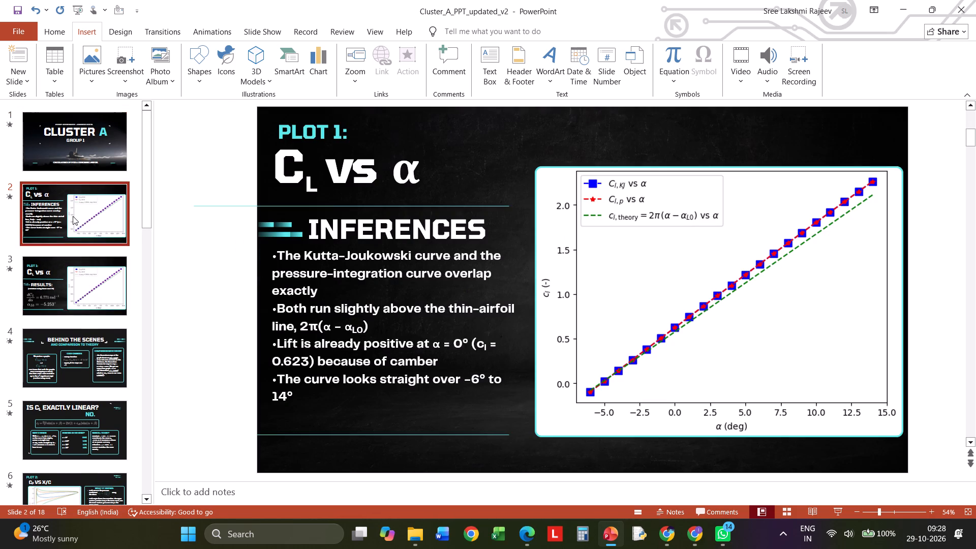
scroll(73, 216, "down", 2)
left_click(78, 225)
scroll(79, 226, "down", 17)
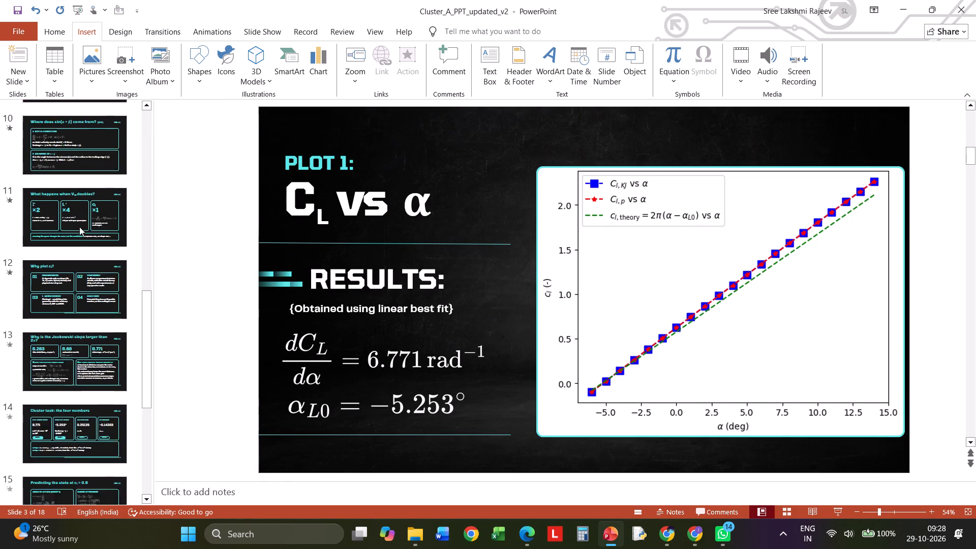
scroll(53, 232, "down", 14)
scroll(75, 240, "up", 10)
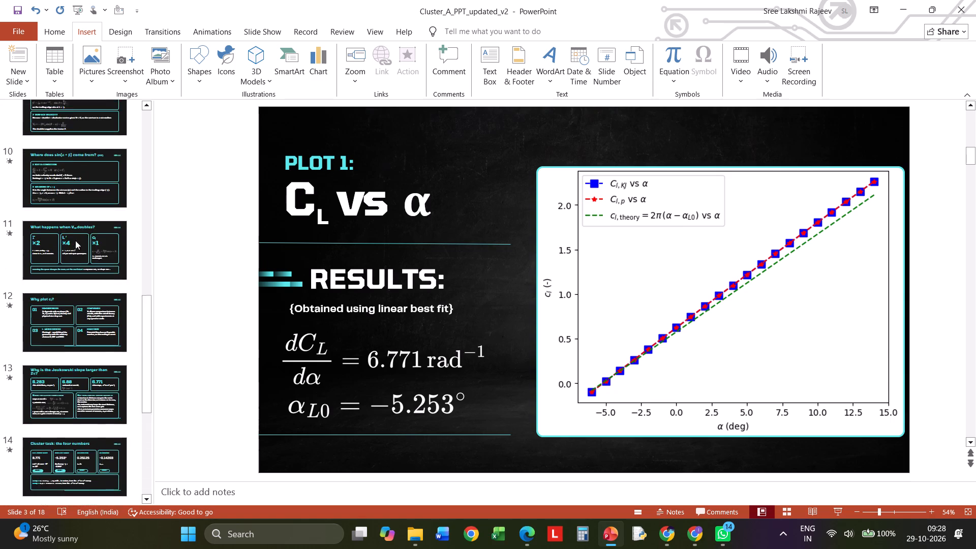
scroll(75, 240, "up", 11)
scroll(104, 189, "up", 8)
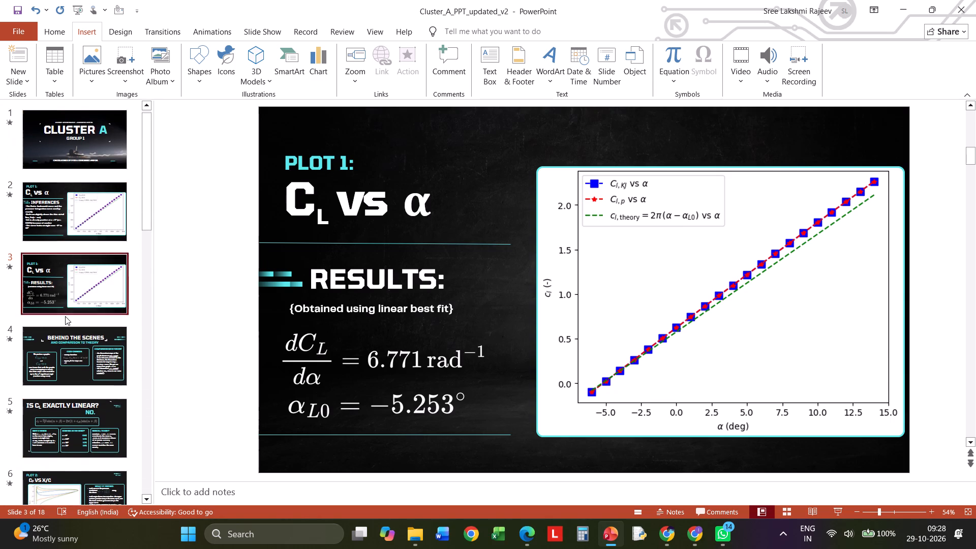
scroll(65, 316, "up", 3)
left_click(97, 151)
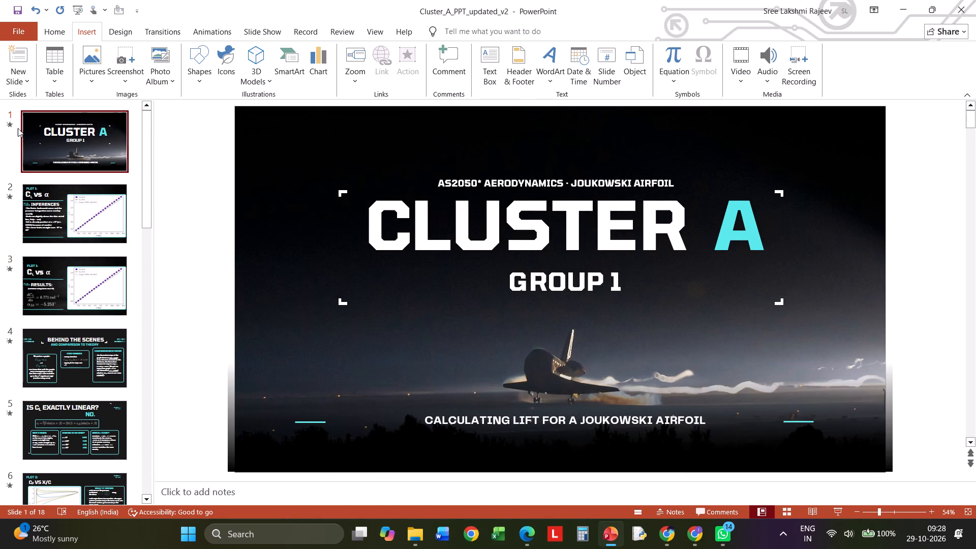
left_click(85, 221)
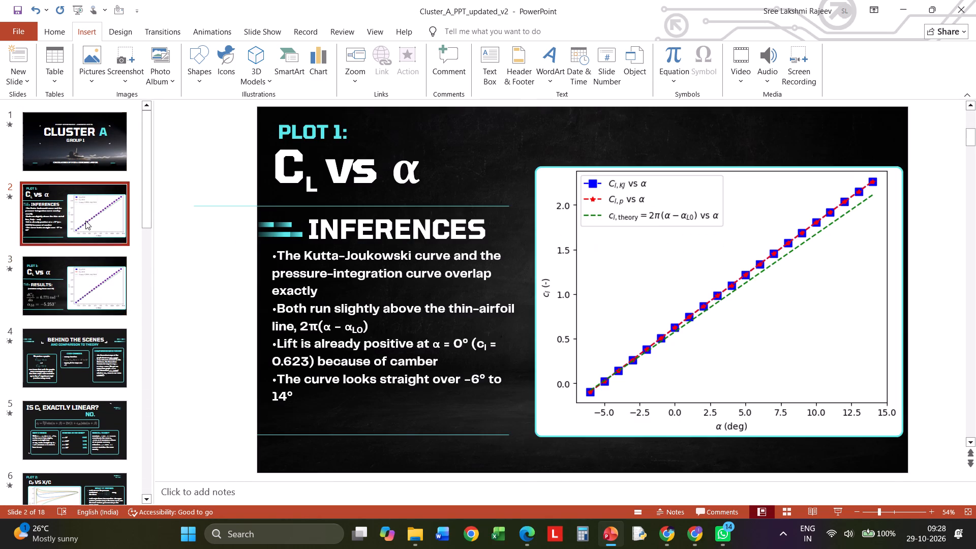
left_click(87, 281)
left_click(94, 342)
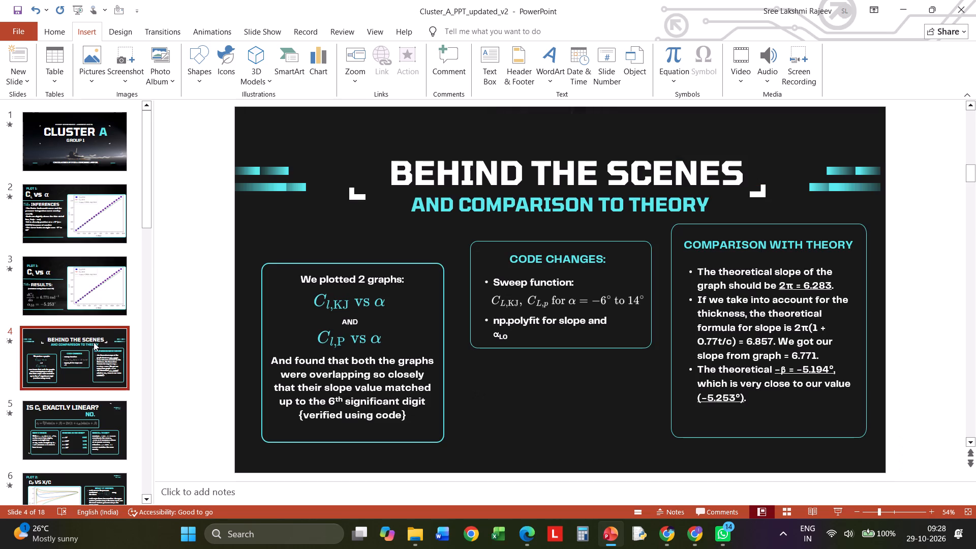
scroll(94, 342, "down", 12)
scroll(80, 234, "down", 4)
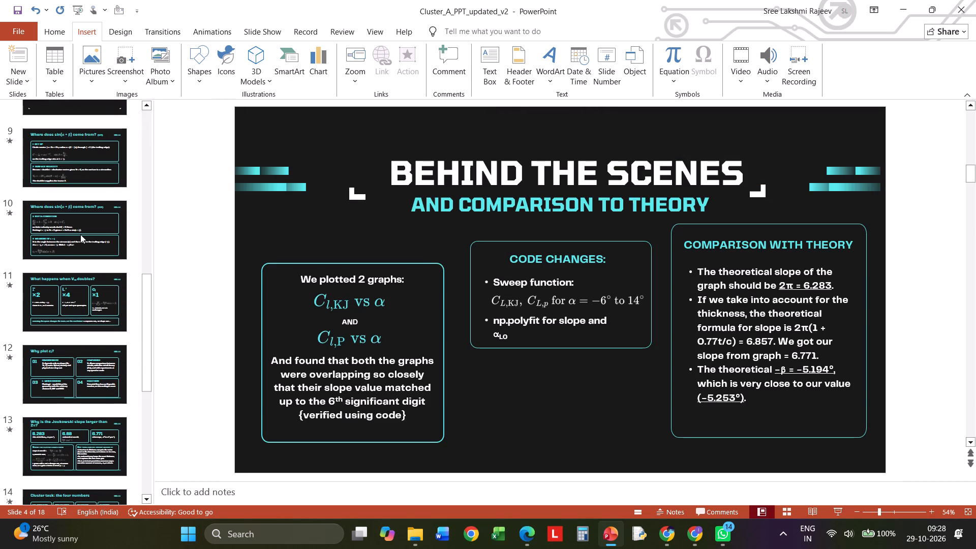
scroll(80, 234, "up", 1)
left_click(89, 140)
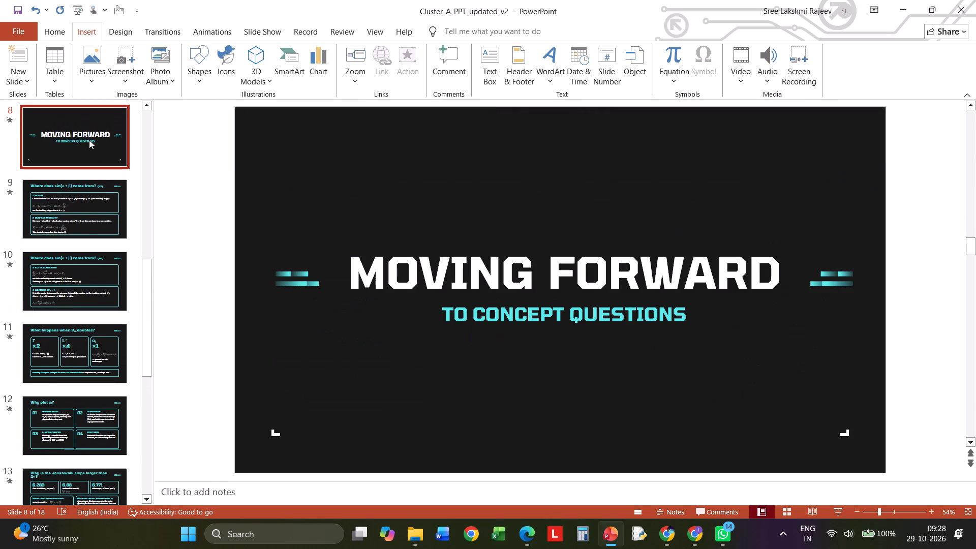
scroll(83, 139, "down", 5)
scroll(10, 112, "down", 2)
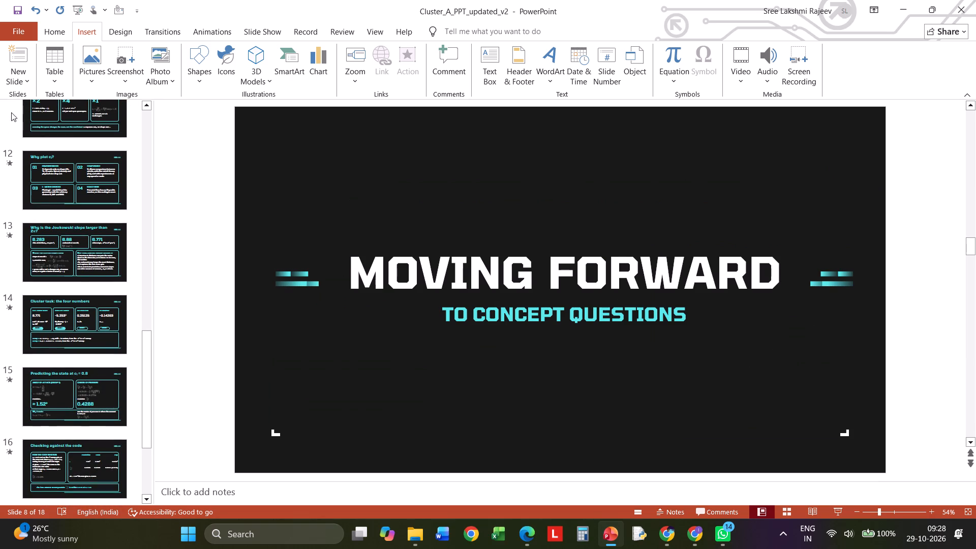
Return from the Moving Forward slide to the Cluster A title slide.
scroll(63, 183, "up", 3)
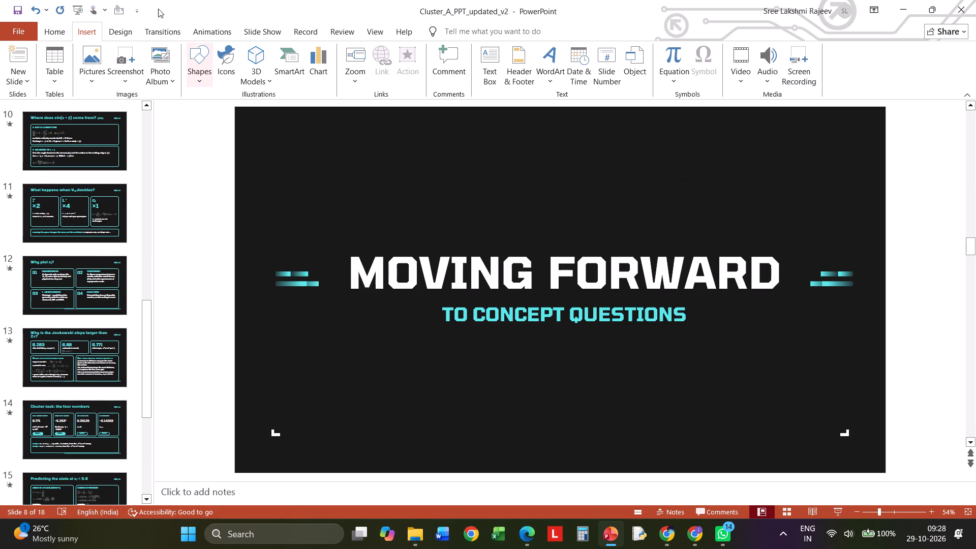
scroll(68, 292, "up", 17)
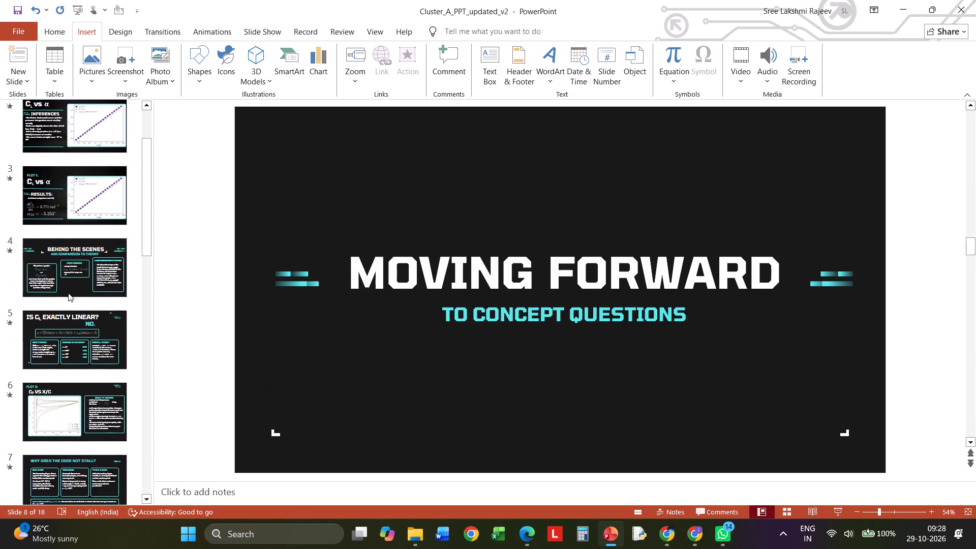
scroll(68, 293, "up", 8)
left_click(81, 140)
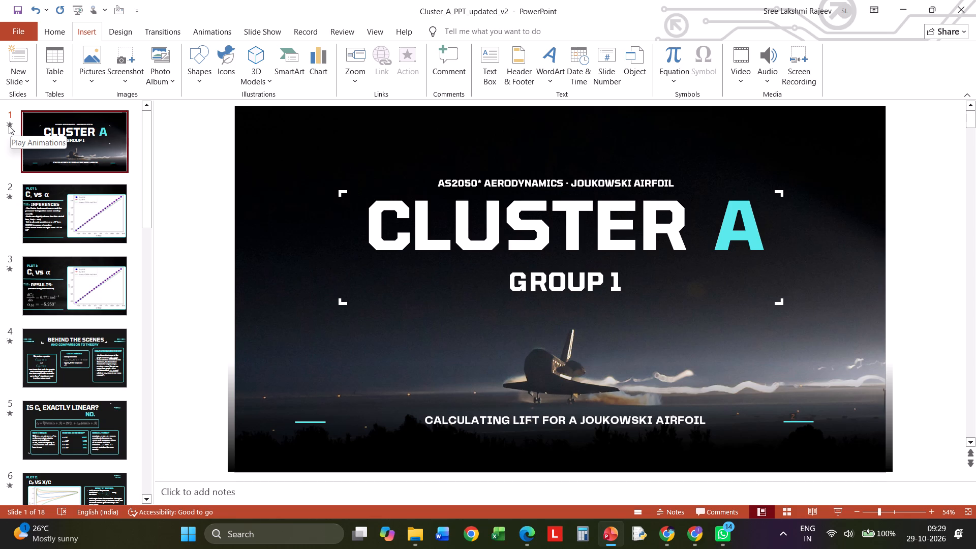
Look through the slide thumbnails from the title slide to the closing Thank You slide, and return to the title slide.
scroll(9, 126, "down", 2)
scroll(4, 250, "down", 2)
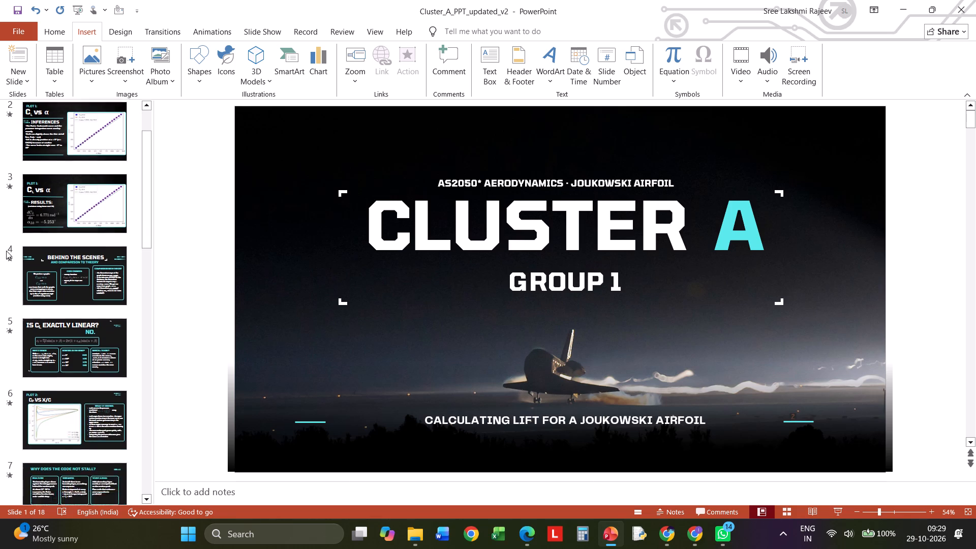
scroll(6, 251, "down", 3)
scroll(64, 278, "down", 20)
scroll(66, 279, "down", 4)
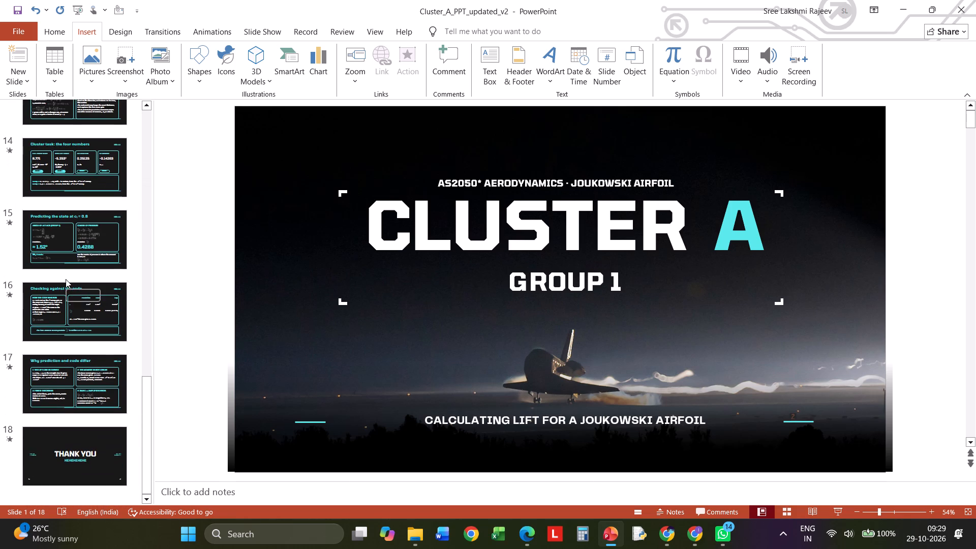
scroll(66, 279, "down", 1)
scroll(82, 302, "up", 20)
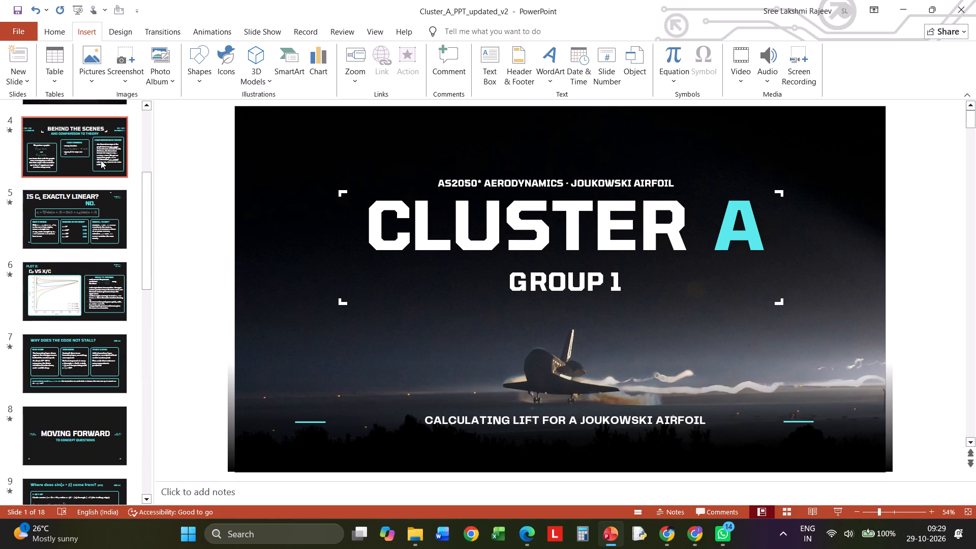
scroll(100, 161, "up", 11)
left_click(100, 161)
left_click(71, 143)
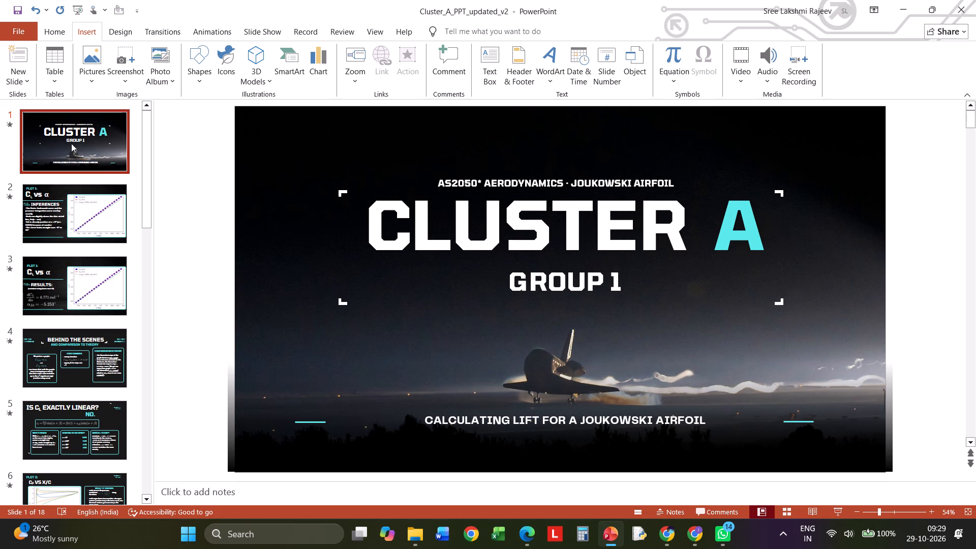
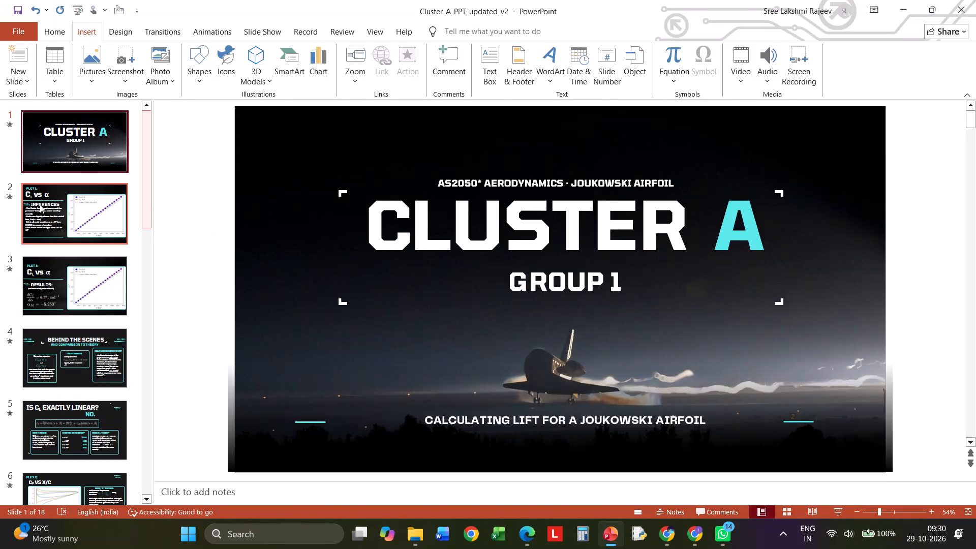
Look through the slides from the Plot 1 inferences to the "Is CL exactly linear?" slide.
left_click(49, 207)
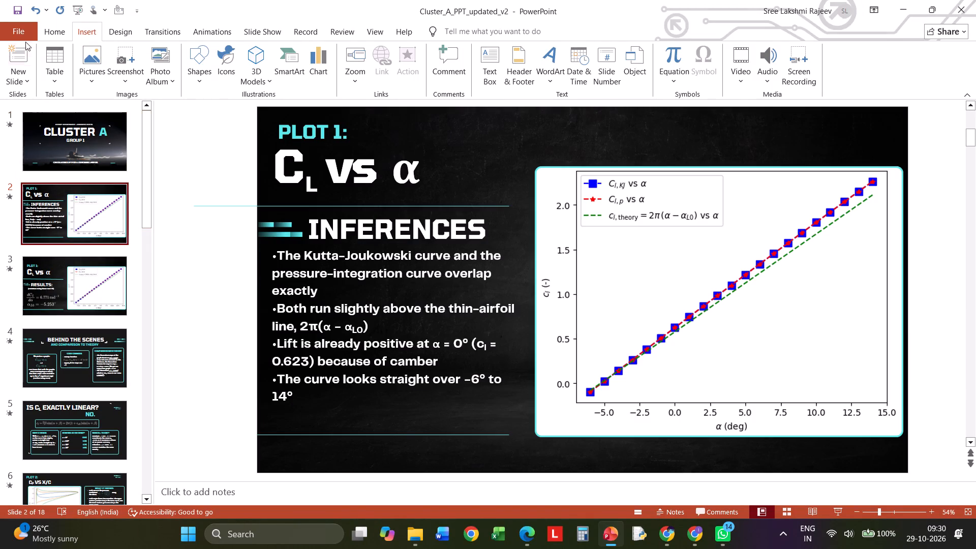
left_click(72, 269)
left_click(73, 348)
scroll(72, 348, "down", 1)
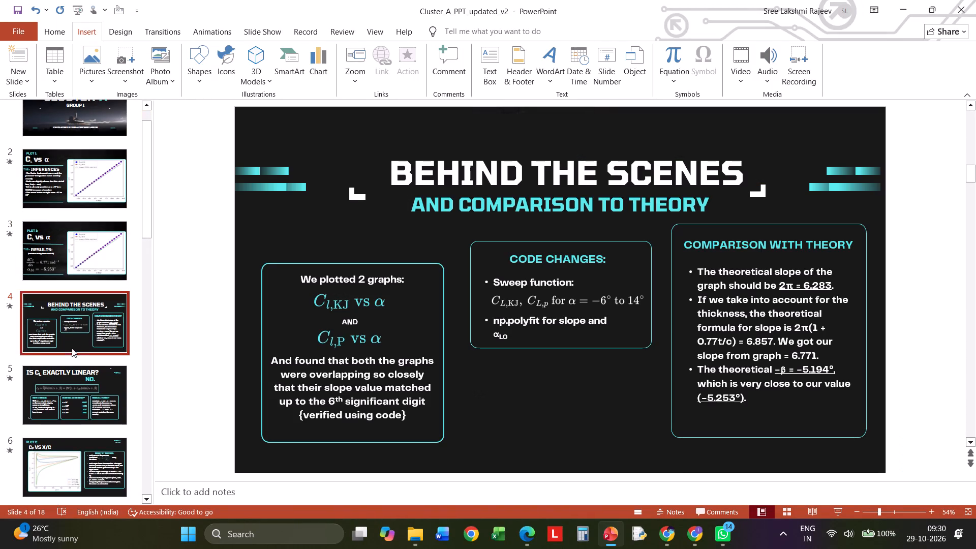
scroll(72, 348, "down", 2)
left_click(74, 337)
scroll(74, 337, "down", 2)
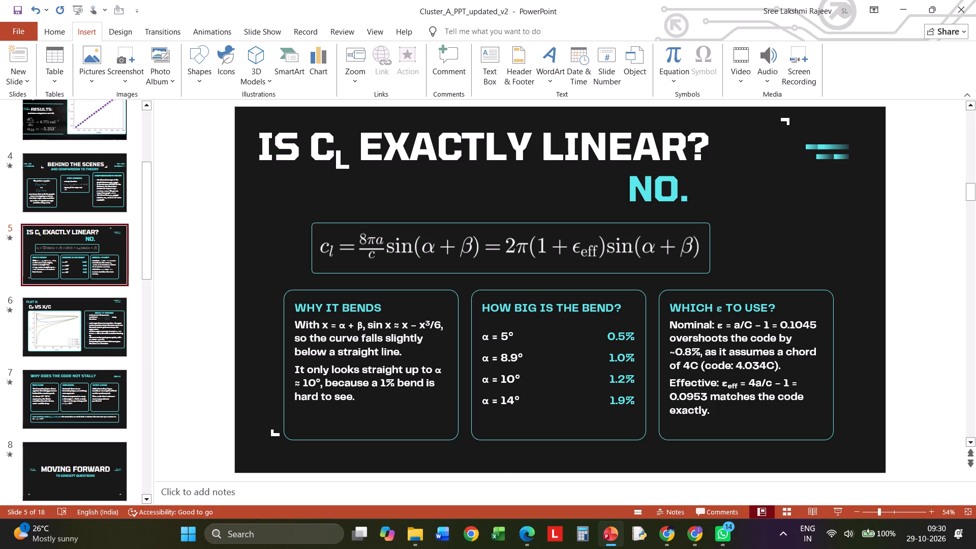
Delete the "Which ε to use?" card's frame and all its text from the "Is CL exactly linear?" slide.
left_click(704, 424)
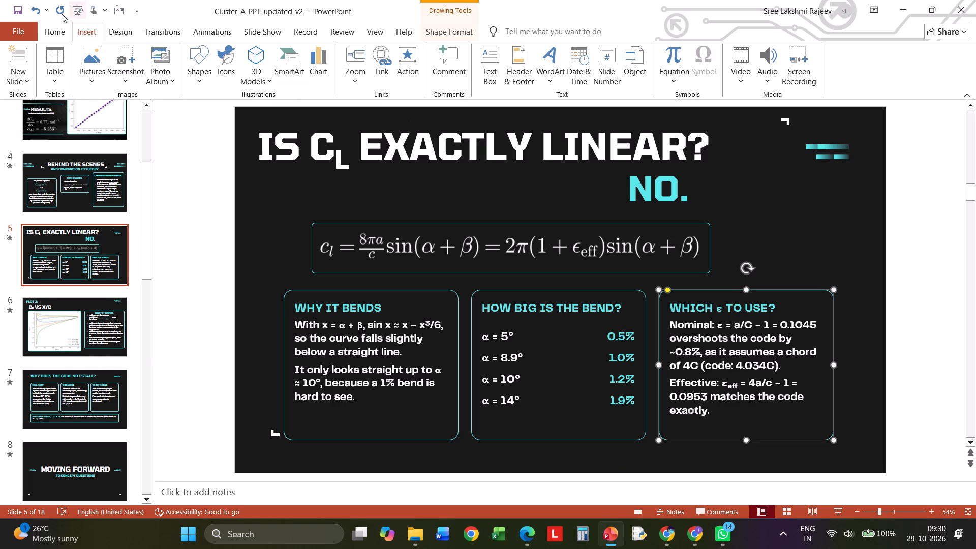
key("Delete")
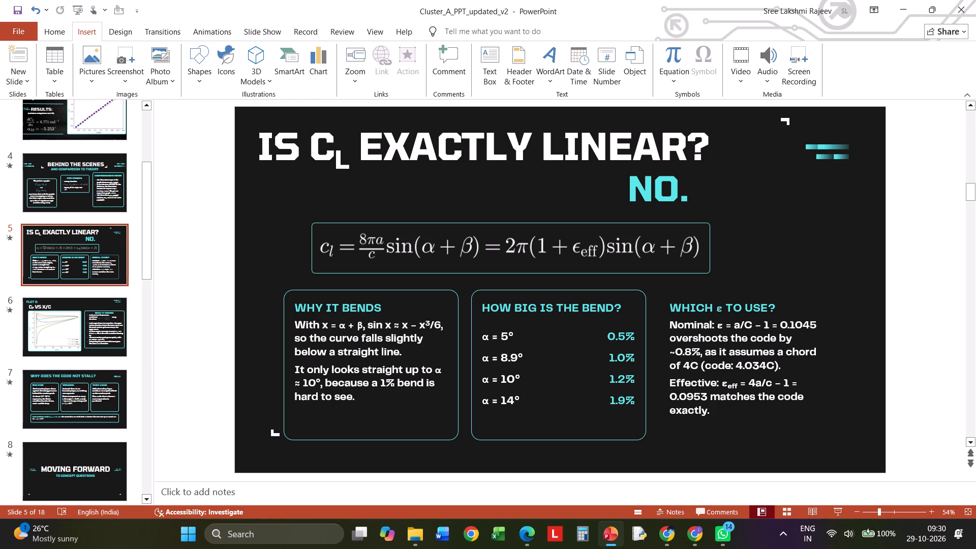
left_click(745, 327)
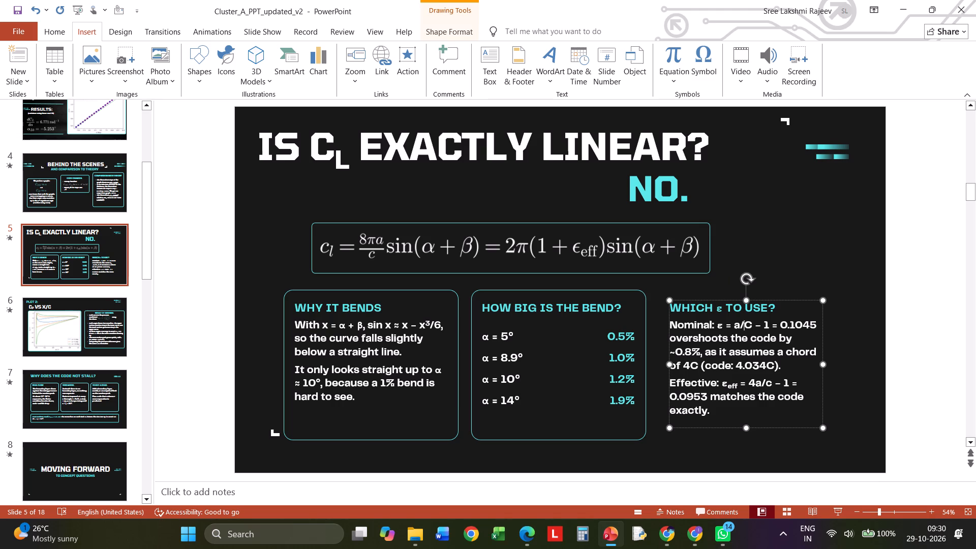
left_click_drag(742, 409, 671, 300)
key("Delete")
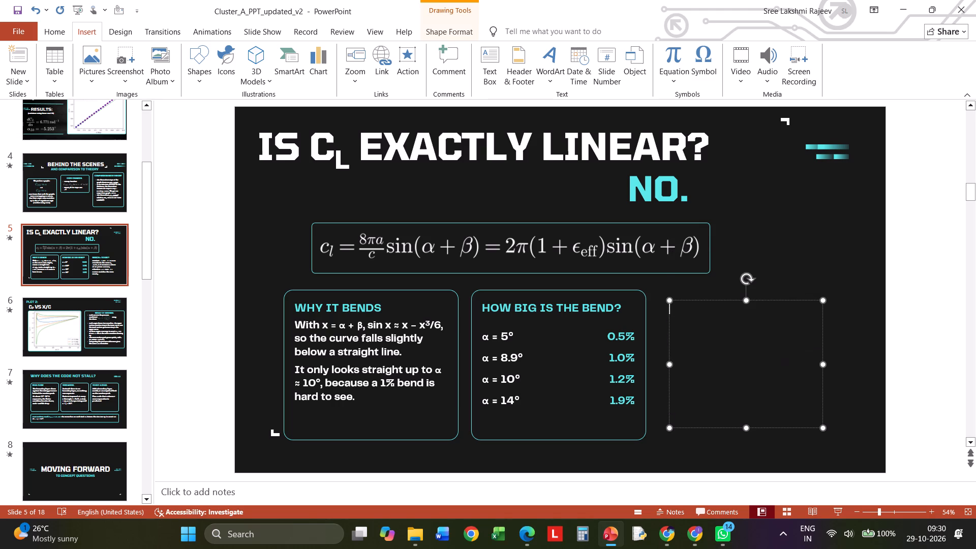
left_click(917, 270)
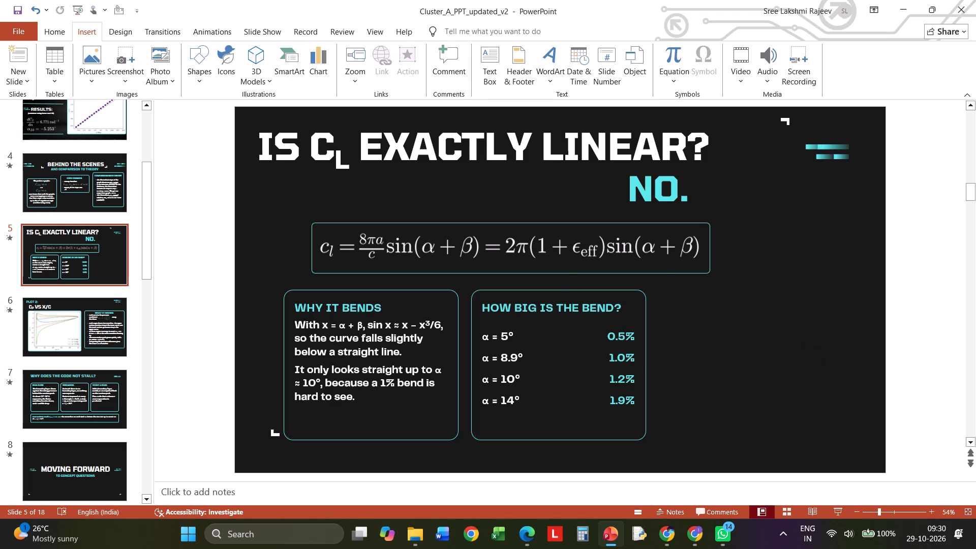
Shift the frame around the "How big is the bend?" text slightly to the right, away from the "Why it bends" card.
left_click(570, 299)
left_click(570, 299)
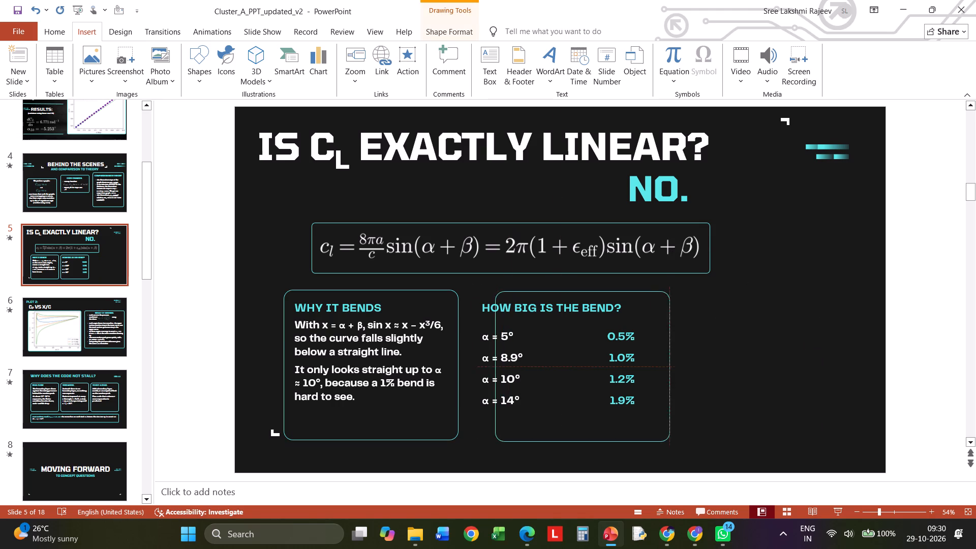
left_click(721, 319)
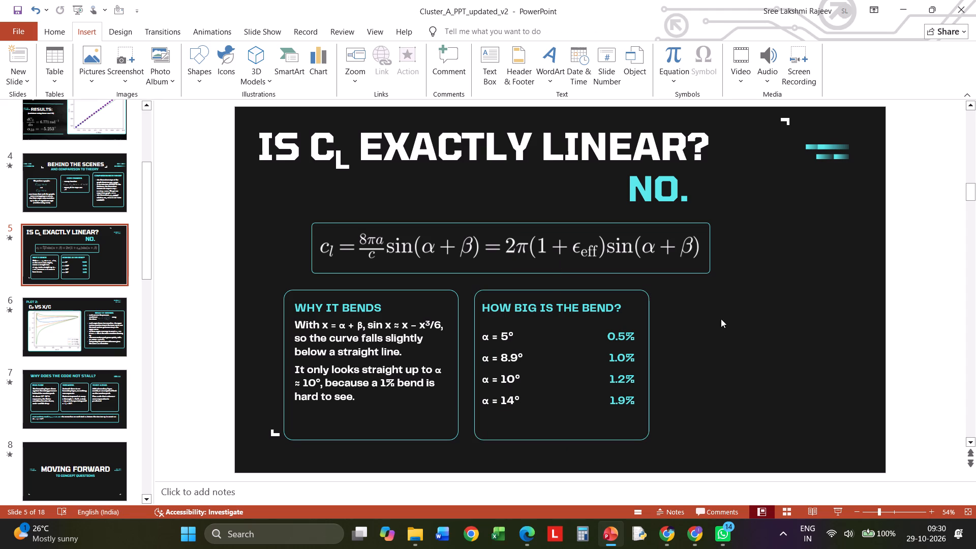
left_click(721, 319)
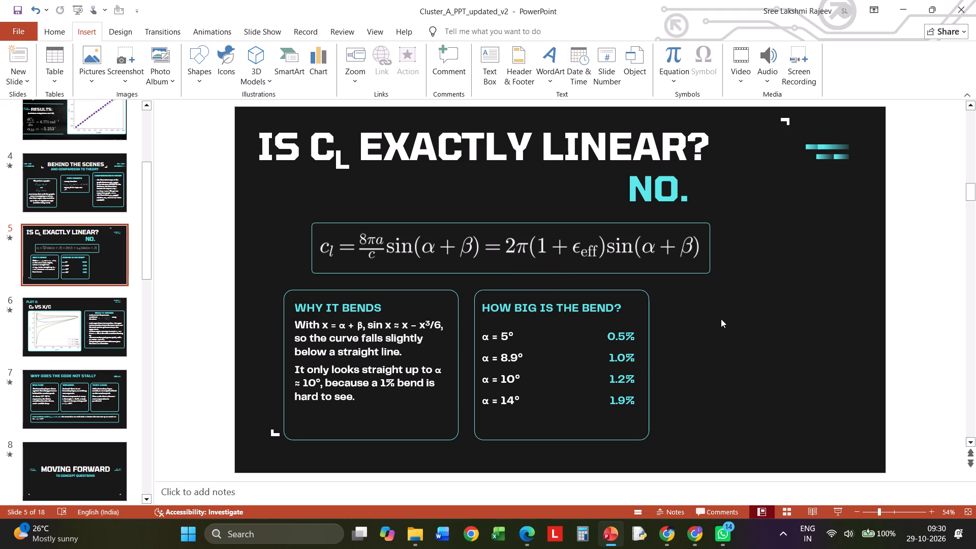
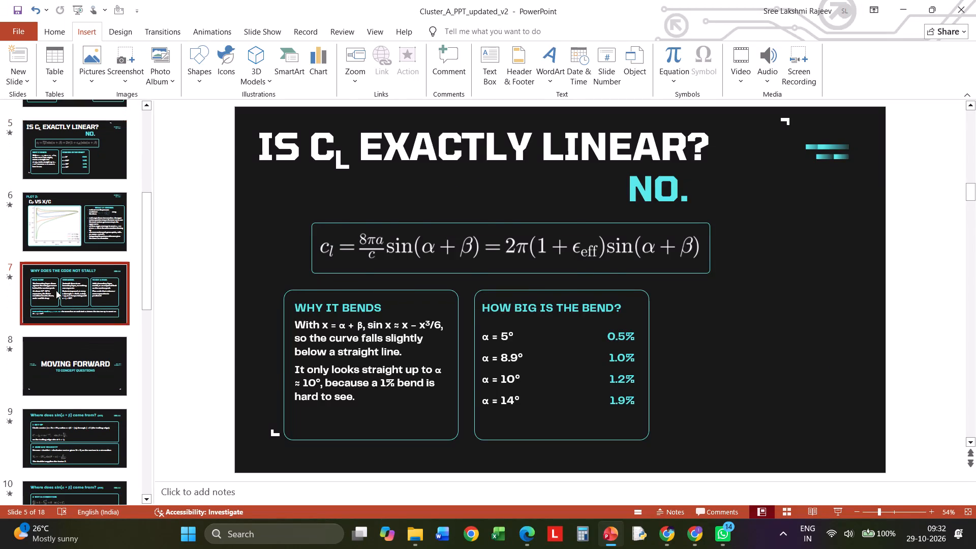
Look through the slides from "Moving Forward" to both "Where does sin(α + β) come from?" derivation slides.
scroll(57, 292, "down", 2)
left_click(58, 293)
scroll(58, 293, "down", 3)
left_click(58, 293)
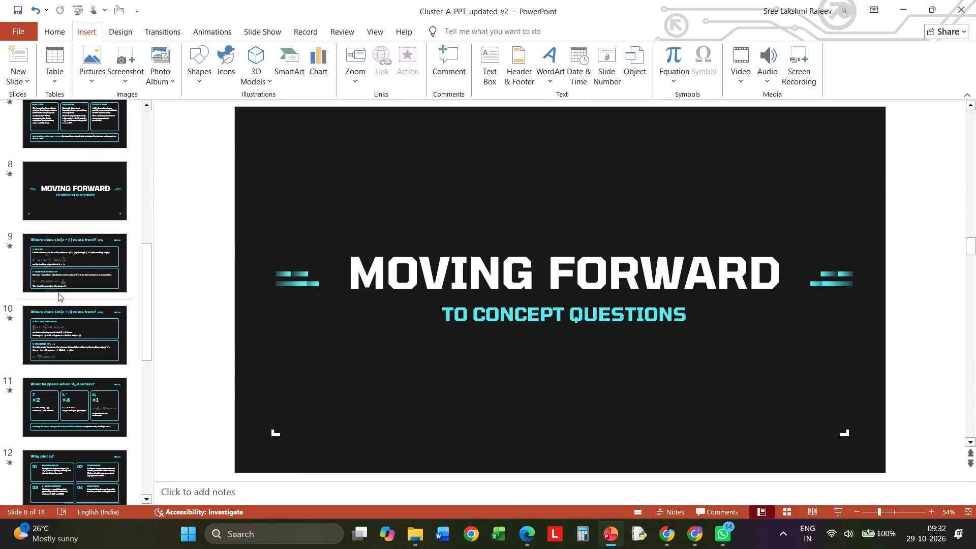
left_click(53, 343)
left_click(66, 277)
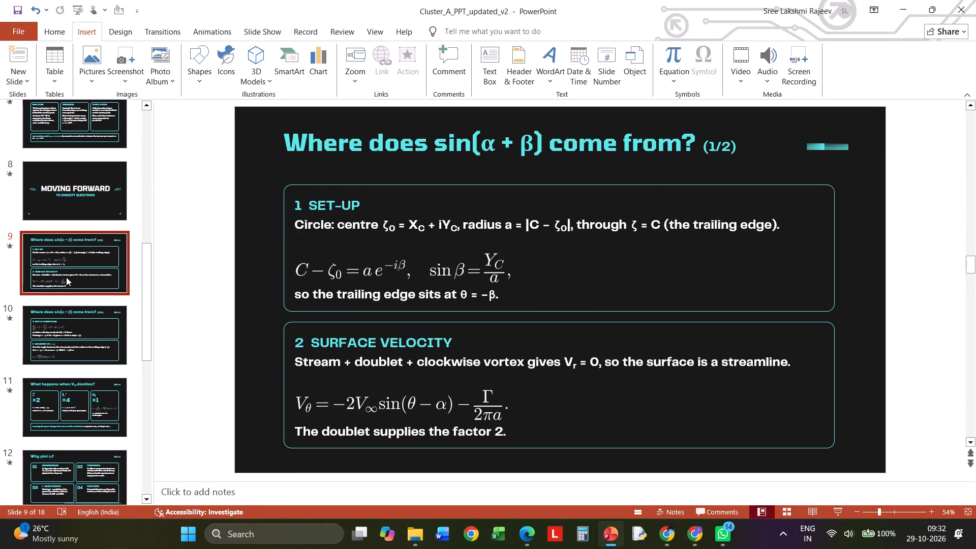
left_click(66, 346)
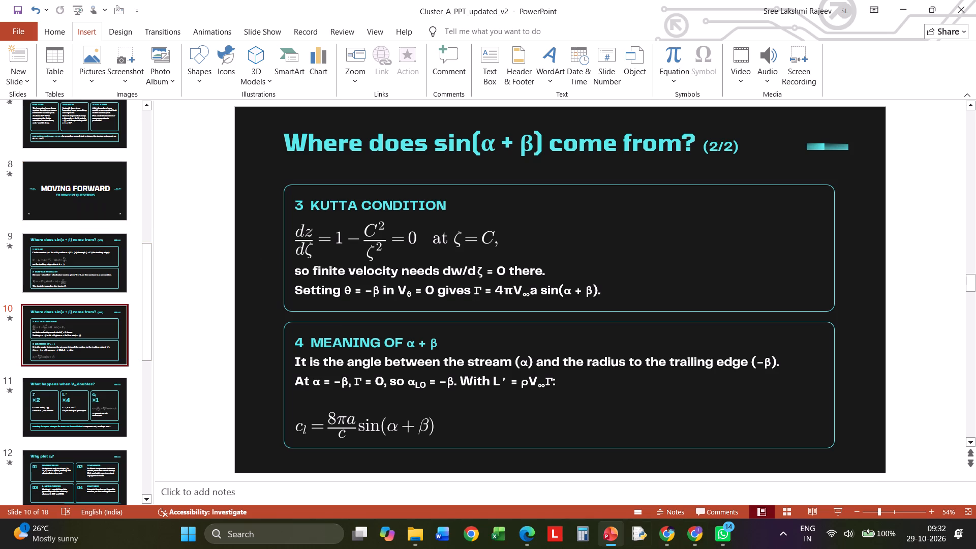
Switch to Chrome and read section 7.1 on where sin(α + β) comes from in the AS2050__GRP_1_PART_A.pdf report.
left_click(676, 527)
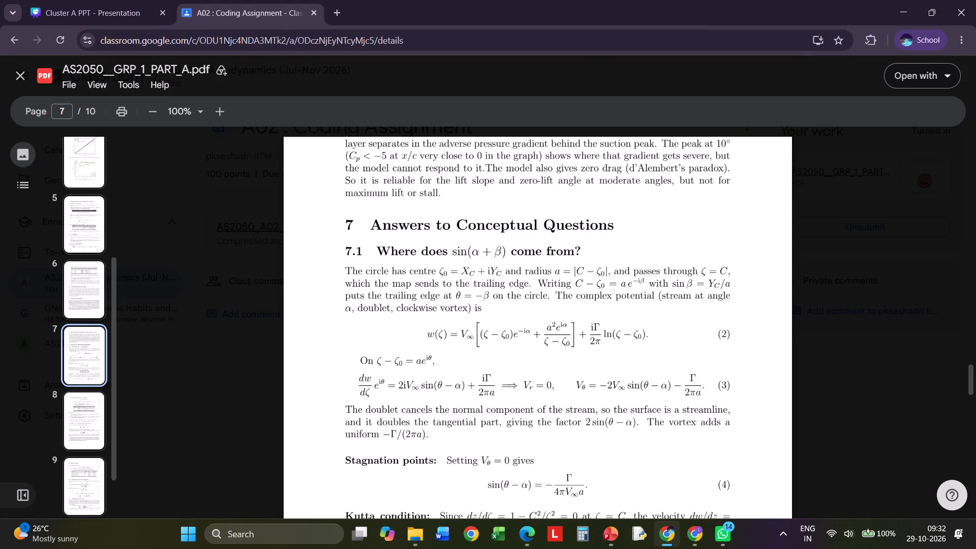
scroll(632, 455, "down", 2)
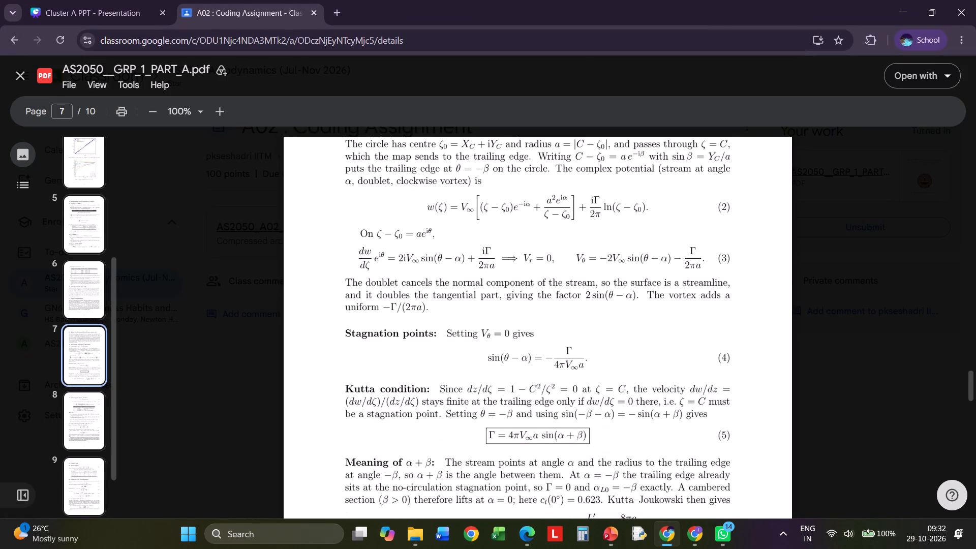
scroll(632, 455, "down", 3)
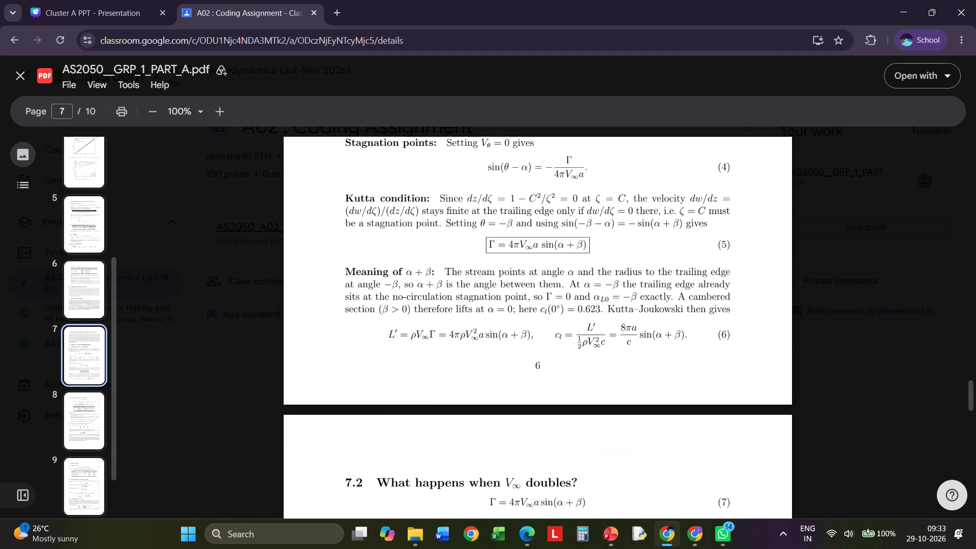
scroll(632, 455, "up", 3)
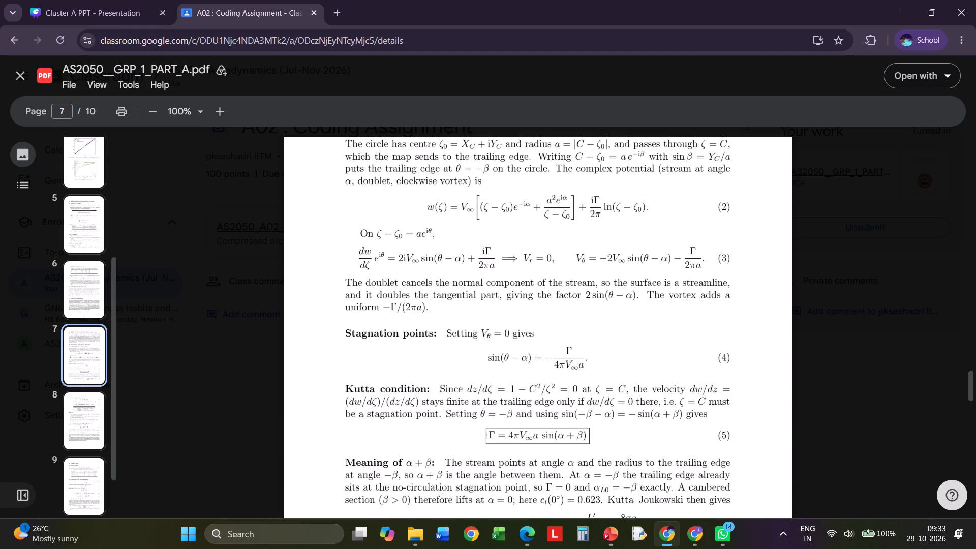
scroll(632, 455, "down", 1)
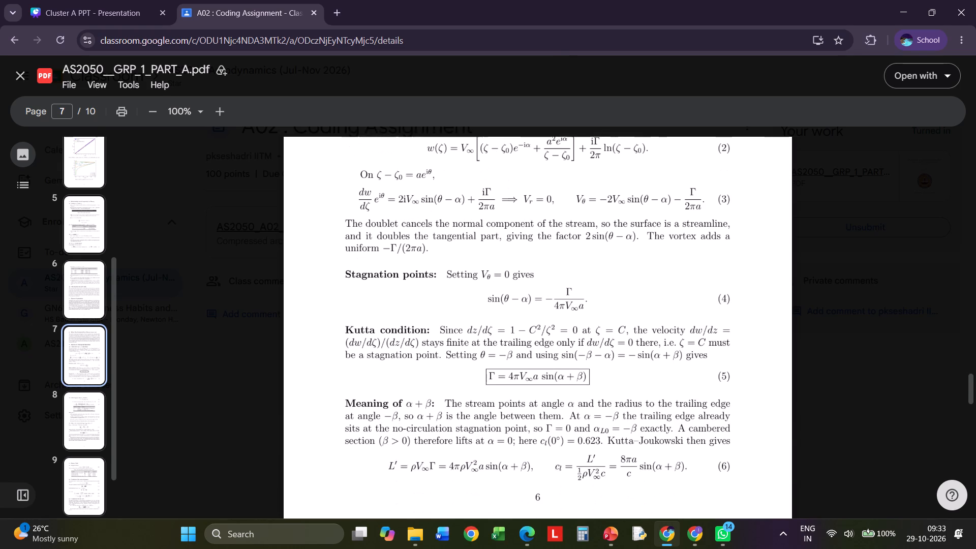
scroll(632, 455, "up", 1)
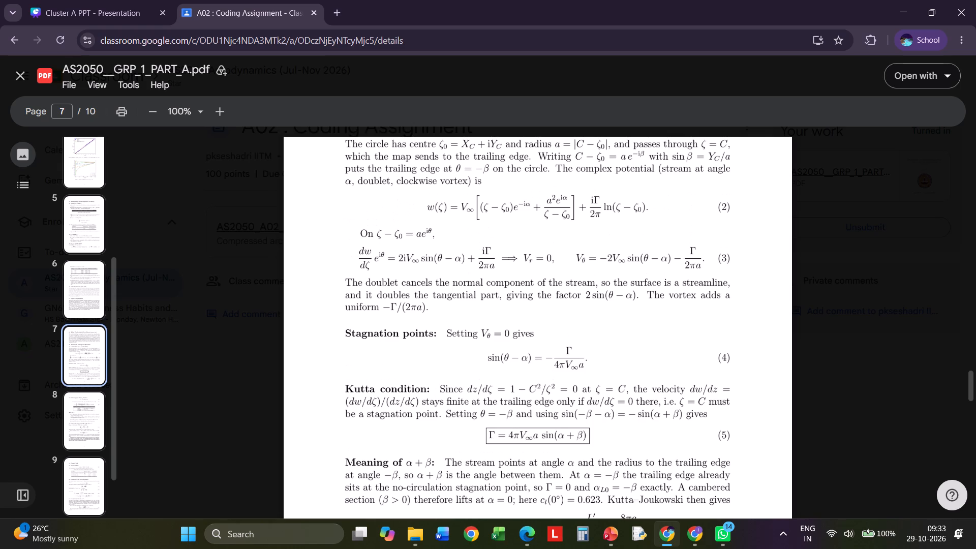
scroll(632, 455, "up", 2)
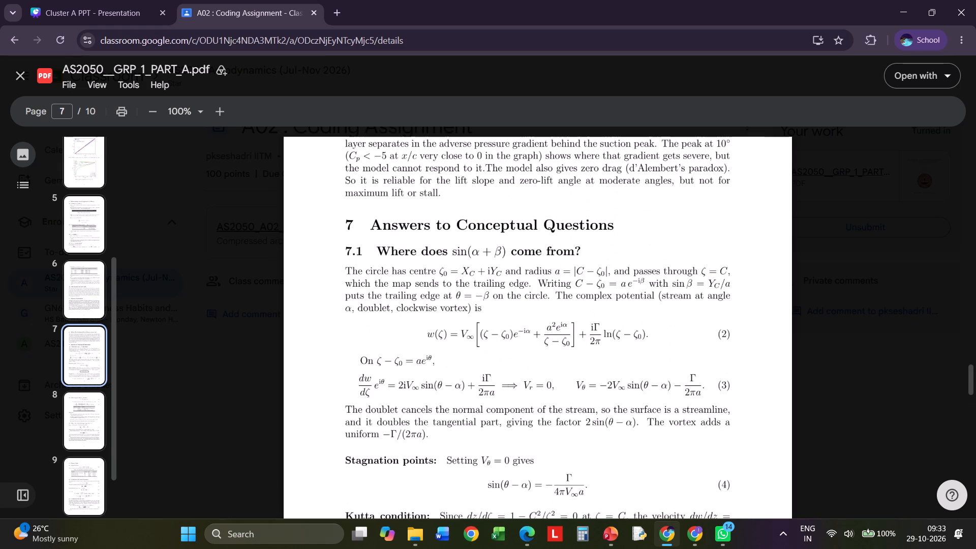
scroll(632, 455, "down", 1)
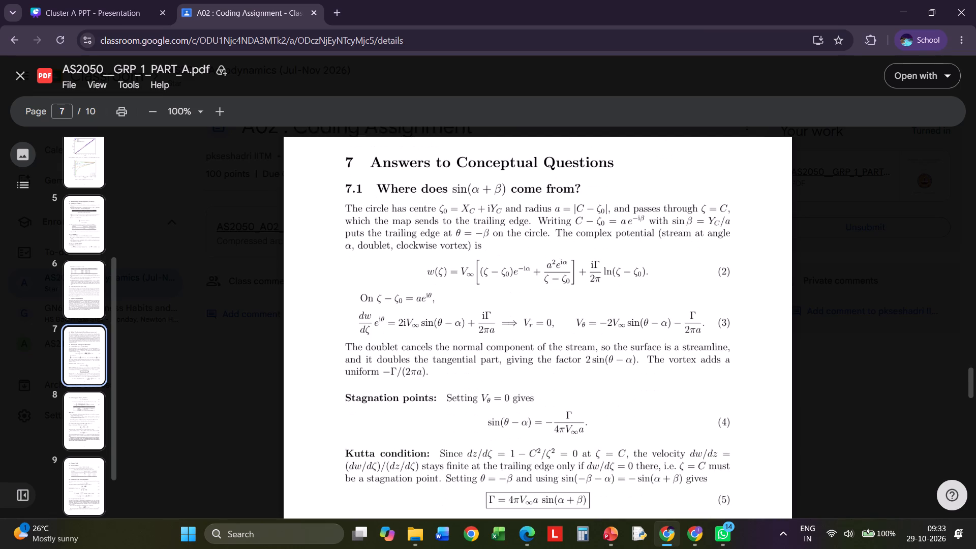
scroll(662, 460, "down", 1)
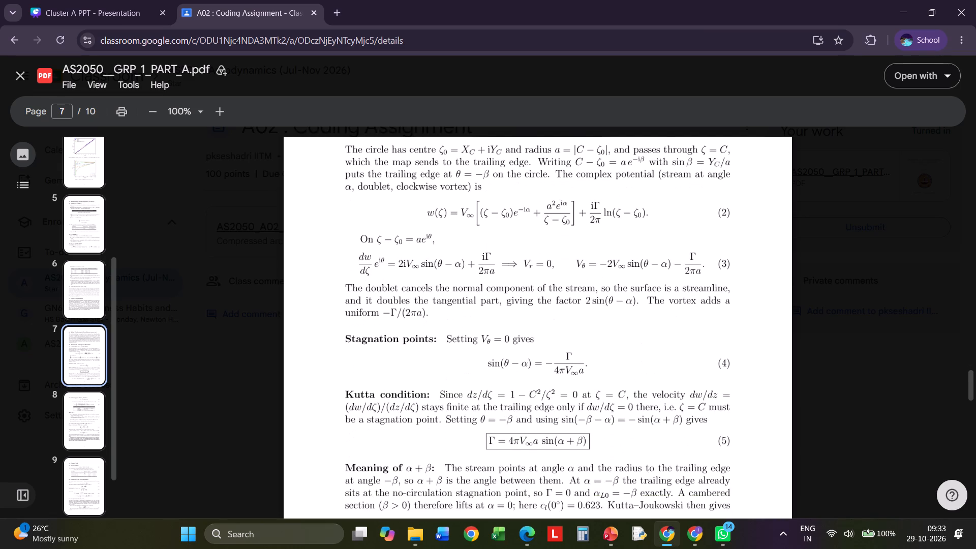
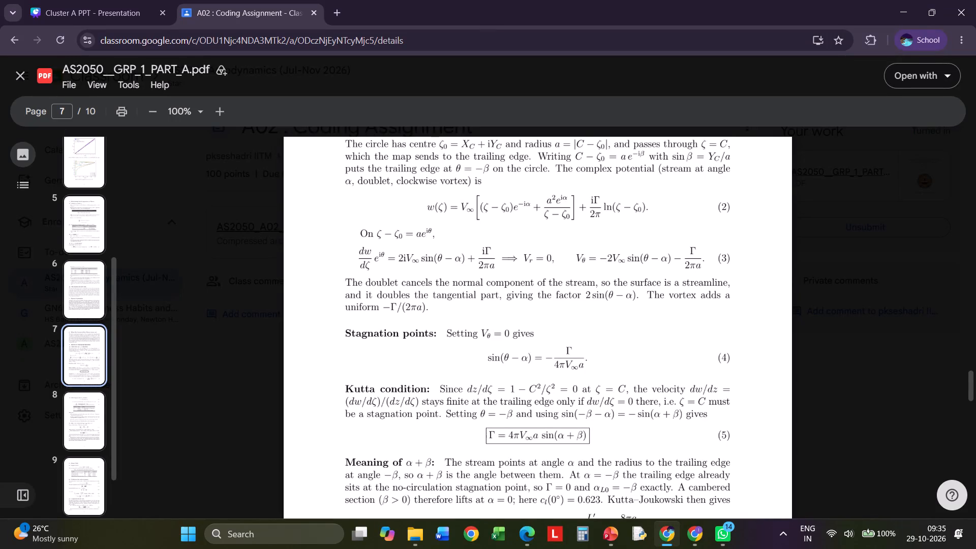
Read the rest of section 7.1 and sections 7.2 and 7.3, on doubling V∞ and the Joukowski slope, in the PDF report.
scroll(464, 395, "down", 3)
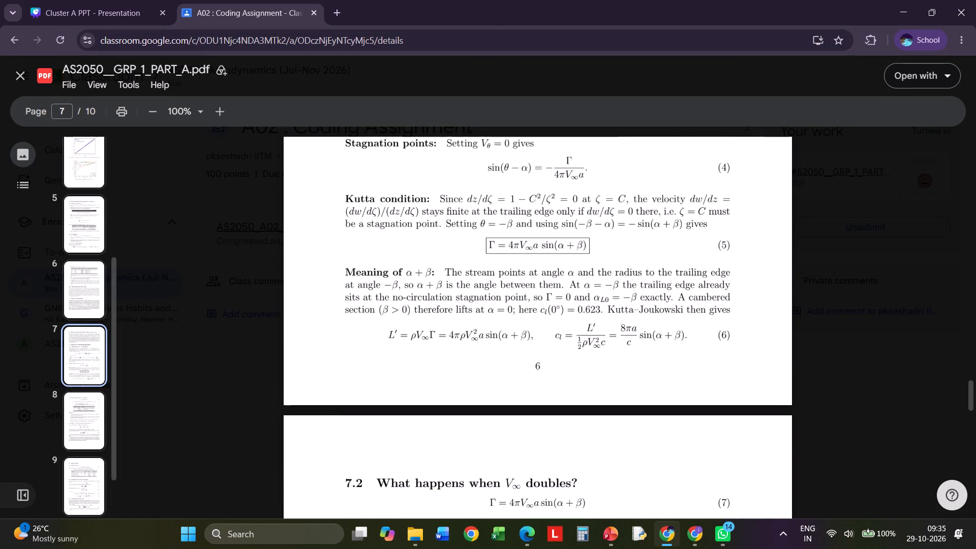
scroll(464, 395, "down", 1)
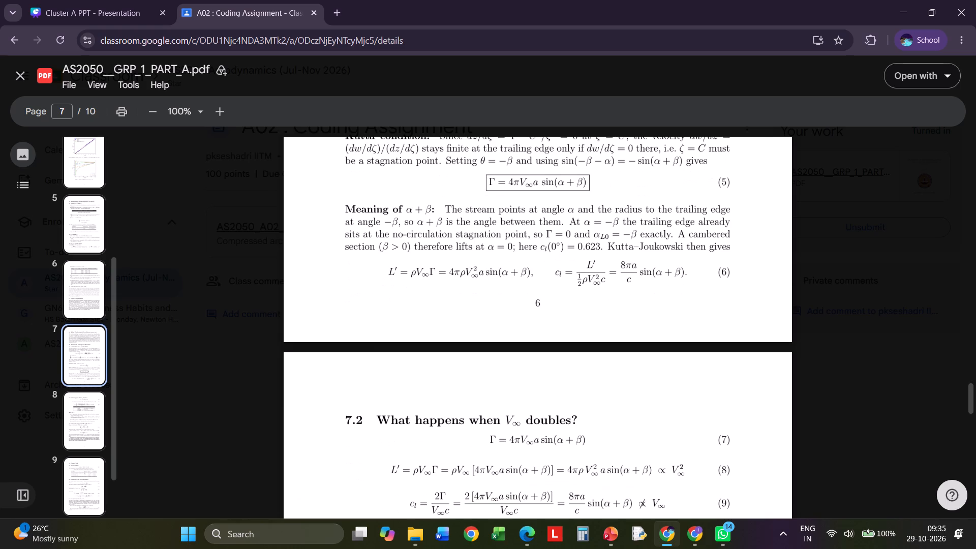
scroll(464, 395, "down", 8)
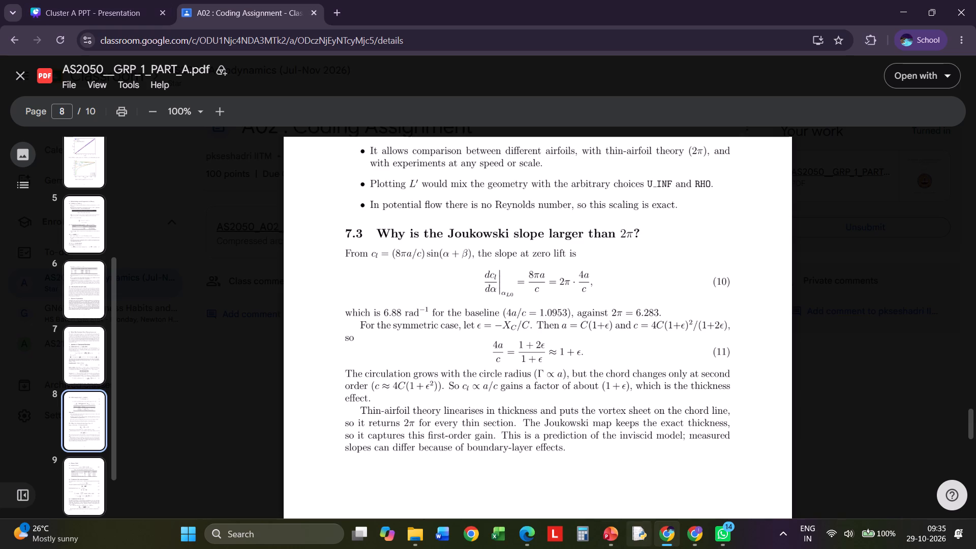
Switch to PowerPoint and review the Cluster A title slide, "Behind the Scenes" and "Is CL exactly linear?" slides.
left_click(610, 535)
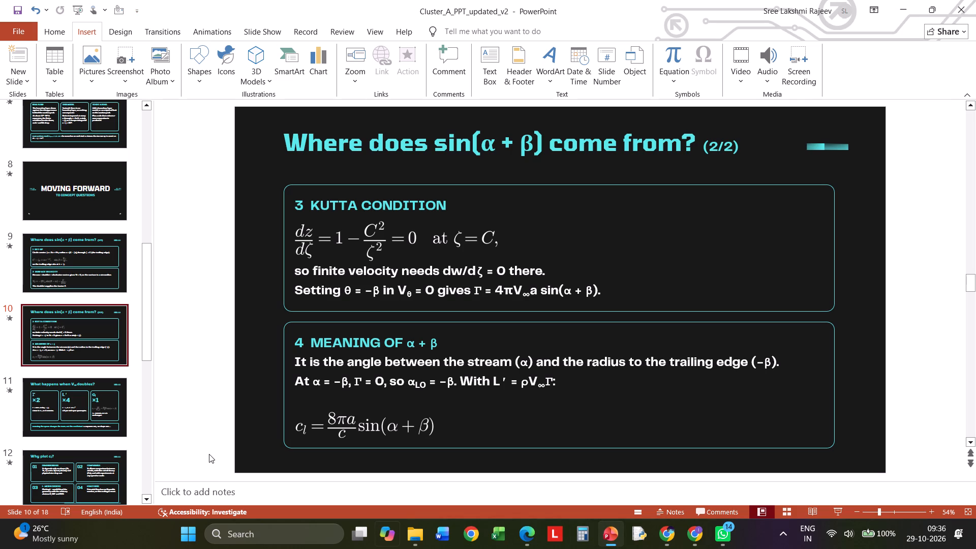
scroll(88, 338, "up", 9)
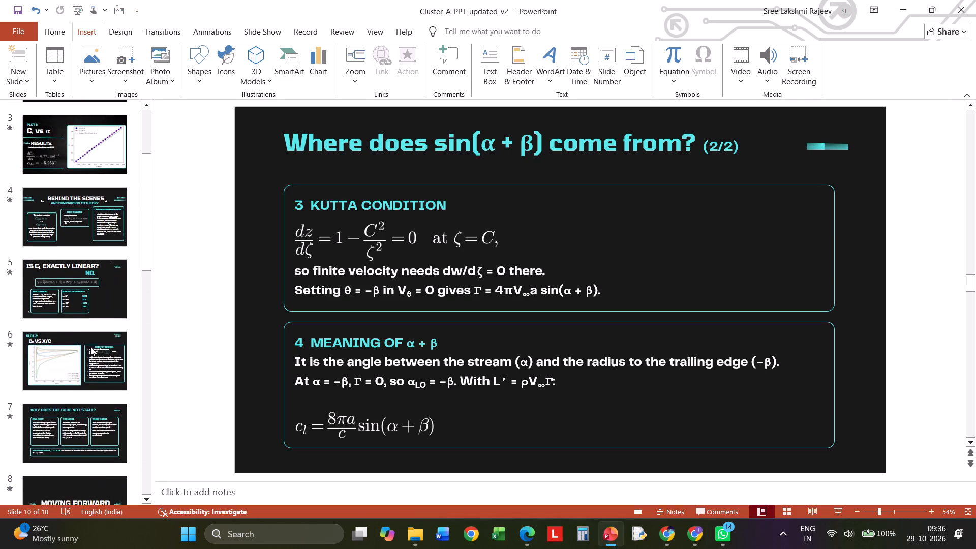
scroll(90, 347, "up", 8)
left_click(102, 158)
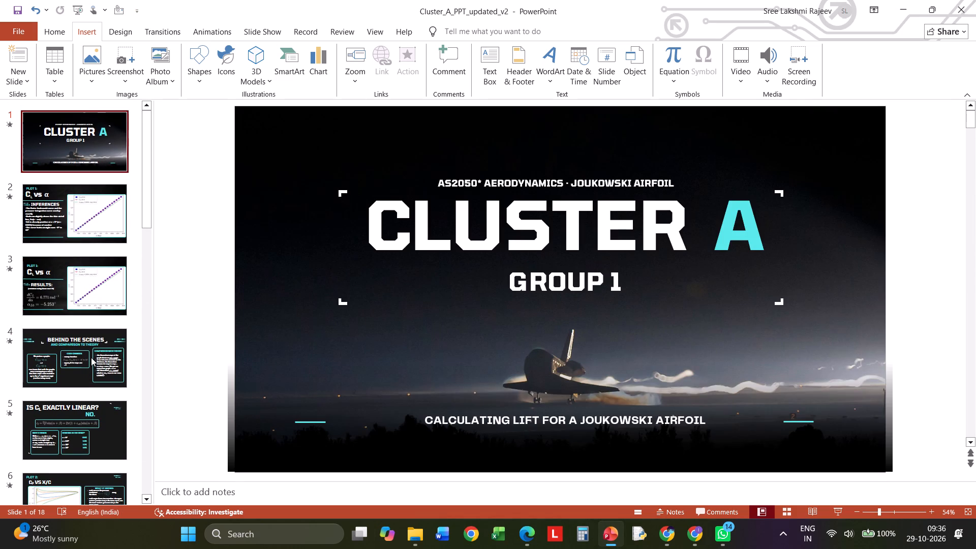
left_click(91, 357)
left_click(68, 418)
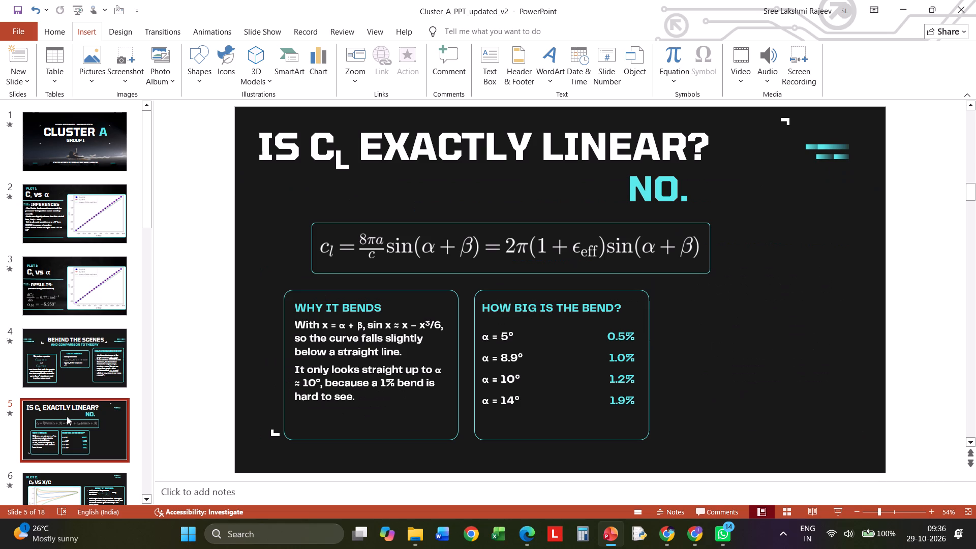
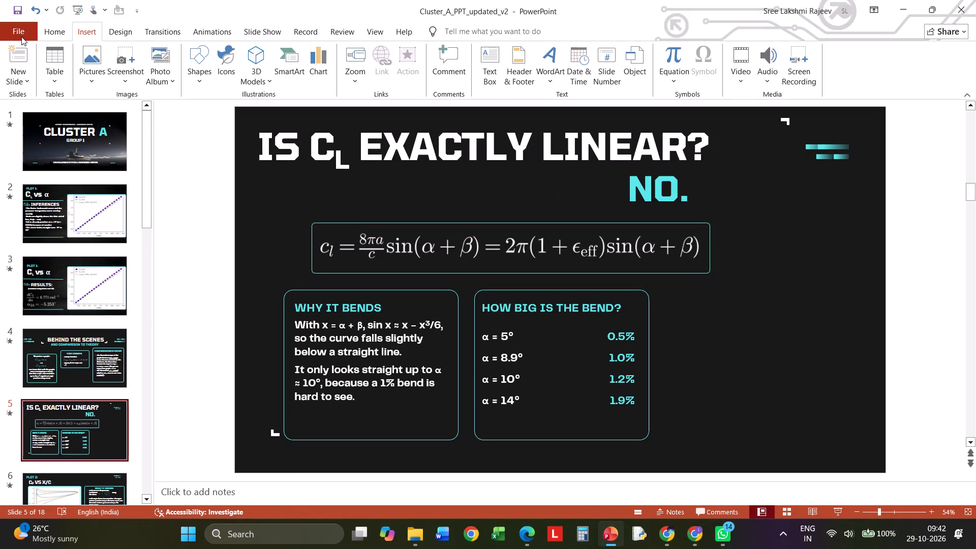
Undo the removal of the "Which ε to use?" text and box and the shift of the "How big is the bend?" box on slide 5.
left_click(36, 8)
left_click(36, 8)
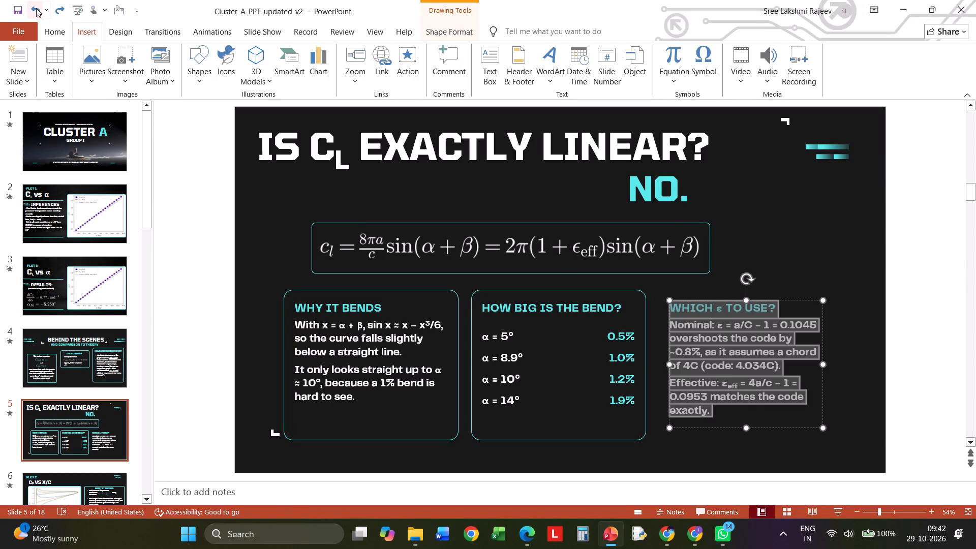
left_click(36, 8)
left_click(917, 243)
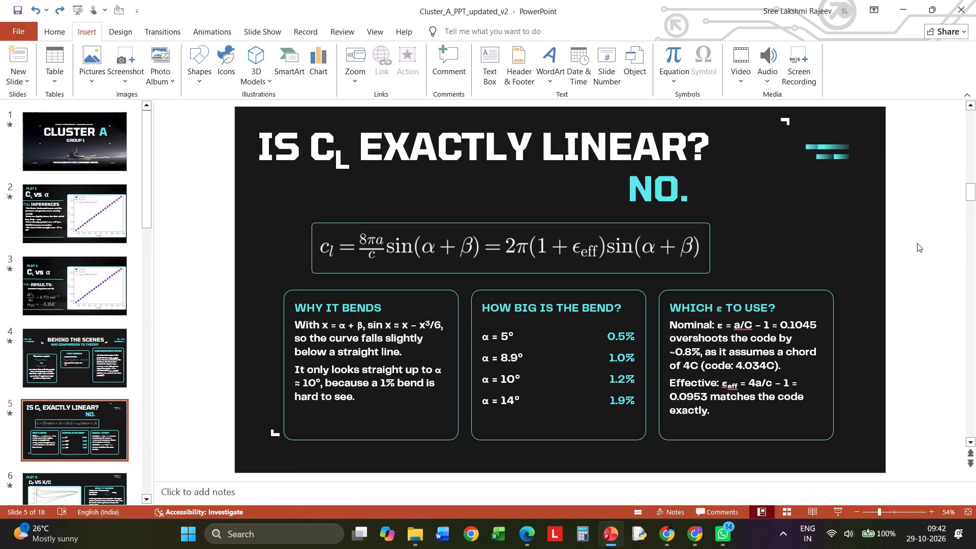
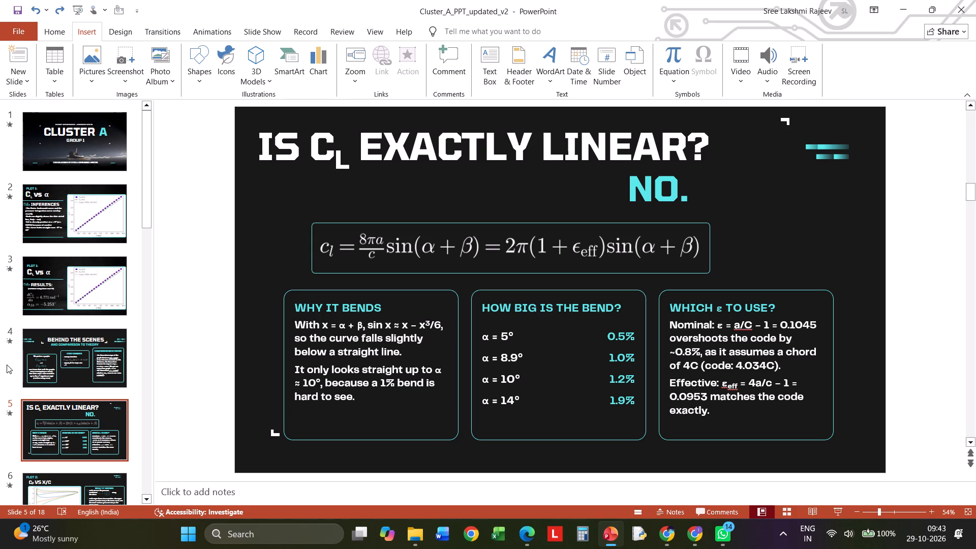
Review the "Is CL exactly linear?" slide and the Plot 2 Cp vs x/c slide, ending on slide 5.
scroll(67, 376, "down", 3)
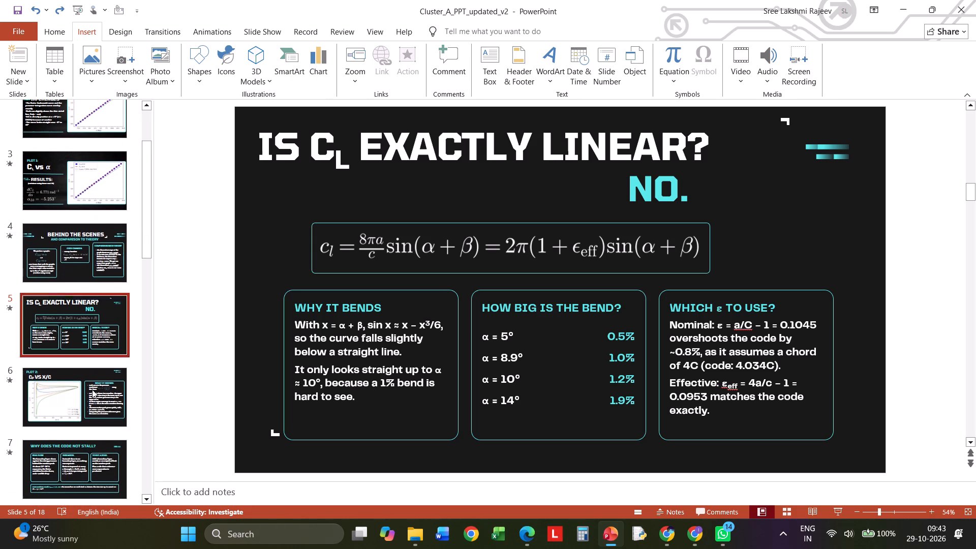
left_click(92, 389)
scroll(92, 389, "down", 2)
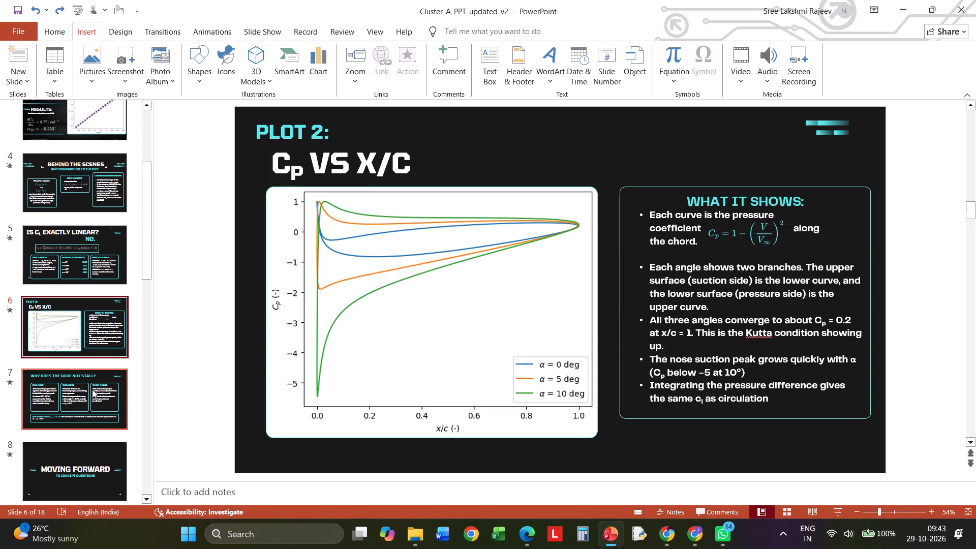
scroll(92, 389, "down", 1)
left_click(88, 231)
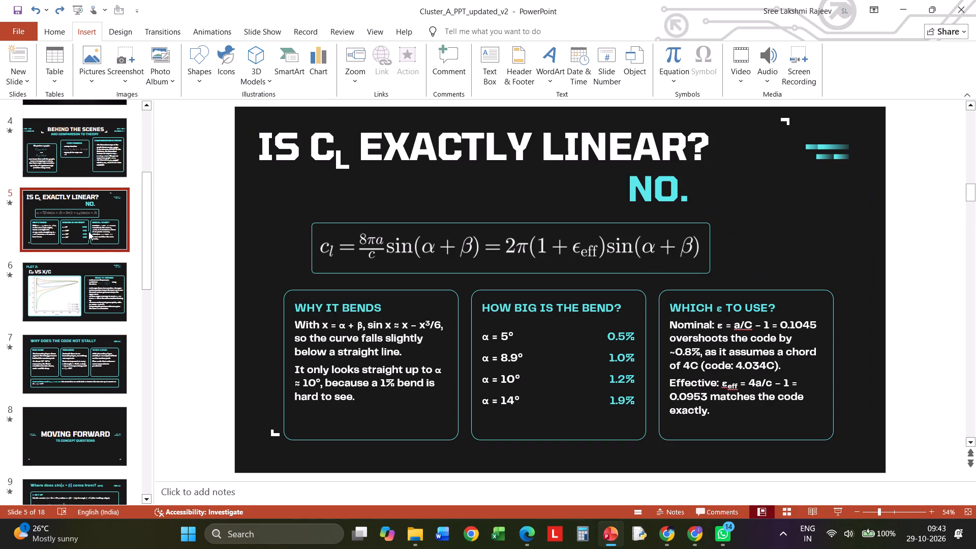
left_click(91, 296)
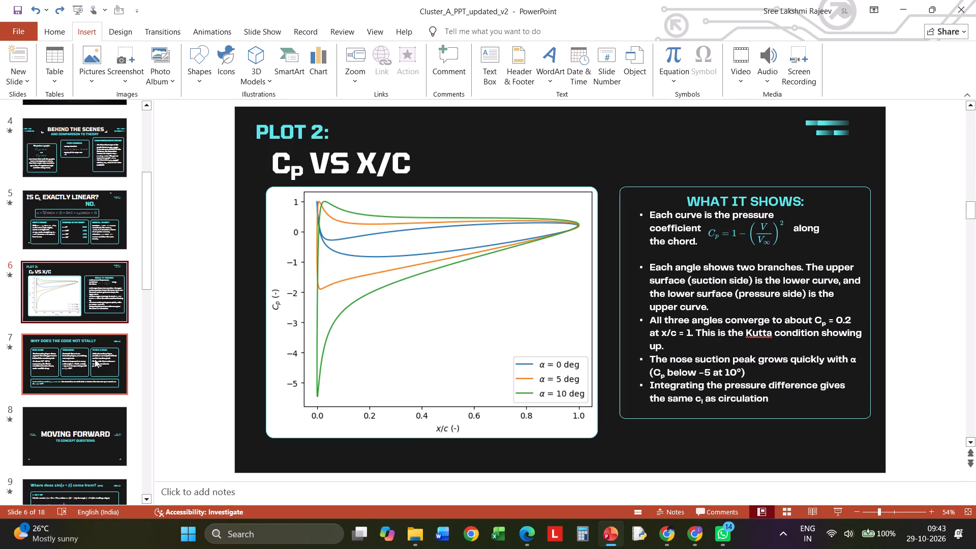
left_click(100, 231)
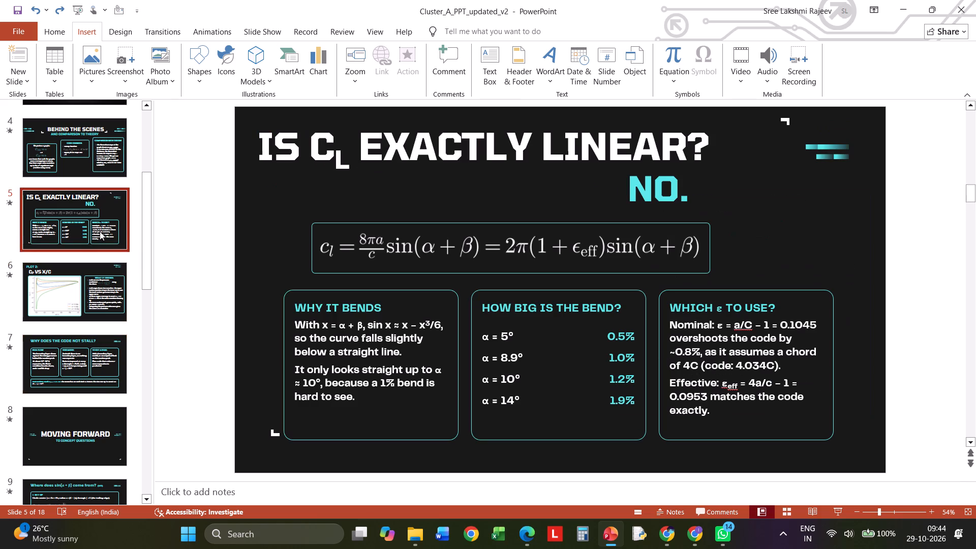
left_click(591, 267)
left_click(790, 268)
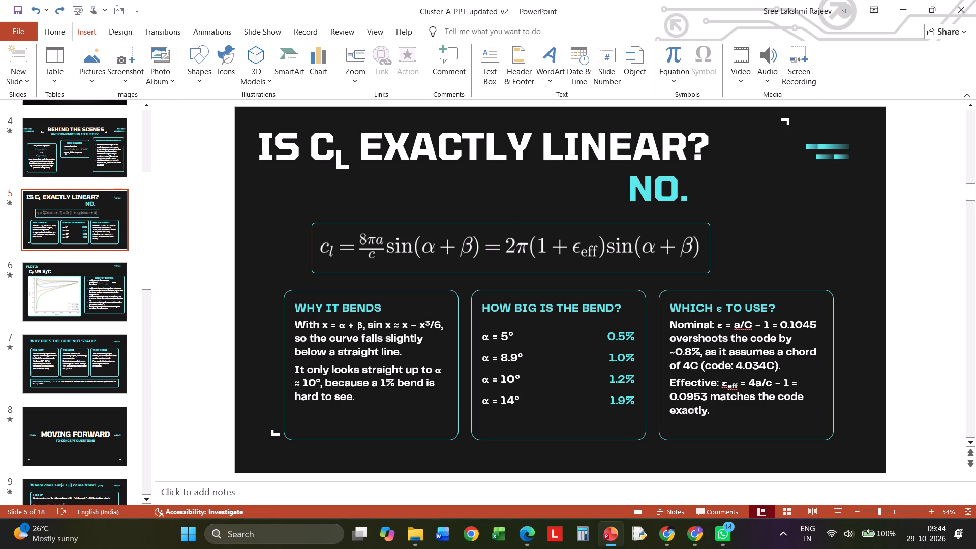
Switch to the PDF report in Chrome and compare section 4.4 on cl linearity, including its shortfall table and ε comparison, with slide 5.
left_click(669, 539)
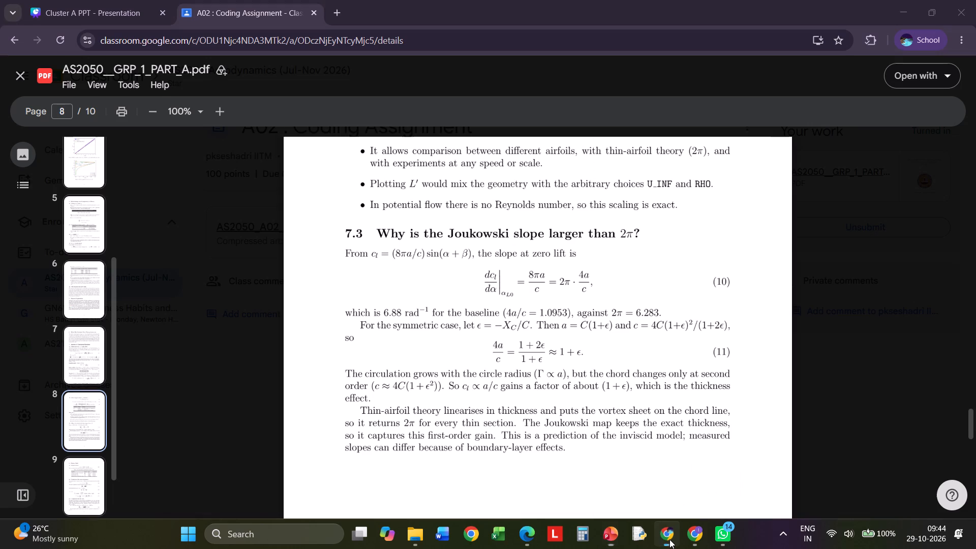
scroll(604, 396, "up", 18)
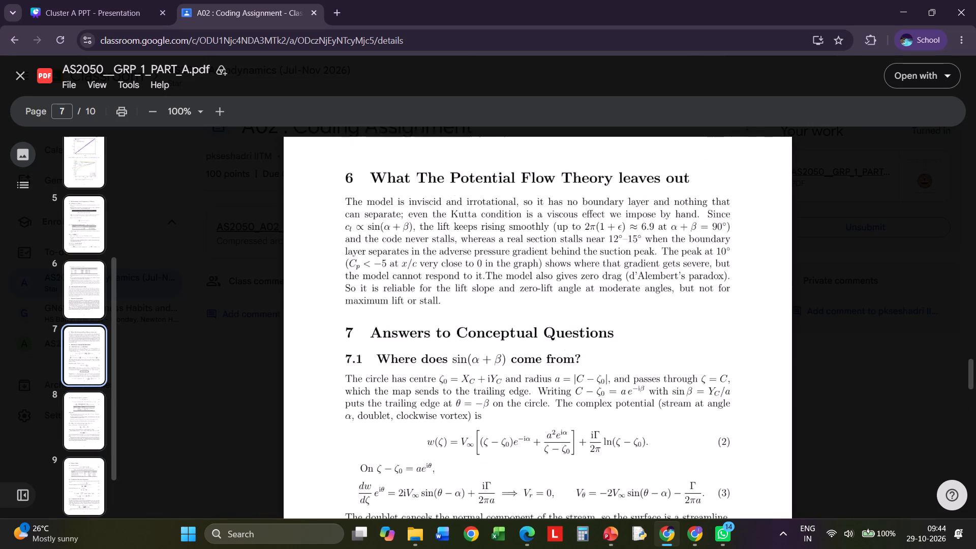
scroll(605, 396, "up", 12)
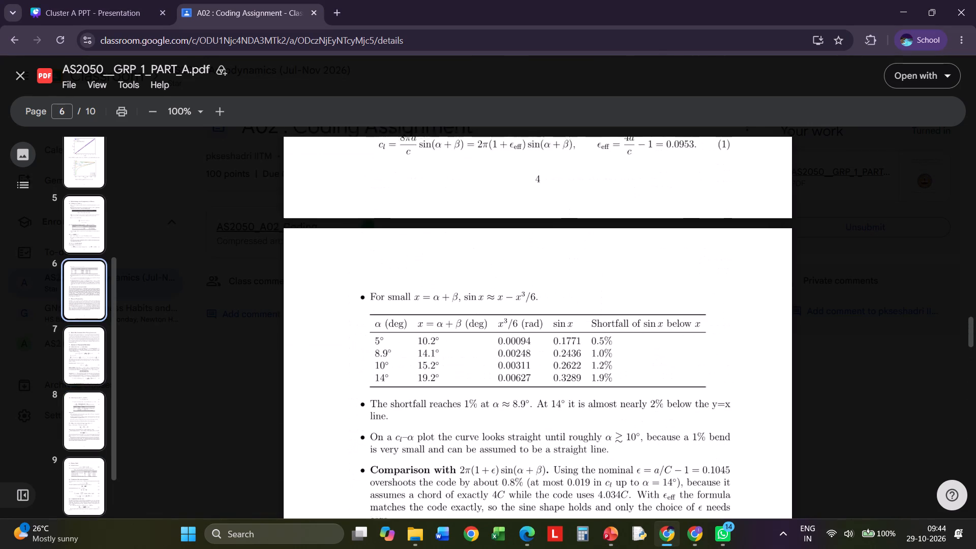
scroll(607, 396, "up", 1)
scroll(607, 396, "down", 4)
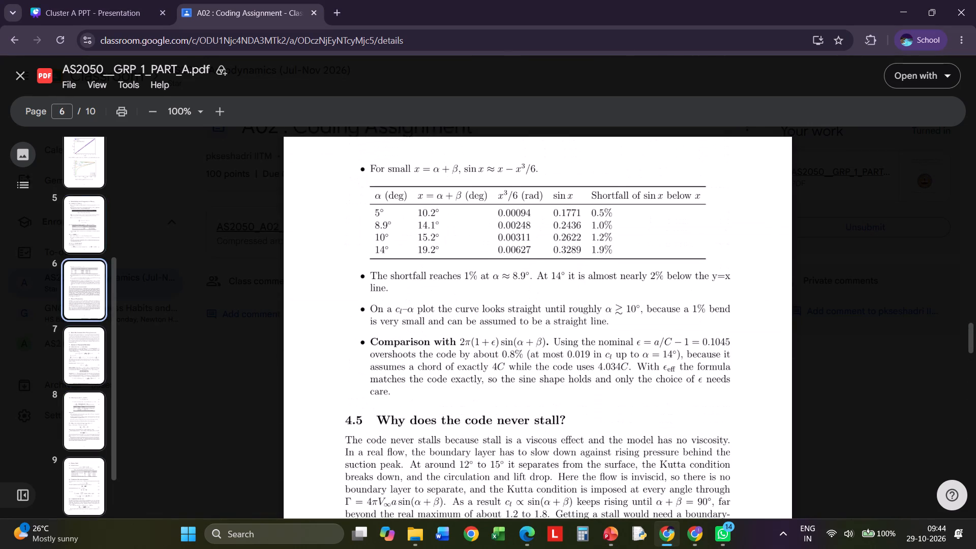
left_click(610, 540)
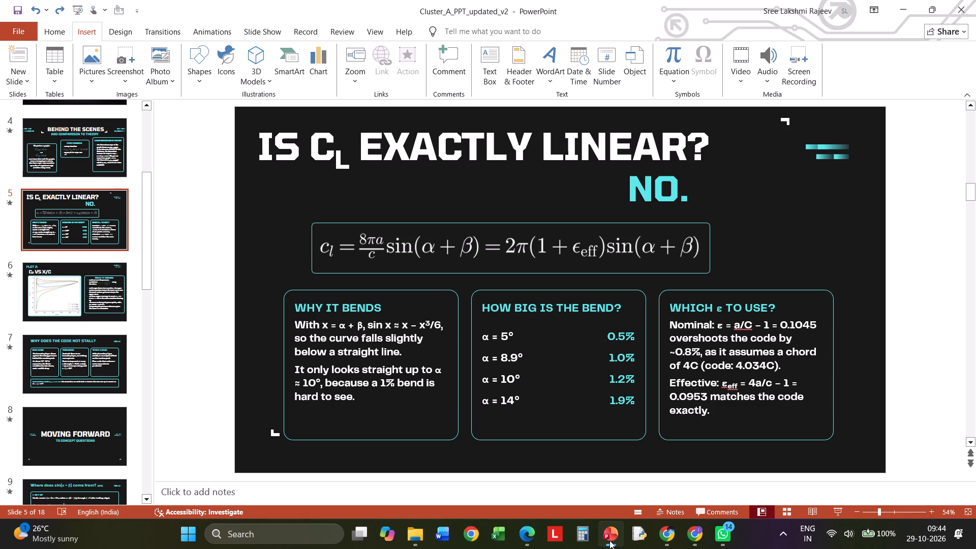
left_click(609, 540)
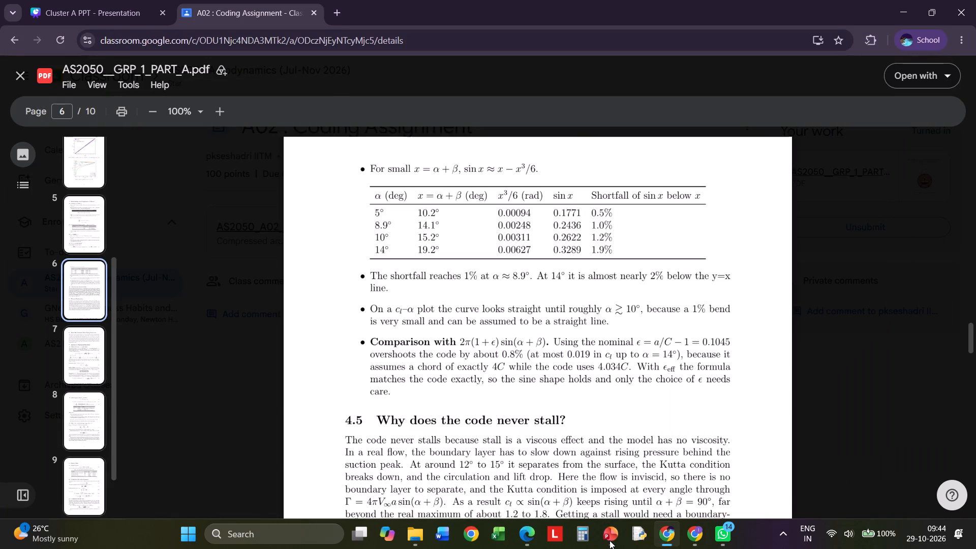
left_click(609, 540)
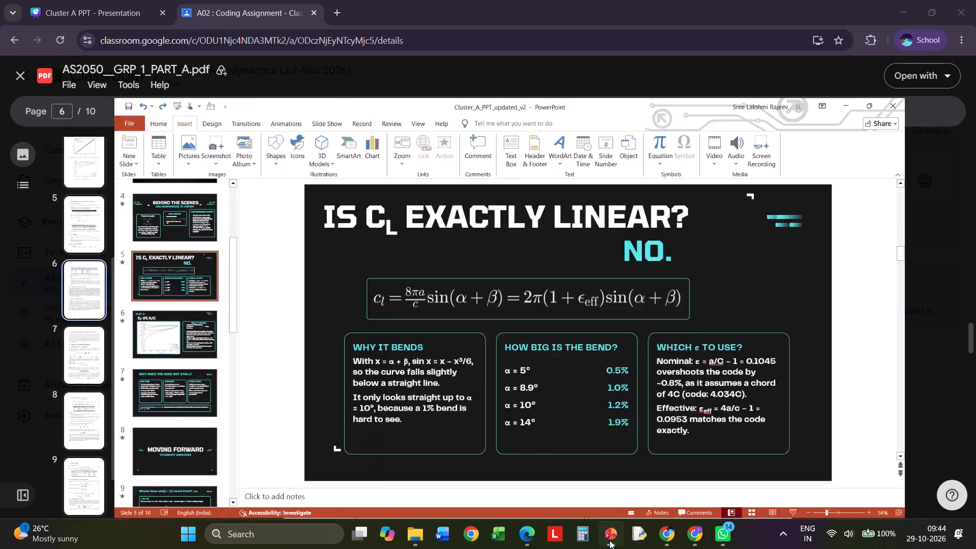
left_click(609, 540)
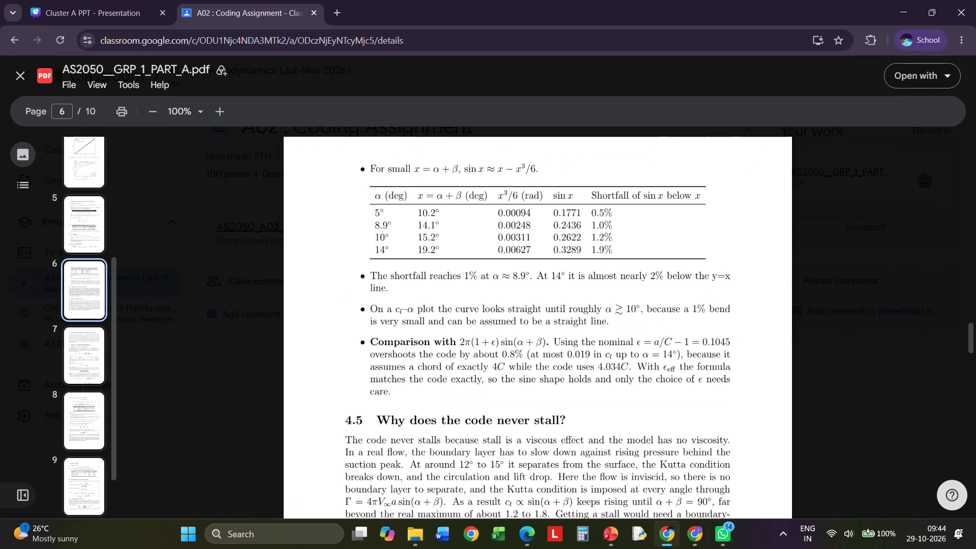
scroll(644, 448, "up", 4)
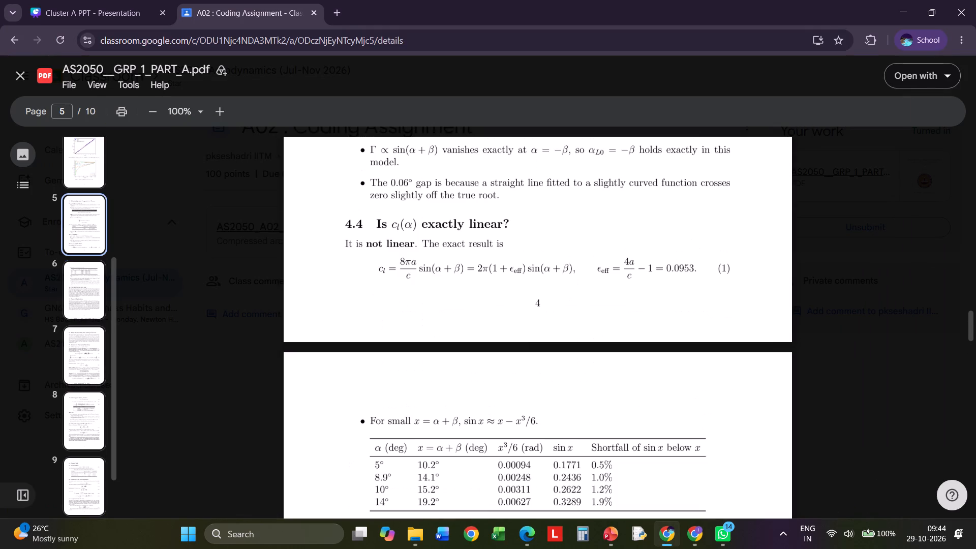
scroll(644, 448, "down", 3)
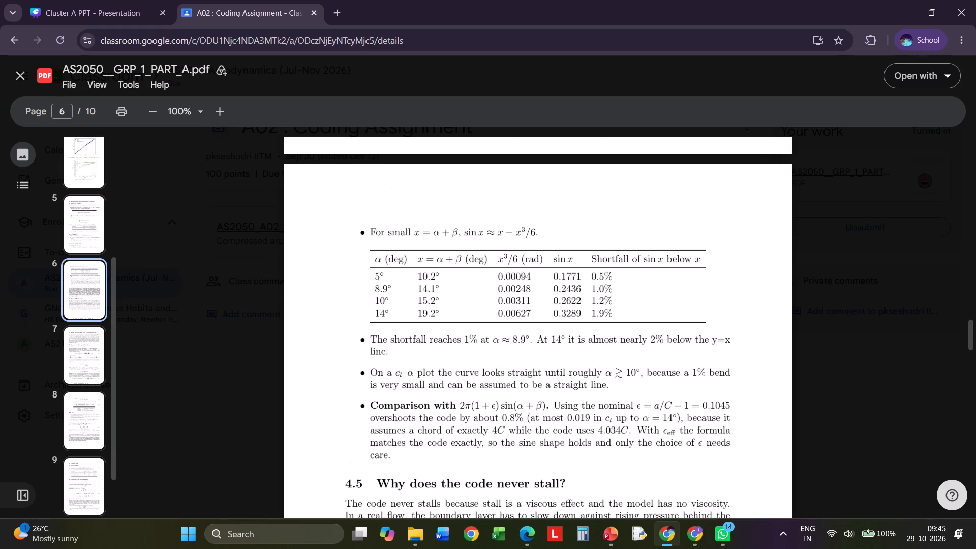
left_click(608, 535)
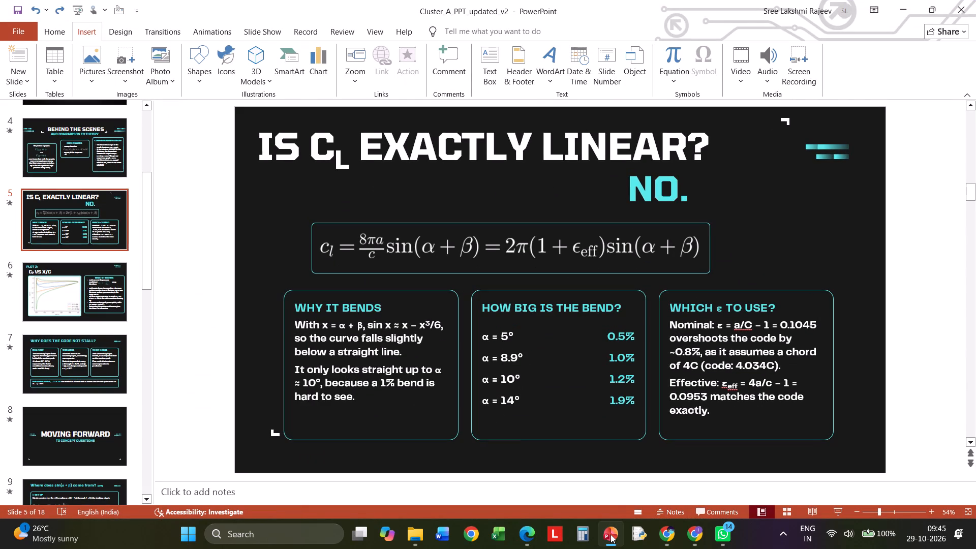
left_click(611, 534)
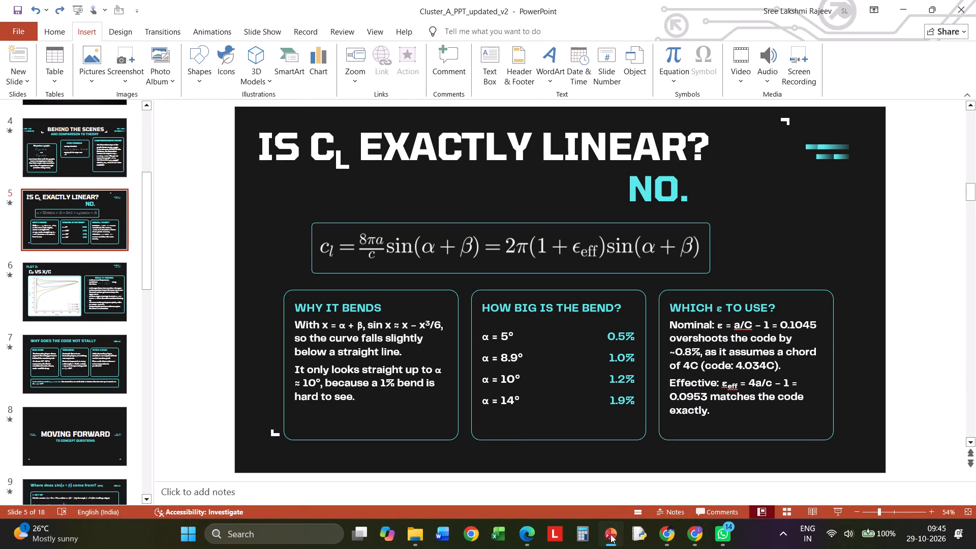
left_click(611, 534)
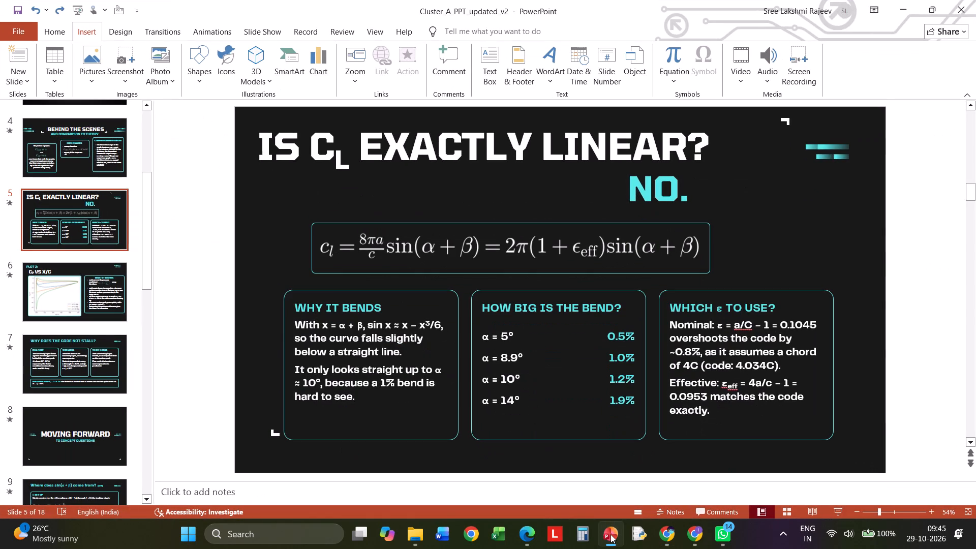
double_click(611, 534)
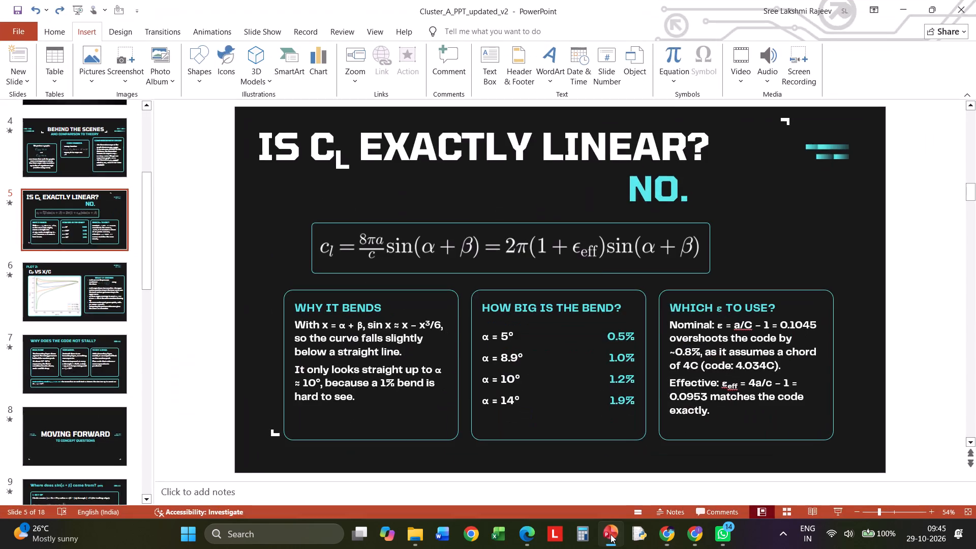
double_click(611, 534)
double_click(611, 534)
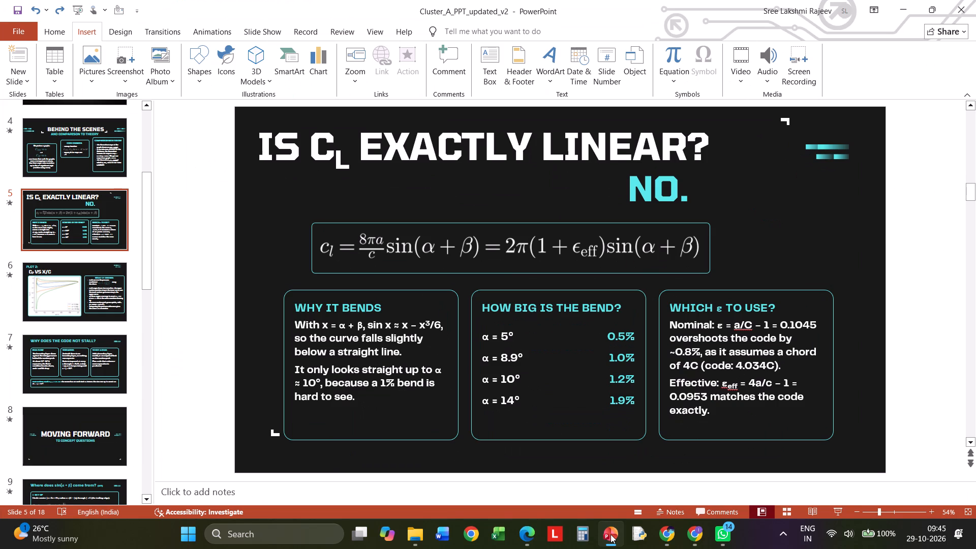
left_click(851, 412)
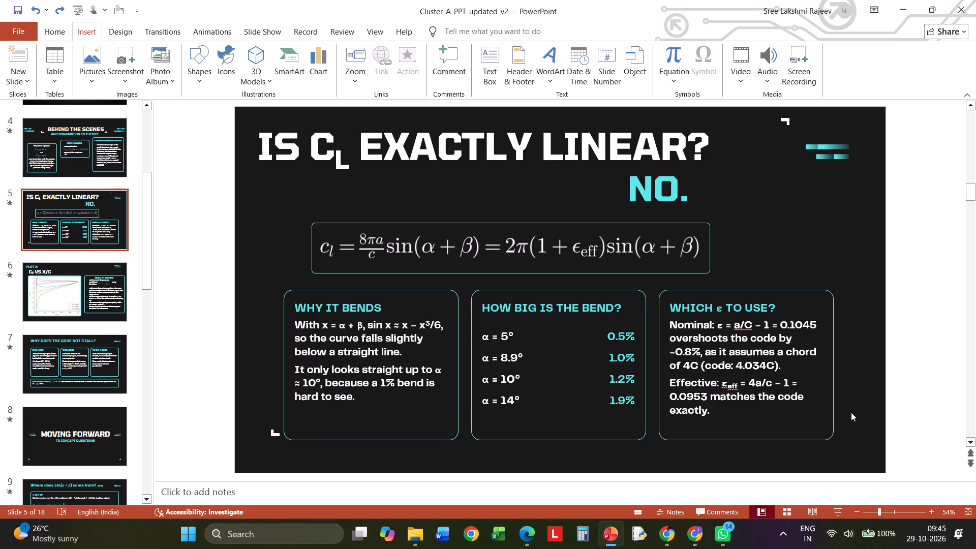
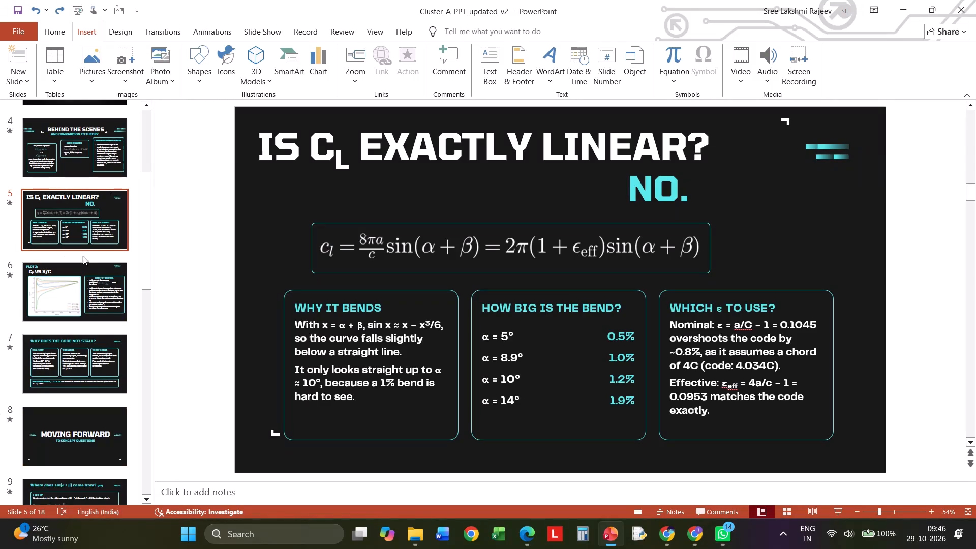
Review slides 5 to 9, from the cl linearity, Cp and stall slides to the sin(α + β) derivation, ending on slide 5.
scroll(78, 305, "down", 1)
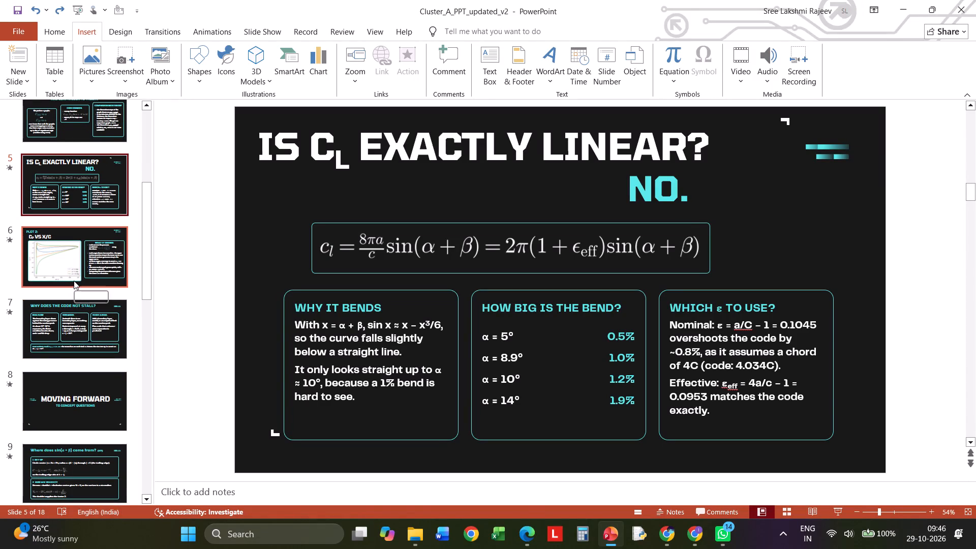
left_click(74, 281)
left_click(80, 338)
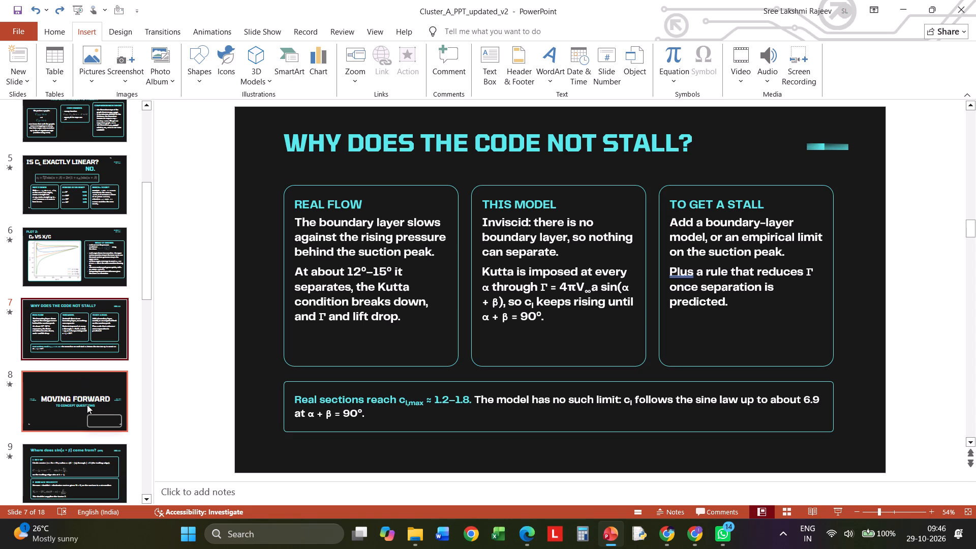
left_click(73, 194)
left_click(73, 269)
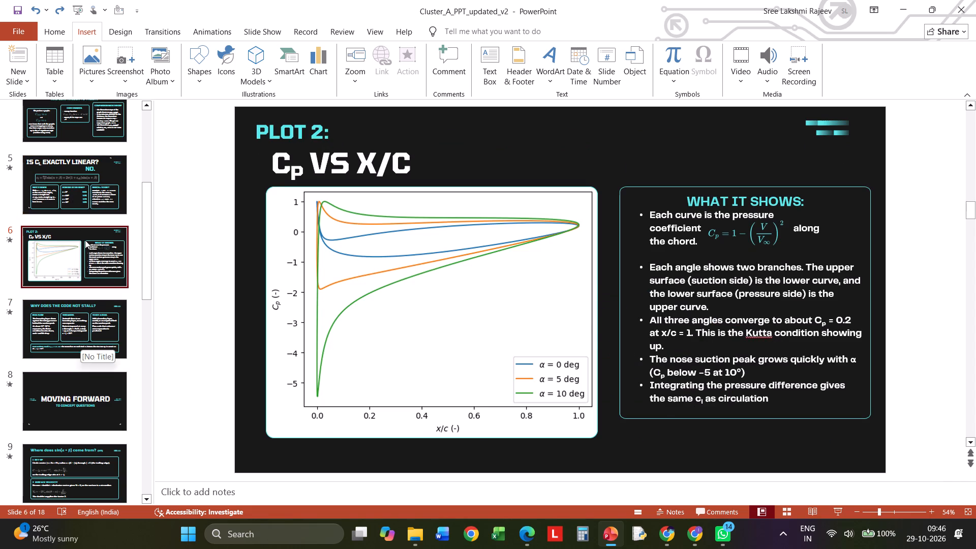
left_click(91, 197)
left_click(89, 340)
scroll(89, 340, "down", 1)
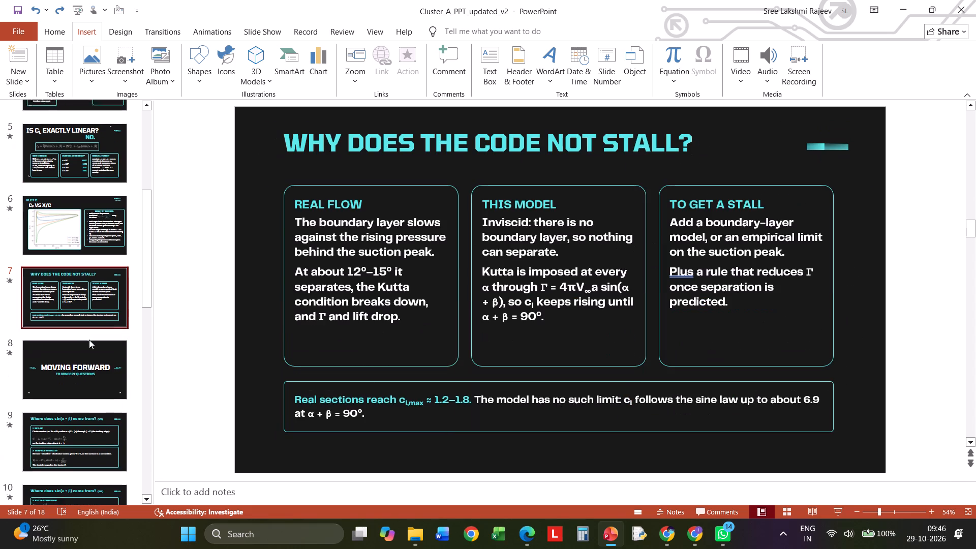
scroll(89, 340, "down", 1)
left_click(89, 340)
scroll(89, 371, "down", 1)
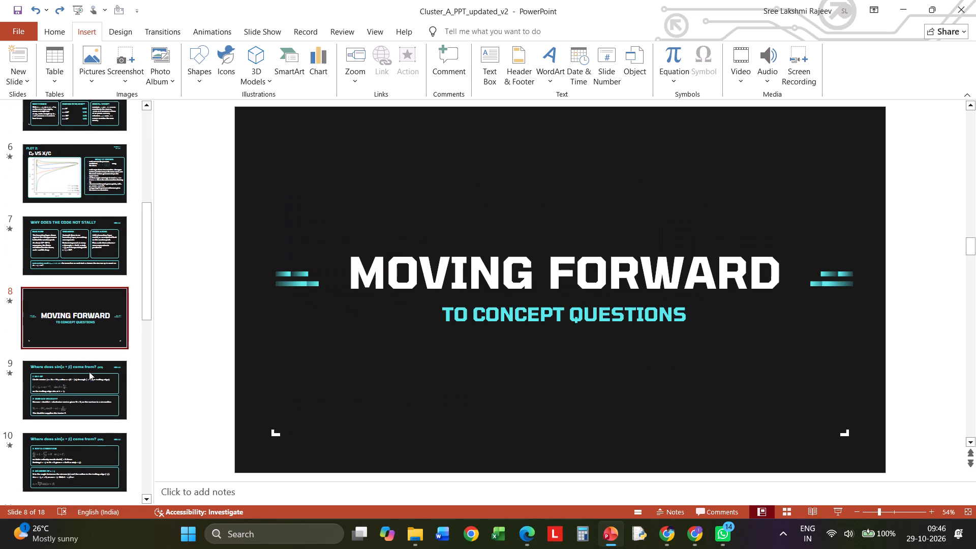
left_click(89, 378)
scroll(89, 378, "down", 2)
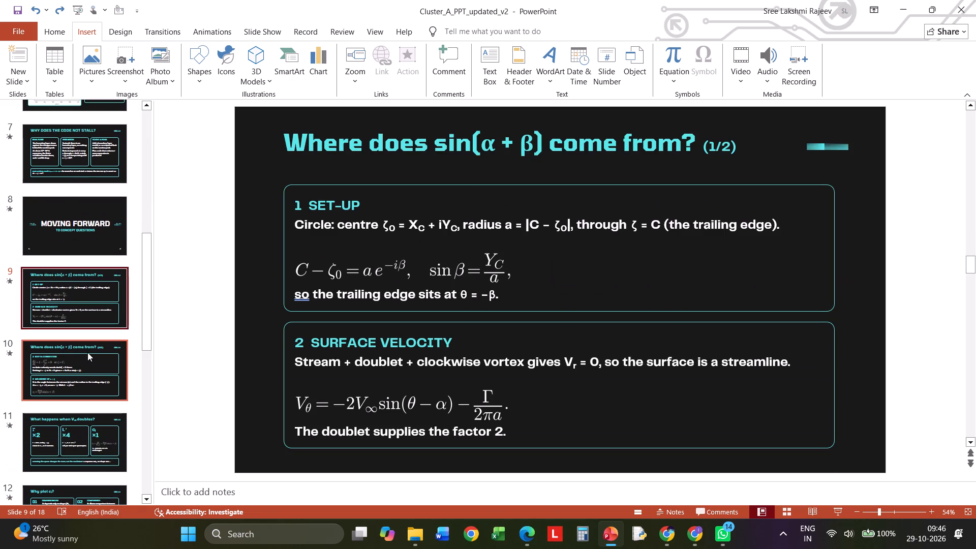
scroll(87, 352, "down", 1)
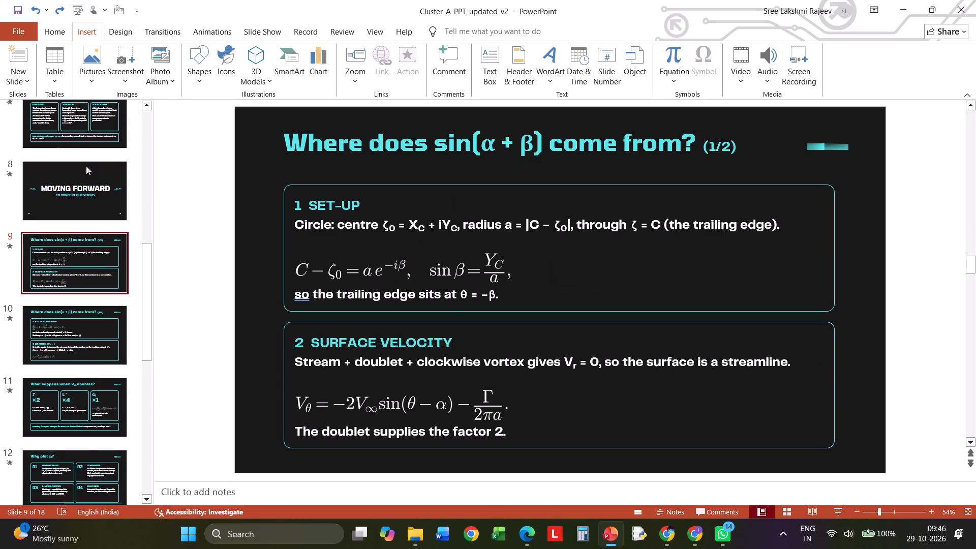
scroll(73, 241, "up", 7)
left_click(79, 223)
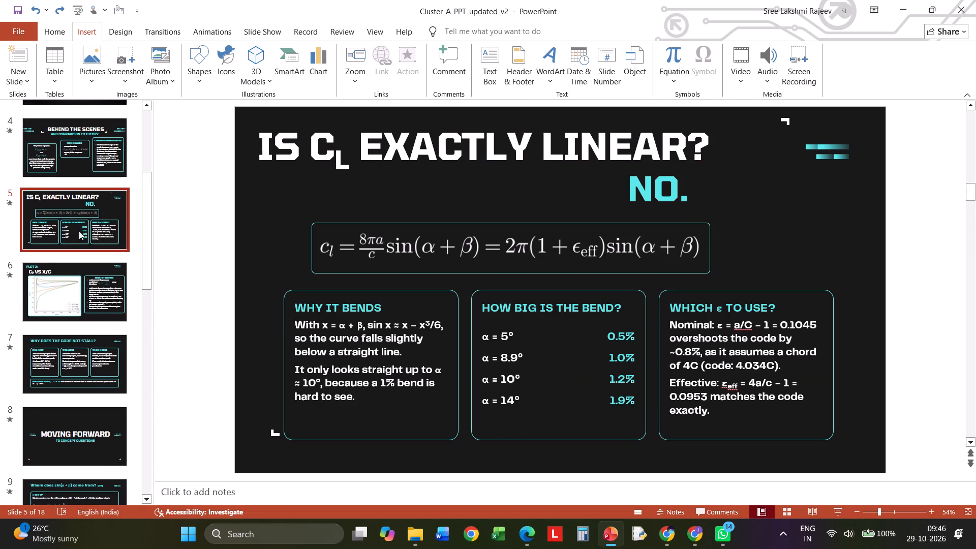
Look over the concept-question slides "Why plot cl?" and "Why is the Joukowski slope larger than 2π?".
scroll(78, 243, "up", 3)
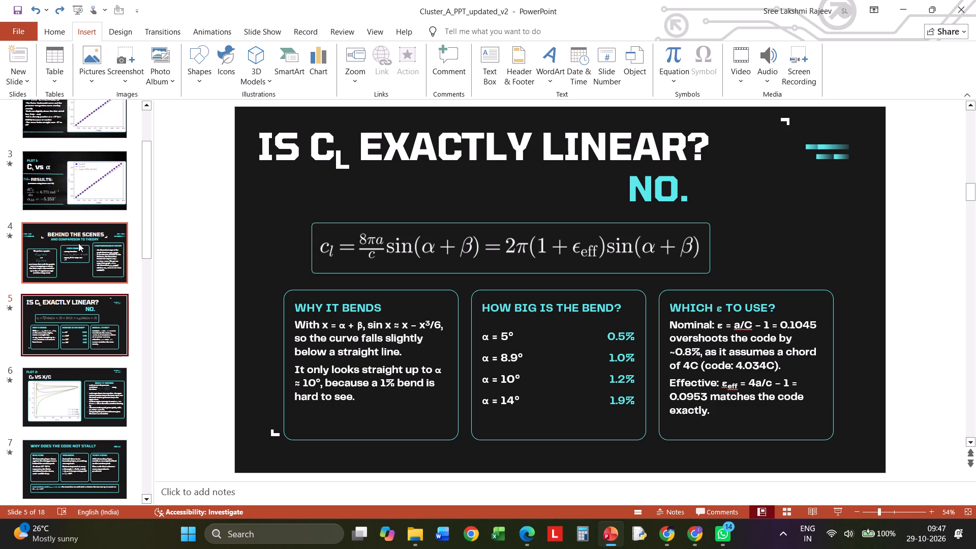
scroll(0, 320, "down", 9)
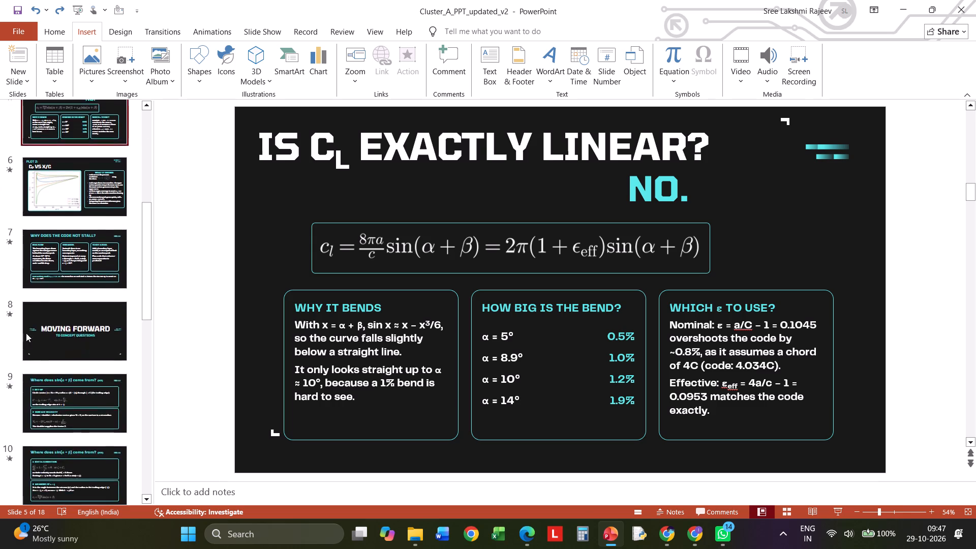
scroll(26, 333, "down", 3)
left_click(62, 427)
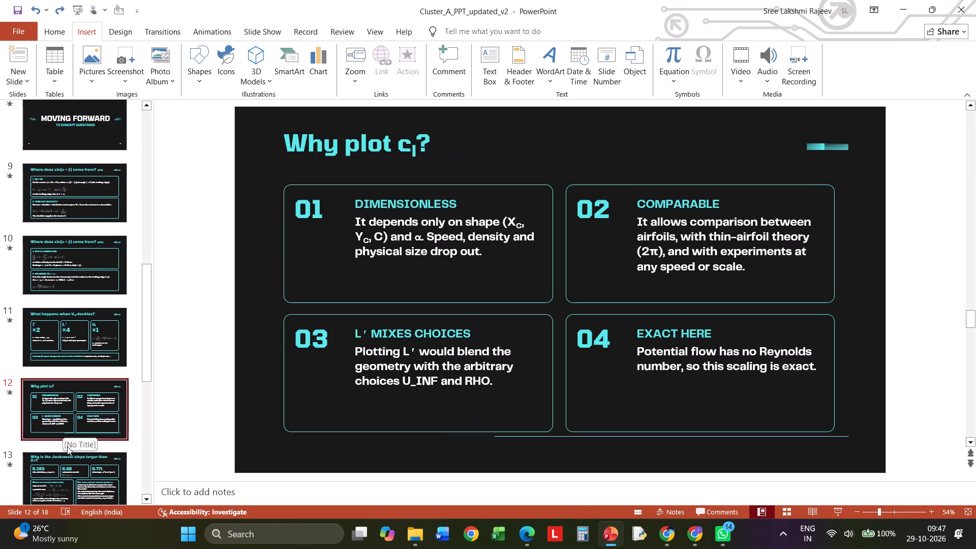
left_click(76, 464)
left_click(55, 463)
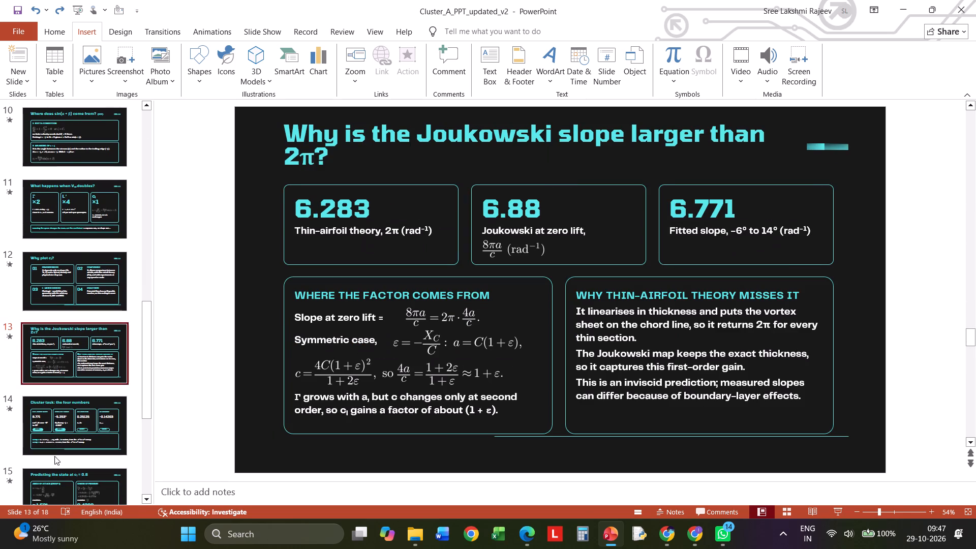
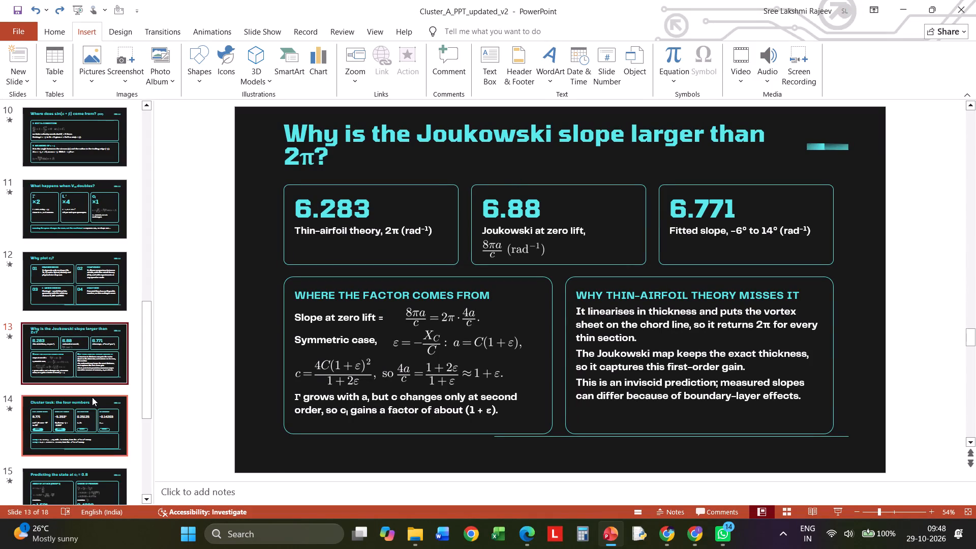
Return to slide 5 and re-read its explanation of whether cl is exactly linear.
scroll(92, 397, "up", 9)
scroll(158, 433, "up", 8)
scroll(117, 399, "up", 4)
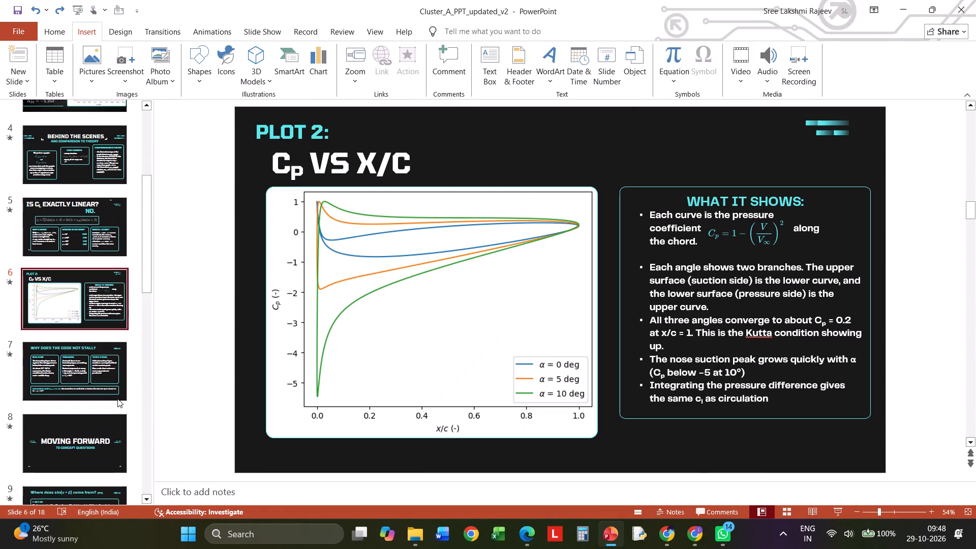
left_click(94, 238)
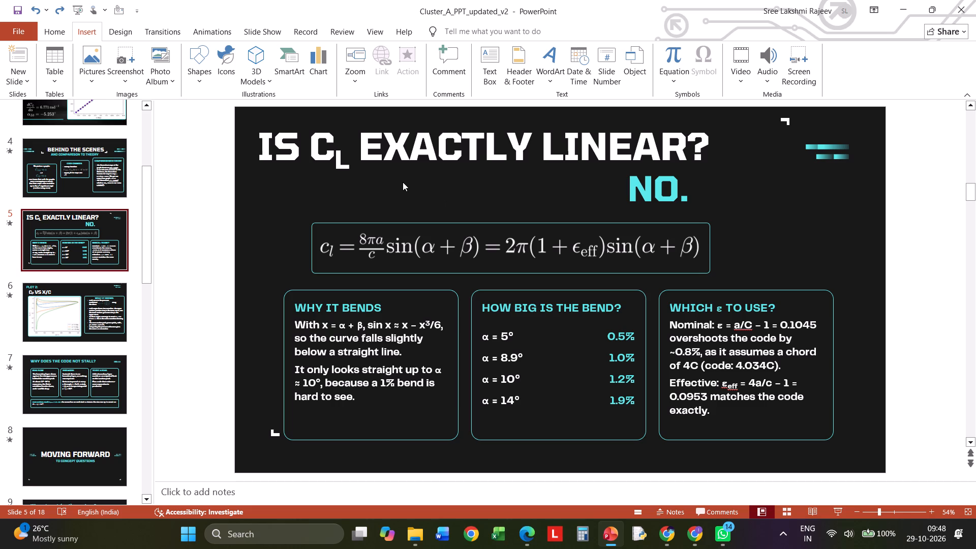
Look over the cluster-task slides, including "Predicting the state at cl = 0.8" and "Checking against the code".
scroll(96, 400, "down", 14)
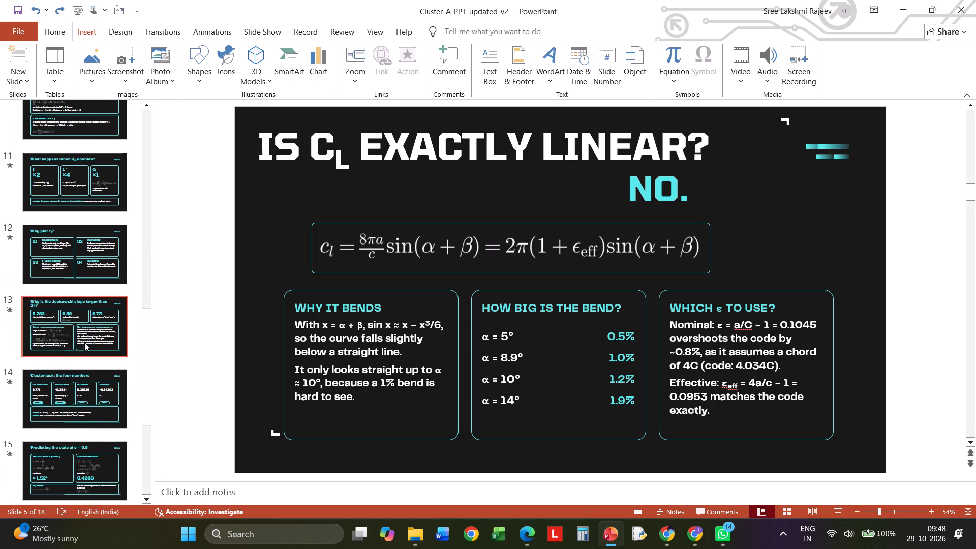
left_click(67, 434)
scroll(67, 434, "down", 3)
left_click(73, 361)
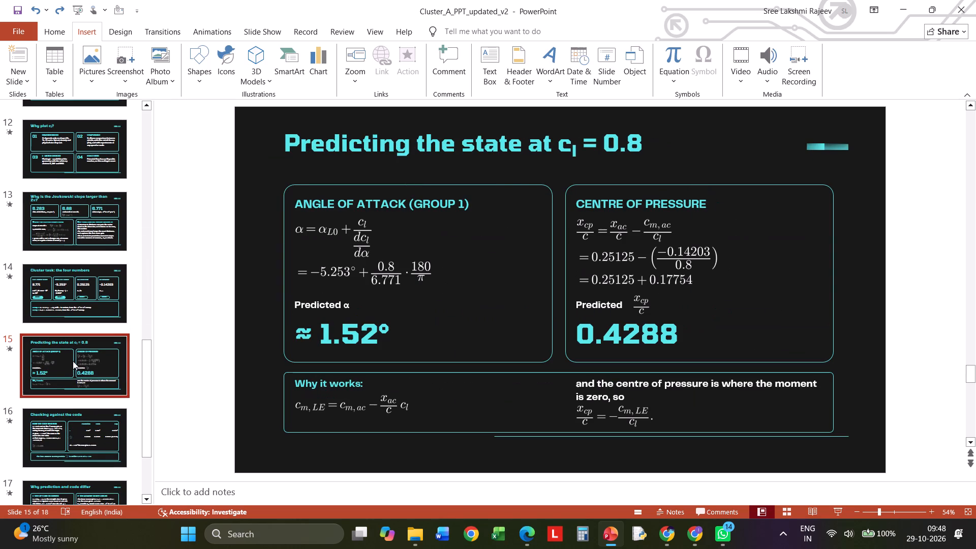
scroll(73, 361, "down", 2)
left_click(74, 360)
scroll(79, 372, "down", 3)
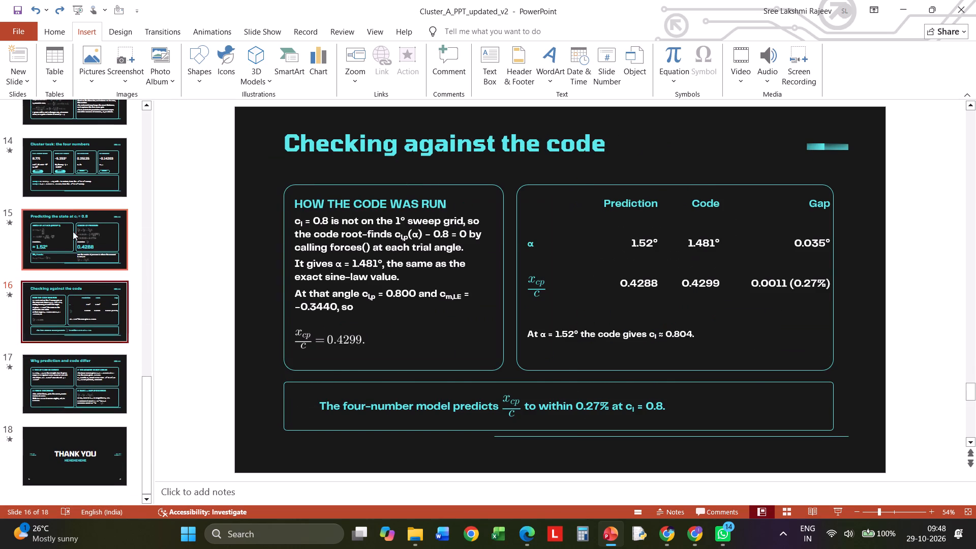
Go through slides 13 to 16 again, from the Joukowski slope and four-number slides to the check against the code.
left_click(73, 209)
scroll(90, 418, "up", 5)
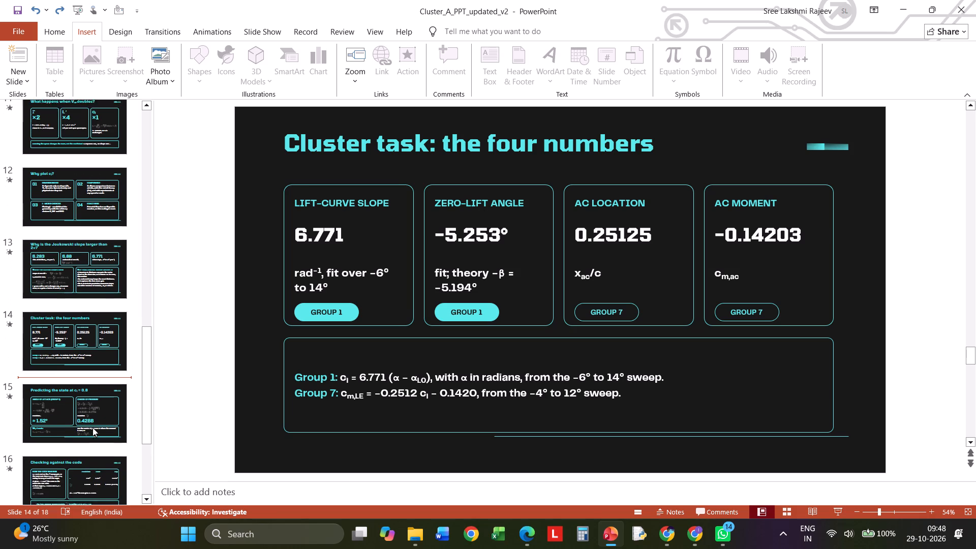
left_click(74, 270)
left_click(69, 340)
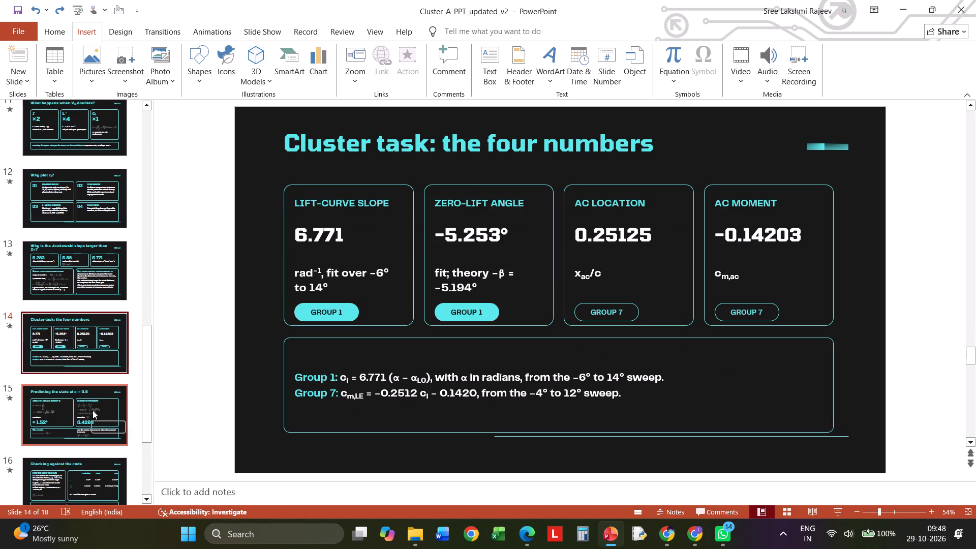
scroll(93, 410, "down", 2)
left_click(96, 341)
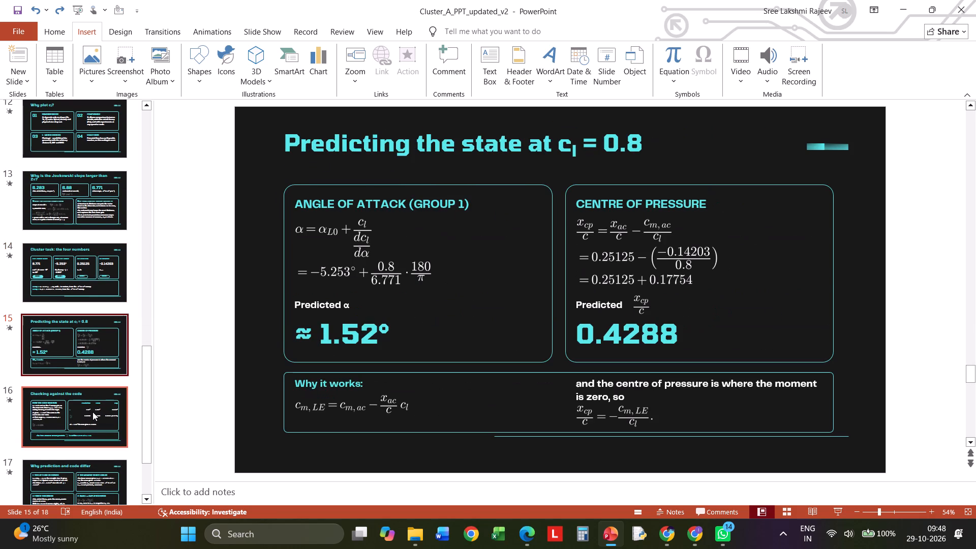
left_click(93, 412)
Review slides 2 to 5, covering the cl versus α inferences and results, the theory comparison and the linearity question.
scroll(97, 463, "up", 14)
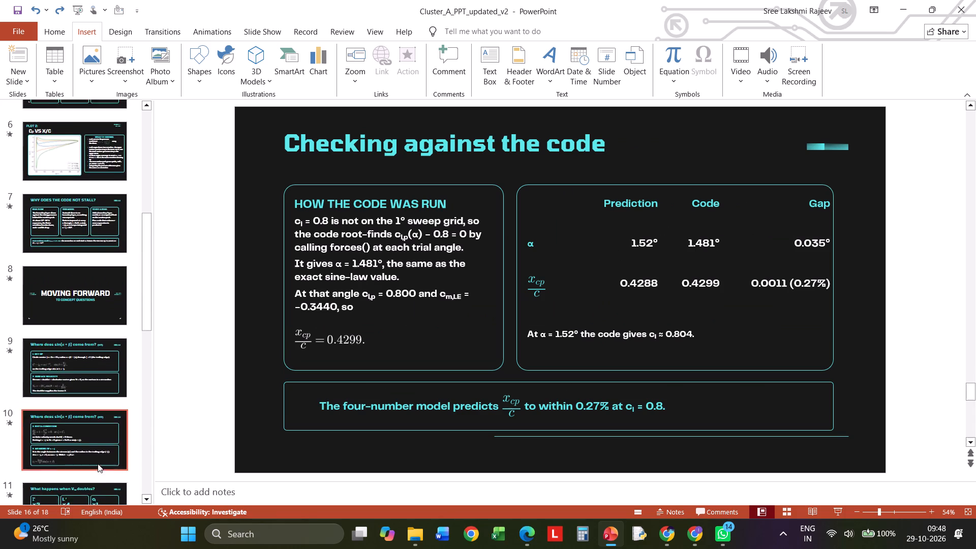
scroll(98, 464, "up", 17)
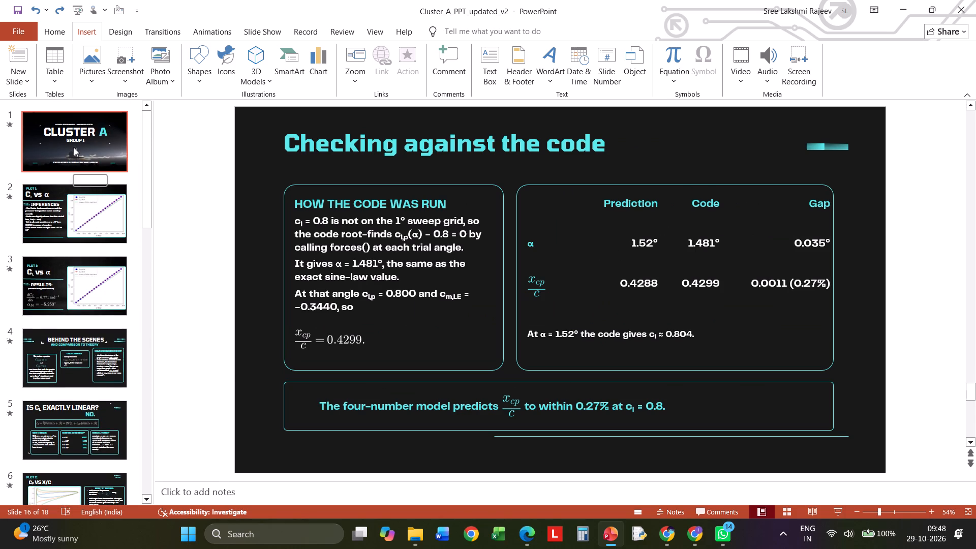
left_click(65, 208)
left_click(66, 294)
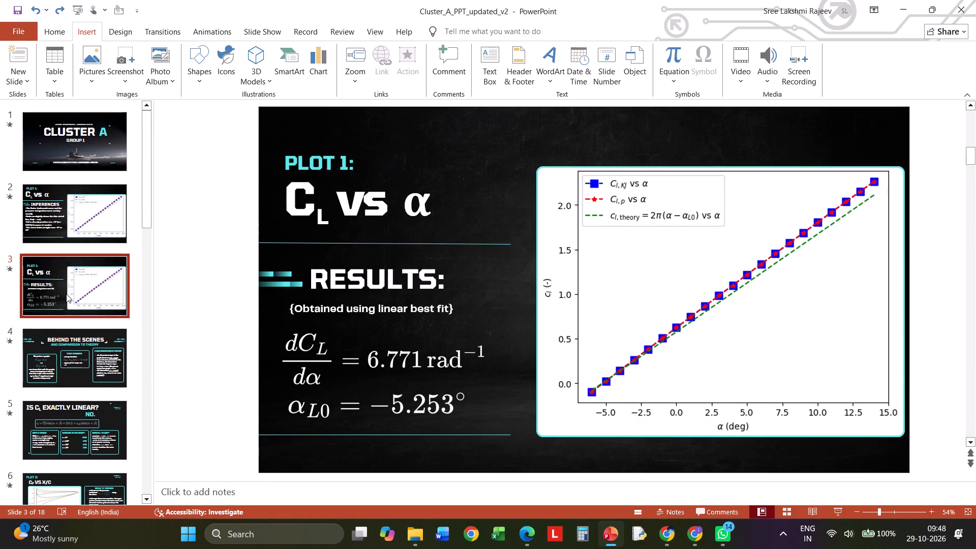
left_click(74, 358)
left_click(75, 430)
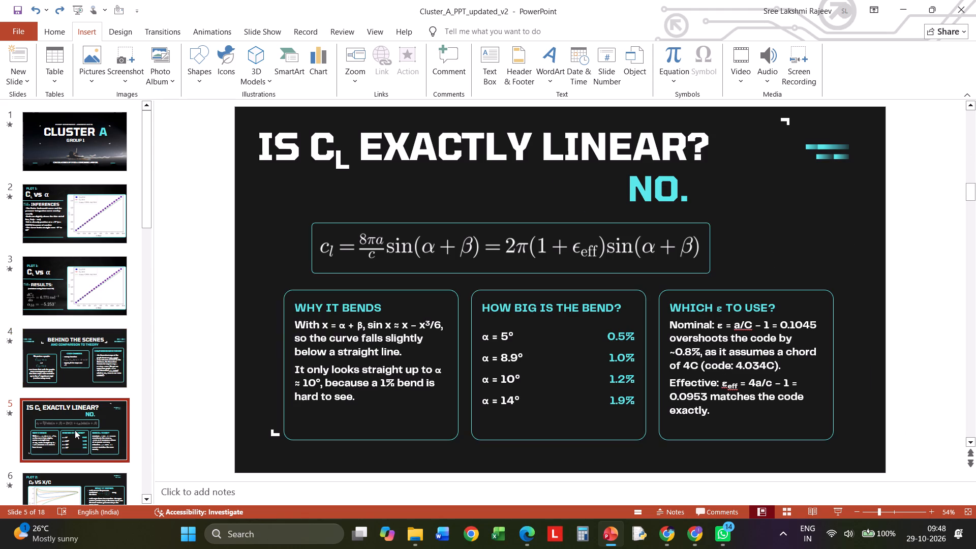
Reopen slide 13, "Why is the Joukowski slope larger than 2π?", to compare it with the linearity slide.
scroll(75, 430, "down", 2)
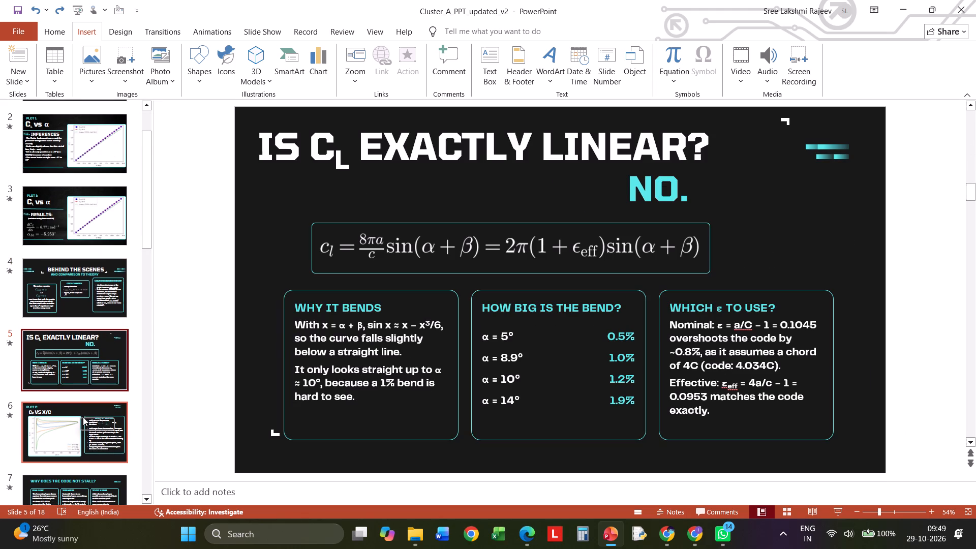
scroll(83, 417, "down", 10)
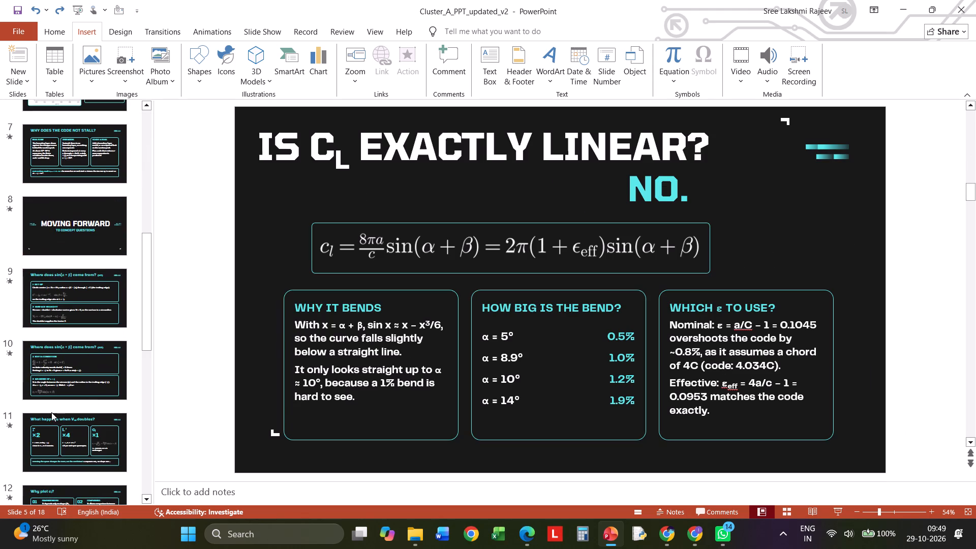
scroll(76, 462, "down", 3)
left_click(77, 478)
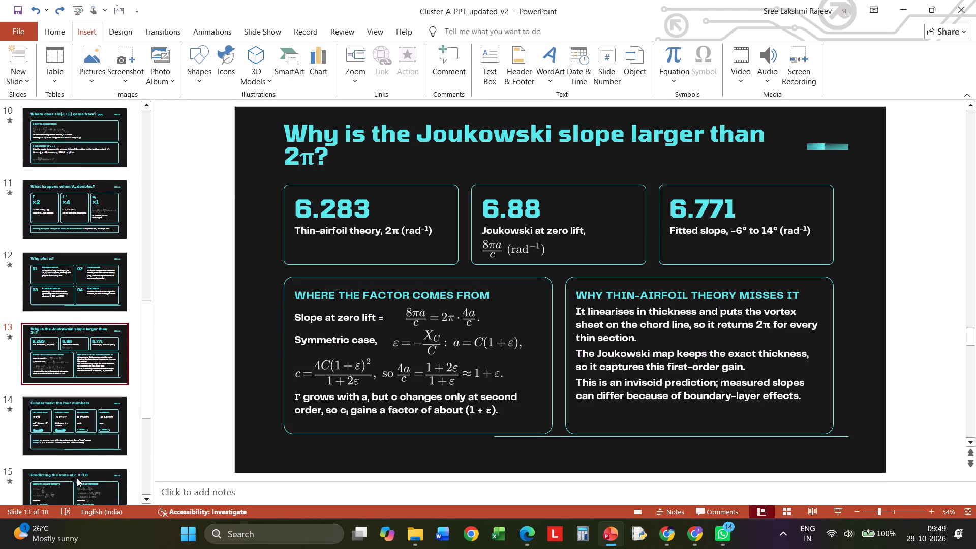
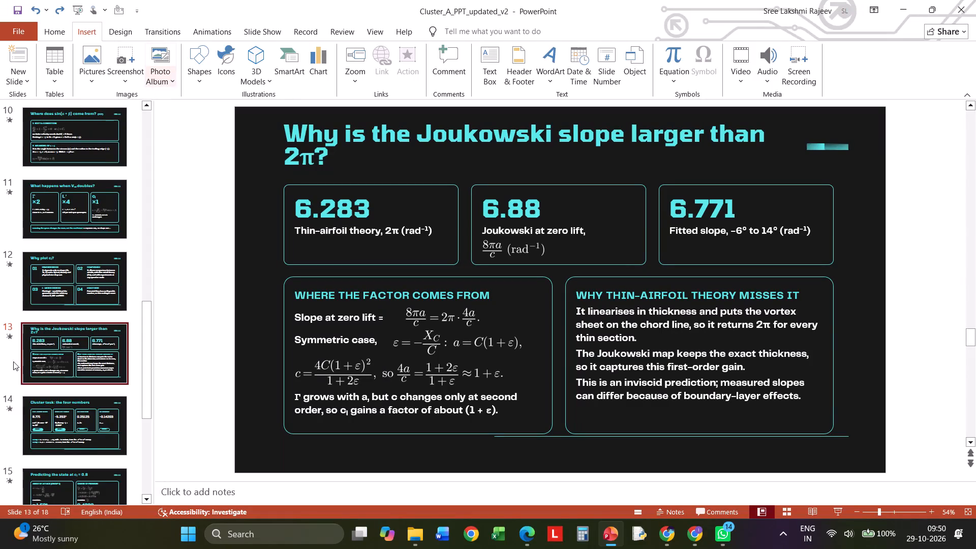
Open slide 13's title, "Why is the Joukowski slope larger than 2π?", for text editing just after the π.
scroll(85, 442, "up", 4)
scroll(86, 445, "down", 5)
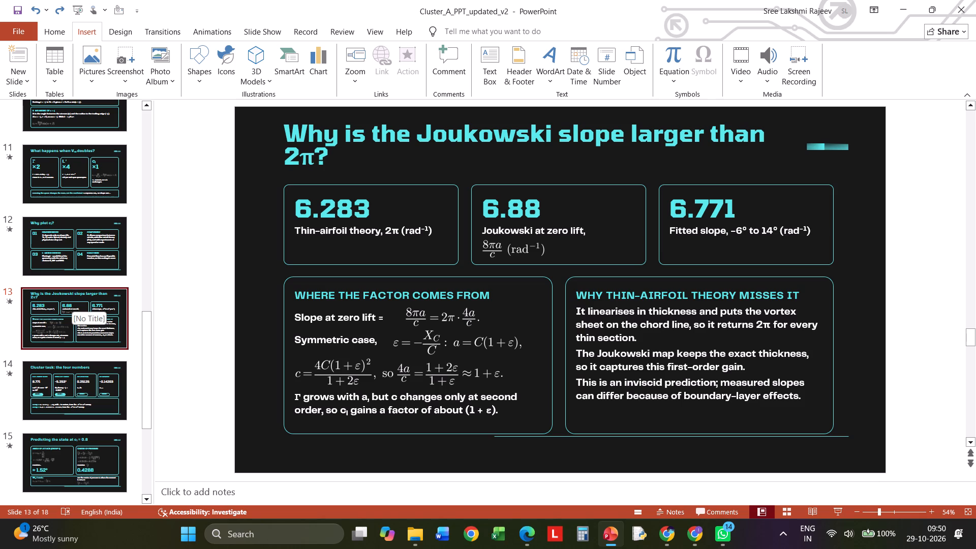
left_click(311, 163)
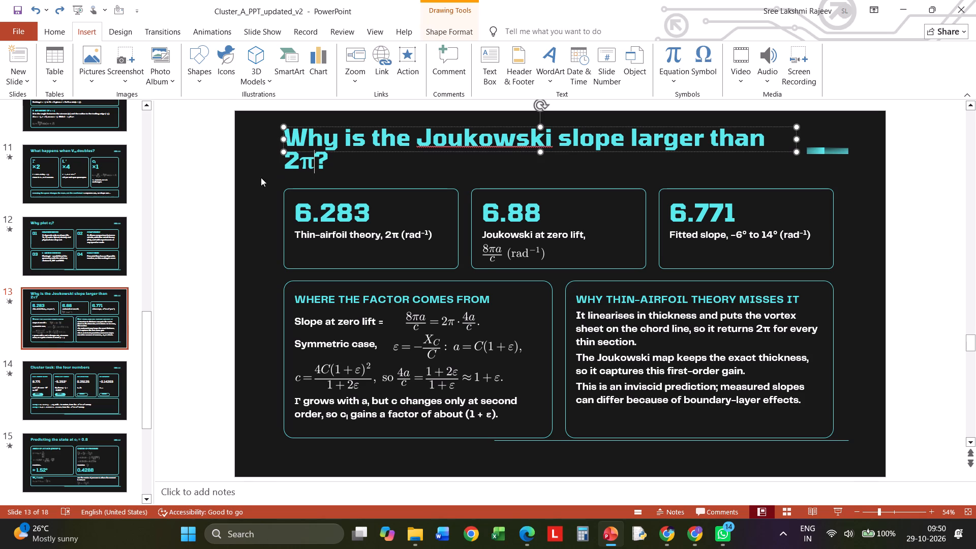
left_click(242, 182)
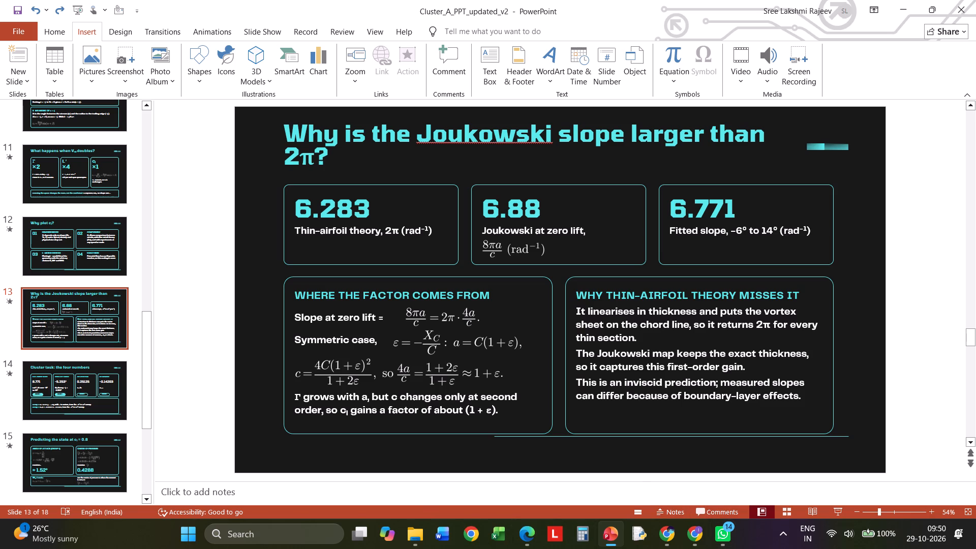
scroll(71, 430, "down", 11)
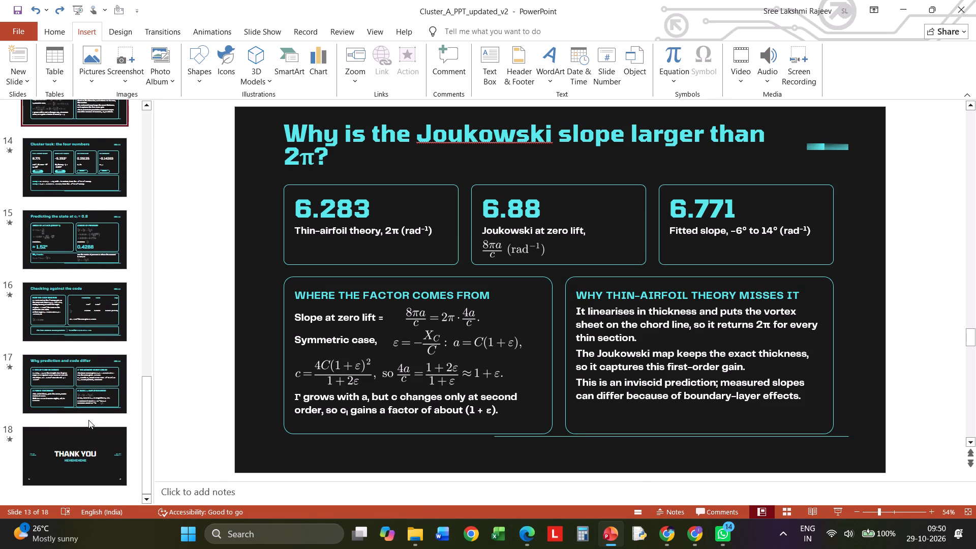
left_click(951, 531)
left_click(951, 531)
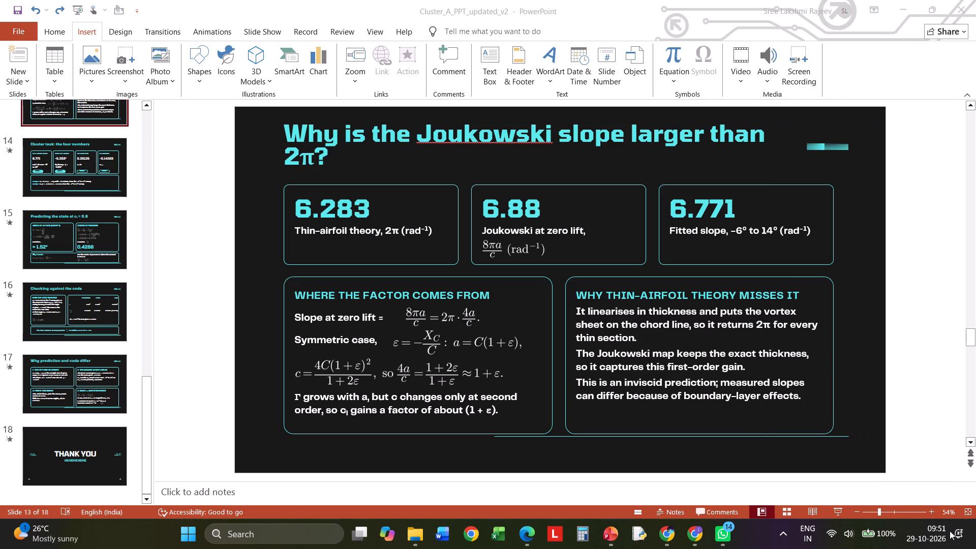